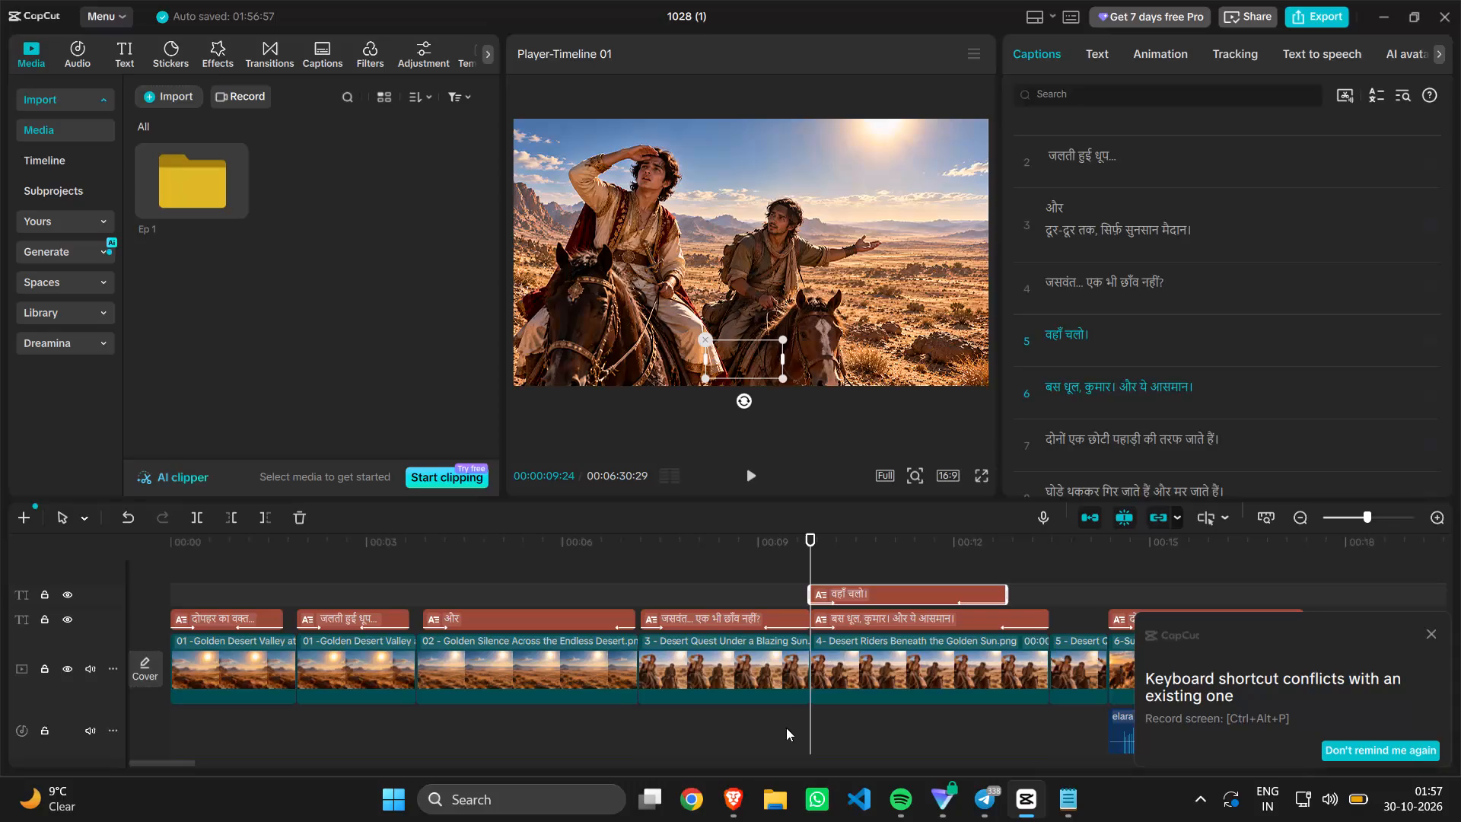
# Fit the "वहाँ चलो।" caption to the start and length of the "5 - Desert" clip, on the same track as the other captions.
pyautogui.moveTo(851, 593); pyautogui.dragTo(446, 597)
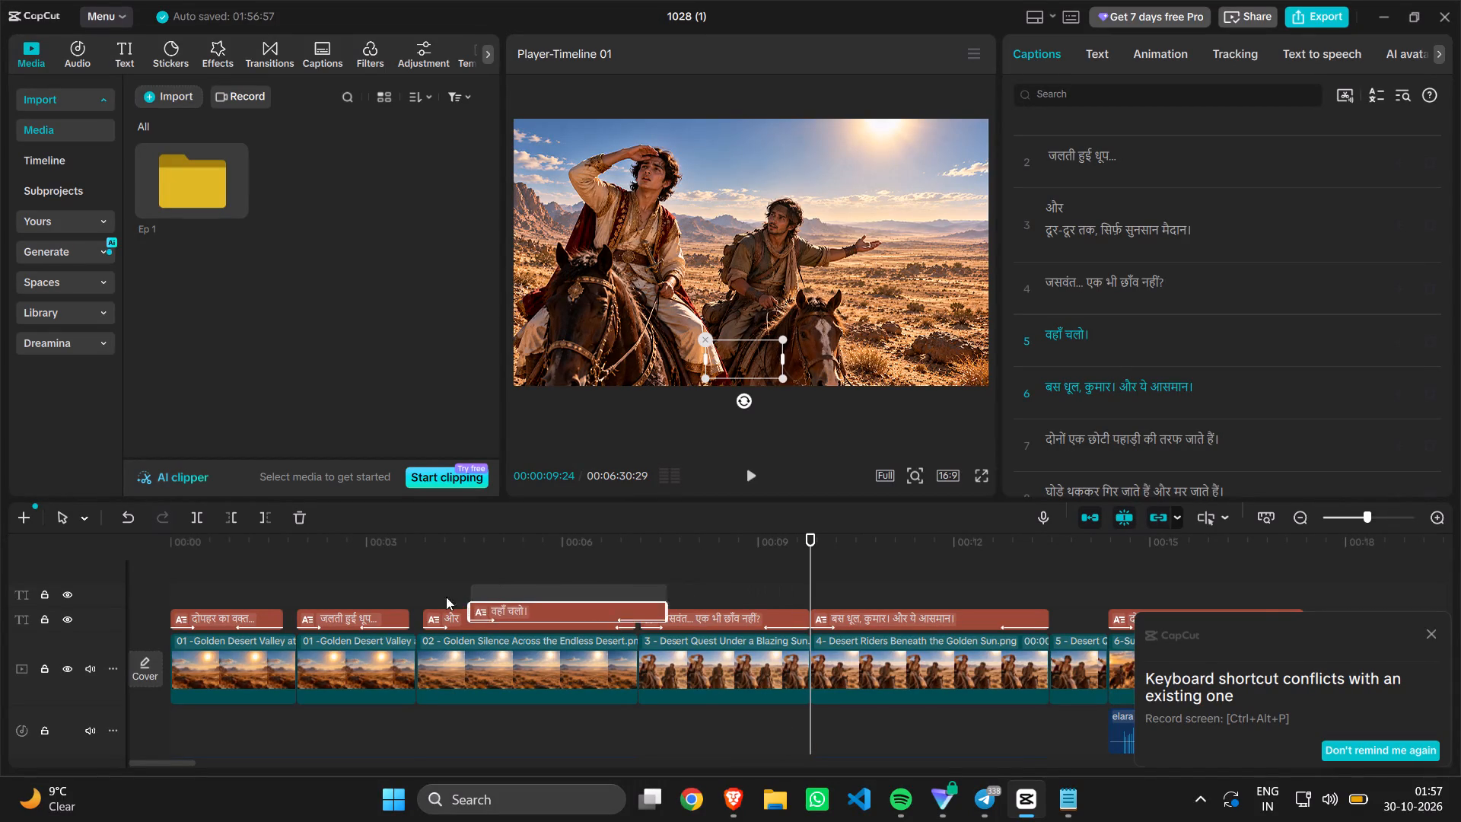
pyautogui.moveTo(446, 597); pyautogui.dragTo(558, 607)
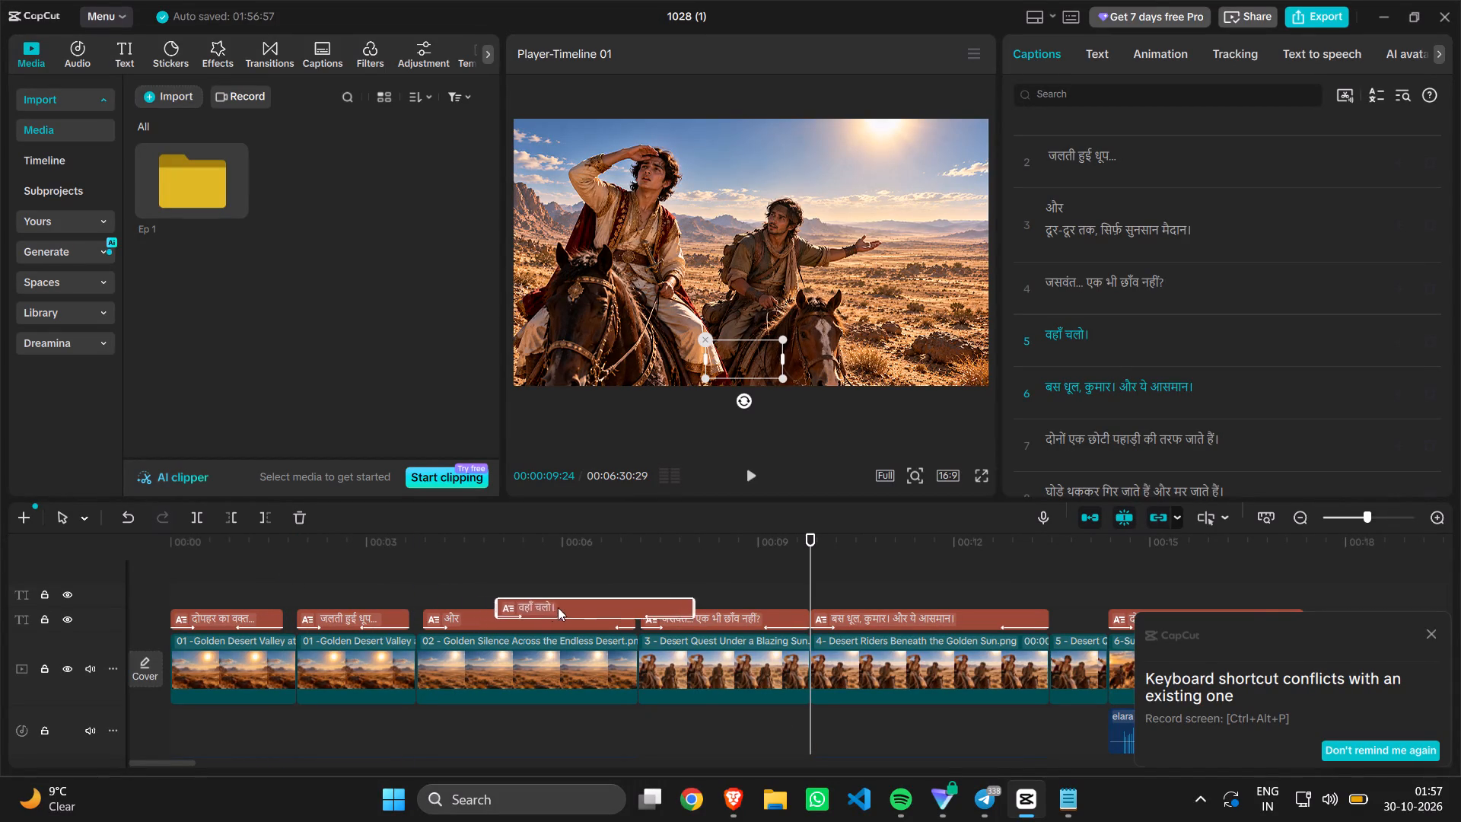
pyautogui.moveTo(558, 607); pyautogui.dragTo(1075, 577)
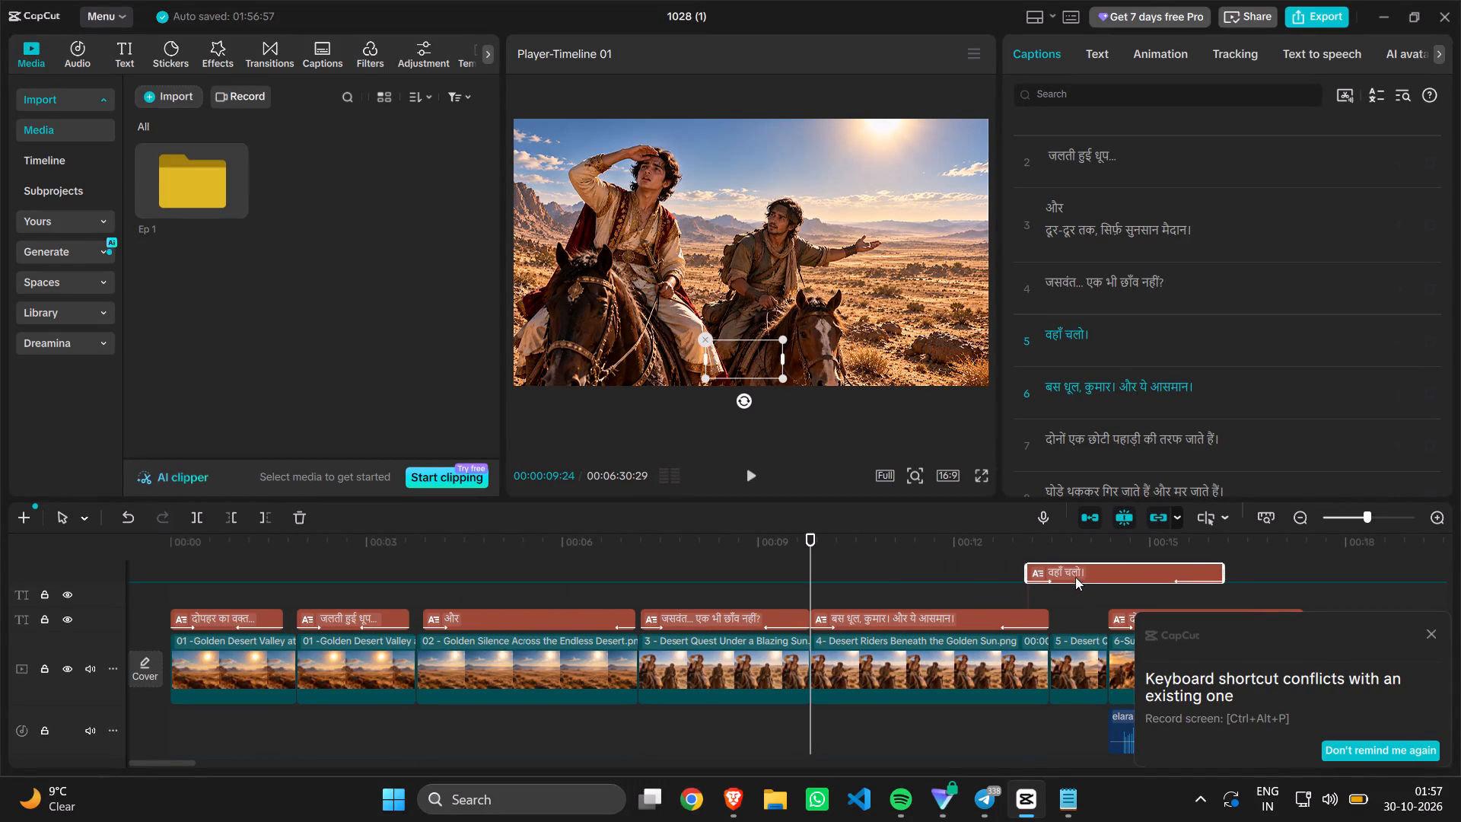
pyautogui.moveTo(1075, 577); pyautogui.dragTo(1092, 582)
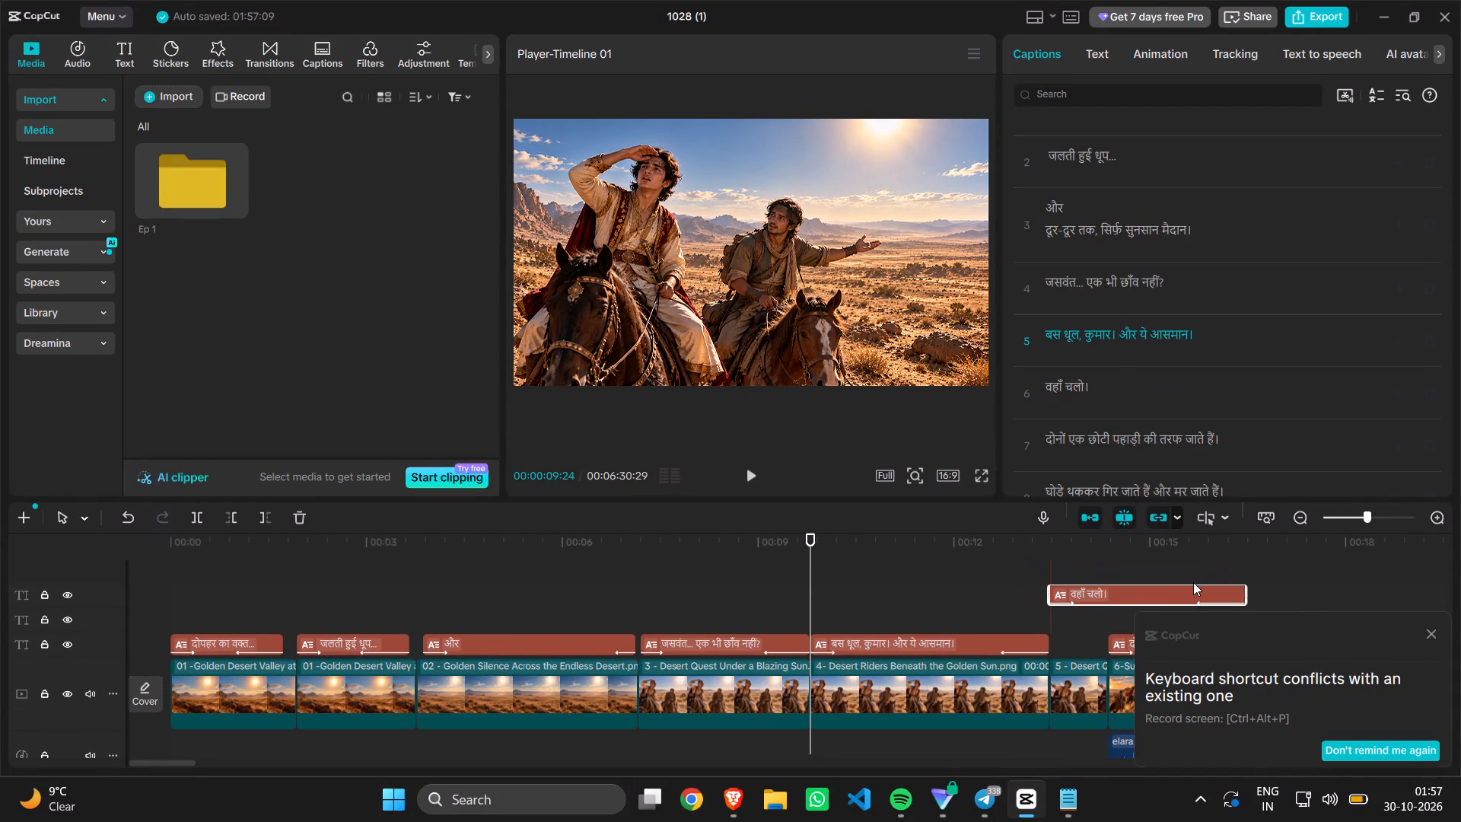
pyautogui.moveTo(1247, 586); pyautogui.dragTo(1090, 624)
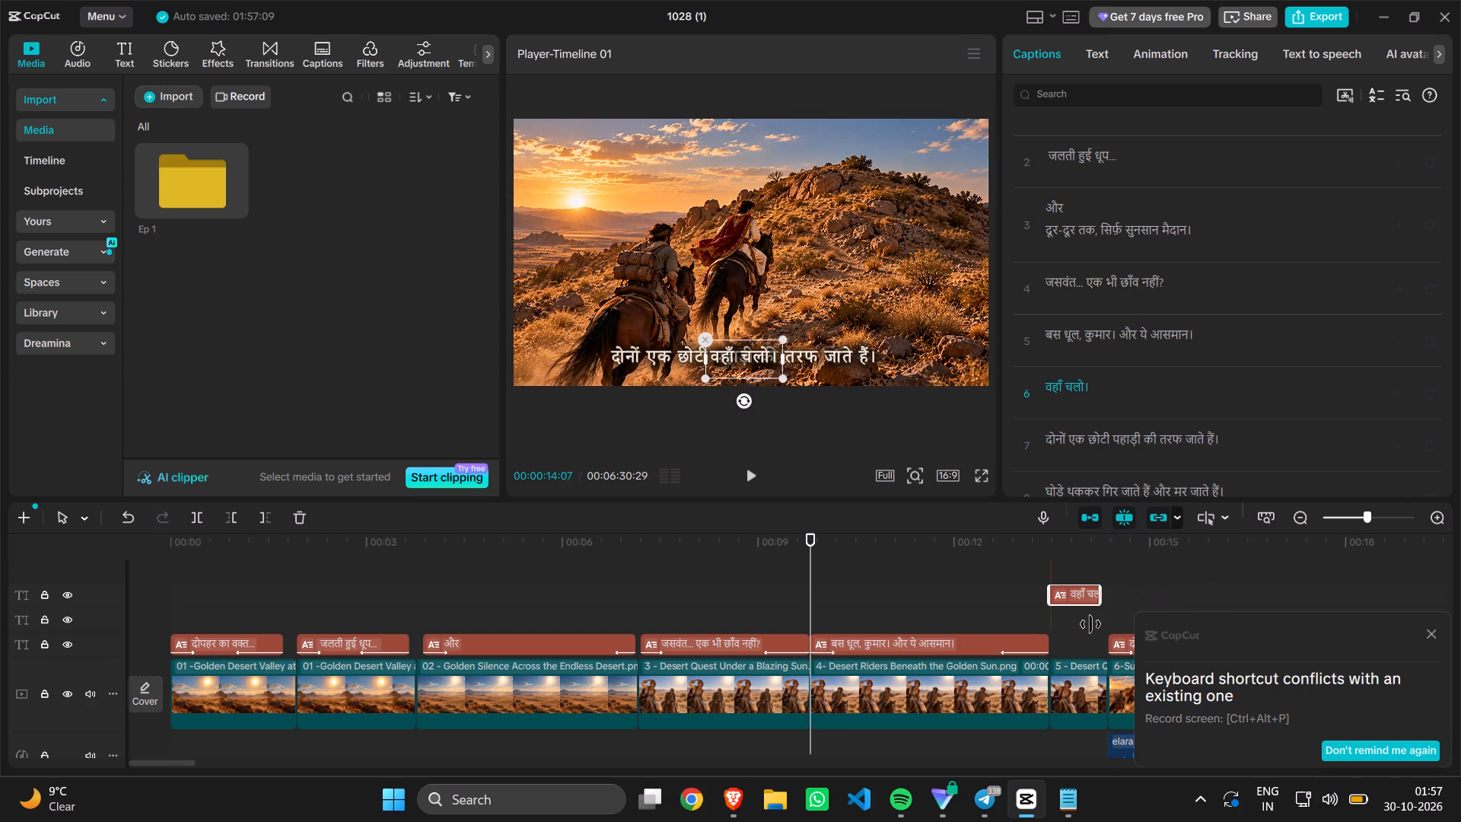
pyautogui.moveTo(1090, 624); pyautogui.dragTo(1106, 622)
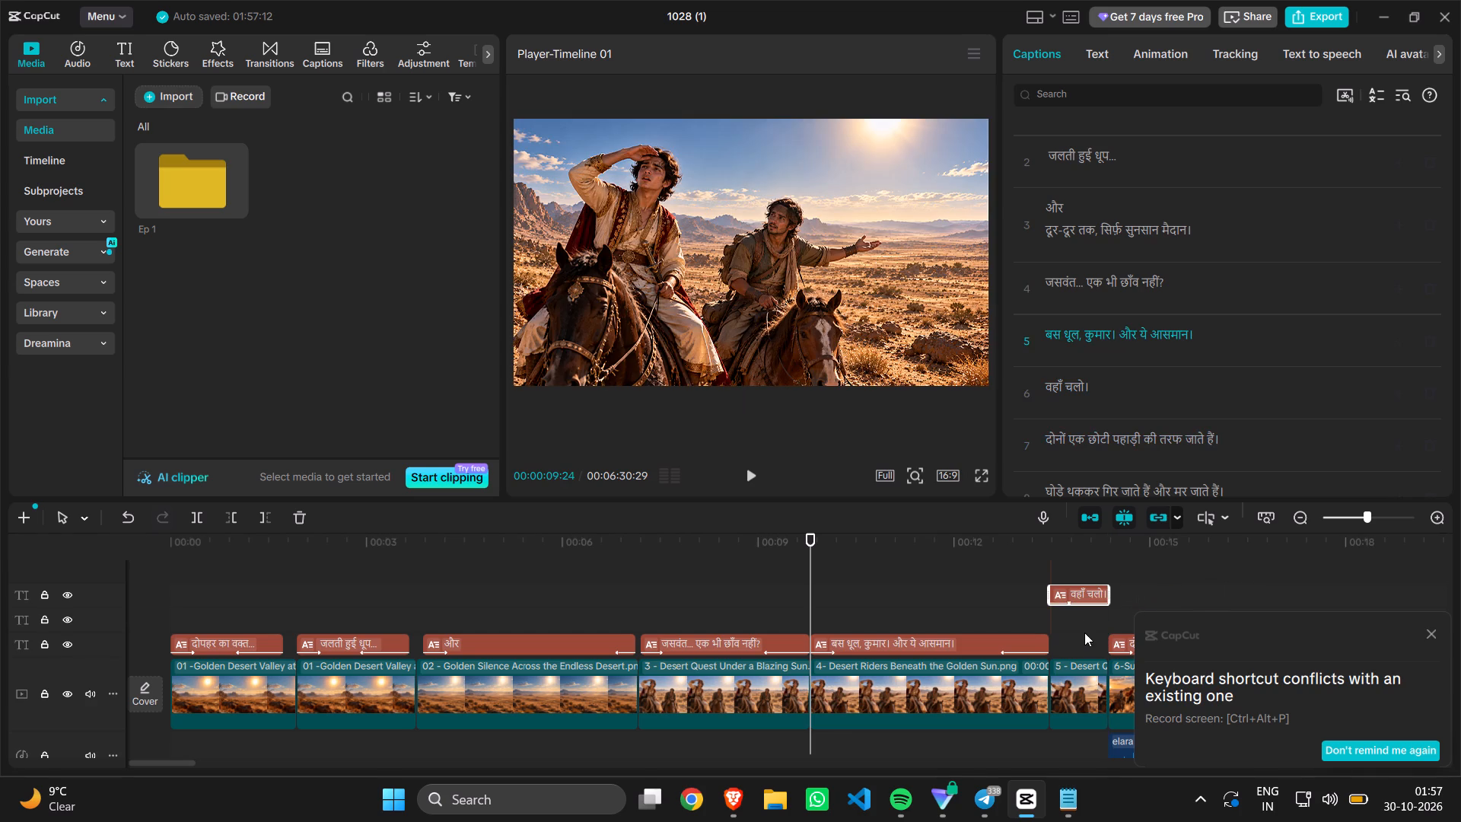
pyautogui.click(1106, 595)
pyautogui.moveTo(1091, 597); pyautogui.dragTo(1099, 645)
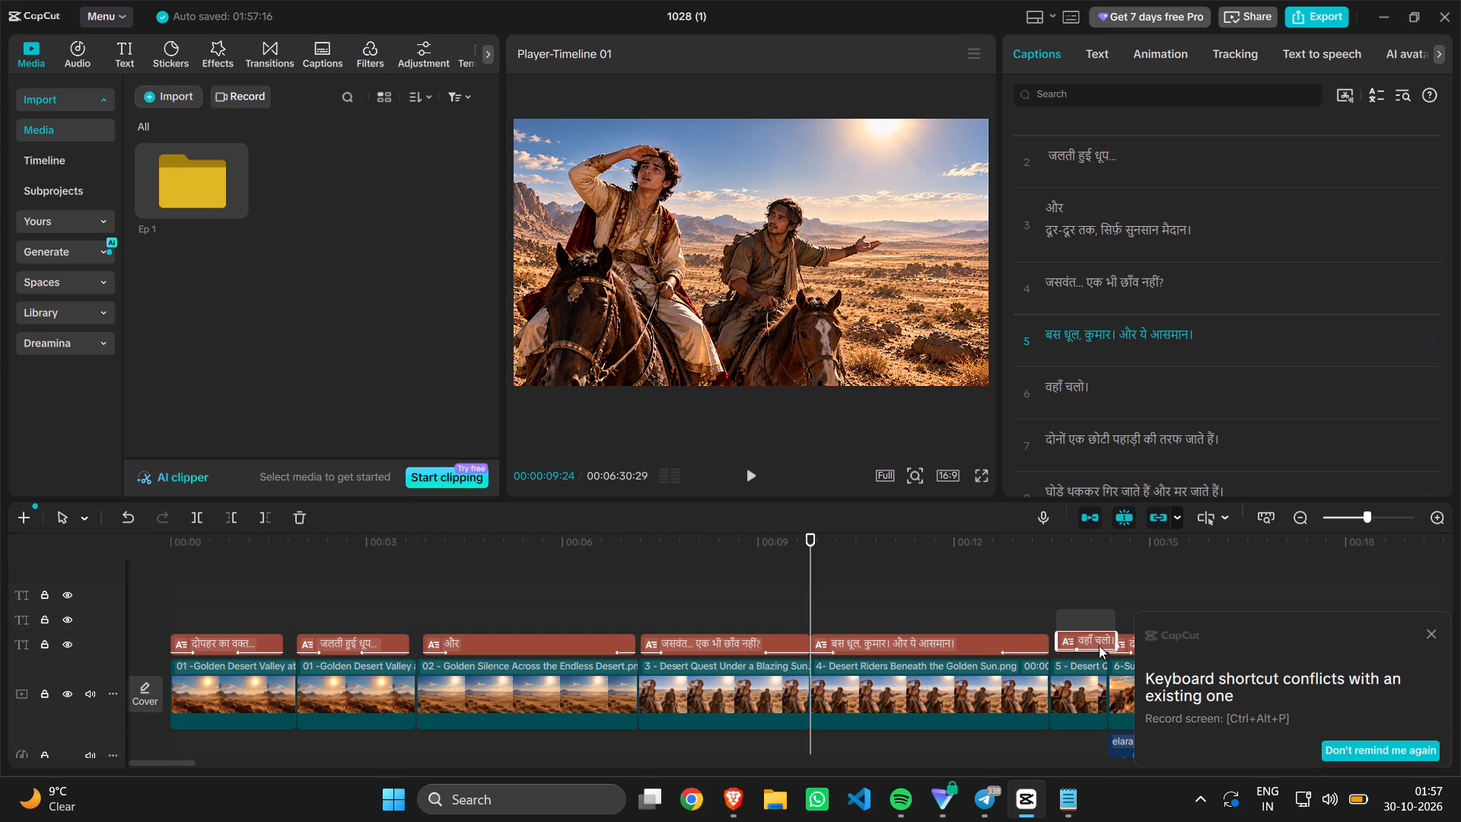
pyautogui.moveTo(1099, 645); pyautogui.dragTo(1097, 650)
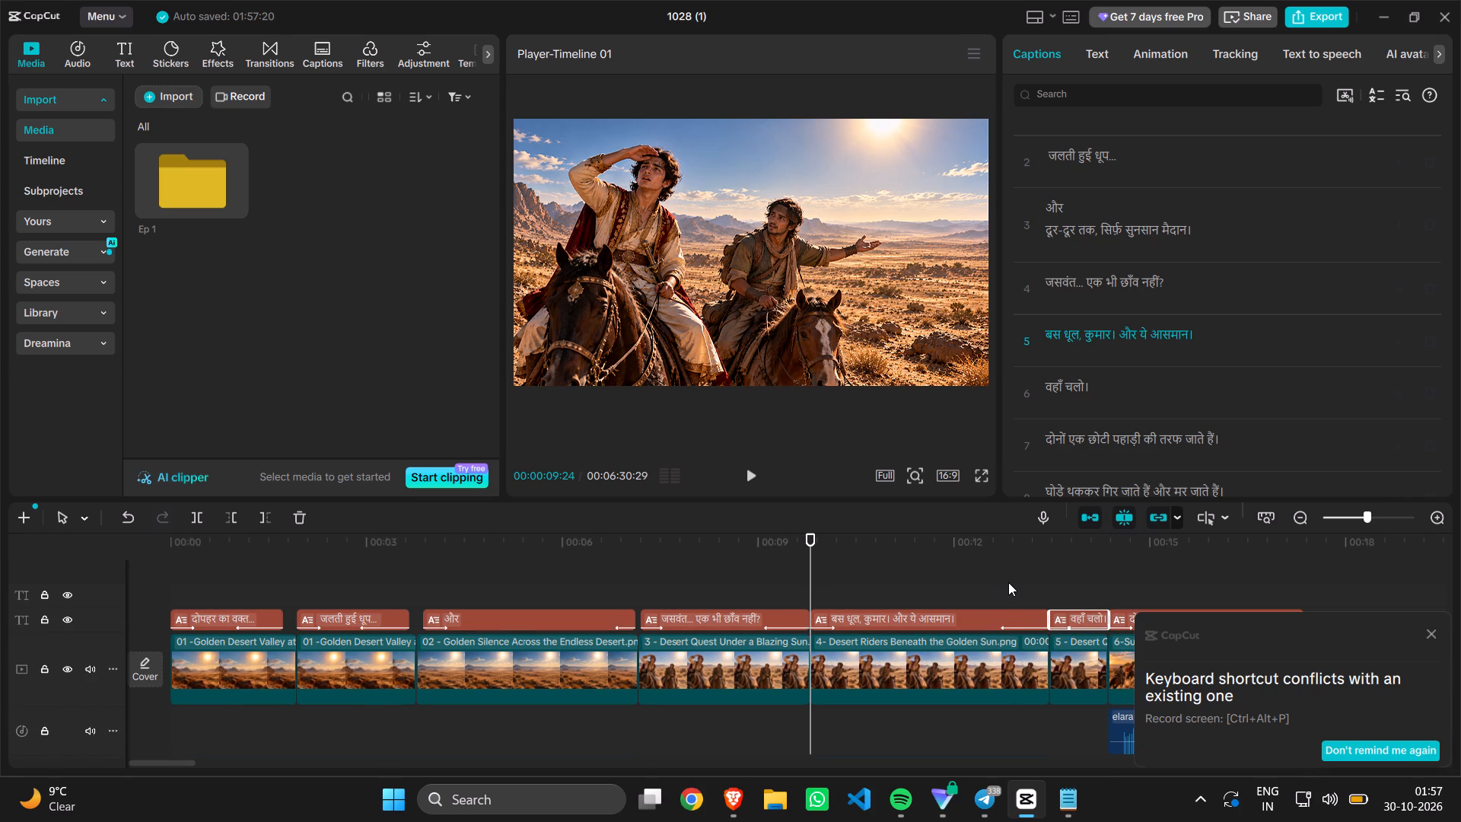
# Play the timeline to check the captions over the fifth and sixth image clips.
pyautogui.click(1008, 582)
pyautogui.press('space')
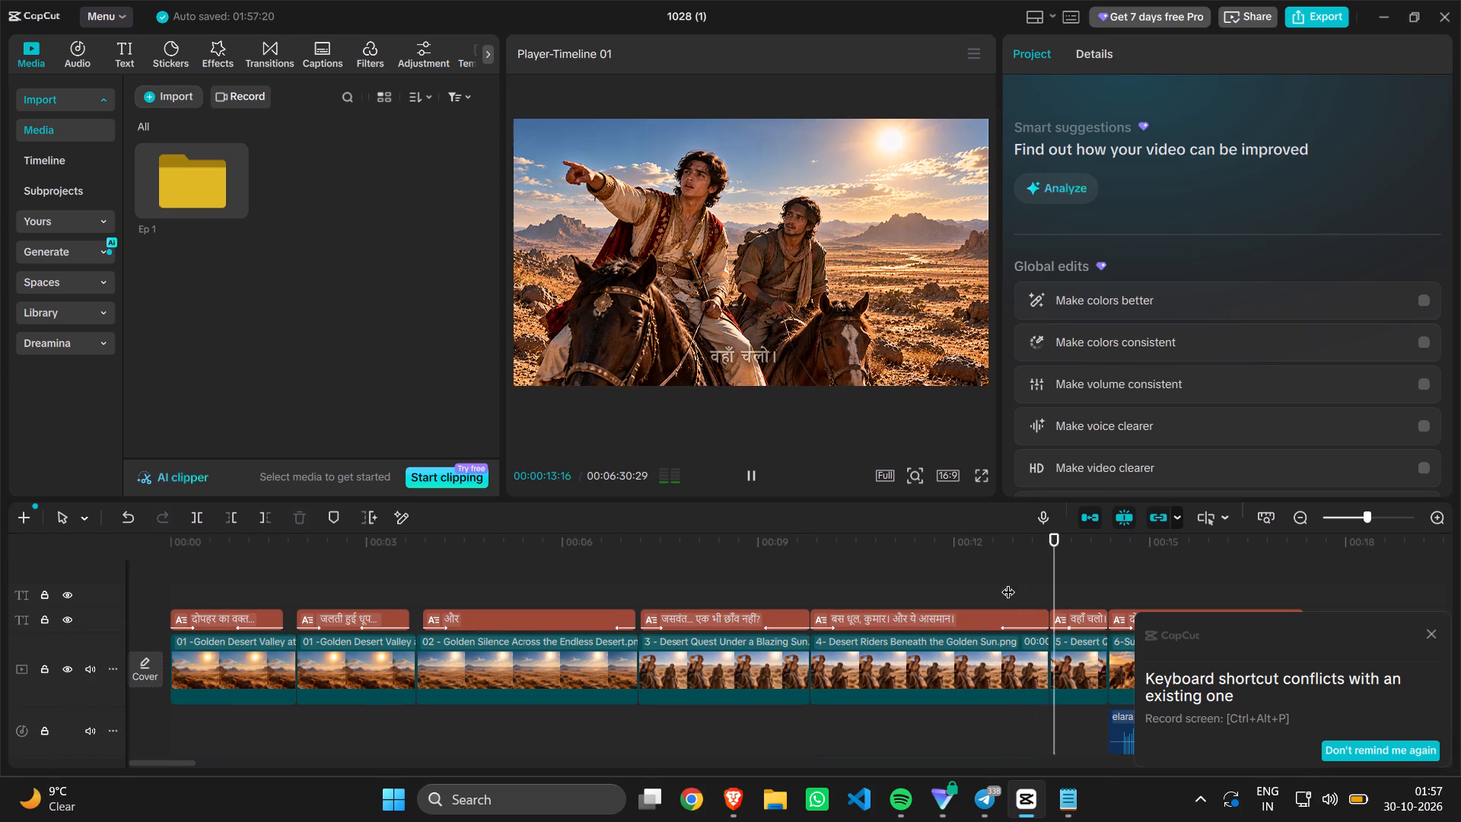
pyautogui.press('space')
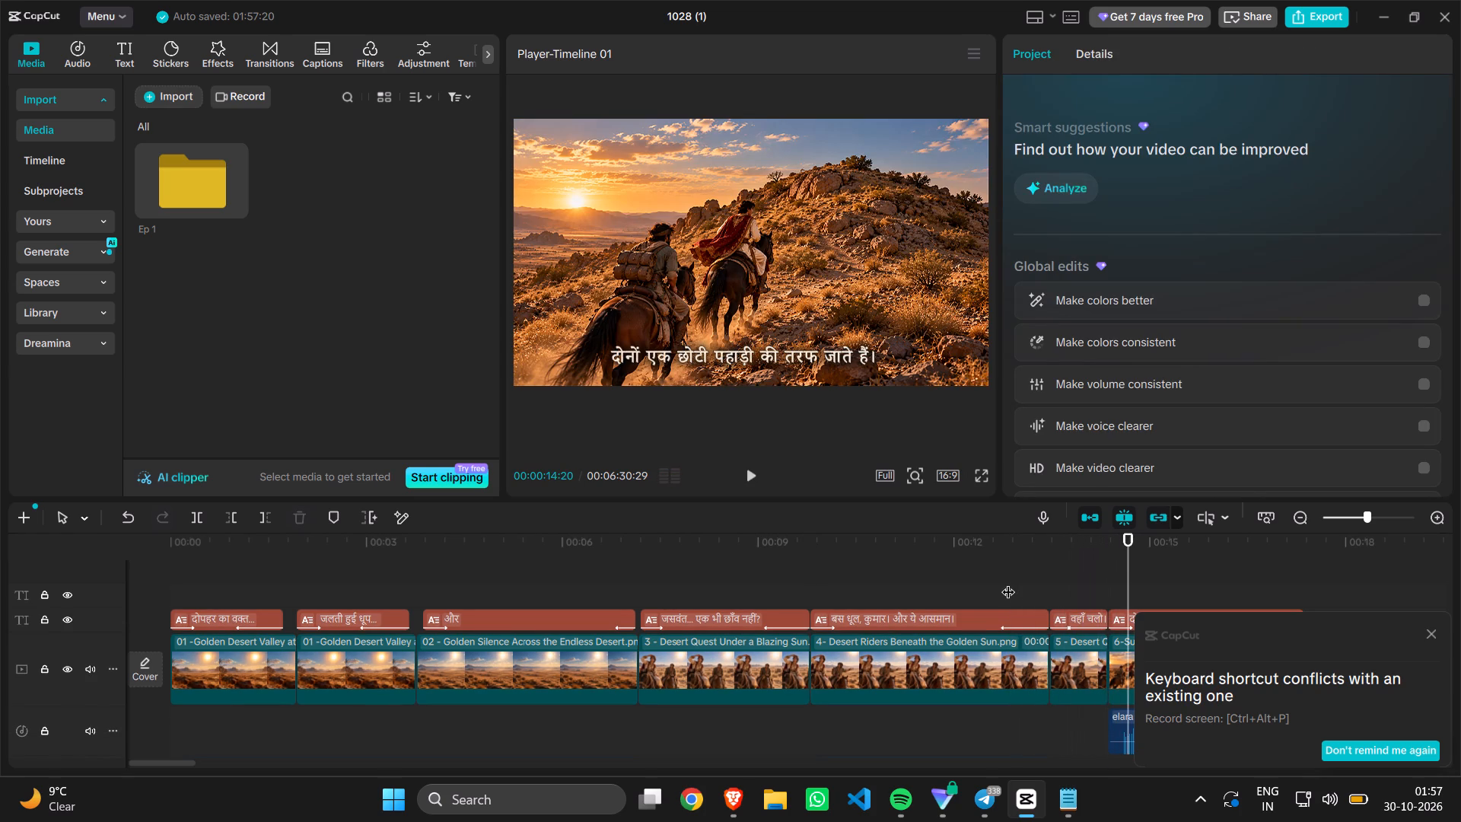
pyautogui.press('space')
pyautogui.press('space')
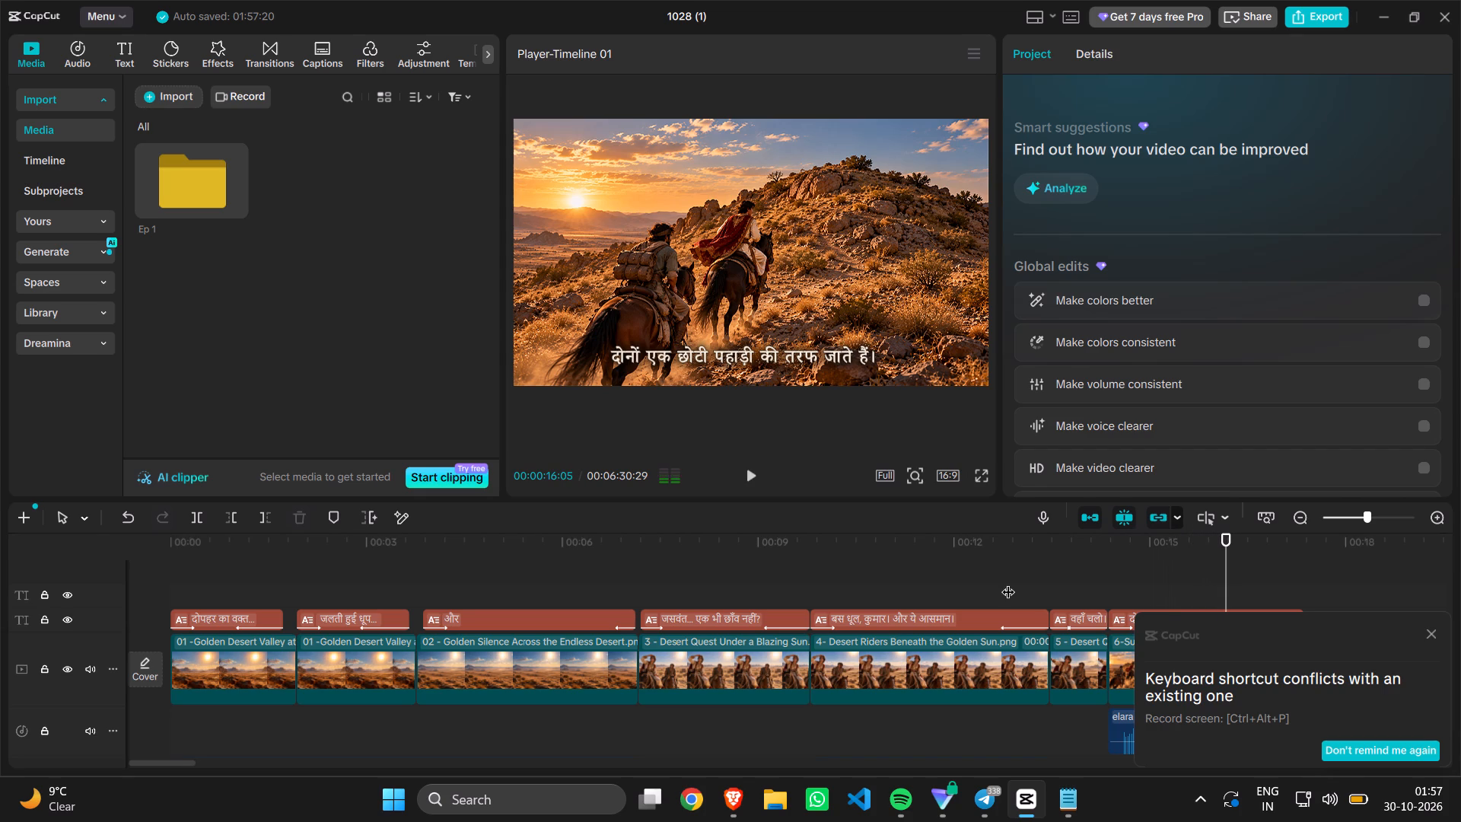
# Shift the two elara 2.mp3 clips later on their audio track, starting at about 16 s and 20 s.
pyautogui.hscroll(-2, 1008, 582)
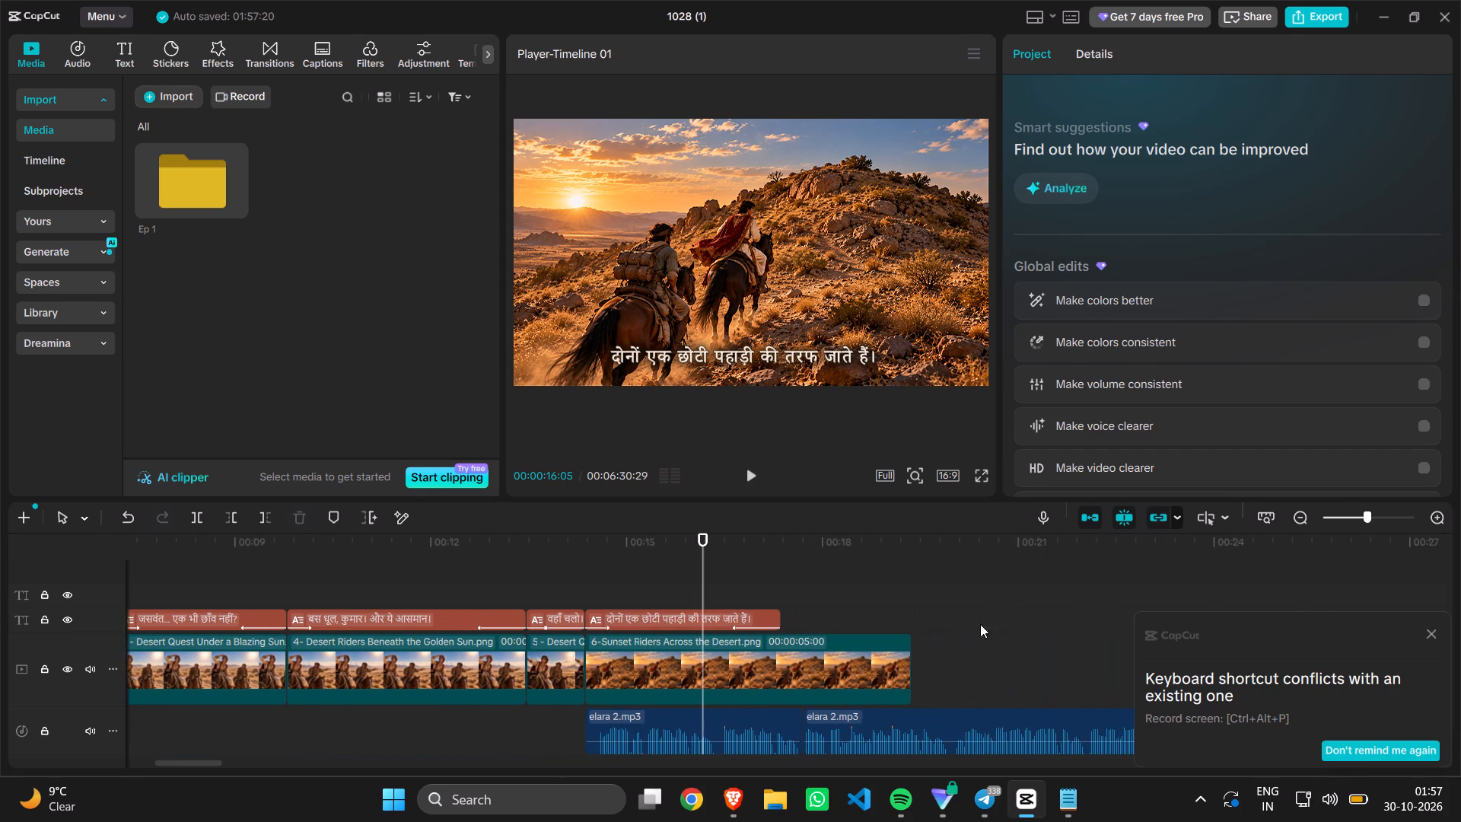
pyautogui.moveTo(794, 738); pyautogui.dragTo(918, 741)
pyautogui.moveTo(901, 737); pyautogui.dragTo(933, 732)
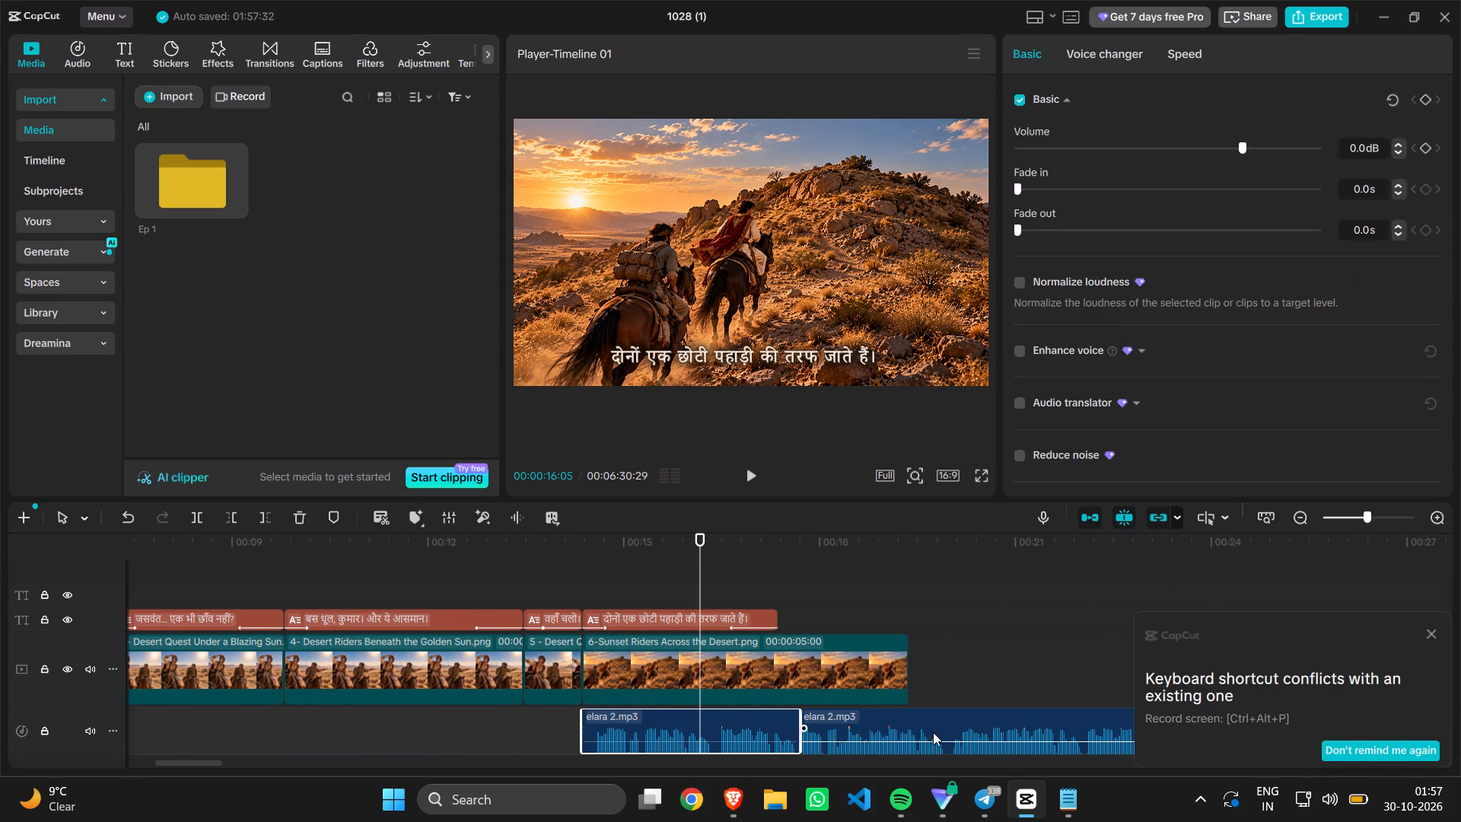
pyautogui.moveTo(933, 732); pyautogui.dragTo(1046, 734)
pyautogui.moveTo(762, 731); pyautogui.dragTo(828, 734)
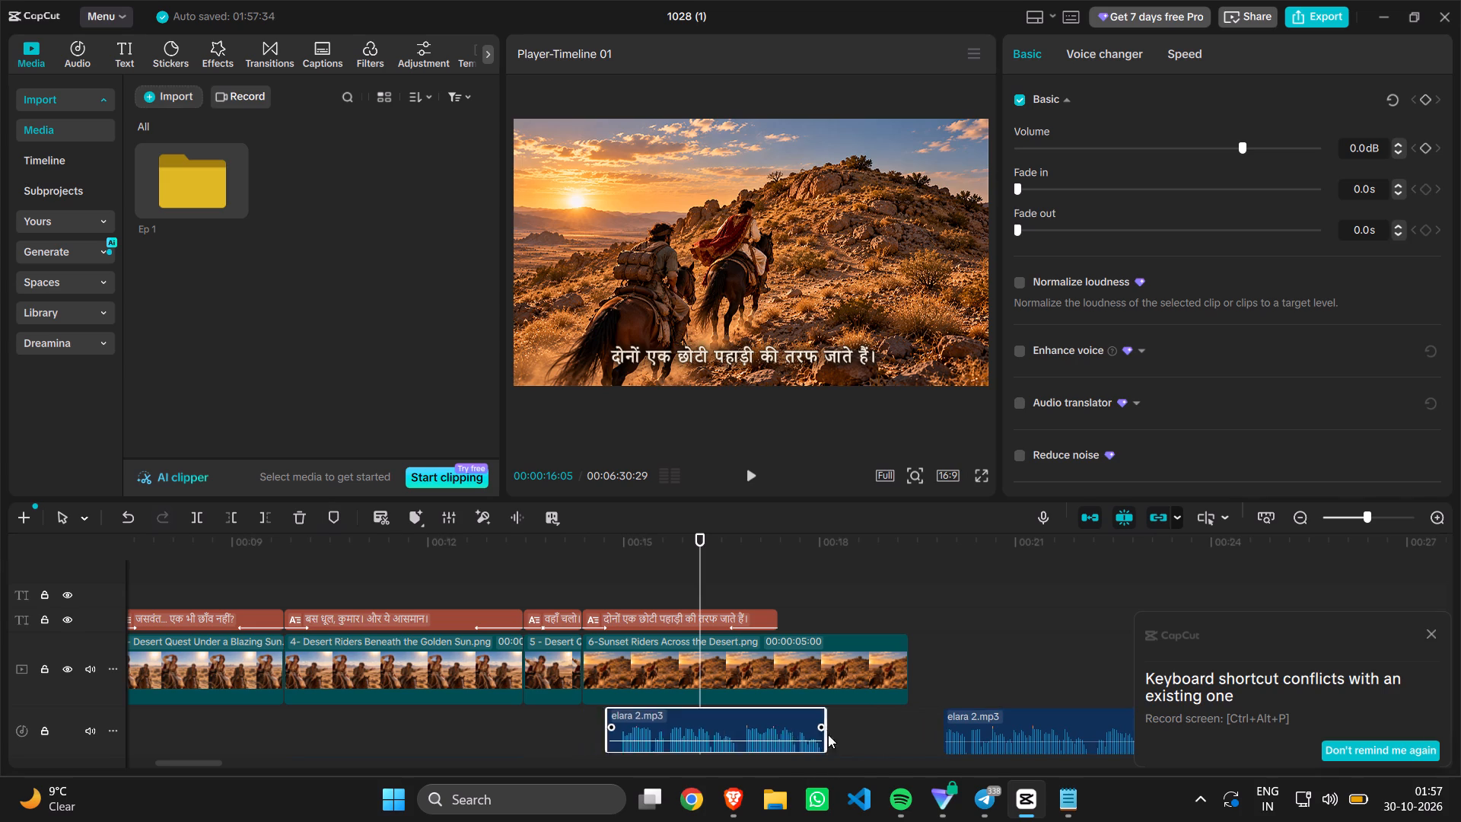
pyautogui.moveTo(828, 734); pyautogui.dragTo(887, 744)
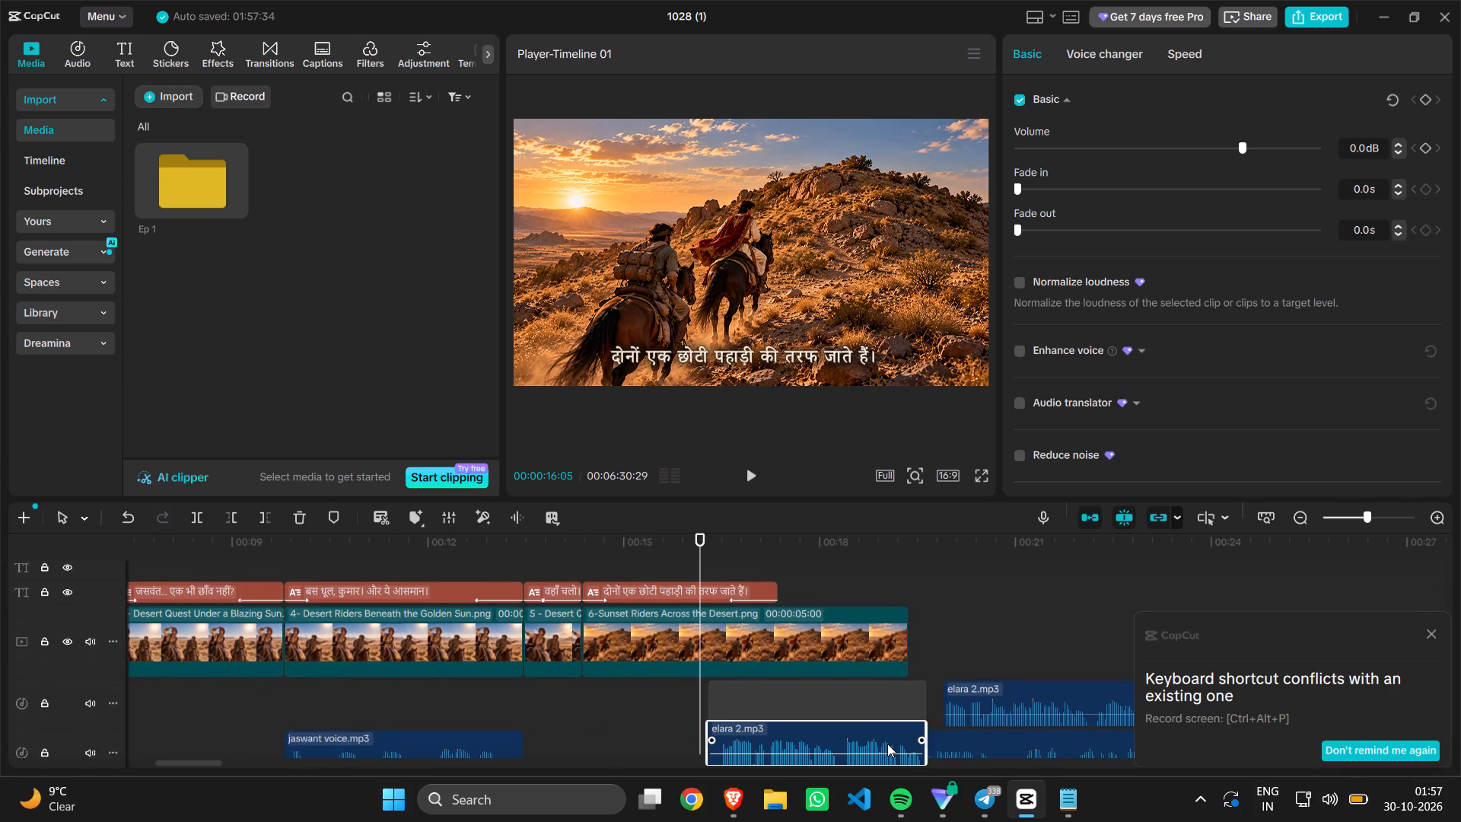
pyautogui.moveTo(887, 744); pyautogui.dragTo(893, 690)
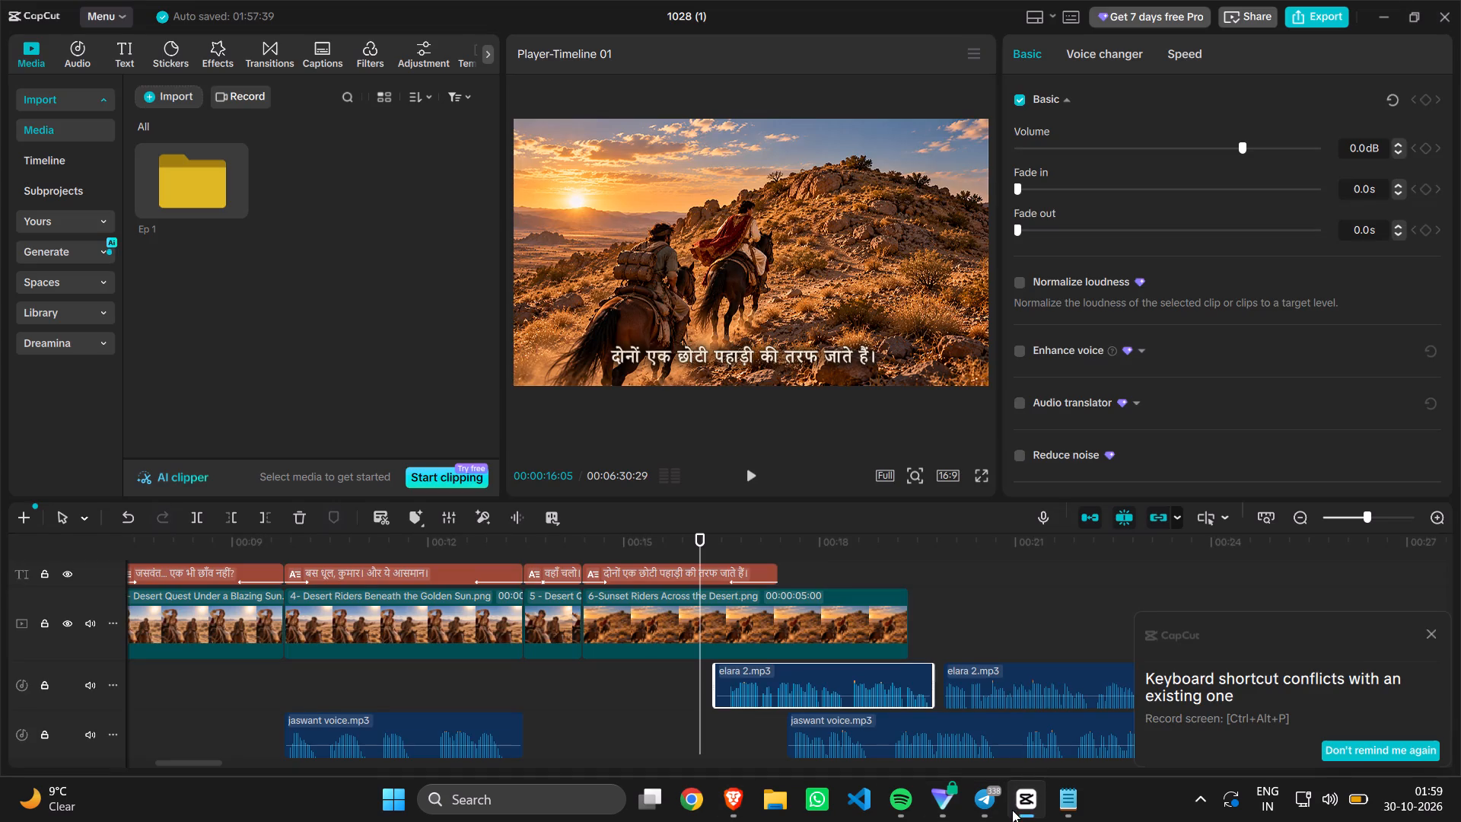
pyautogui.click(170, 96)
pyautogui.click(187, 124)
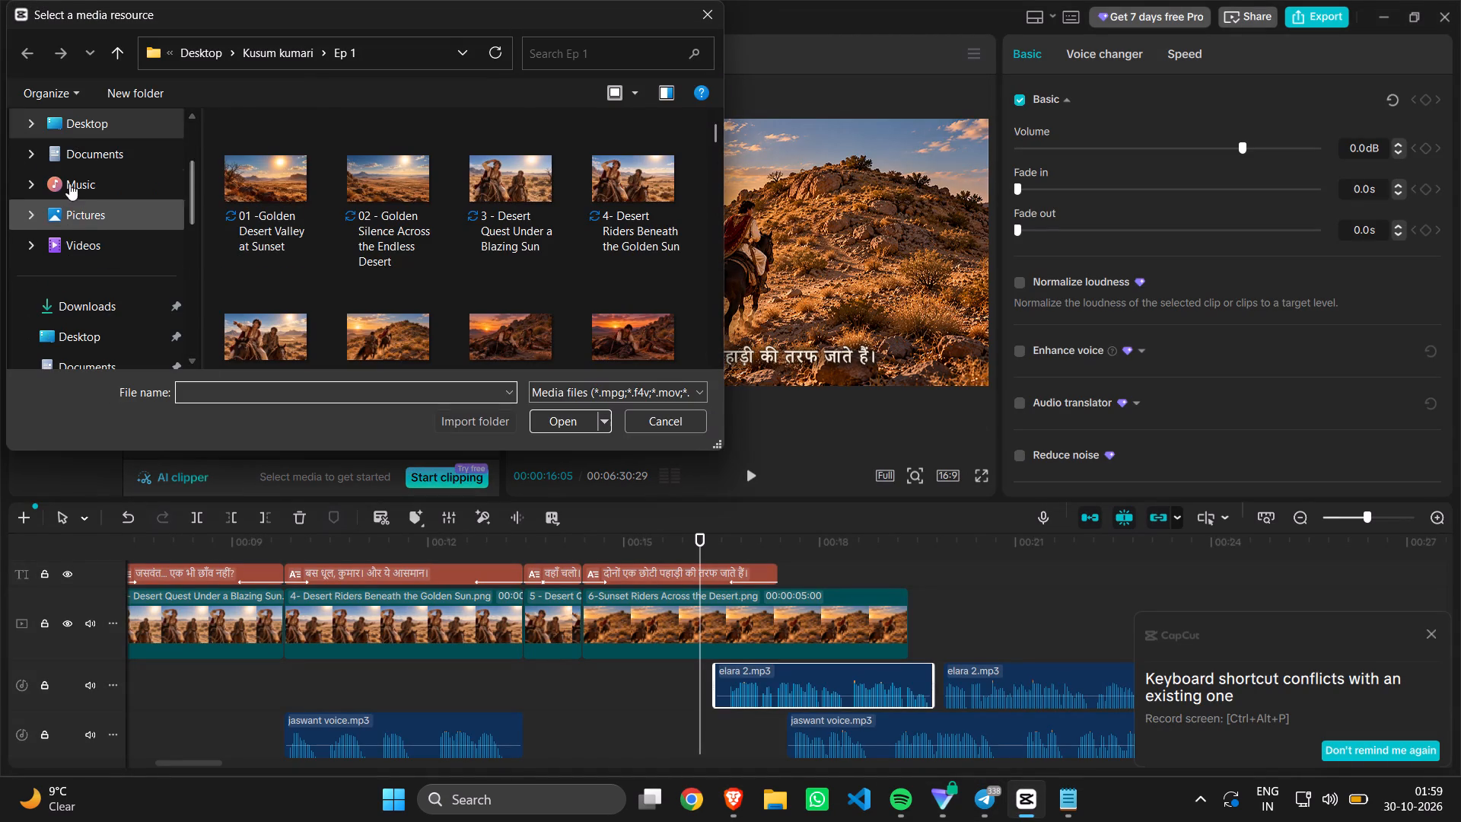
pyautogui.doubleClick(75, 121)
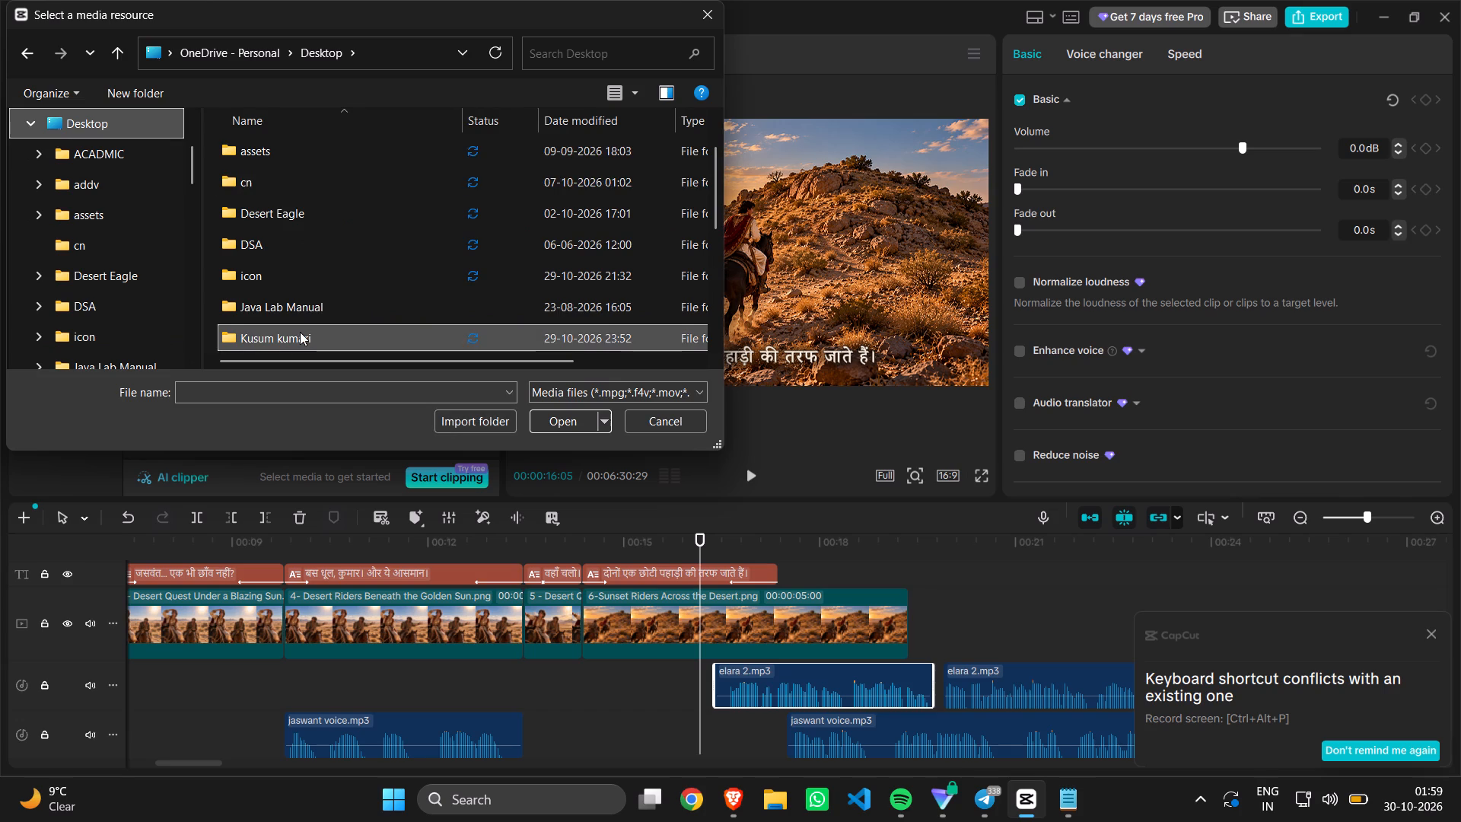
pyautogui.scroll(-10, 300, 332)
pyautogui.doubleClick(289, 320)
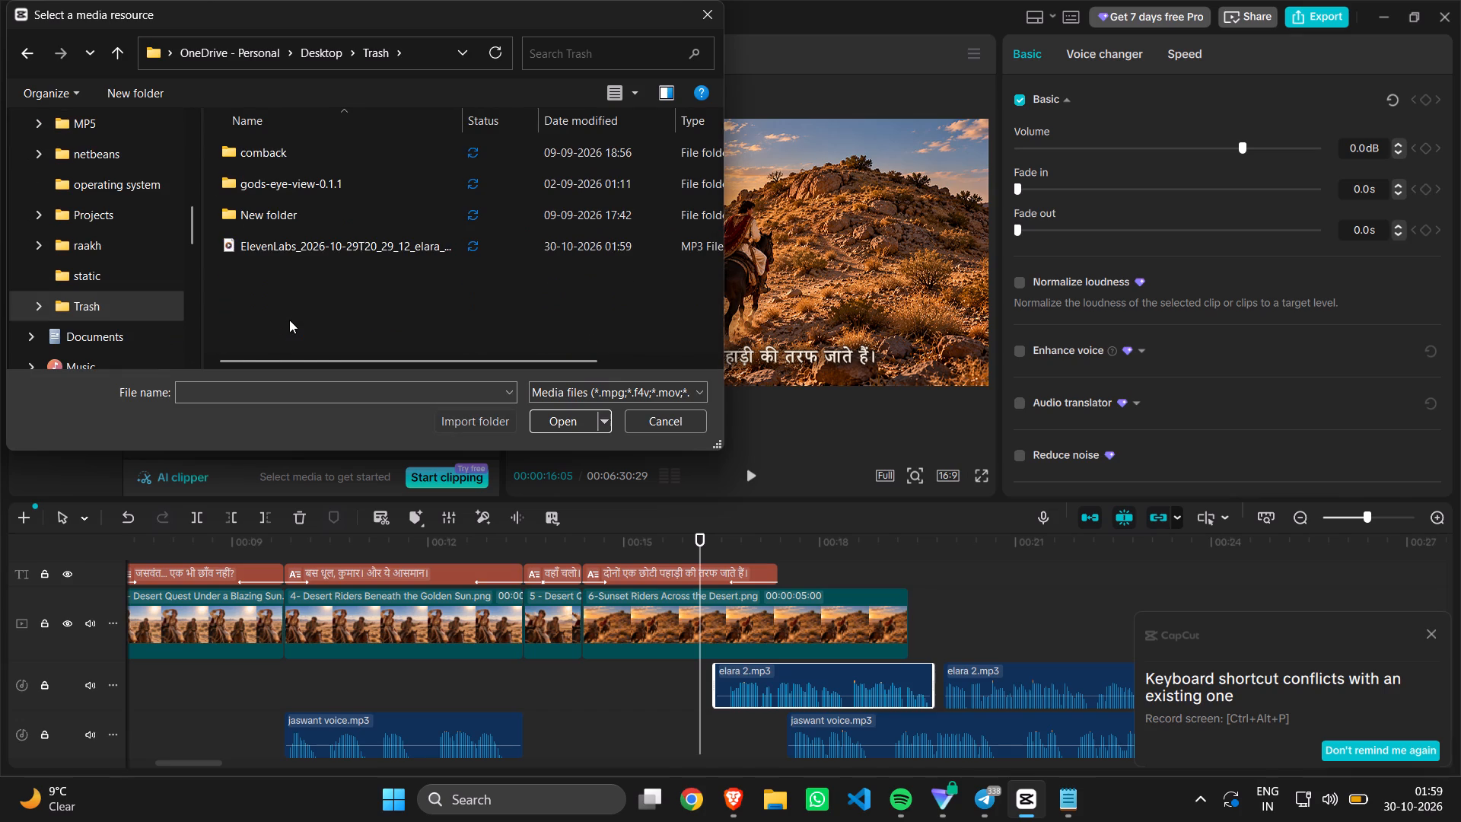
pyautogui.doubleClick(272, 250)
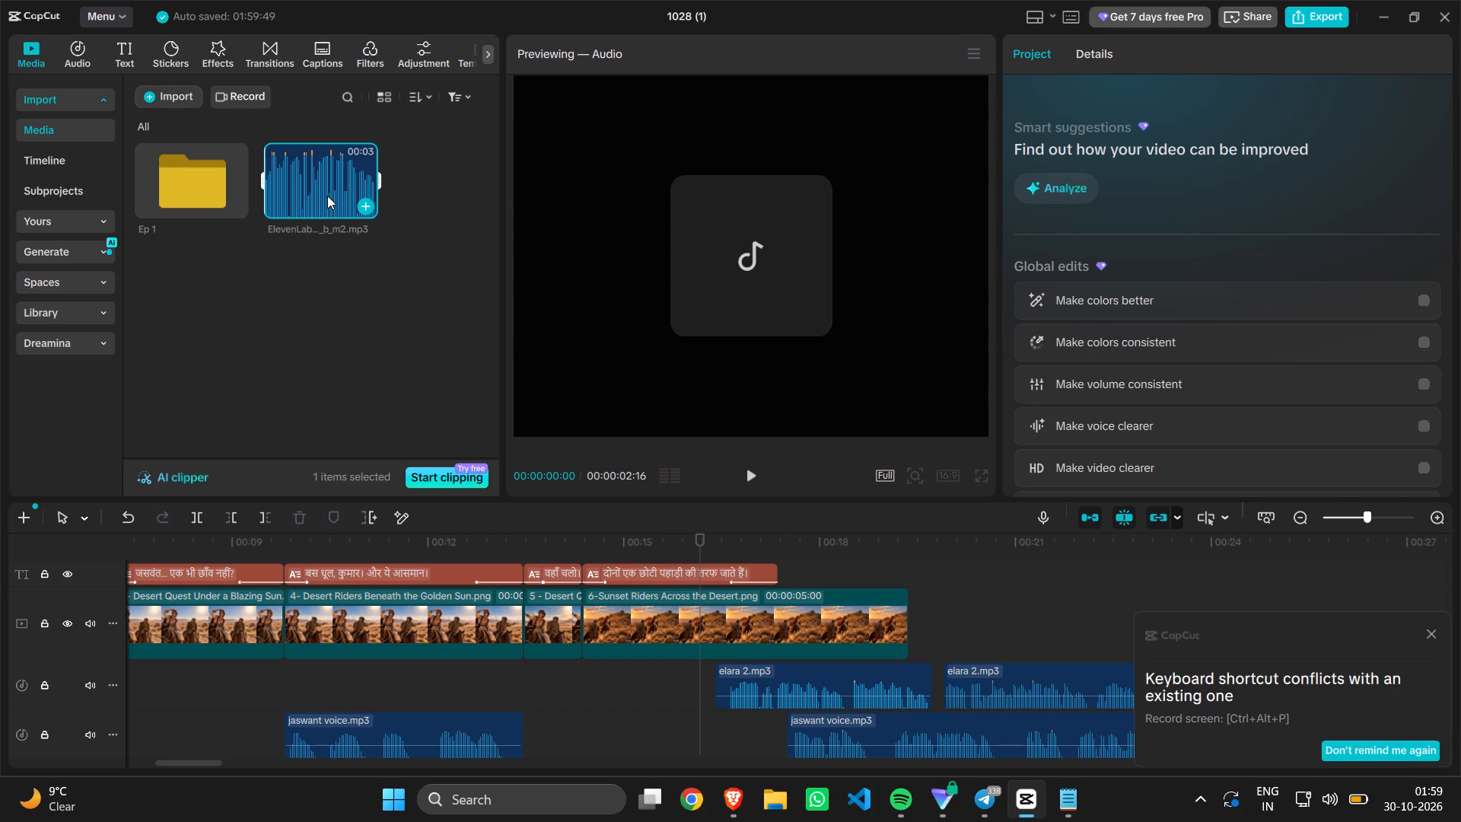
# Place the imported ElevenLabs narration on a new lowest audio track, starting with the 6-Sunset Riders image at about 14 s.
pyautogui.moveTo(327, 196); pyautogui.dragTo(586, 674)
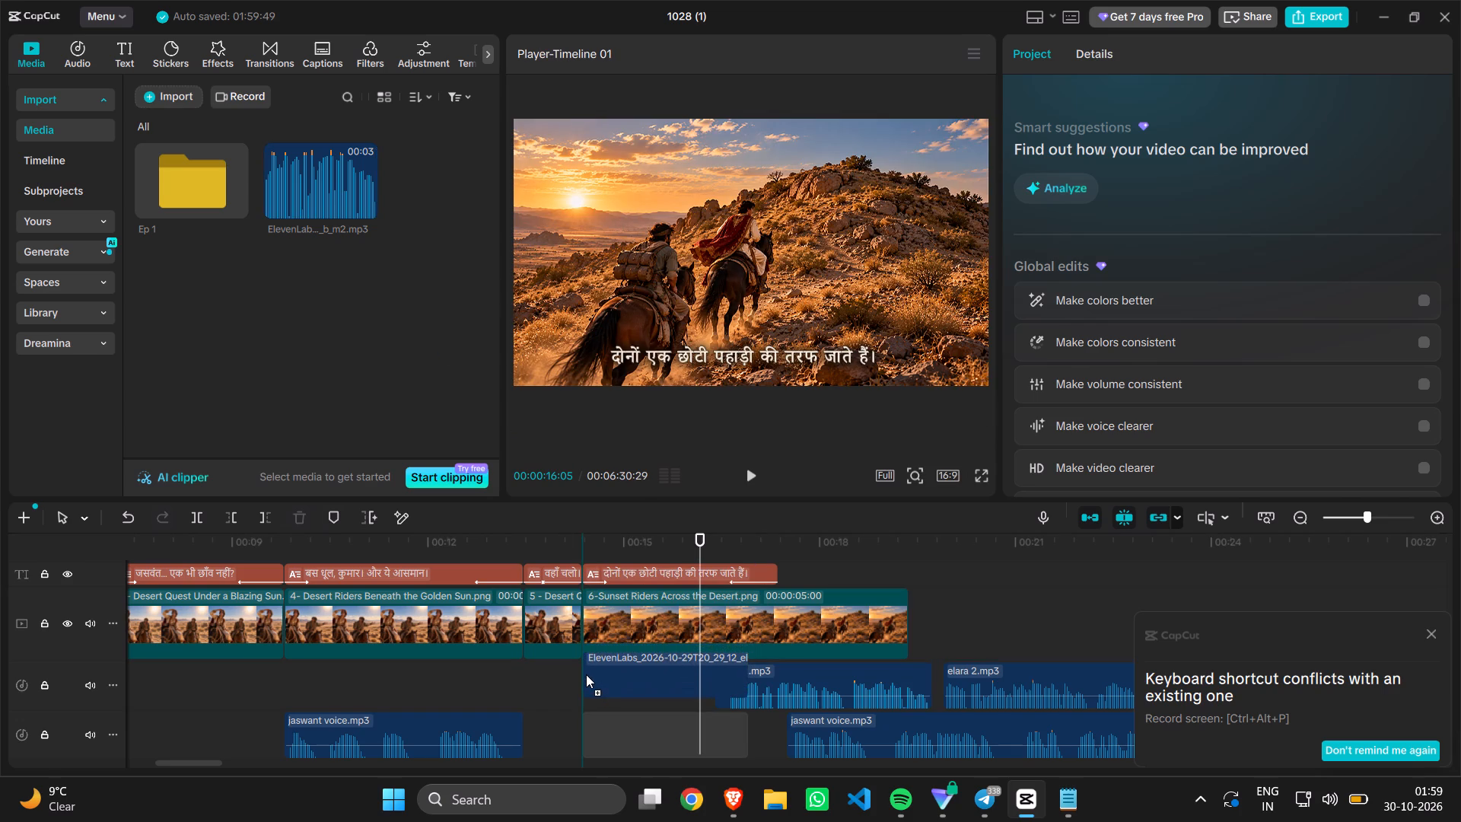
pyautogui.moveTo(586, 674); pyautogui.dragTo(590, 798)
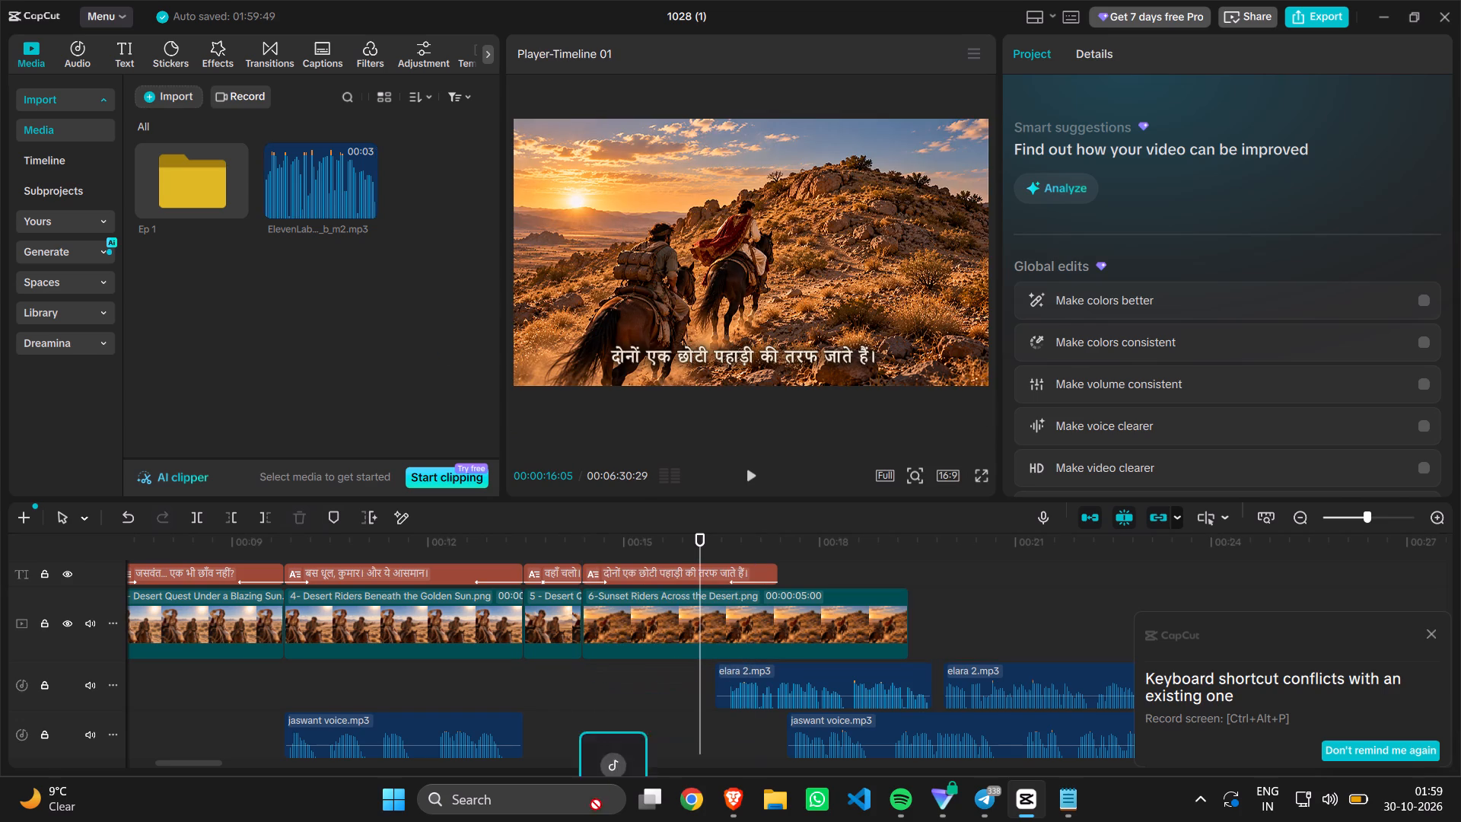
pyautogui.moveTo(590, 798); pyautogui.dragTo(586, 757)
pyautogui.click(586, 757)
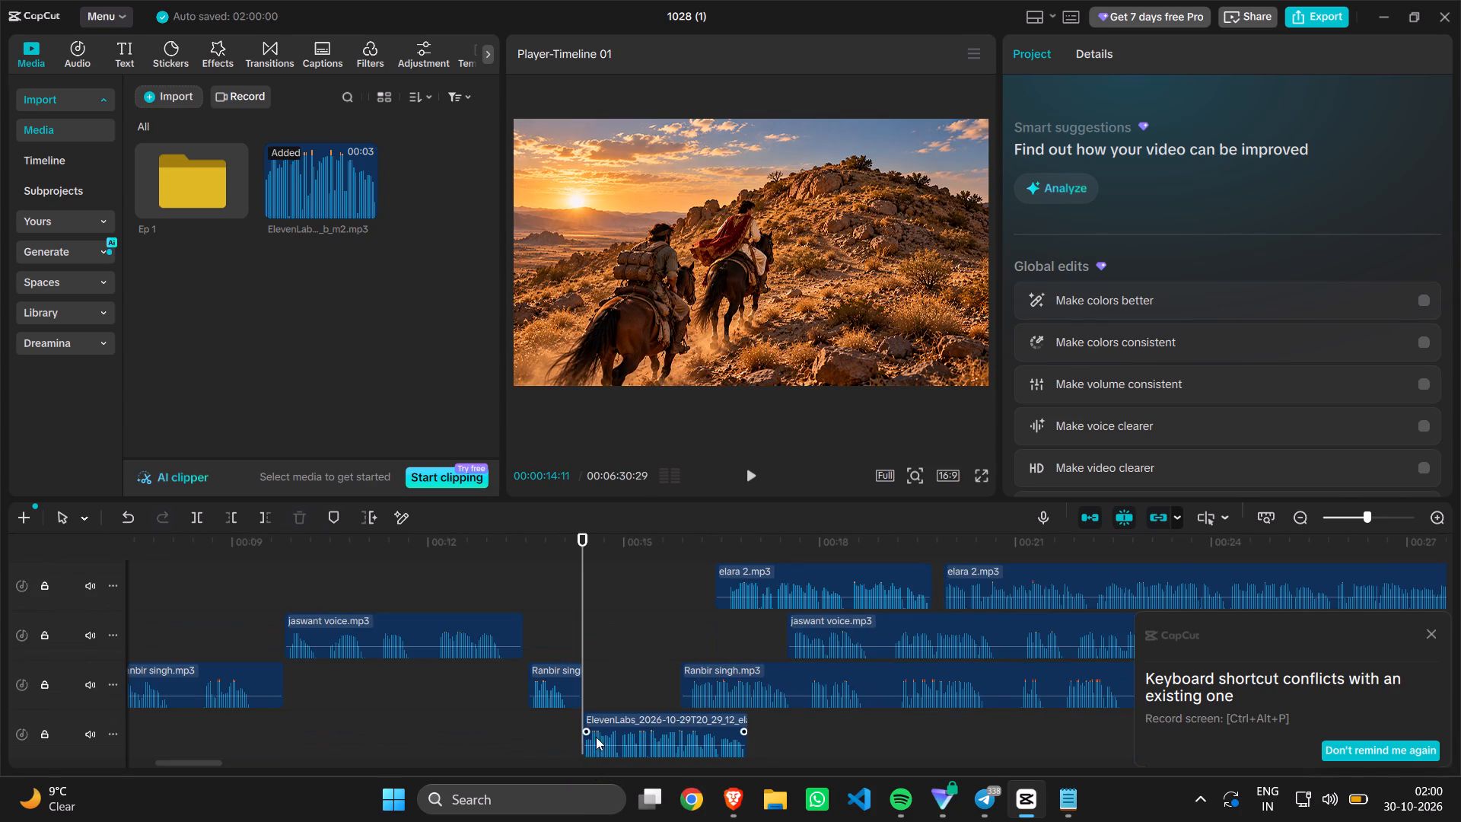
# Shift the first elara 2.mp3 clip later on the timeline, starting at about 21 s.
pyautogui.scroll(3, 596, 696)
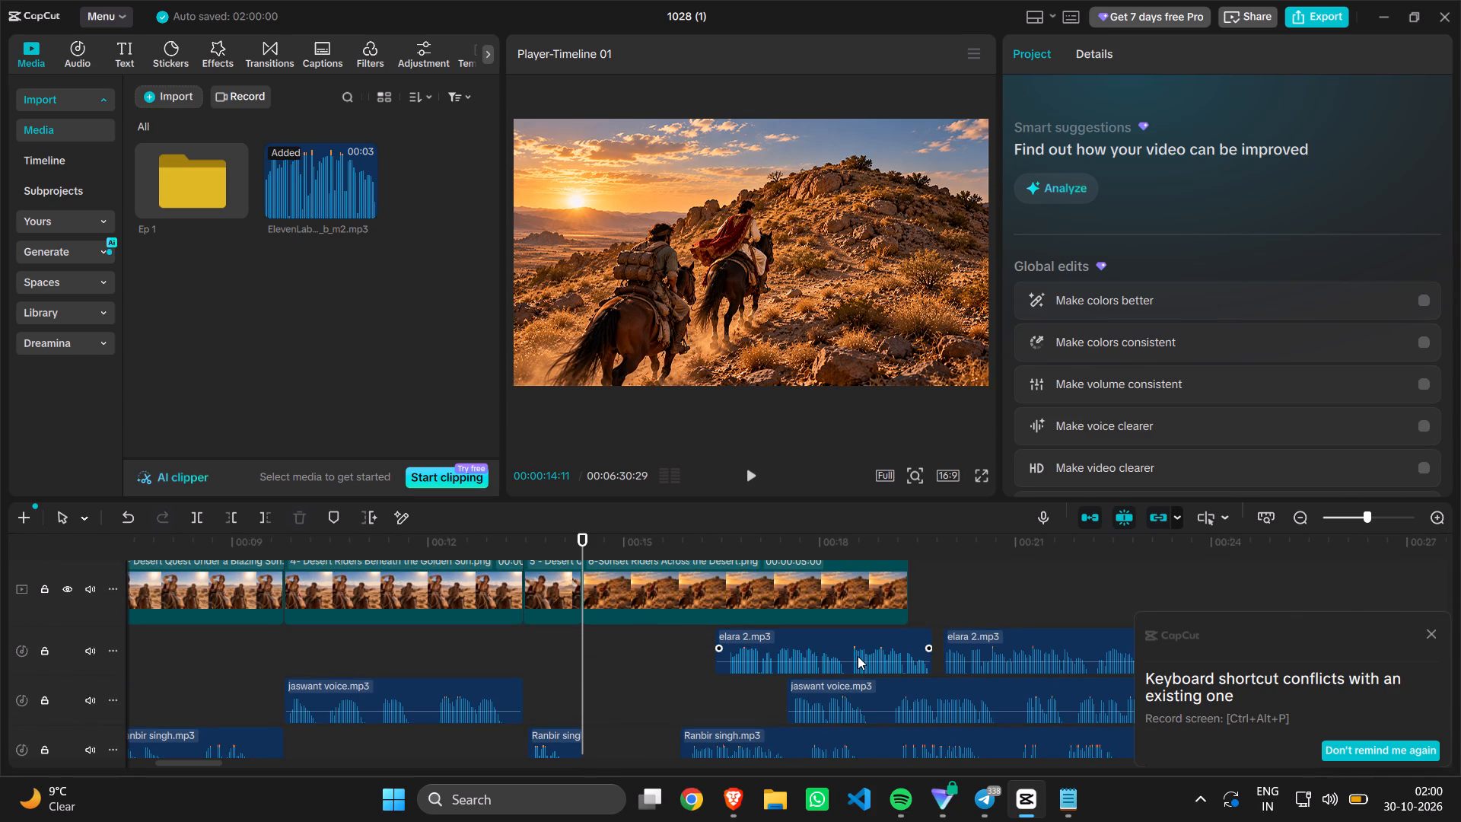
pyautogui.moveTo(858, 656); pyautogui.dragTo(1142, 588)
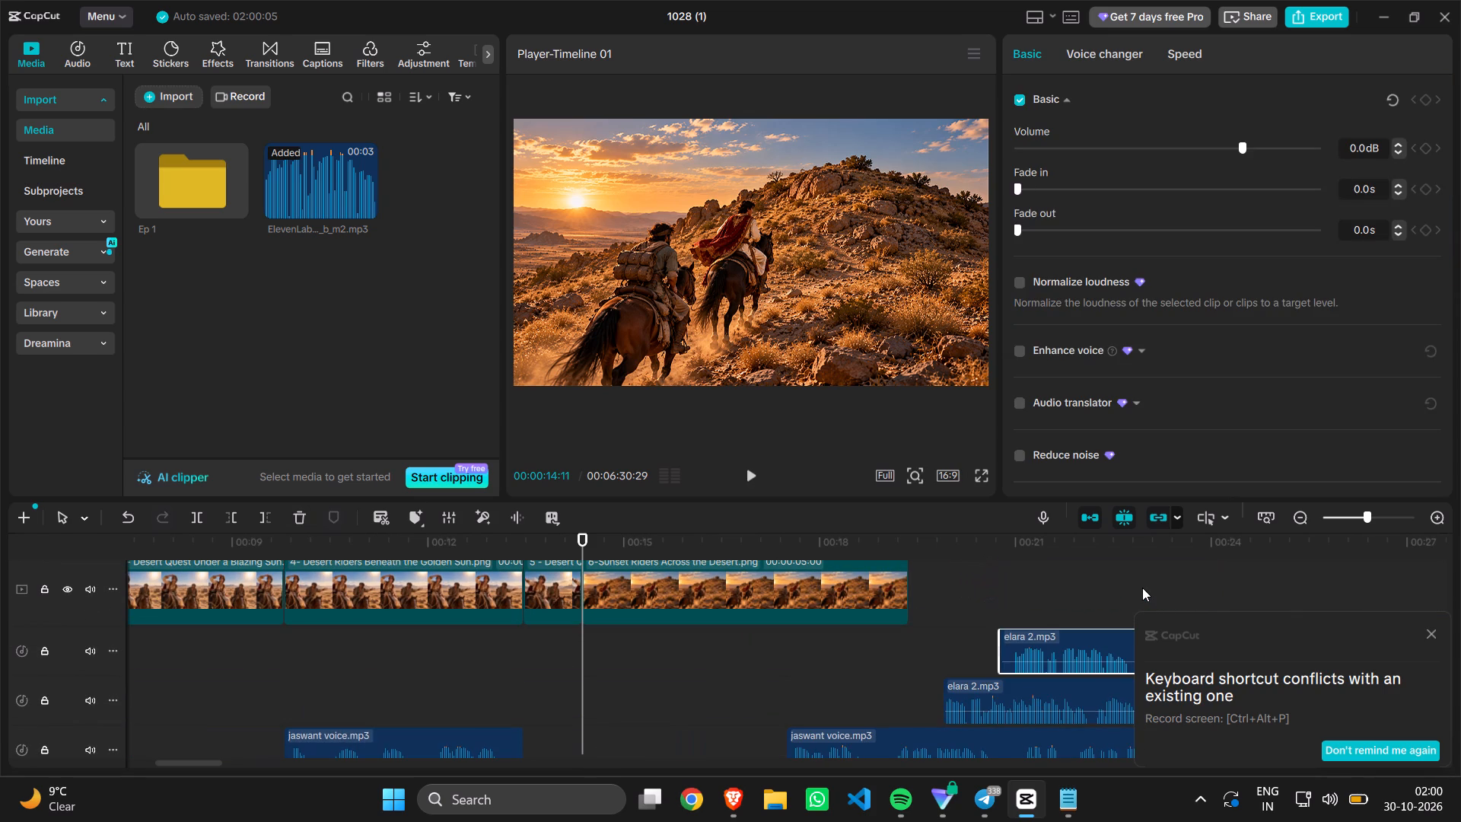
# Move the ElevenLabs narration up to the top audio track and align its start with the 6-Sunset Riders image.
pyautogui.scroll(-2, 765, 719)
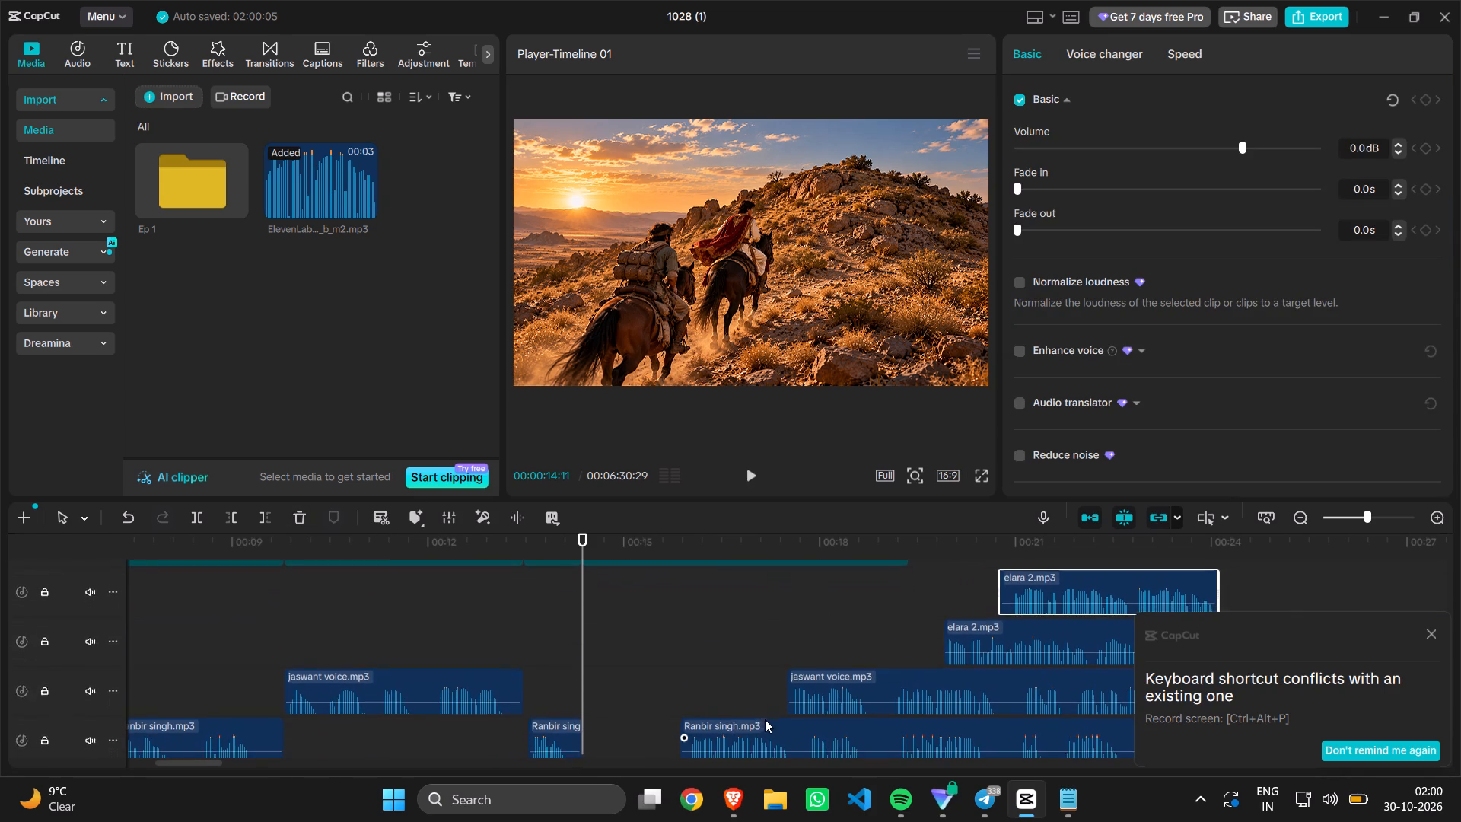
pyautogui.scroll(-1, 765, 719)
pyautogui.scroll(-1, 657, 721)
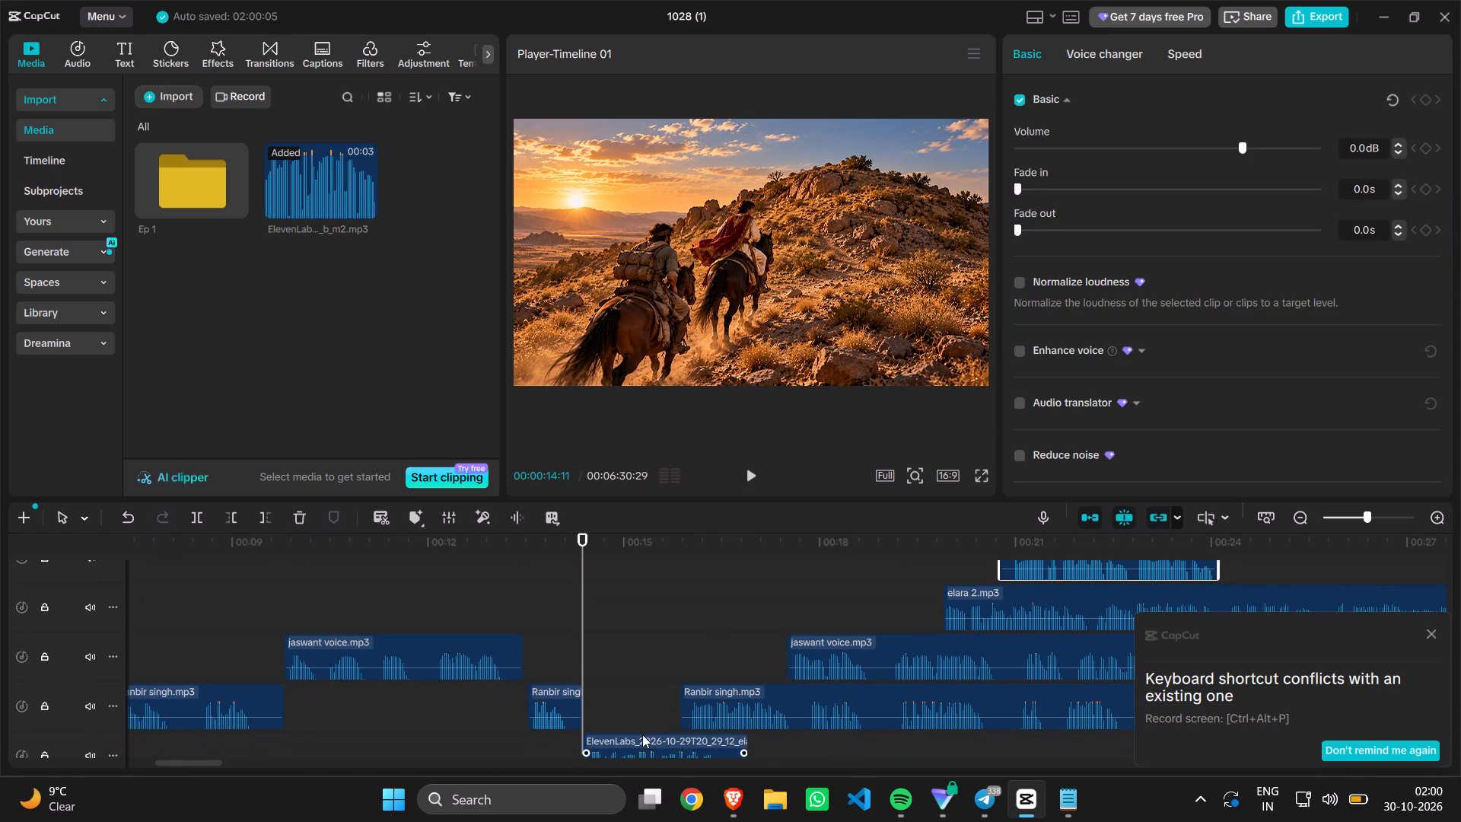
pyautogui.moveTo(635, 747); pyautogui.dragTo(641, 525)
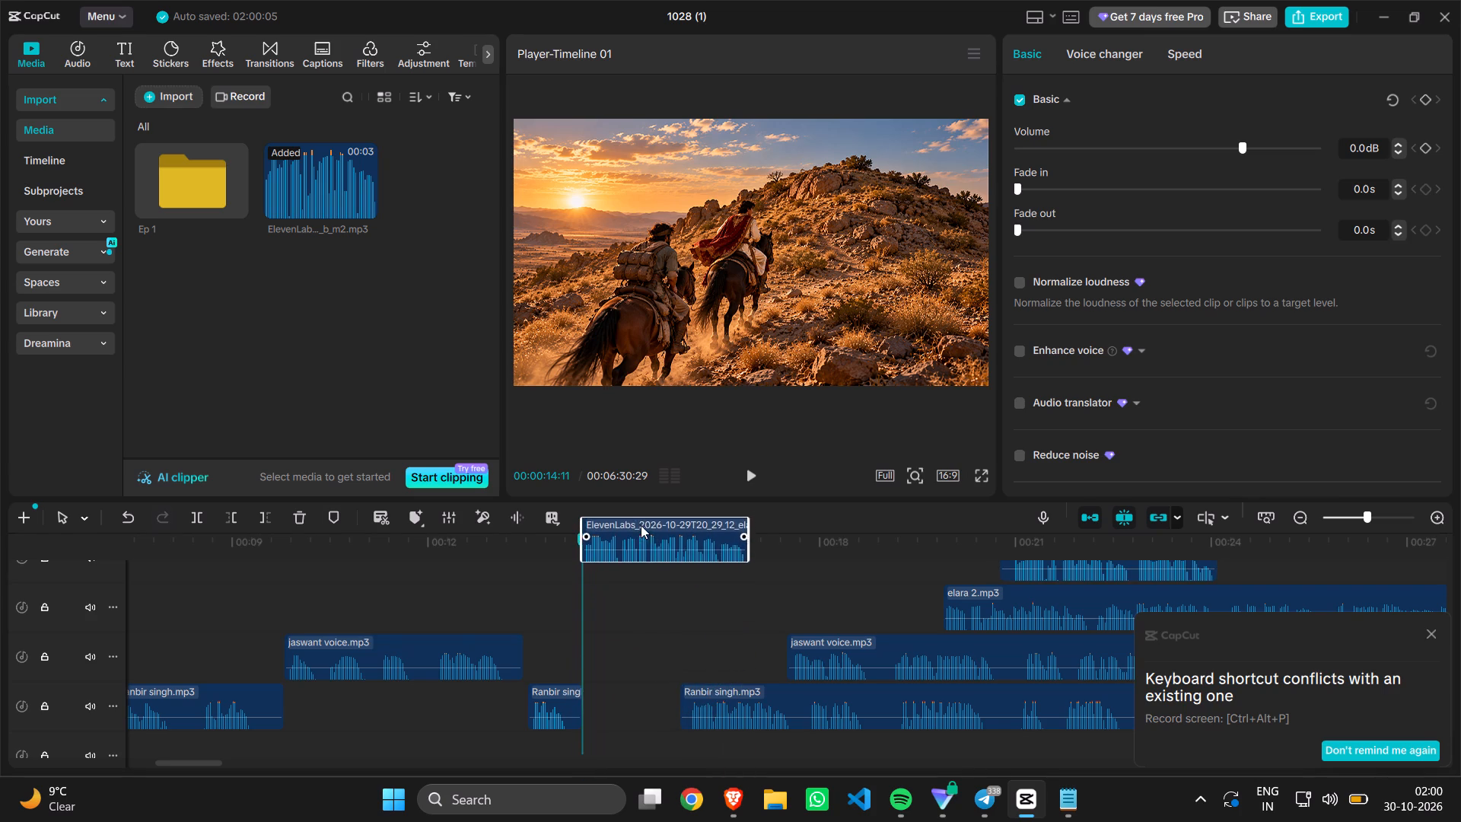
pyautogui.moveTo(641, 525); pyautogui.dragTo(653, 569)
pyautogui.scroll(4, 653, 569)
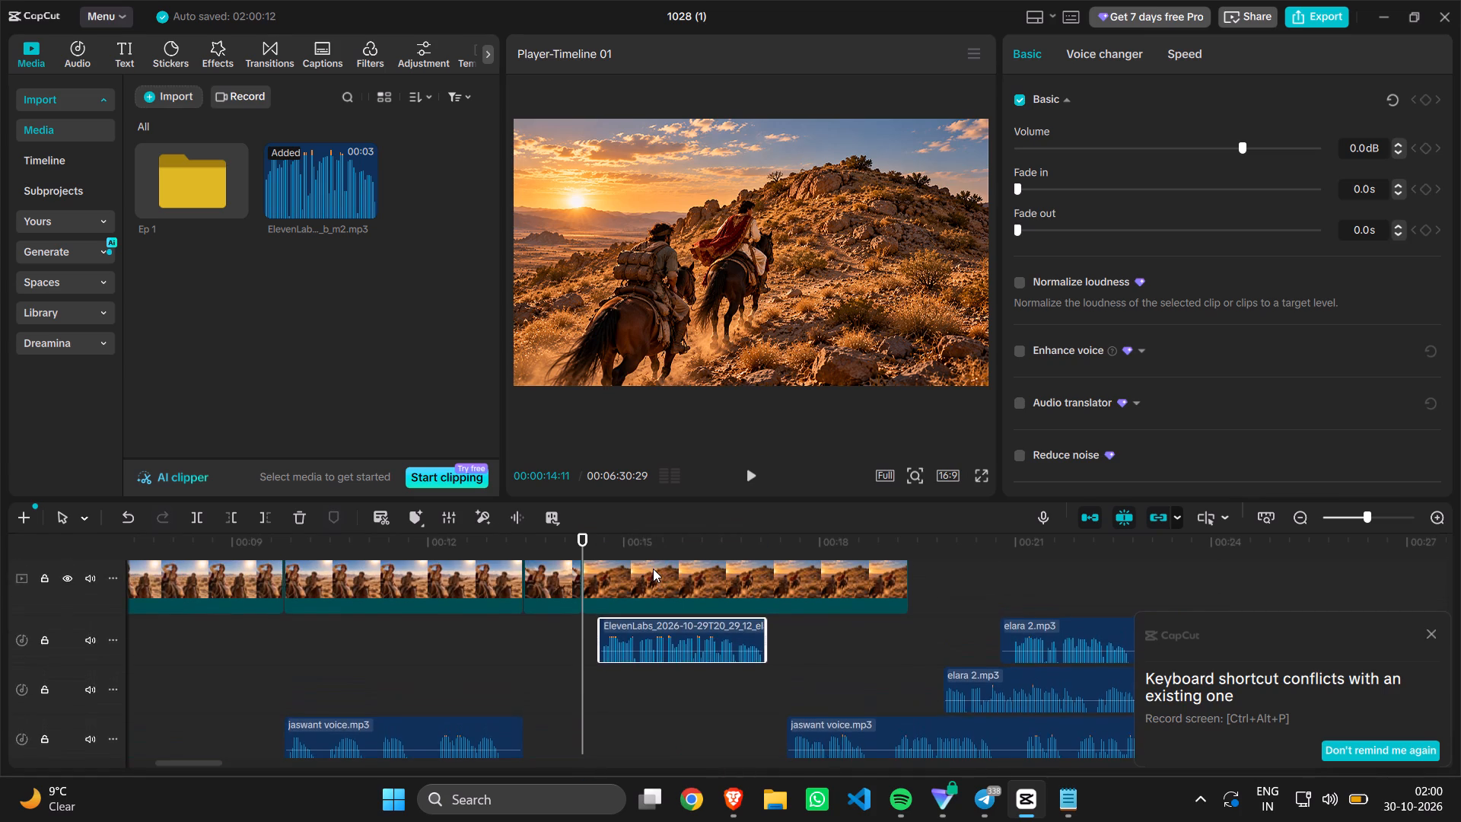
pyautogui.scroll(3, 653, 569)
pyautogui.moveTo(645, 702); pyautogui.dragTo(639, 698)
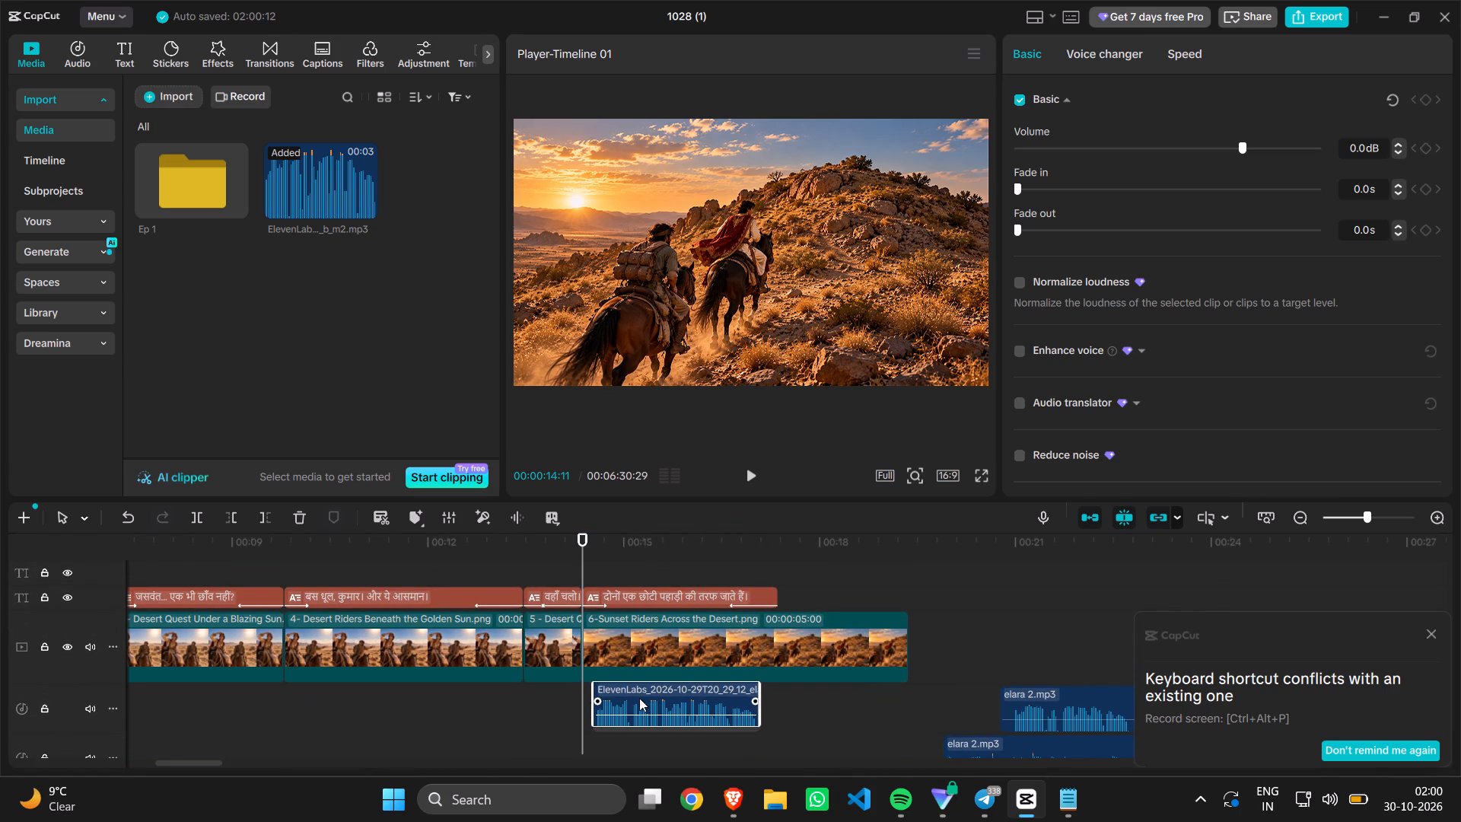
pyautogui.moveTo(639, 698); pyautogui.dragTo(633, 699)
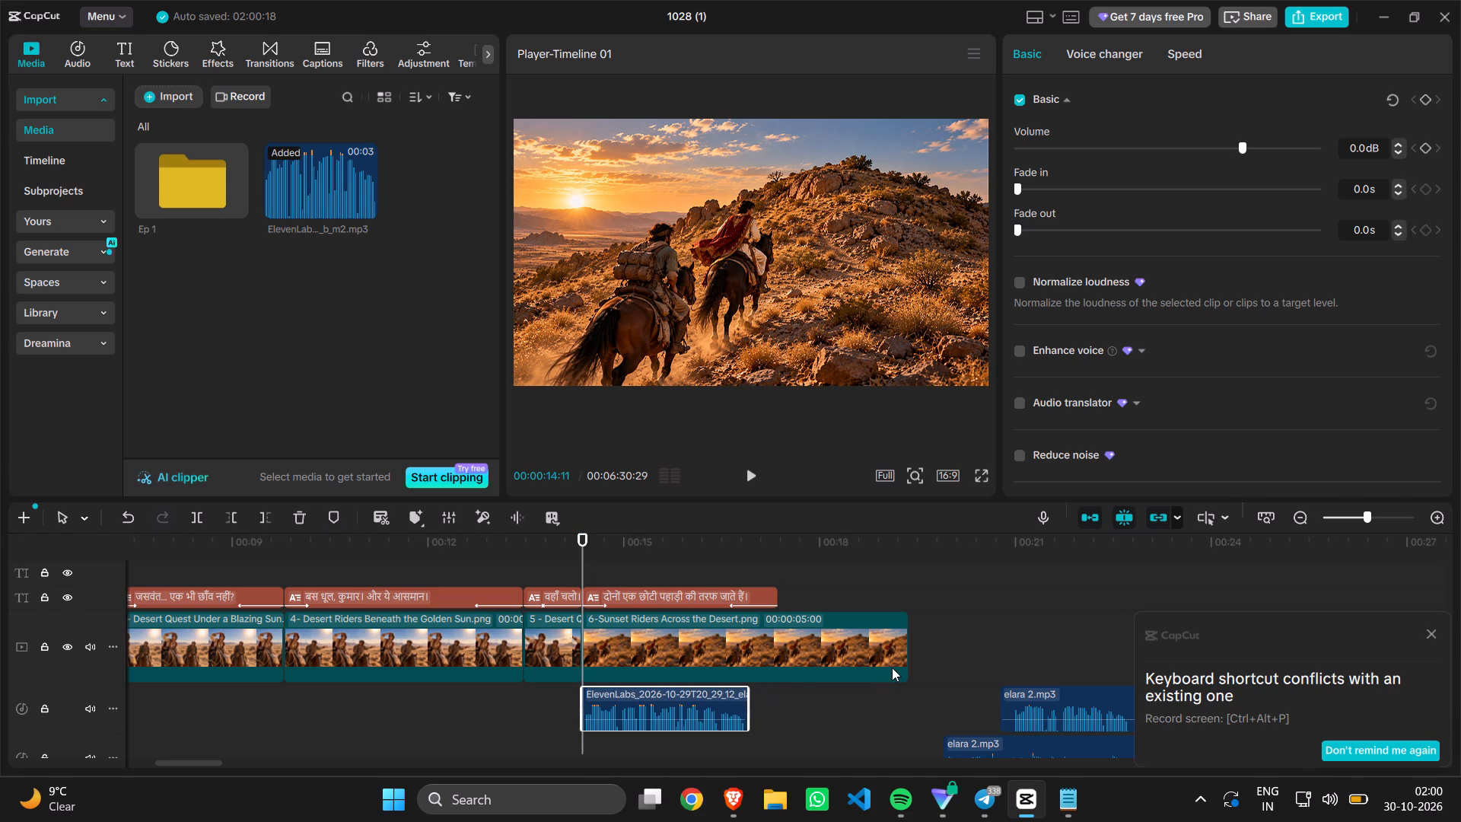
# Trim the end of the 6-Sunset Riders image to match the end of the ElevenLabs narration, at about 17 s.
pyautogui.click(893, 667)
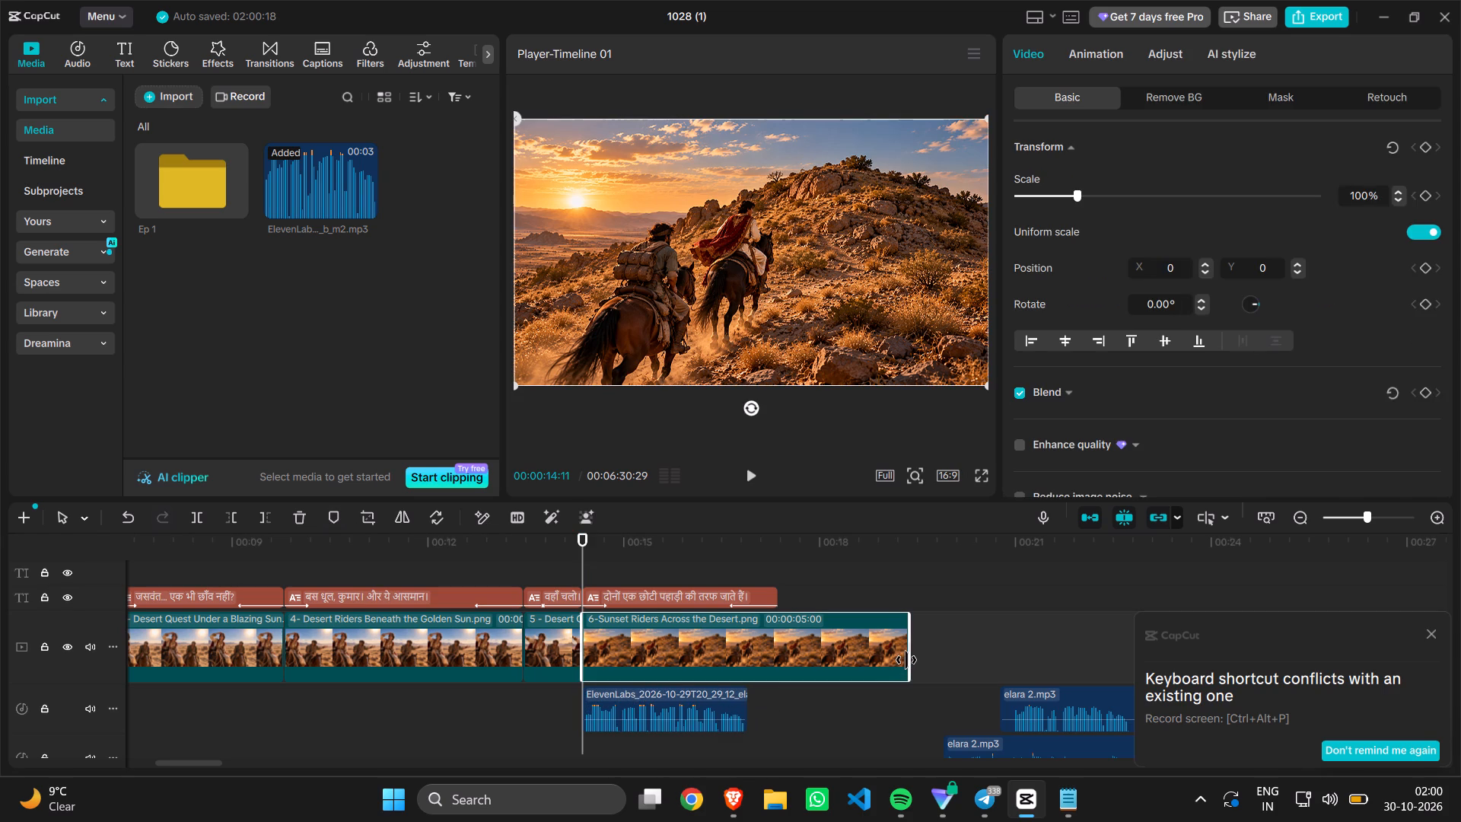
pyautogui.moveTo(906, 660); pyautogui.dragTo(777, 654)
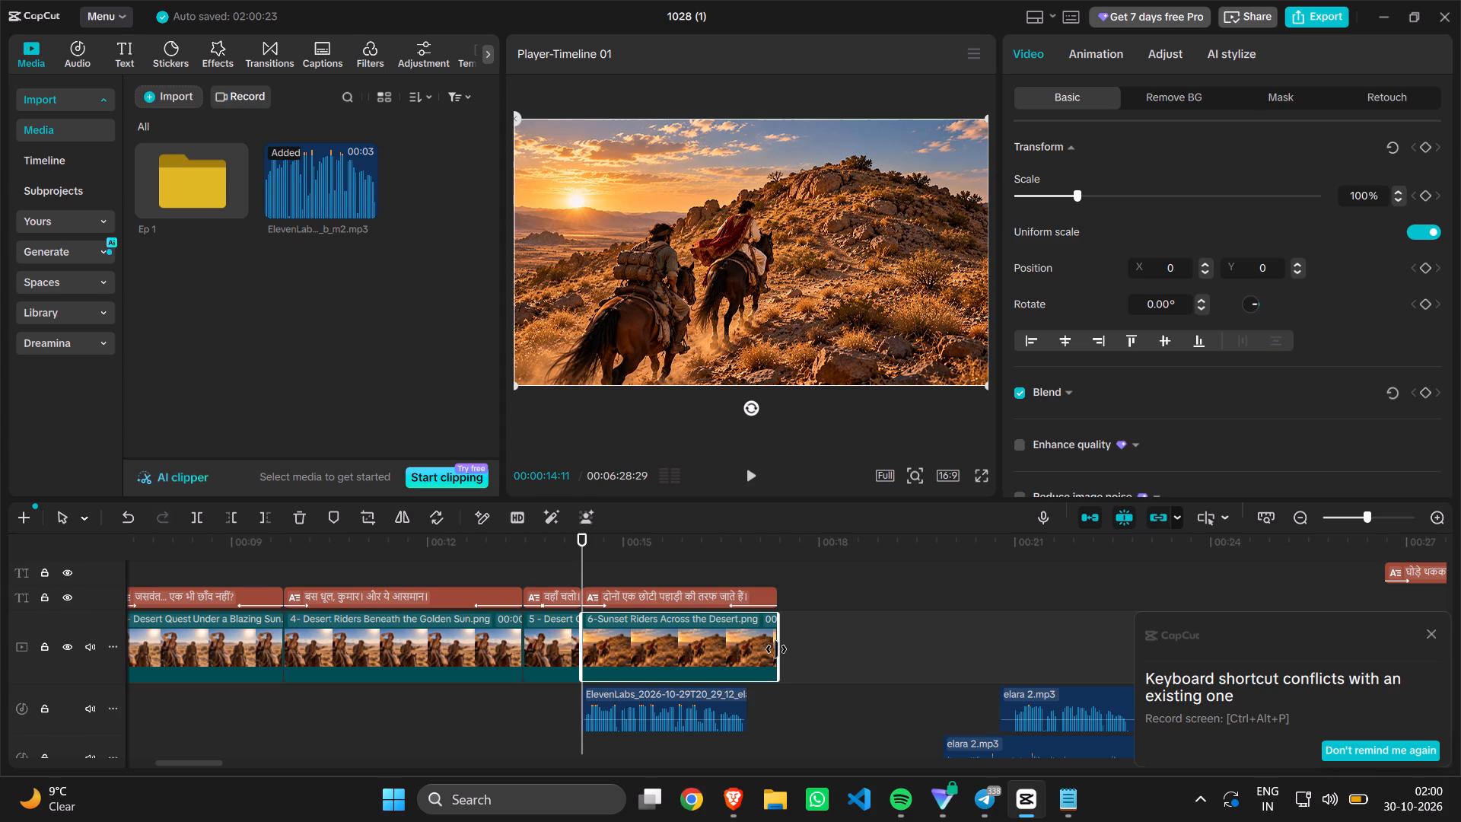
pyautogui.moveTo(781, 649); pyautogui.dragTo(762, 652)
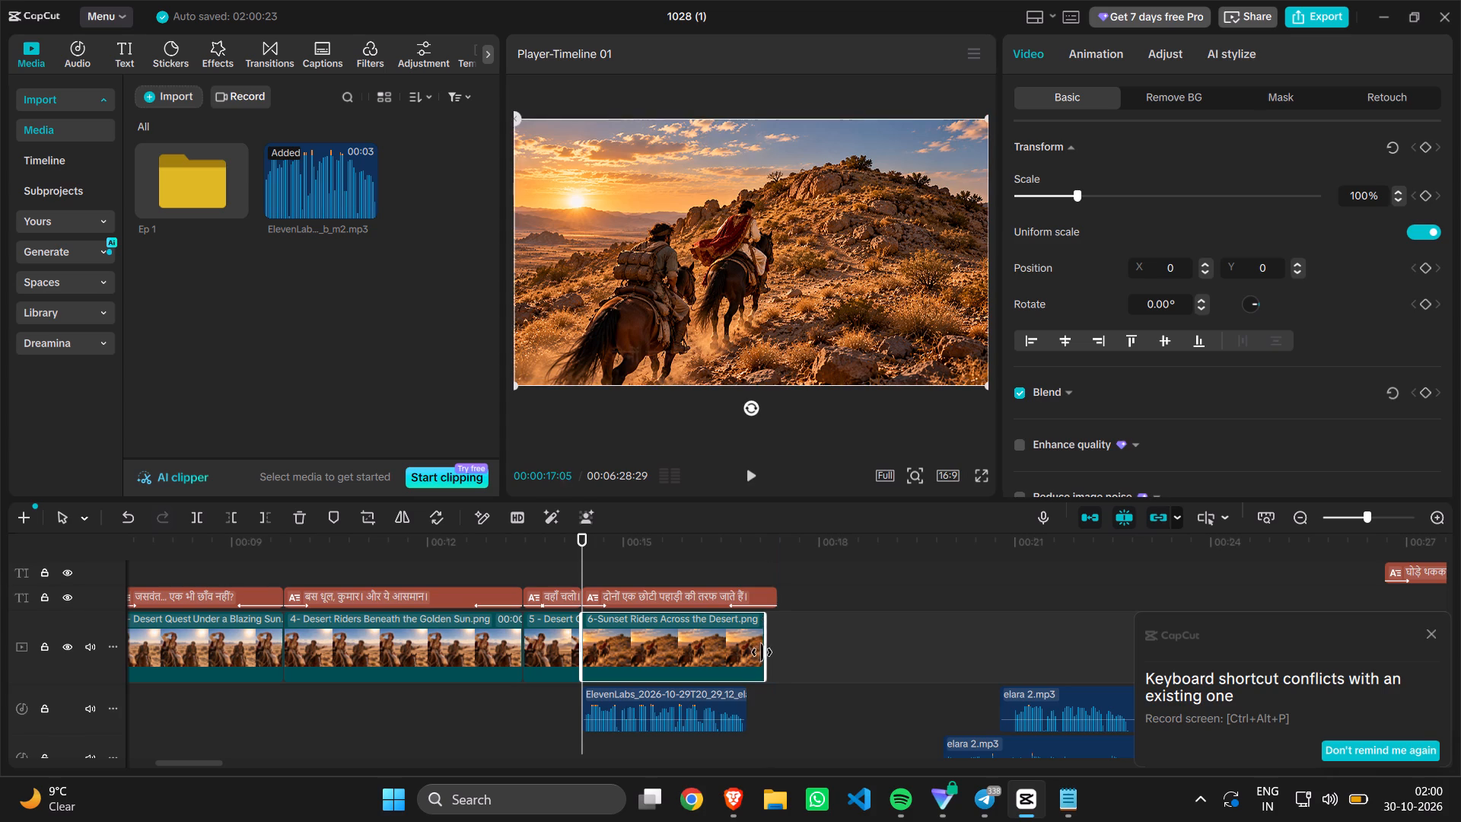
pyautogui.moveTo(762, 652); pyautogui.dragTo(742, 656)
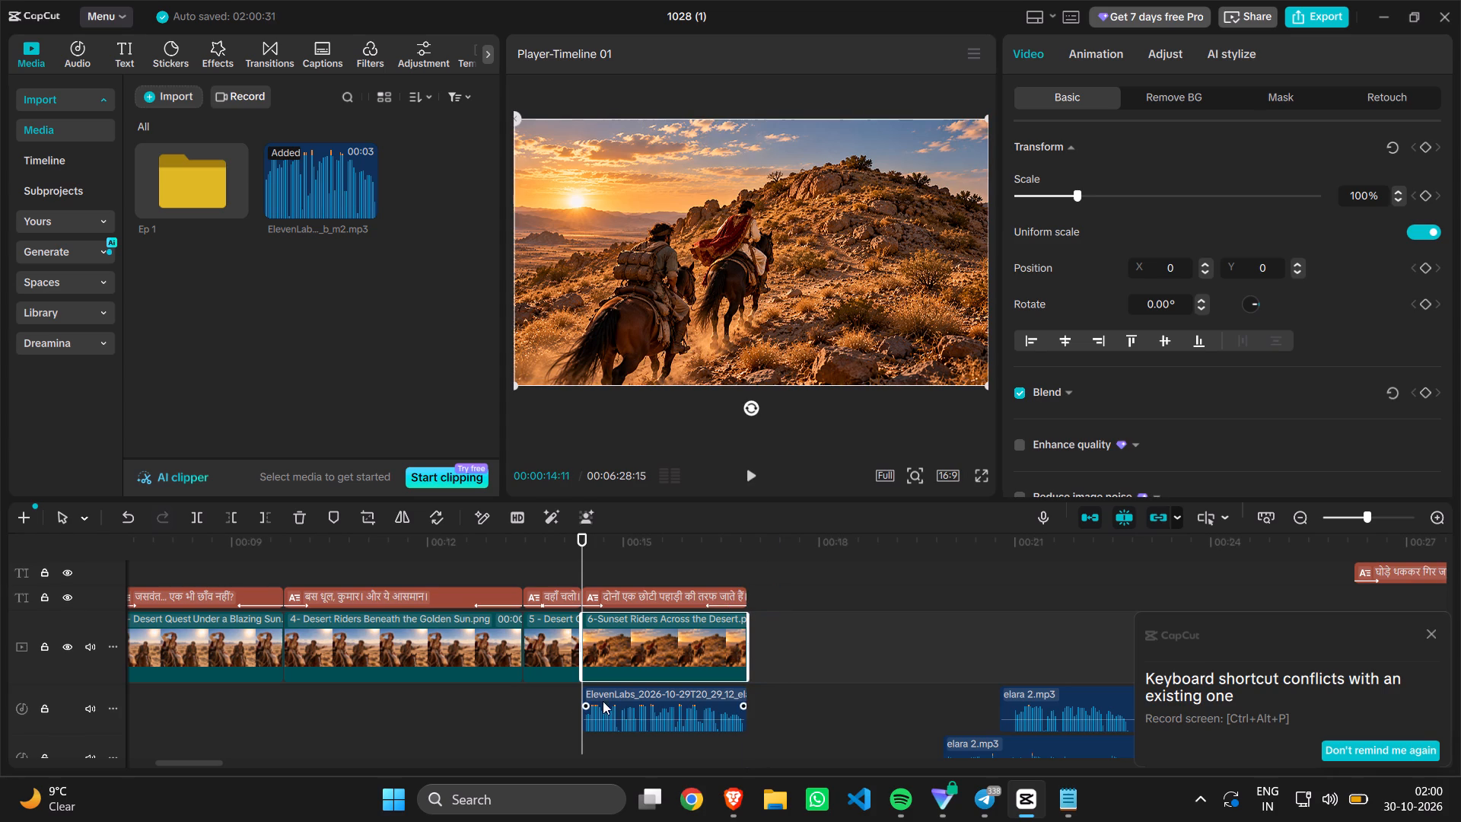
# Play back the 6-Sunset Riders section from about 14 s to check the caption and narration timing.
pyautogui.click(555, 720)
pyautogui.press('space')
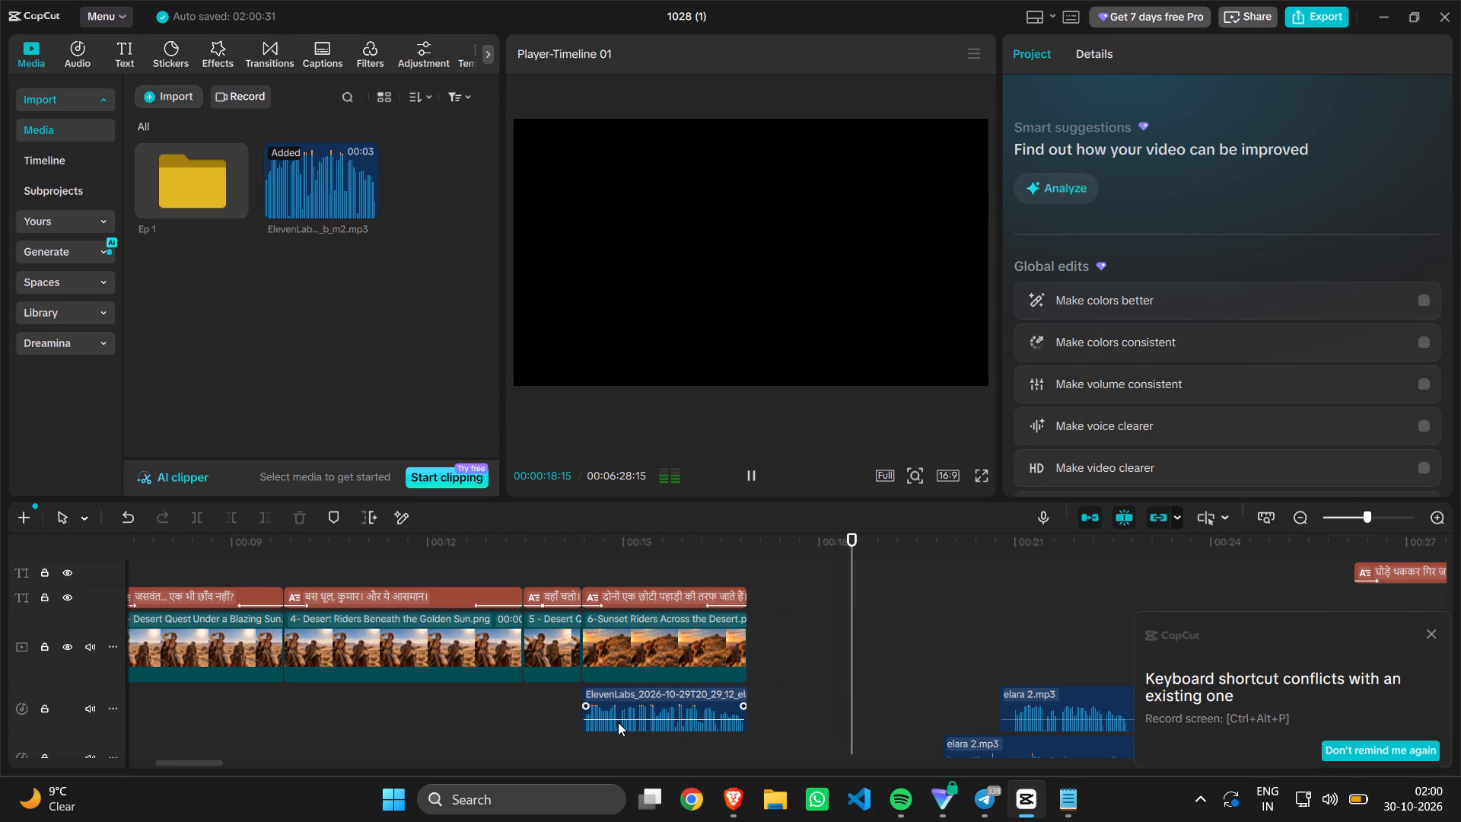
pyautogui.press('space')
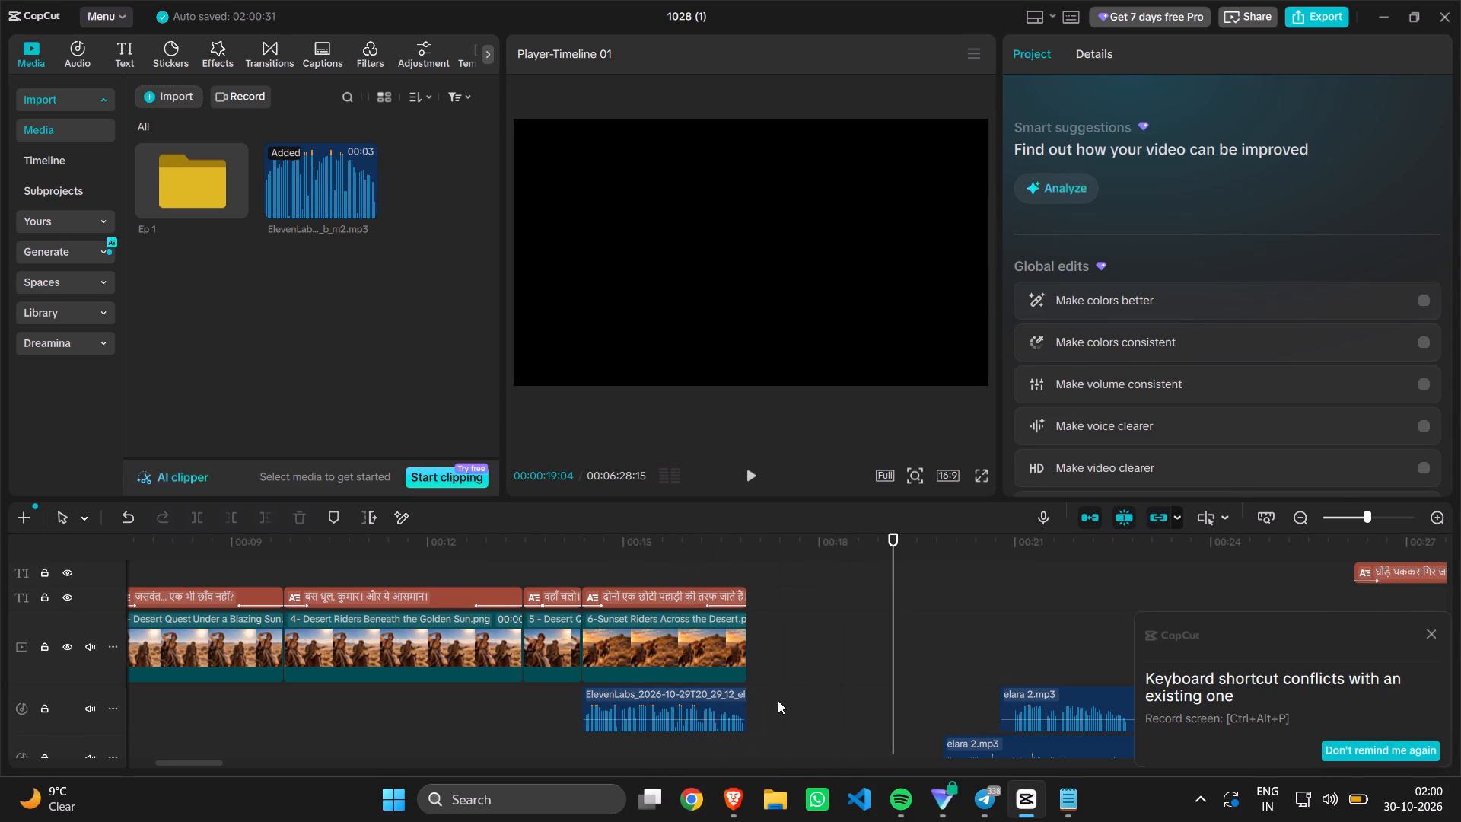
# Move the elara voice.mp3 clip at the start of the timeline up to the top audio track.
pyautogui.scroll(-2, 778, 700)
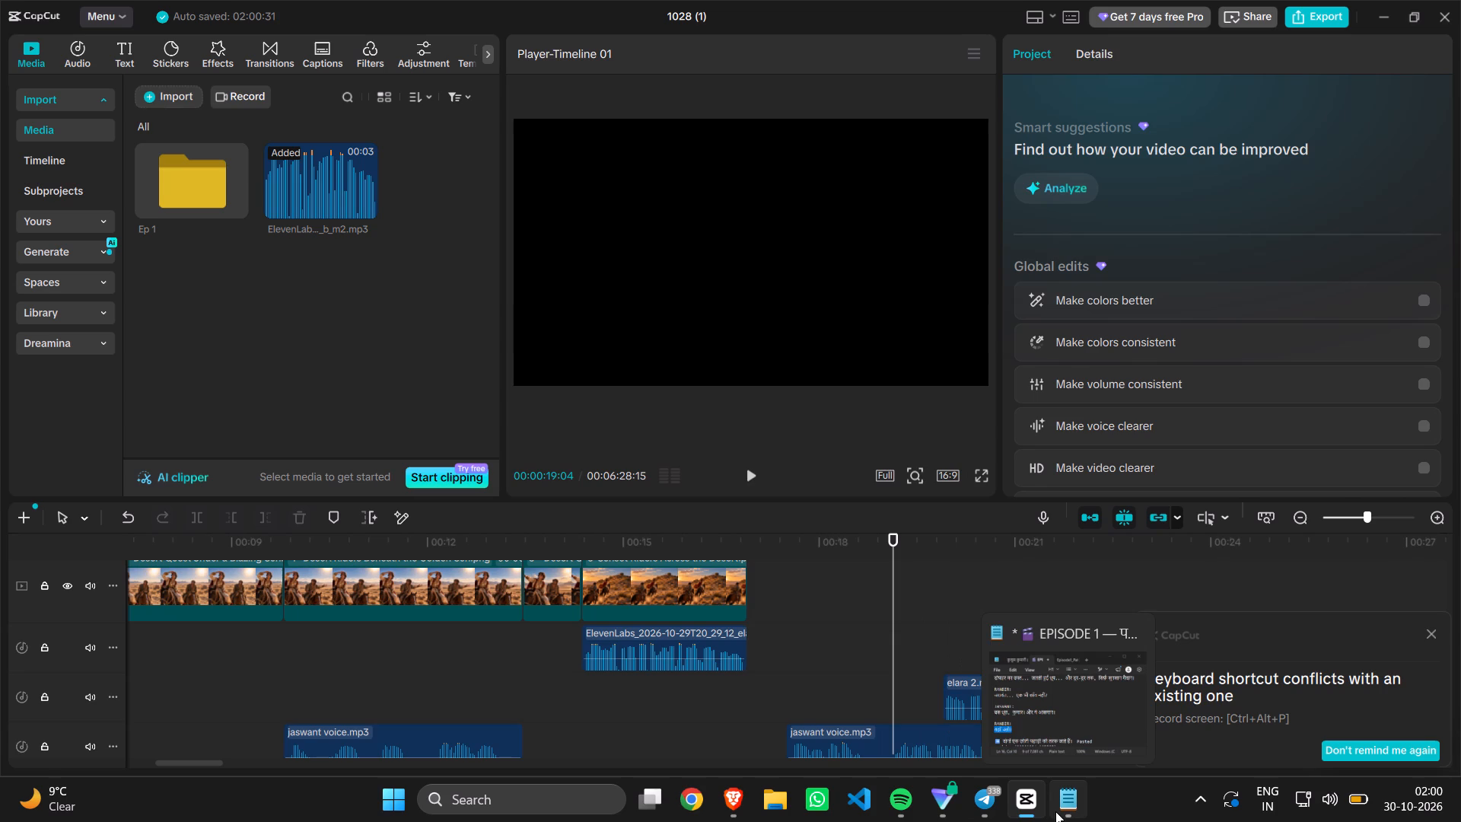
pyautogui.click(1025, 807)
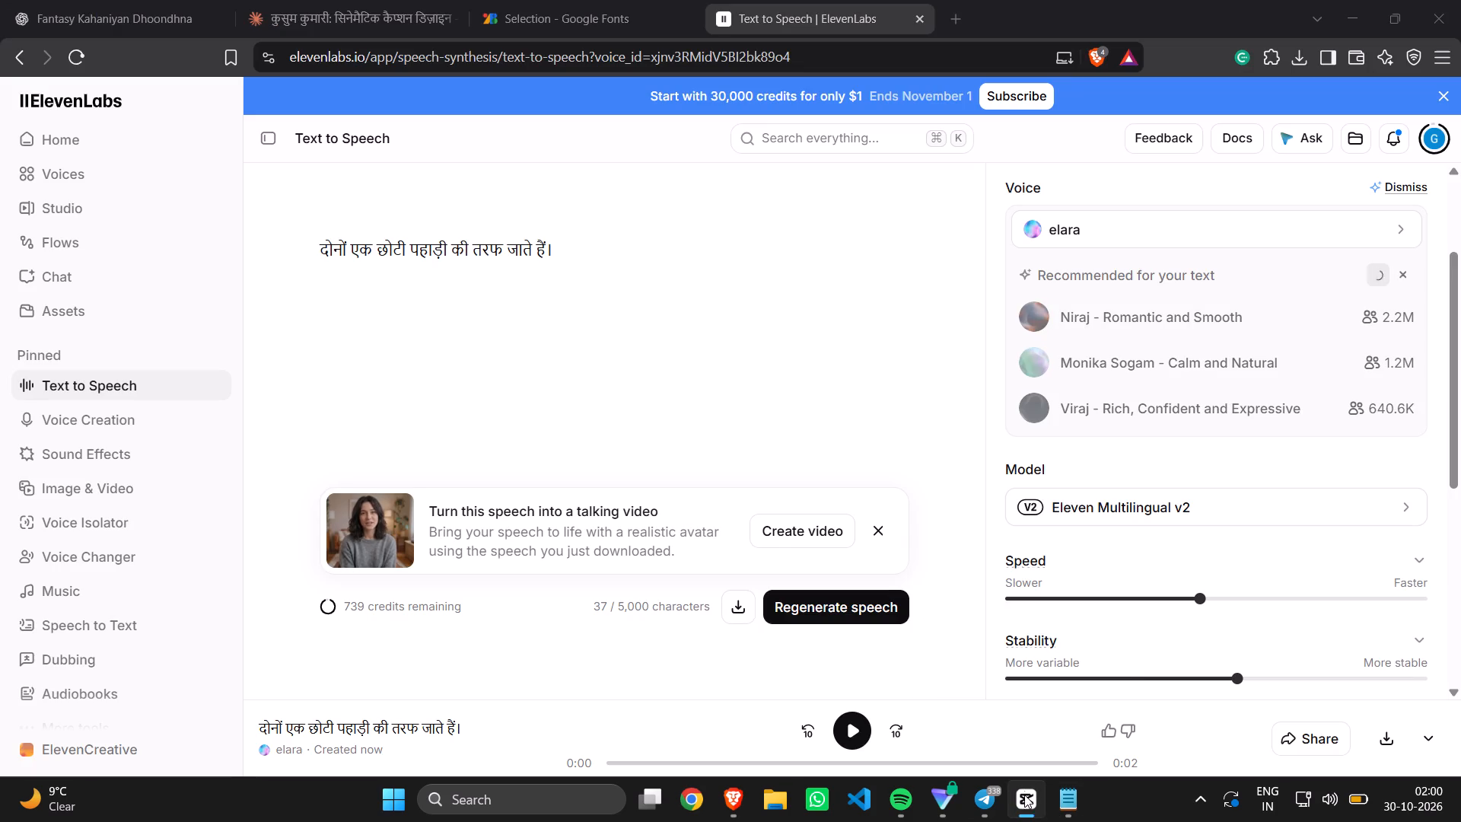
pyautogui.click(1023, 795)
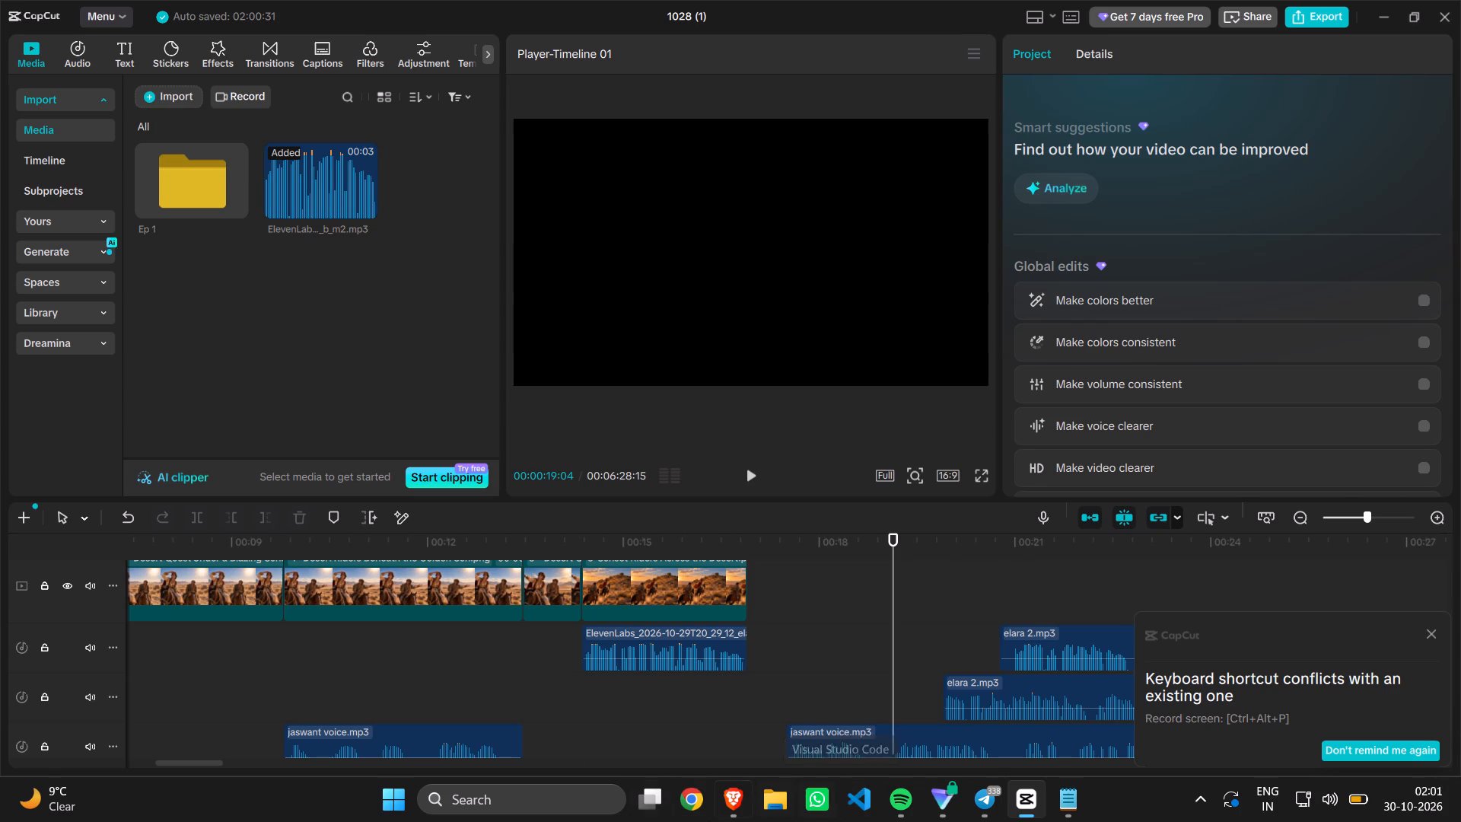
pyautogui.scroll(-2, 556, 703)
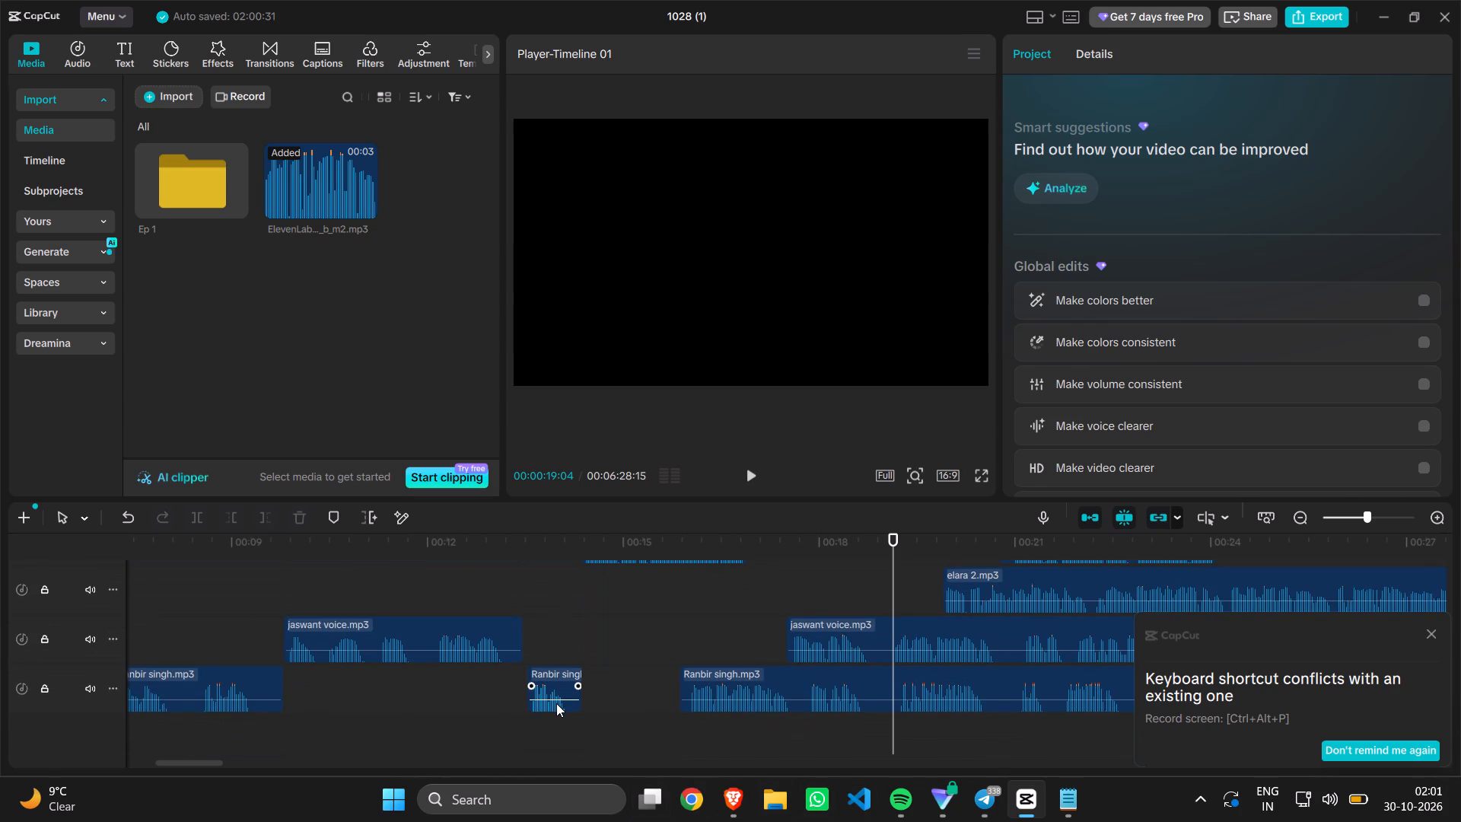
pyautogui.scroll(-1, 556, 703)
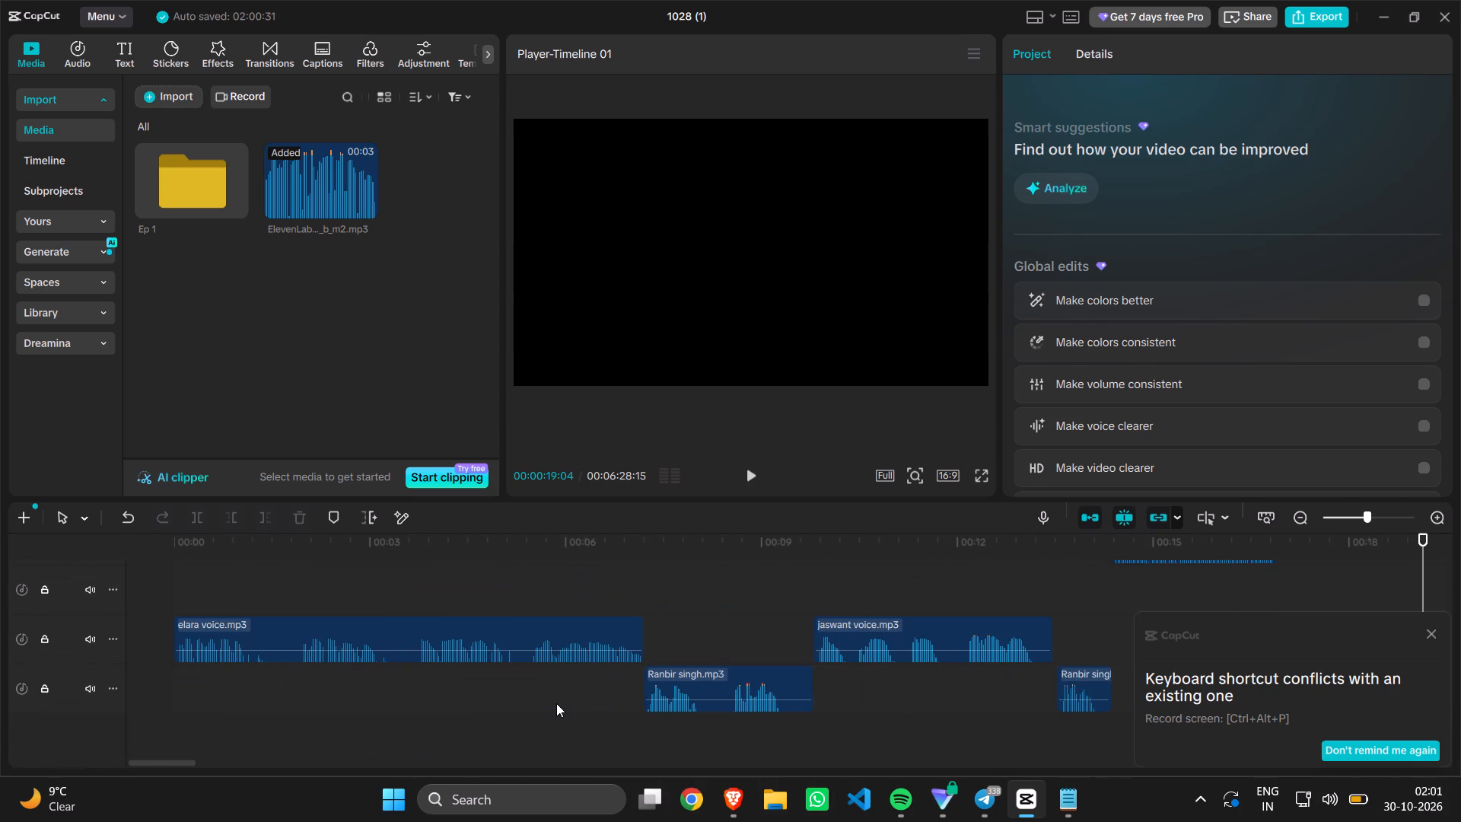
pyautogui.scroll(-1, 556, 703)
pyautogui.hscroll(2, 556, 703)
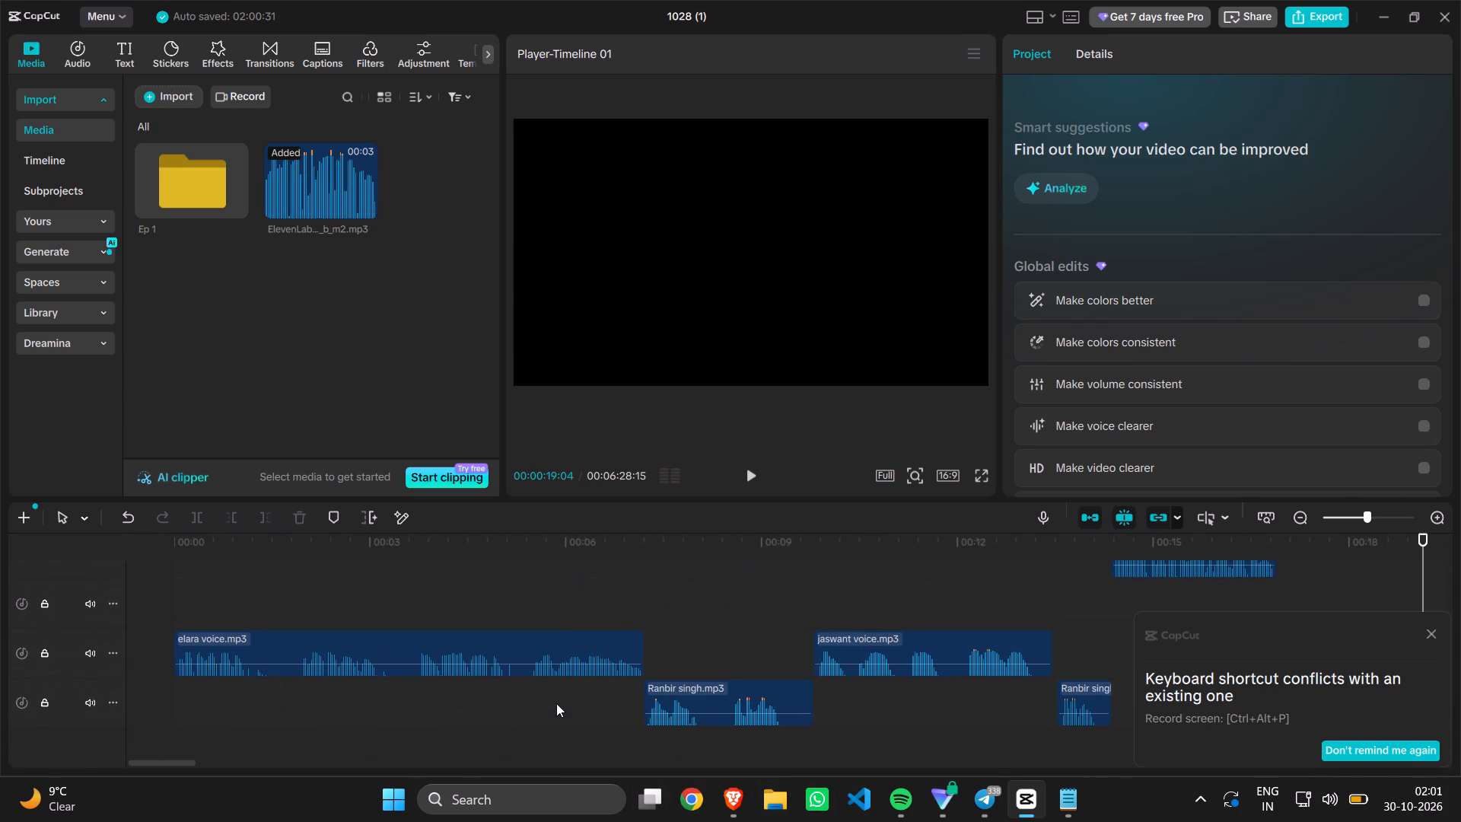
pyautogui.scroll(1, 556, 703)
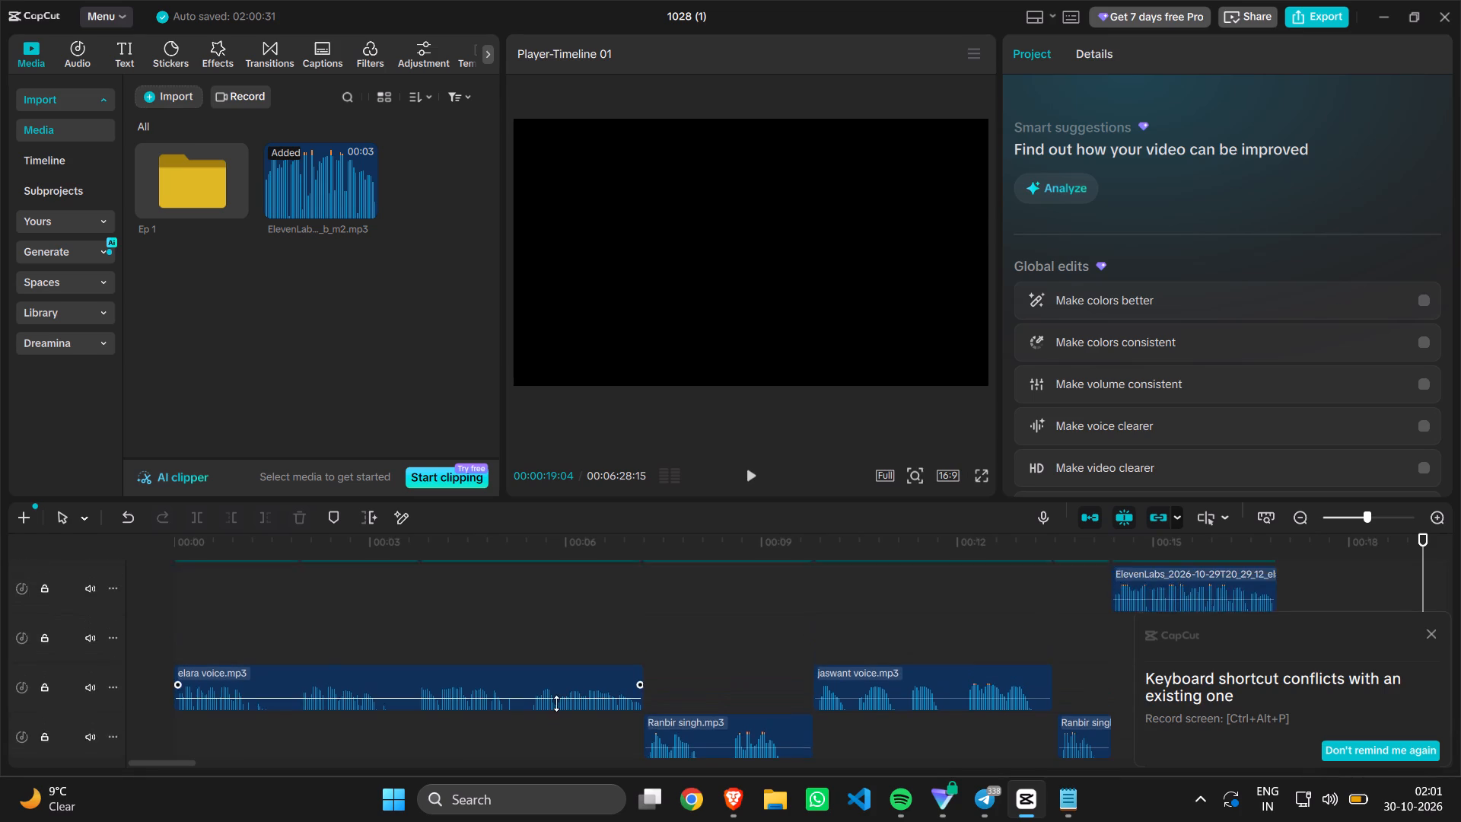
pyautogui.scroll(2, 556, 703)
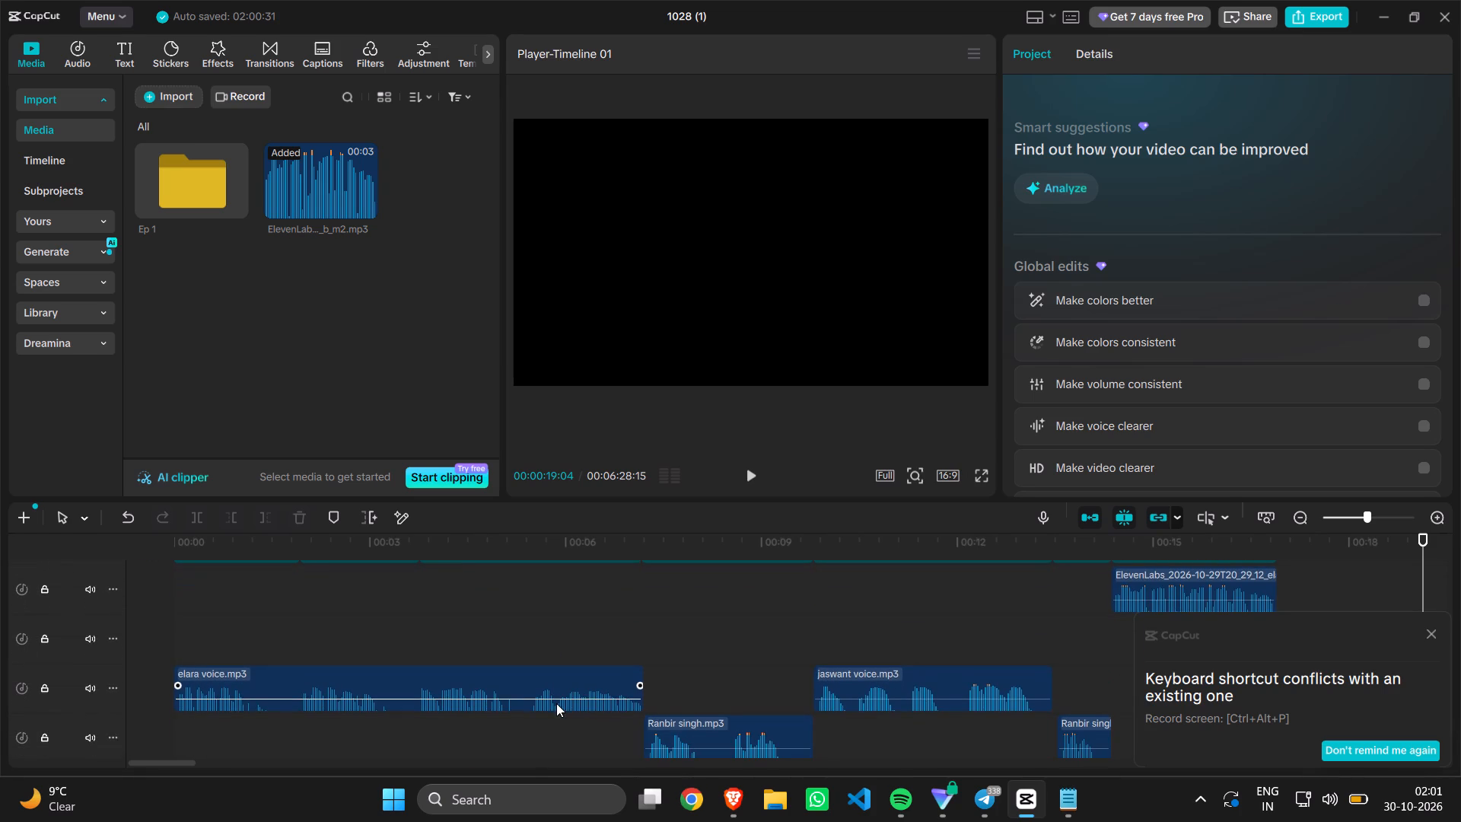
pyautogui.moveTo(450, 674); pyautogui.dragTo(453, 583)
pyautogui.scroll(1, 453, 583)
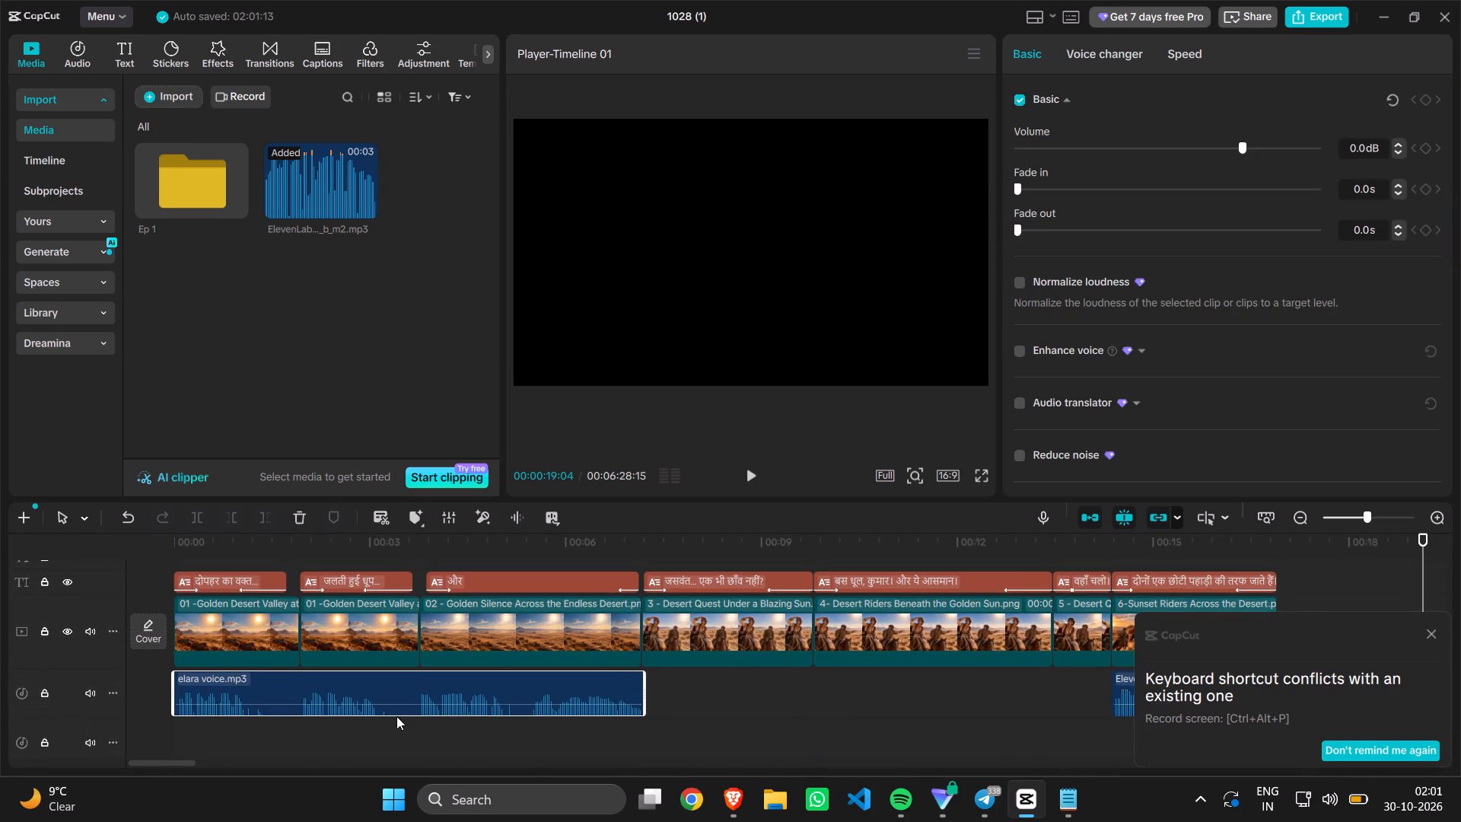
# Examine the placement of the voice clips on the audio tracks from the opening through about 2:00.
pyautogui.scroll(-2, 396, 716)
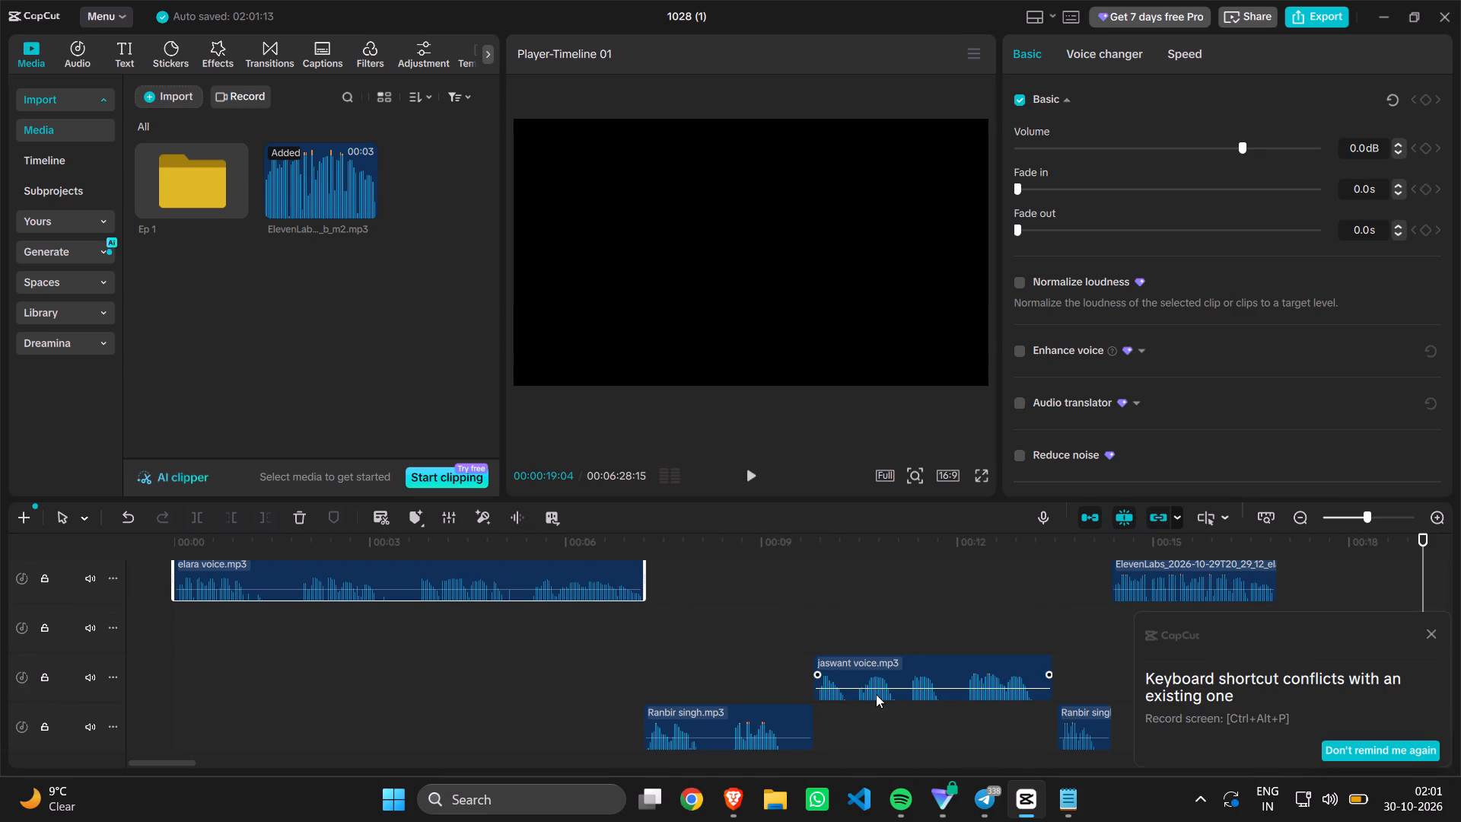
pyautogui.hscroll(-1, 876, 694)
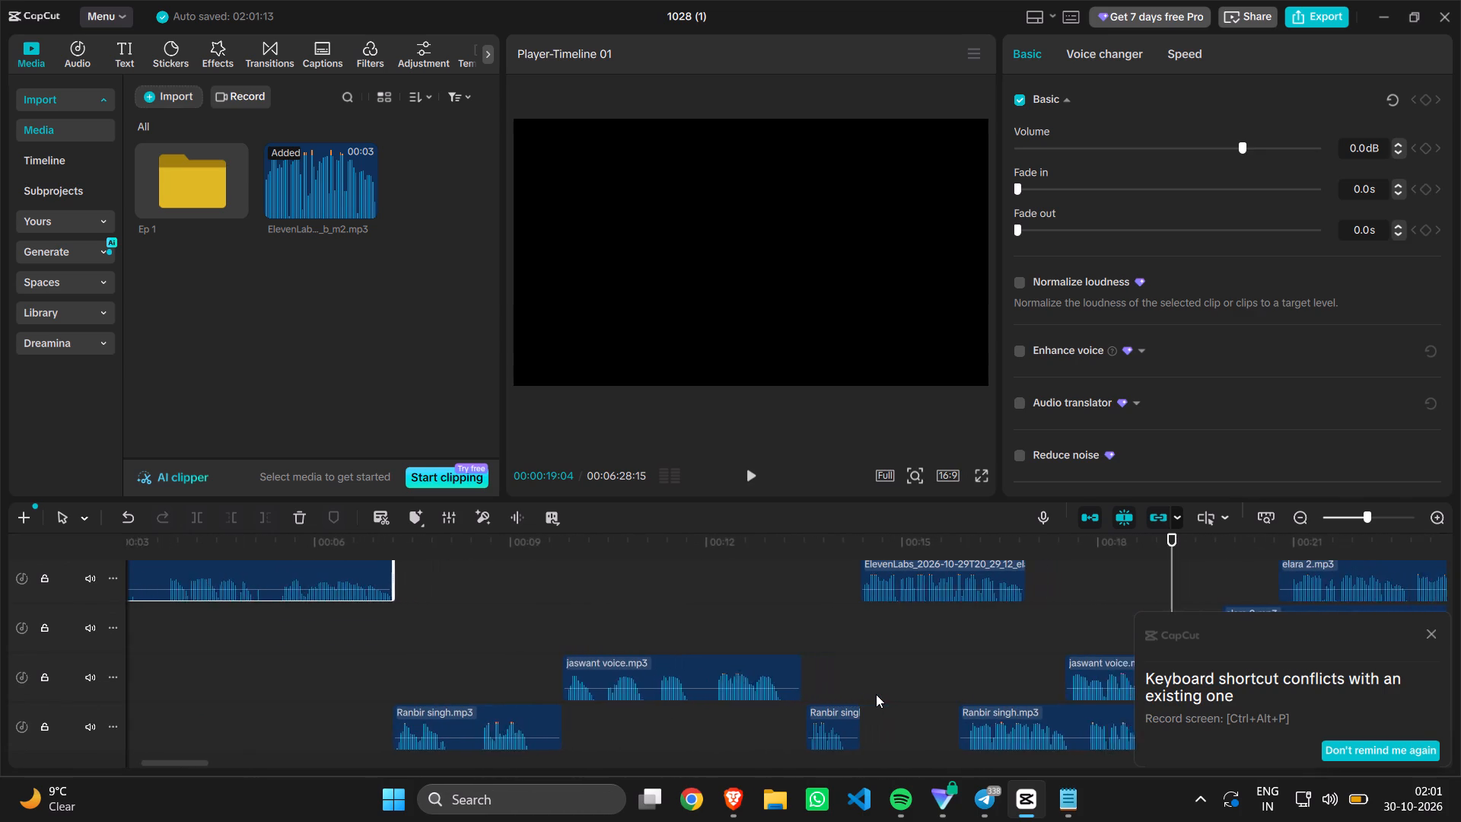
pyautogui.hscroll(-1, 876, 694)
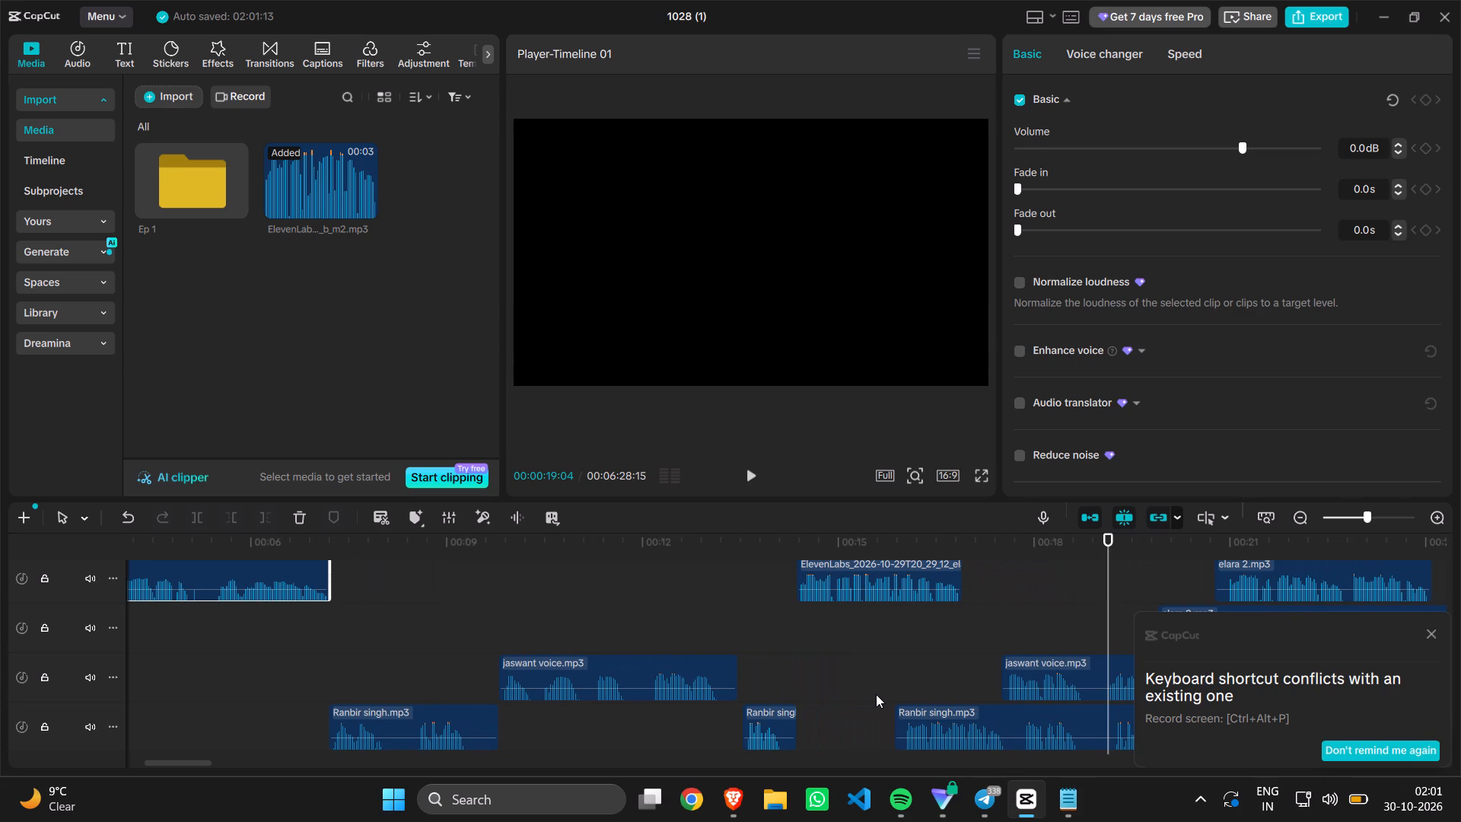
pyautogui.hscroll(-1, 876, 694)
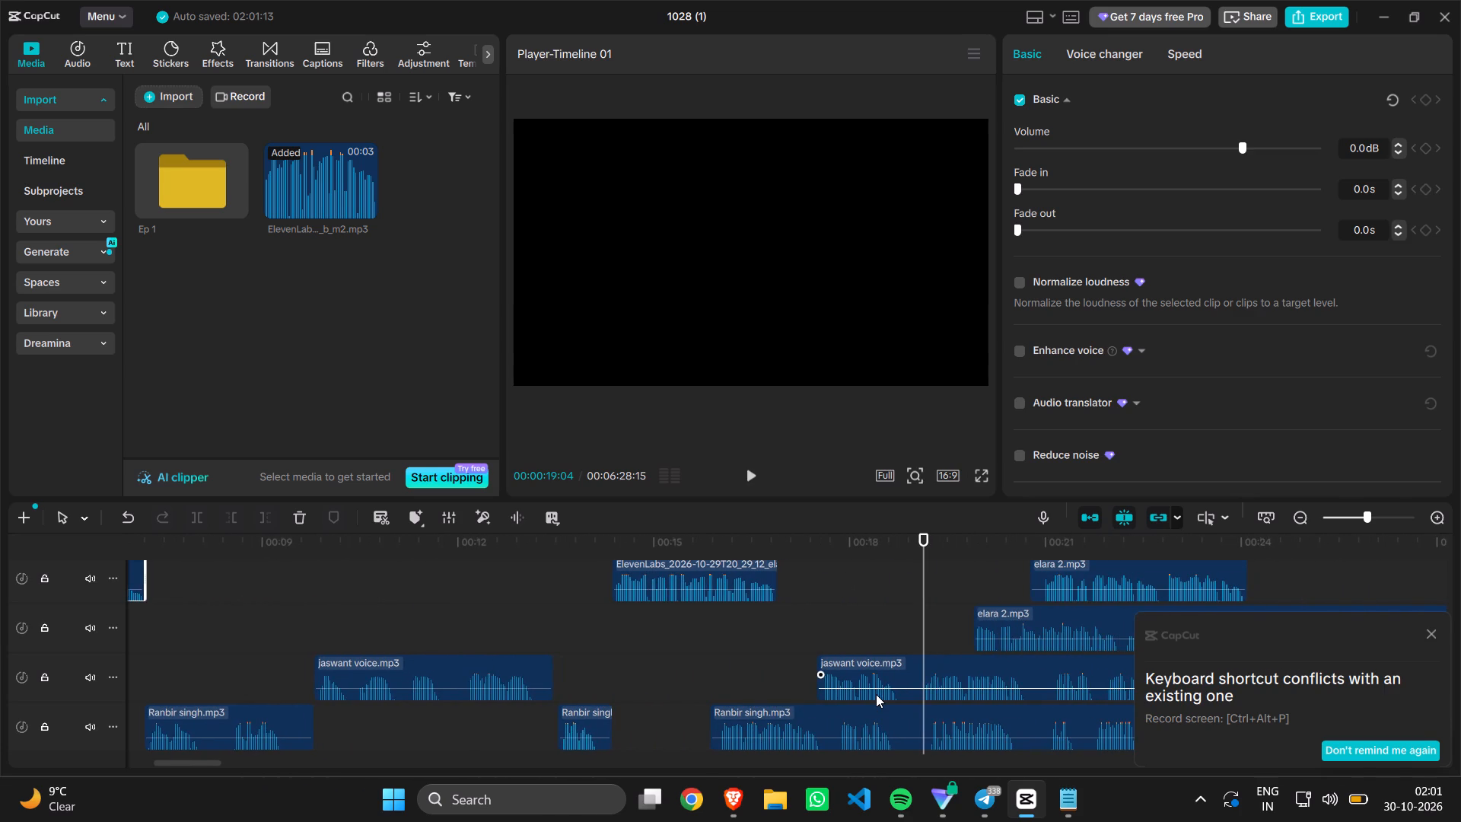
pyautogui.hscroll(-1, 876, 694)
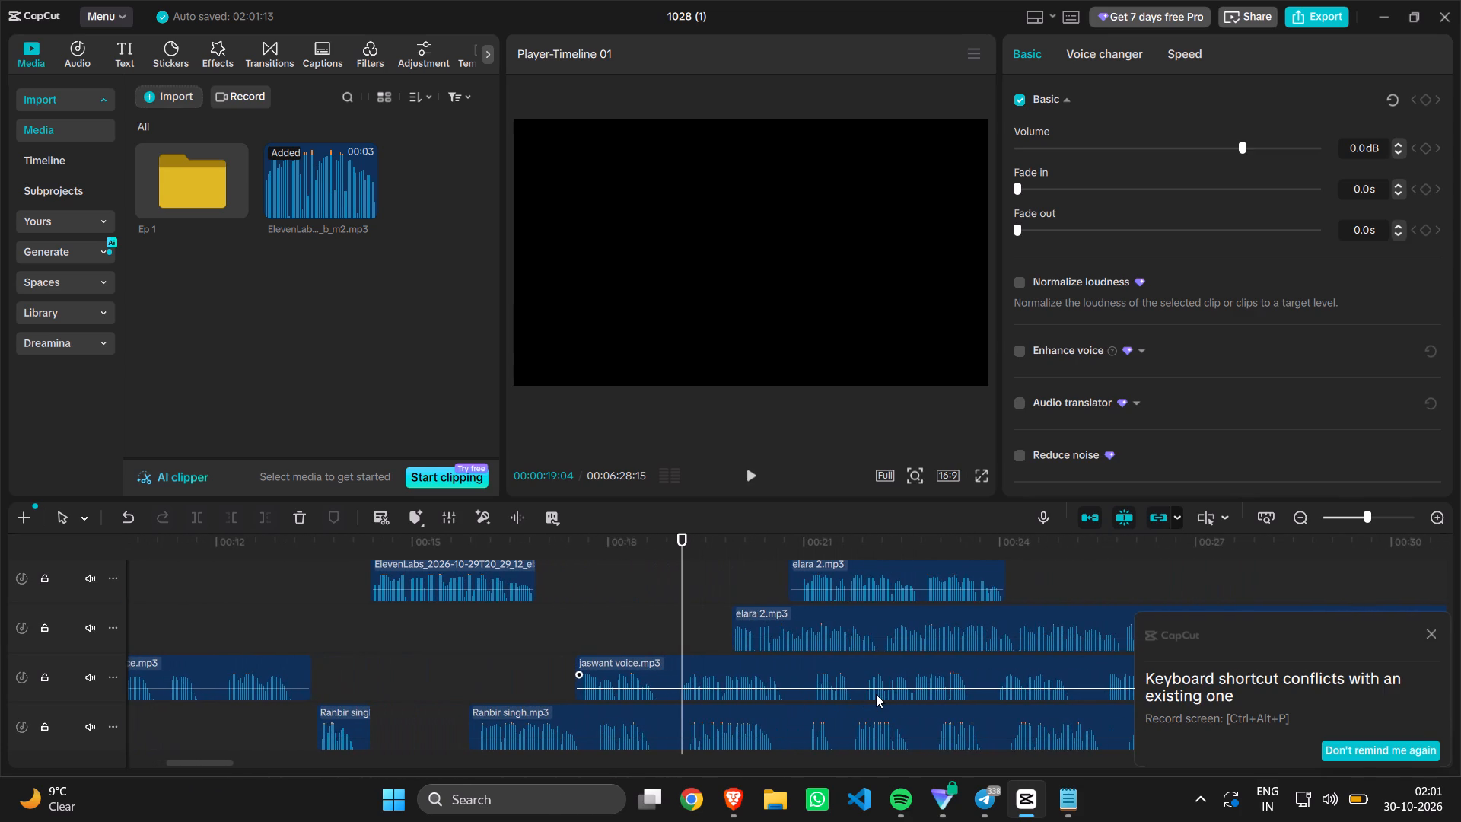
pyautogui.hscroll(-1, 876, 694)
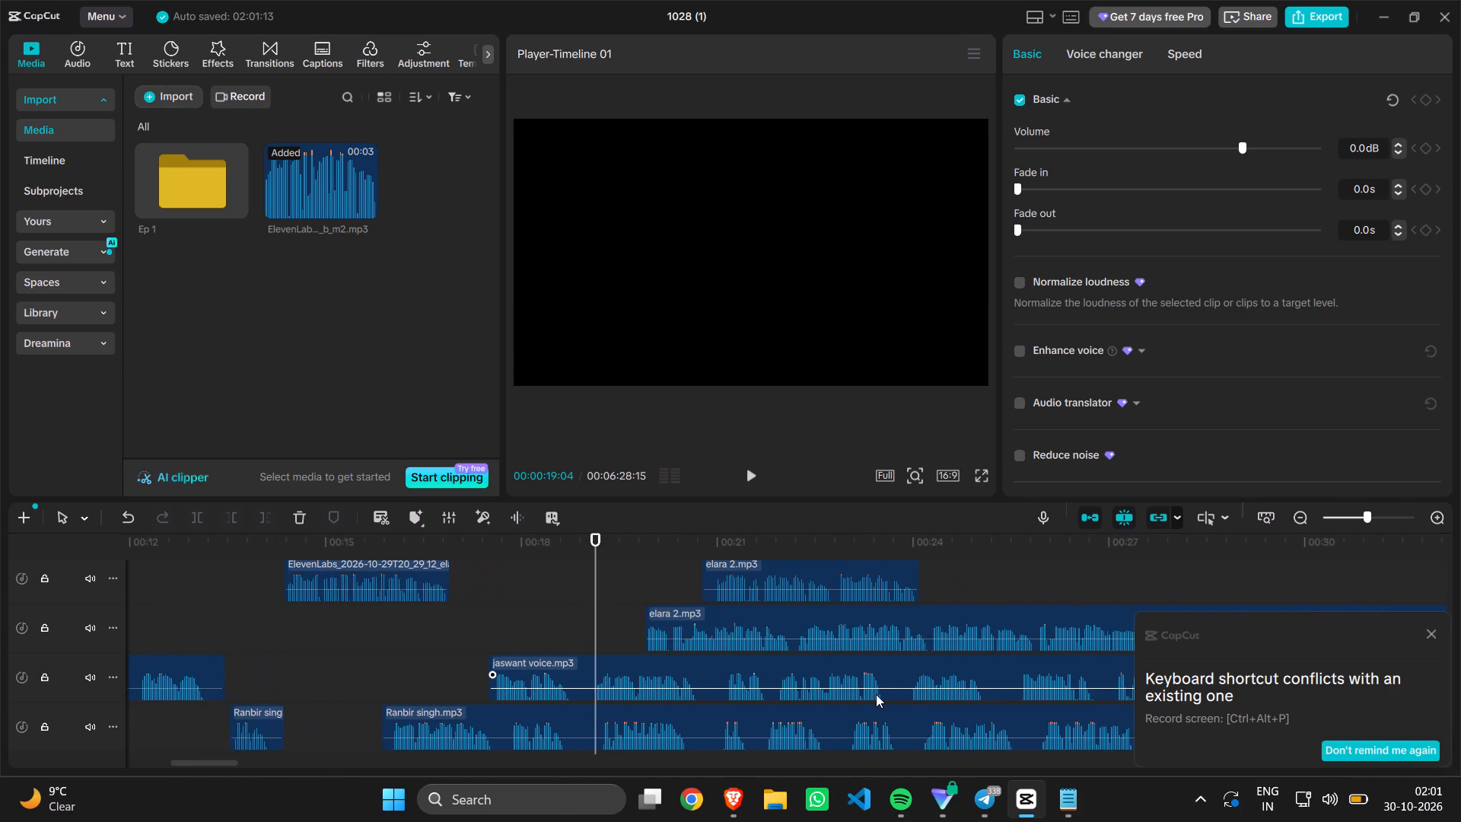
pyautogui.hscroll(-7, 876, 694)
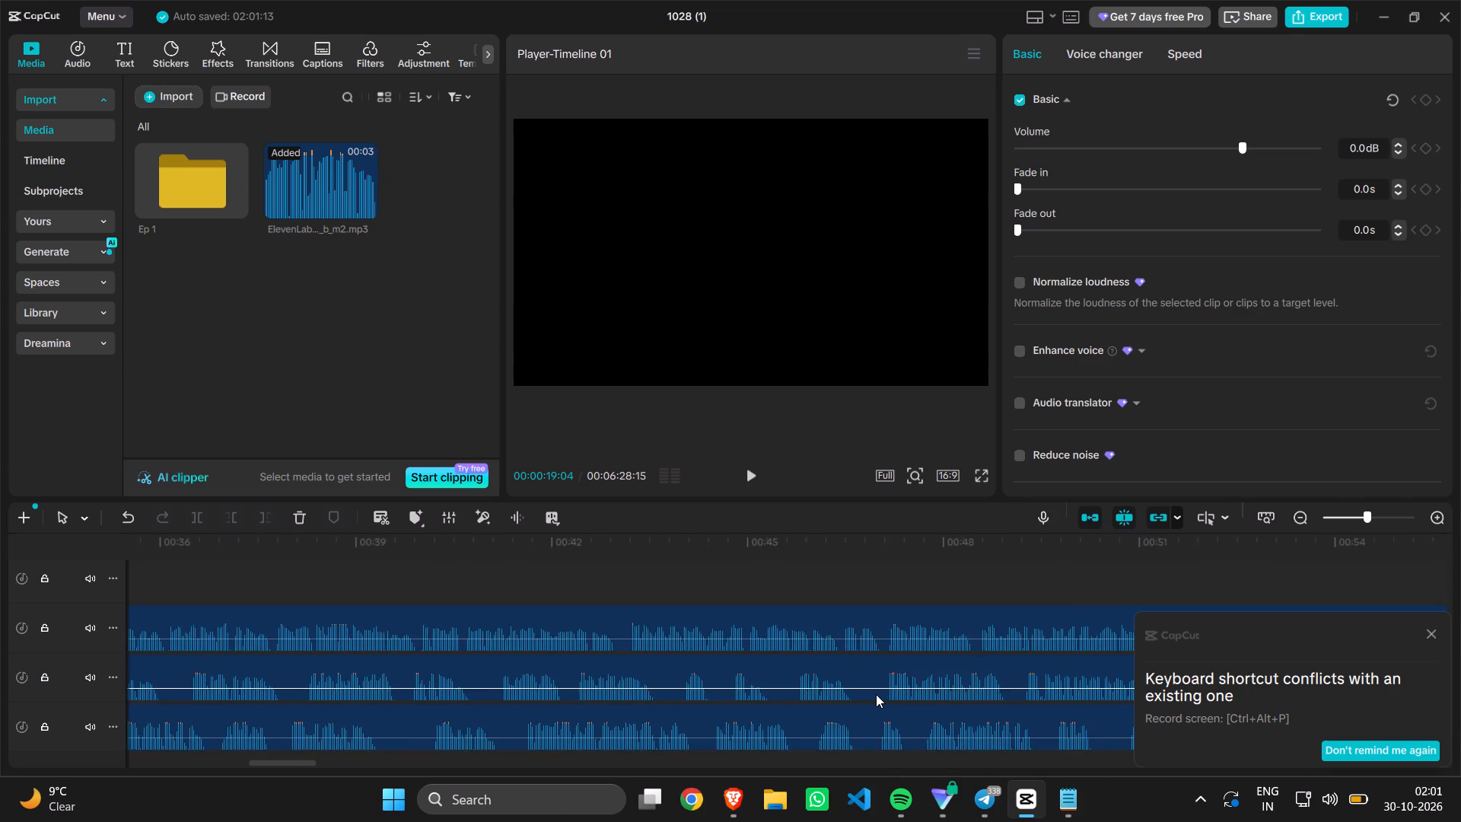
pyautogui.hscroll(-6, 876, 694)
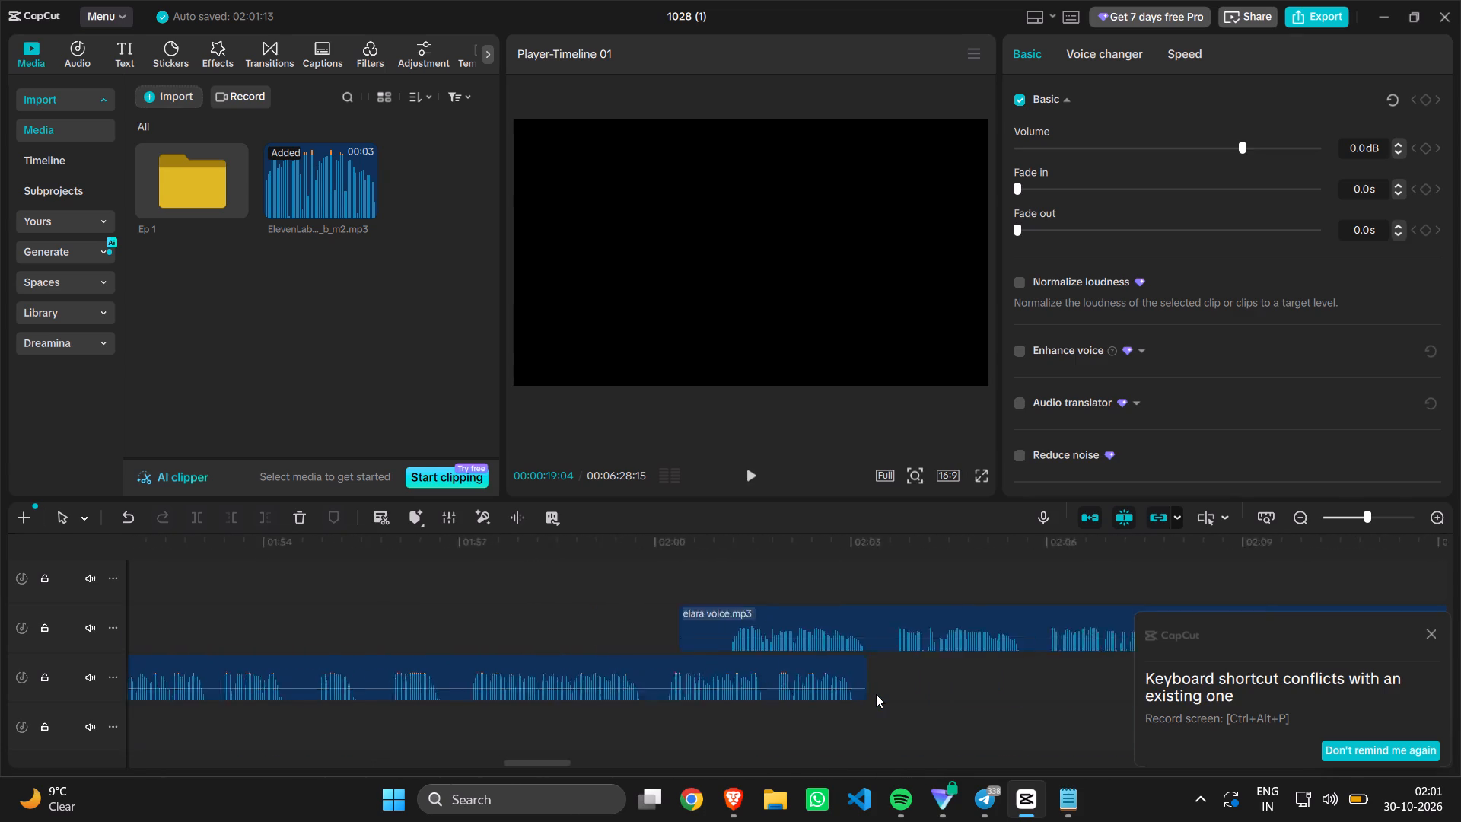
pyautogui.hscroll(-1, 876, 694)
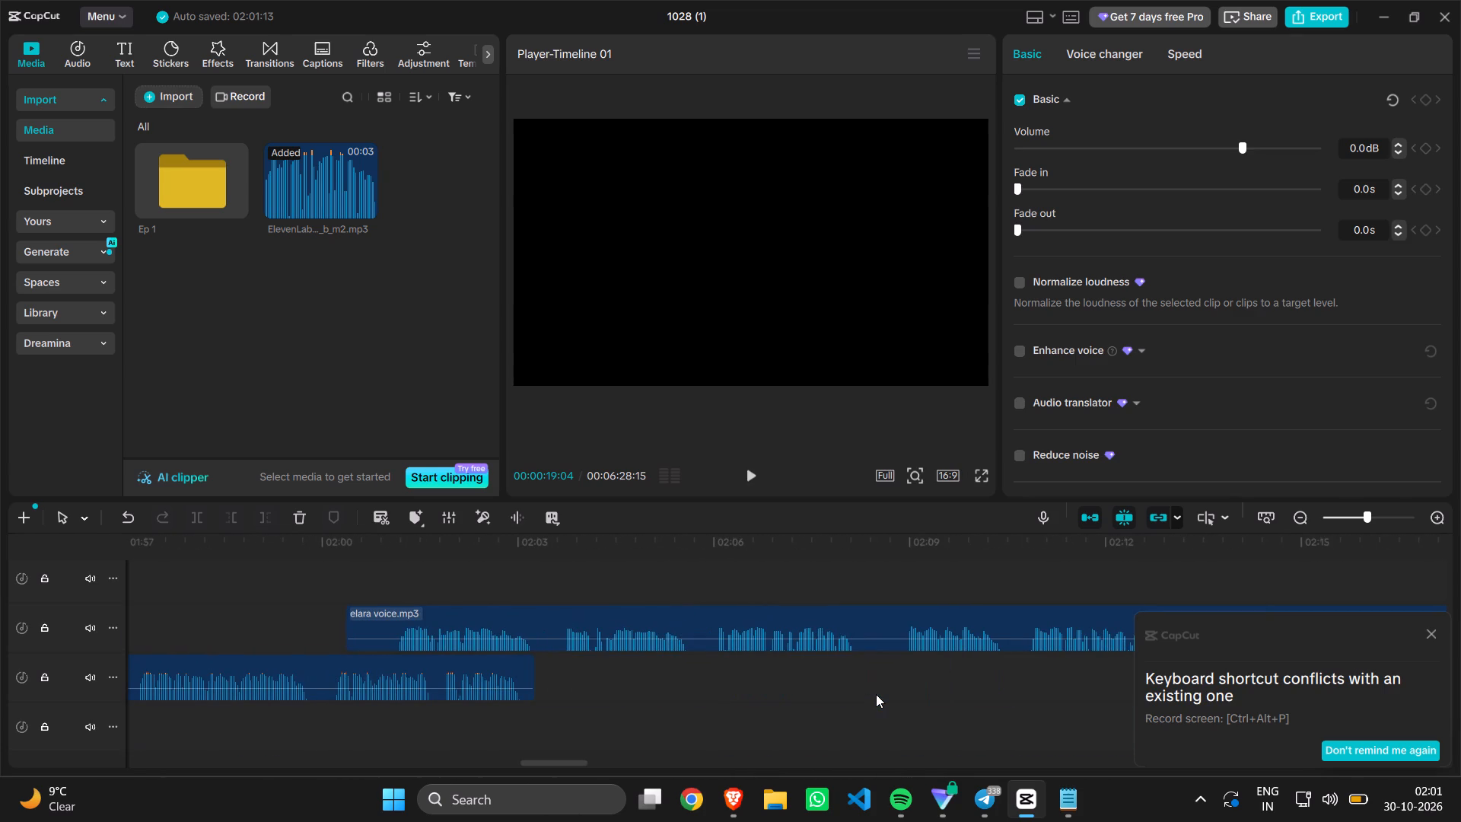
pyautogui.hscroll(-1, 876, 694)
pyautogui.hscroll(1, 876, 694)
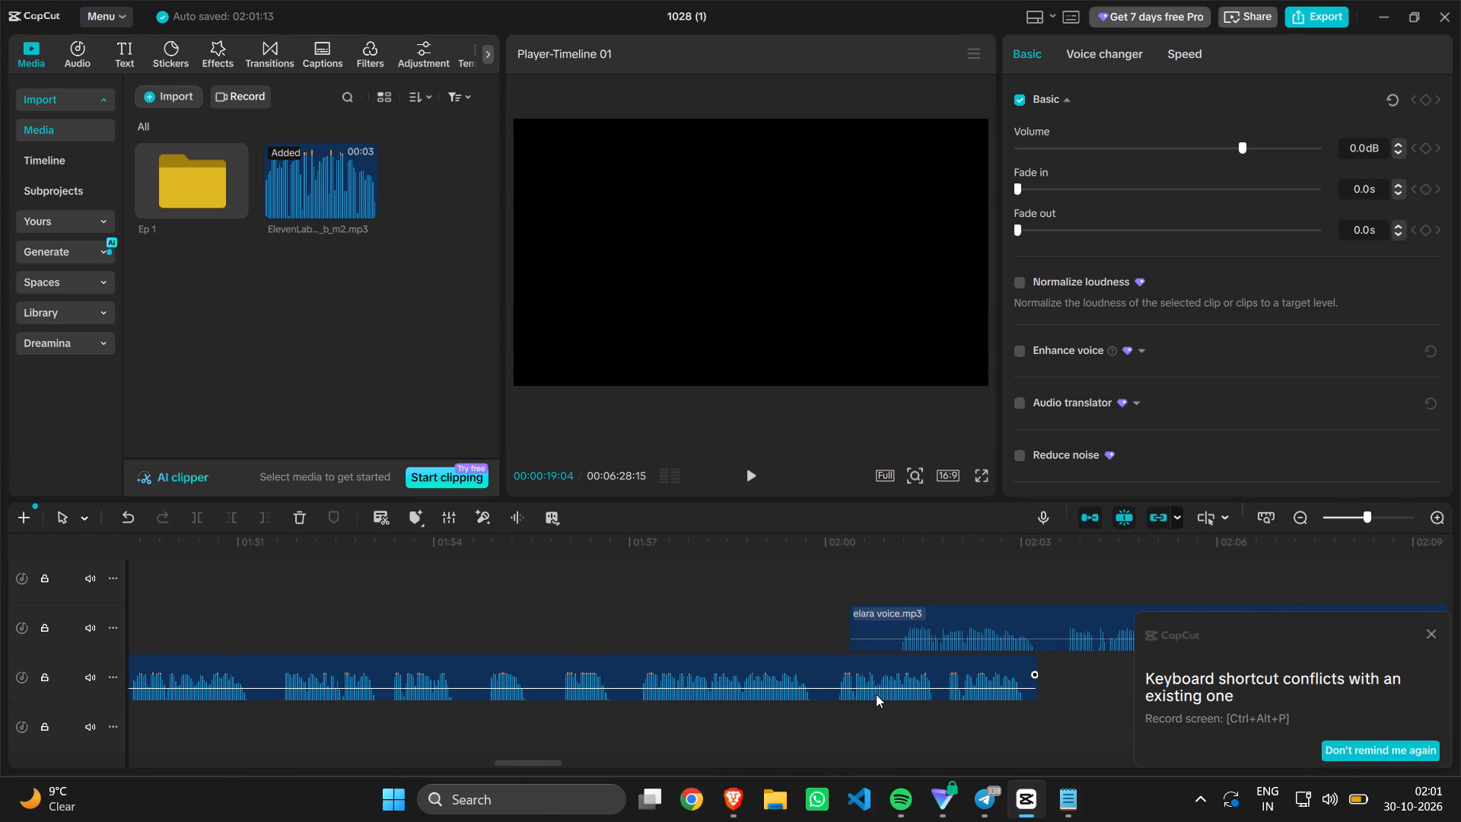
# Play back the timeline from about 2:01, where the later elara voice.mp3 clip overlaps the other voice audio.
pyautogui.click(876, 694)
pyautogui.click(904, 722)
pyautogui.press('space')
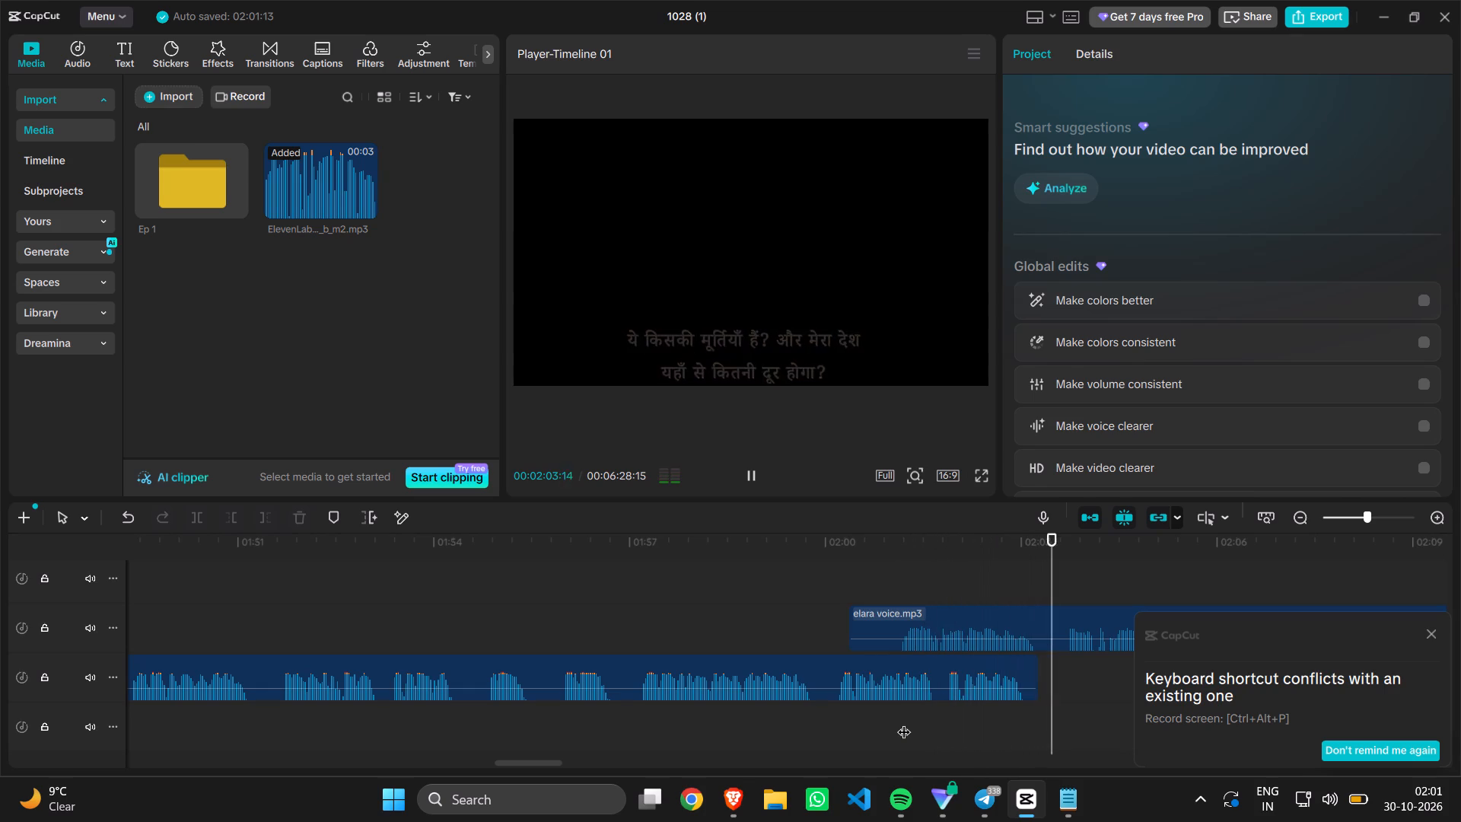
pyautogui.hscroll(-1, 904, 722)
pyautogui.press('space')
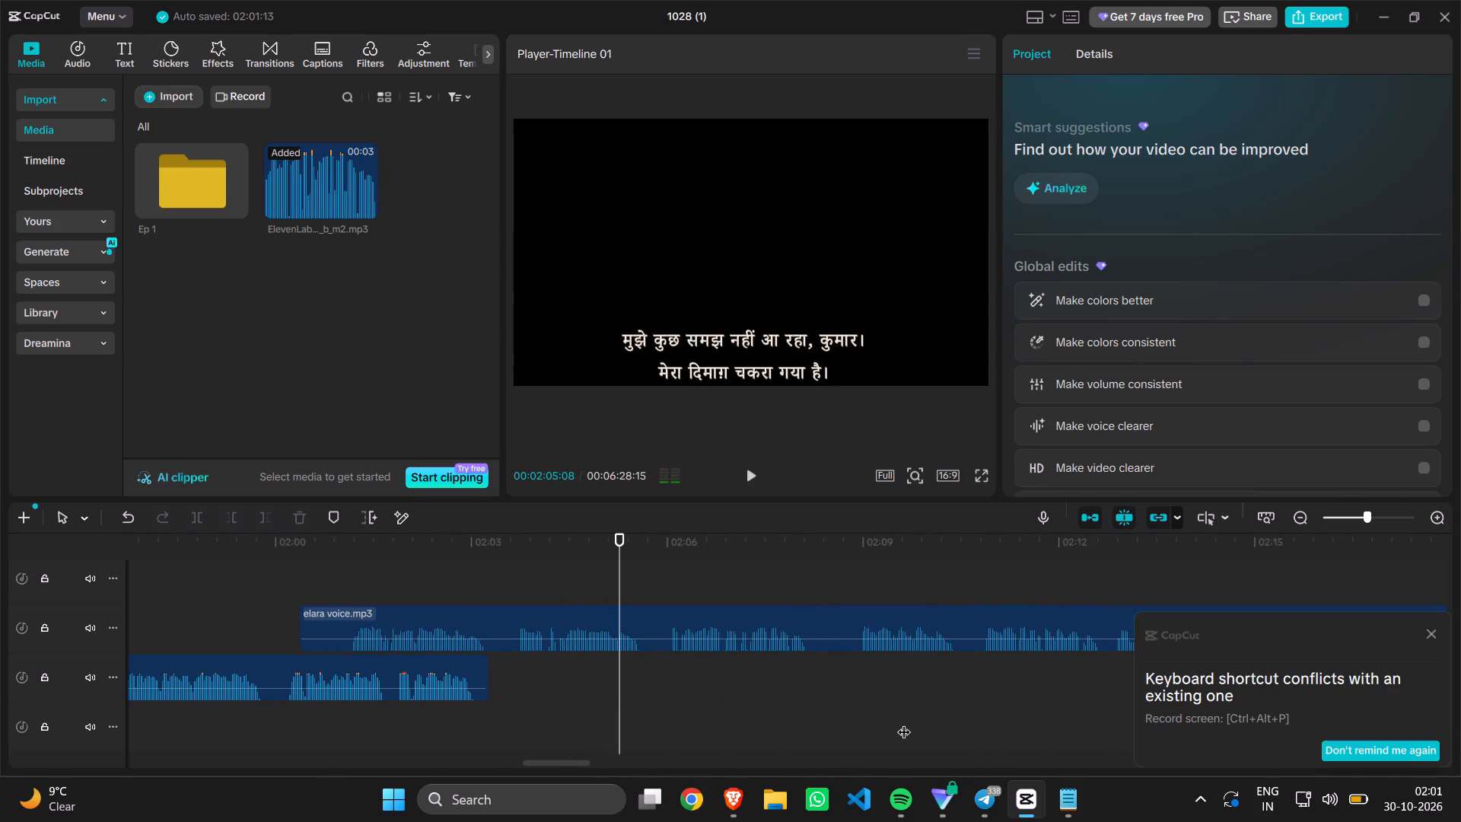
# Play back the opening from the start of the timeline to about 19 s to check the images, captions and voices.
pyautogui.hscroll(9, 904, 722)
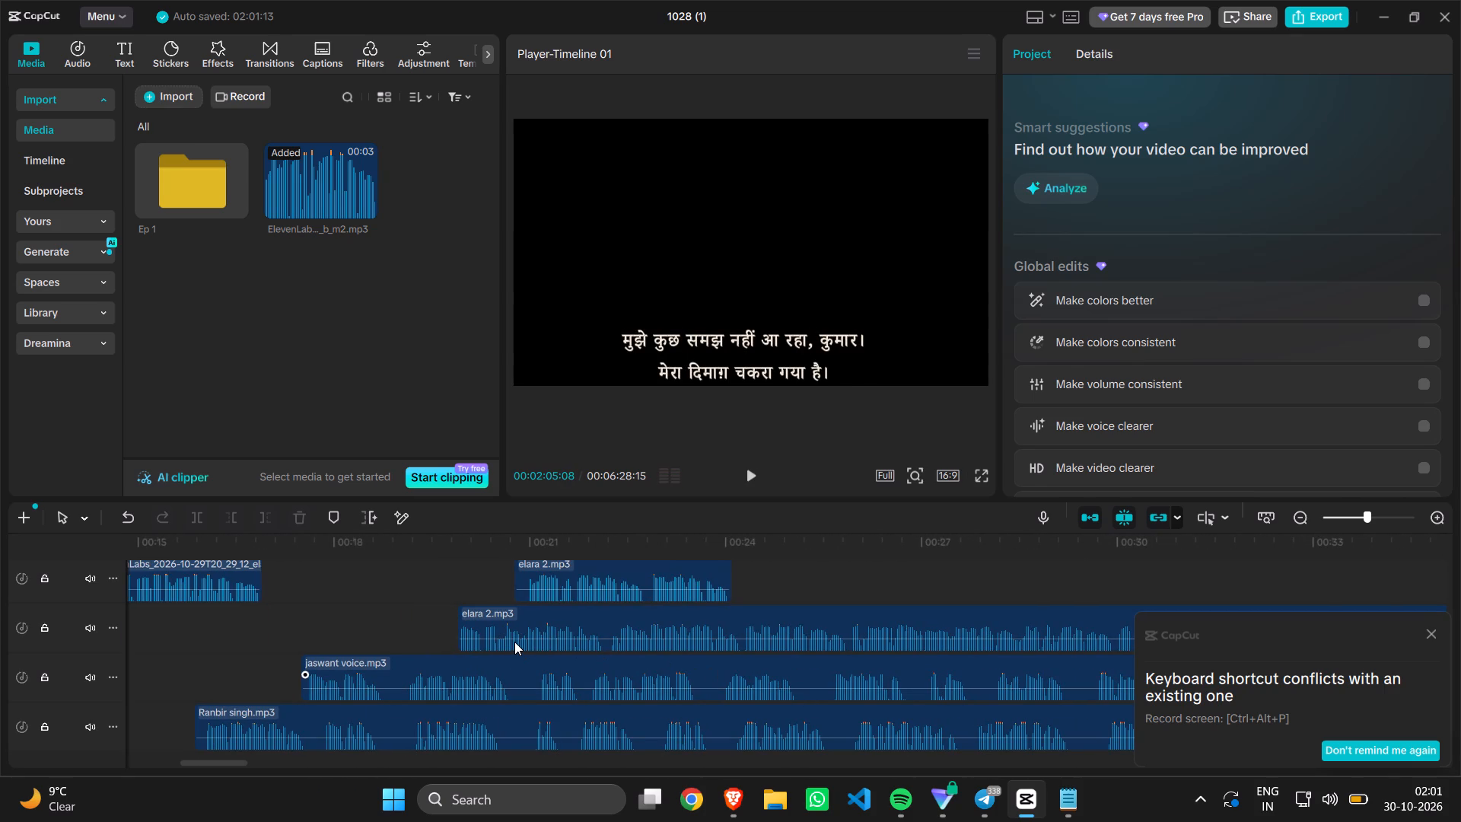
pyautogui.scroll(1, 580, 620)
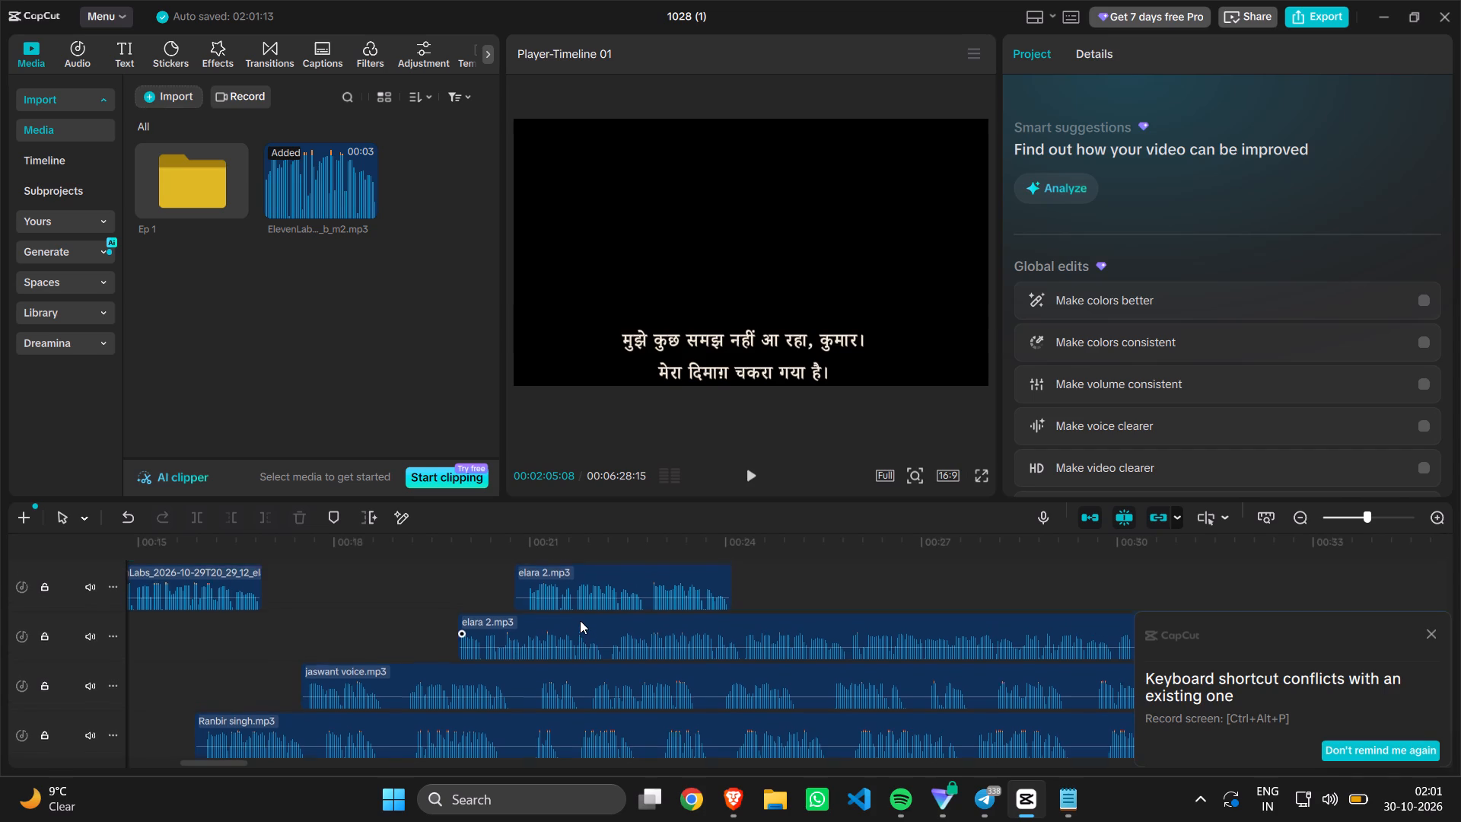
pyautogui.scroll(1, 580, 620)
pyautogui.hscroll(2, 580, 620)
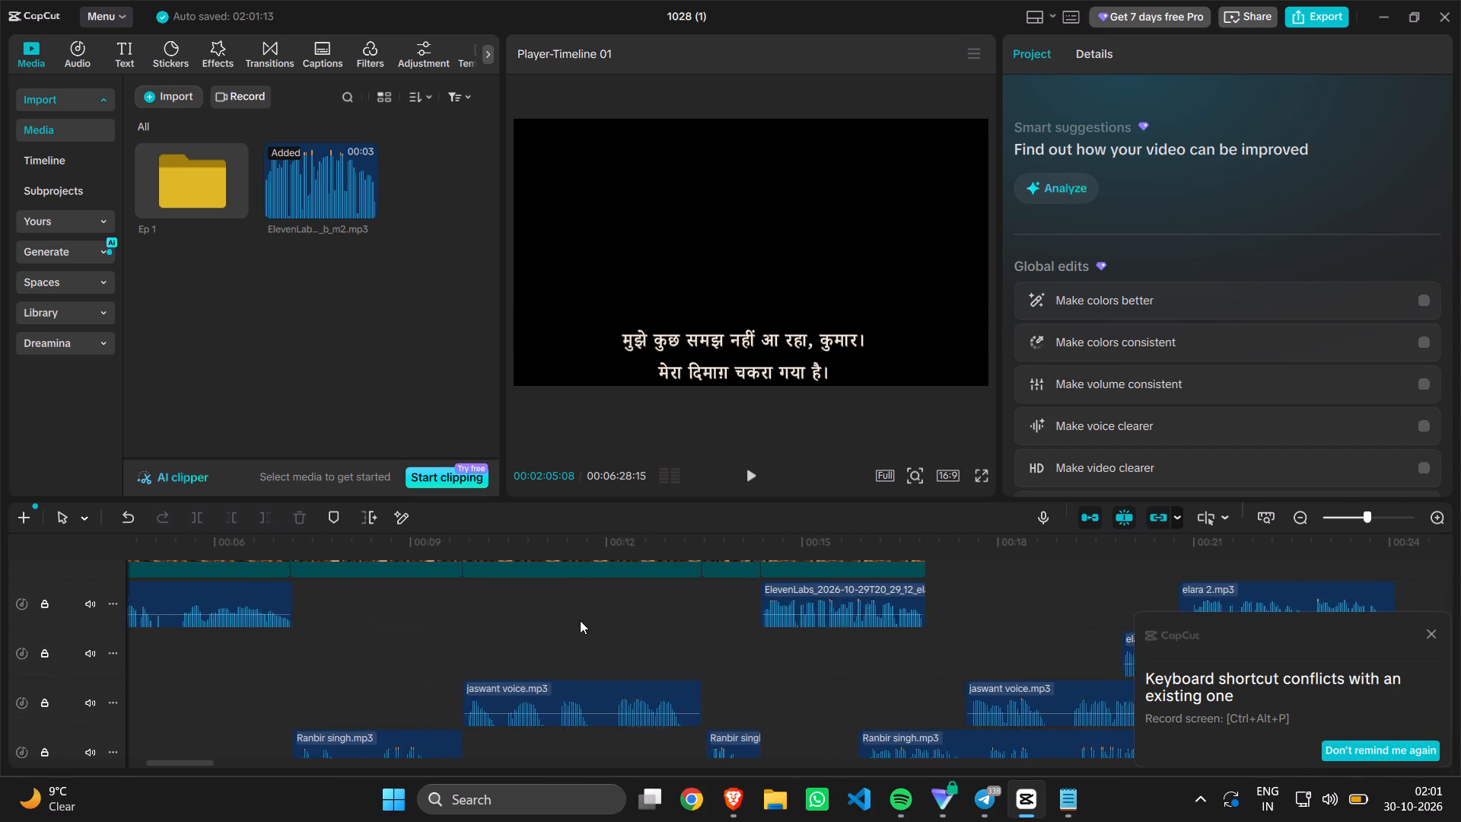
pyautogui.hscroll(2, 580, 620)
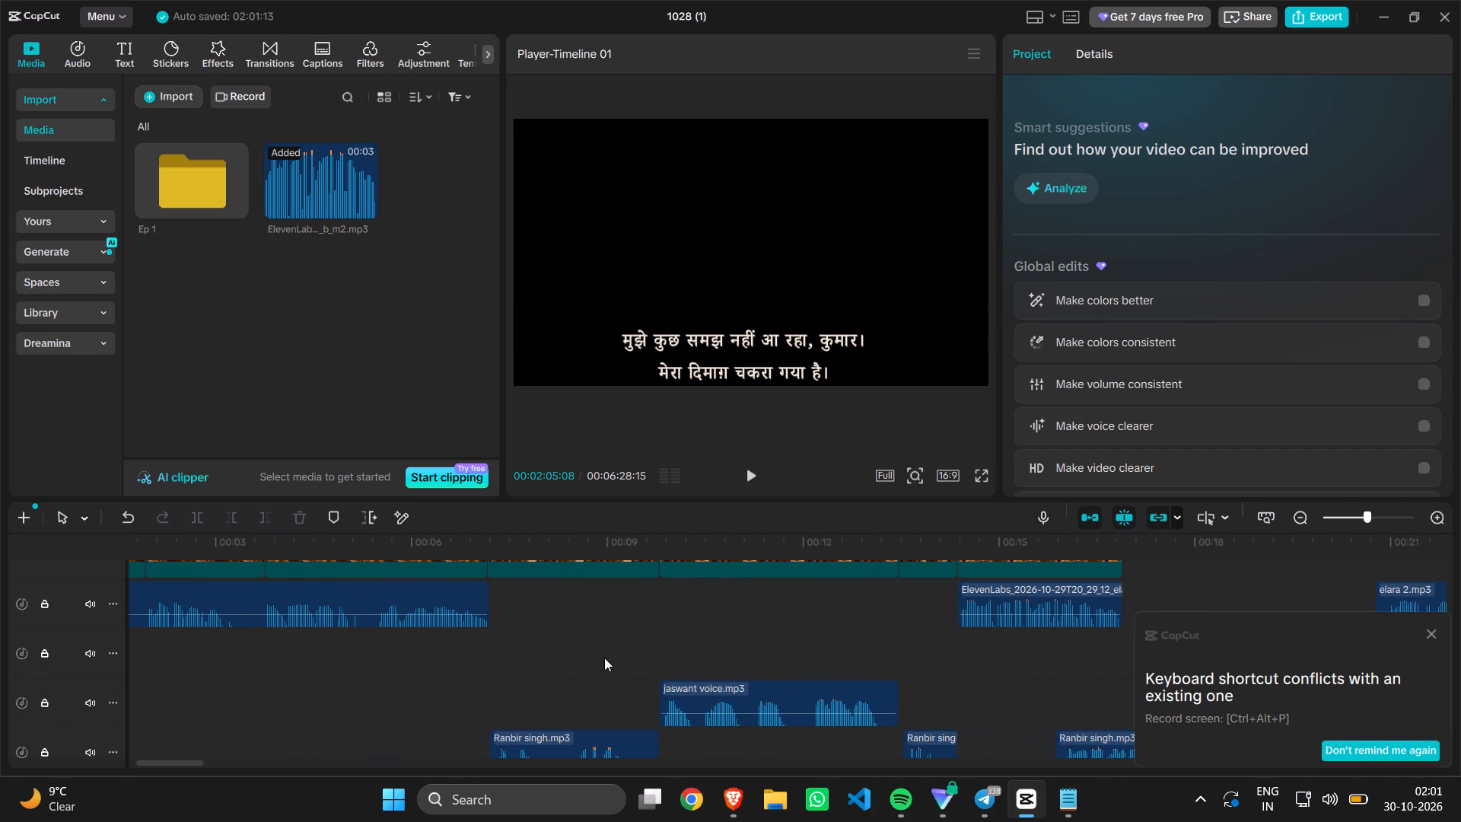
pyautogui.scroll(1, 604, 658)
pyautogui.hscroll(1, 604, 658)
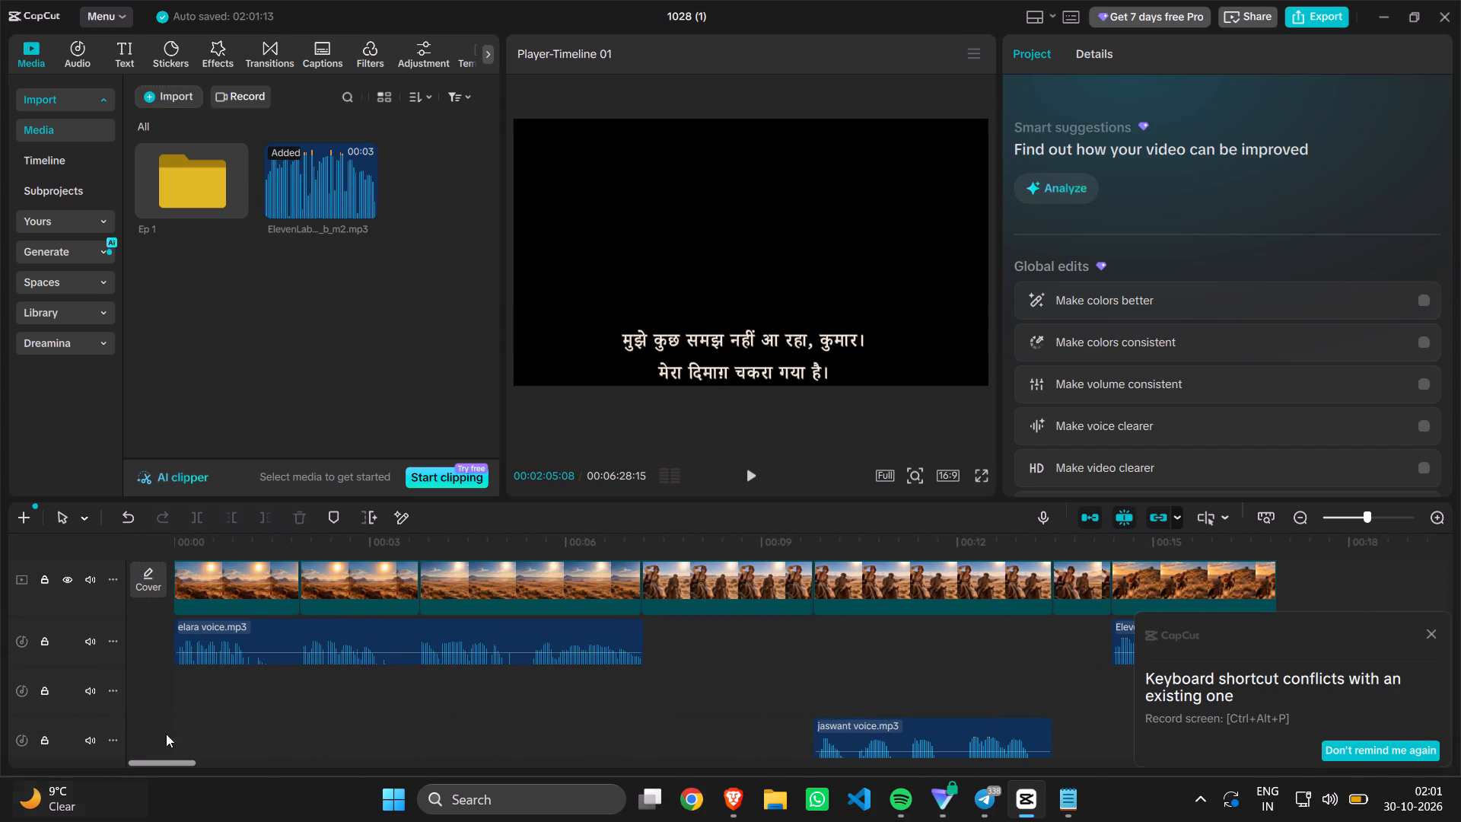
pyautogui.click(201, 712)
pyautogui.press('space')
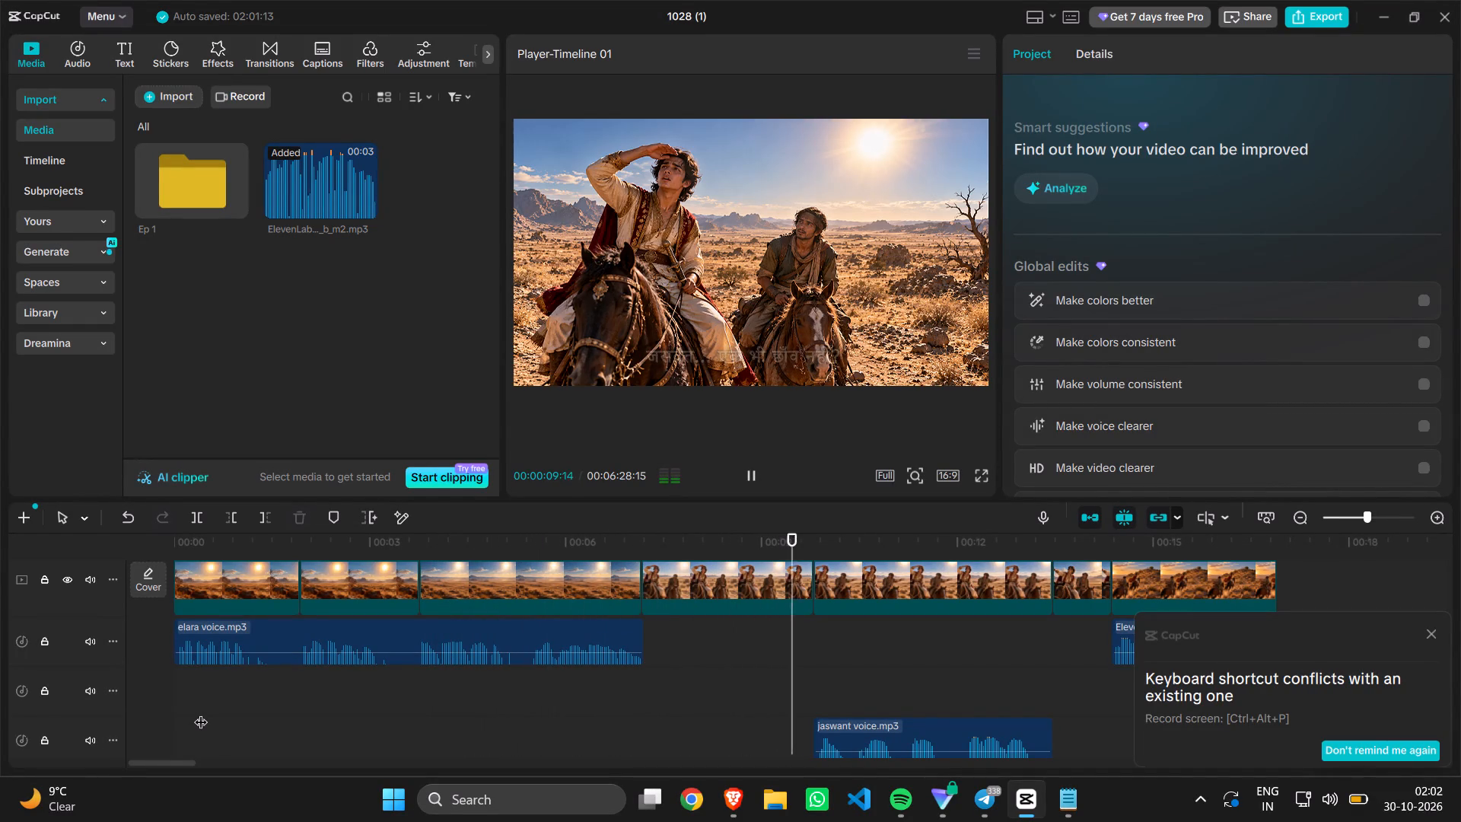
pyautogui.hscroll(-1, 201, 712)
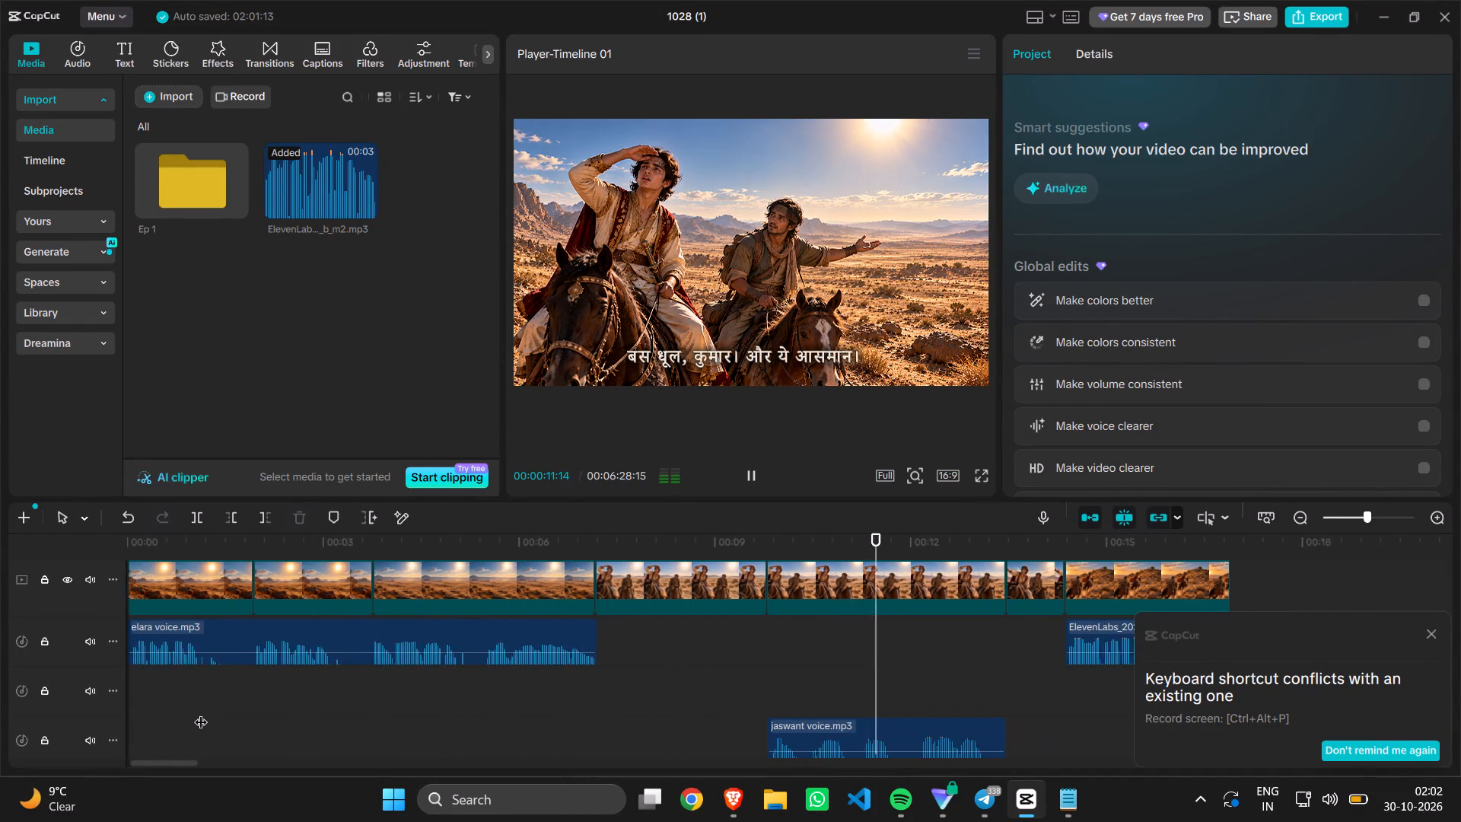
pyautogui.hscroll(-1, 201, 712)
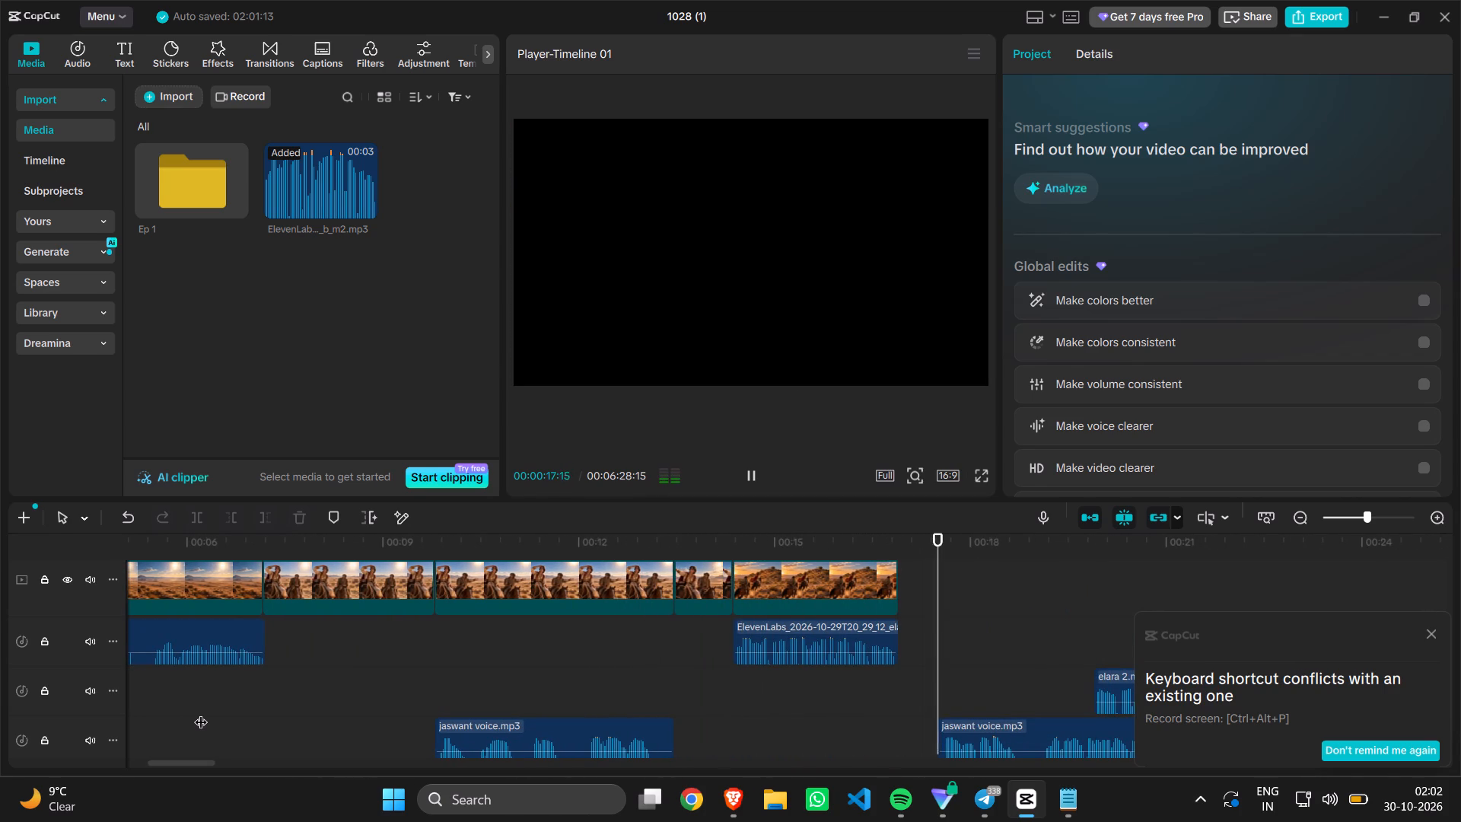
pyautogui.press('space')
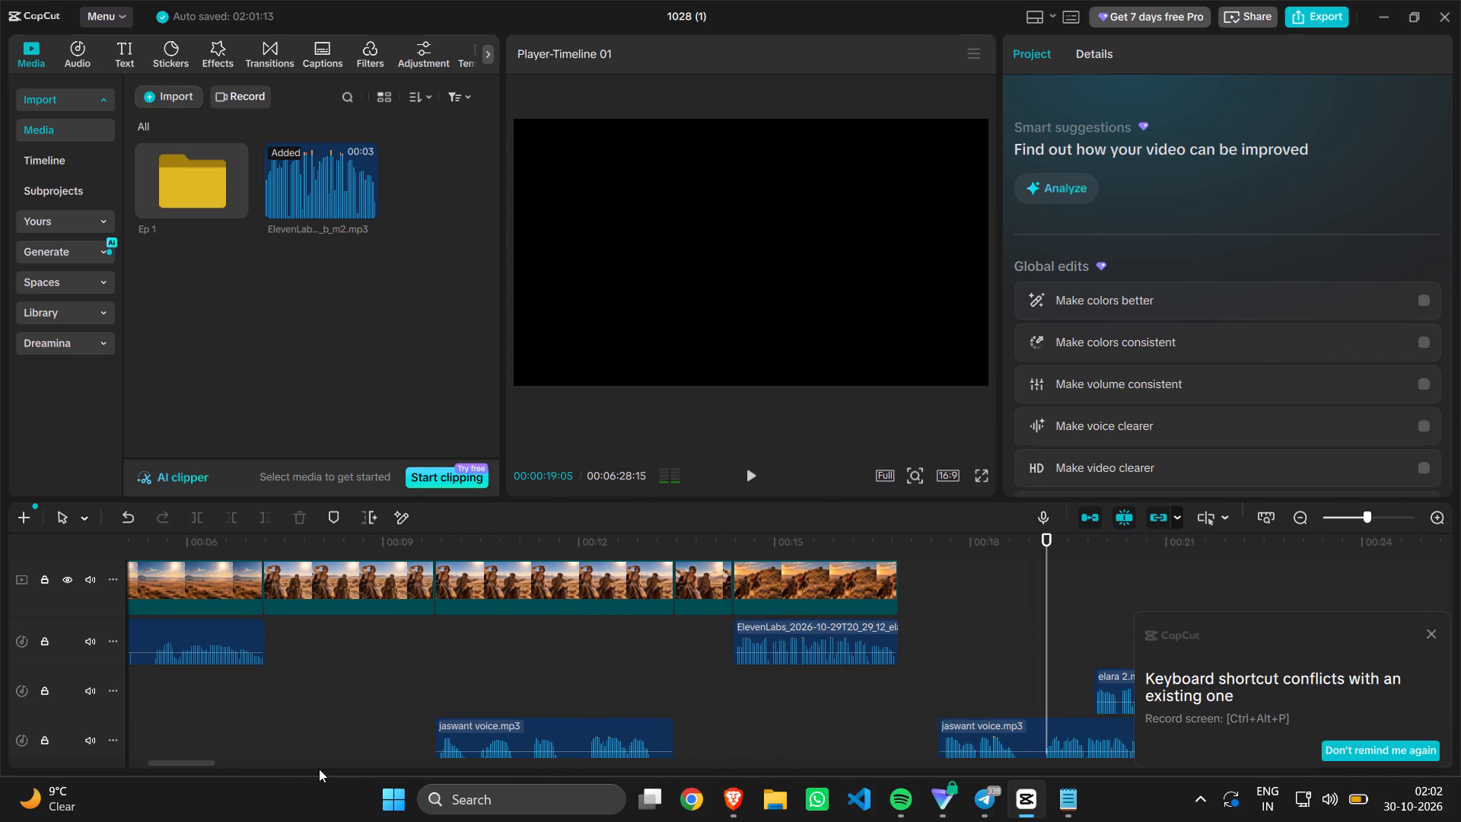
pyautogui.click(624, 727)
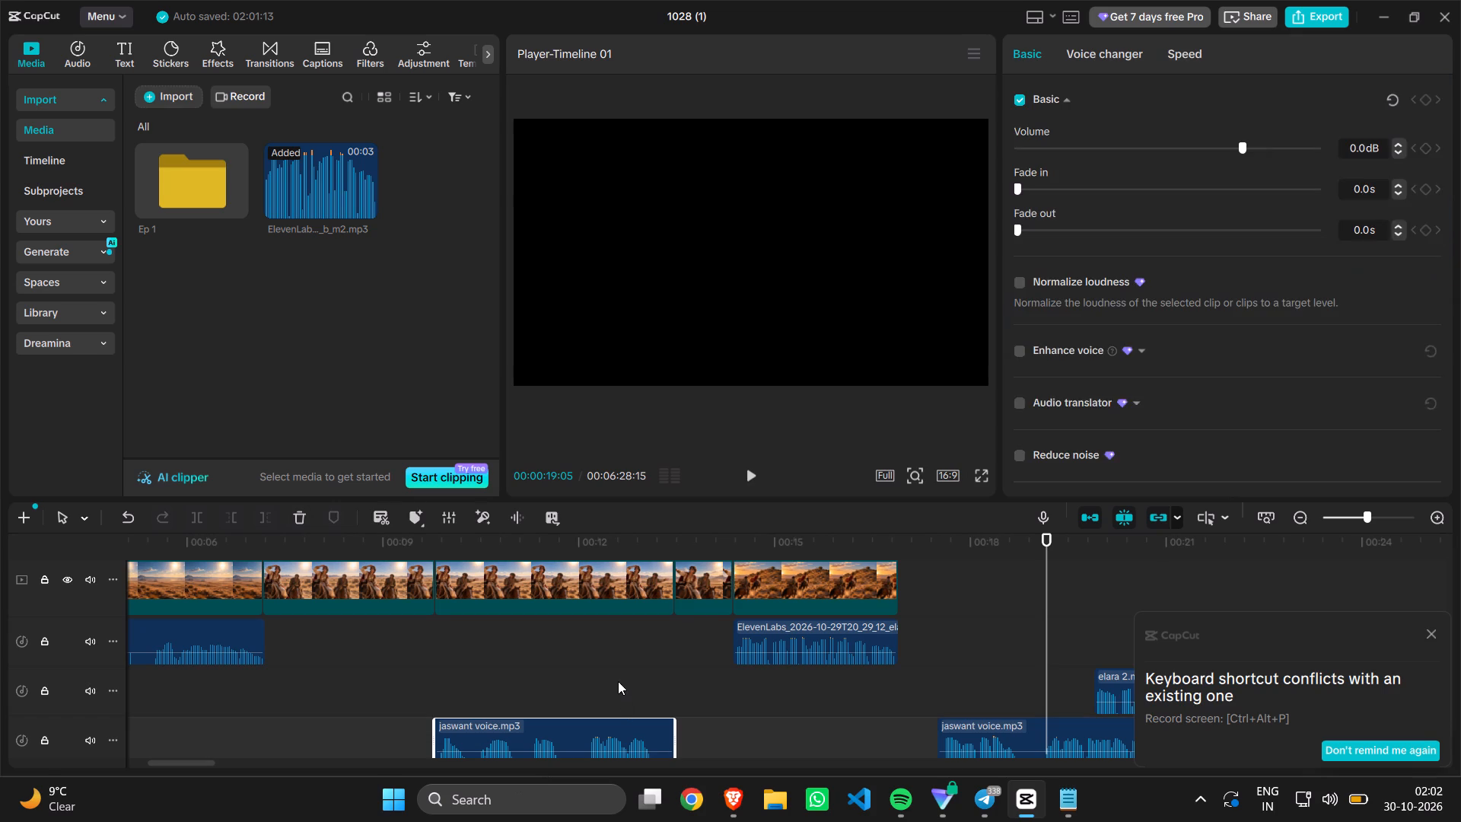
pyautogui.click(618, 681)
# Check the Scene 2 opening lines in the Notepad script and move the short elara 2.mp3 clip directly after the ElevenLabs narration clip.
pyautogui.scroll(1, 618, 681)
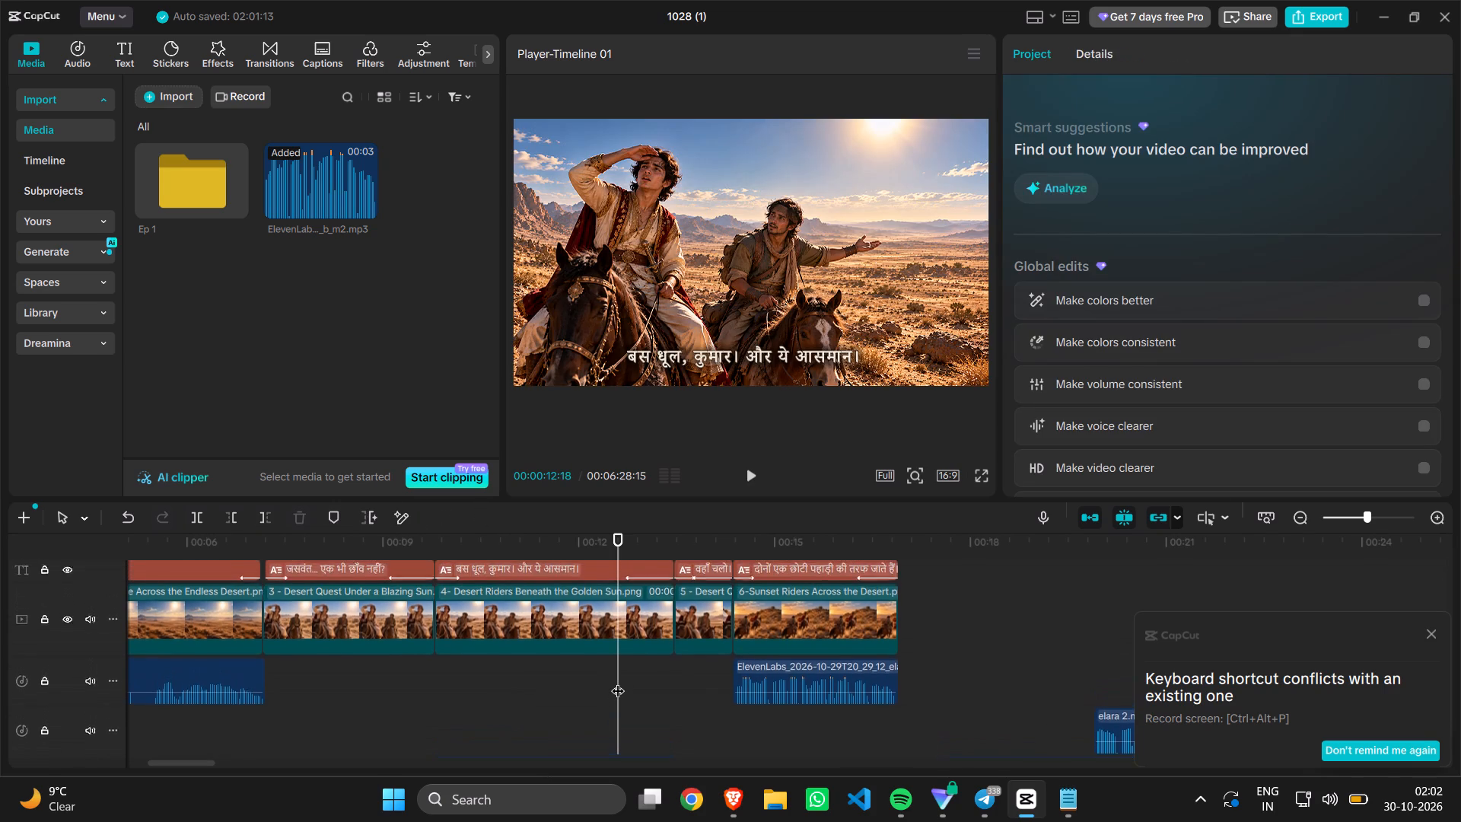
pyautogui.scroll(1, 618, 681)
pyautogui.hscroll(-1, 575, 692)
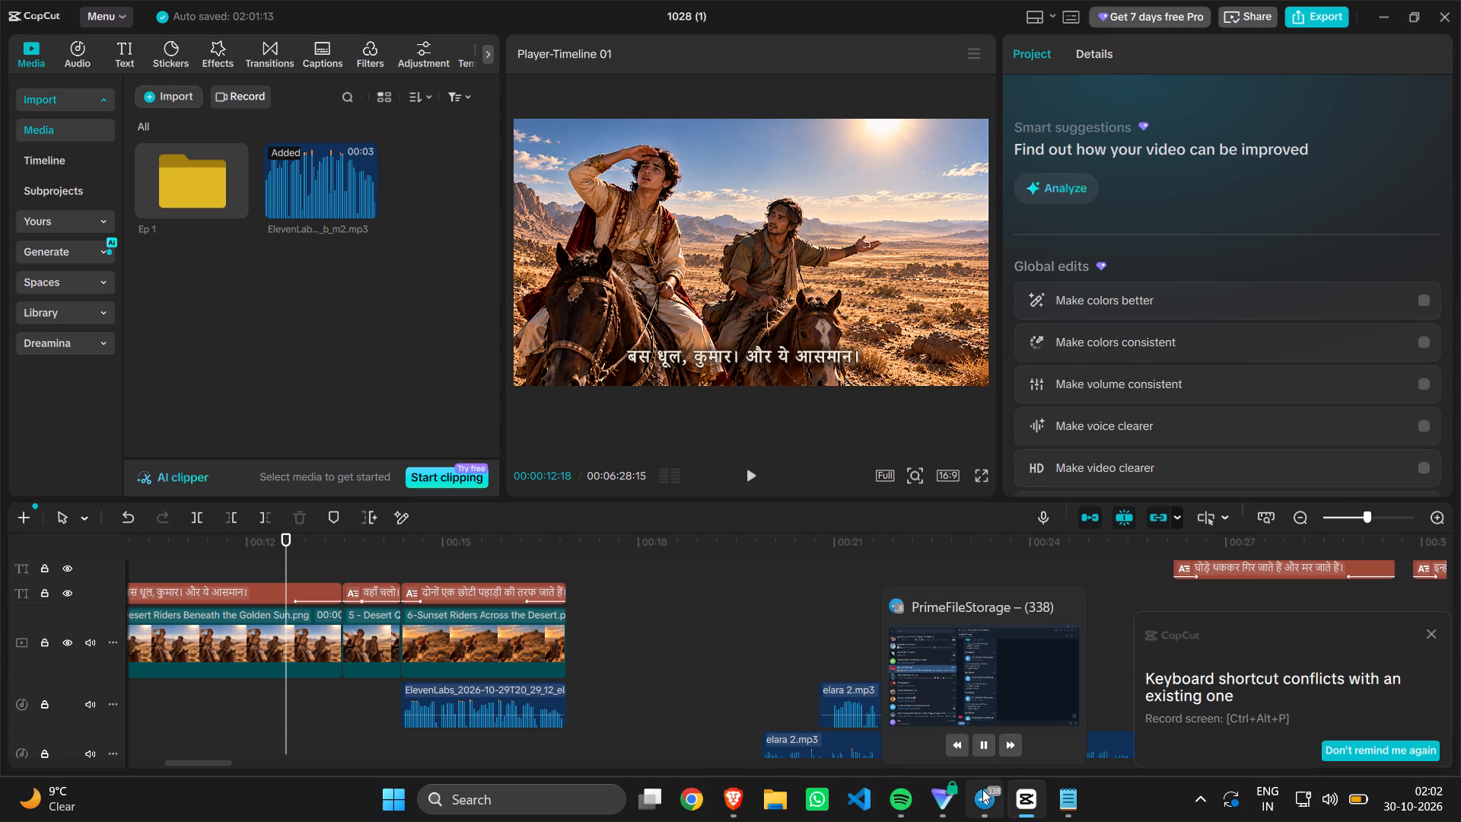
pyautogui.click(1076, 792)
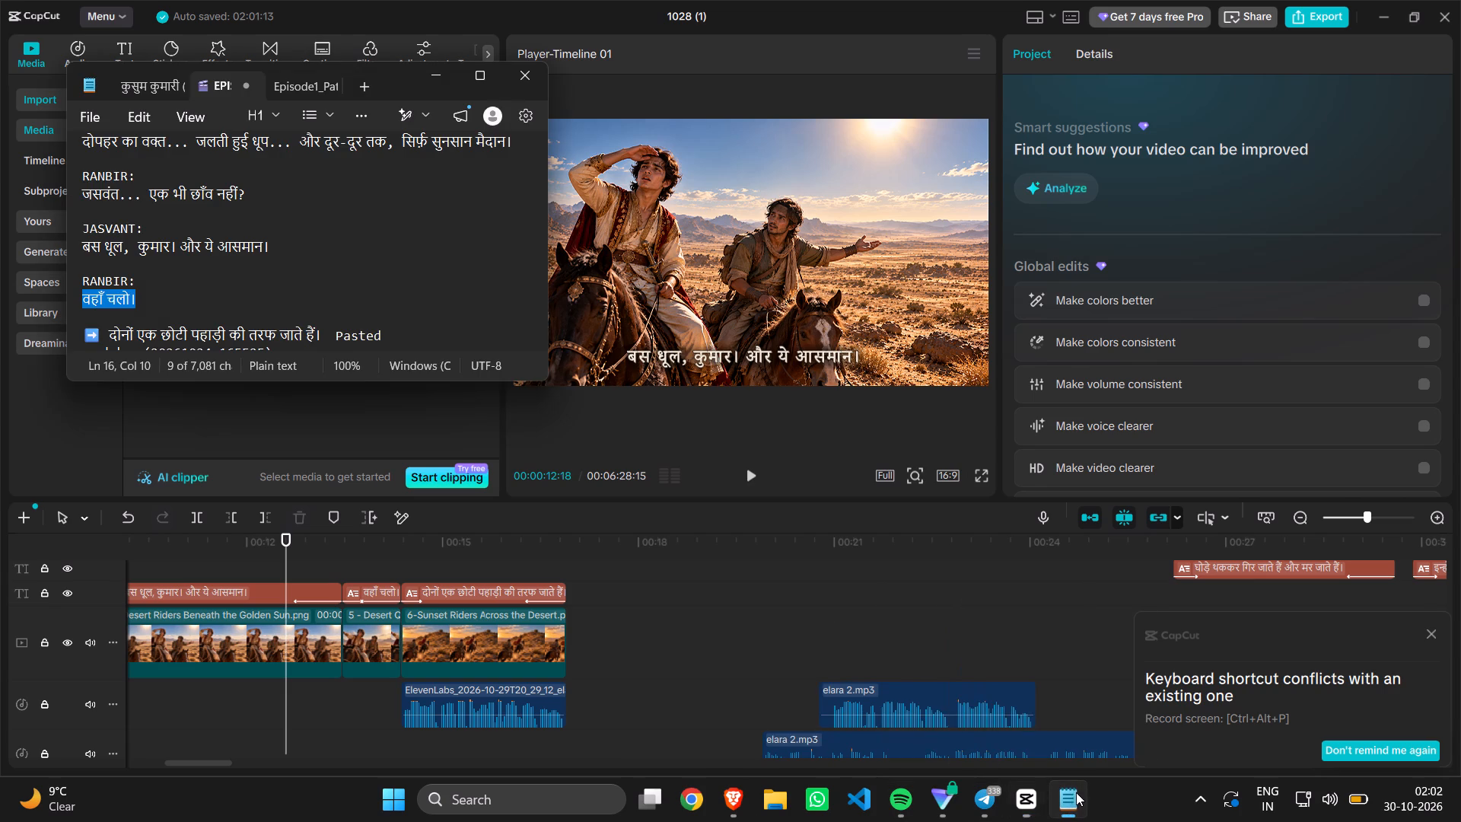
pyautogui.scroll(-1, 410, 255)
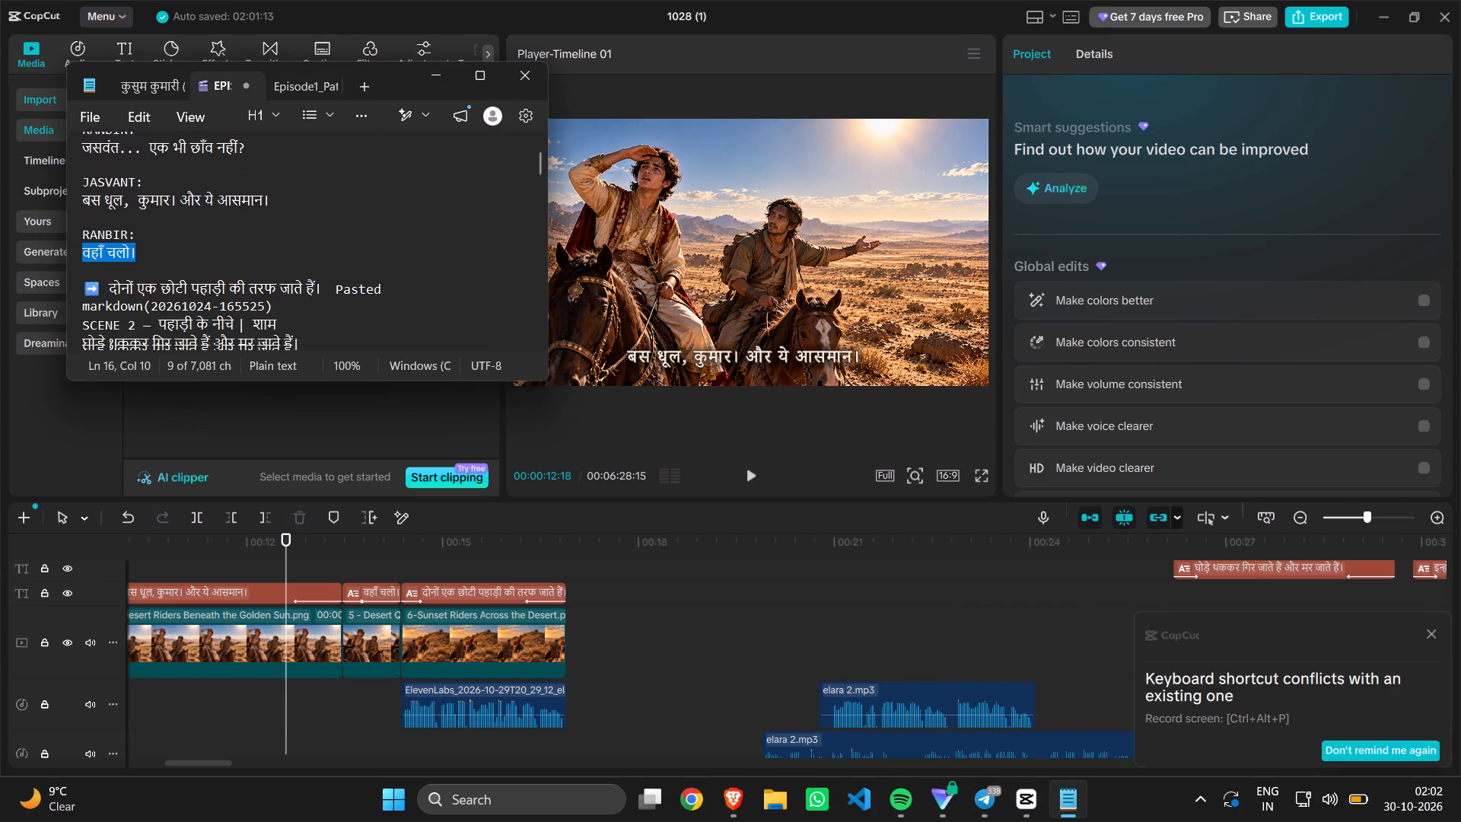
pyautogui.scroll(-2, 410, 255)
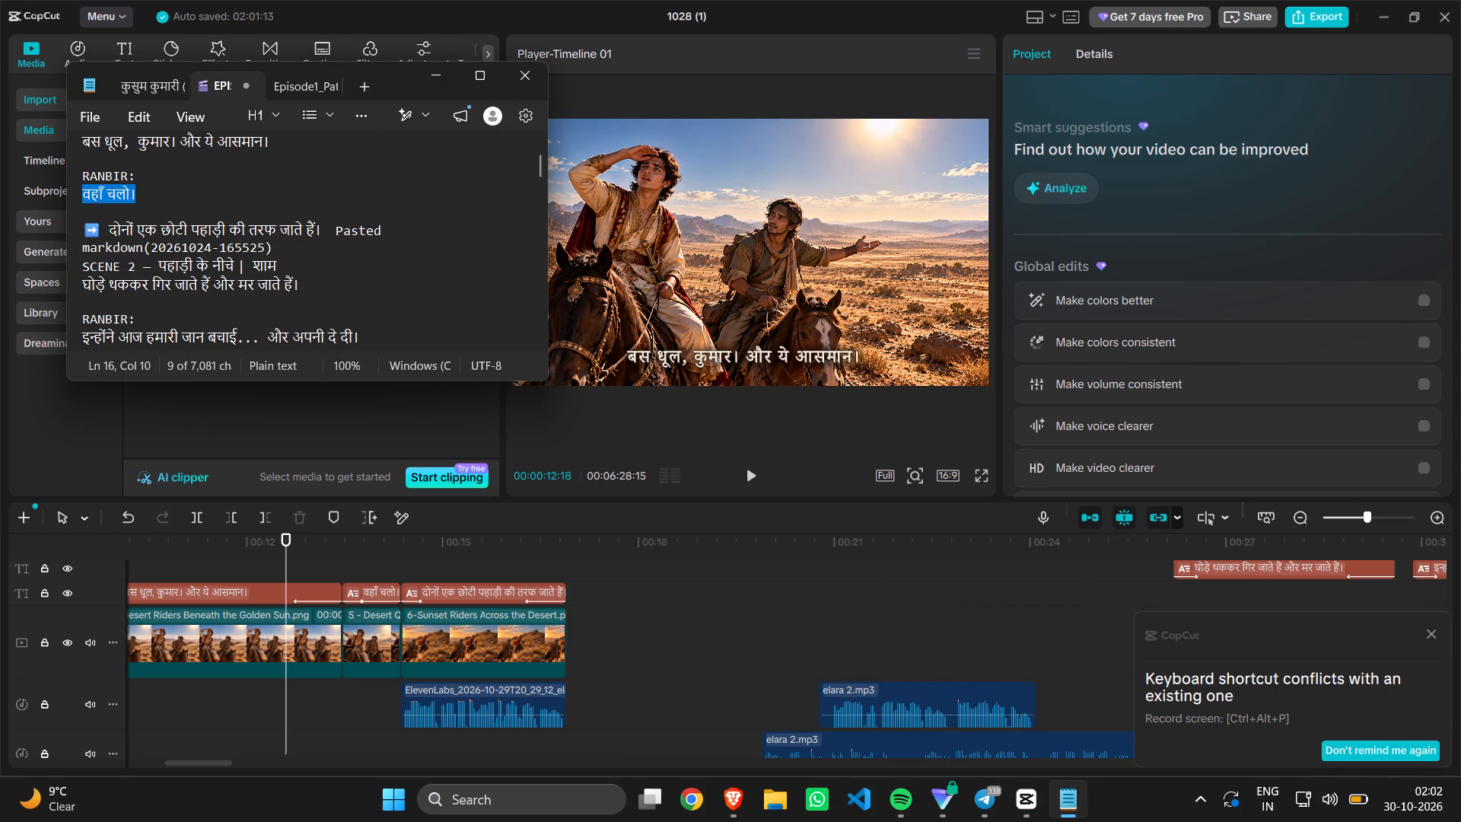
pyautogui.scroll(-1, 410, 255)
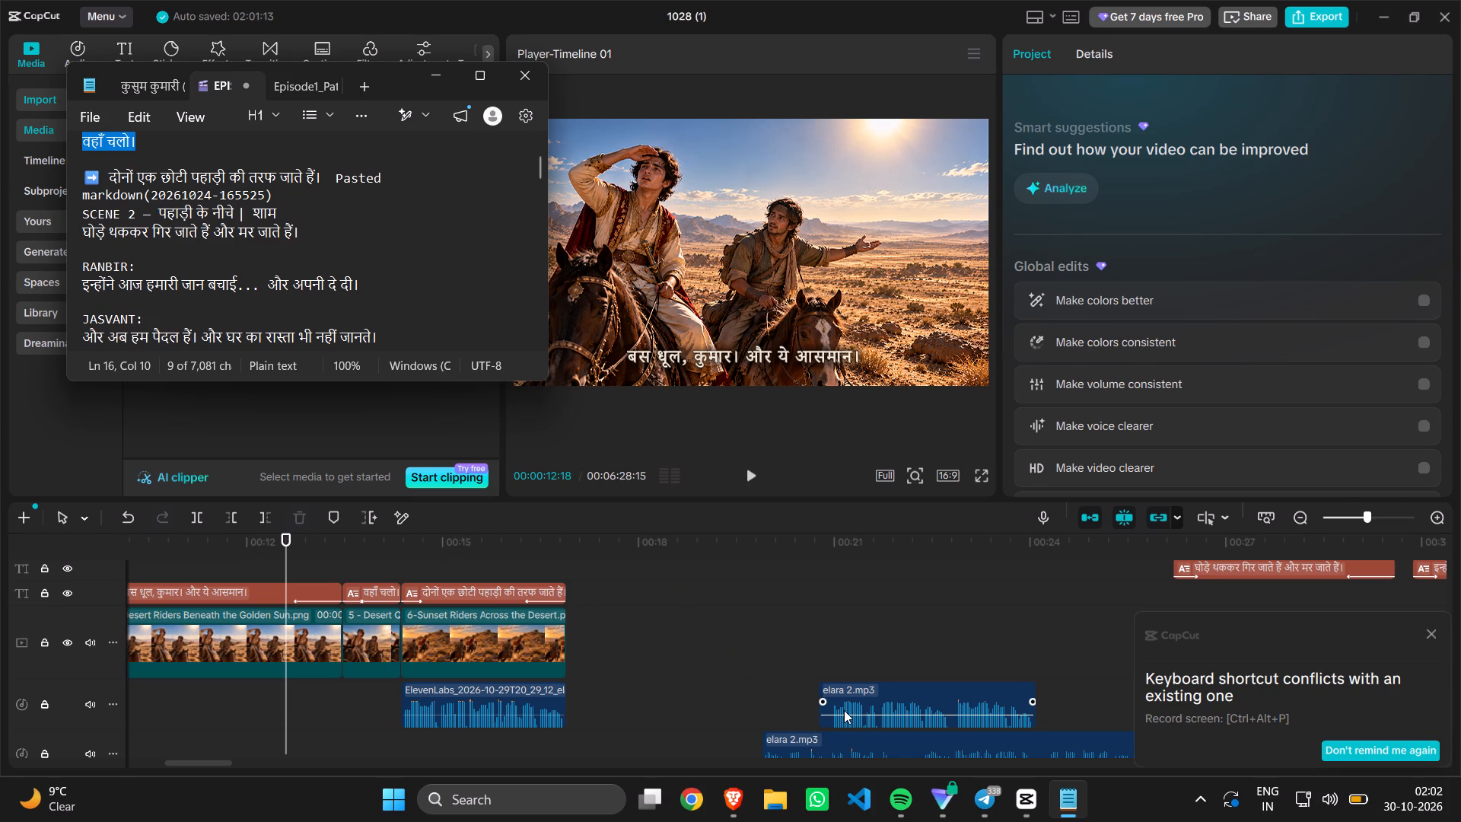
pyautogui.moveTo(844, 710); pyautogui.dragTo(587, 710)
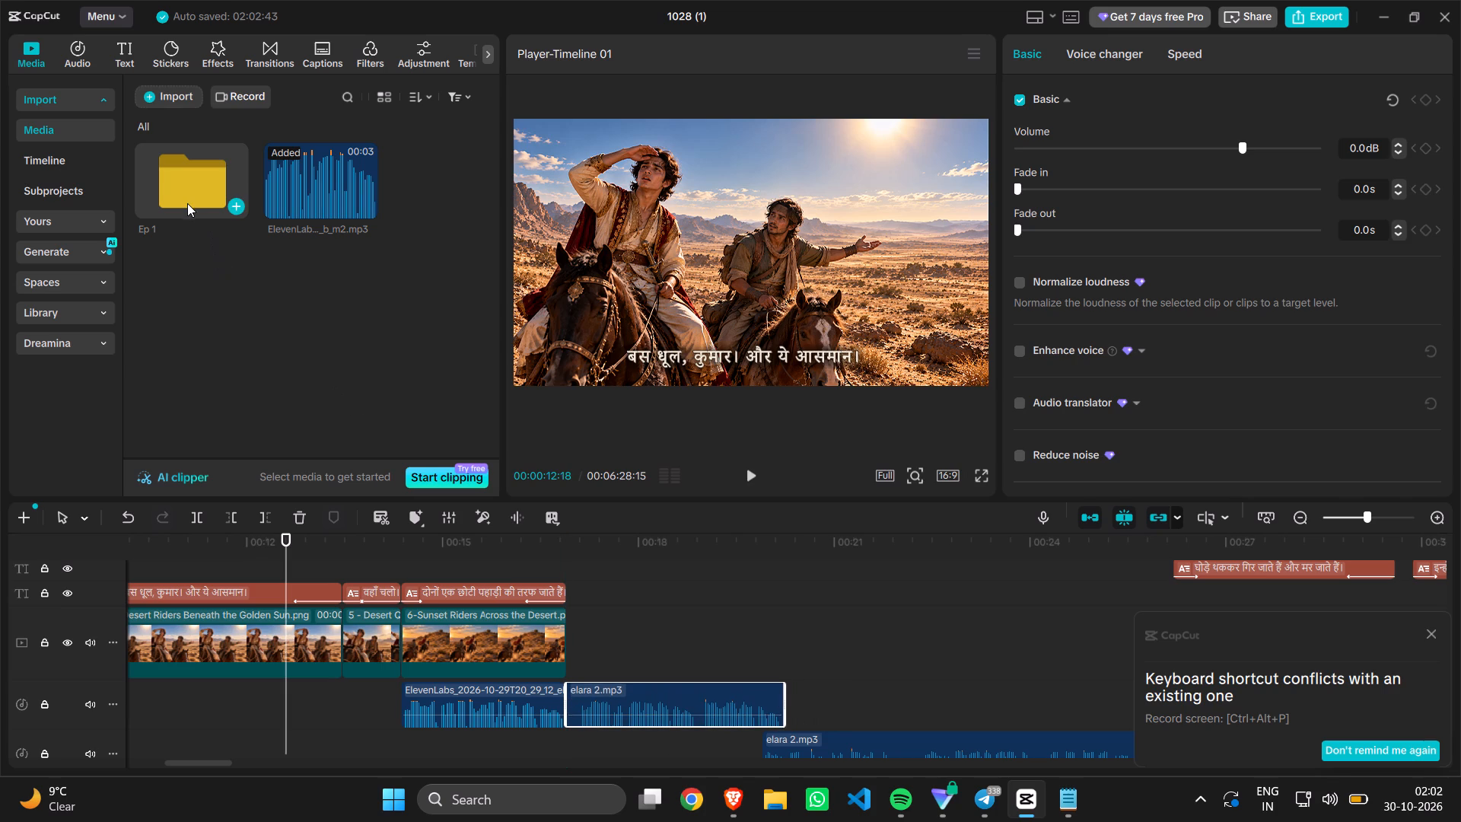
# Search the Ep 1 folder for 7, place 7-Sunset Mourning in the Desert.png directly after image 6, and trim it to the short elara 2.mp3 clip's end.
pyautogui.doubleClick(187, 202)
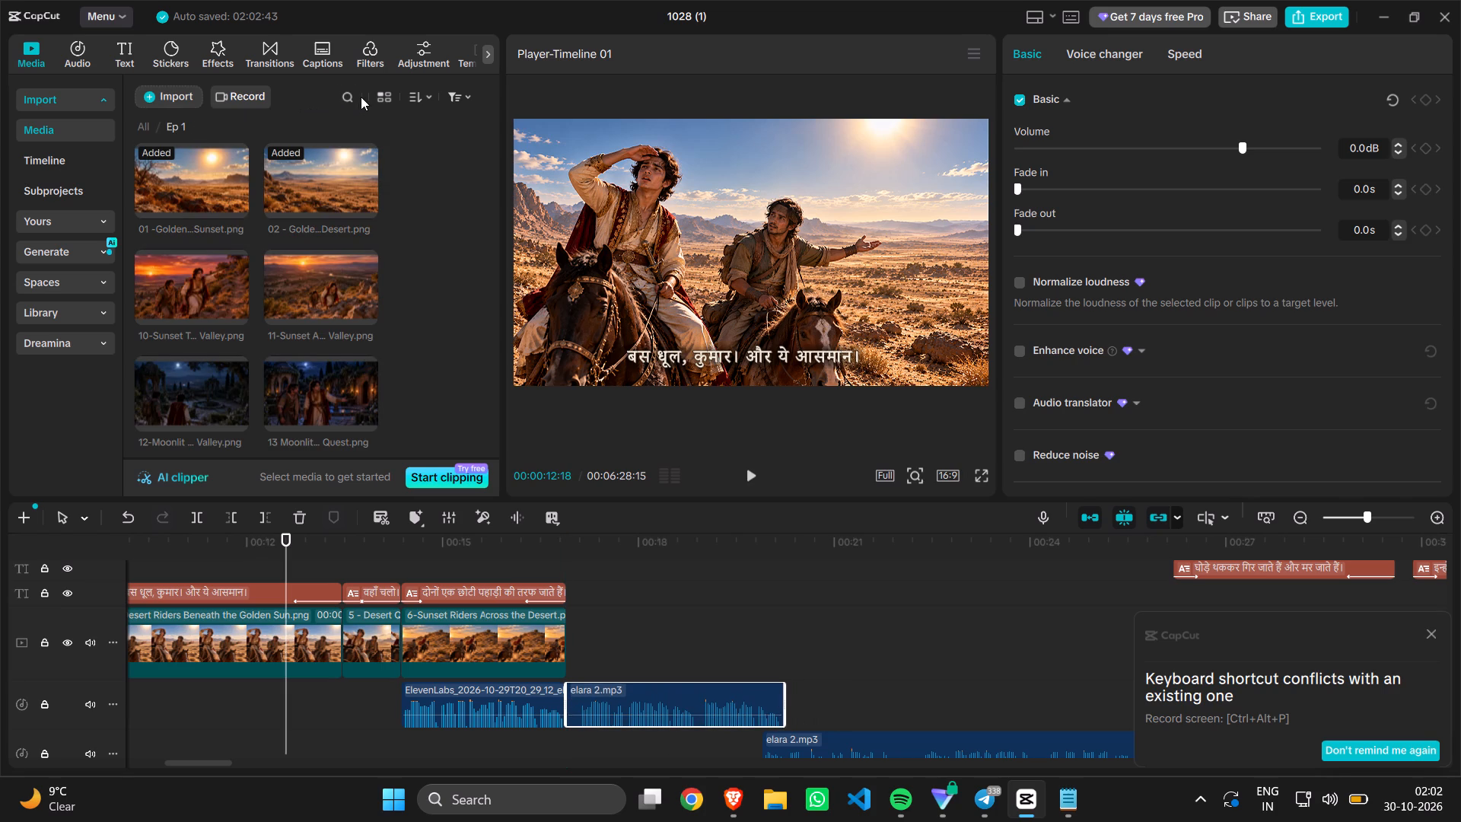
pyautogui.click(348, 100)
pyautogui.press('7')
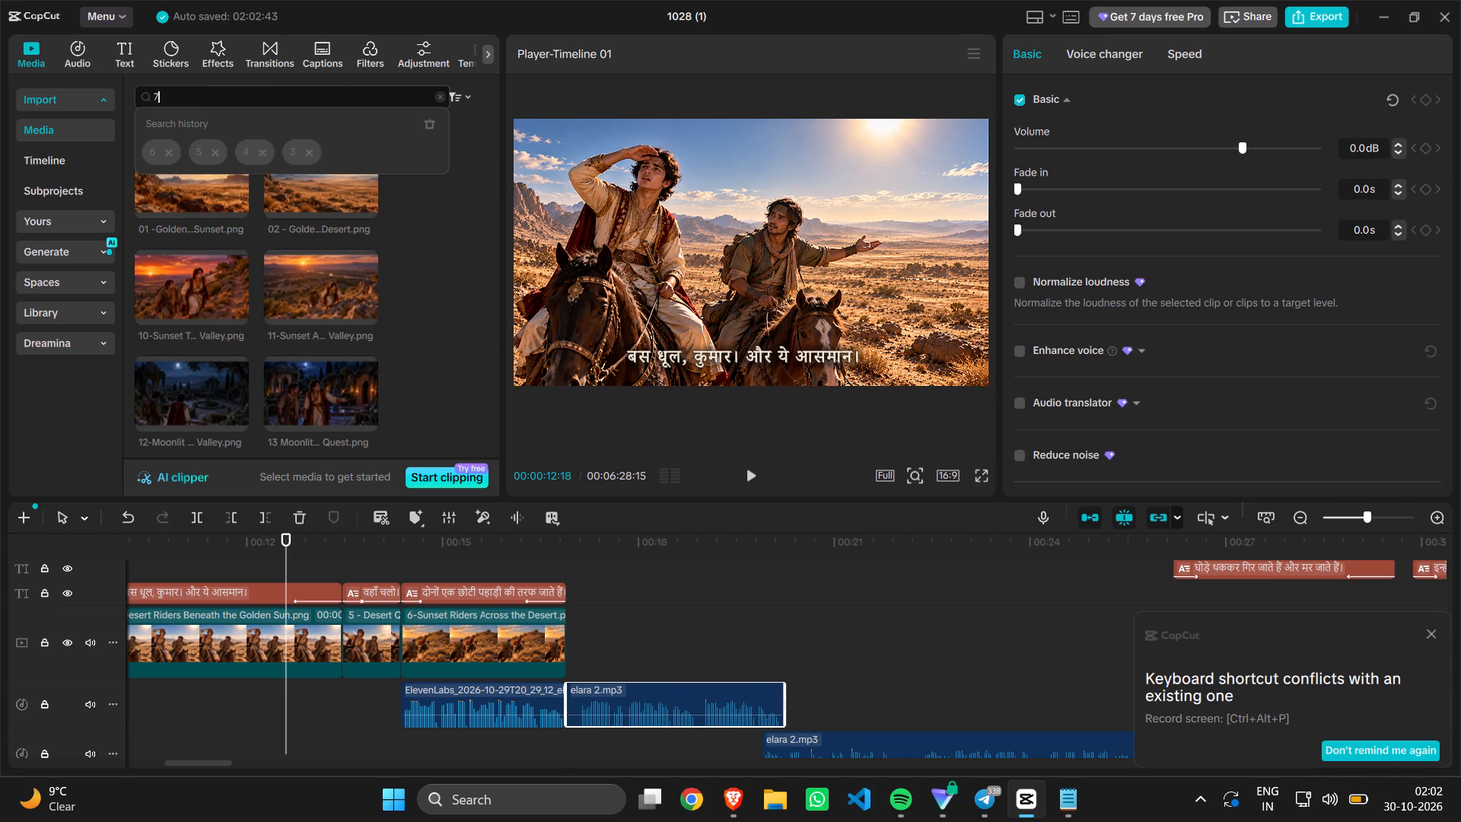
pyautogui.press('Return')
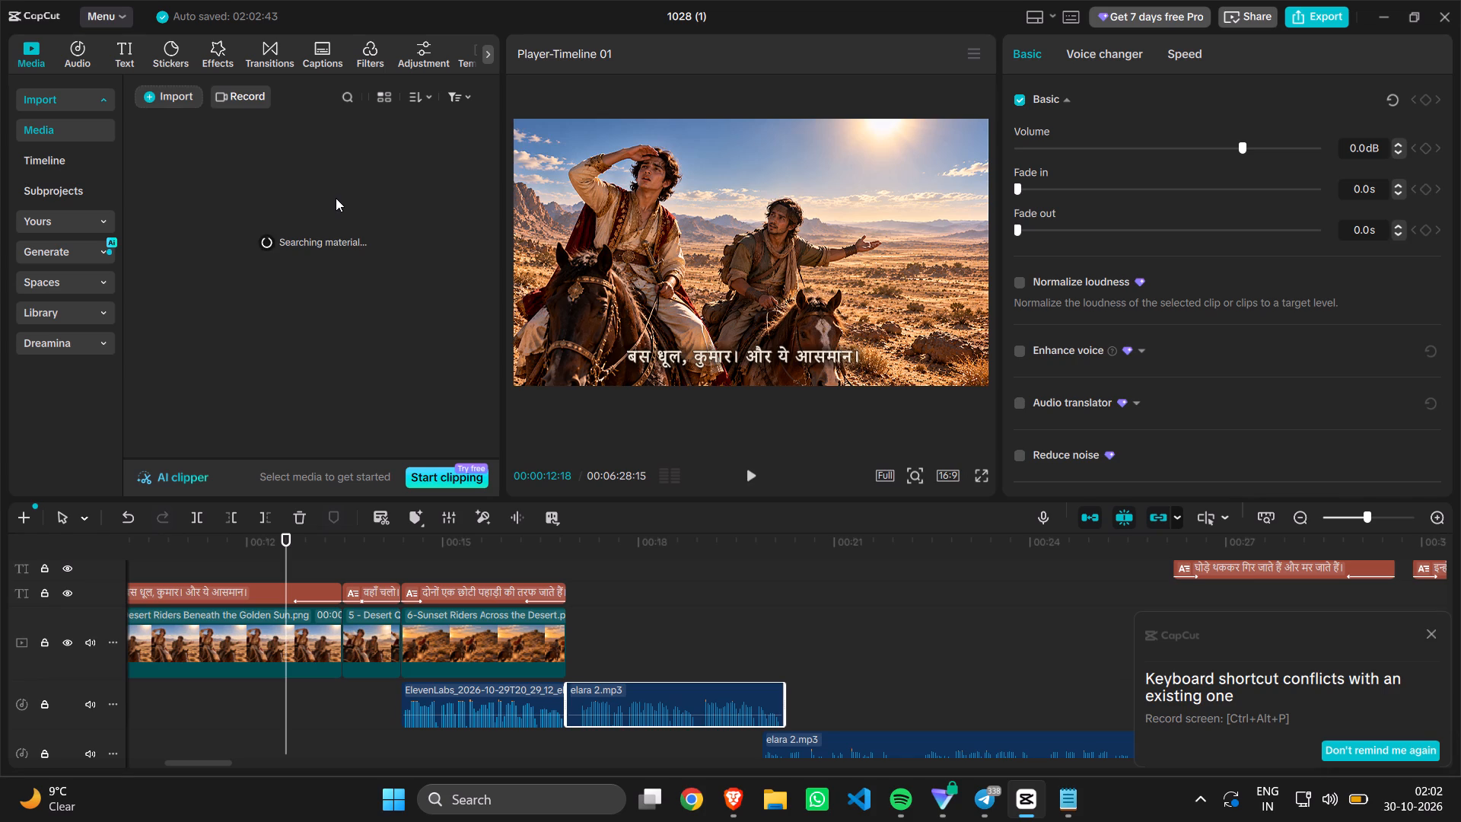
pyautogui.press('space')
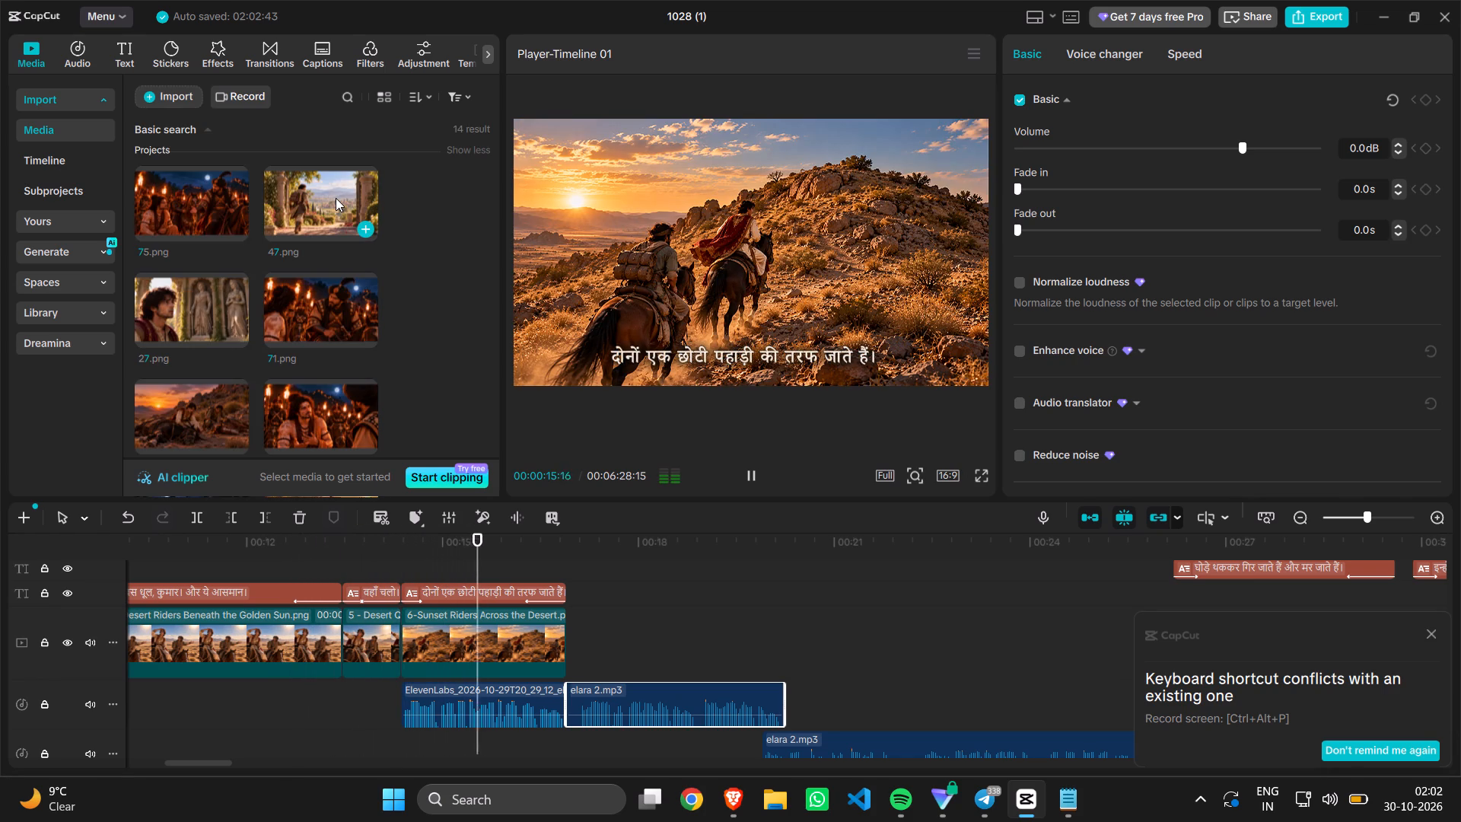
pyautogui.press('space')
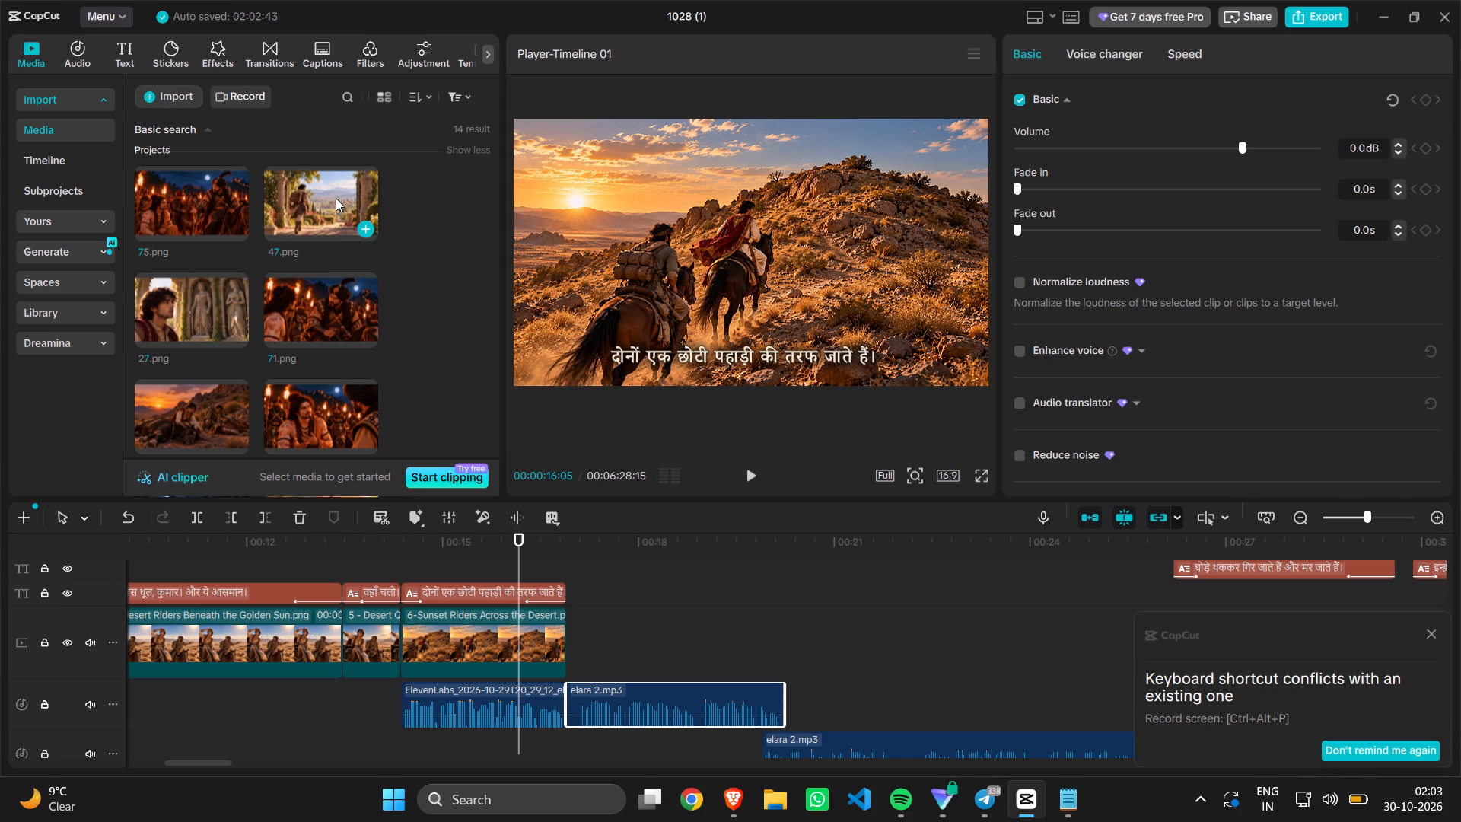
pyautogui.scroll(-1, 336, 198)
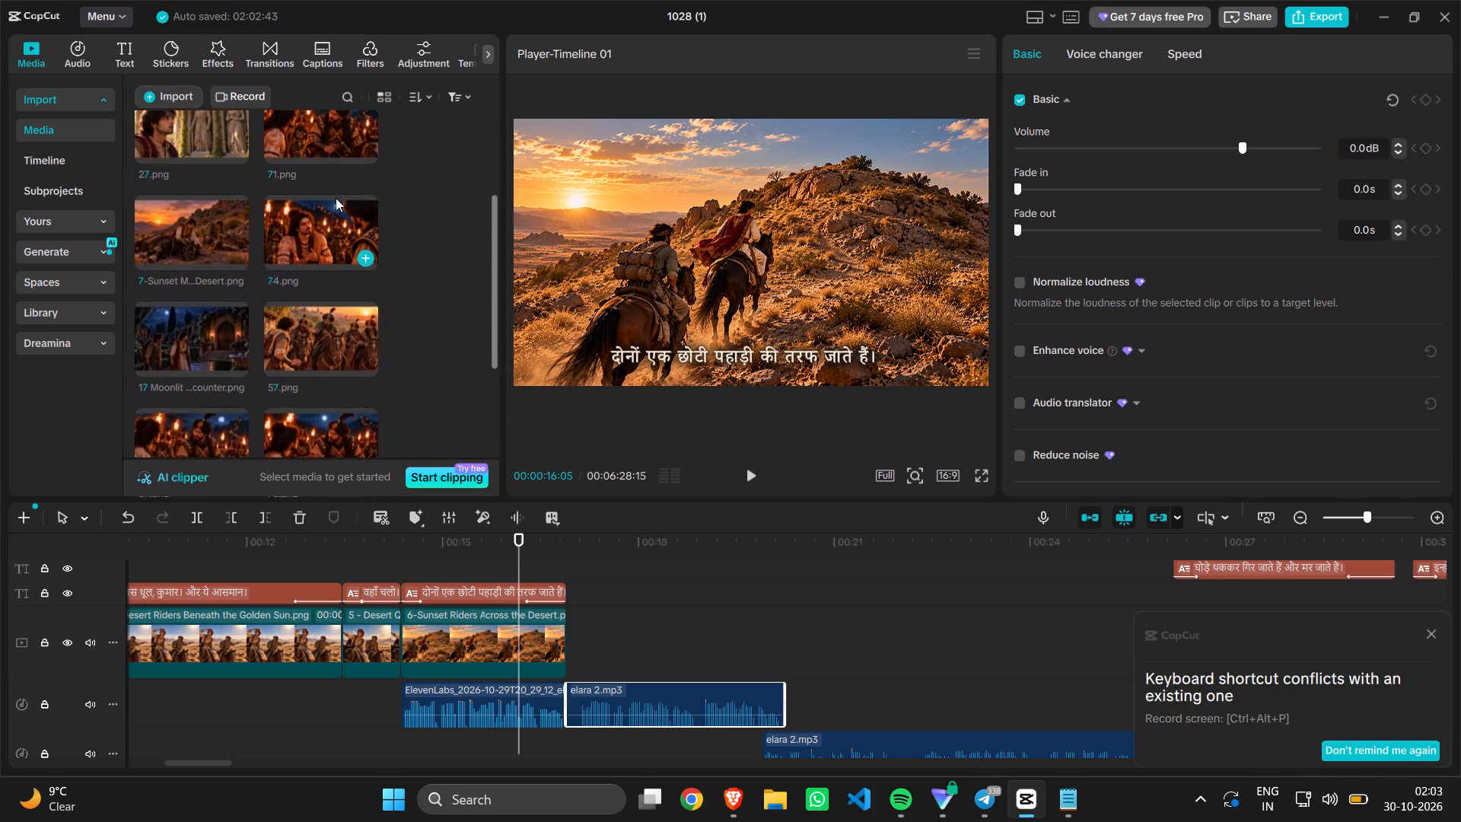
pyautogui.scroll(-1, 336, 198)
pyautogui.scroll(7, 384, 339)
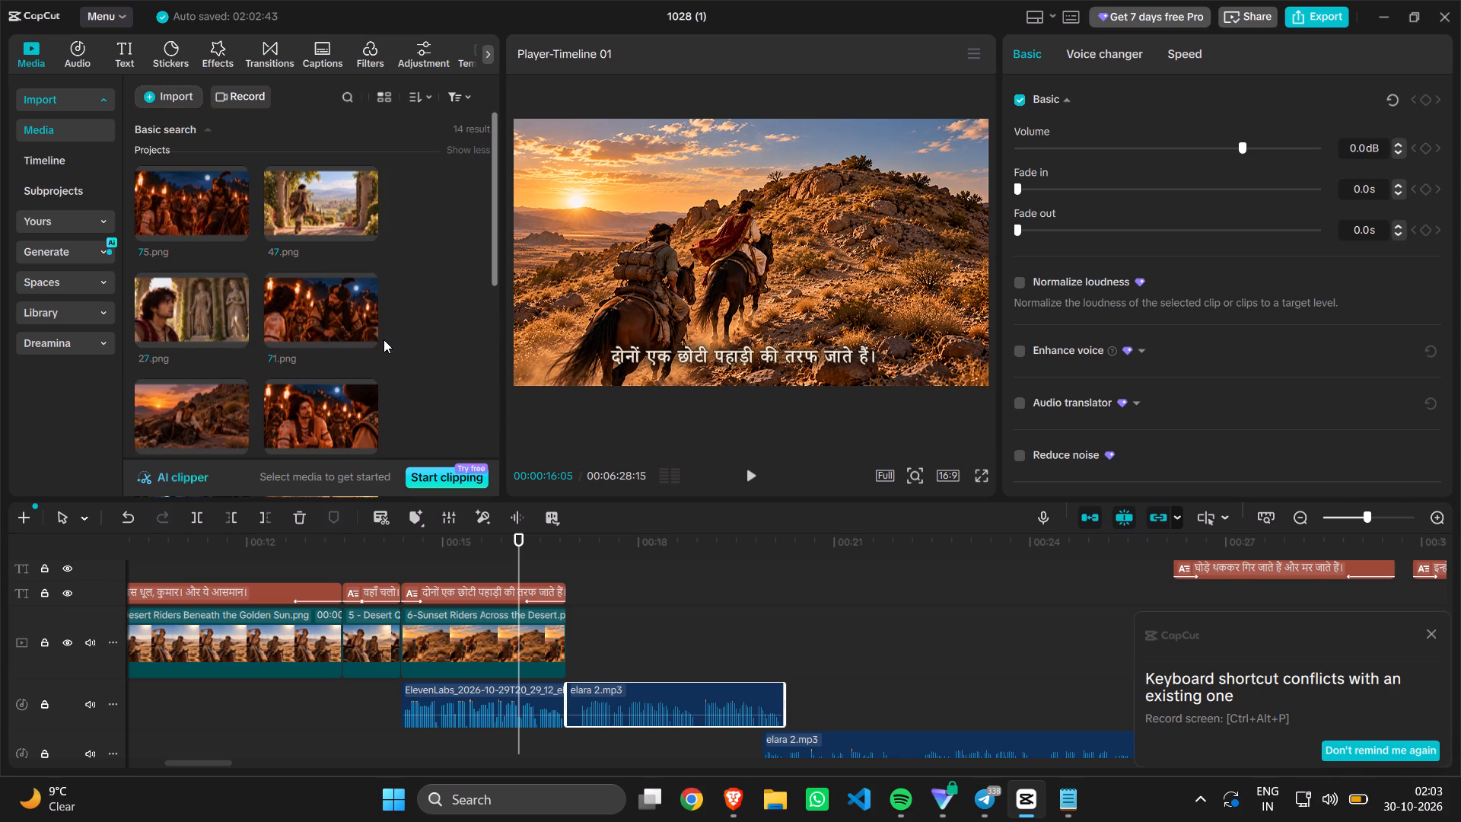
pyautogui.scroll(-1, 384, 339)
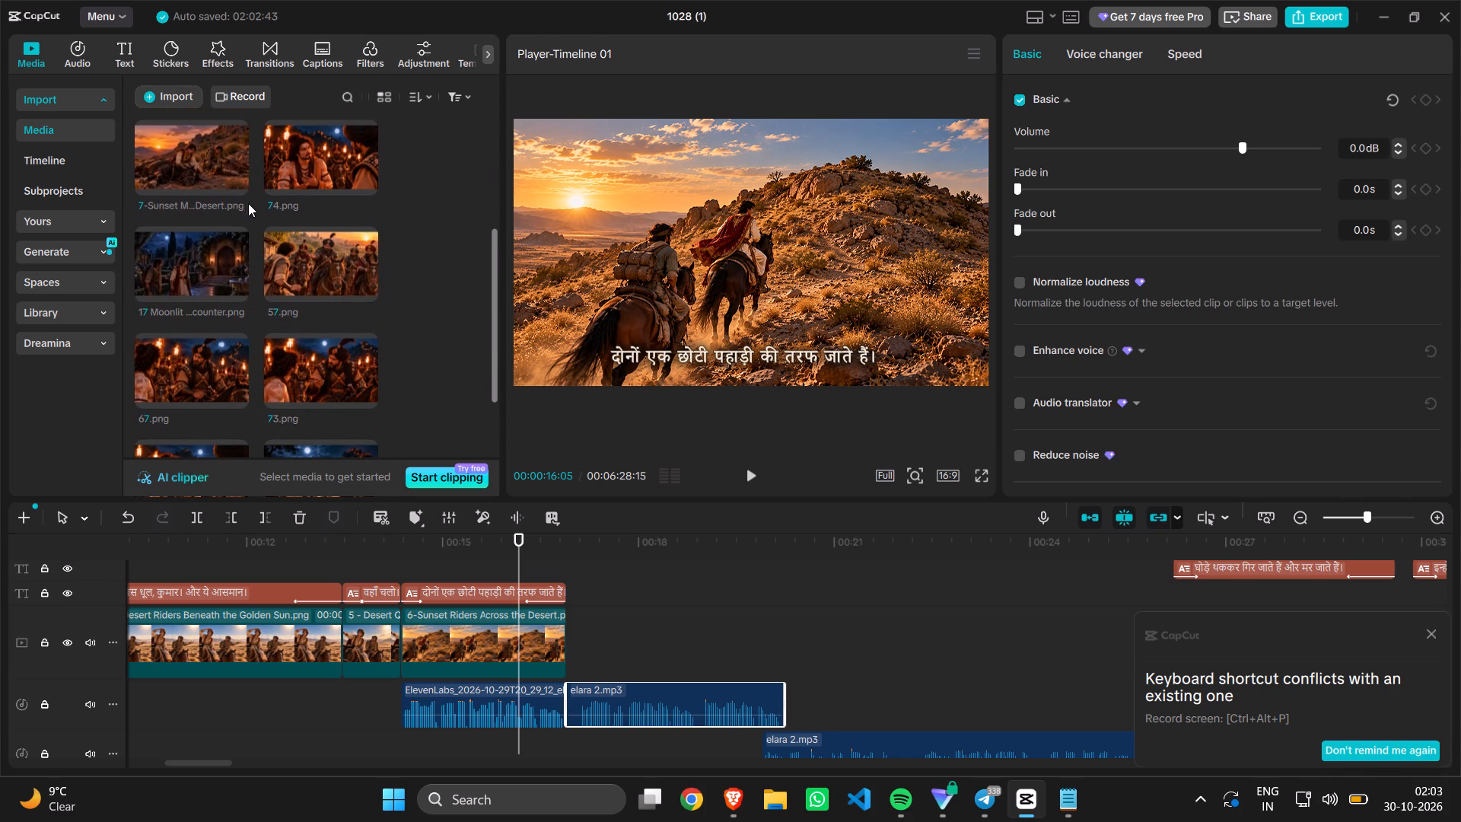
pyautogui.doubleClick(217, 178)
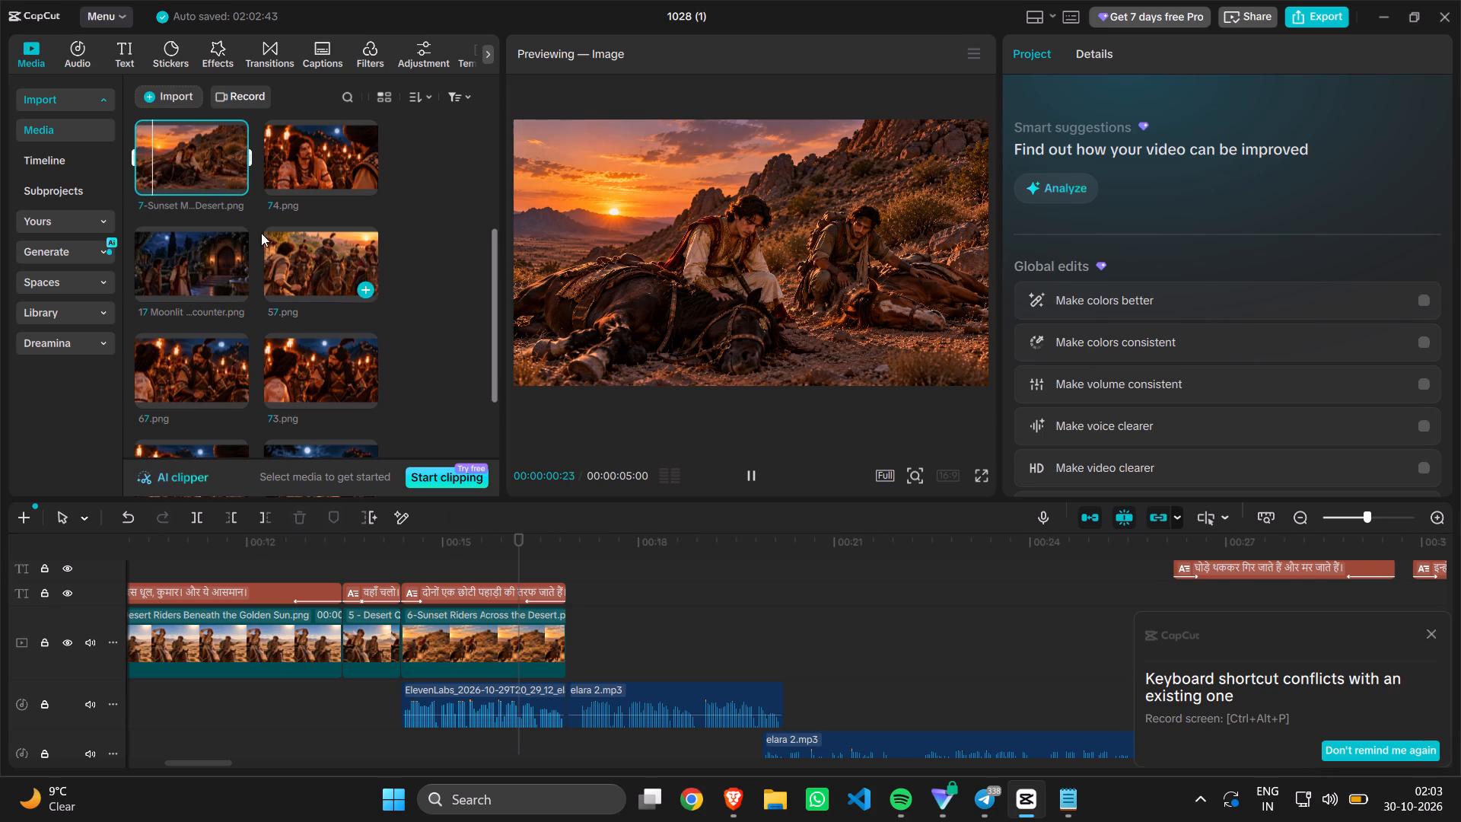
pyautogui.moveTo(204, 187); pyautogui.dragTo(582, 647)
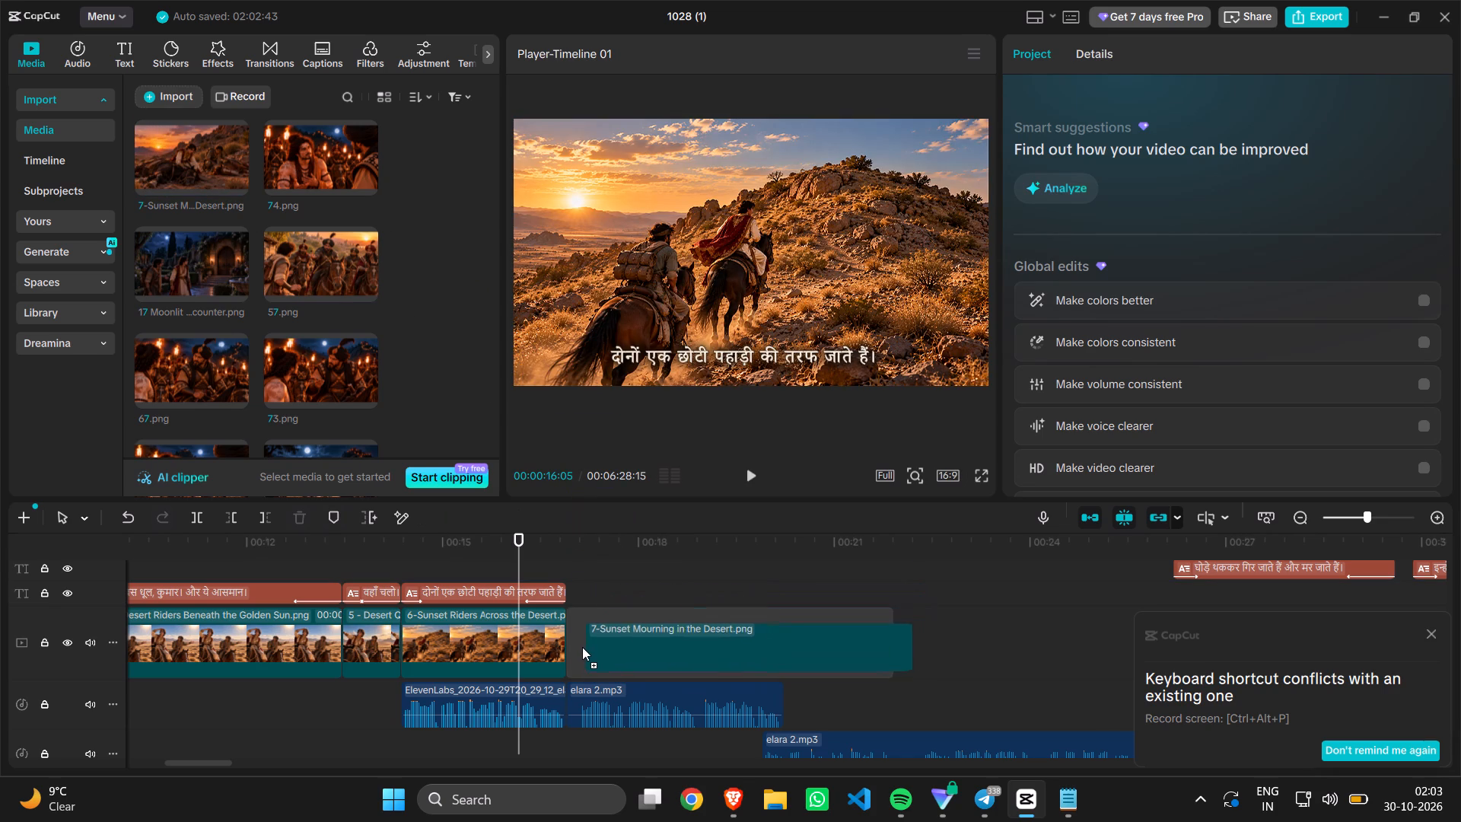
pyautogui.moveTo(582, 647); pyautogui.dragTo(565, 654)
pyautogui.moveTo(895, 671); pyautogui.dragTo(784, 666)
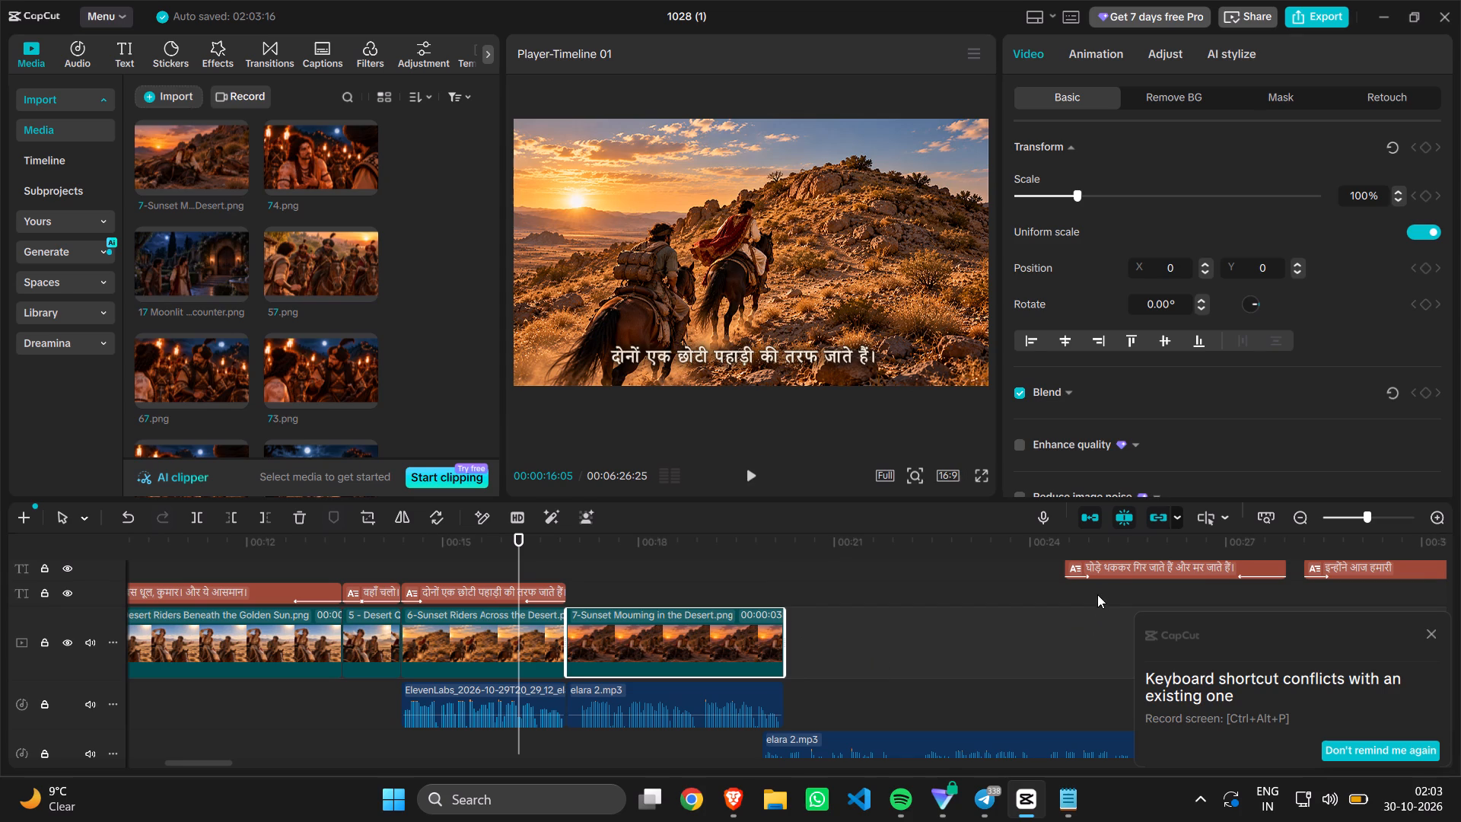
# Move the caption "घोड़े थककर गिर जाते हैं और मर जाते हैं।" to start together with image 7, and play back that section.
pyautogui.moveTo(1109, 570); pyautogui.dragTo(780, 585)
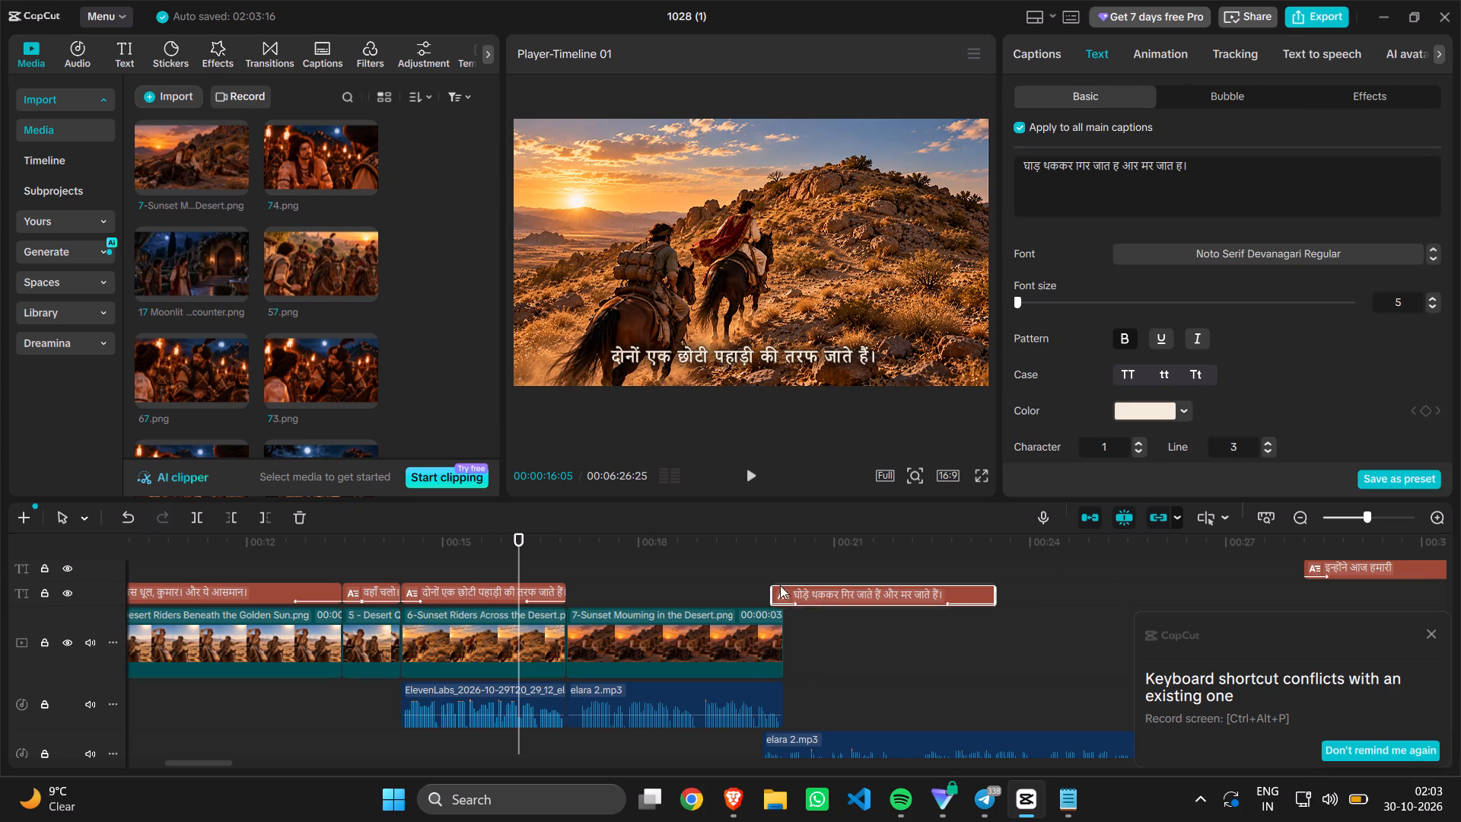
pyautogui.moveTo(780, 585); pyautogui.dragTo(617, 597)
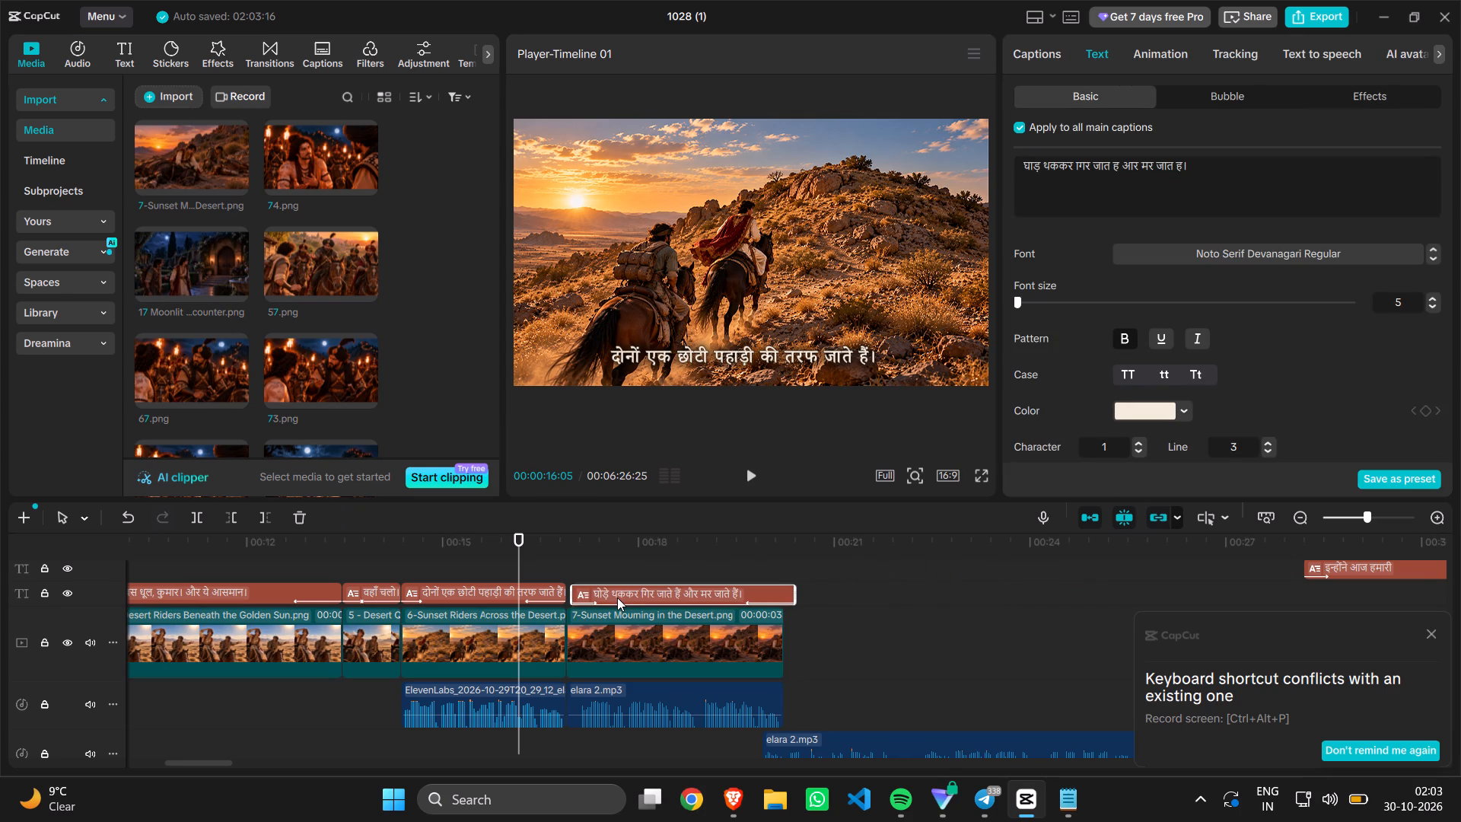
pyautogui.moveTo(617, 597); pyautogui.dragTo(613, 595)
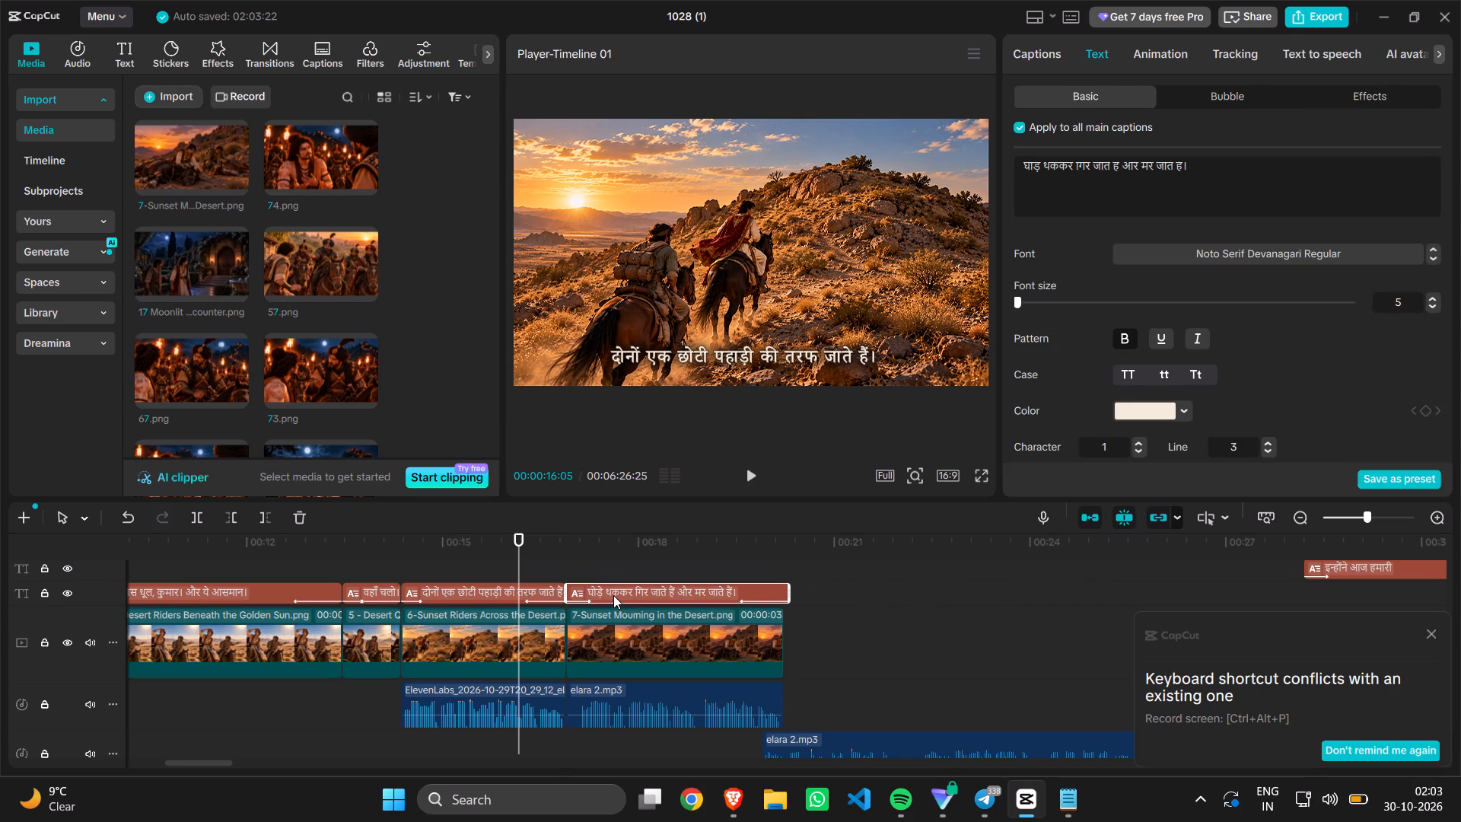
pyautogui.press('space')
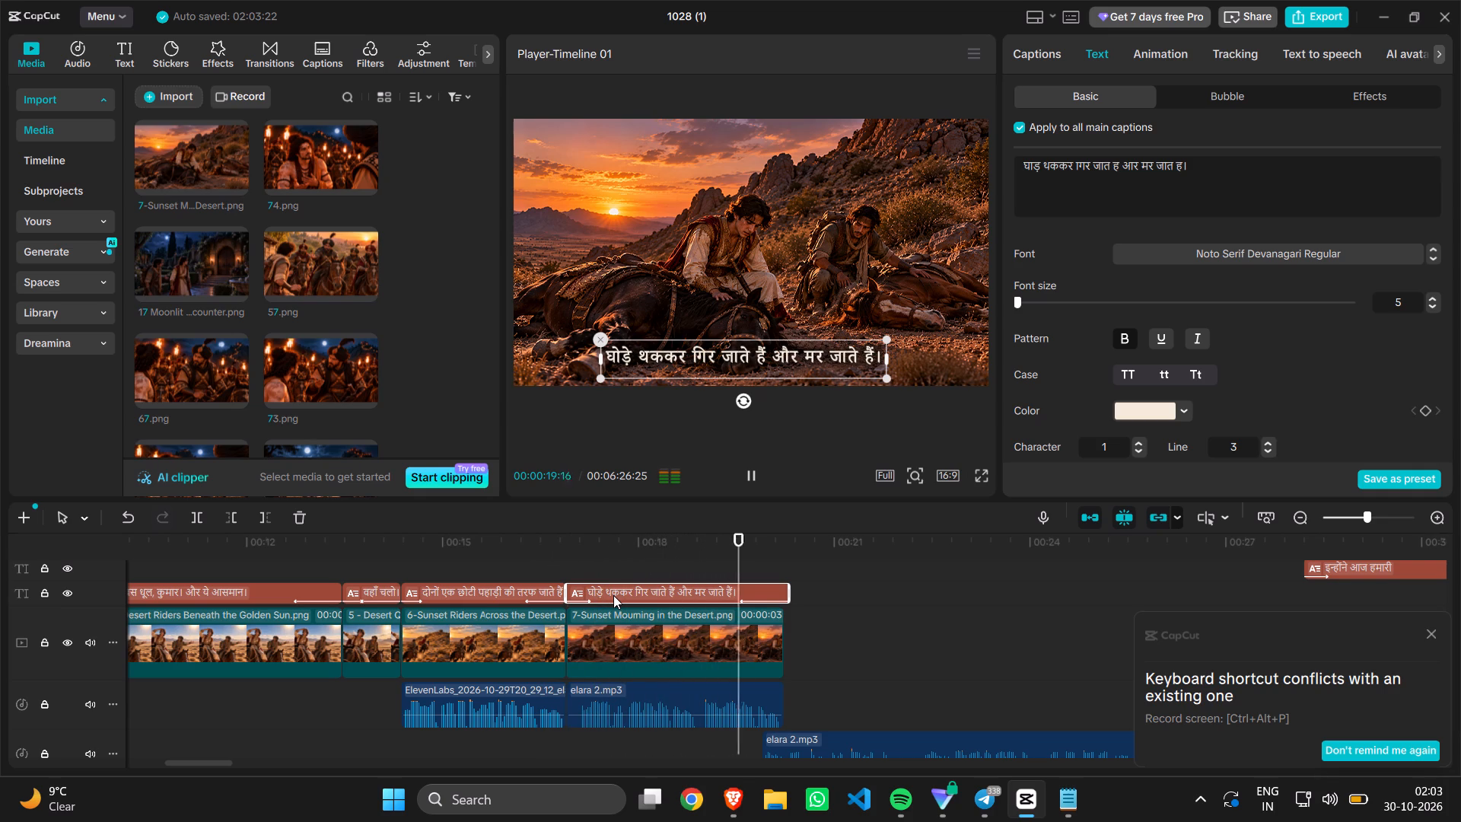
pyautogui.press('space')
# Move the long elara 2.mp3 clip later on its track so that it starts at about 21.6 s.
pyautogui.scroll(-2, 613, 595)
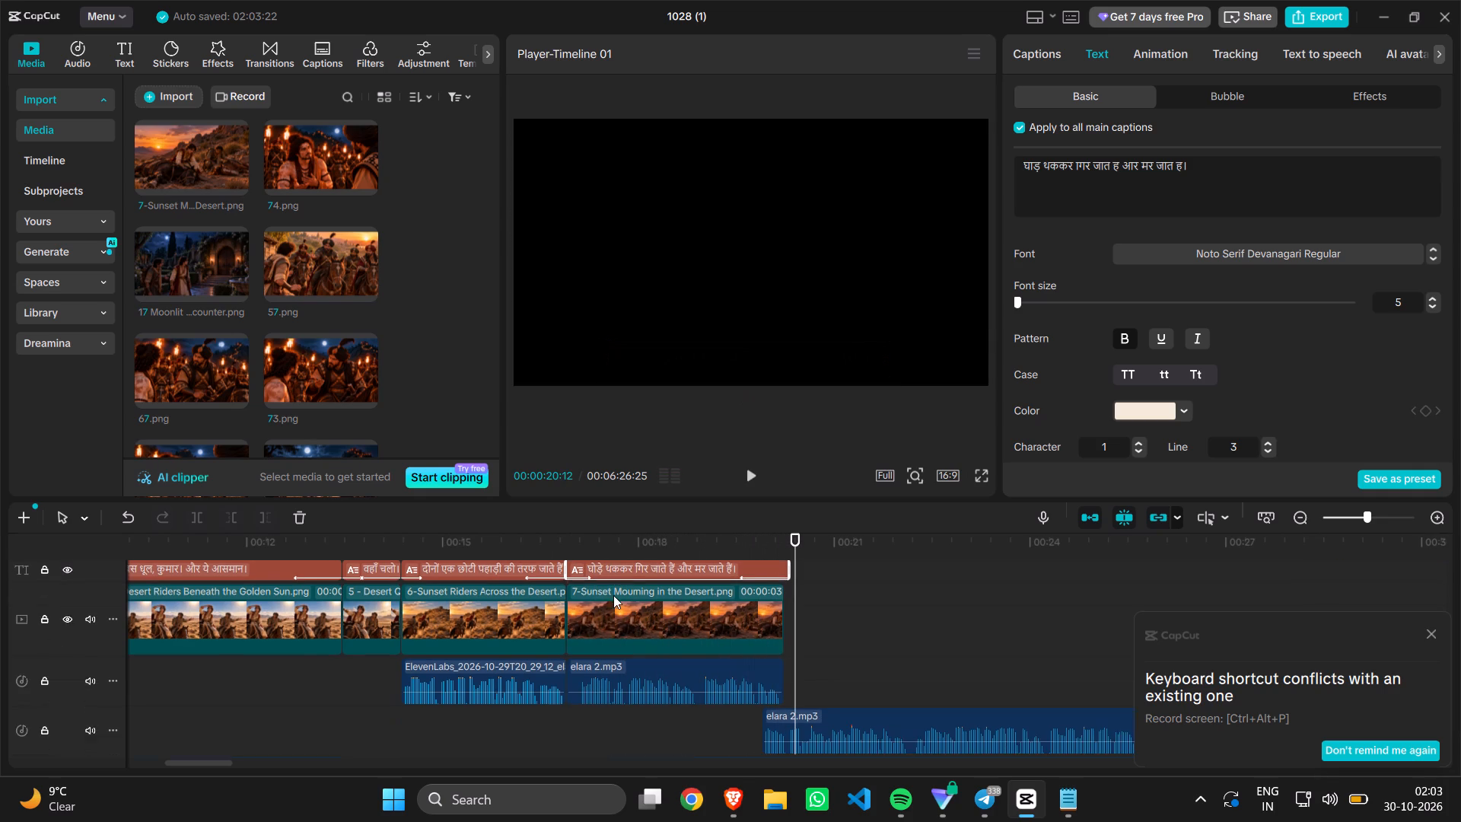
pyautogui.scroll(-4, 613, 595)
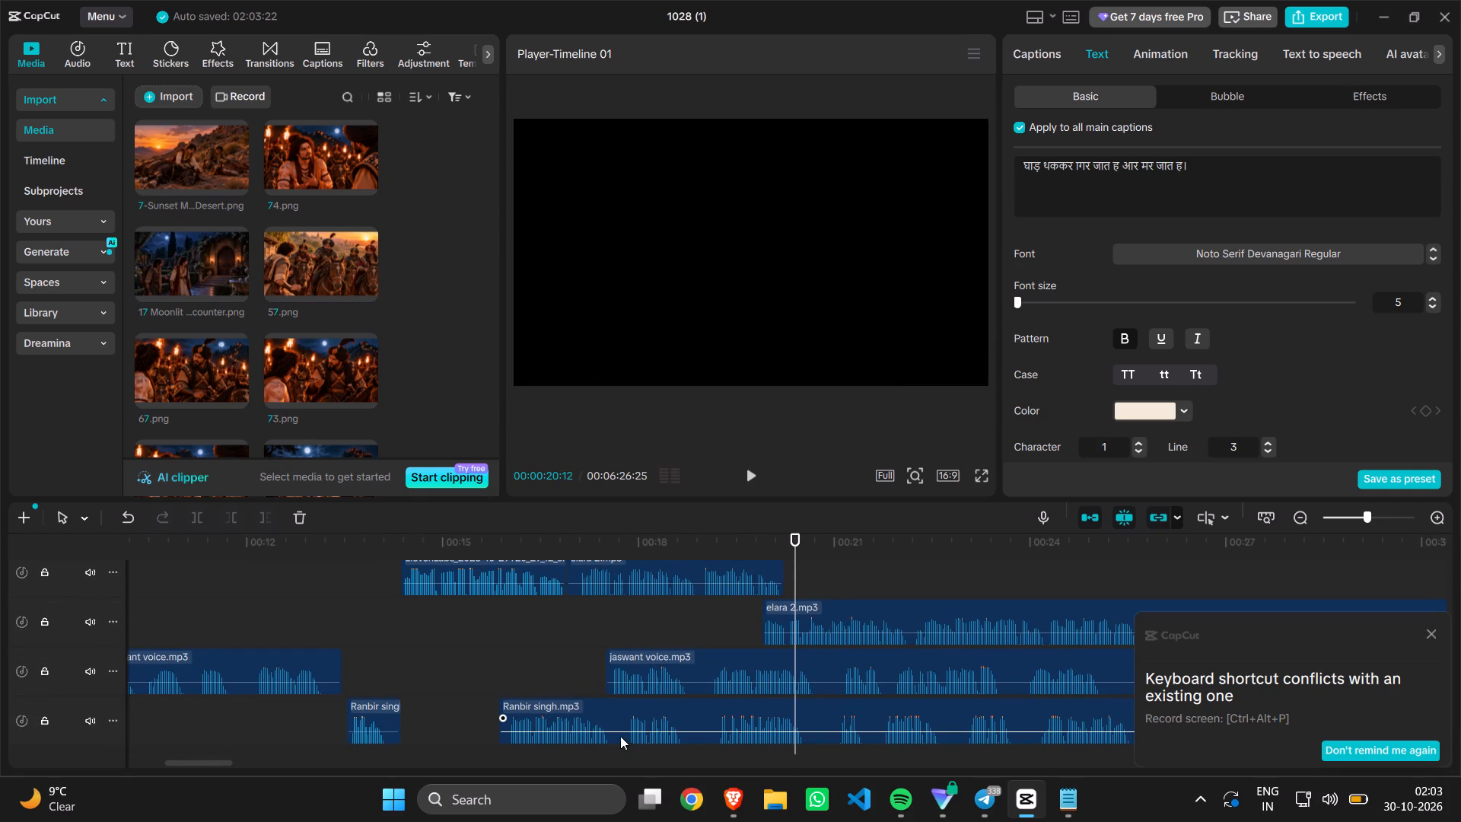
pyautogui.hscroll(-1, 533, 623)
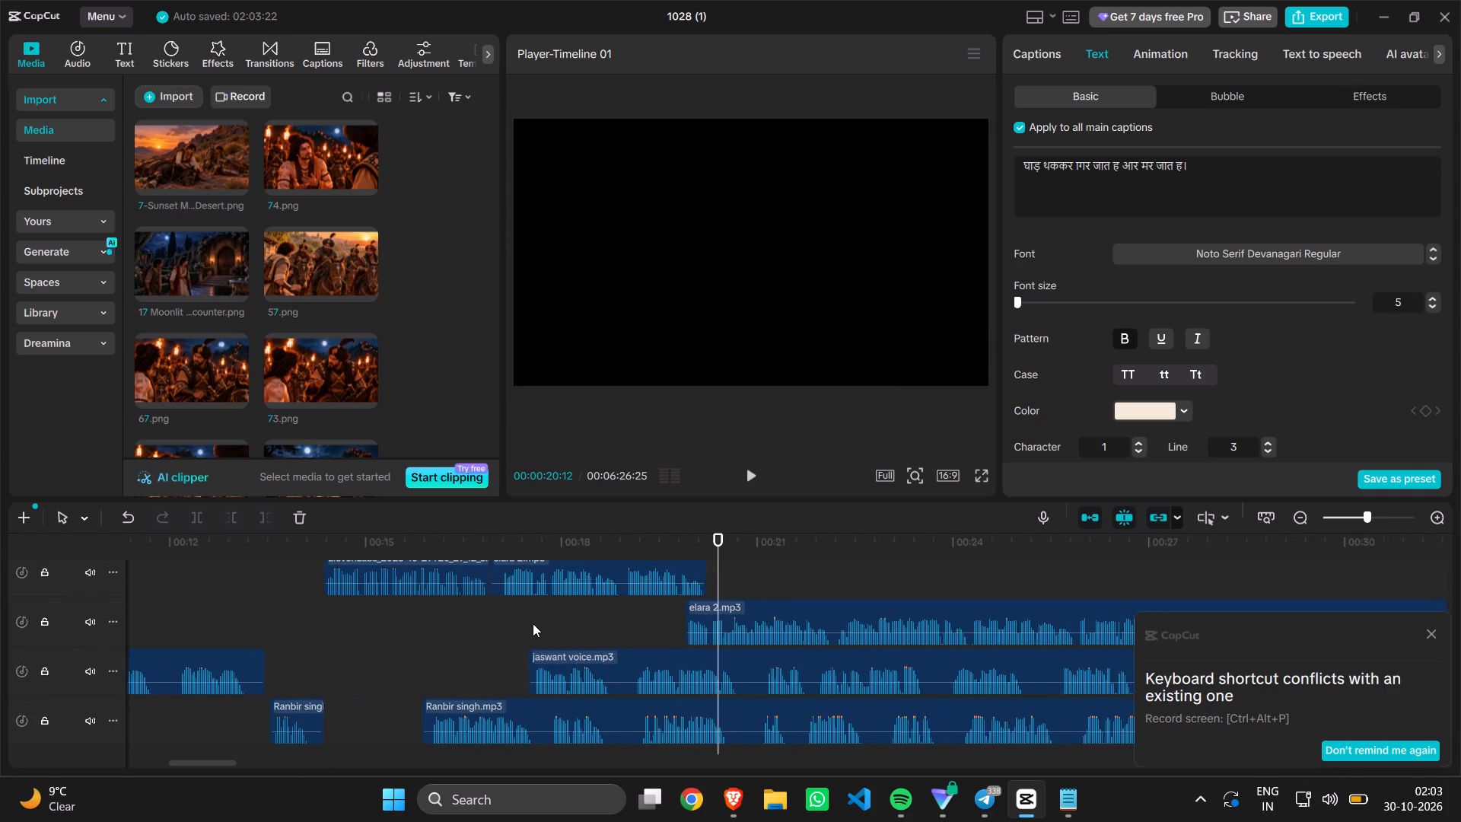
pyautogui.moveTo(801, 620); pyautogui.dragTo(876, 614)
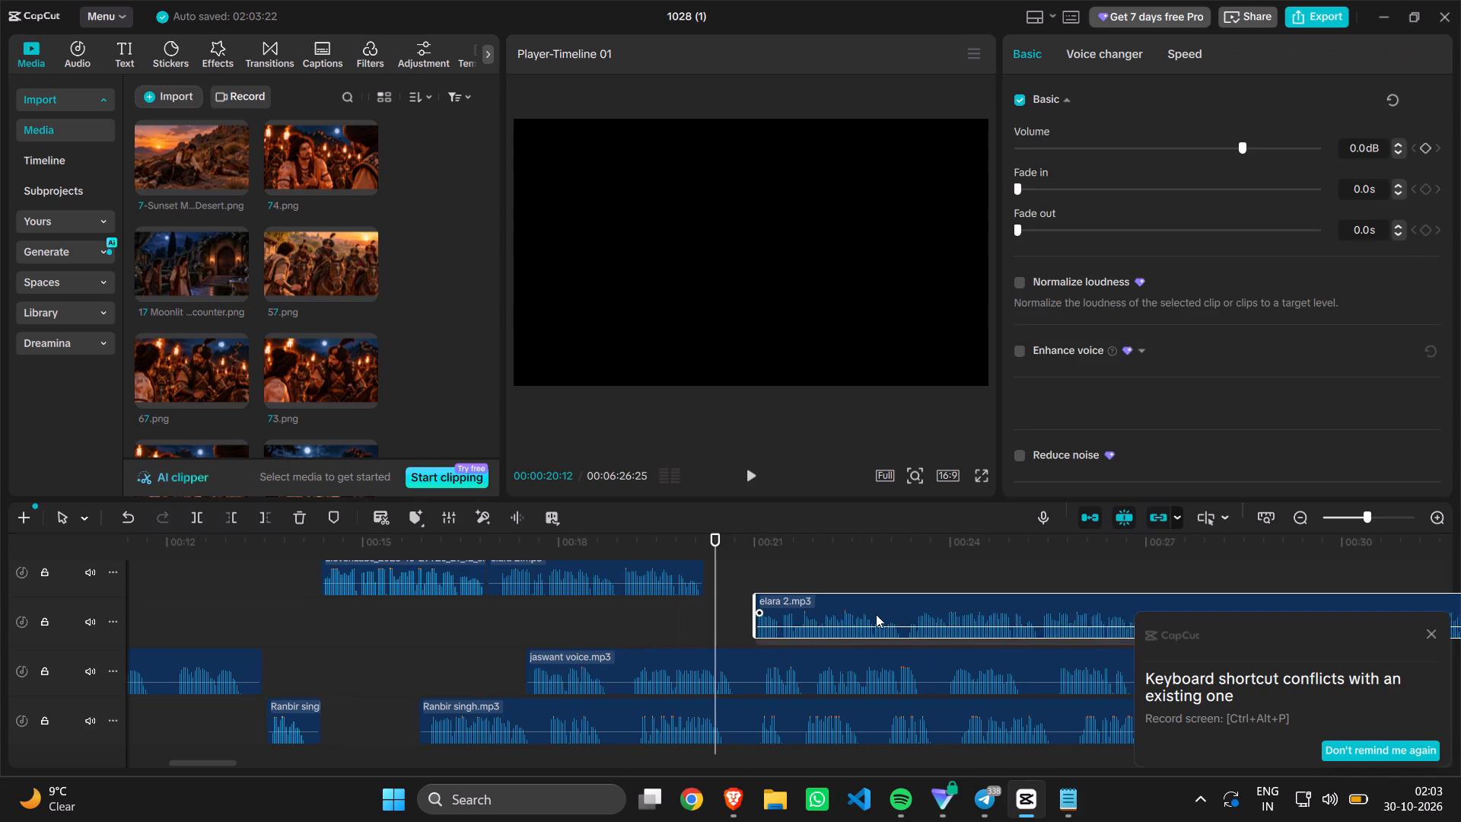
pyautogui.moveTo(876, 614); pyautogui.dragTo(909, 615)
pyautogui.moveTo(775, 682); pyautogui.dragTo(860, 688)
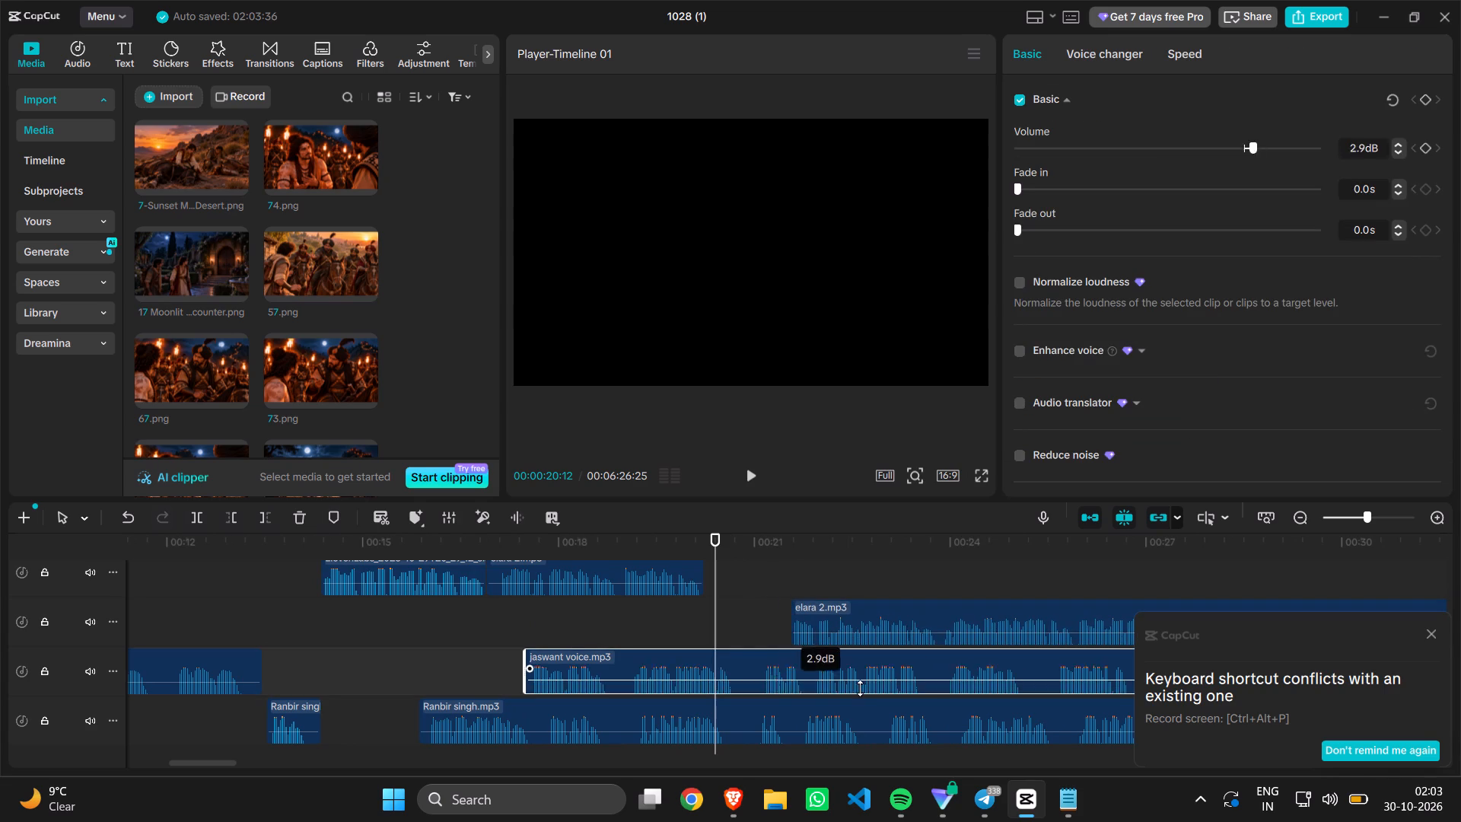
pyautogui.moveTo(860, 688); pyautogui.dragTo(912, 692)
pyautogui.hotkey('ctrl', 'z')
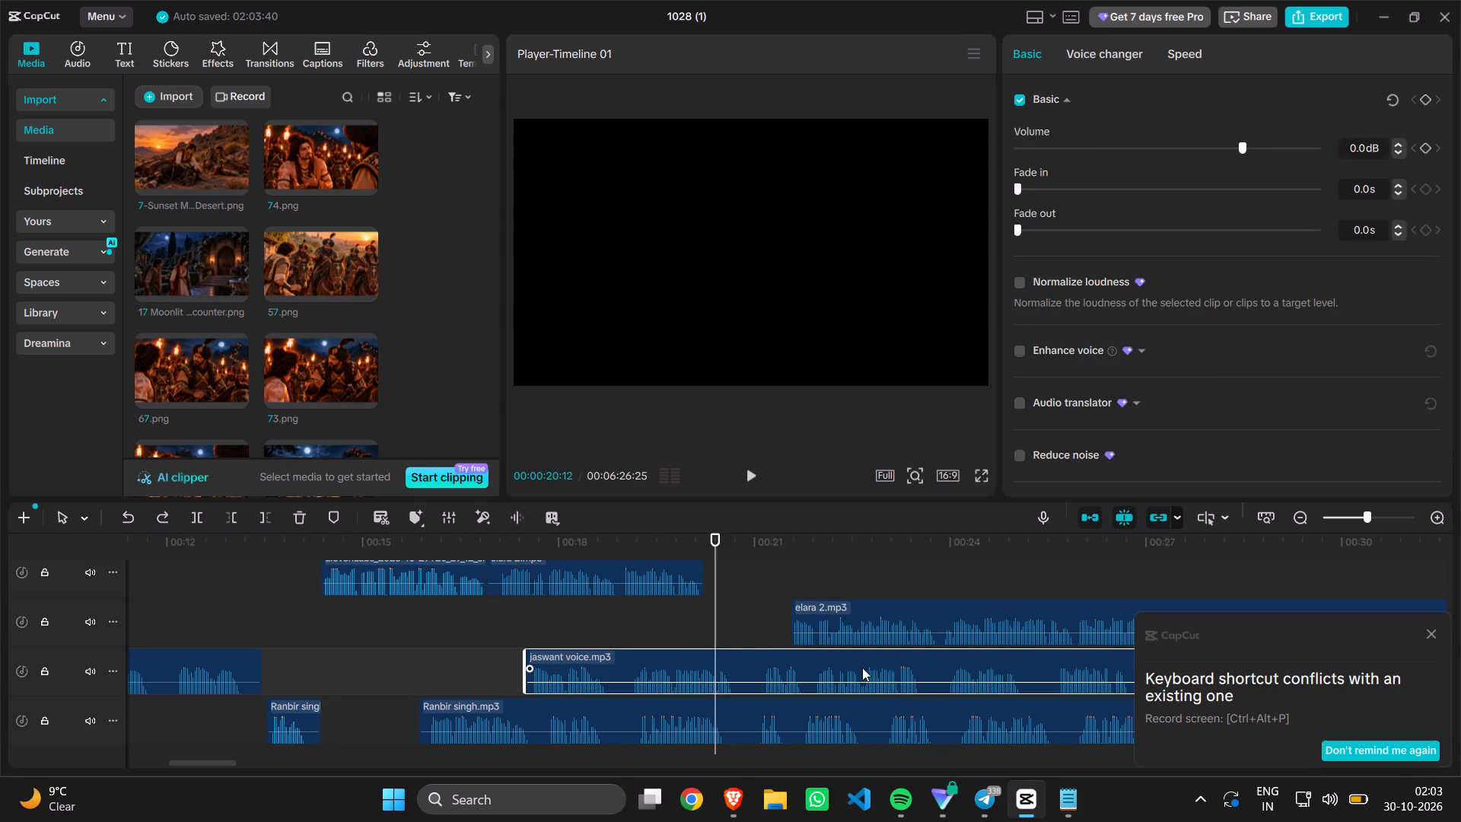
pyautogui.moveTo(860, 666); pyautogui.dragTo(1131, 669)
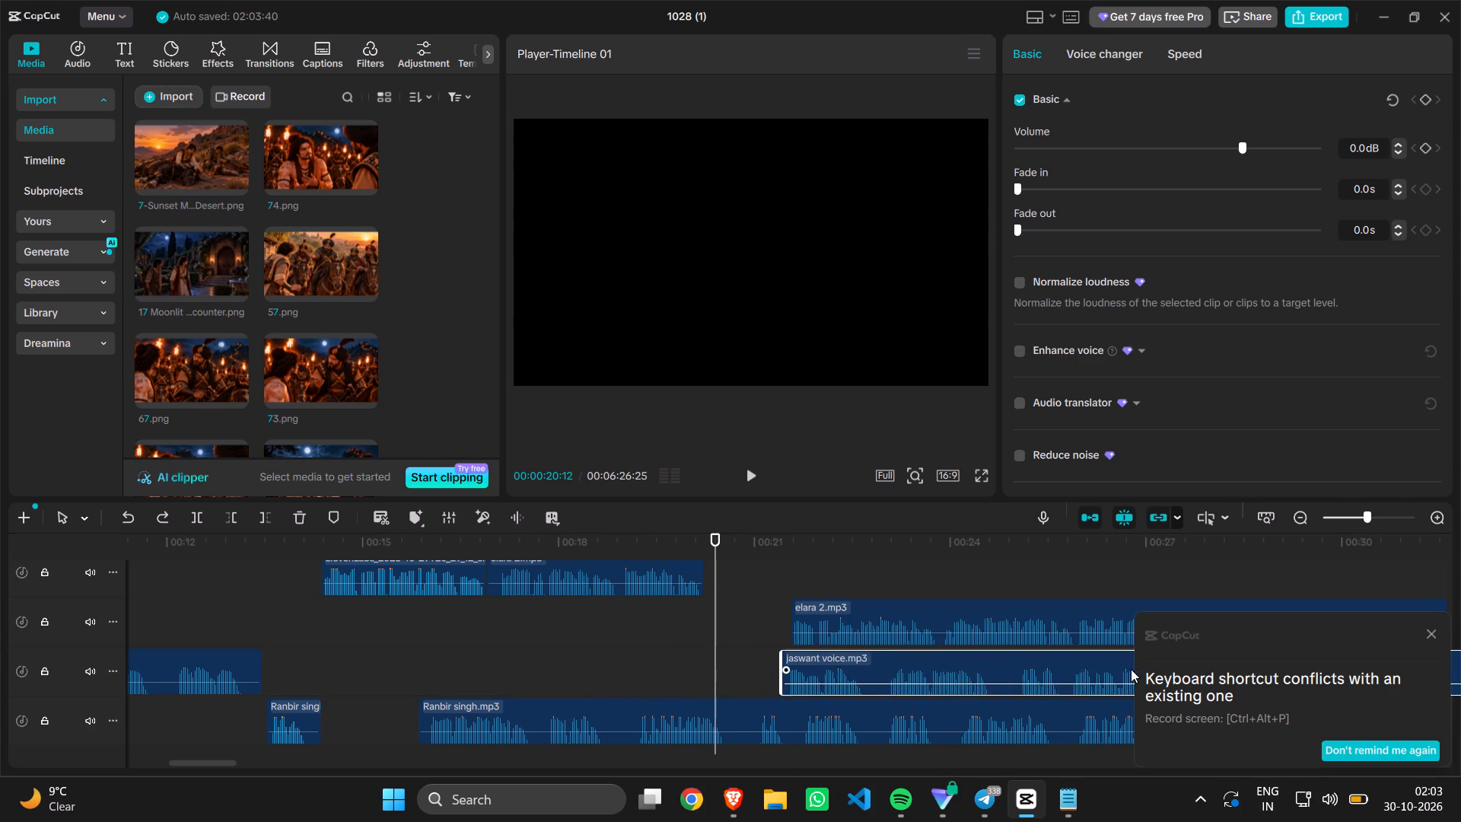
pyautogui.moveTo(1131, 669); pyautogui.dragTo(1148, 668)
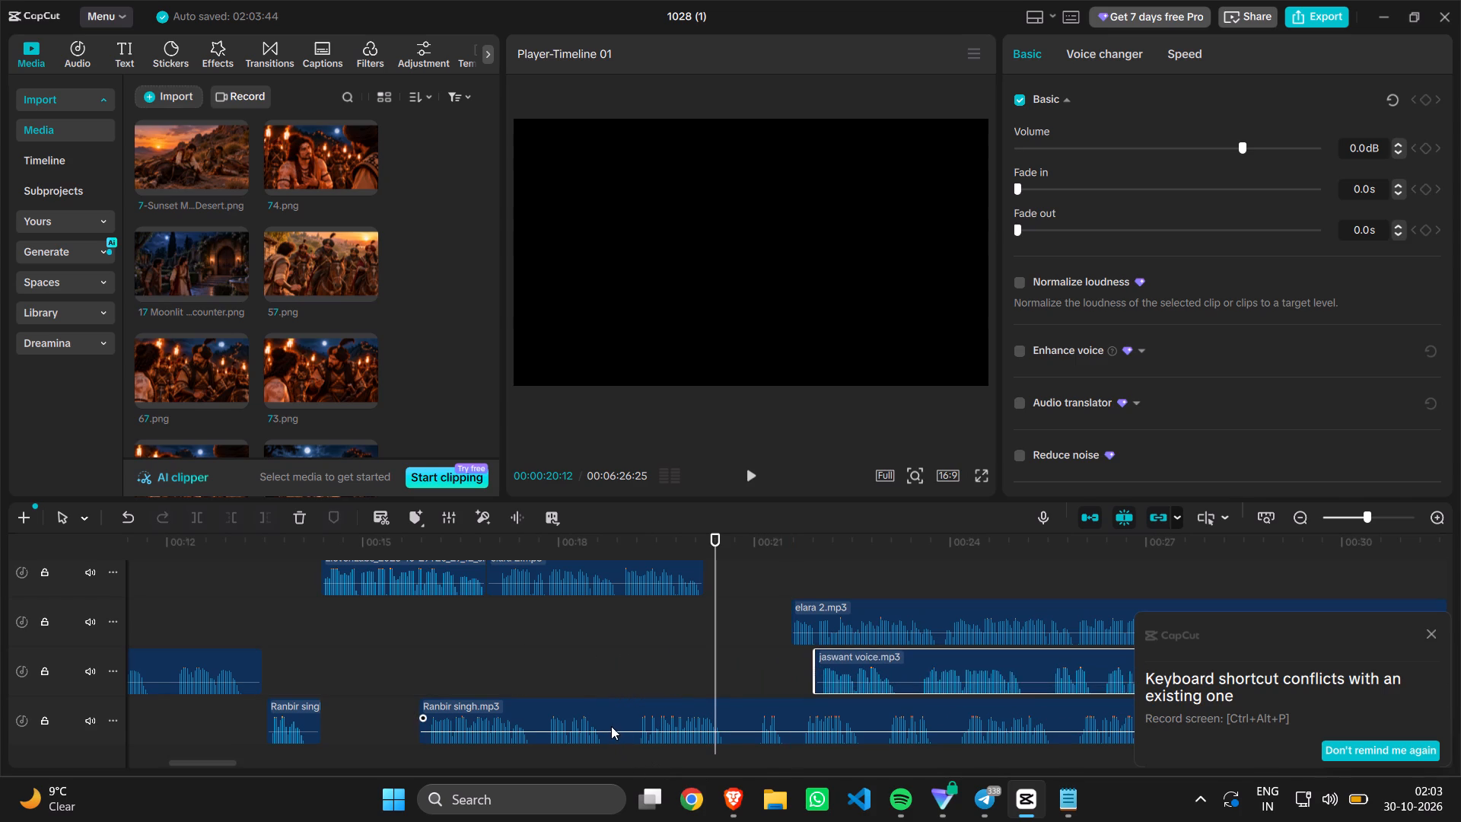
pyautogui.moveTo(611, 726); pyautogui.dragTo(910, 736)
# Play back the timeline from about 2 s to 23 s to check the images, captions and voice clips.
pyautogui.hscroll(10, 447, 631)
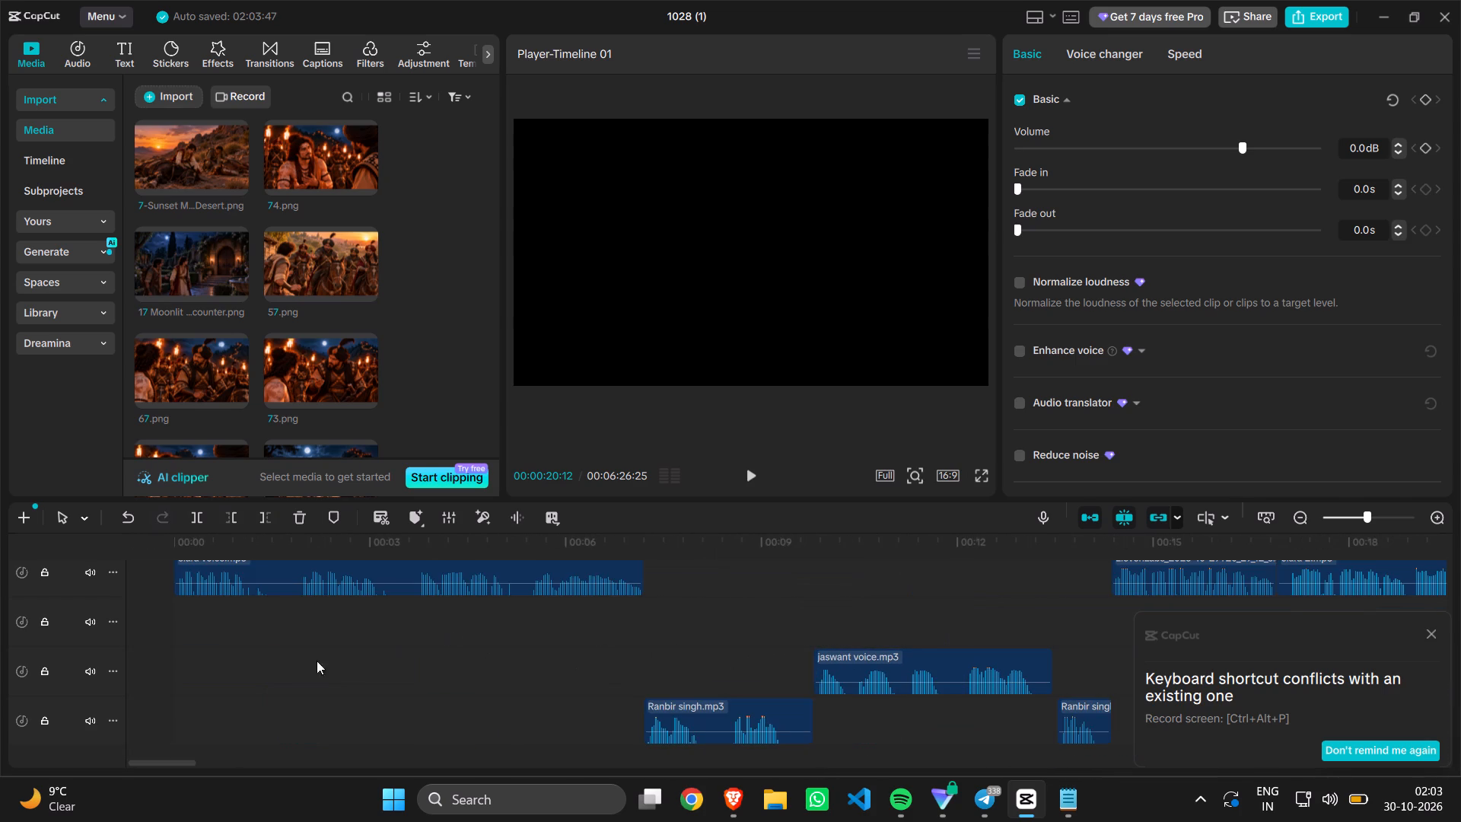
pyautogui.click(295, 661)
pyautogui.press('space')
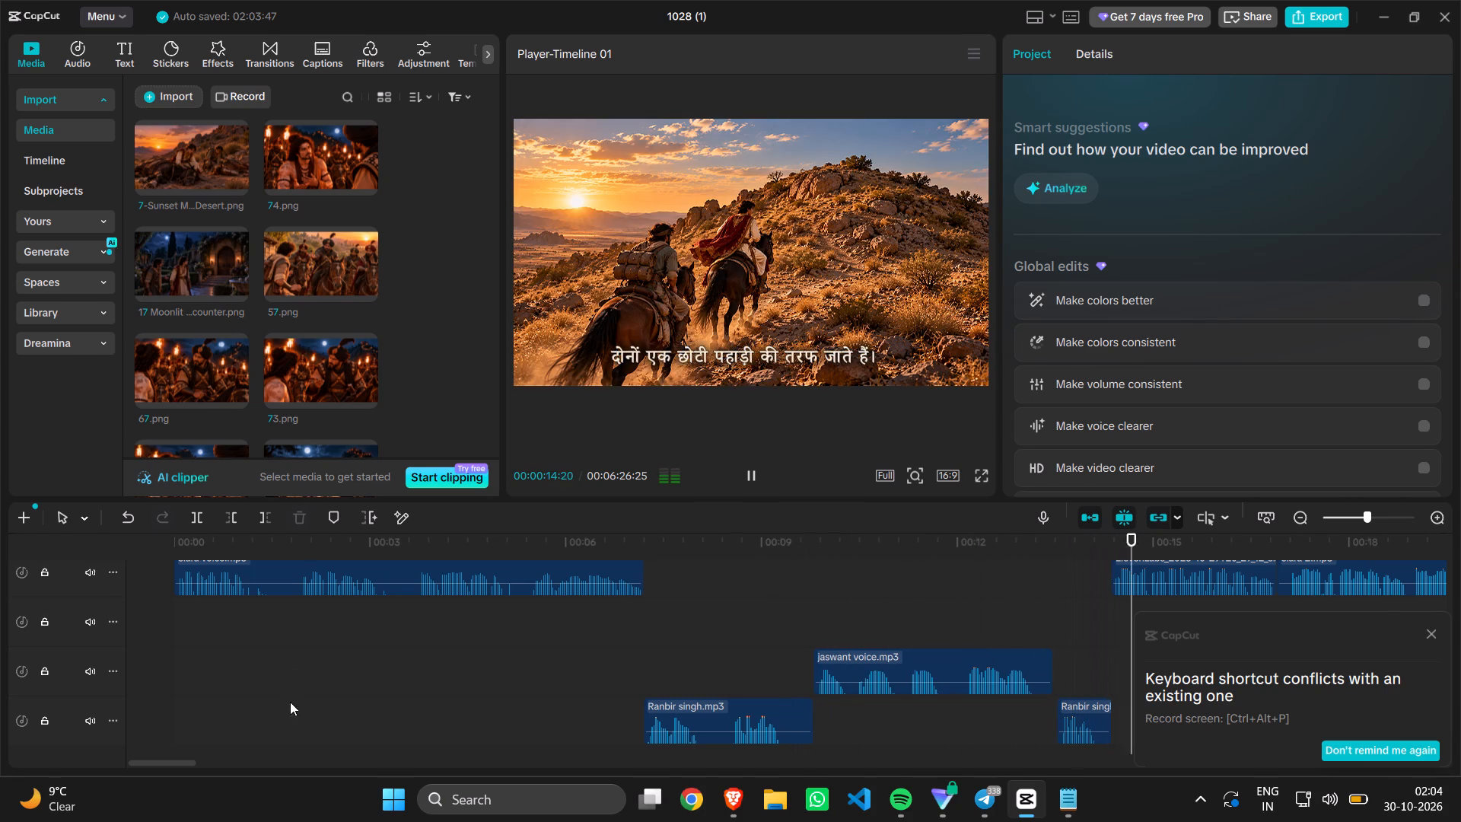
pyautogui.hscroll(-3, 509, 732)
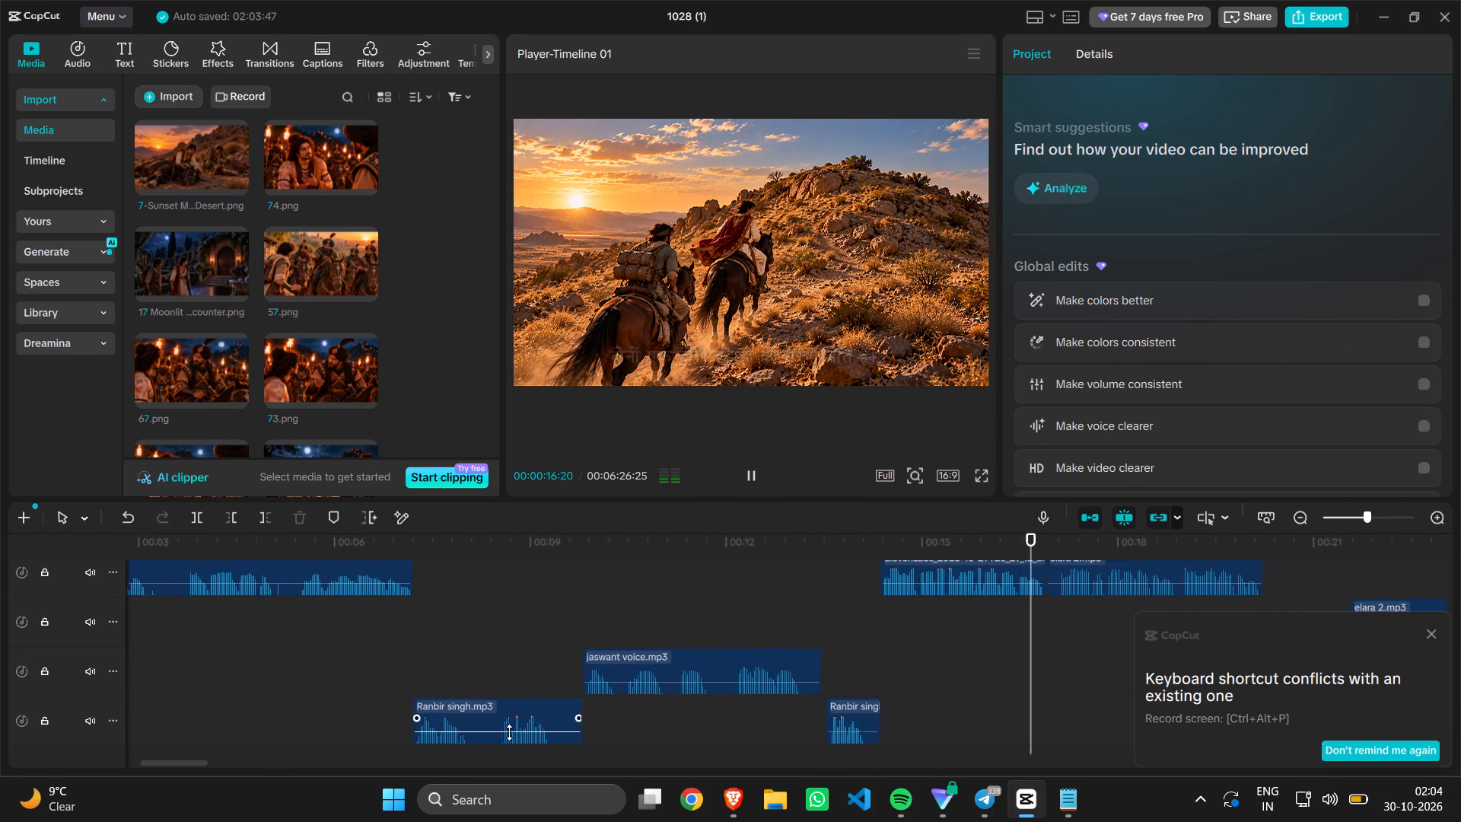
pyautogui.hscroll(-2, 509, 732)
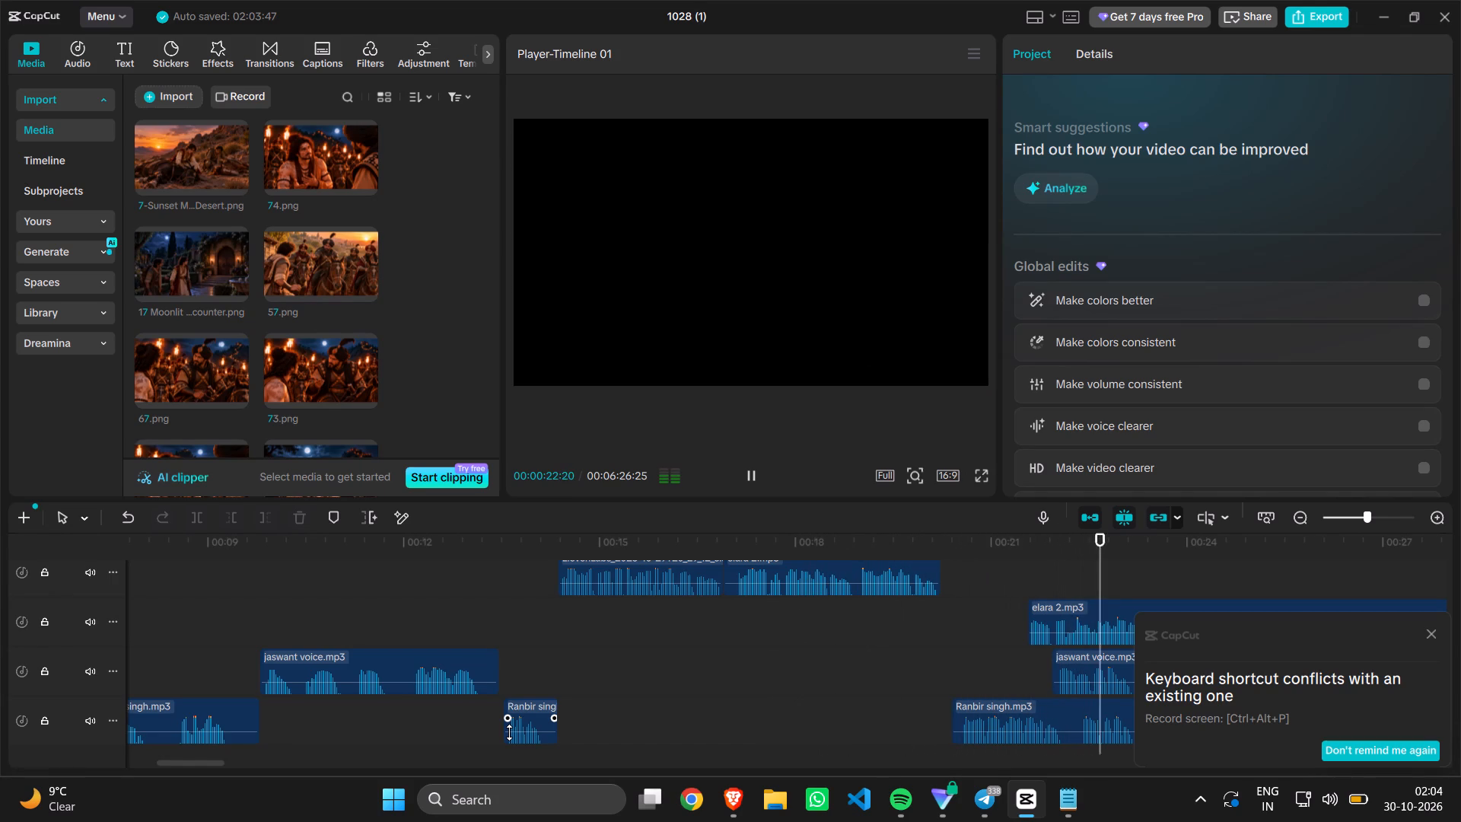
pyautogui.press('space')
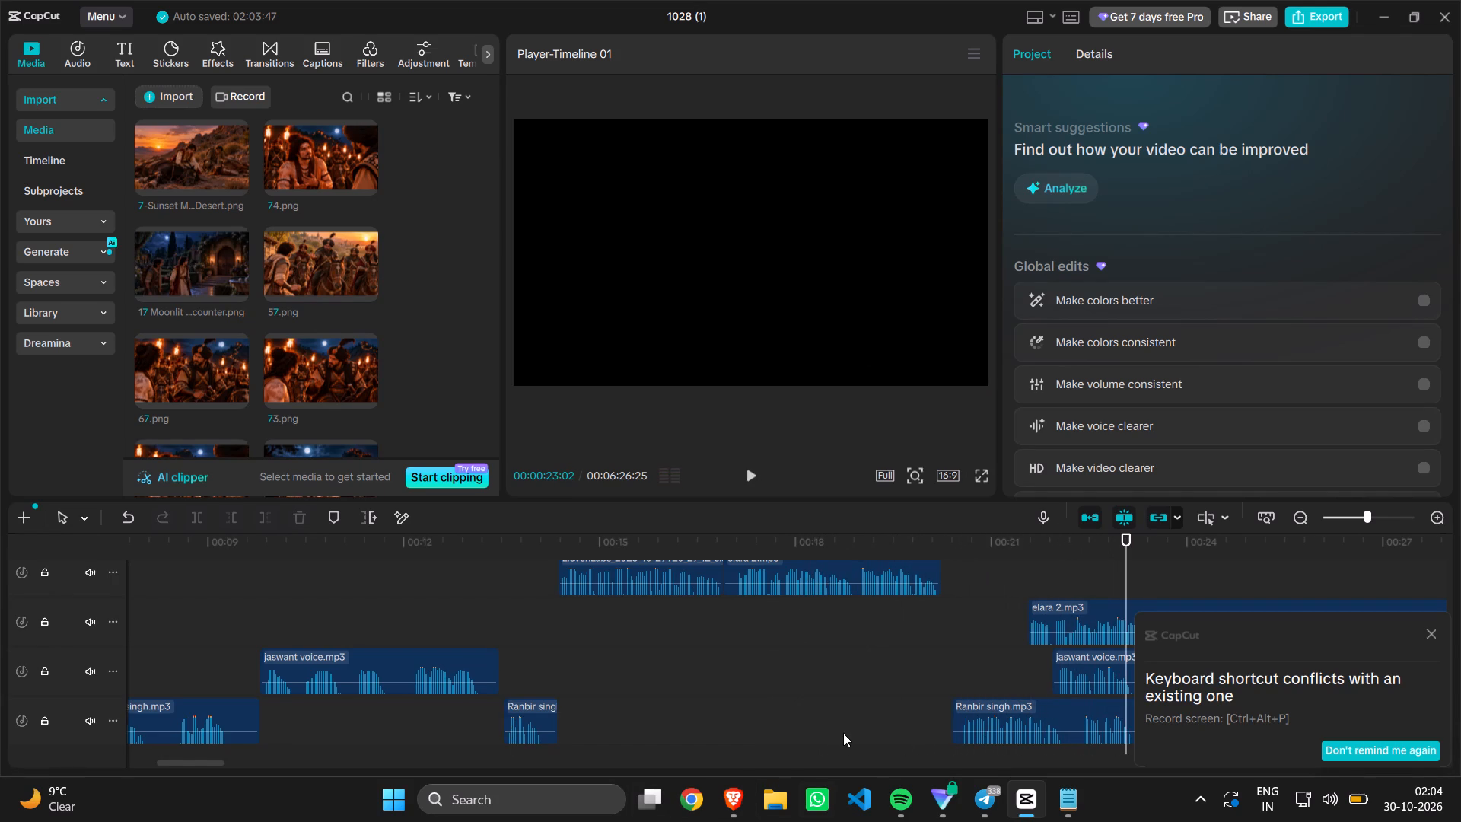
# Check the Scene 2 lines in the Notepad script, and move the long jaswant voice.mp3 and elara 2.mp3 clips later, starting at about 25 s and 26 s.
pyautogui.hscroll(-1, 852, 722)
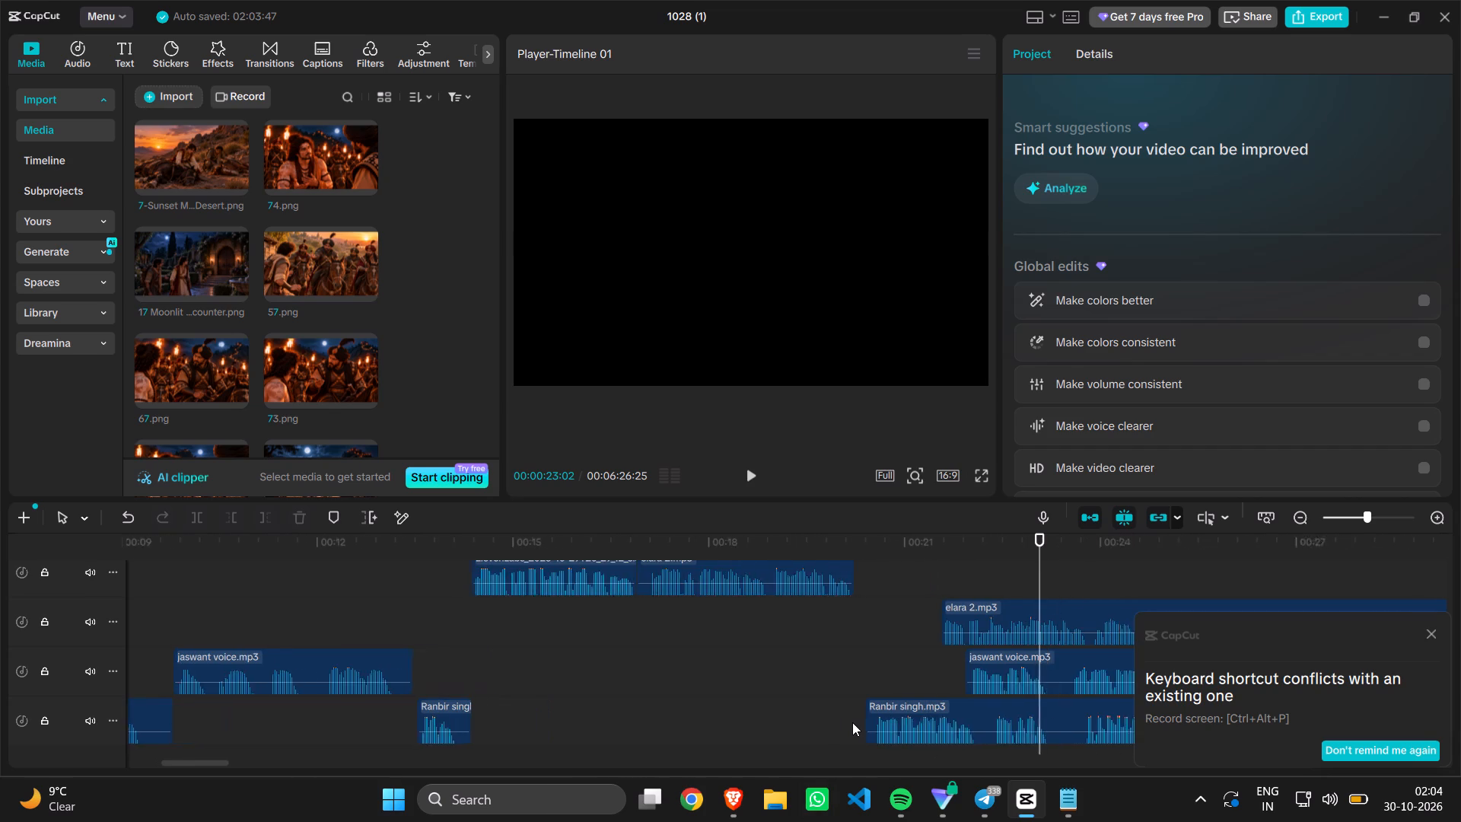
pyautogui.hscroll(-1, 852, 722)
pyautogui.click(1059, 802)
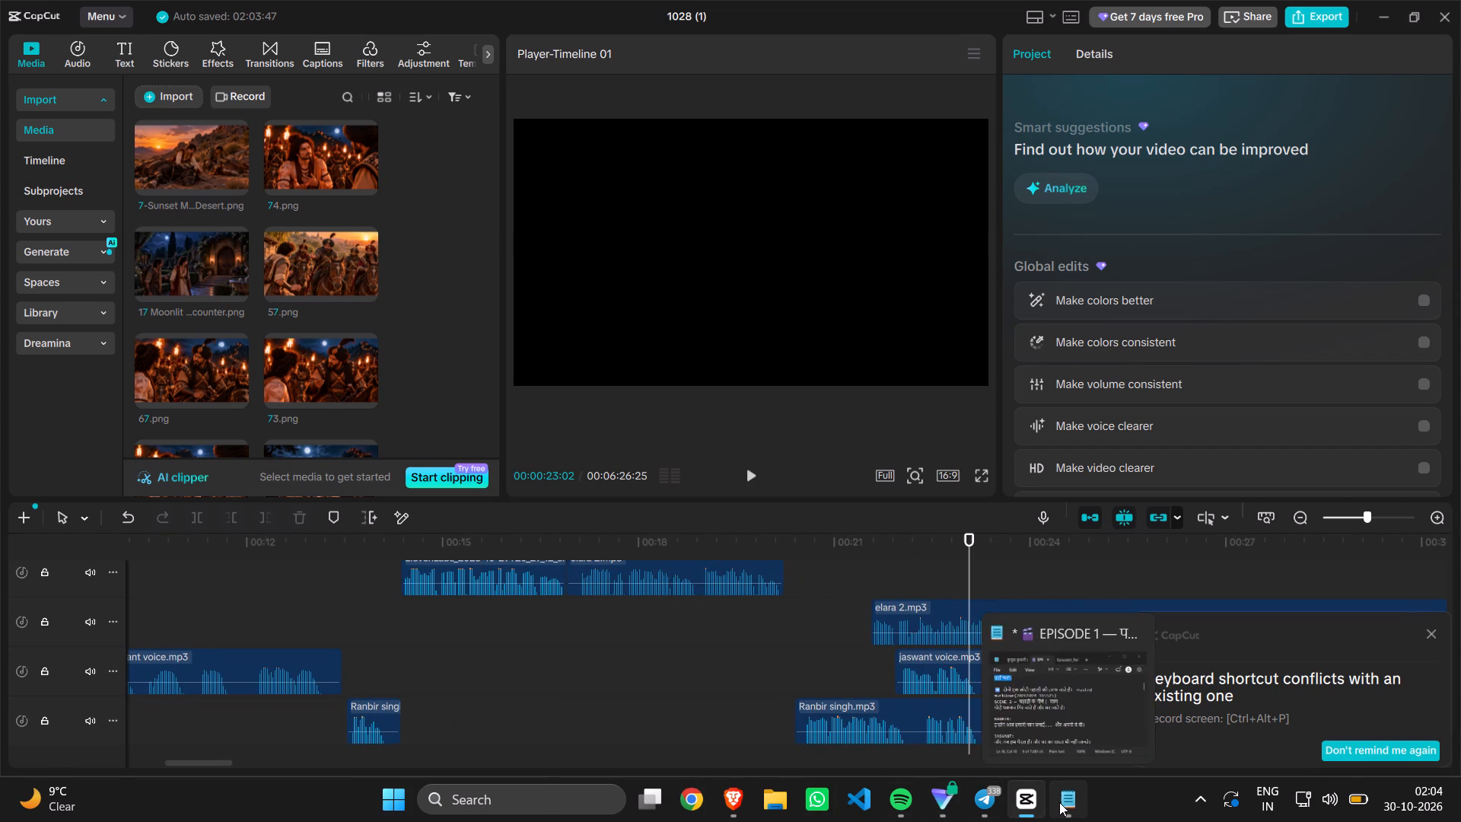
pyautogui.scroll(-1, 416, 323)
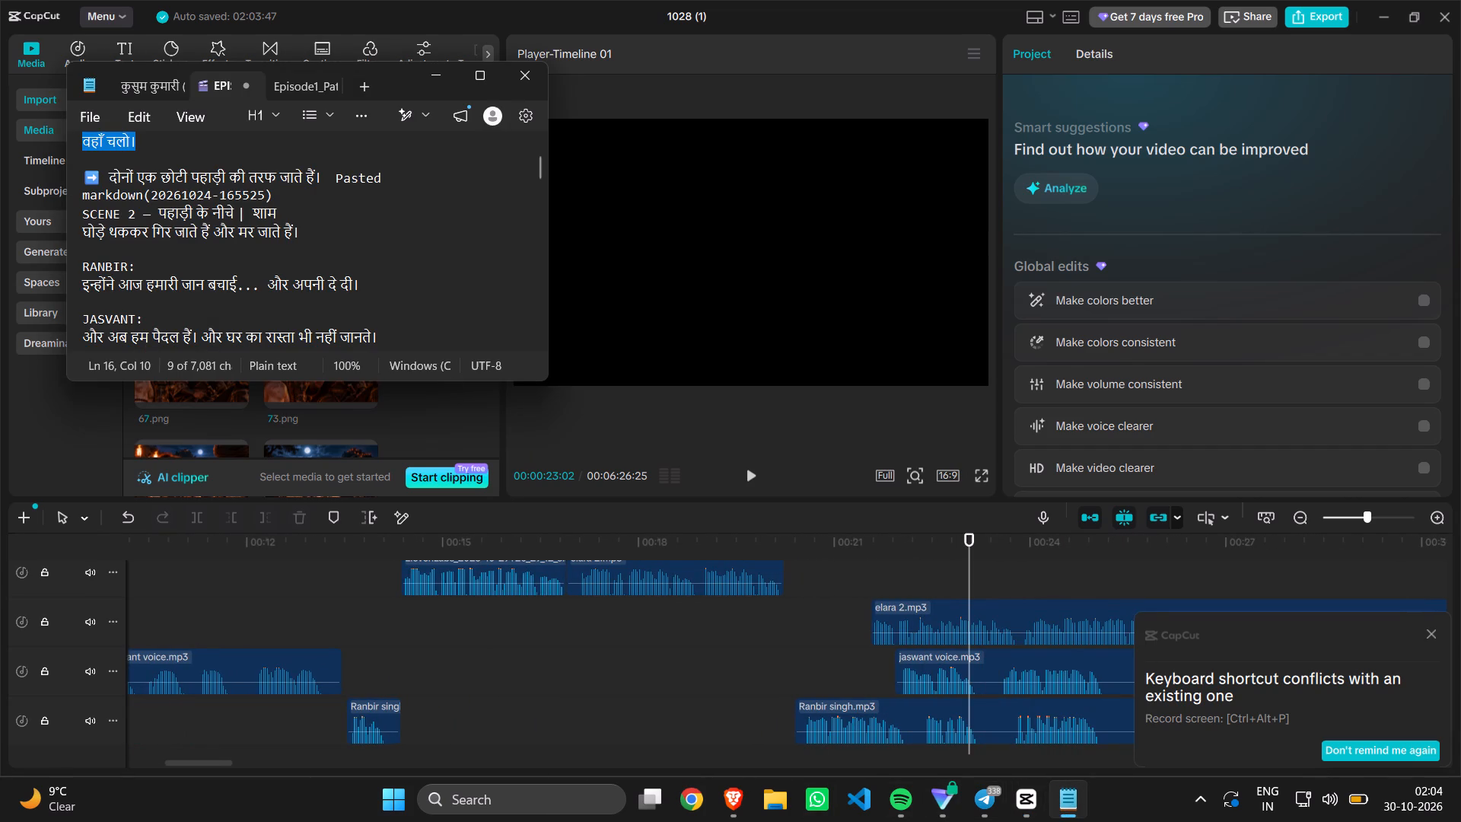
pyautogui.scroll(-1, 416, 323)
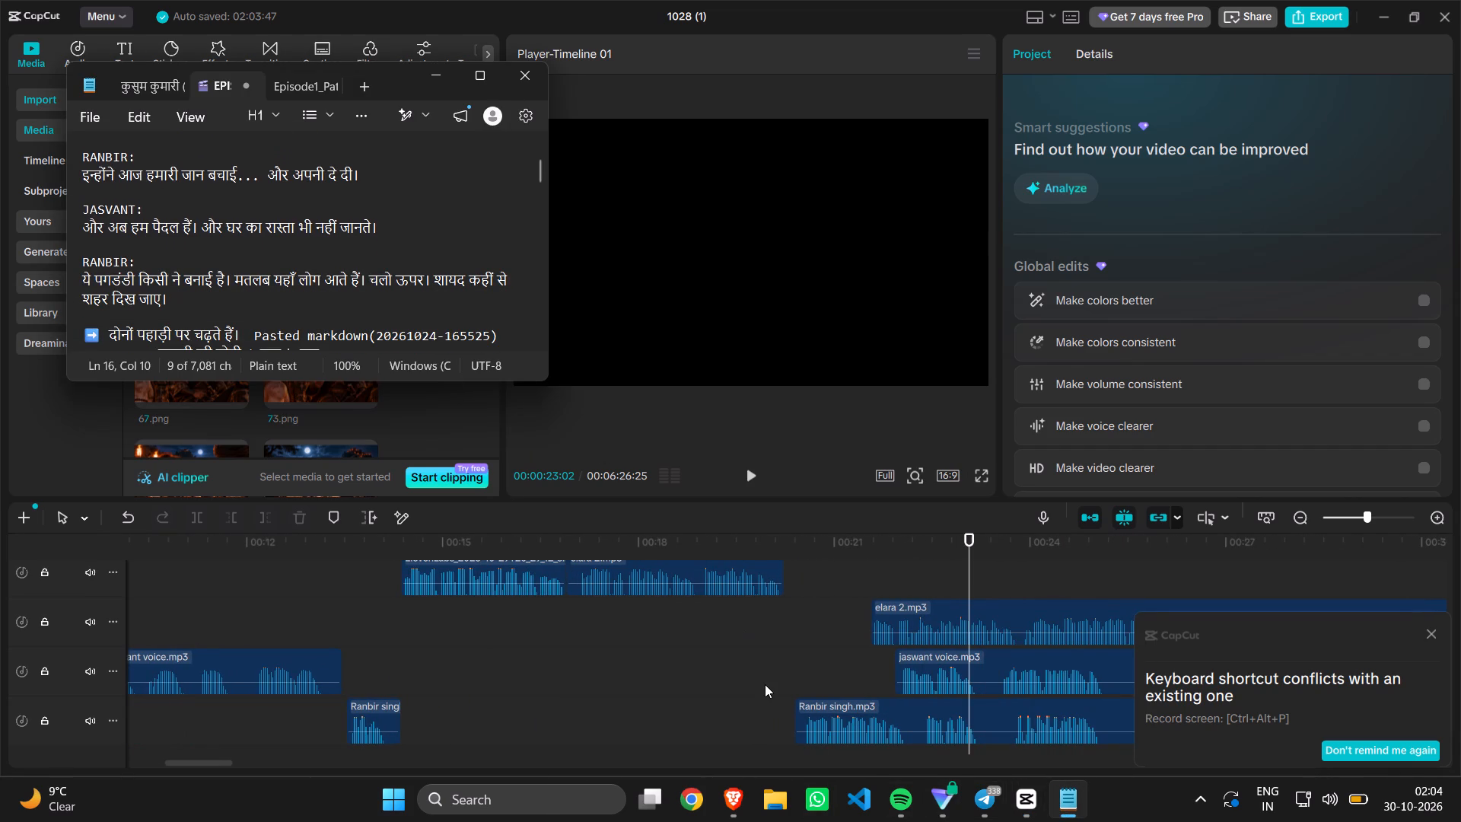
pyautogui.moveTo(1044, 666); pyautogui.dragTo(1176, 668)
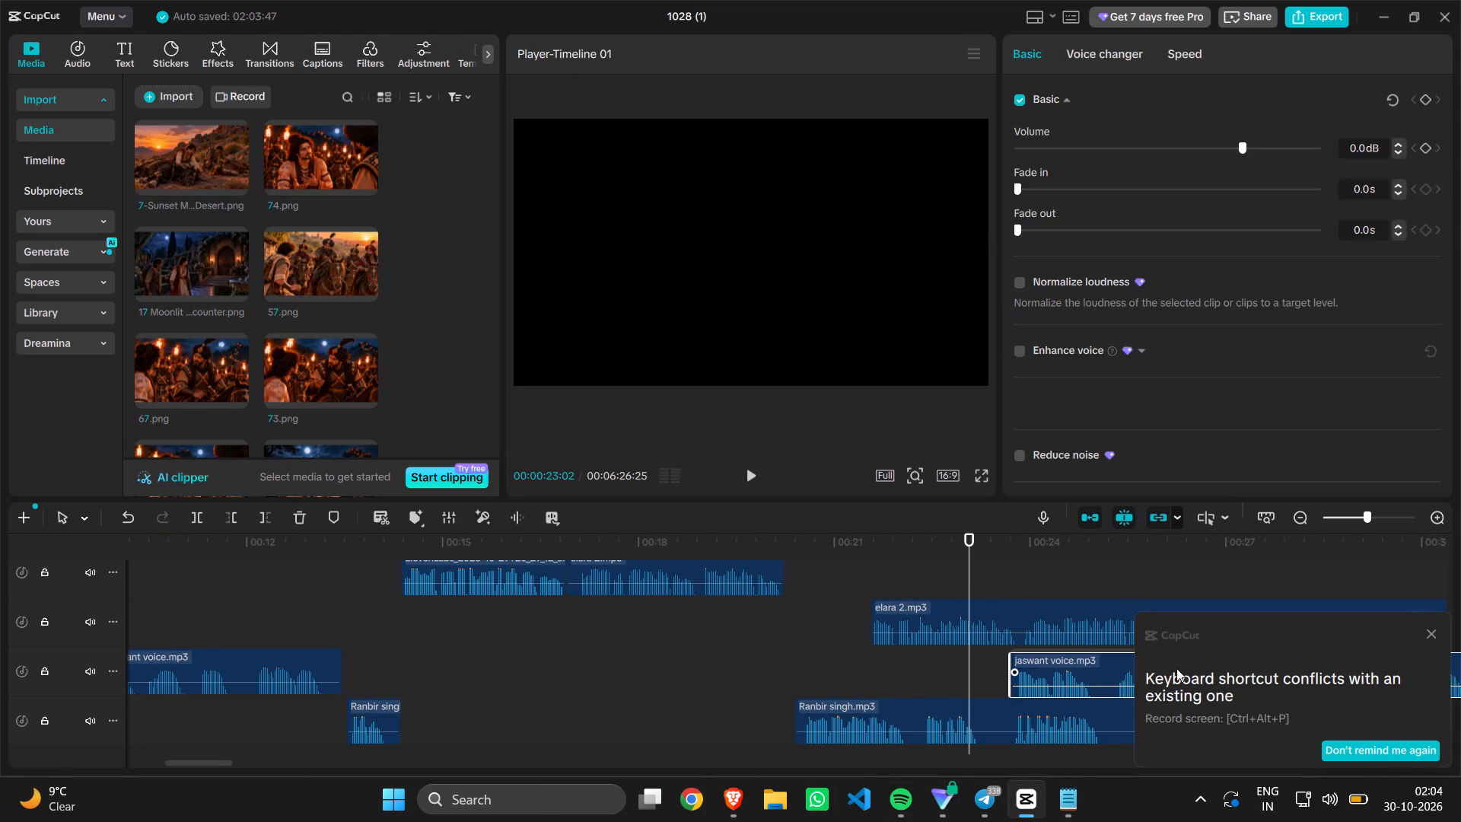
pyautogui.moveTo(1176, 668); pyautogui.dragTo(1248, 658)
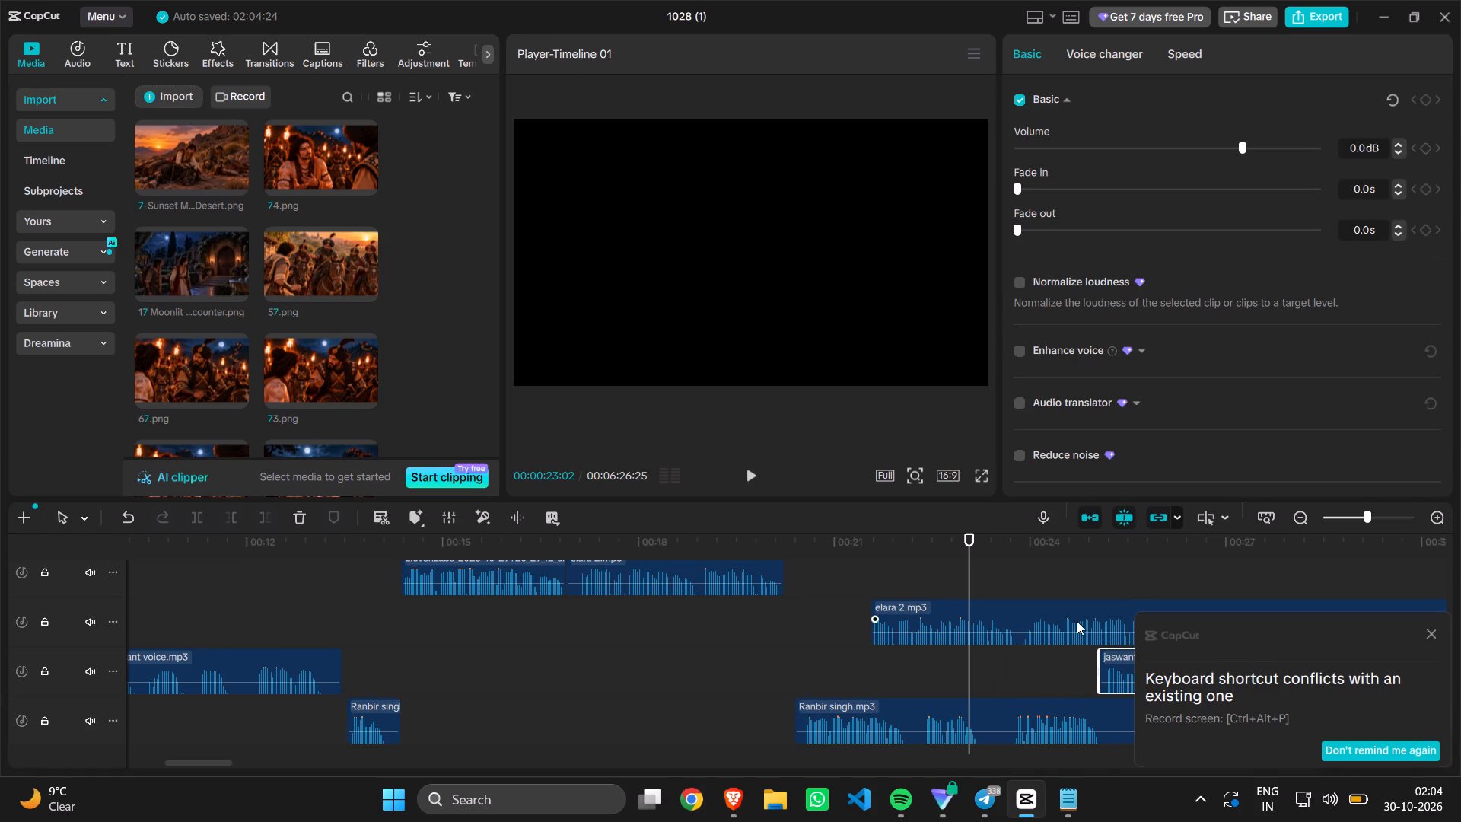
pyautogui.moveTo(1070, 614); pyautogui.dragTo(1354, 623)
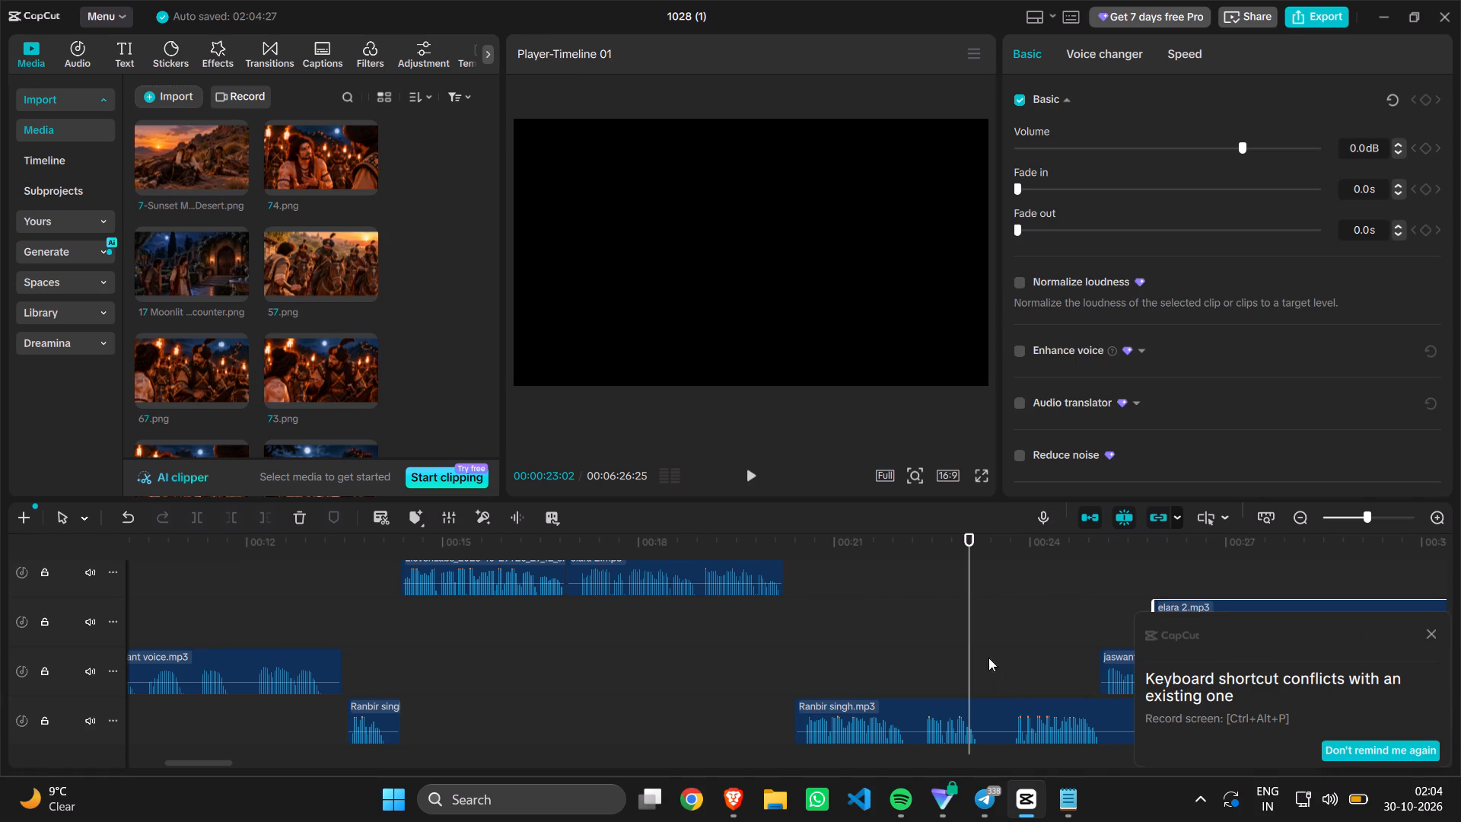
pyautogui.click(778, 658)
pyautogui.press('space')
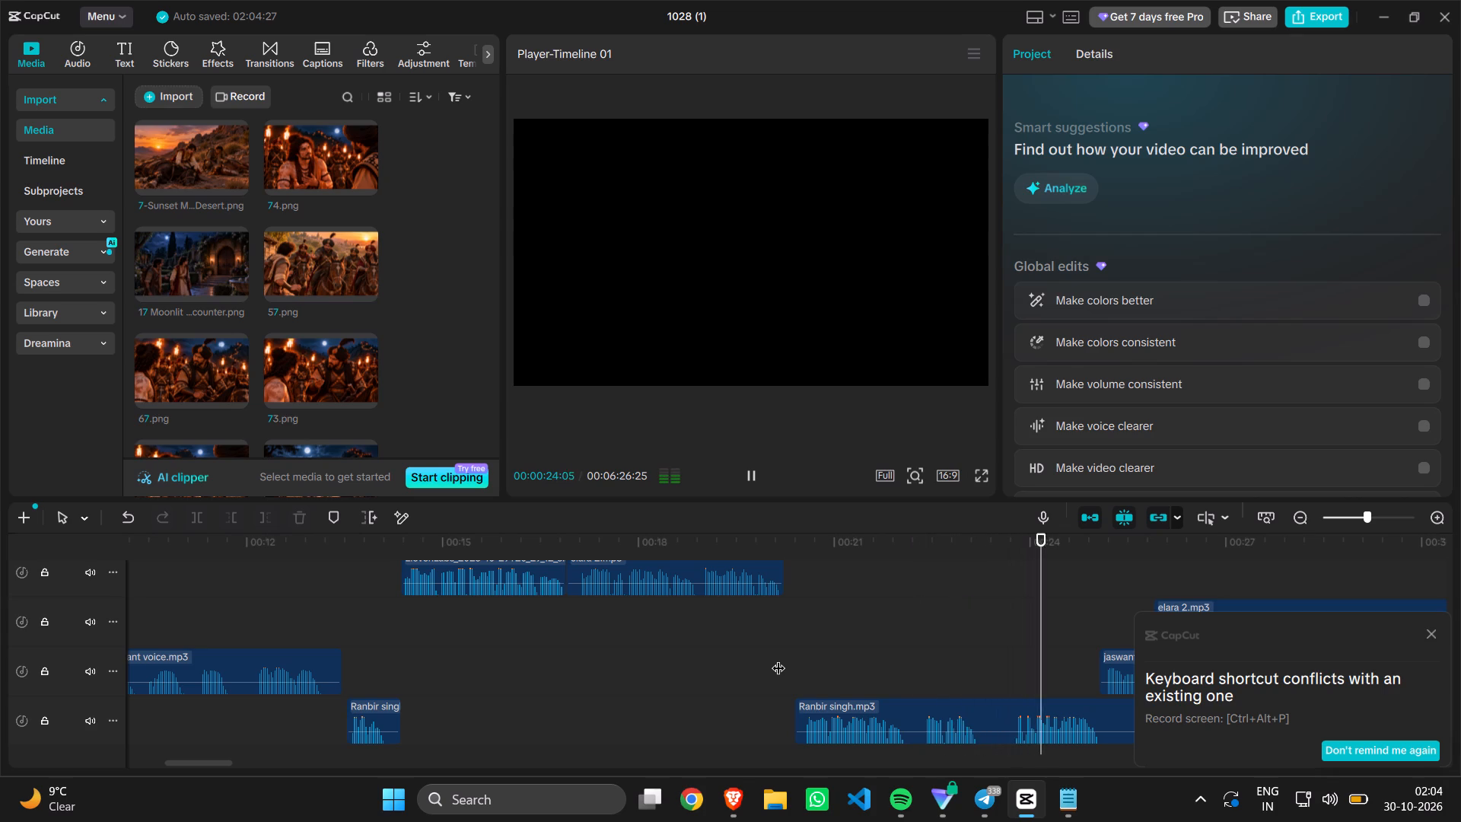
pyautogui.click(977, 676)
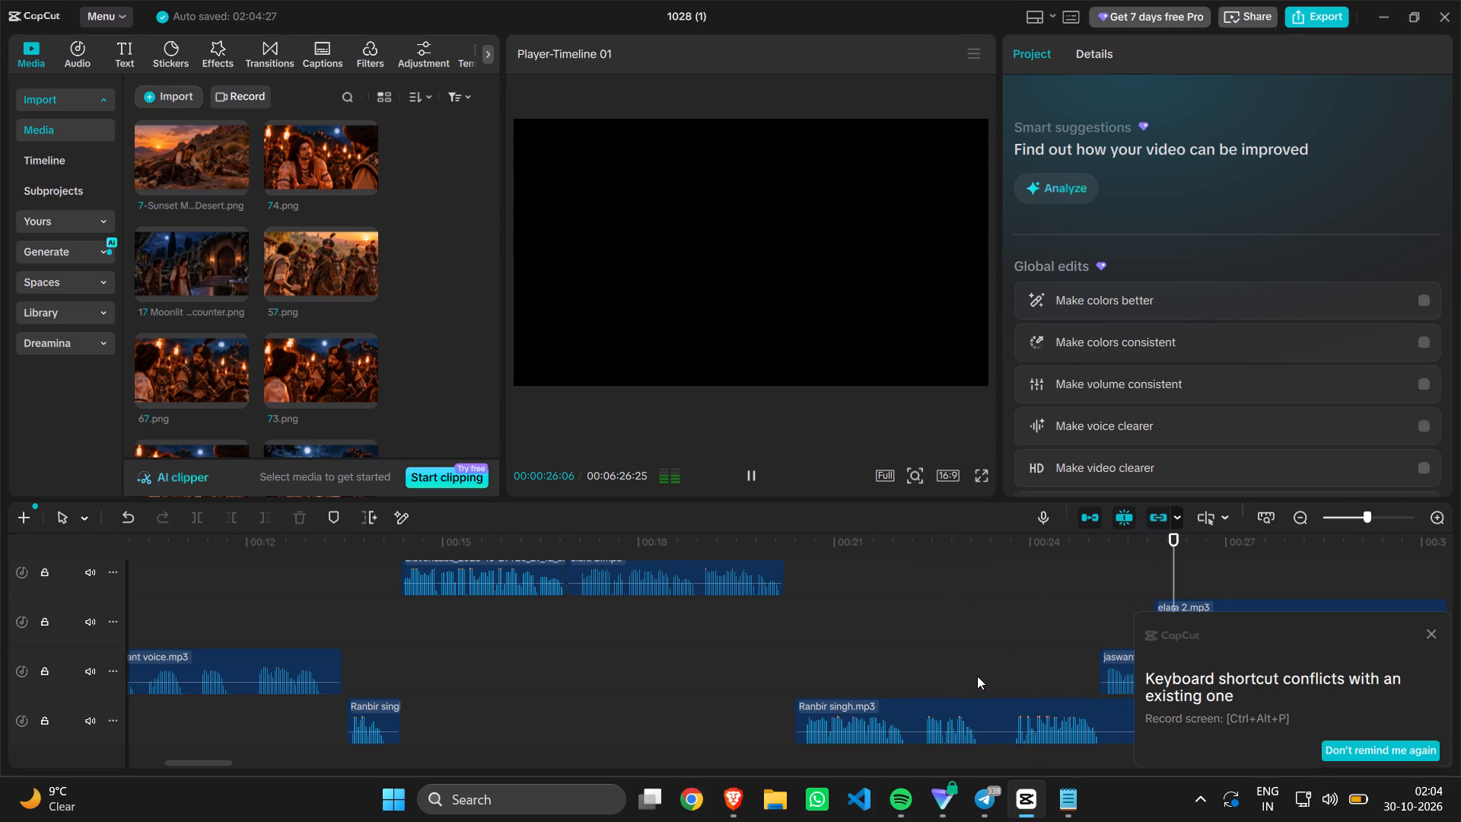
pyautogui.press('space')
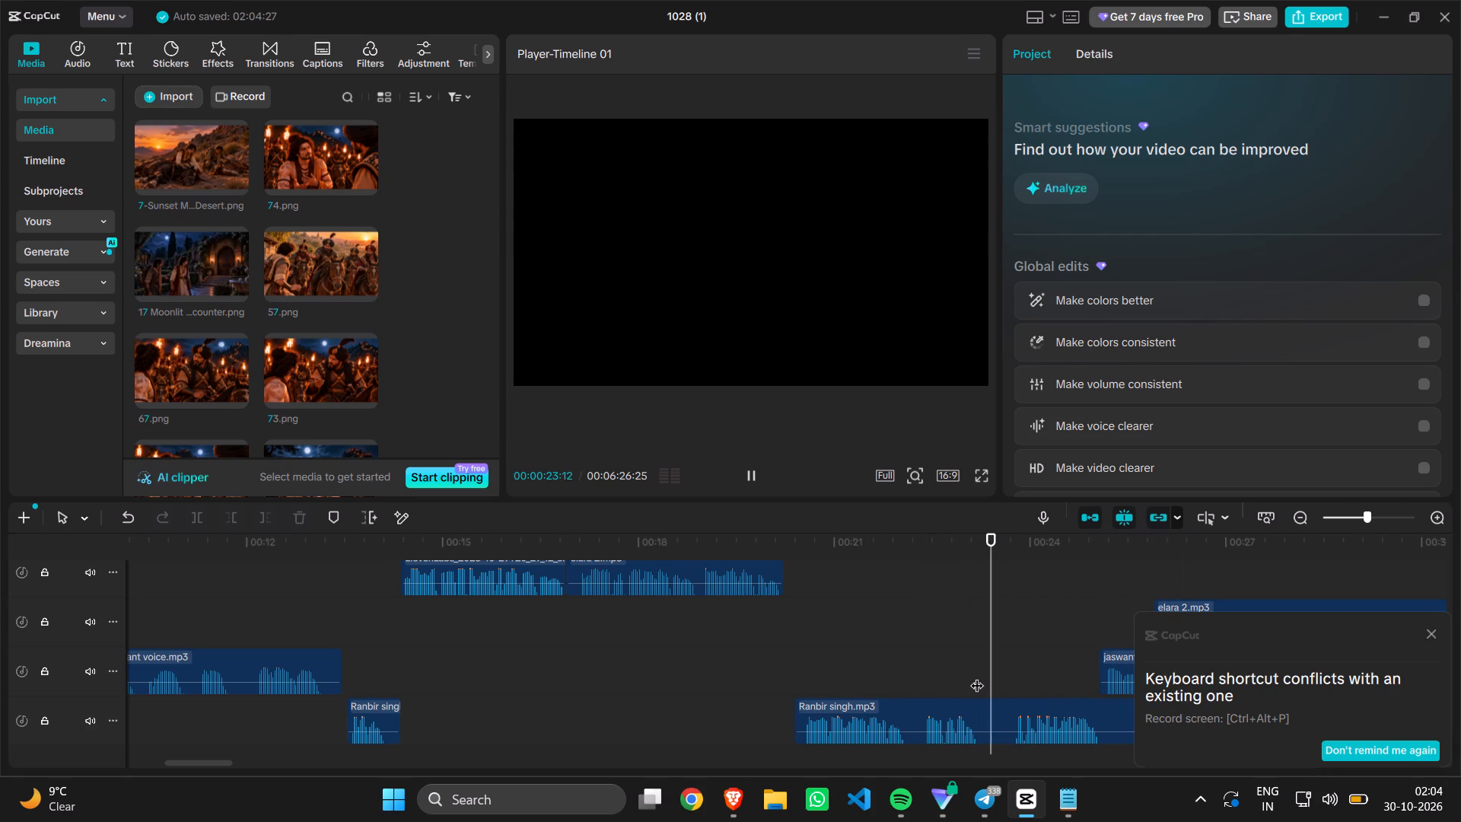
pyautogui.press('space')
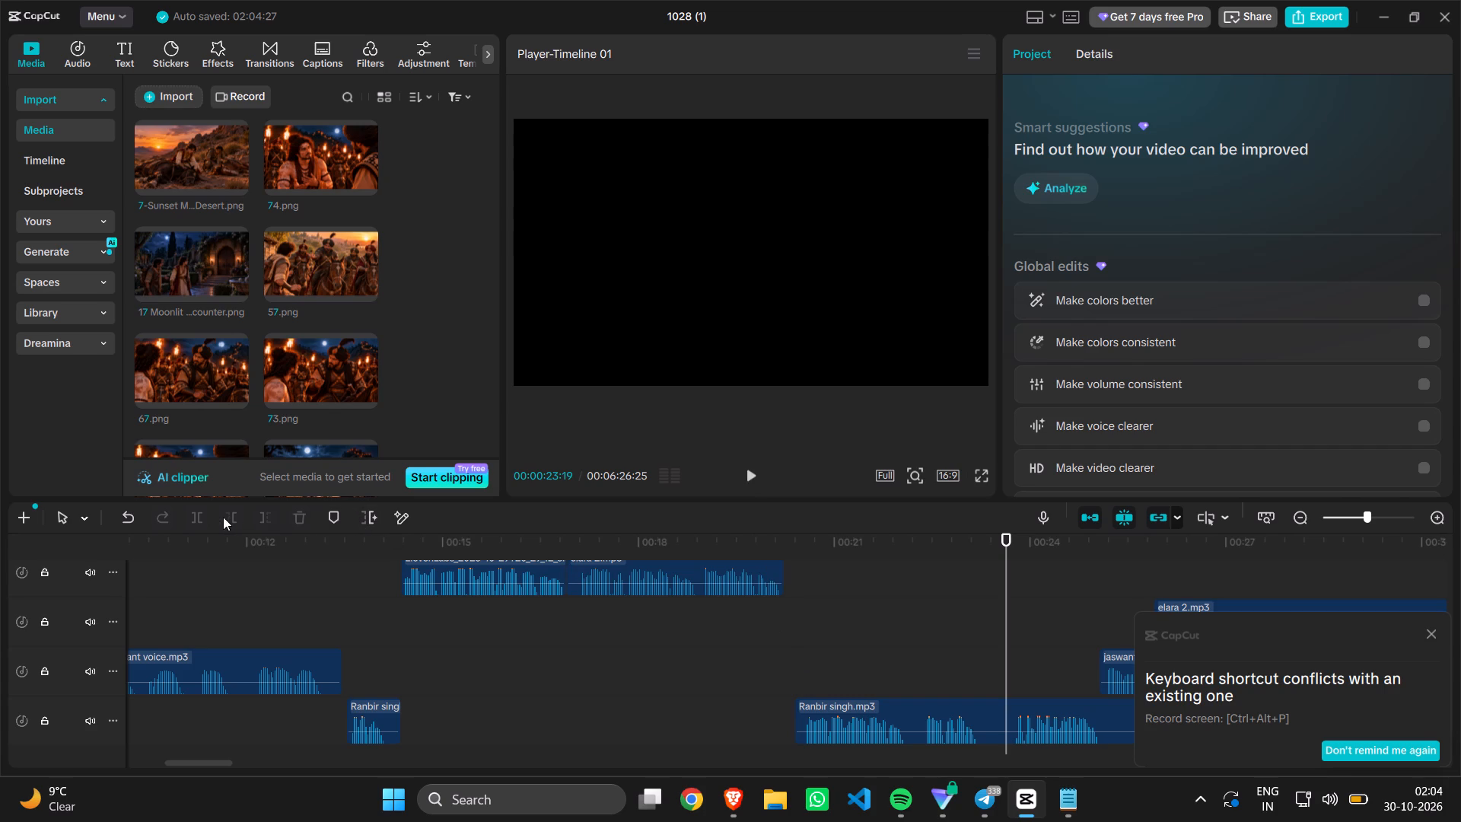
pyautogui.click(957, 744)
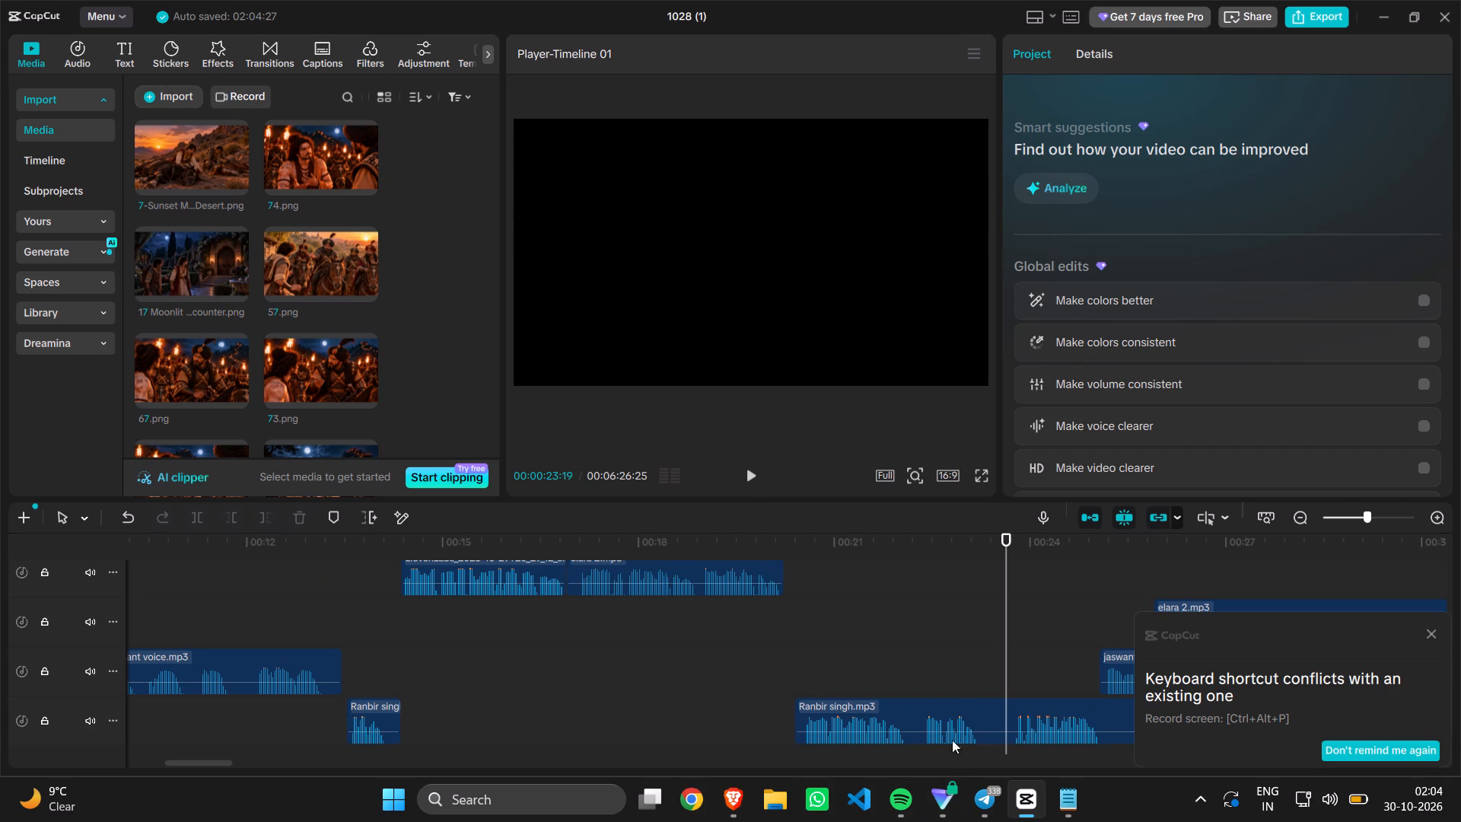
pyautogui.click(940, 730)
pyautogui.click(985, 645)
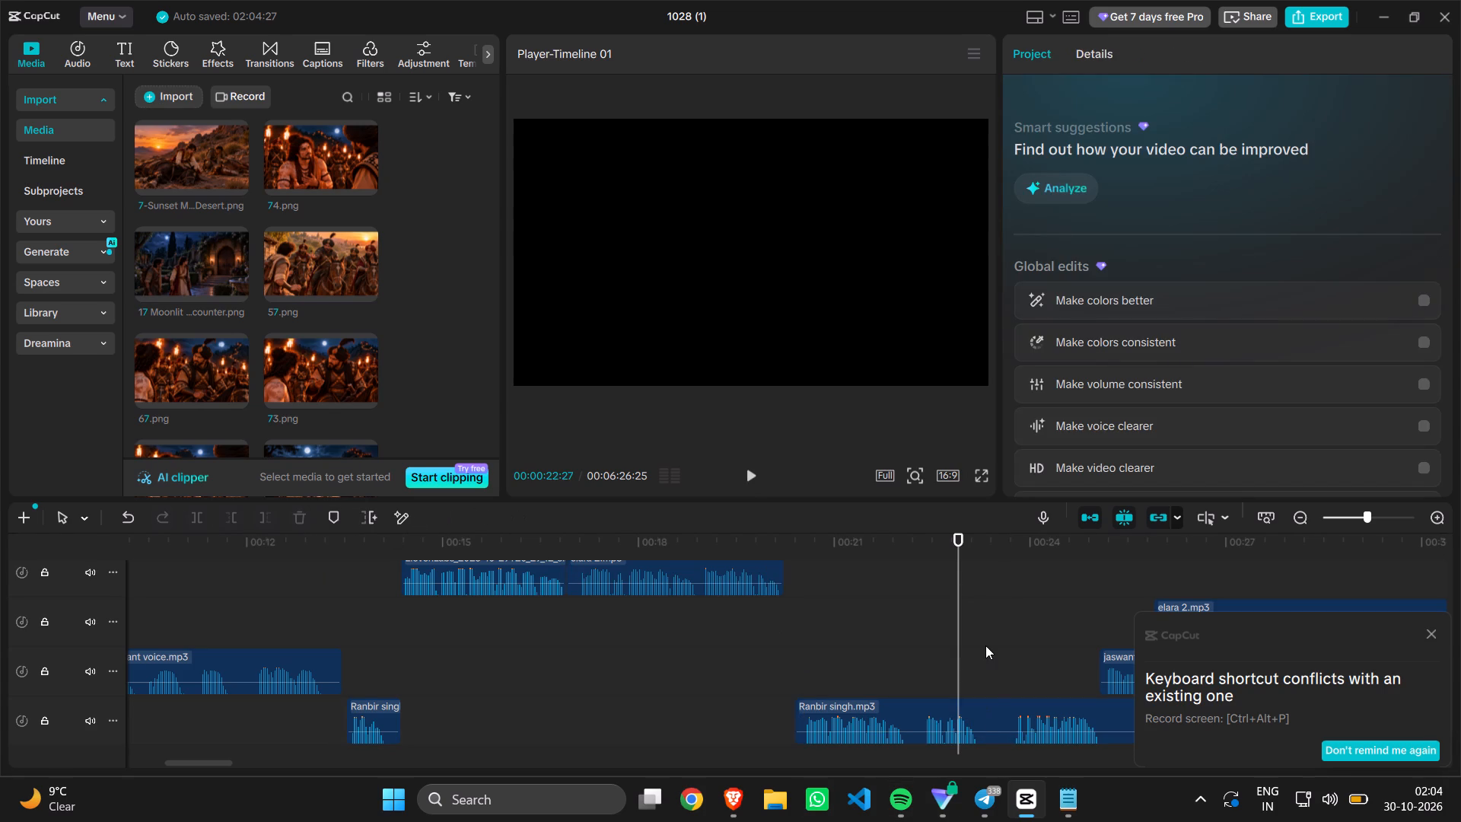
pyautogui.click(996, 671)
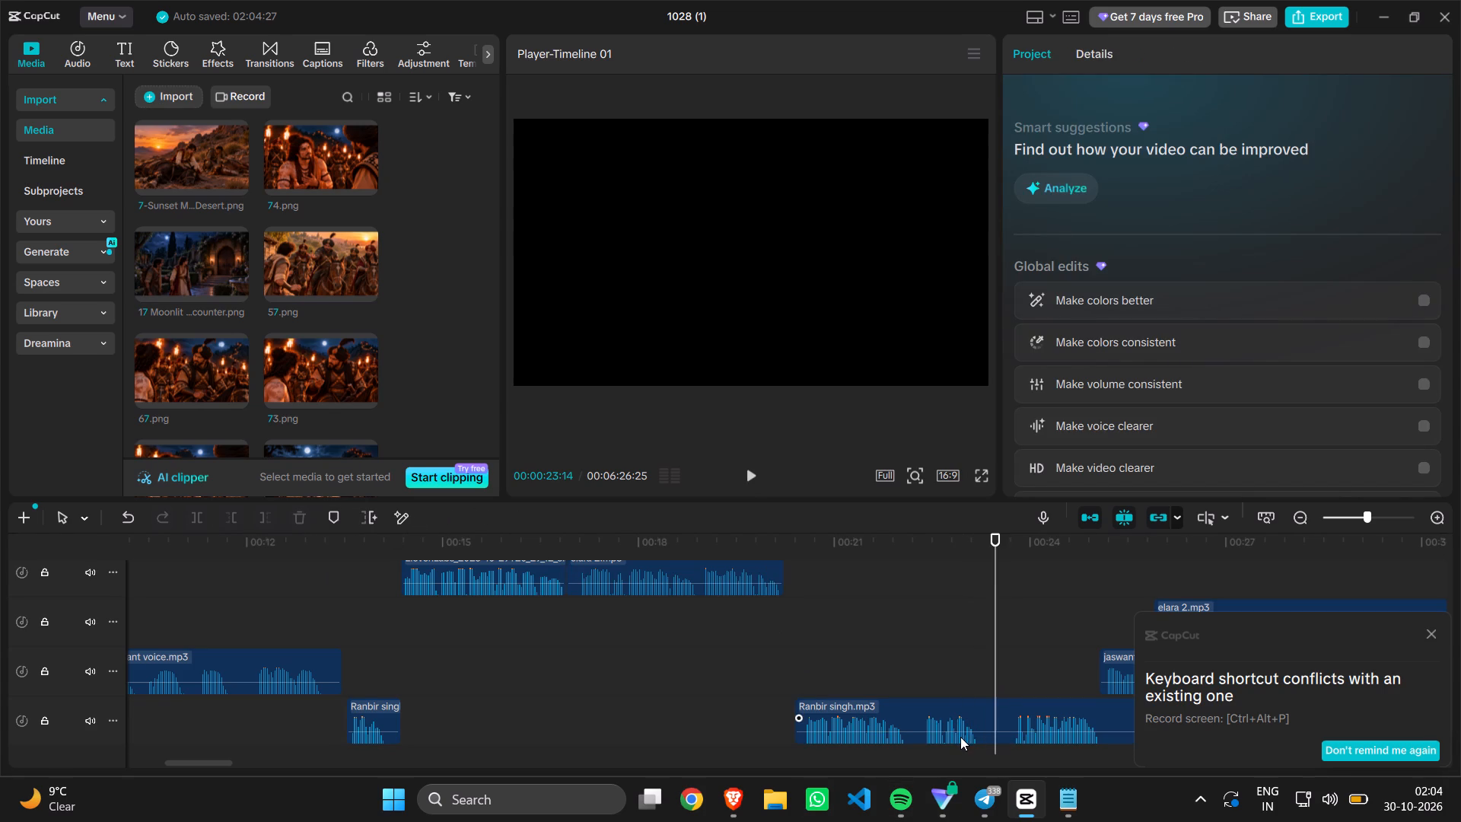
pyautogui.click(960, 737)
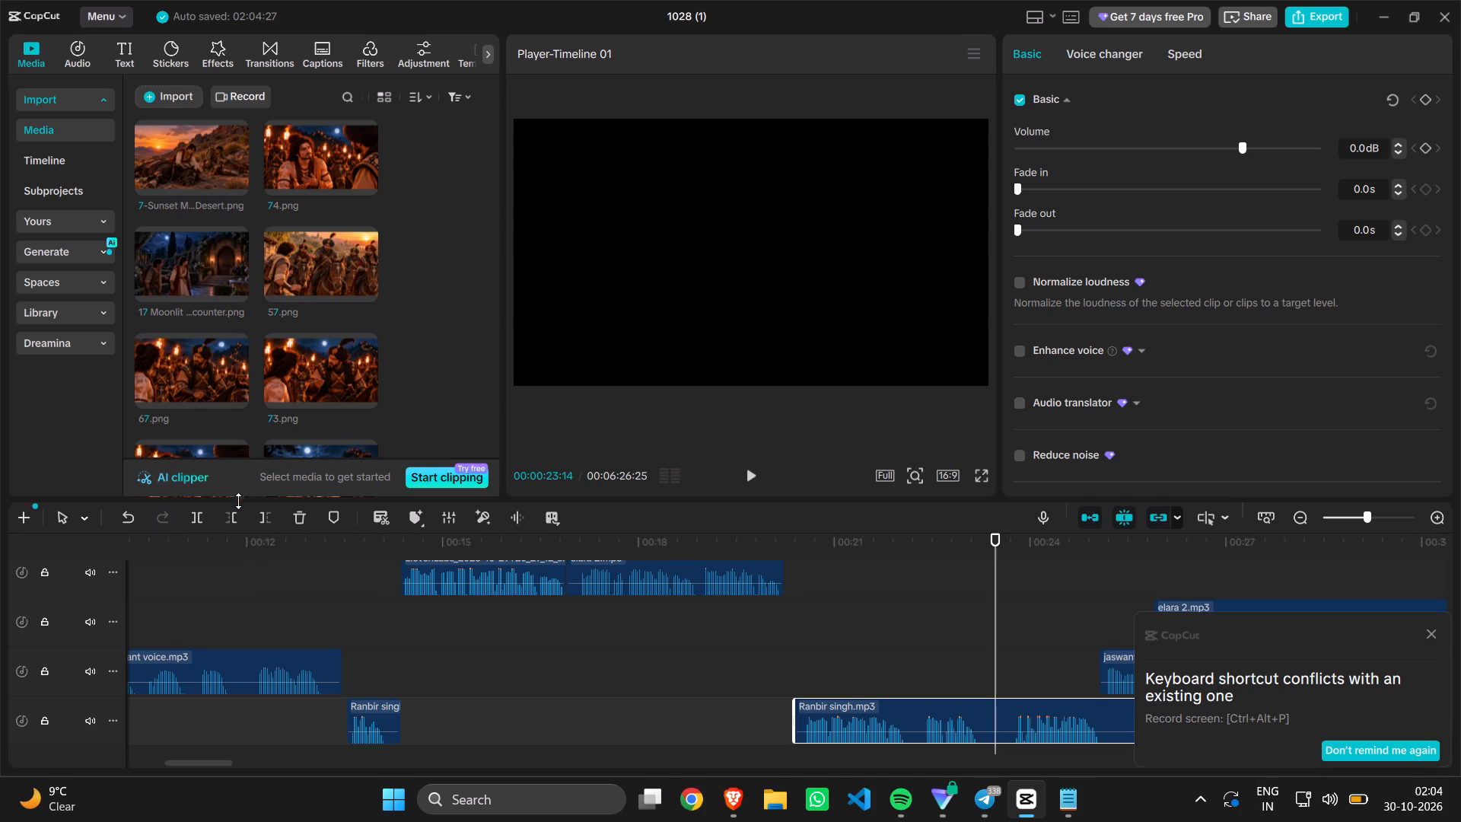
pyautogui.click(195, 520)
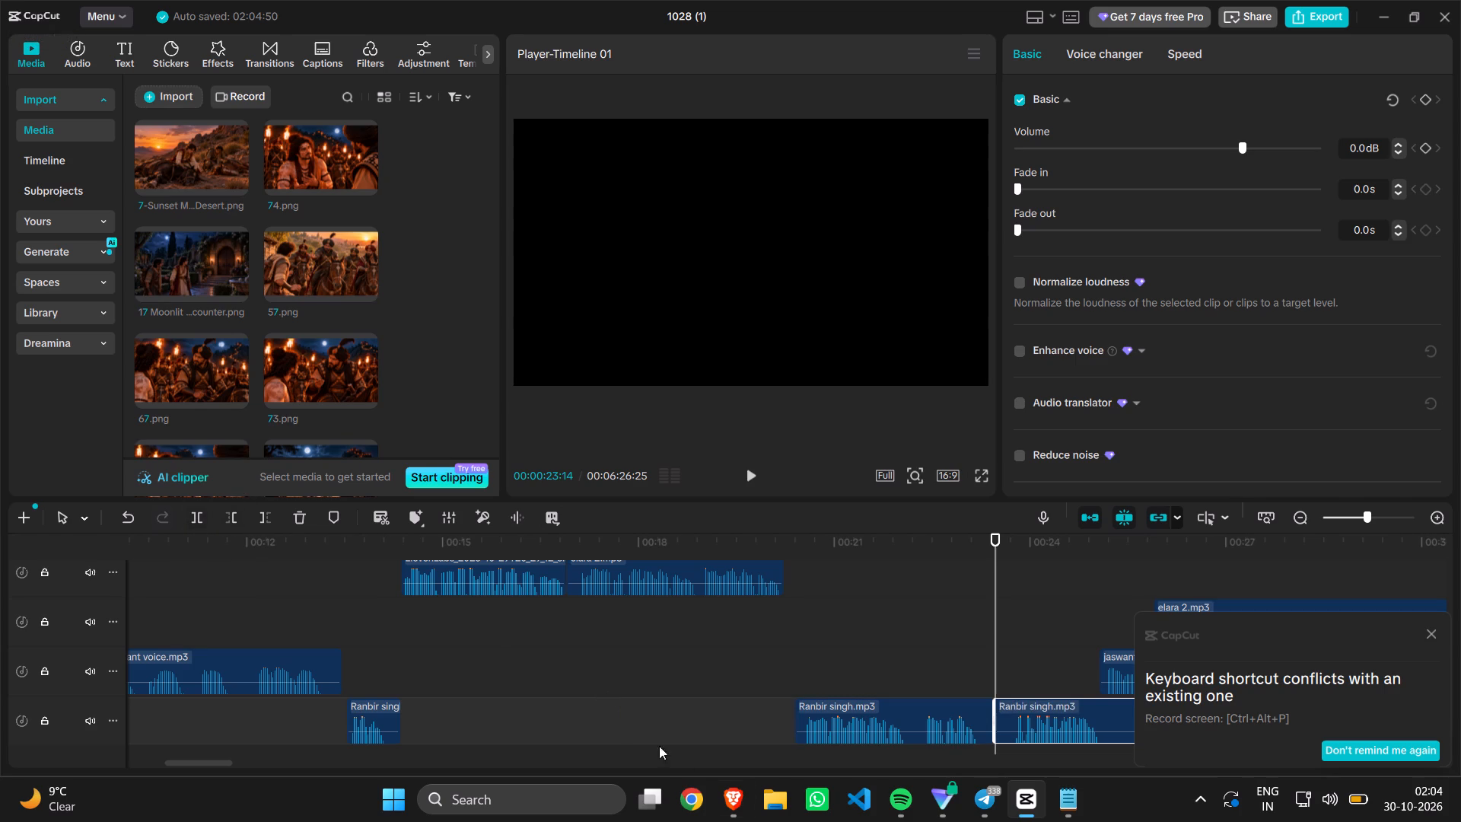
# Search the project media for 8 and place 8-Mourning Horses at Sunset.png on the main track directly after image 7.
pyautogui.scroll(3, 759, 731)
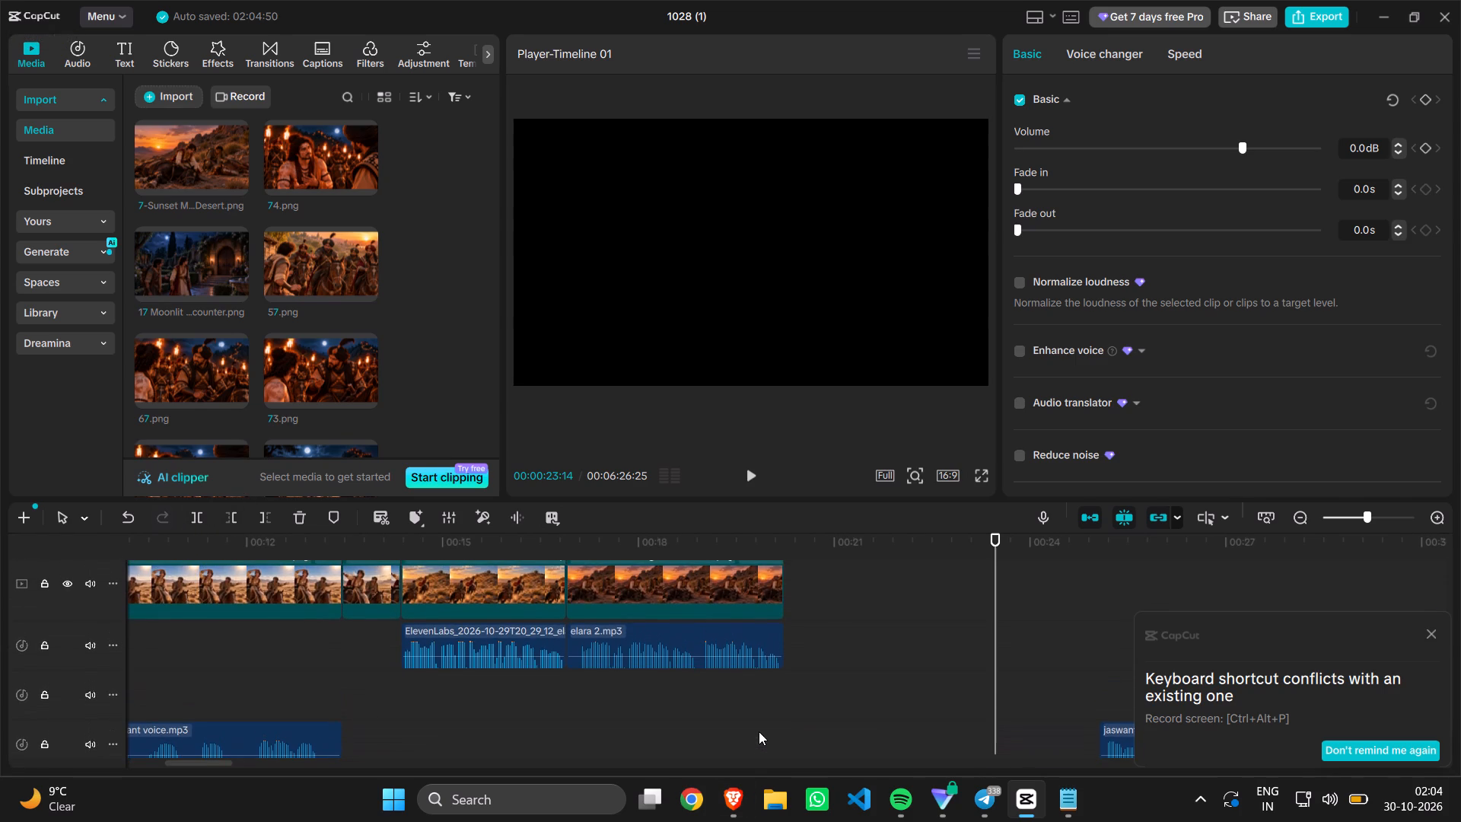
pyautogui.click(759, 731)
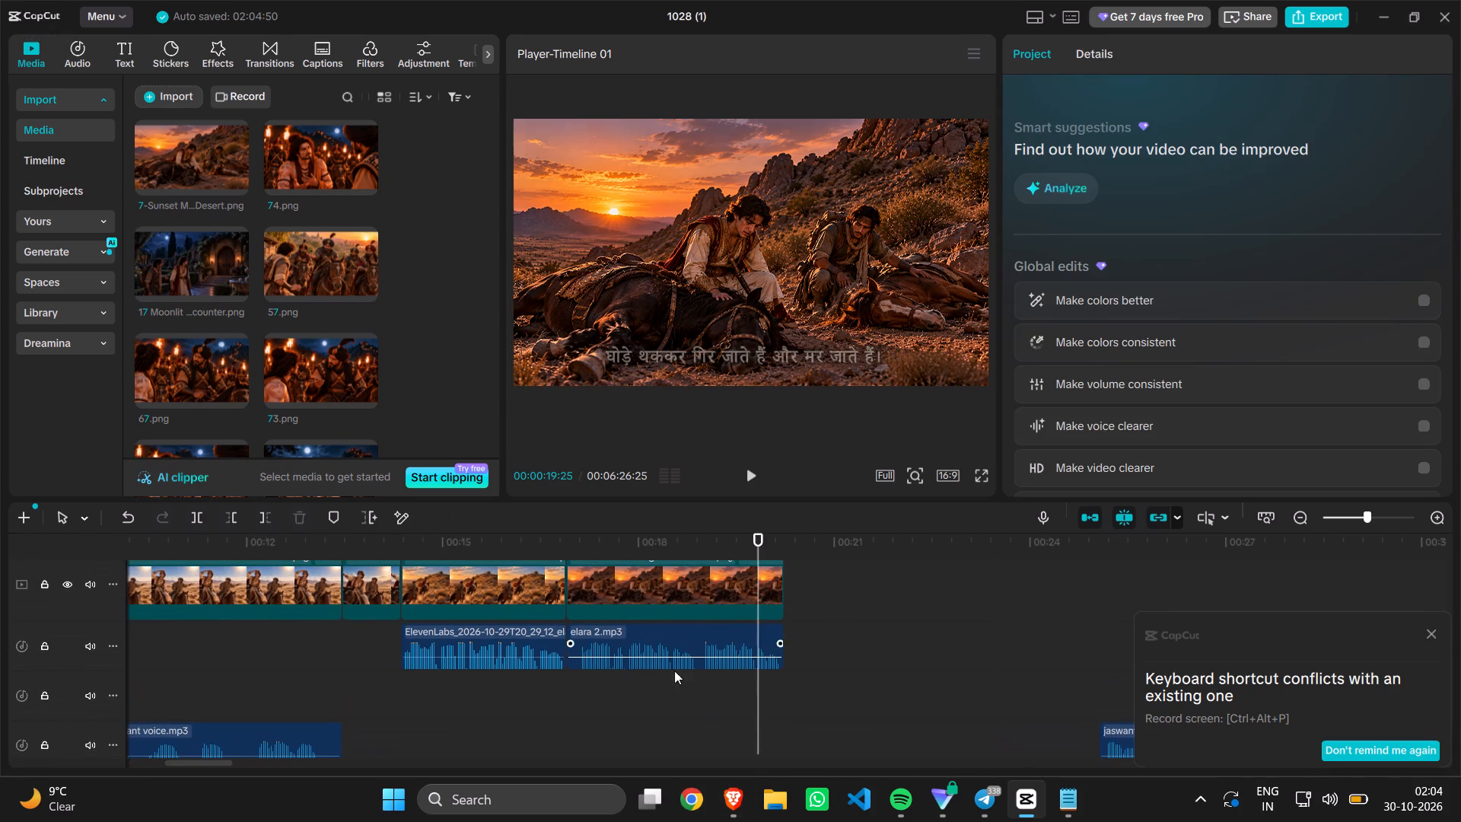
pyautogui.click(349, 90)
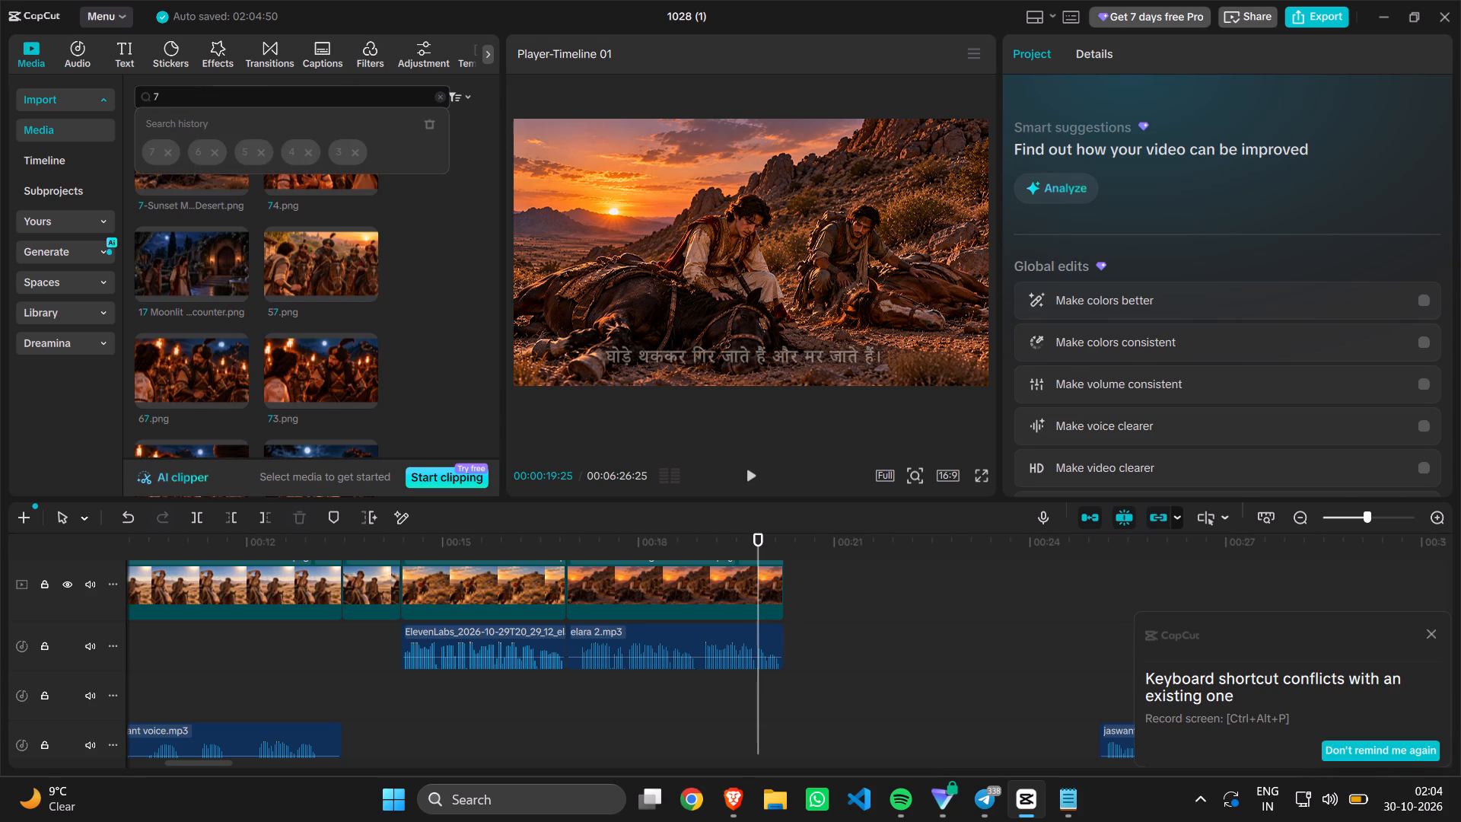
pyautogui.press('BackSpace')
pyautogui.press('8')
pyautogui.press('Return')
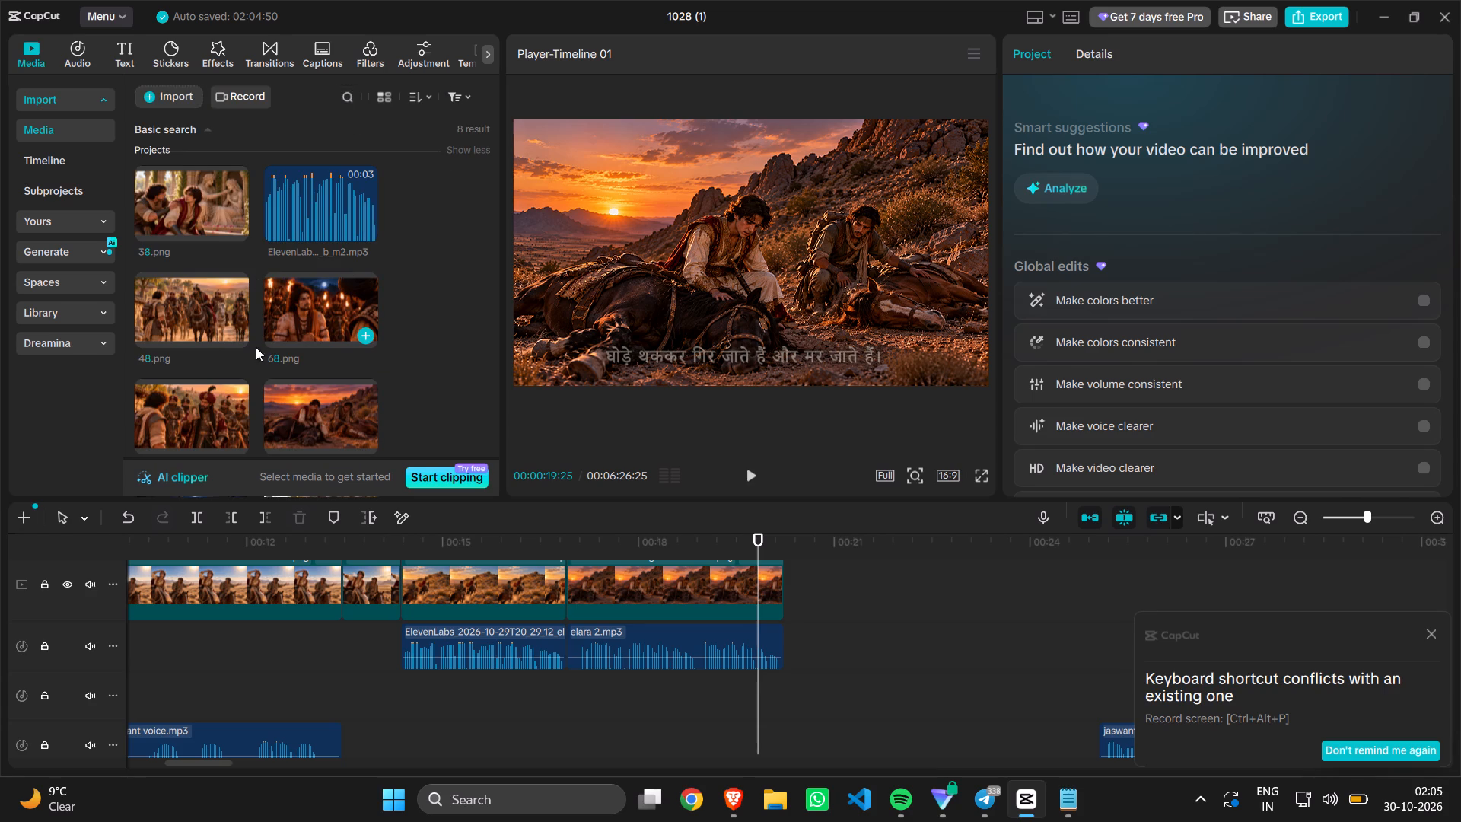
pyautogui.scroll(-2, 256, 359)
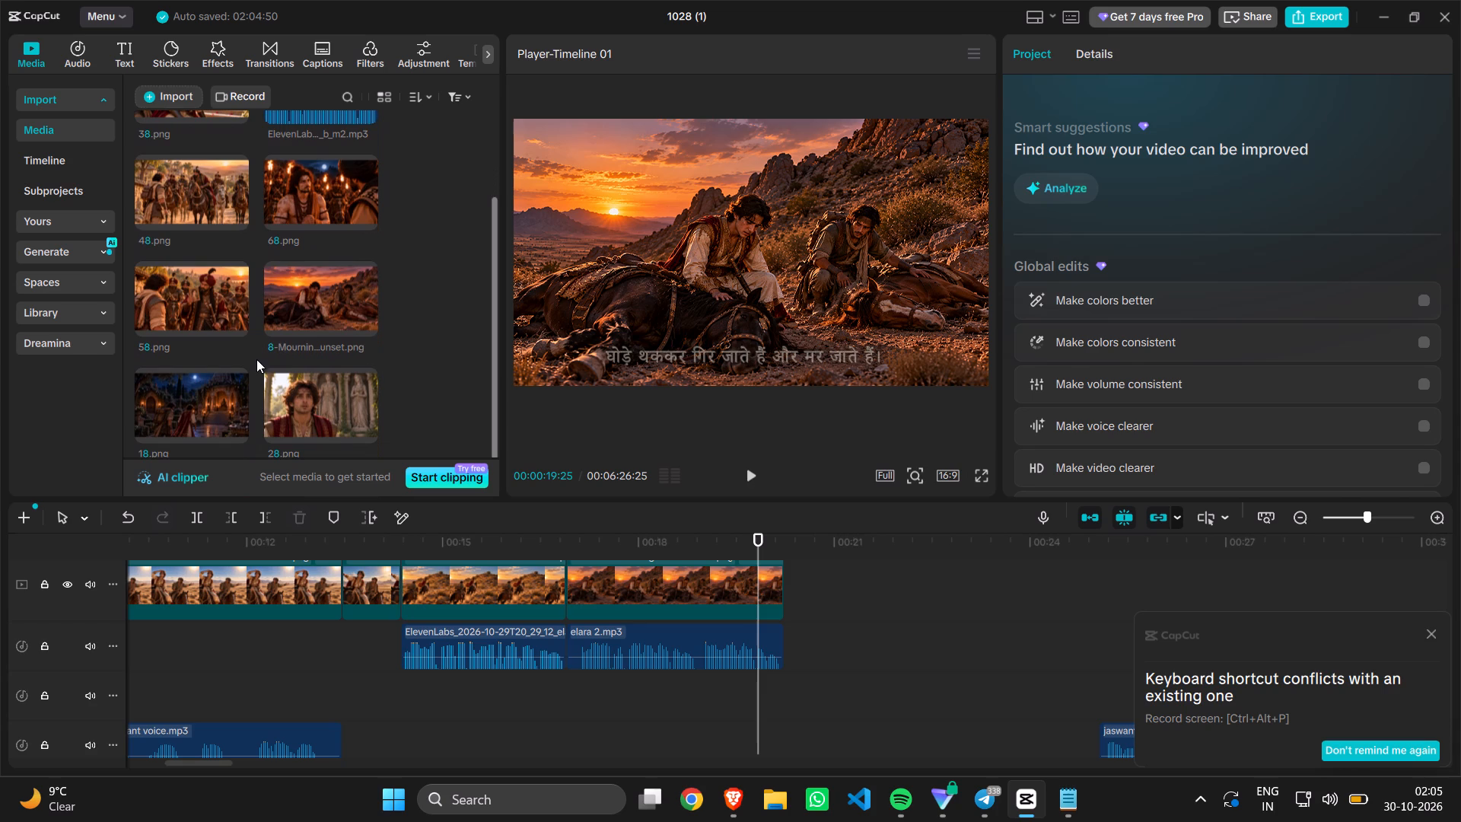
pyautogui.click(307, 318)
pyautogui.doubleClick(307, 318)
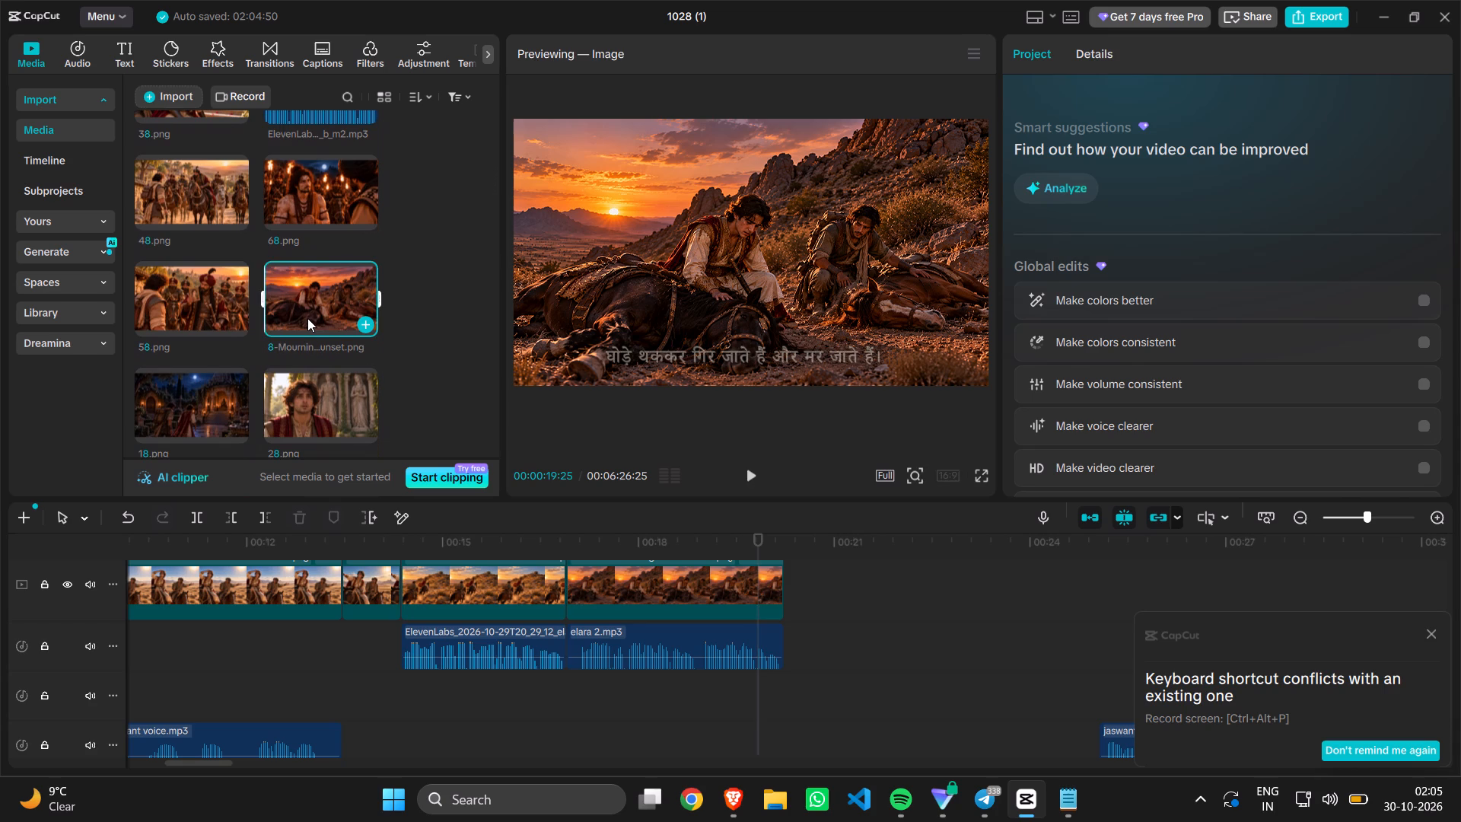
pyautogui.moveTo(336, 313); pyautogui.dragTo(802, 580)
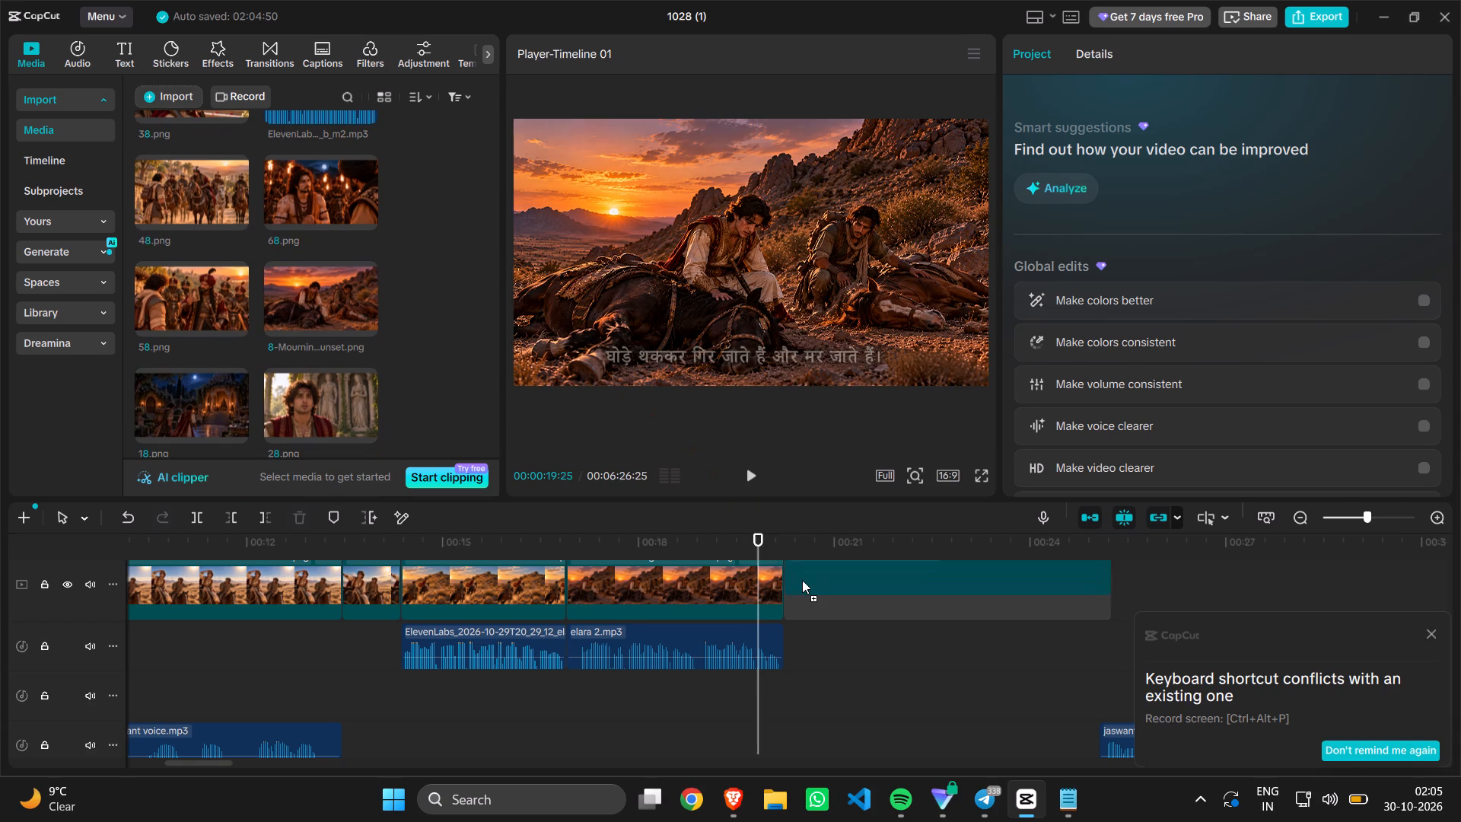
pyautogui.moveTo(802, 580); pyautogui.dragTo(789, 595)
# Move the caption "इन्होंने आज हमारी जान बचाई... और अपनी दे दी।" directly after the previous caption, over image 8, and play back that section.
pyautogui.scroll(1, 789, 595)
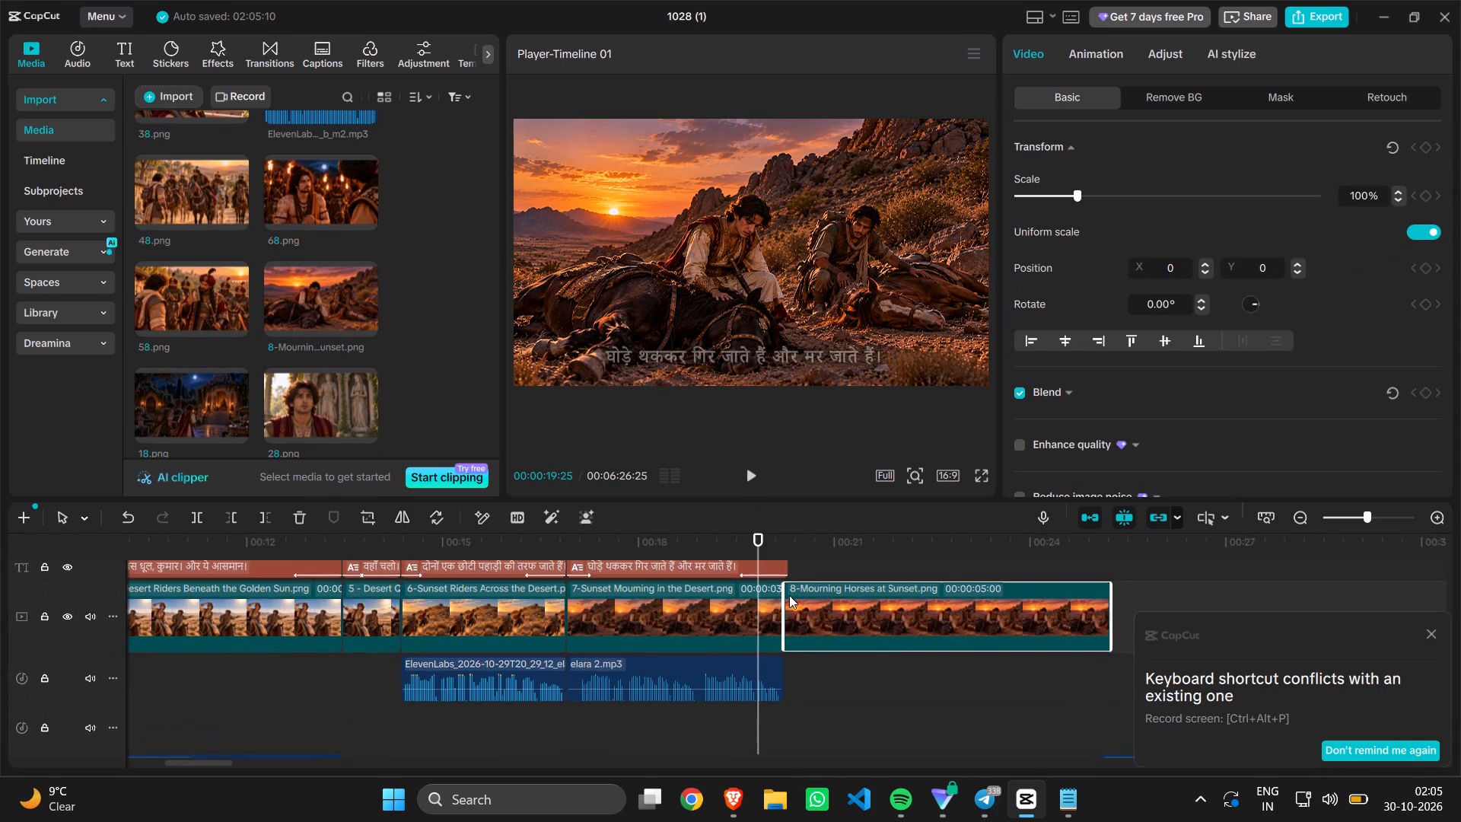
pyautogui.scroll(2, 789, 595)
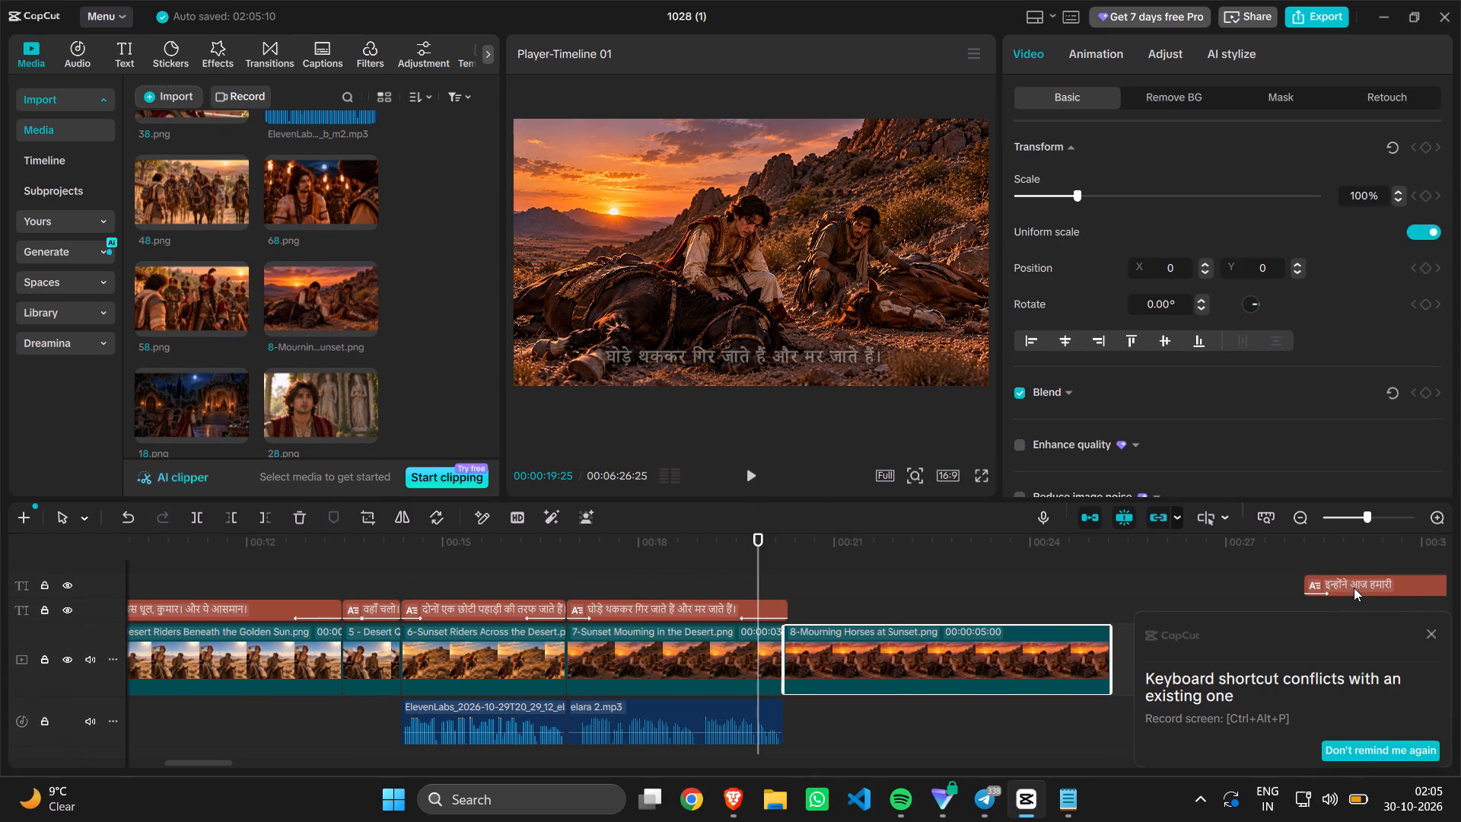
pyautogui.moveTo(1355, 581); pyautogui.dragTo(851, 606)
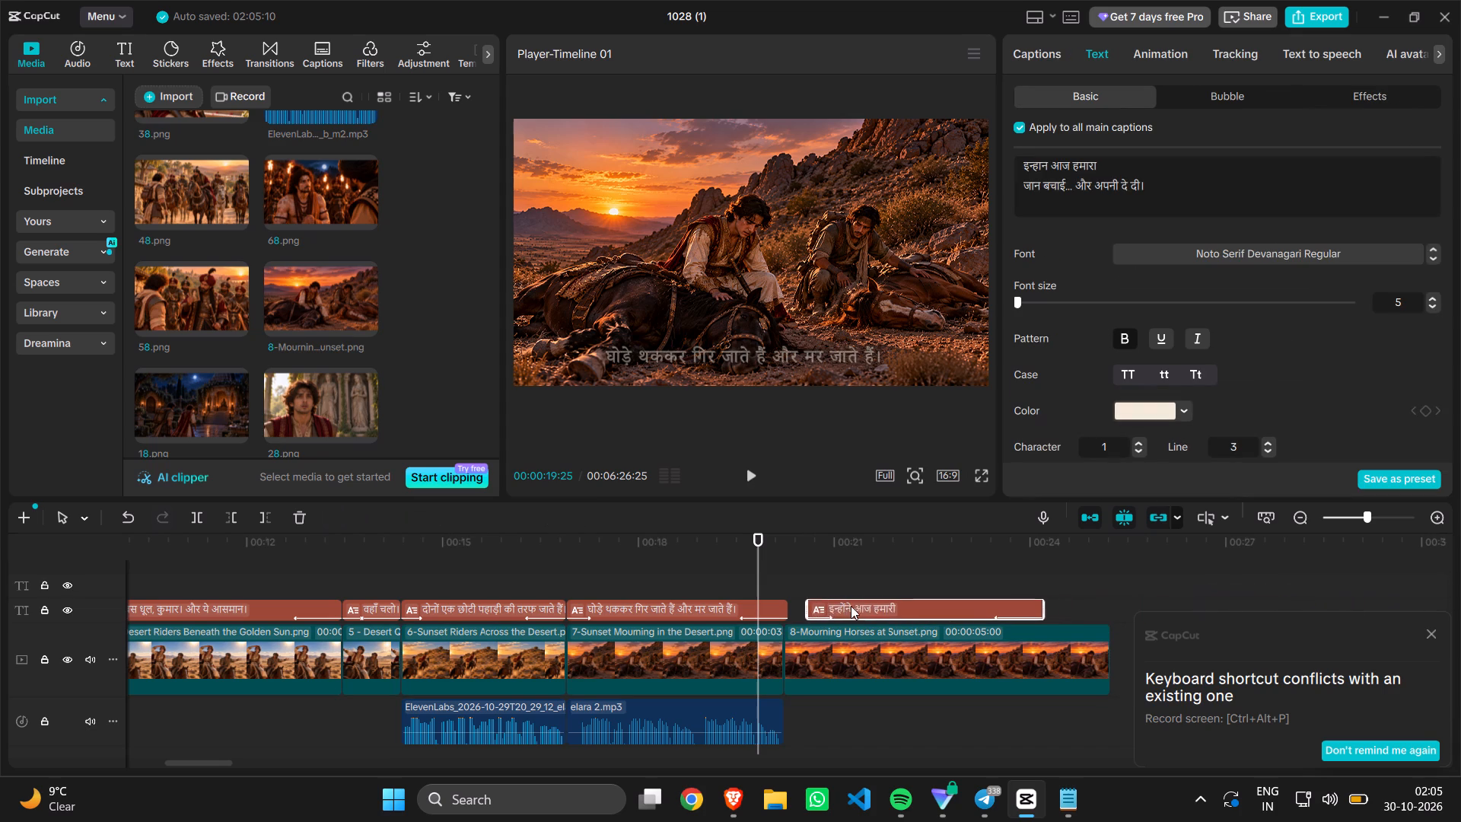
pyautogui.moveTo(851, 606); pyautogui.dragTo(843, 604)
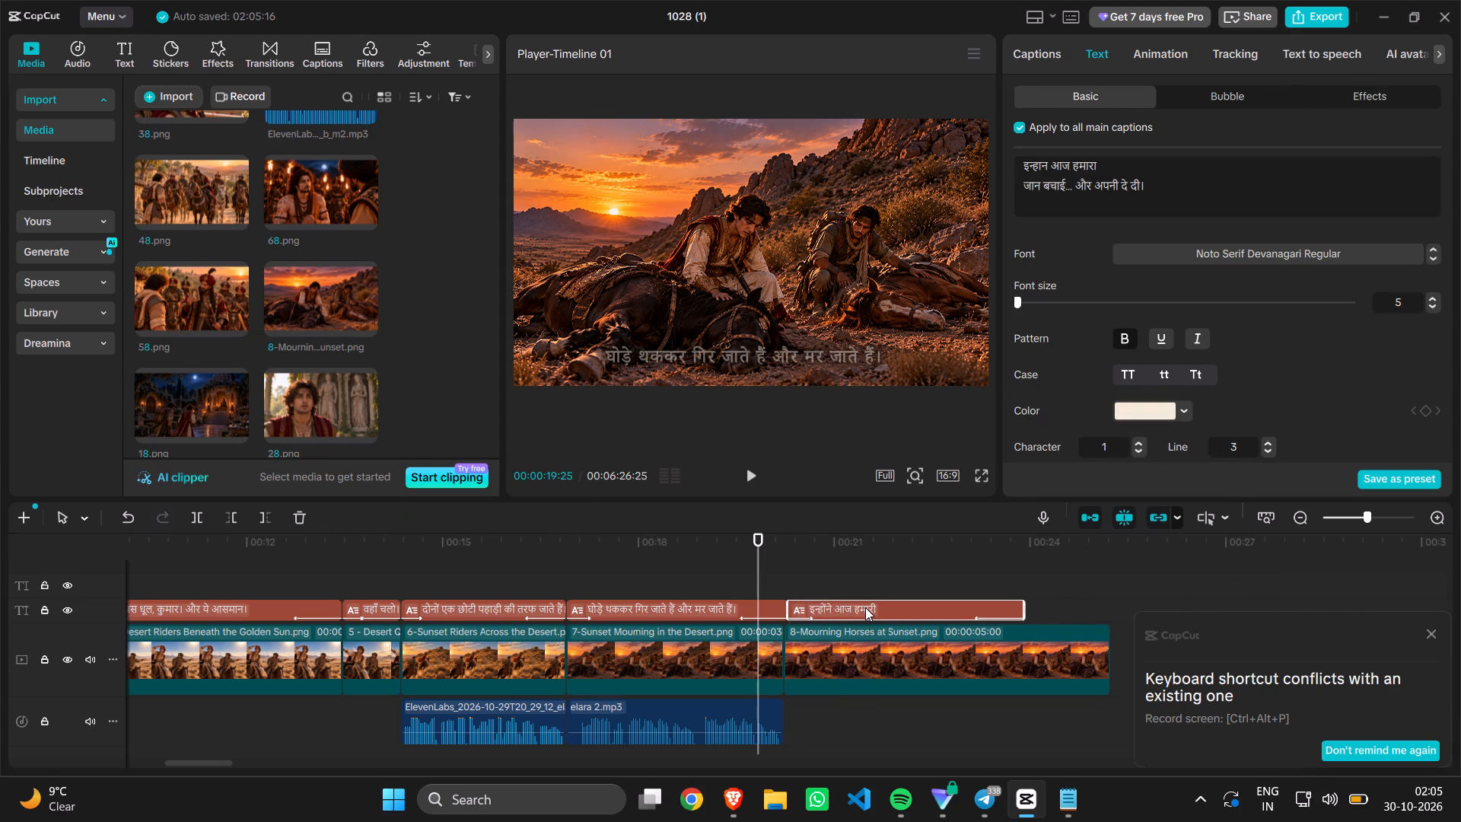
pyautogui.press('space')
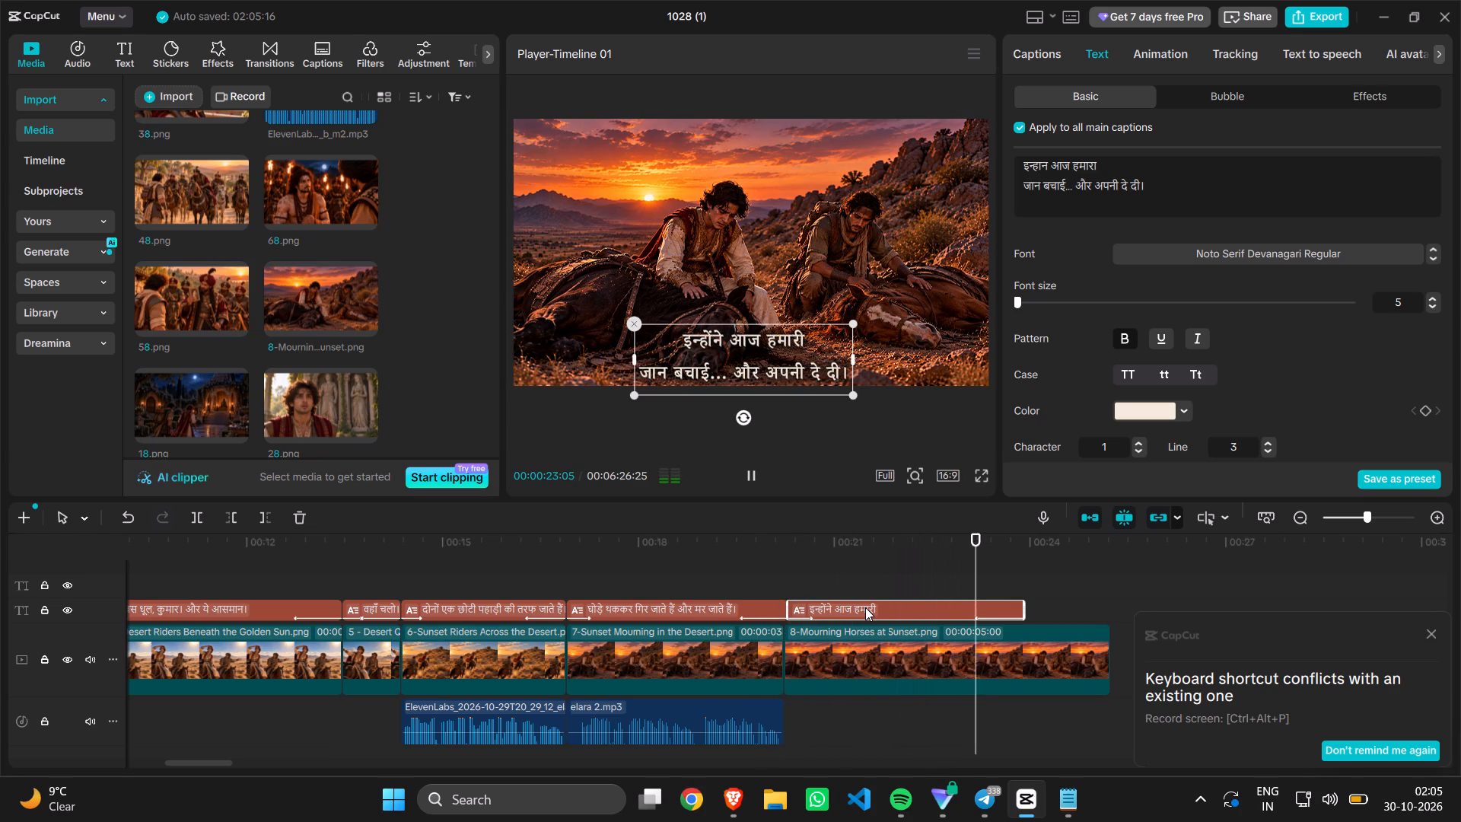
pyautogui.press('space')
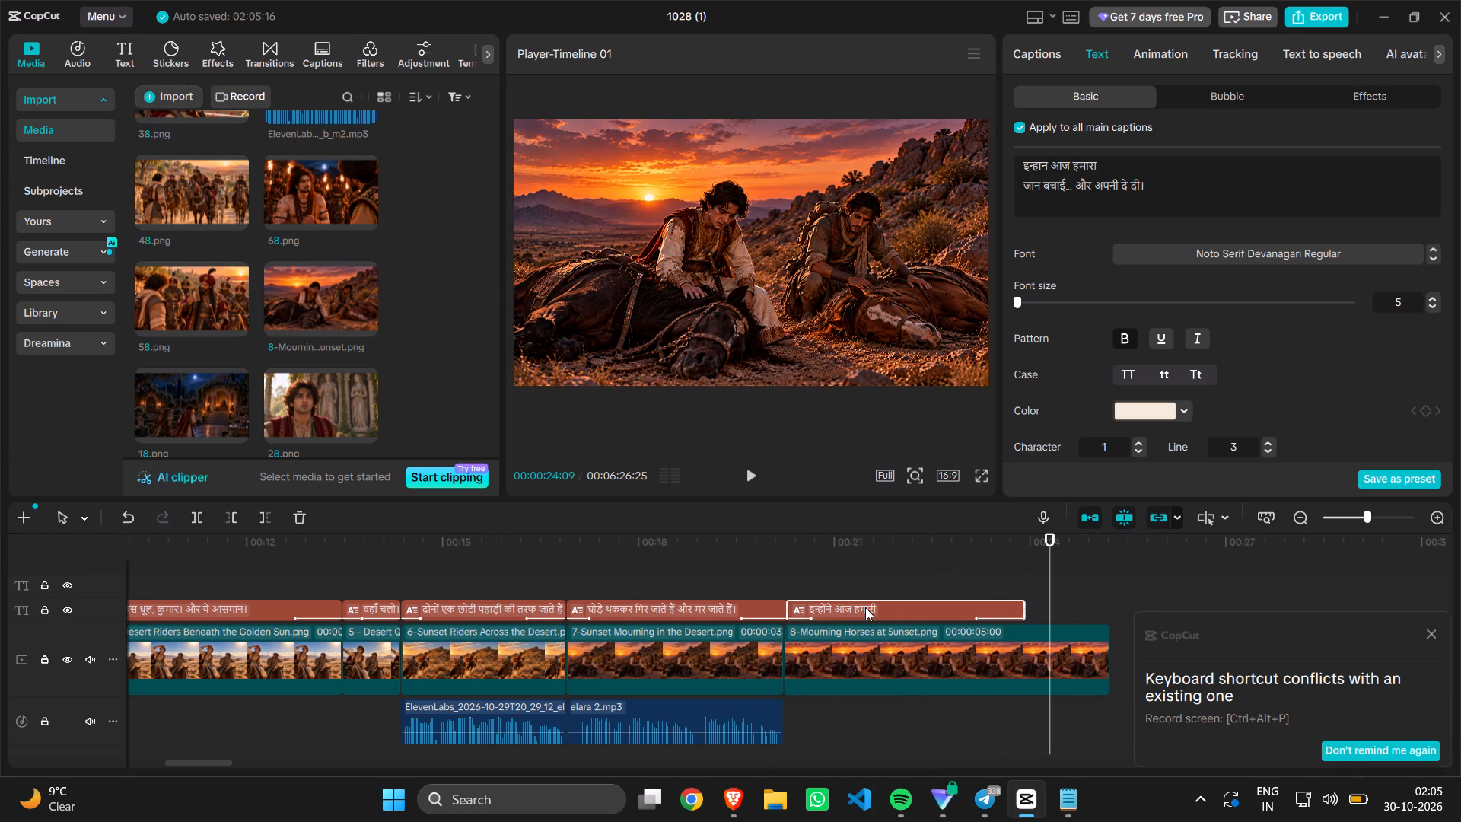
pyautogui.scroll(-5, 1055, 624)
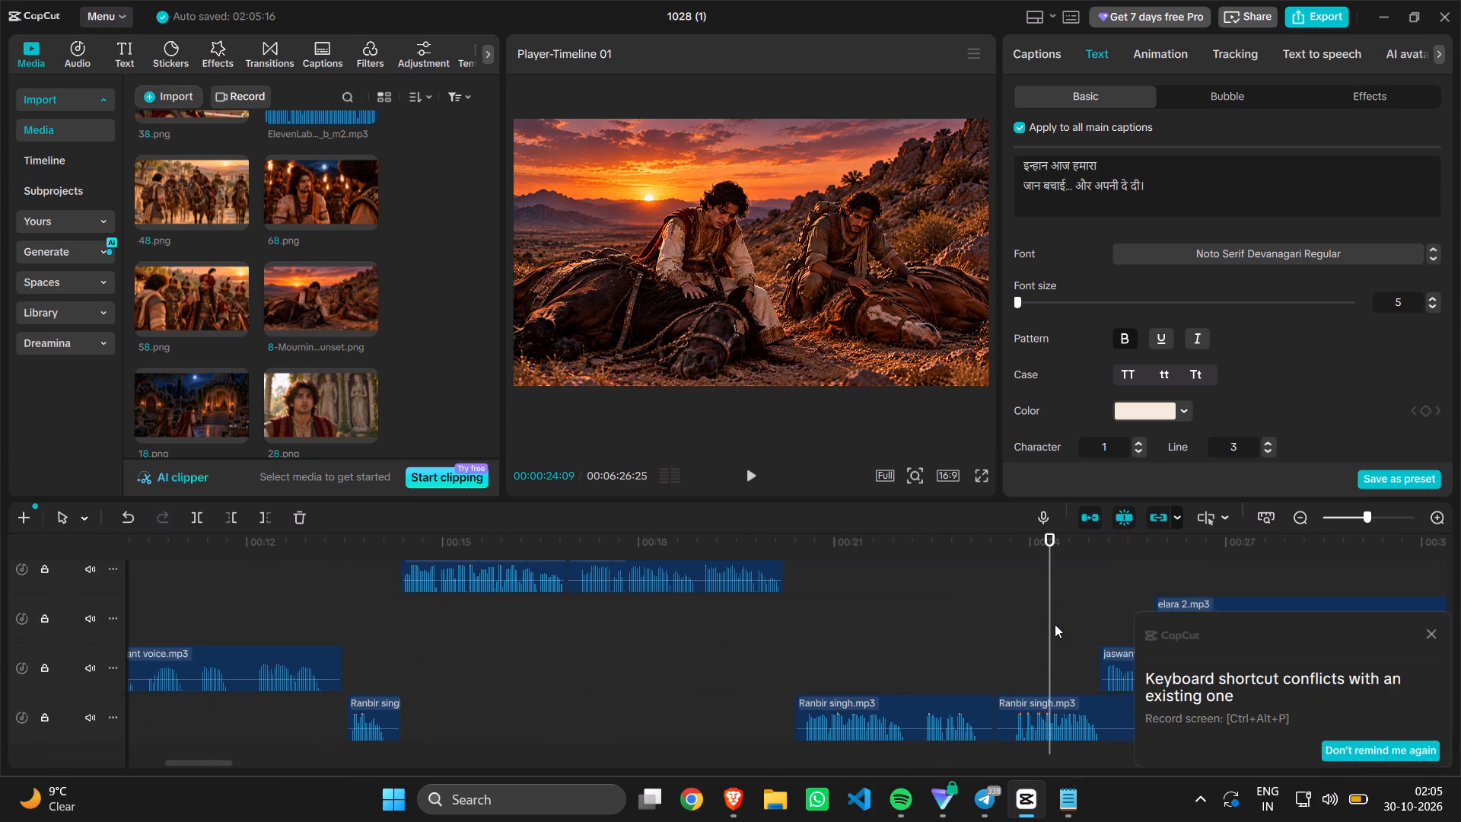
pyautogui.scroll(-2, 1055, 624)
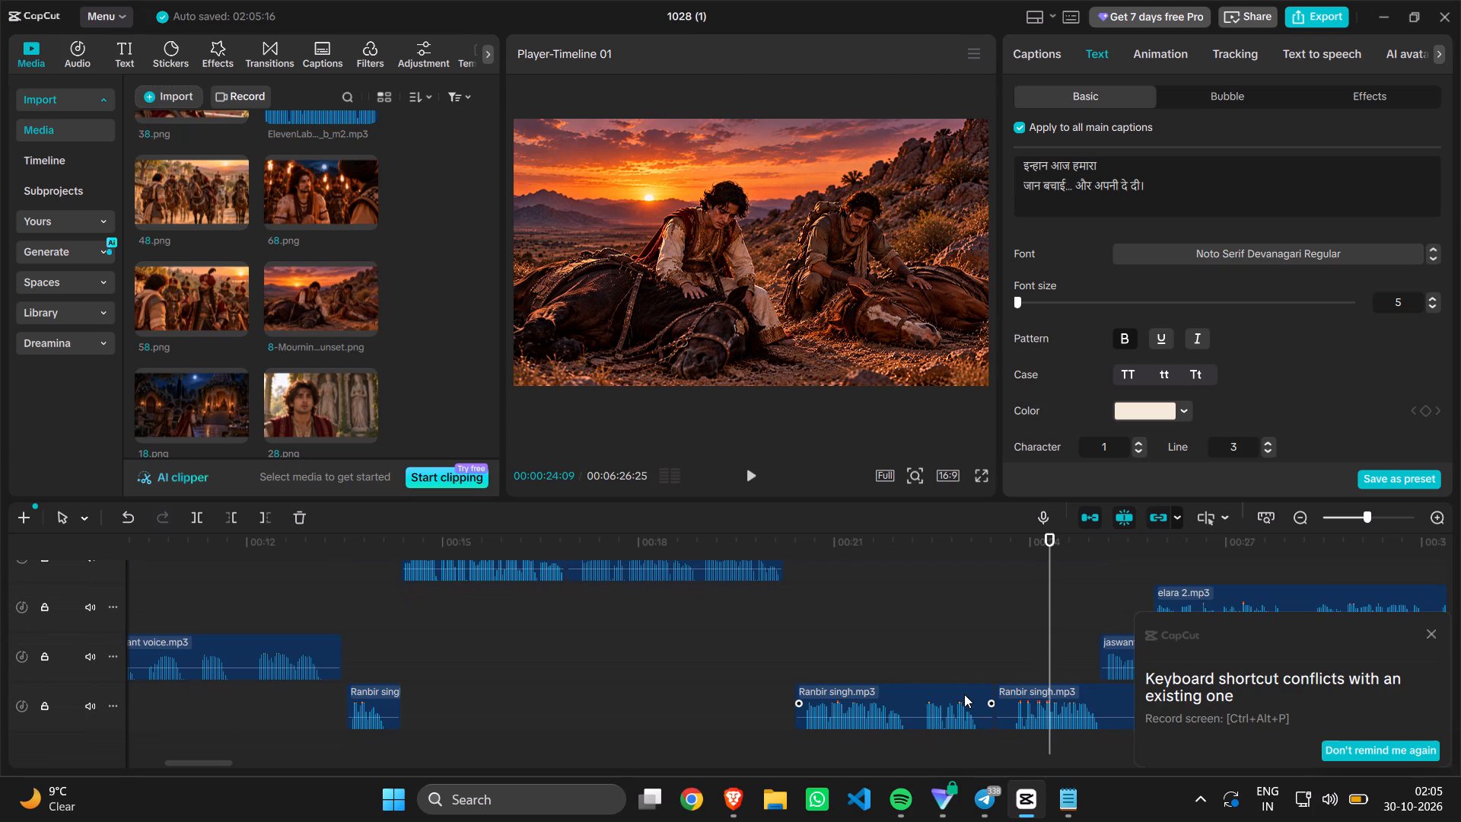
pyautogui.click(964, 694)
pyautogui.scroll(1, 964, 694)
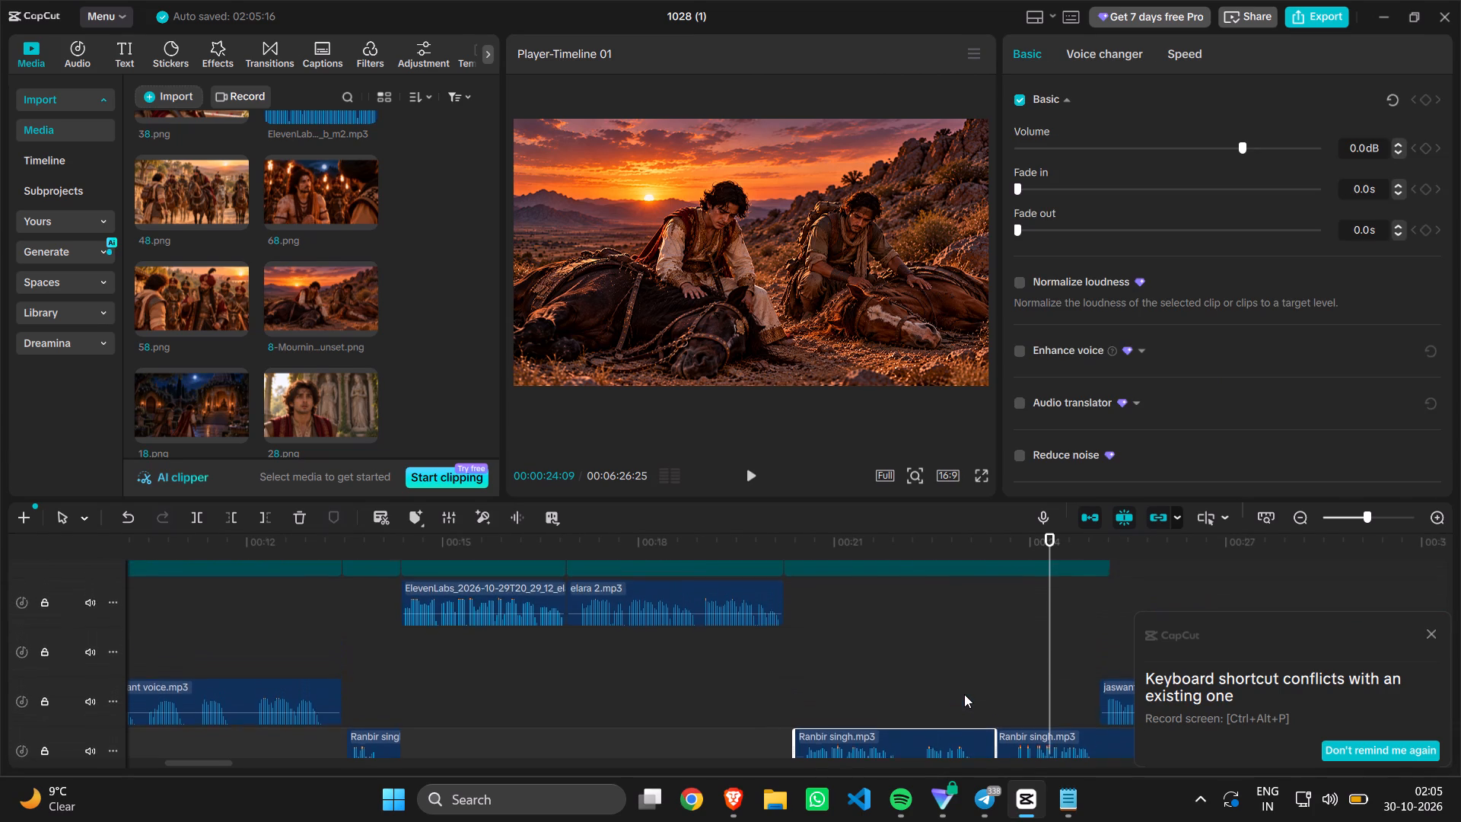
pyautogui.scroll(1, 964, 694)
pyautogui.scroll(-2, 962, 677)
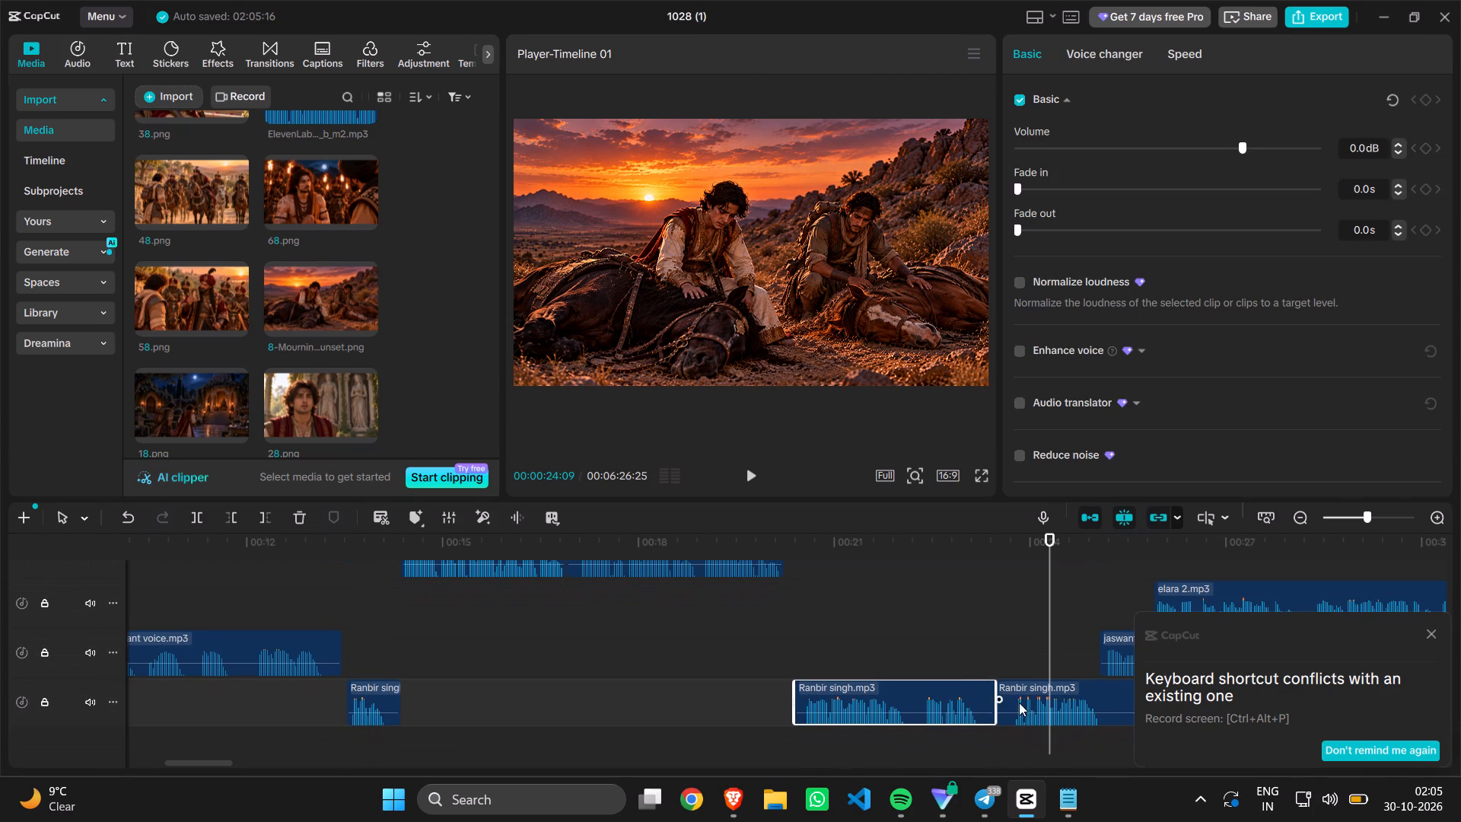
pyautogui.moveTo(1088, 696); pyautogui.dragTo(1222, 694)
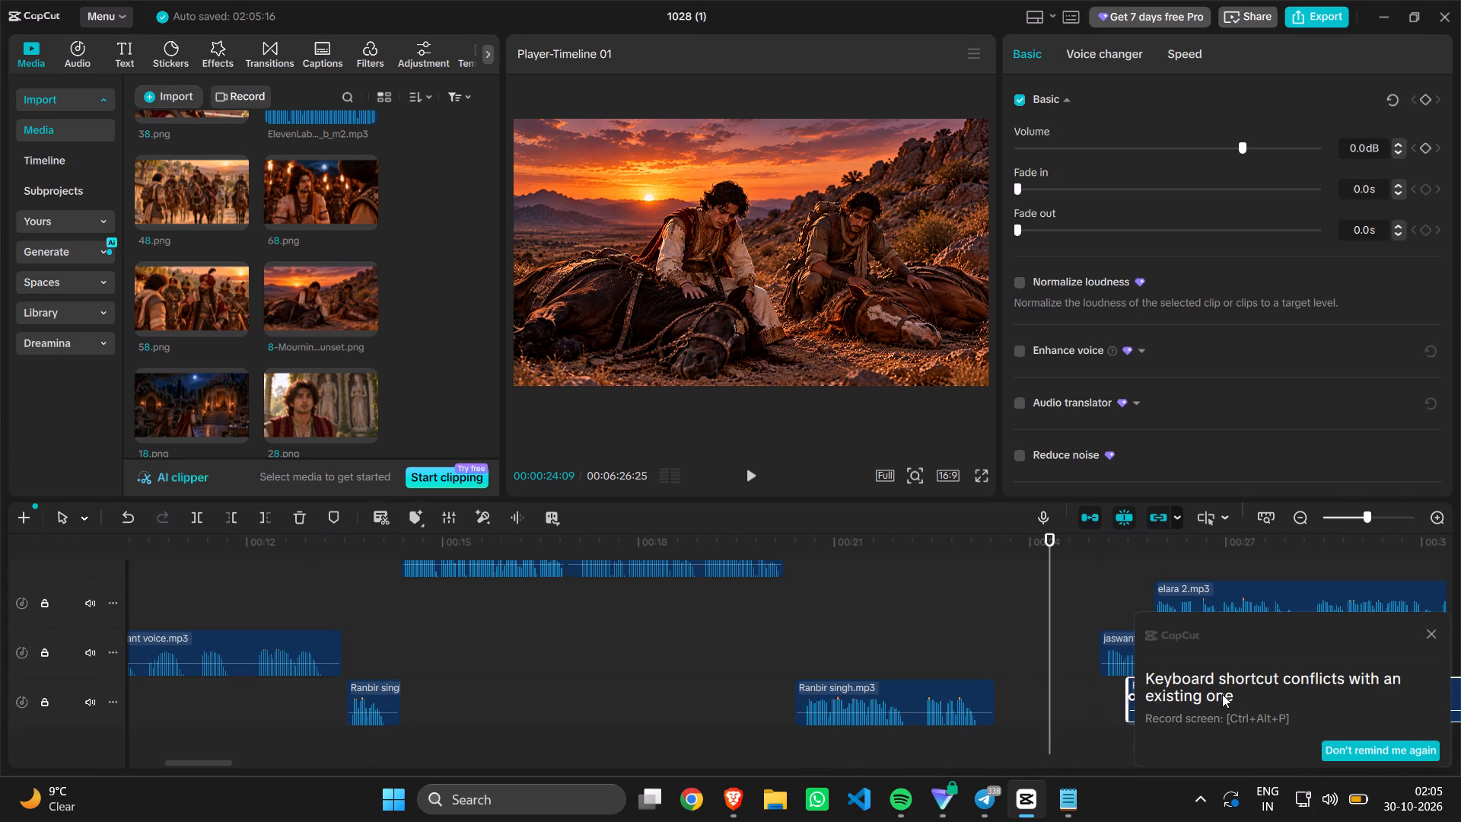
pyautogui.moveTo(1222, 694); pyautogui.dragTo(1220, 699)
pyautogui.scroll(2, 925, 661)
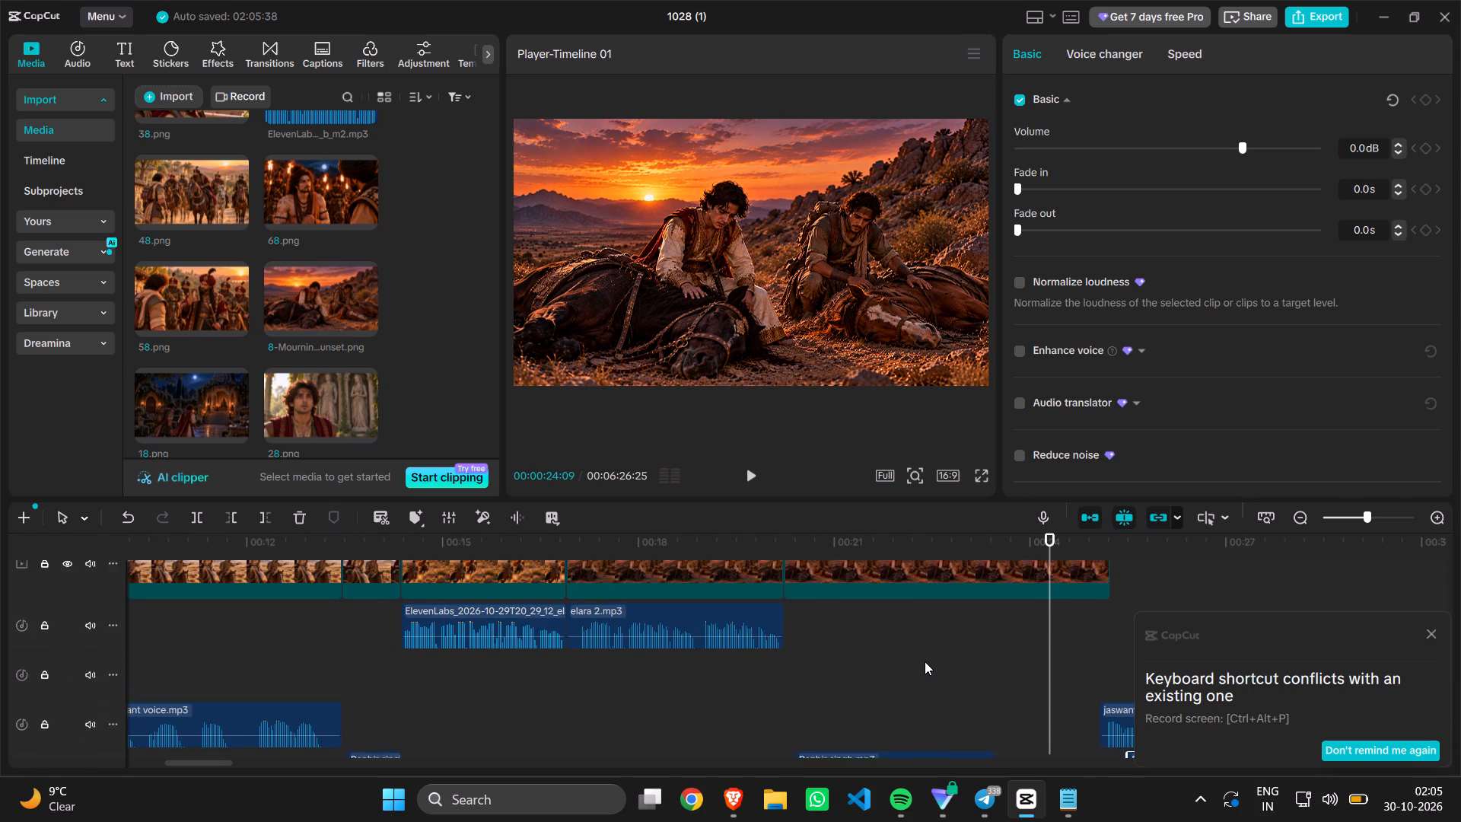
pyautogui.scroll(1, 925, 661)
pyautogui.scroll(-1, 925, 661)
pyautogui.scroll(1, 925, 661)
pyautogui.scroll(-3, 934, 644)
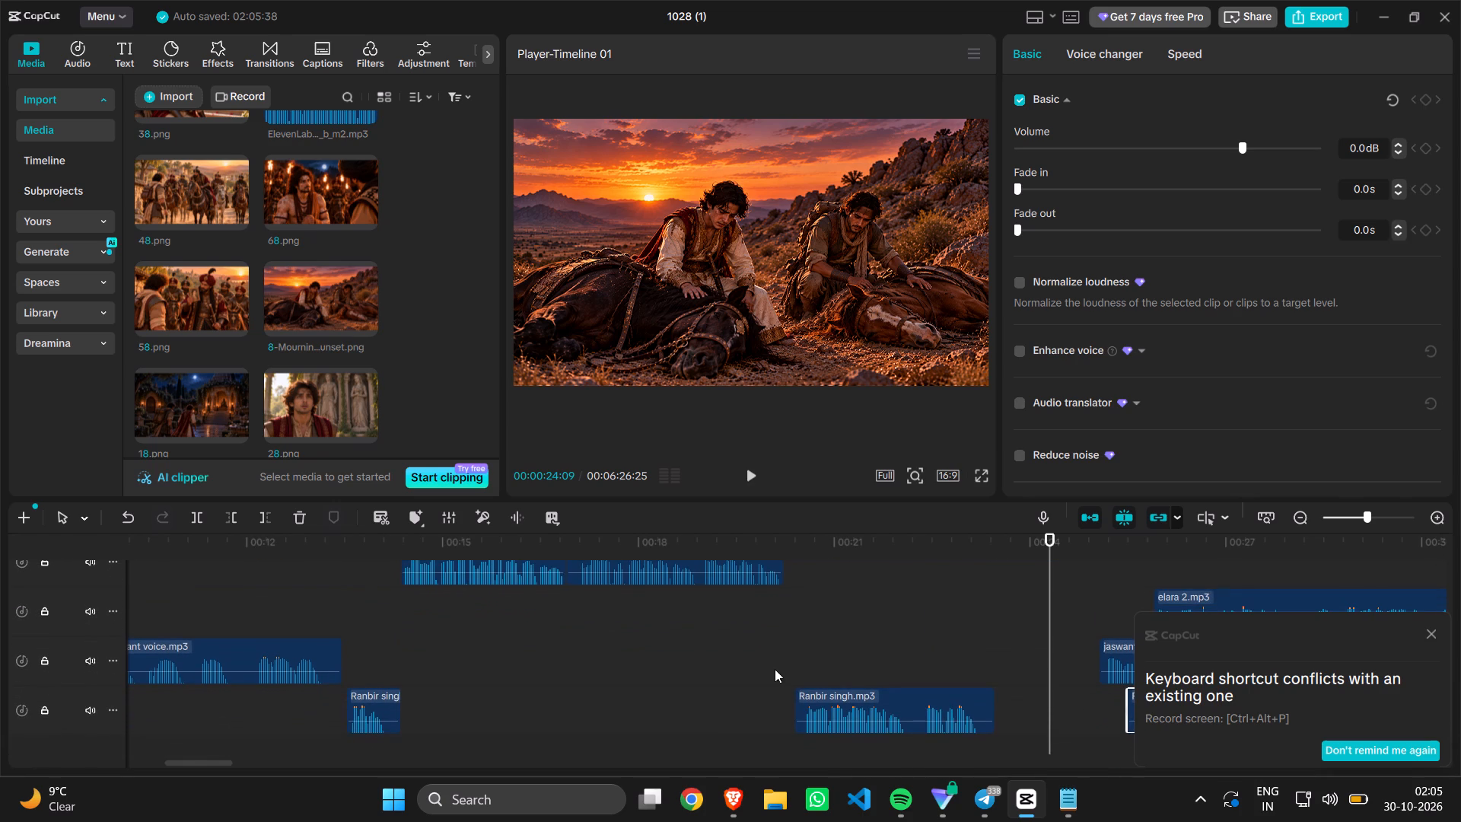
pyautogui.click(759, 664)
pyautogui.press('space')
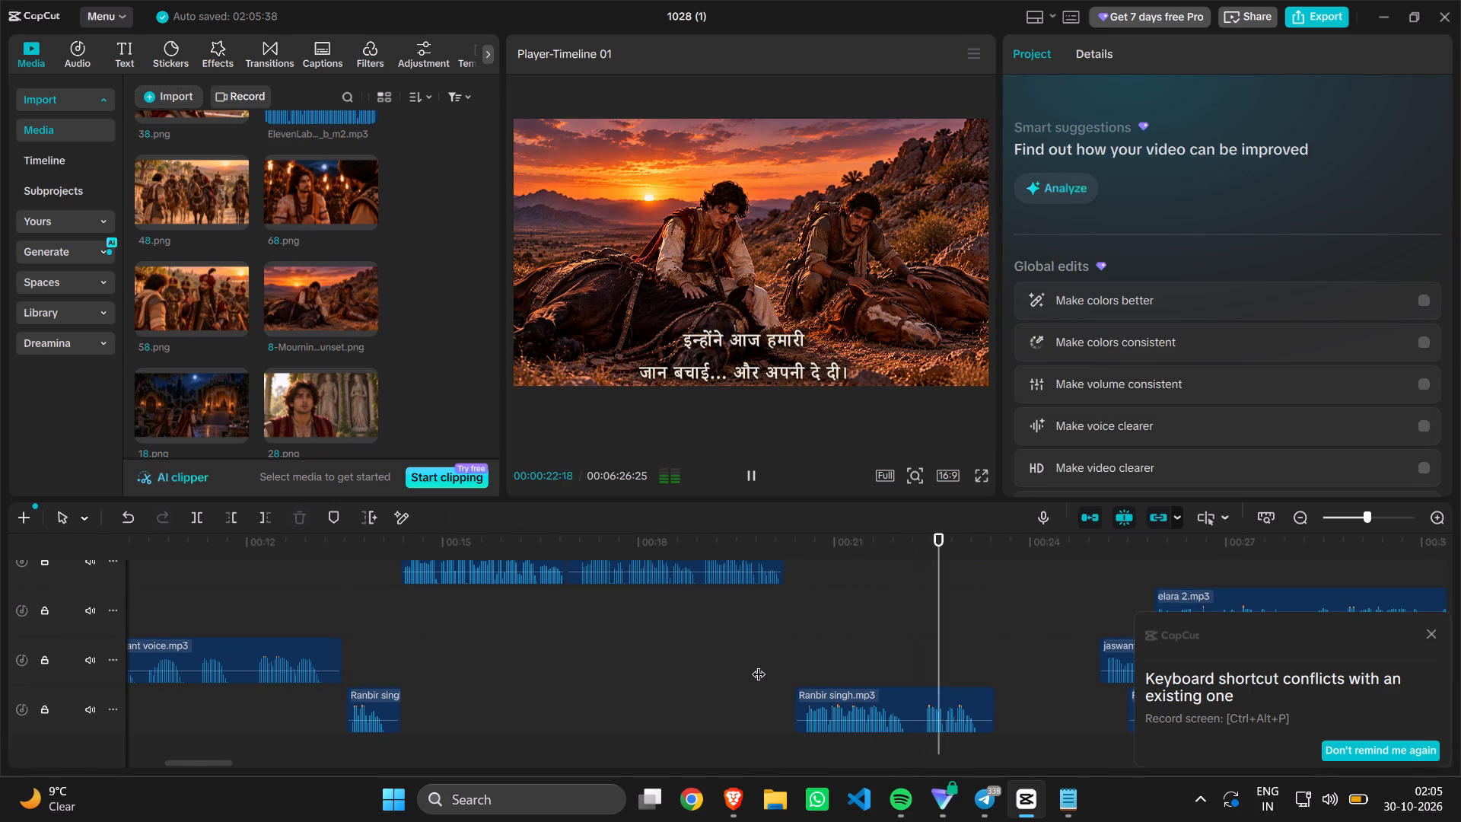
pyautogui.press('space')
pyautogui.scroll(4, 759, 664)
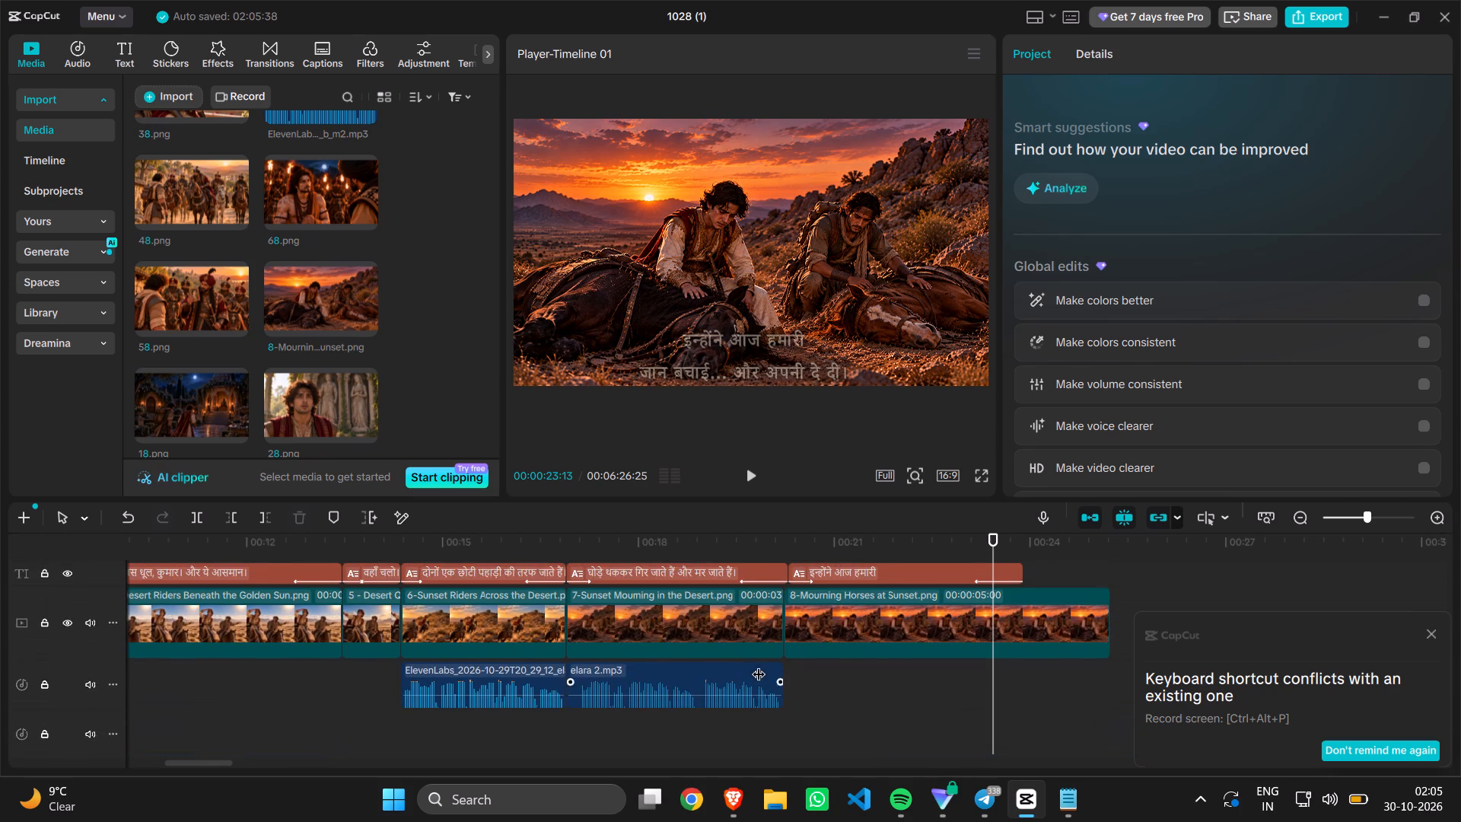
pyautogui.scroll(2, 759, 664)
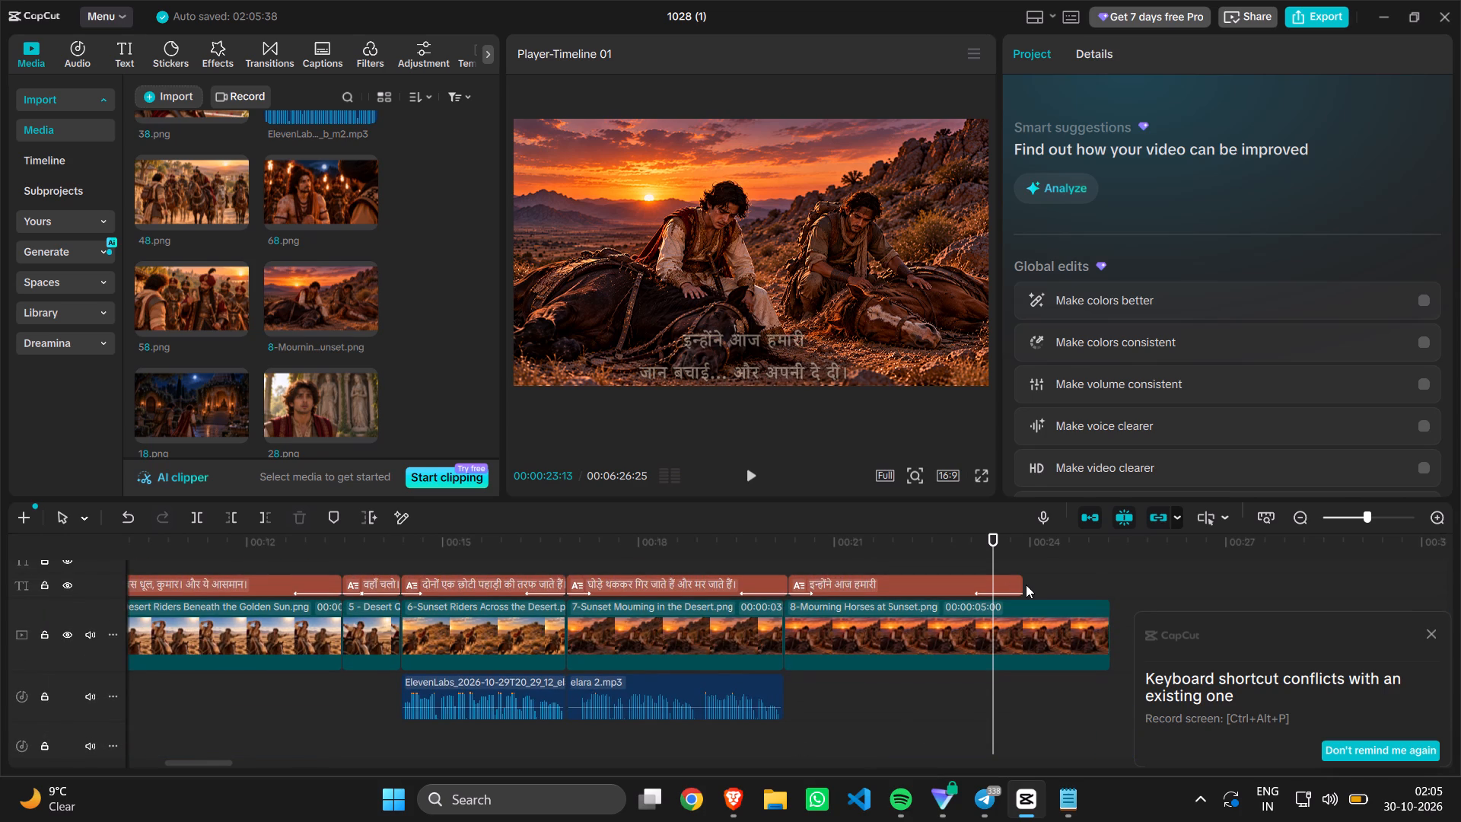
pyautogui.moveTo(1021, 585); pyautogui.dragTo(993, 585)
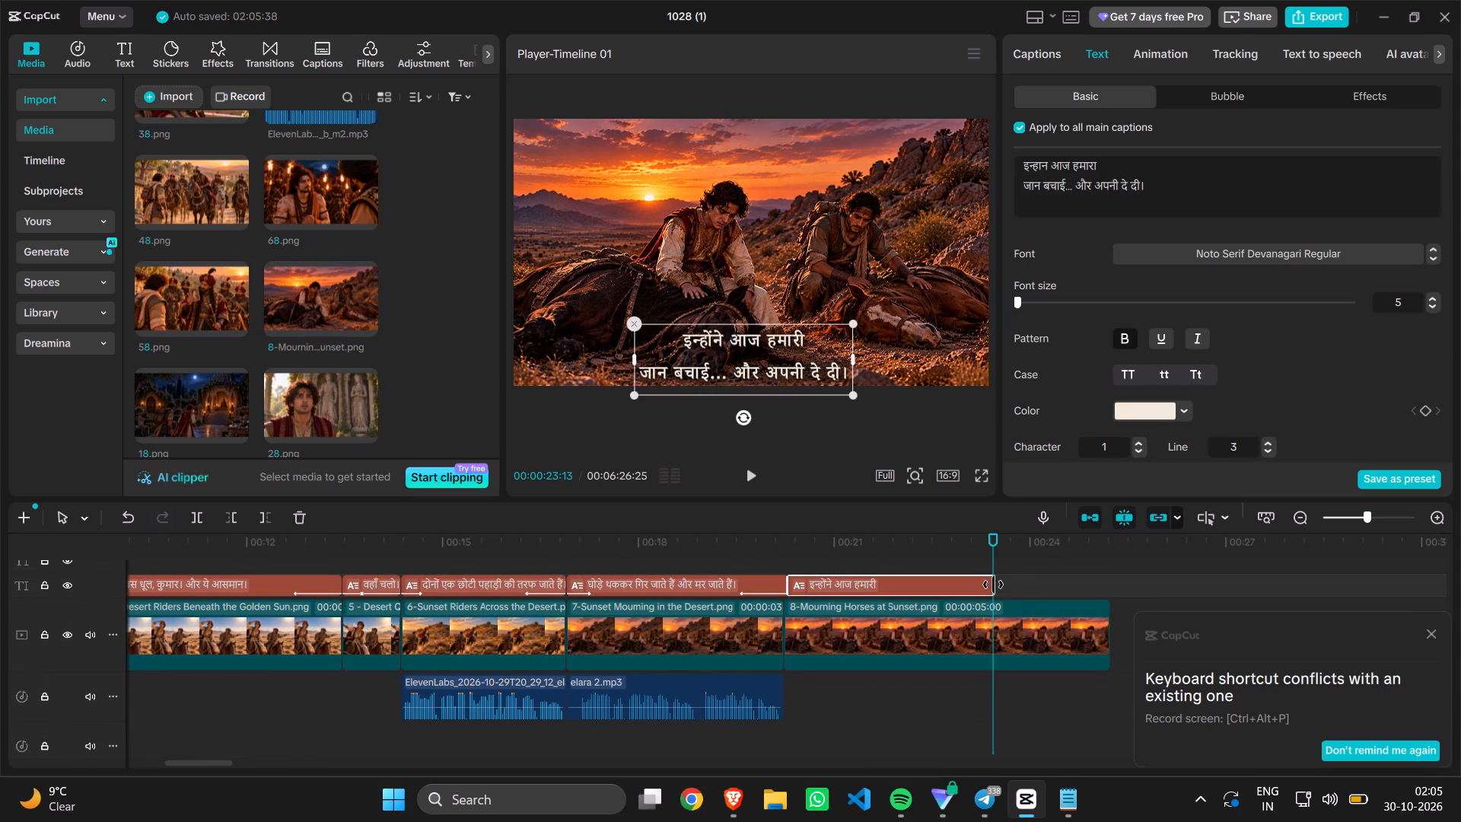
pyautogui.moveTo(993, 585); pyautogui.dragTo(993, 584)
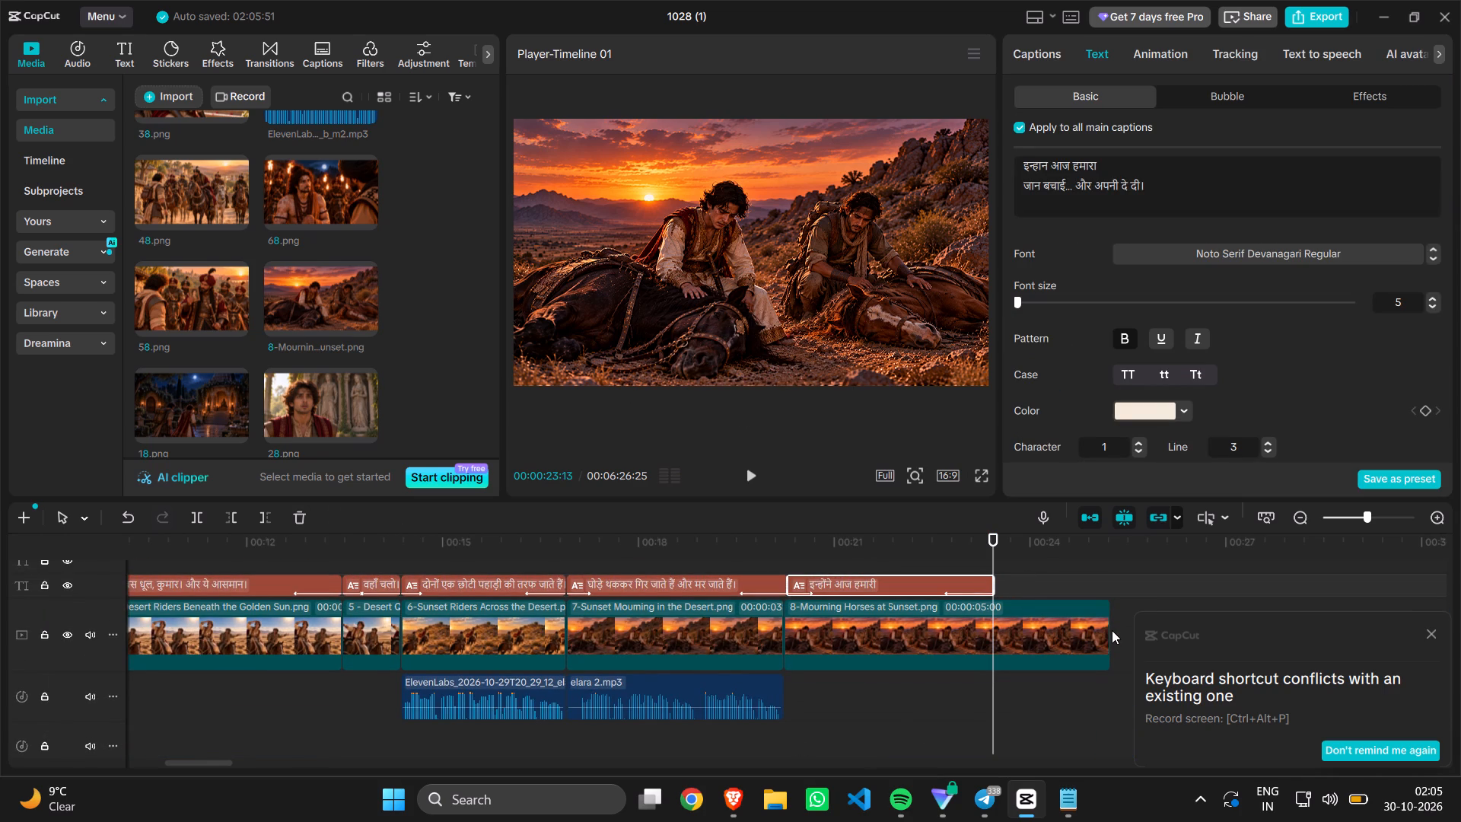
# Shorten 8-Mourning Horses at Sunset.png on the main track so that it ends at 00:00:23:13.
pyautogui.moveTo(1108, 634); pyautogui.dragTo(994, 652)
pyautogui.scroll(-3, 1007, 723)
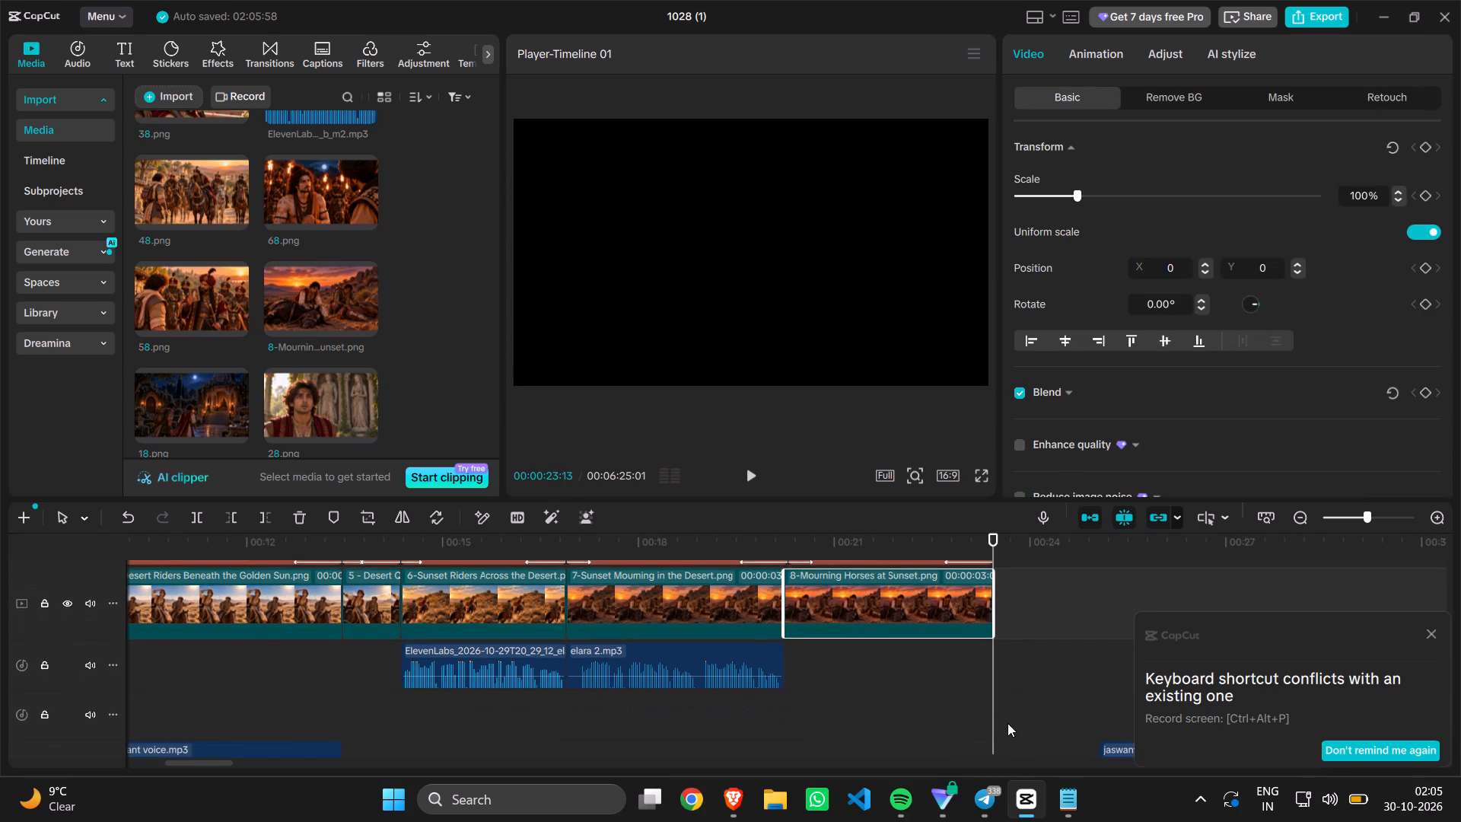
pyautogui.scroll(-3, 1007, 723)
pyautogui.scroll(3, 1007, 723)
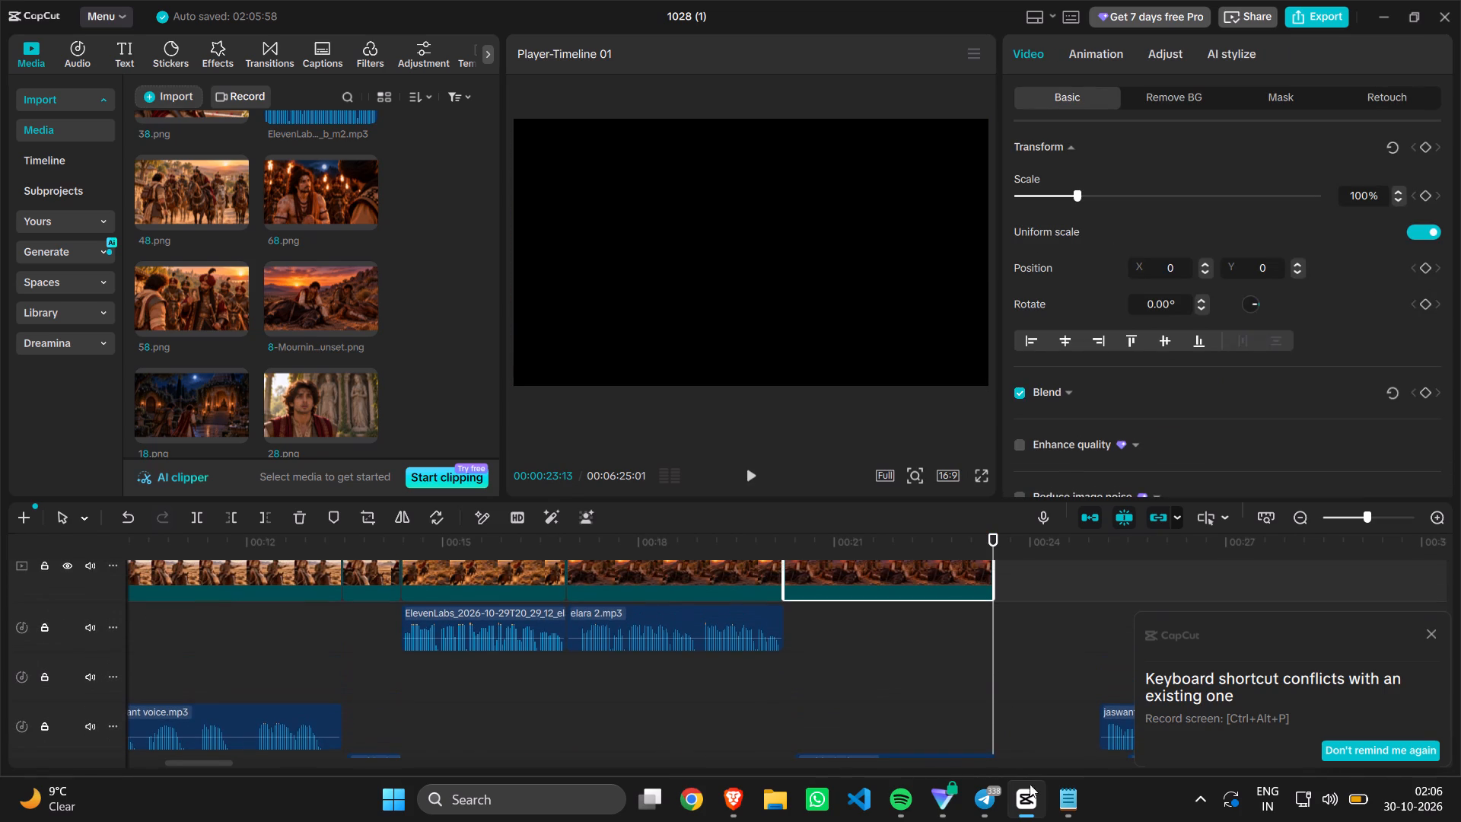
pyautogui.click(1058, 820)
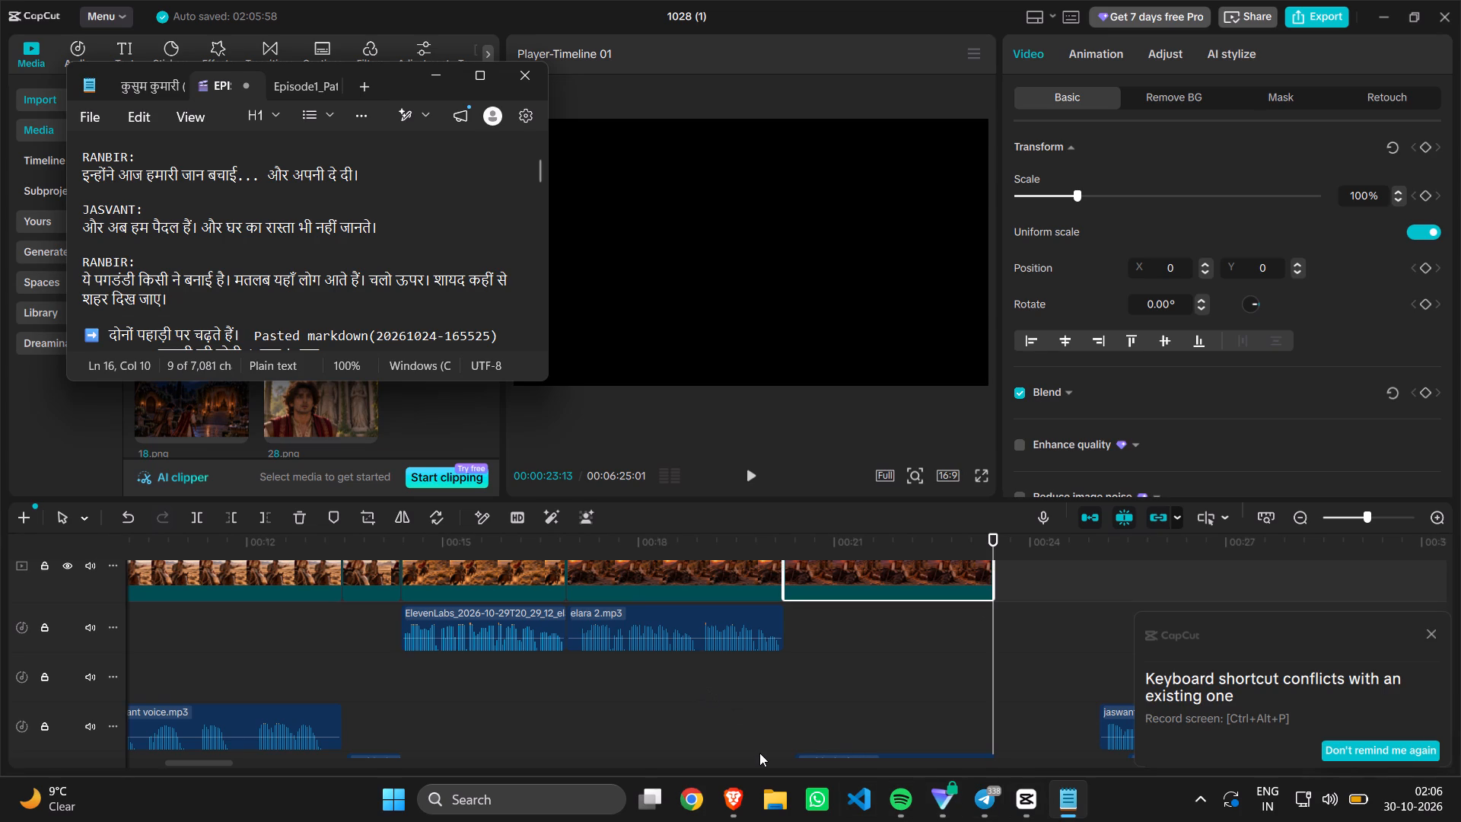
pyautogui.scroll(-3, 1053, 714)
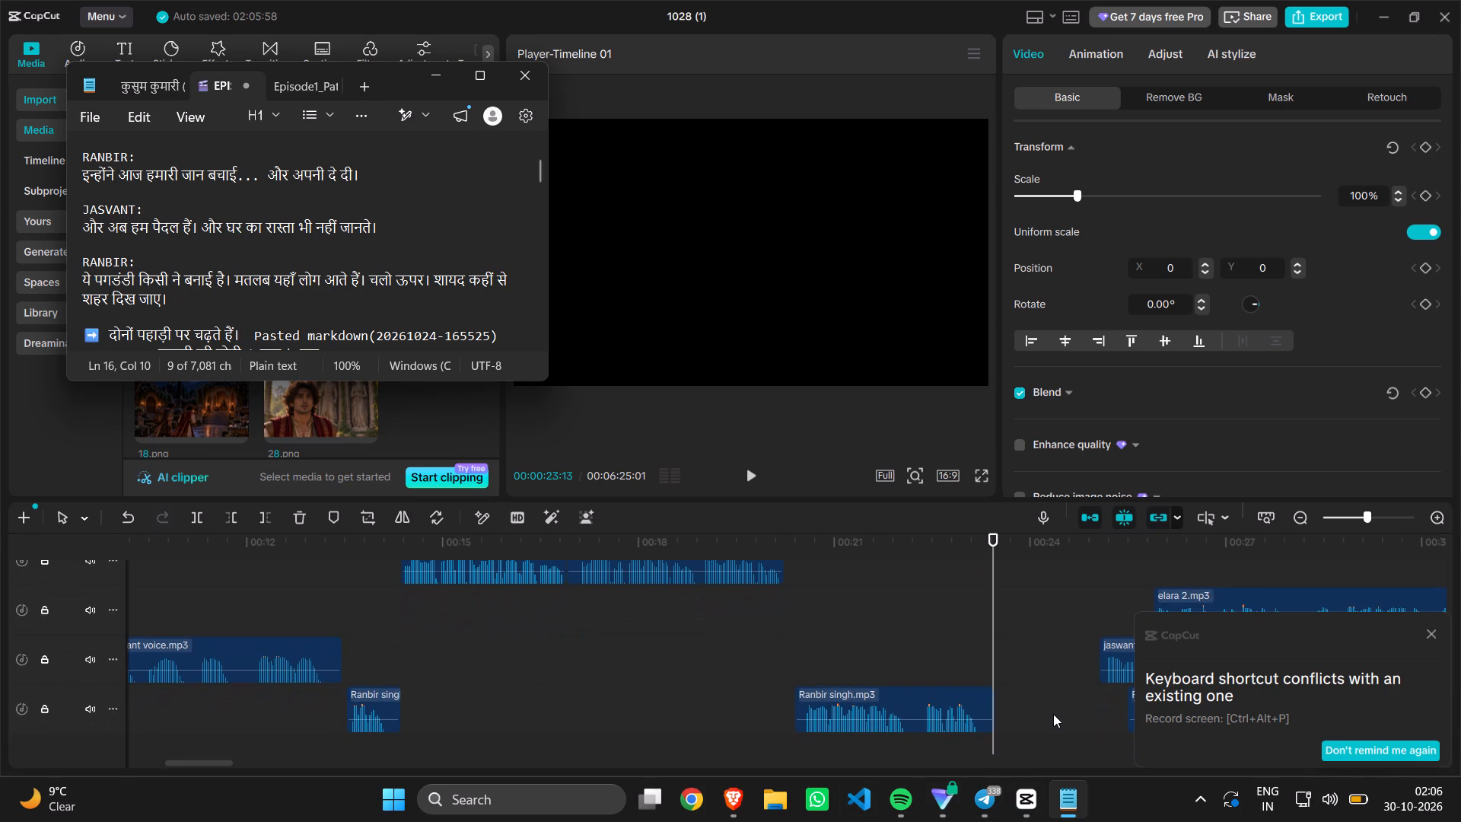
pyautogui.moveTo(1128, 652); pyautogui.dragTo(1036, 654)
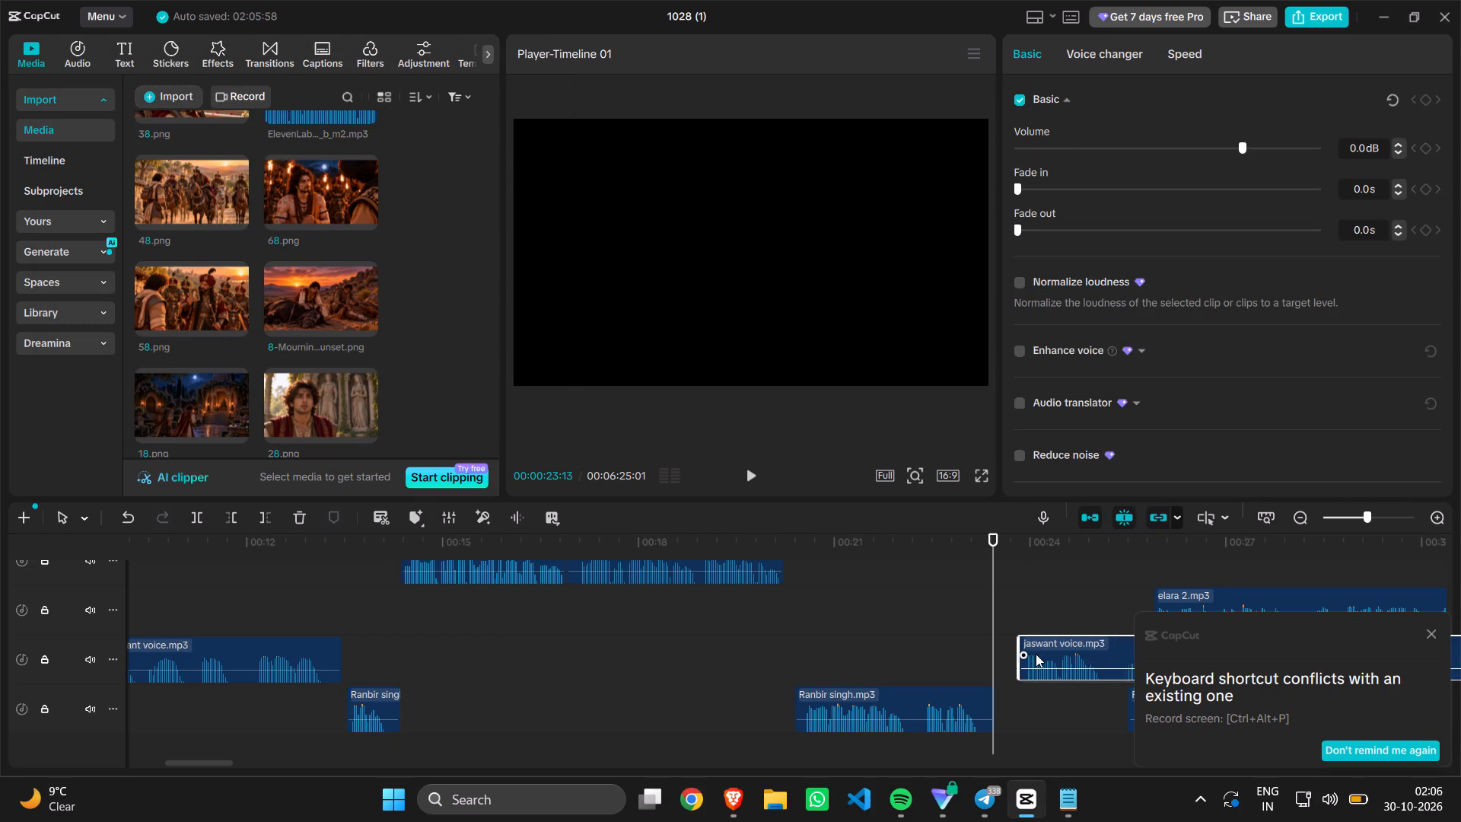
pyautogui.moveTo(1036, 654); pyautogui.dragTo(1017, 658)
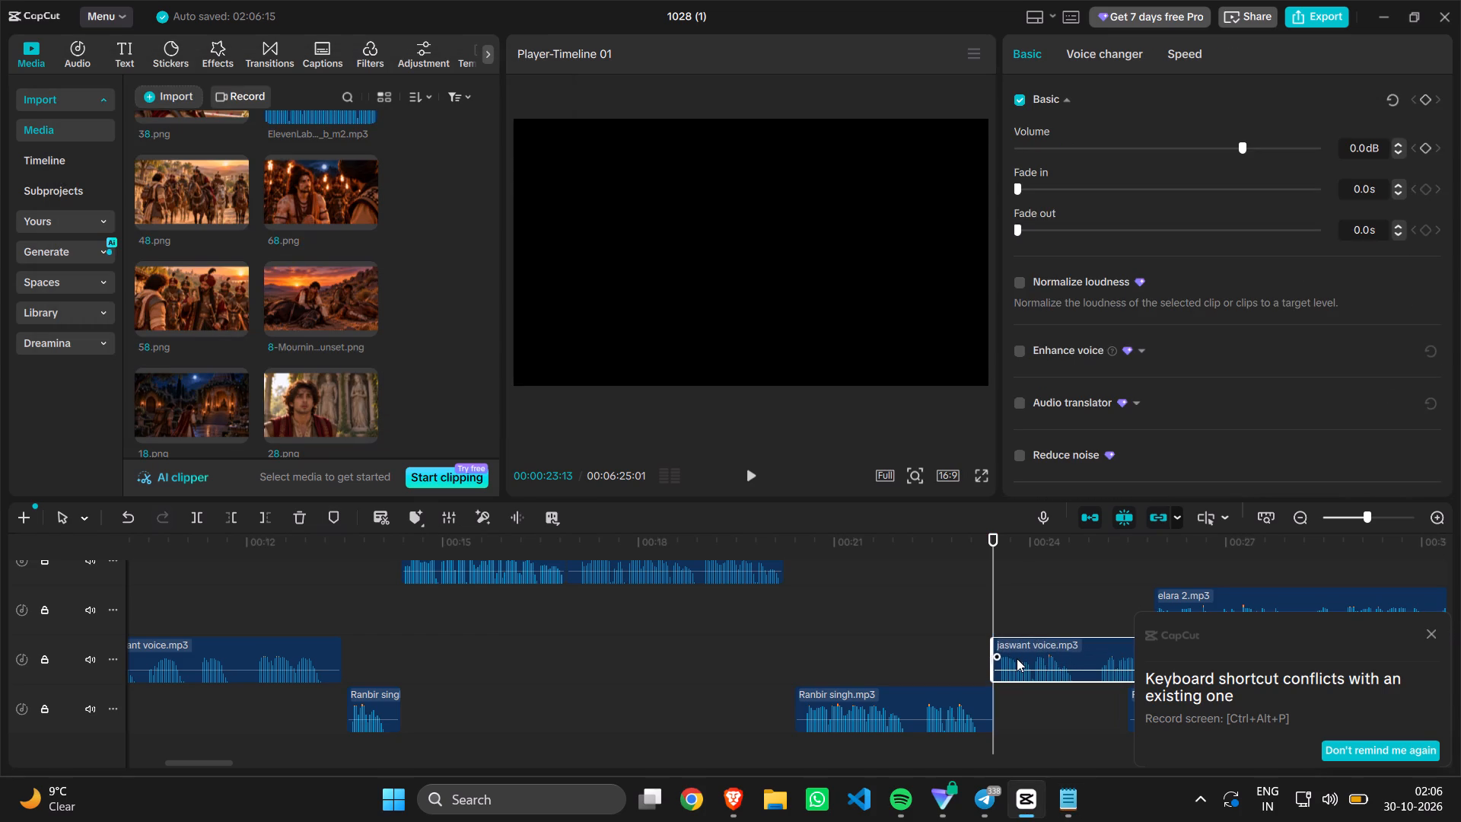
pyautogui.press('space')
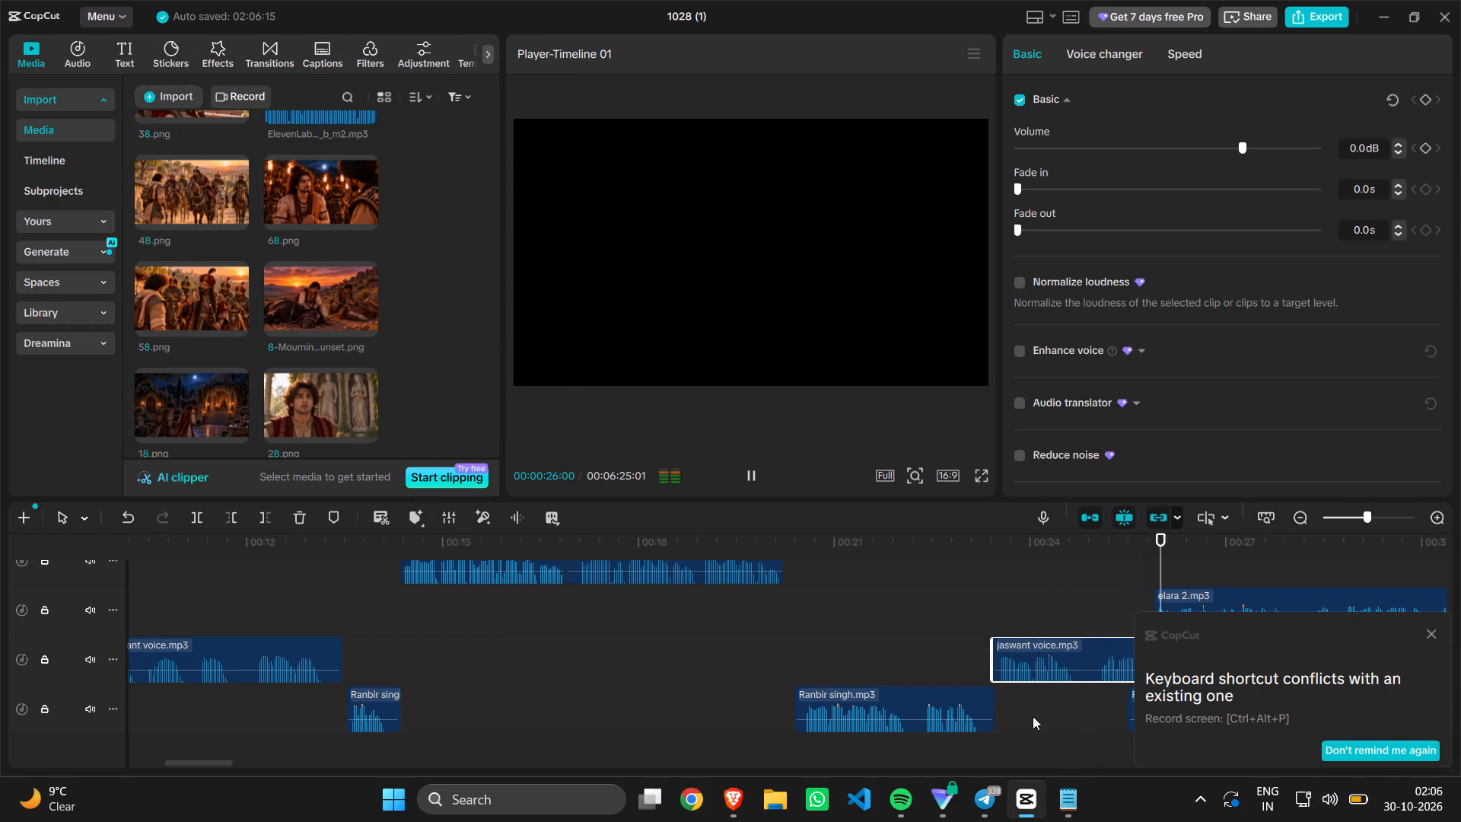
pyautogui.press('space')
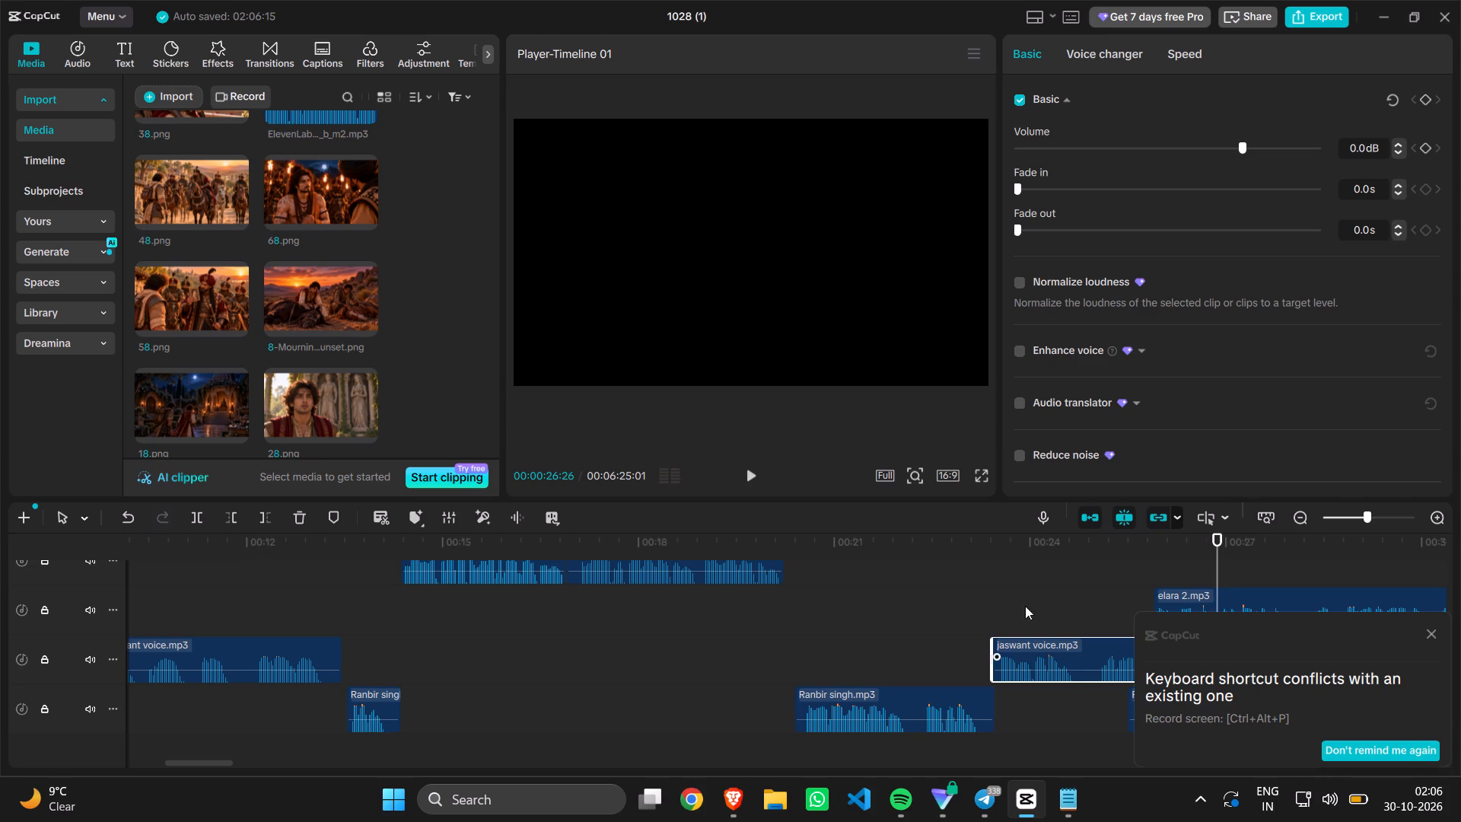
pyautogui.hscroll(-3, 1010, 578)
pyautogui.moveTo(1000, 598); pyautogui.dragTo(1084, 616)
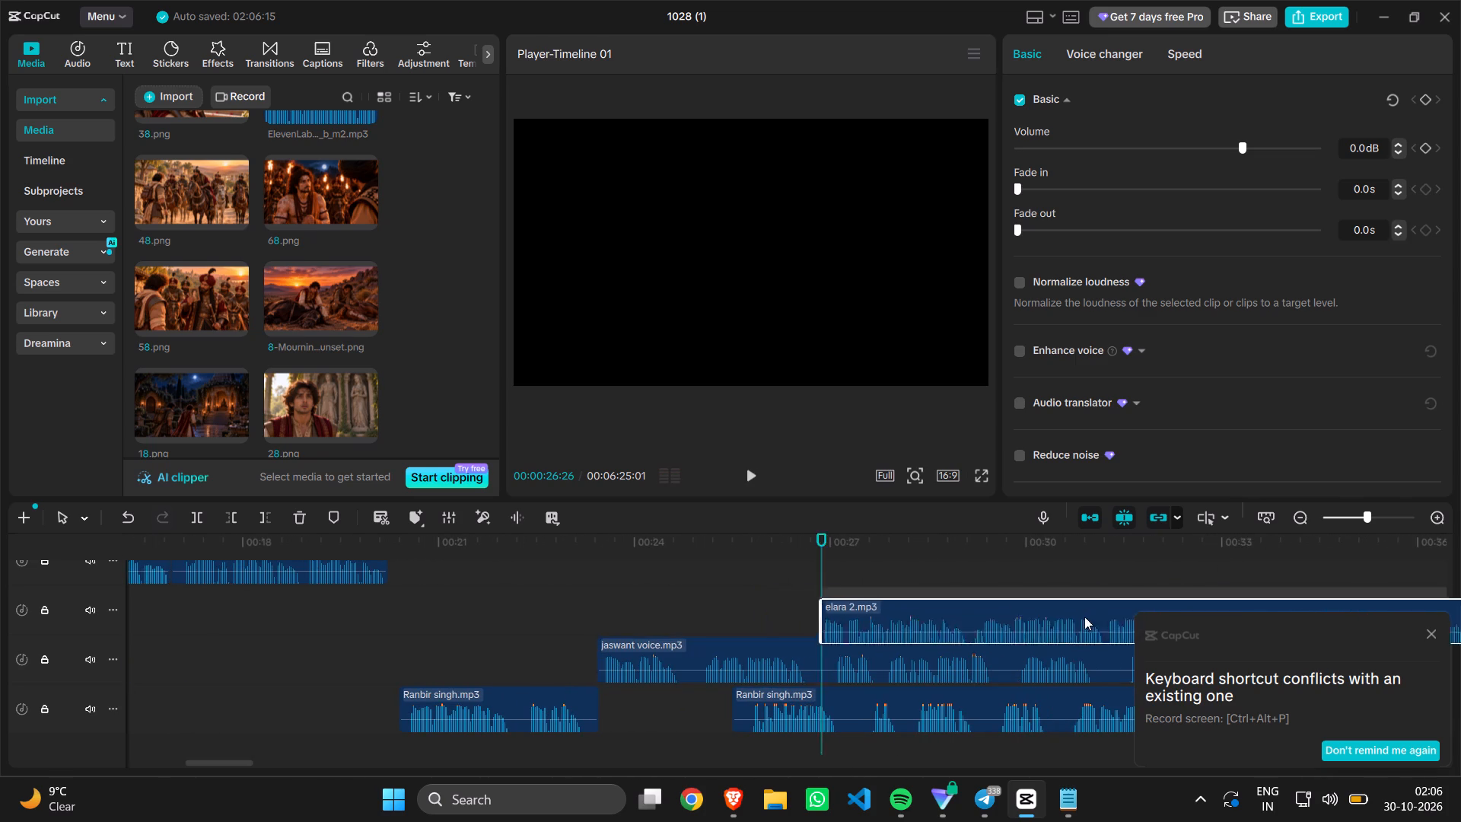
pyautogui.moveTo(1084, 616); pyautogui.dragTo(1199, 595)
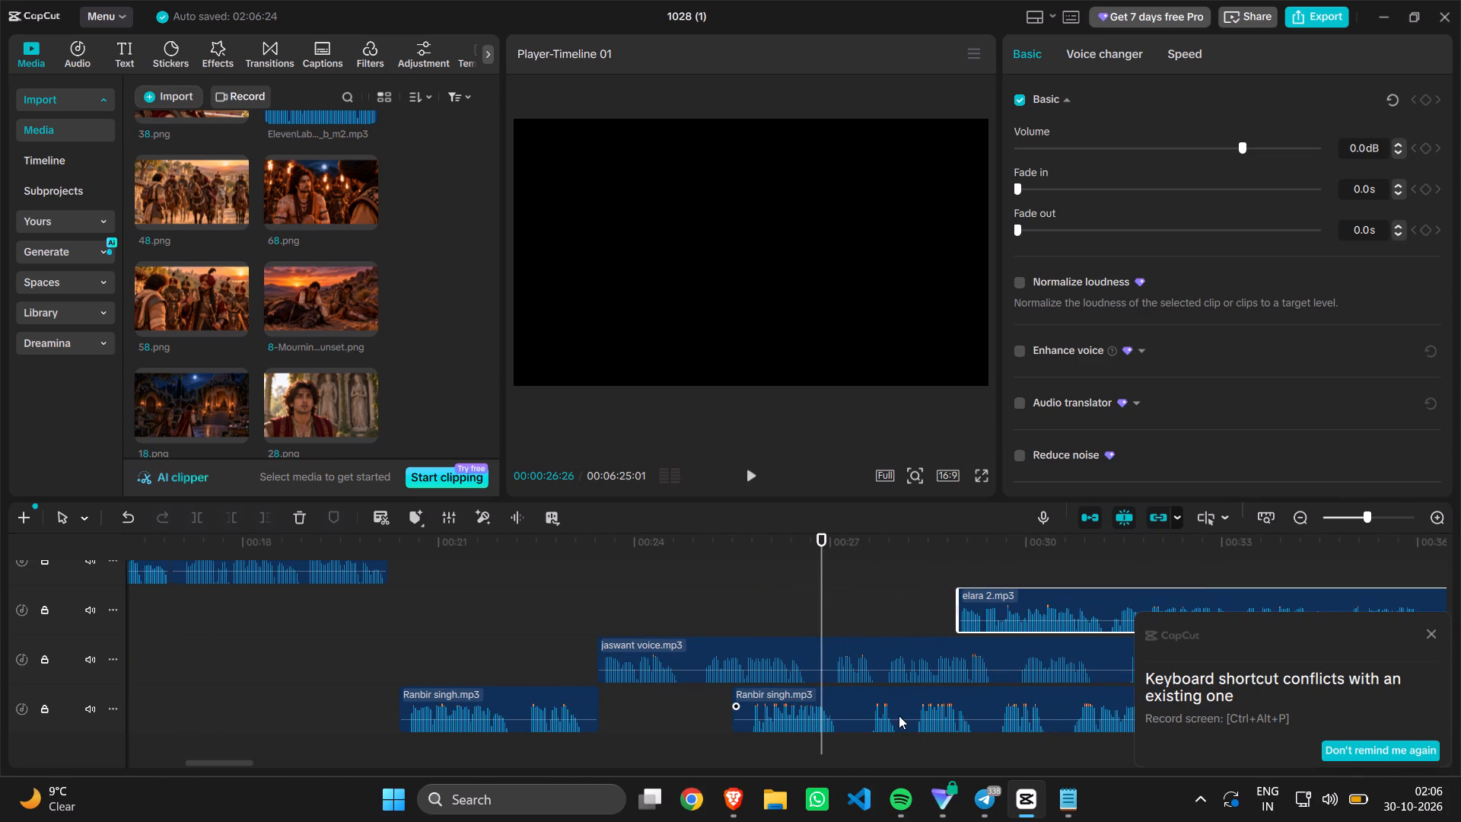
pyautogui.moveTo(899, 715); pyautogui.dragTo(1109, 712)
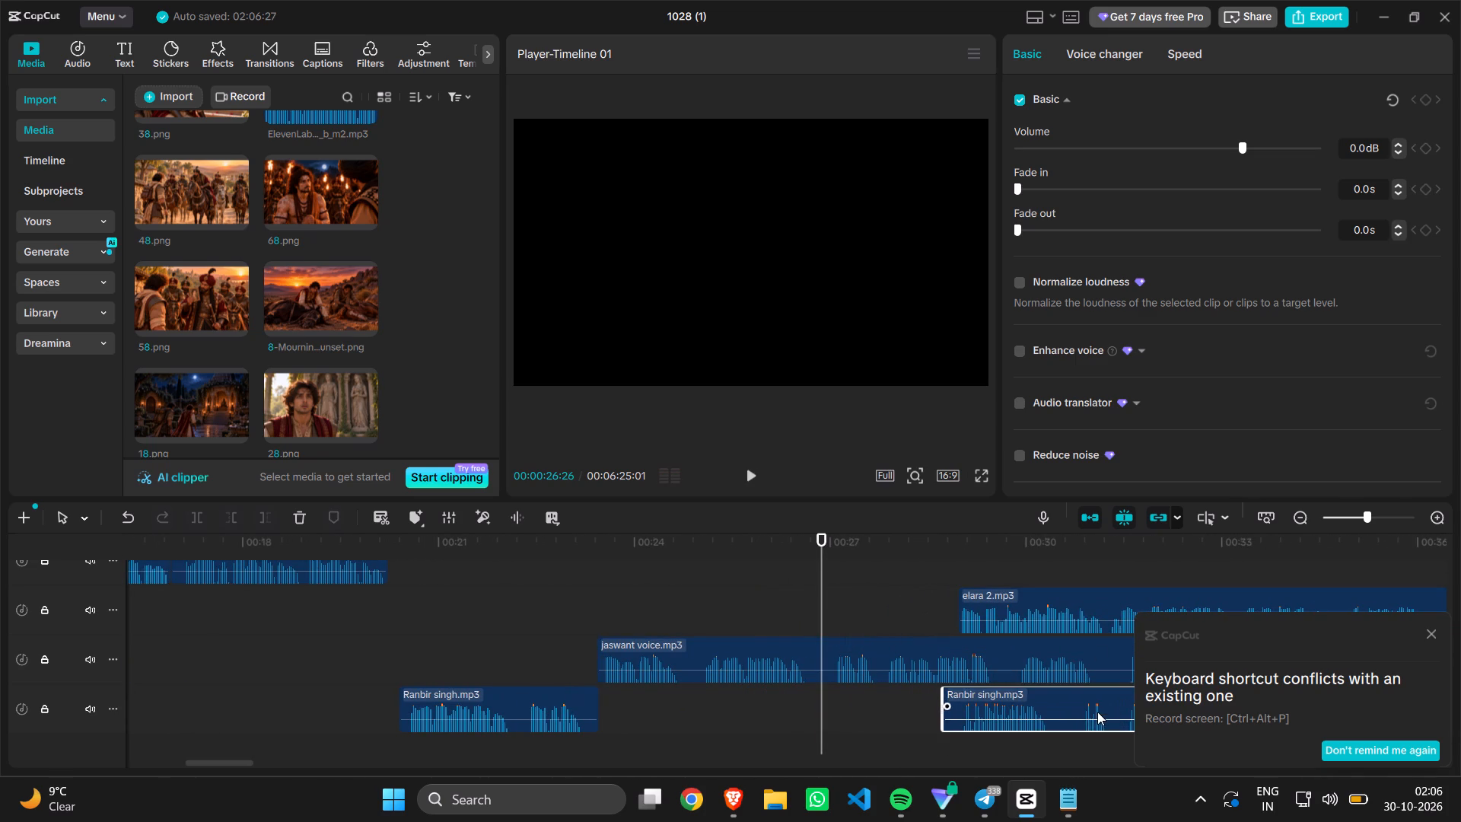
# Find the end of Jasvant's scripted line in the jaswant voice.mp3 clip by replaying it, and split the clip at 00:00:26:25.
pyautogui.press('Left')
pyautogui.press('Left')
pyautogui.press('Left')
pyautogui.press('Left')
pyautogui.press('Left')
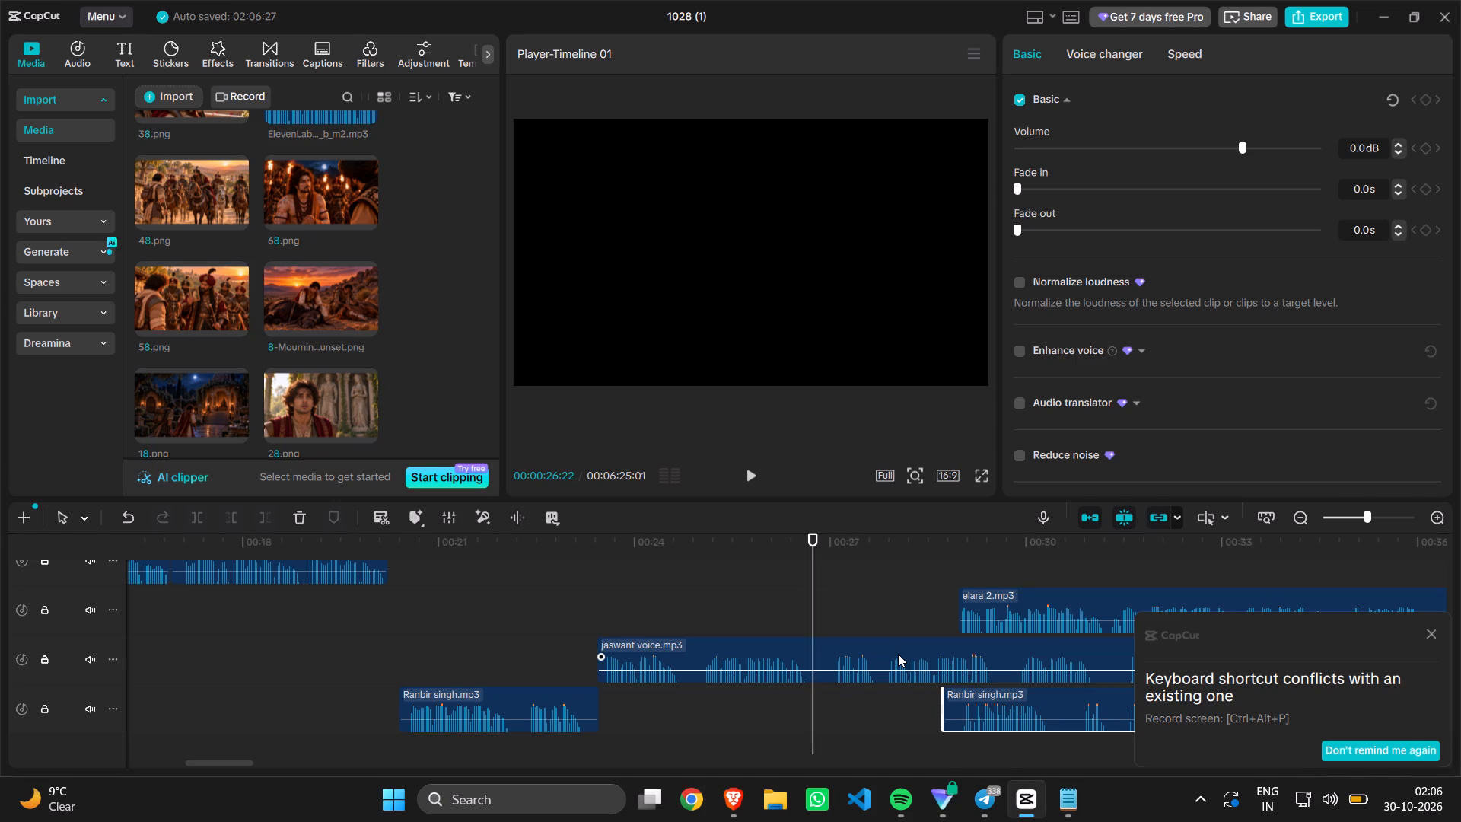
pyautogui.press('Left')
pyautogui.press('Left')
pyautogui.press('Left')
pyautogui.press('Left')
pyautogui.press('Left')
pyautogui.press('Left')
pyautogui.press('Left')
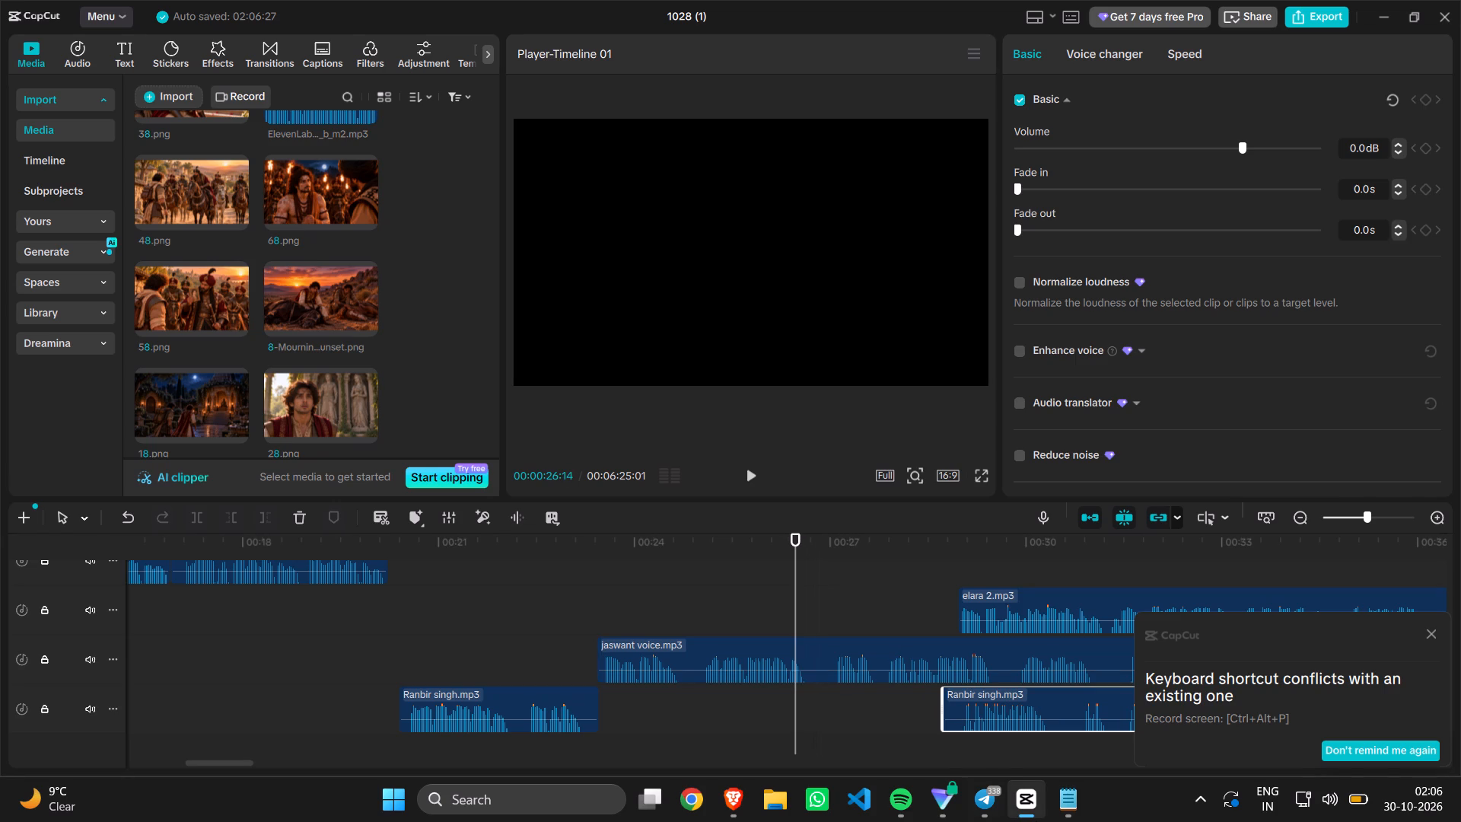
pyautogui.click(1083, 798)
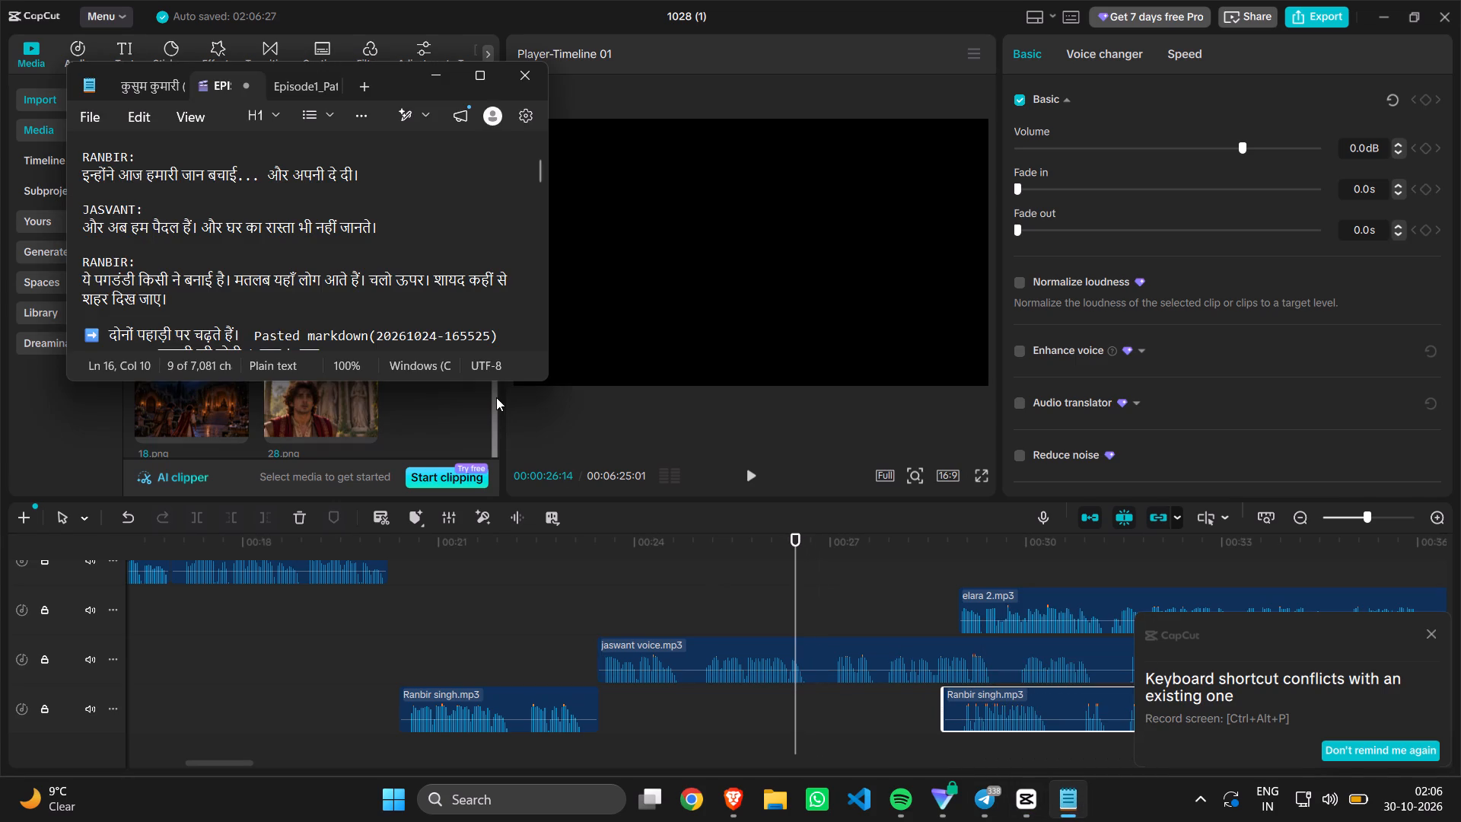
pyautogui.press('space')
pyautogui.click(727, 710)
pyautogui.press('space')
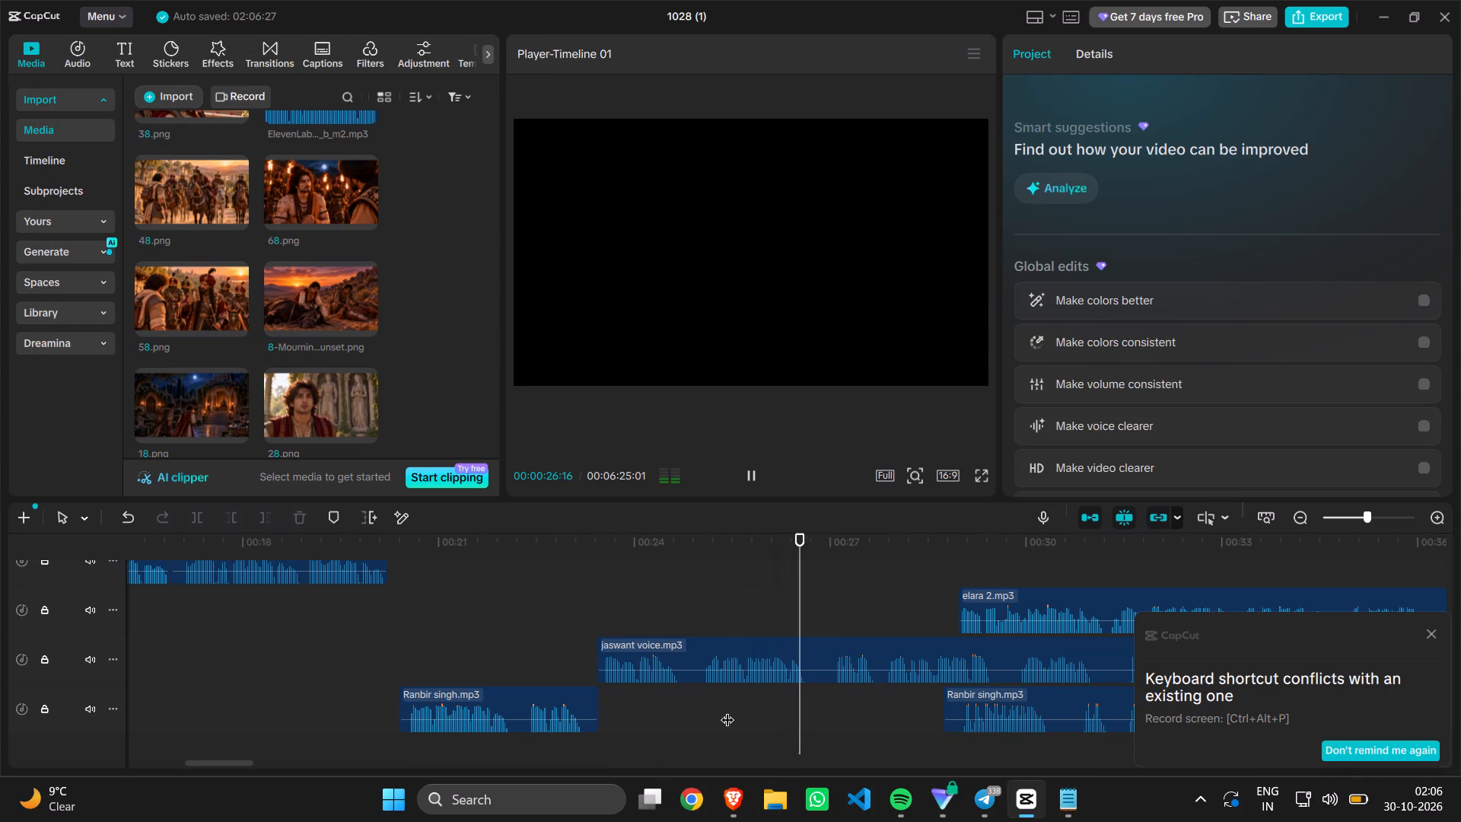
pyautogui.press('space')
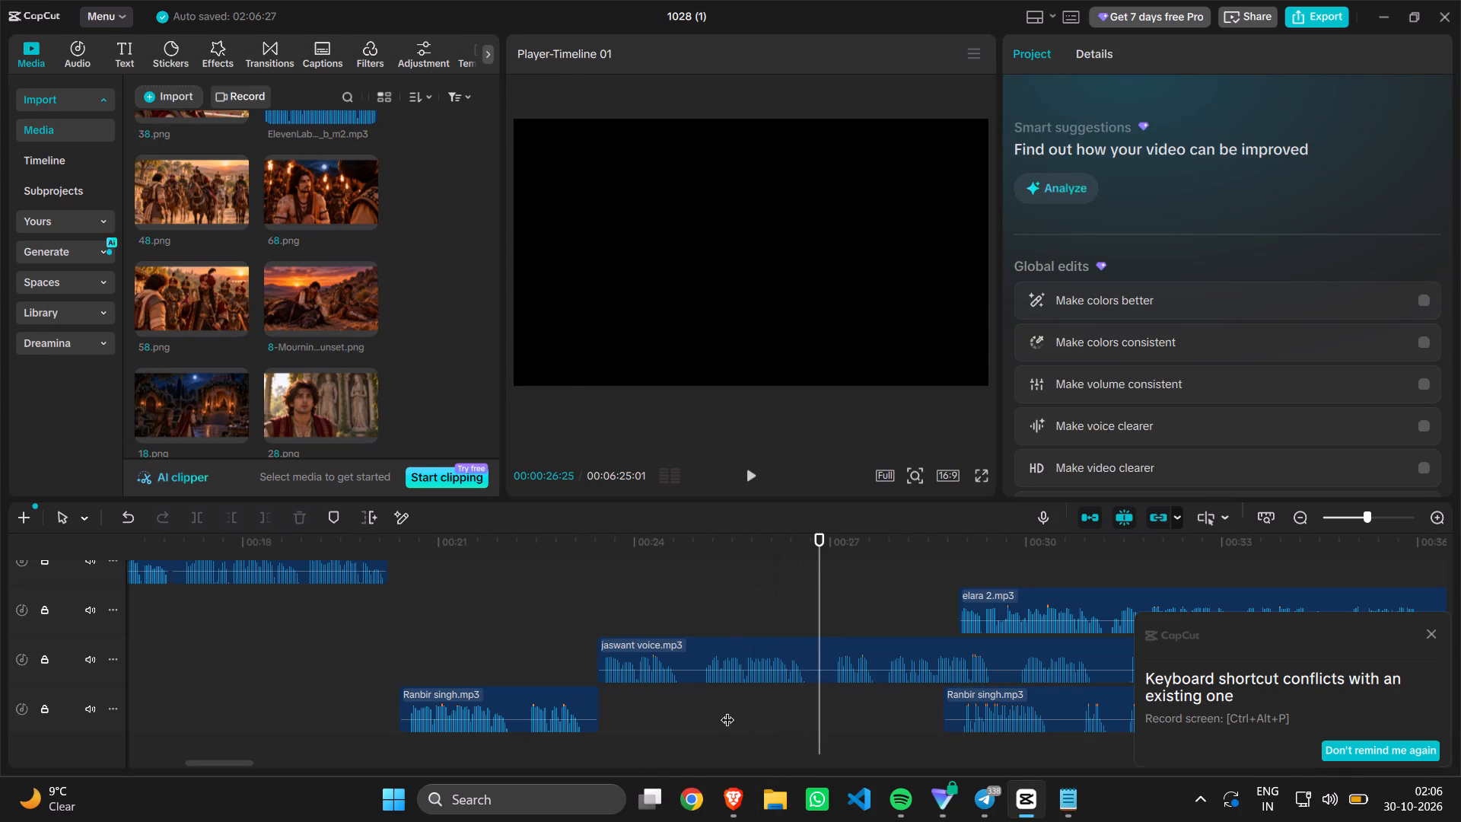
pyautogui.click(715, 660)
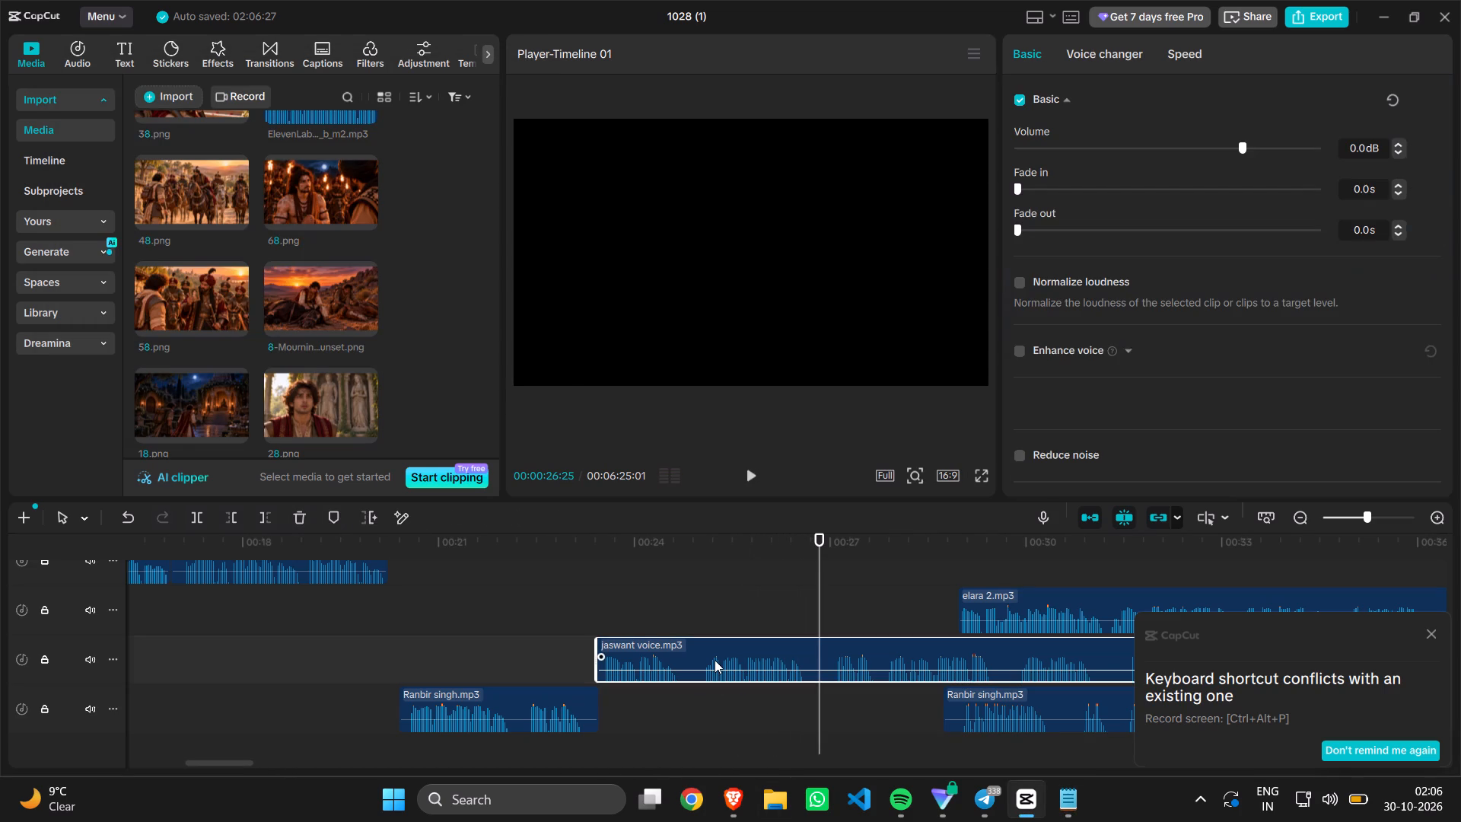
pyautogui.hotkey('ctrl', 'b')
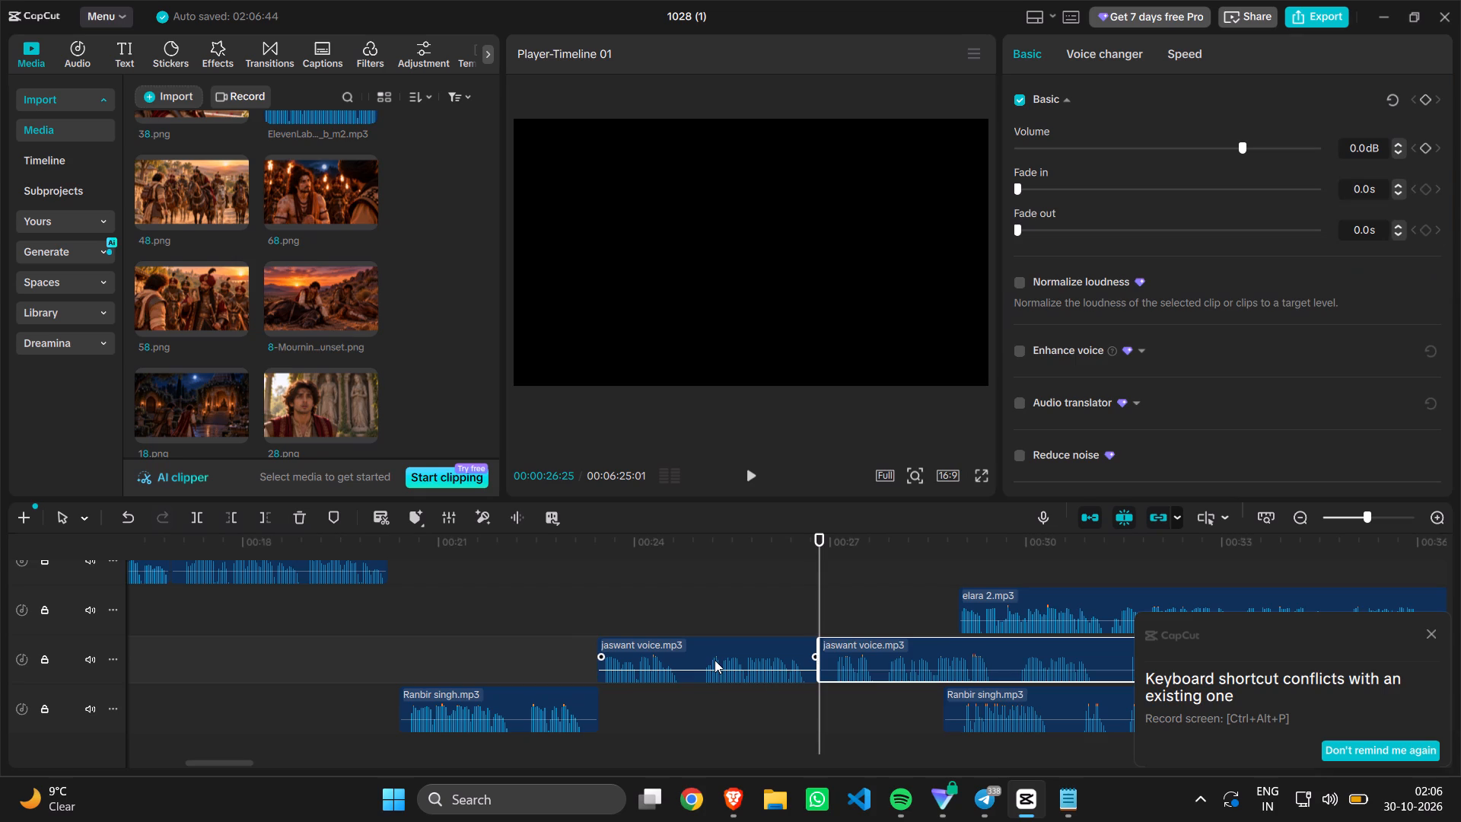
# Move the remaining jaswant voice.mp3 piece after the split later on its track so that it starts at about 29.3 s.
pyautogui.moveTo(906, 671); pyautogui.dragTo(1078, 675)
pyautogui.hotkey('ctrl', 'z')
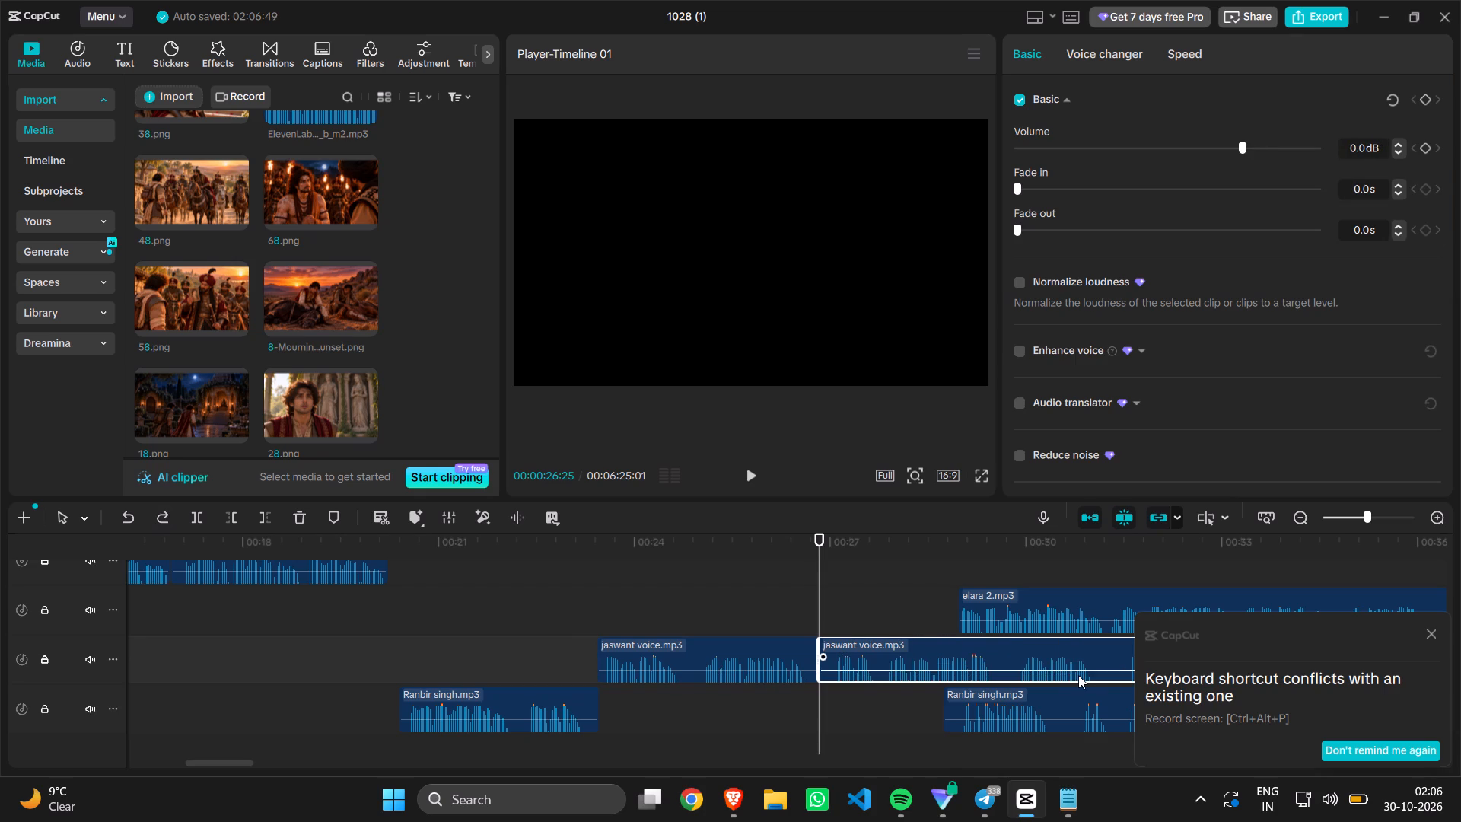
pyautogui.moveTo(1068, 643); pyautogui.dragTo(1227, 645)
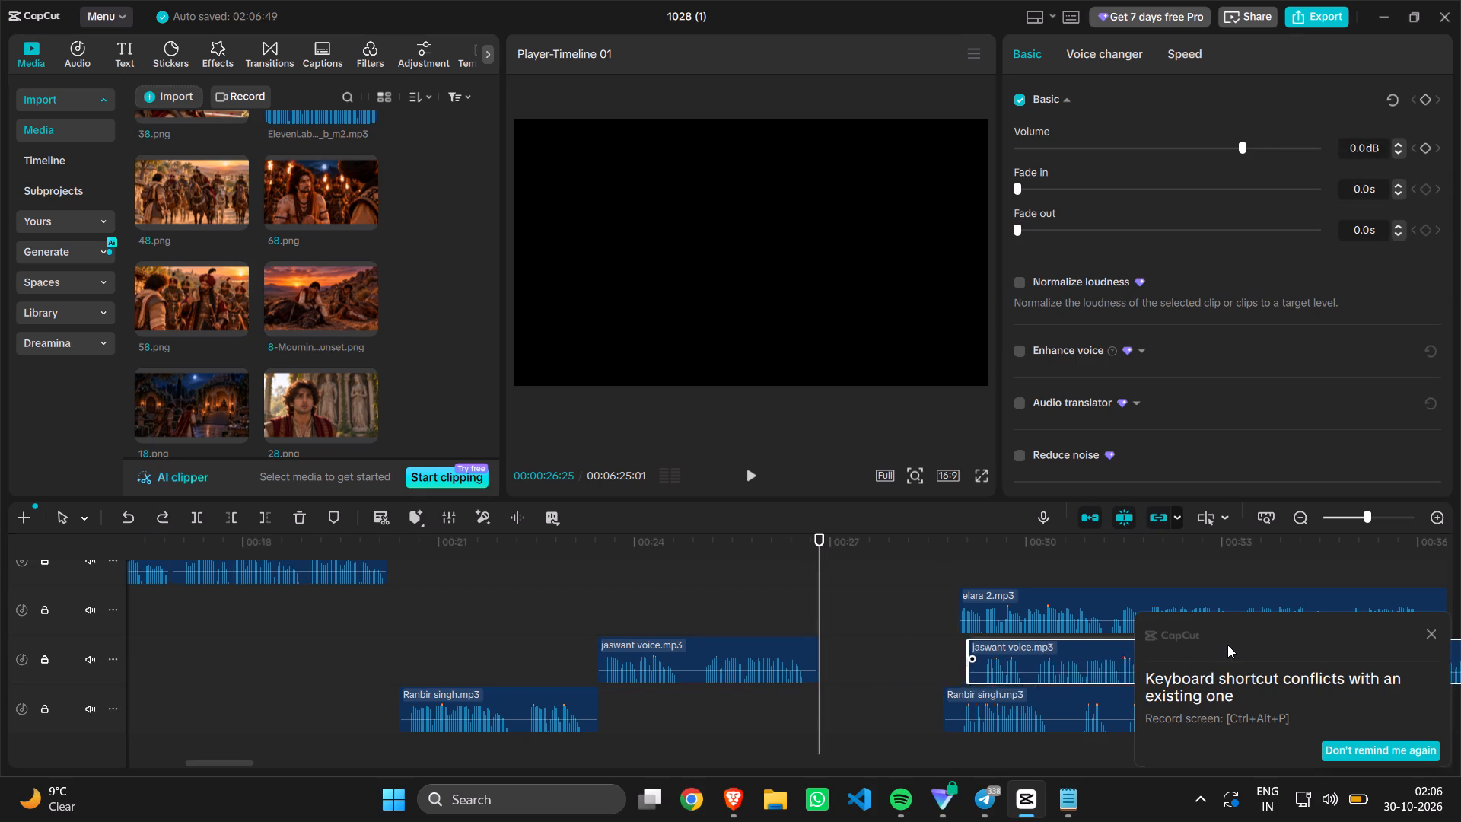
pyautogui.moveTo(1227, 645); pyautogui.dragTo(1232, 645)
# Search the project media for 9 and place 9-Sunset Lament Beside Fallen Horses.png on the main track directly after image 8.
pyautogui.scroll(4, 851, 626)
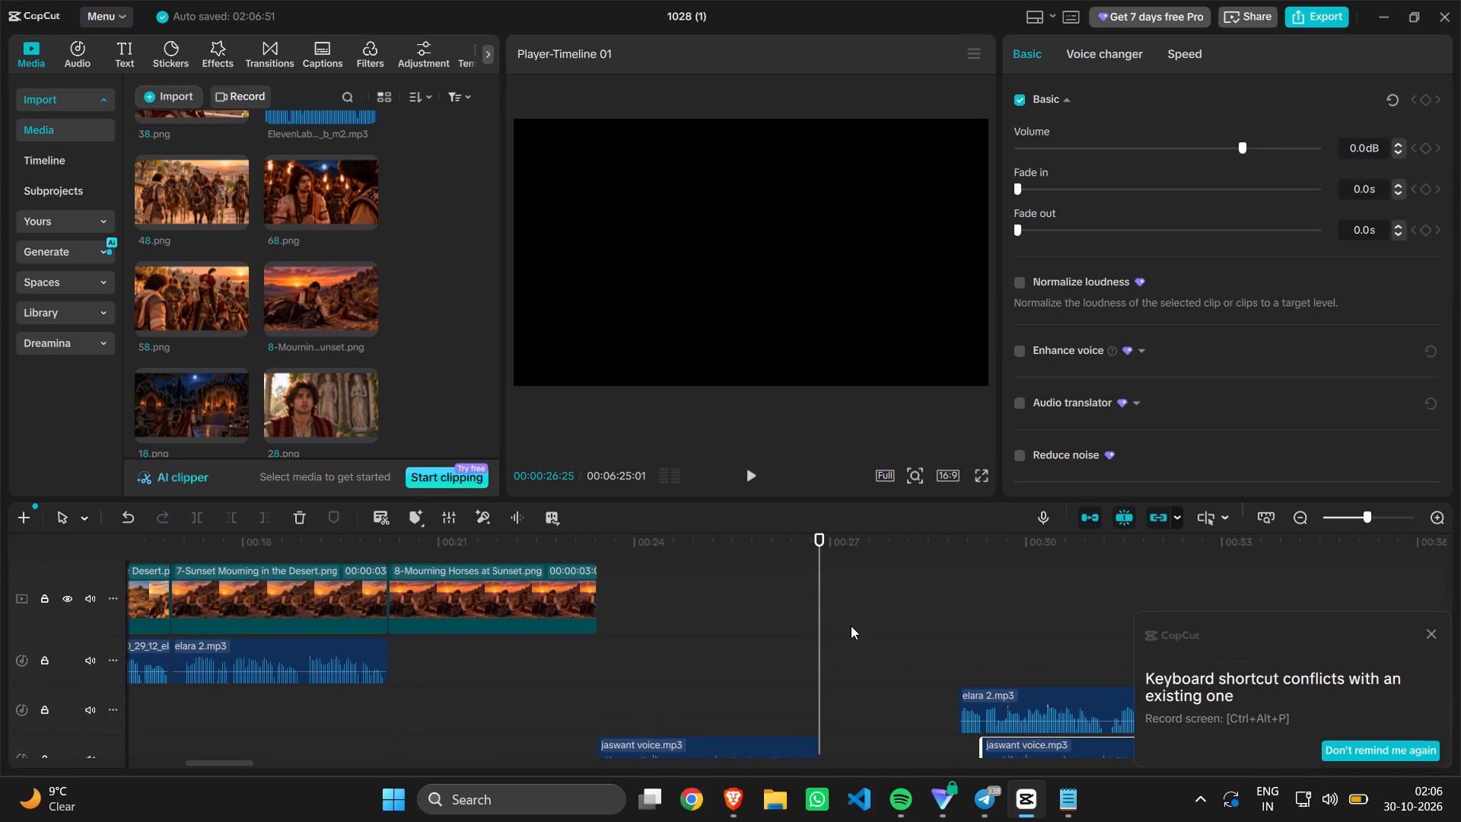
pyautogui.click(350, 97)
pyautogui.press('9')
pyautogui.press('Return')
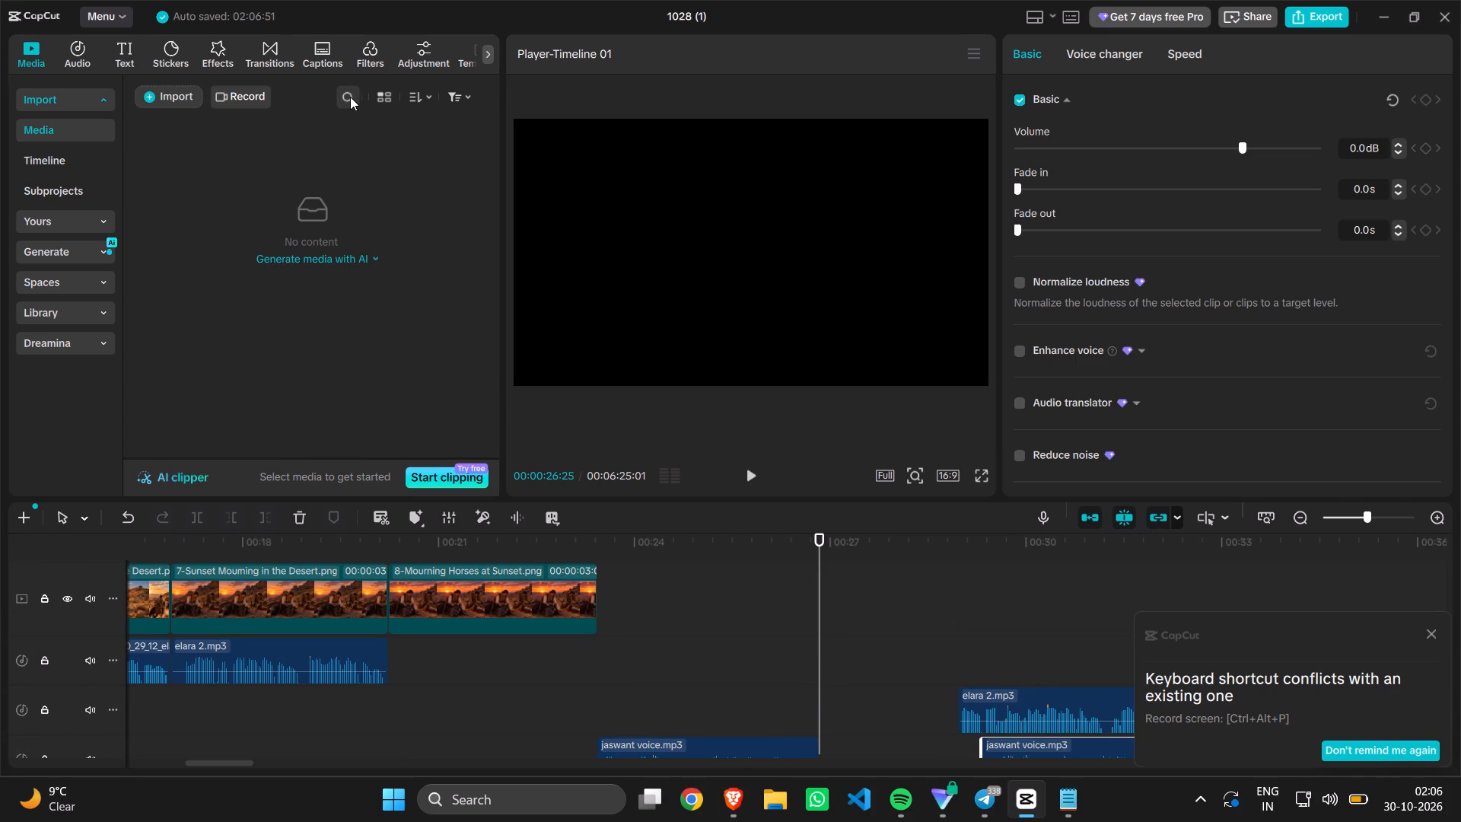
pyautogui.click(350, 97)
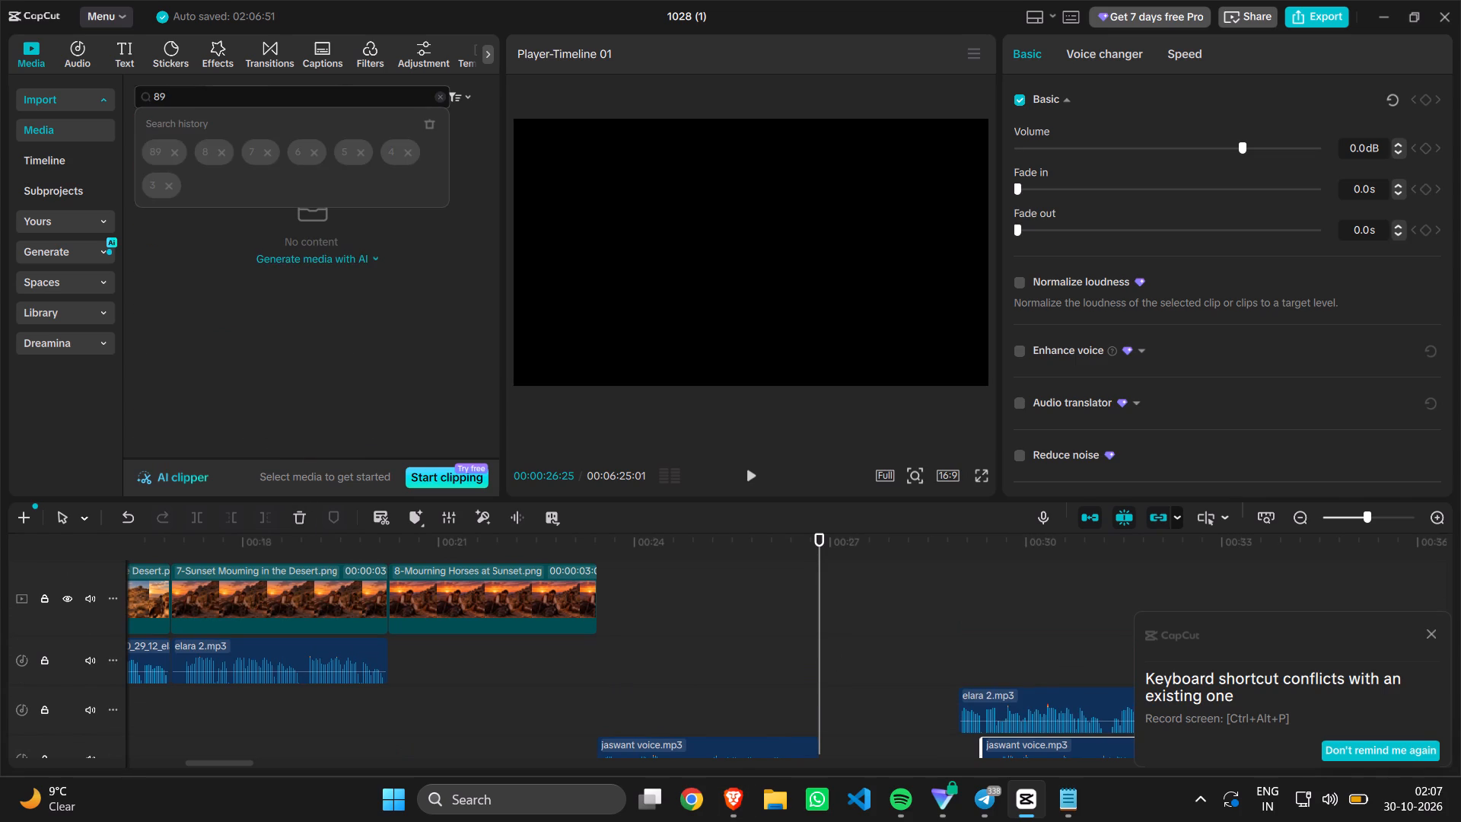
pyautogui.press('Left')
pyautogui.press('BackSpace')
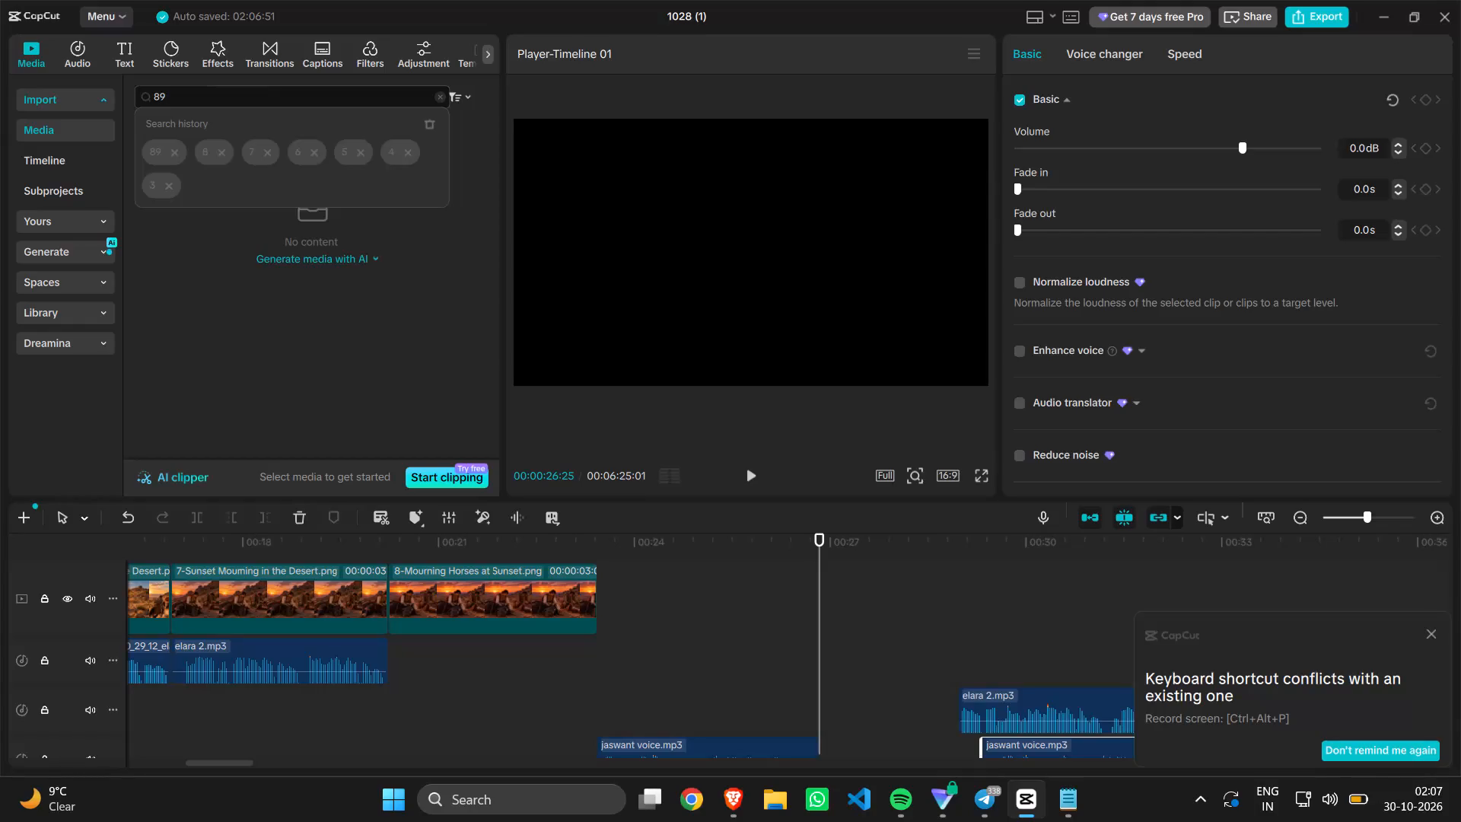
pyautogui.press('Return')
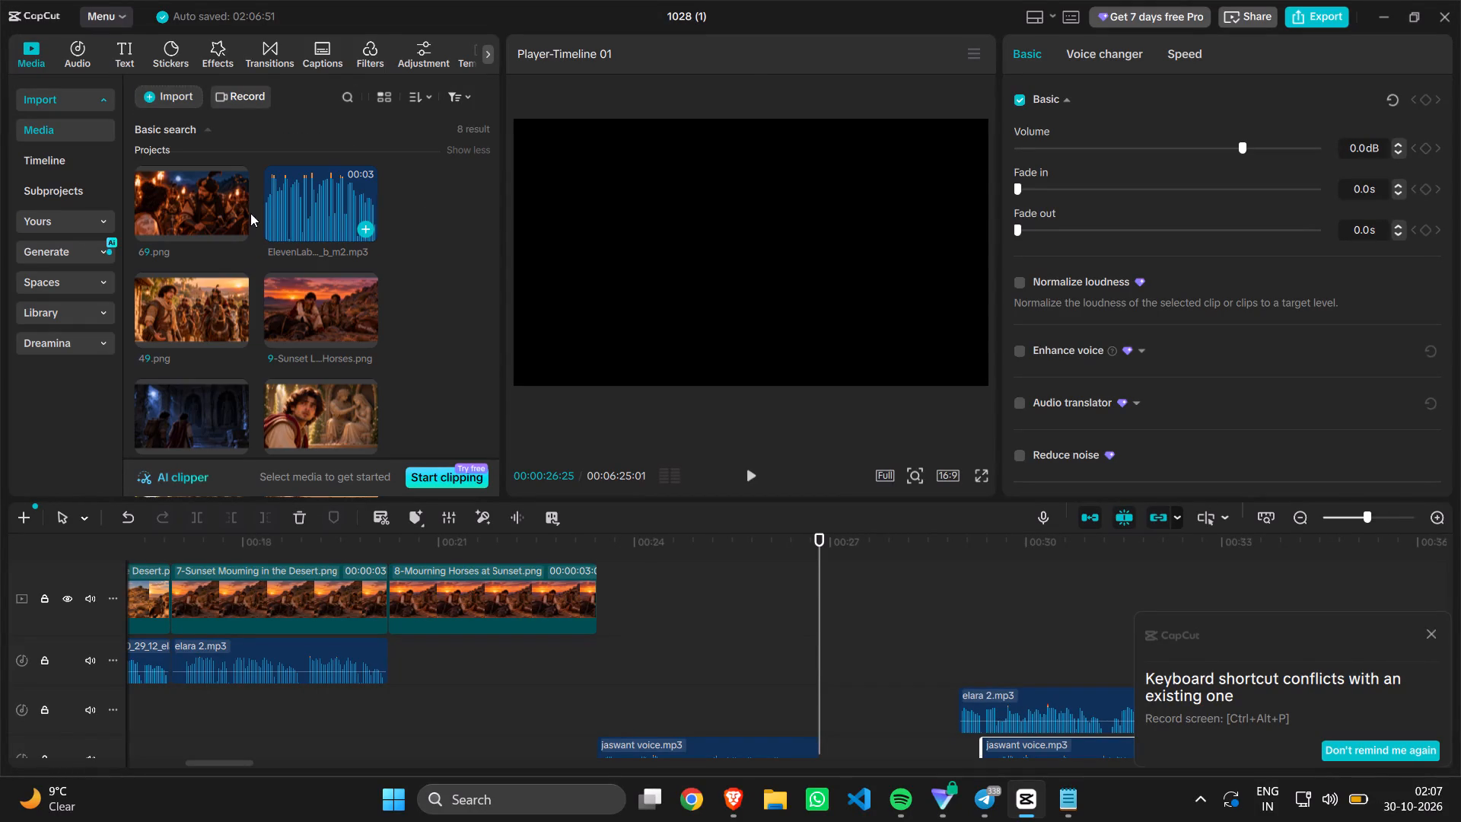
pyautogui.click(292, 311)
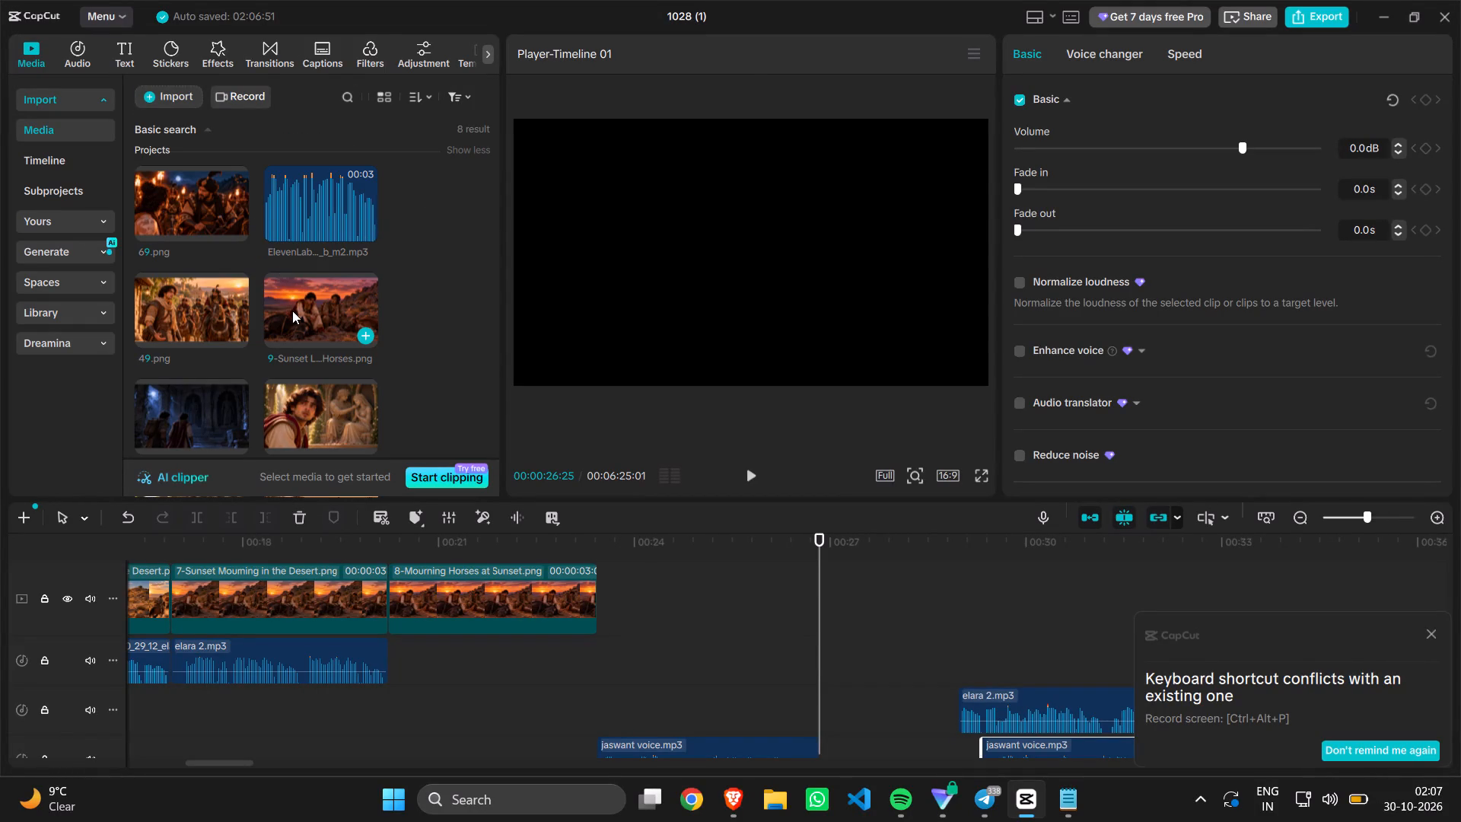
pyautogui.click(292, 311)
pyautogui.click(366, 327)
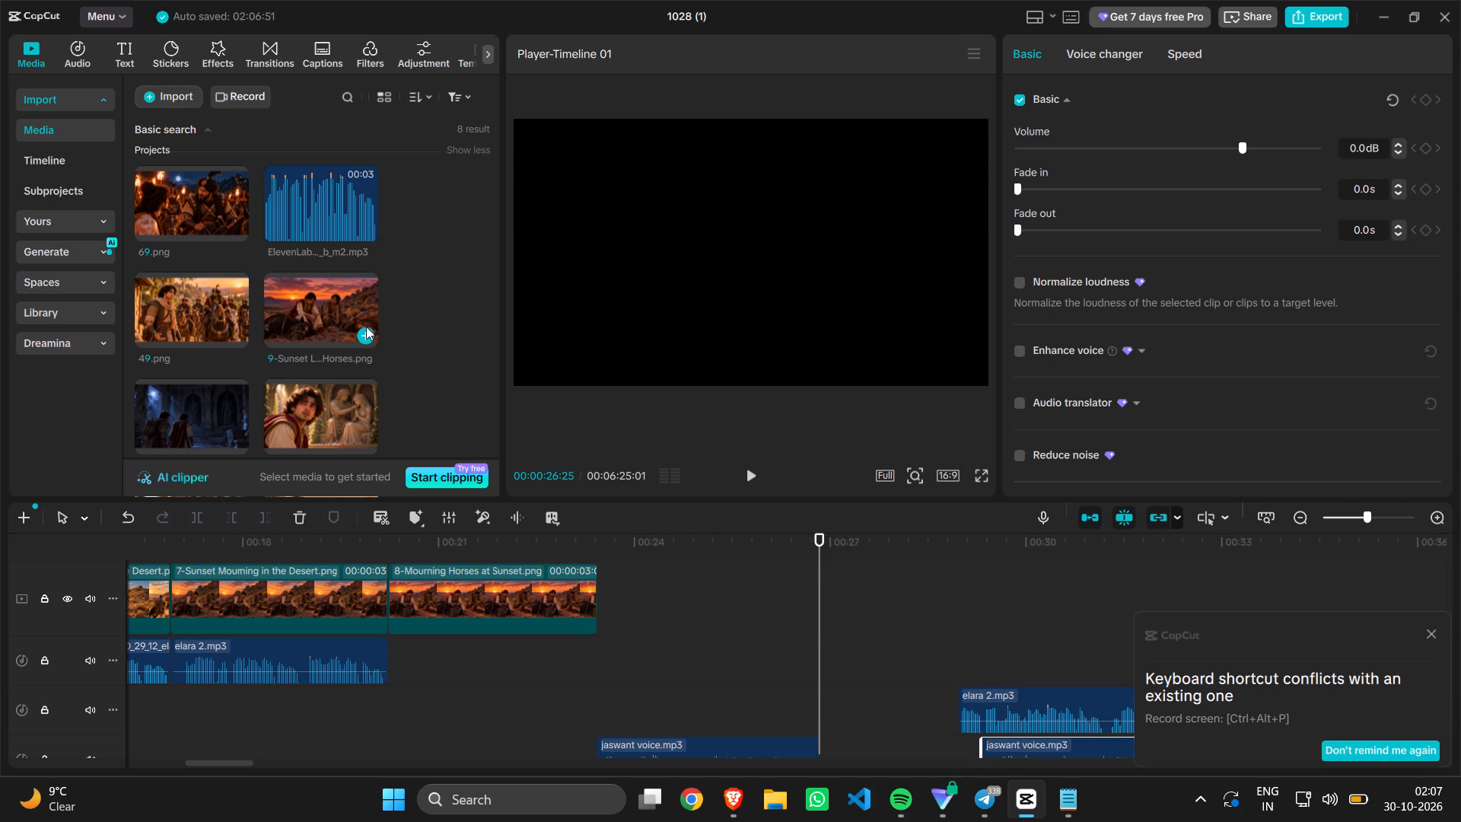
pyautogui.click(365, 336)
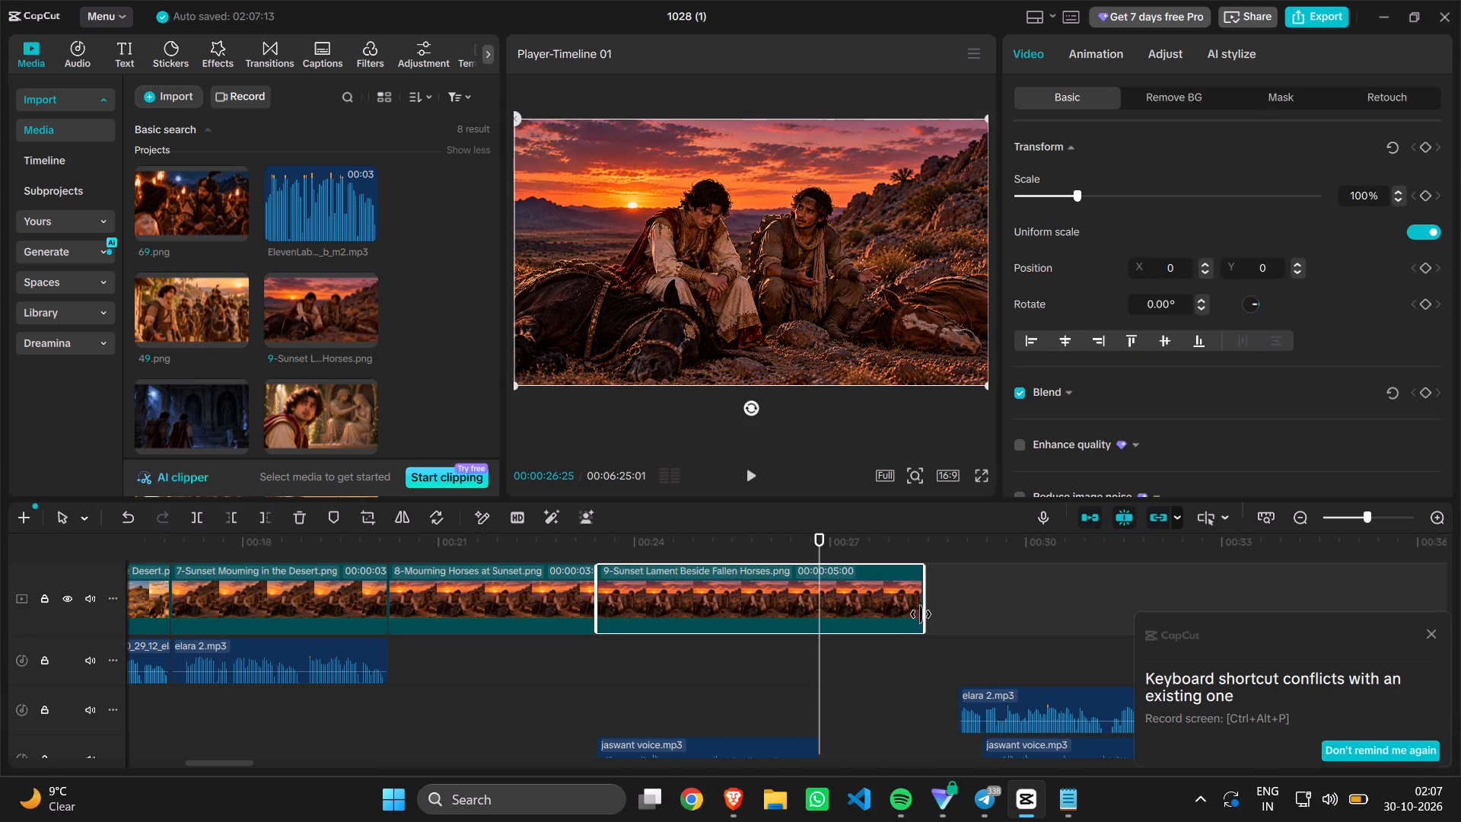
# Trim the end of the 9-Sunset Lament Beside Fallen Horses.png clip back to 00:00:26:25.
pyautogui.moveTo(926, 615); pyautogui.dragTo(819, 616)
# Move the caption "और अब हम पैदल हैं। और घर का" so that it starts with image 9, and play that section back.
pyautogui.scroll(3, 819, 616)
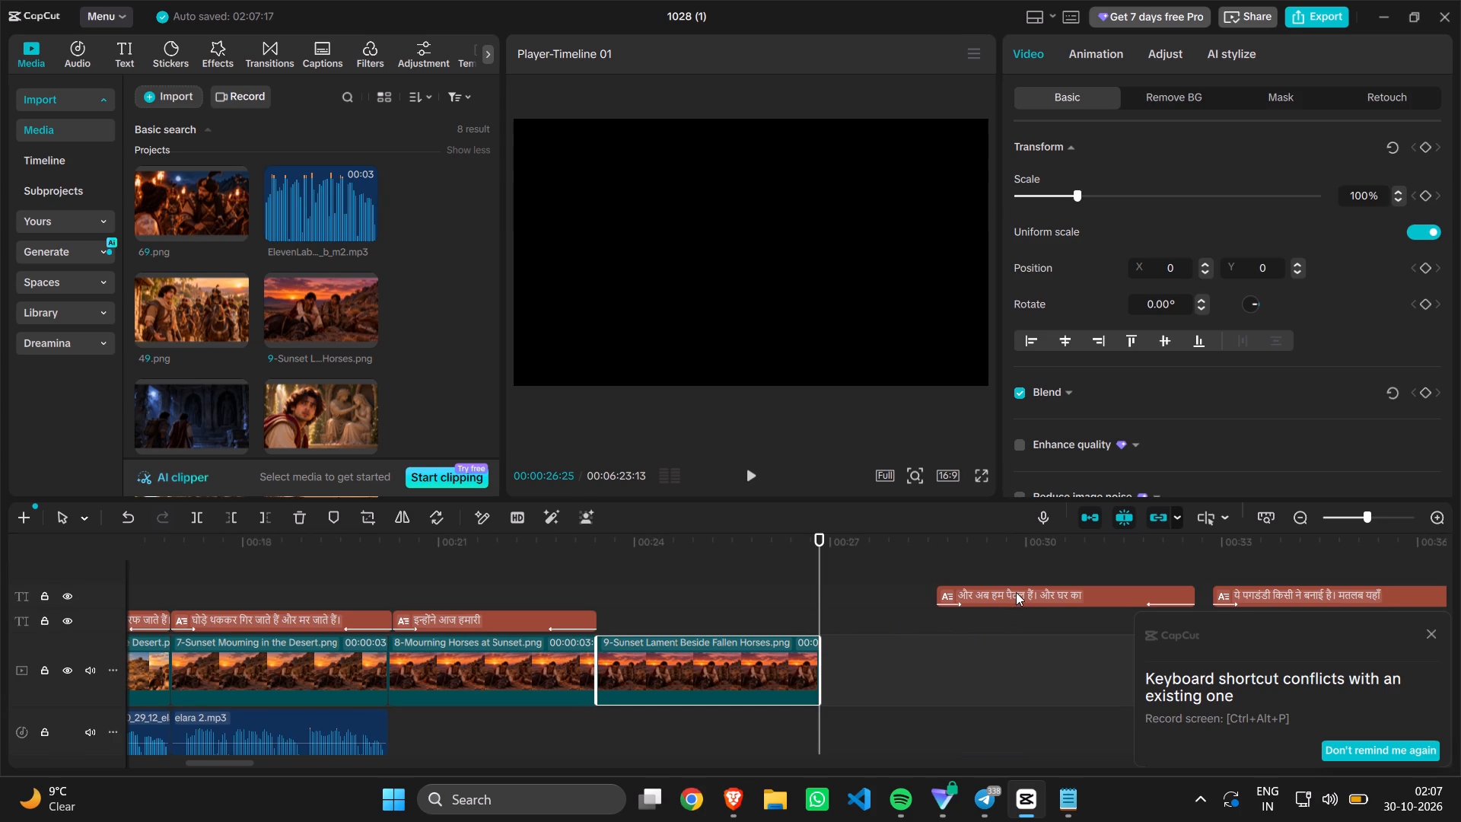
pyautogui.moveTo(1016, 592); pyautogui.dragTo(688, 622)
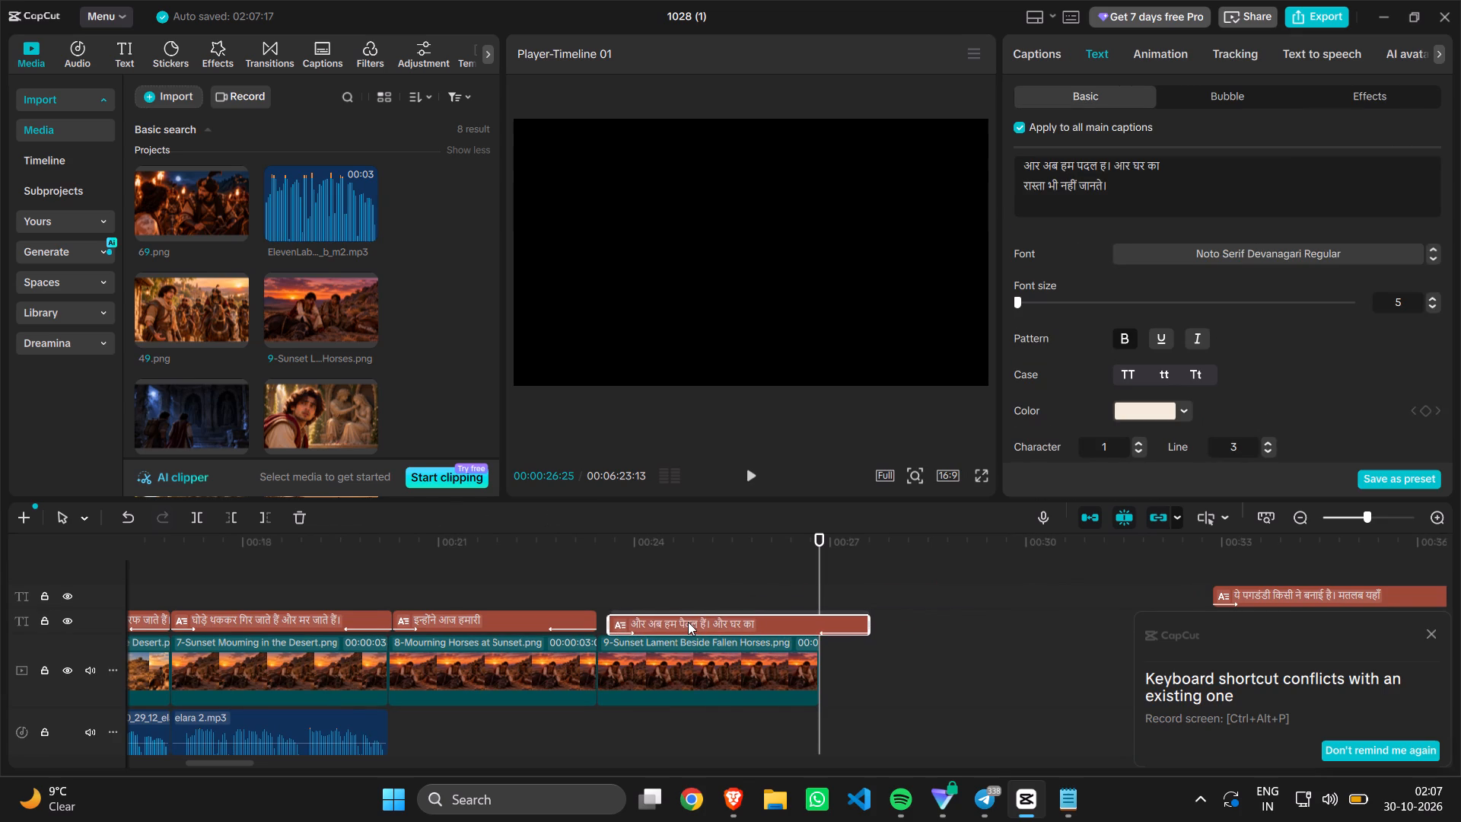
pyautogui.moveTo(688, 622); pyautogui.dragTo(680, 620)
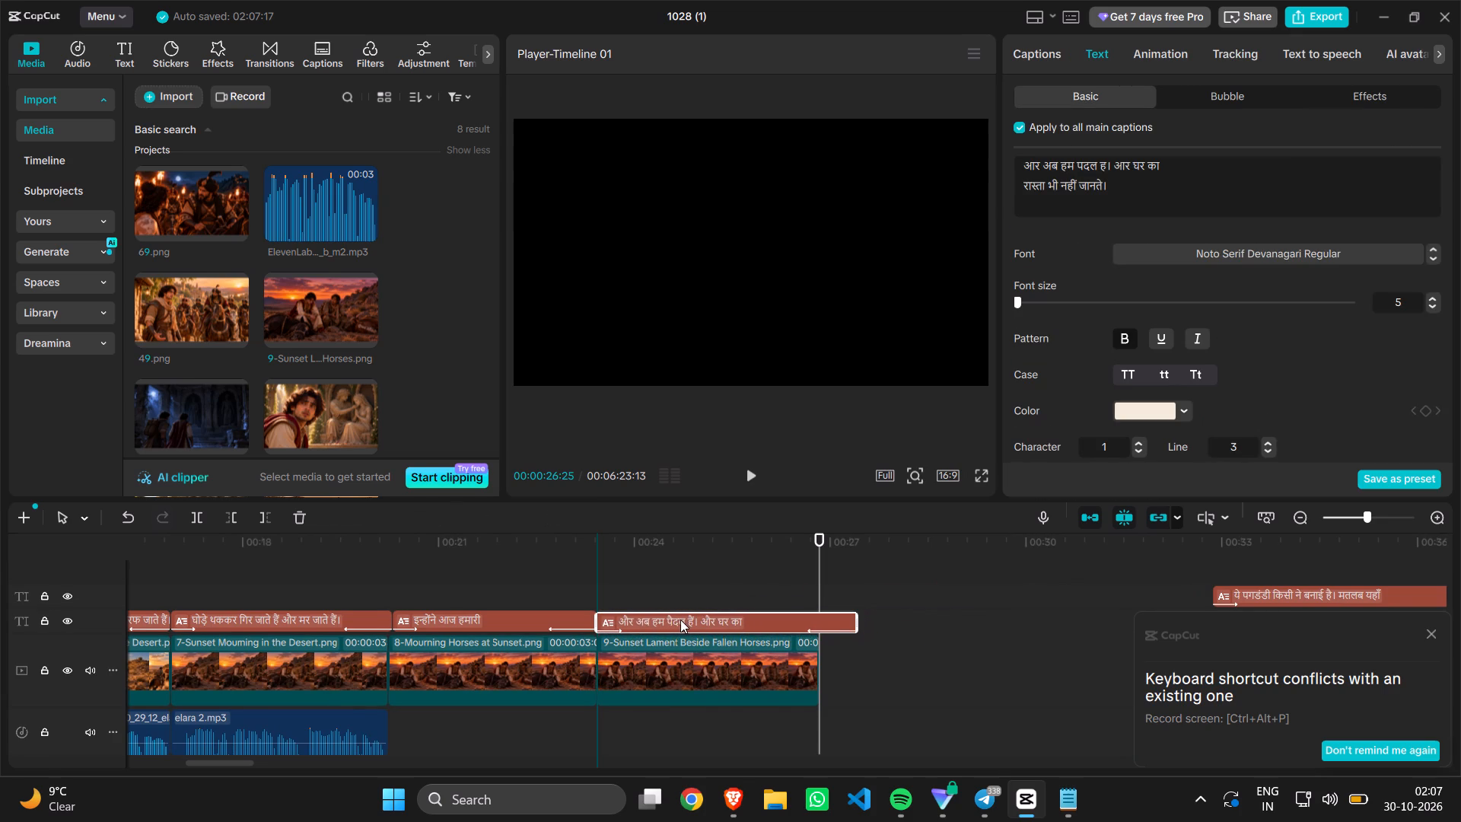
pyautogui.scroll(-4, 735, 692)
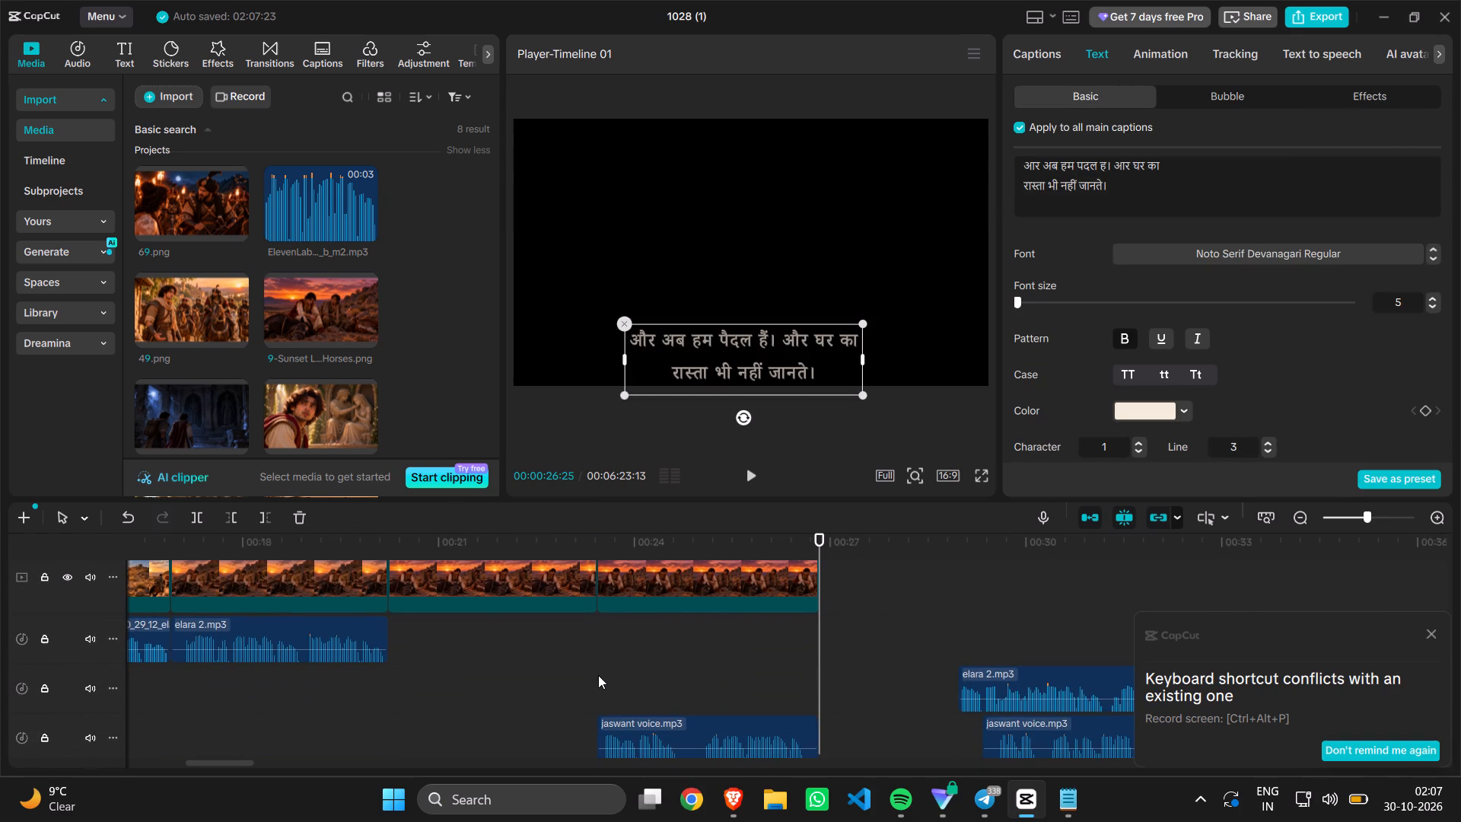
pyautogui.click(598, 675)
pyautogui.press('space')
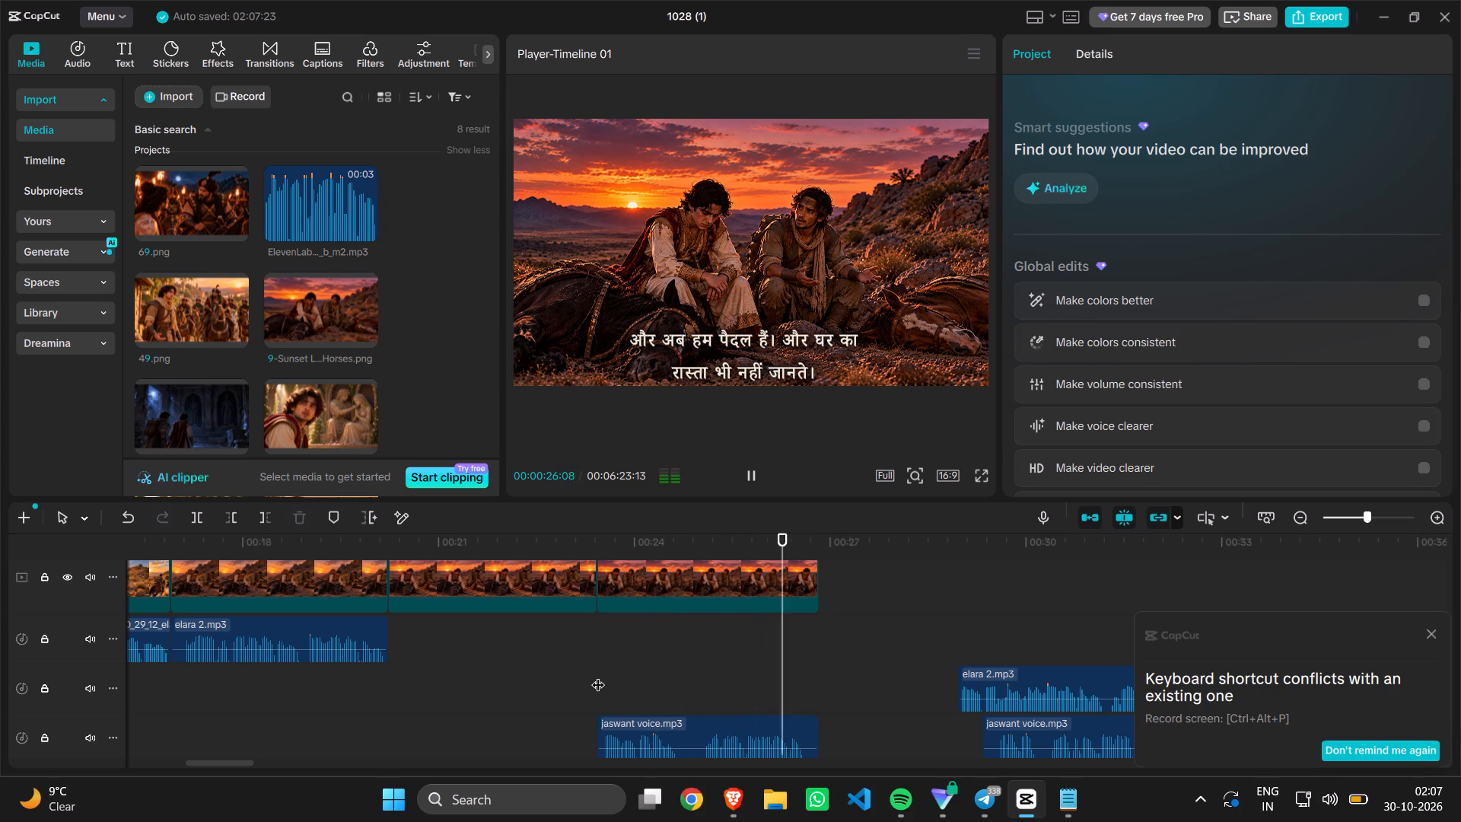
pyautogui.press('space')
# Trim the end of the "और अब हम पैदल हैं" caption to match the end of image 9, and replay the section.
pyautogui.scroll(1, 598, 675)
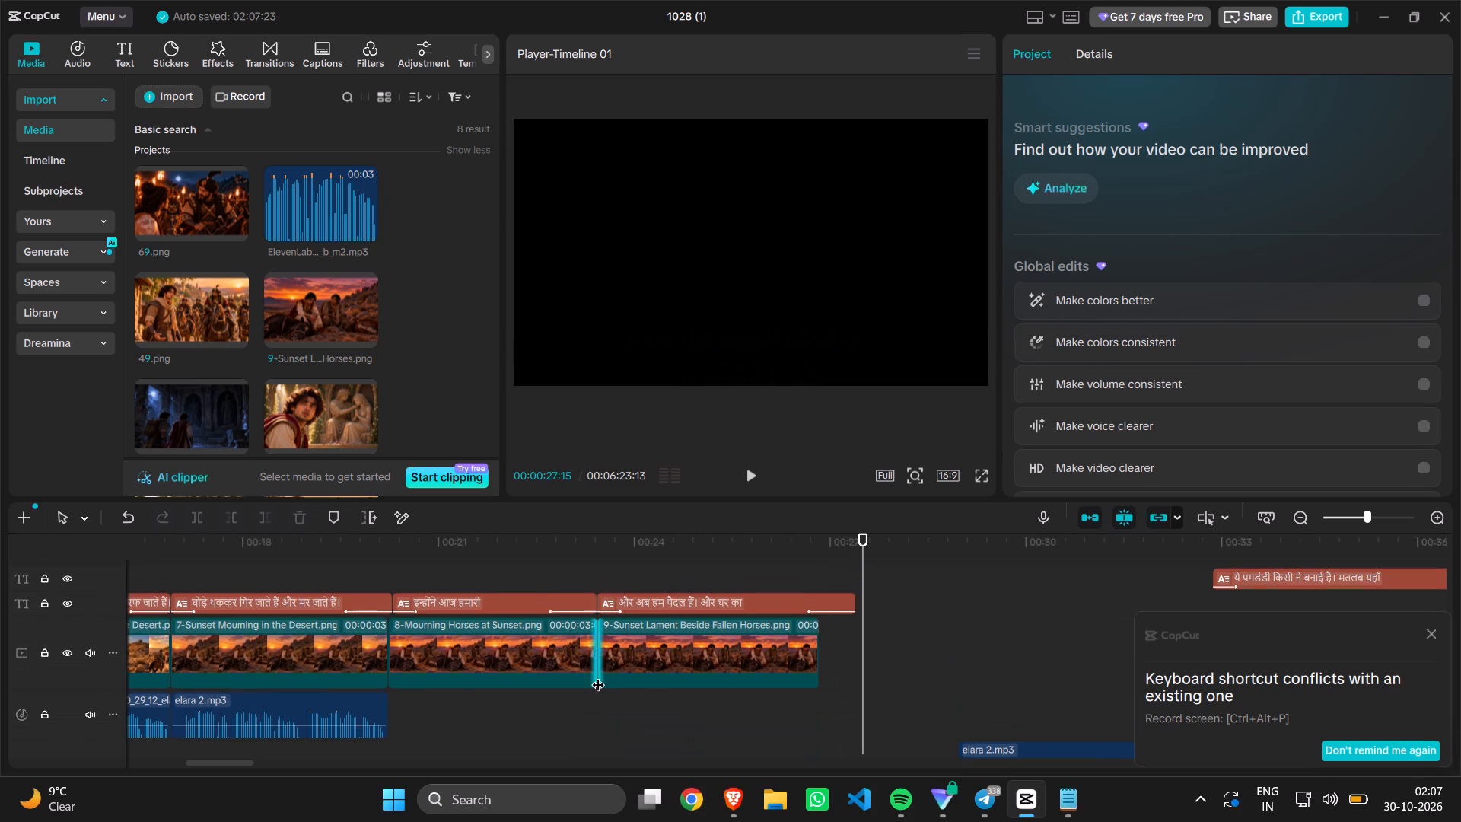
pyautogui.scroll(1, 598, 675)
pyautogui.moveTo(854, 619); pyautogui.dragTo(817, 626)
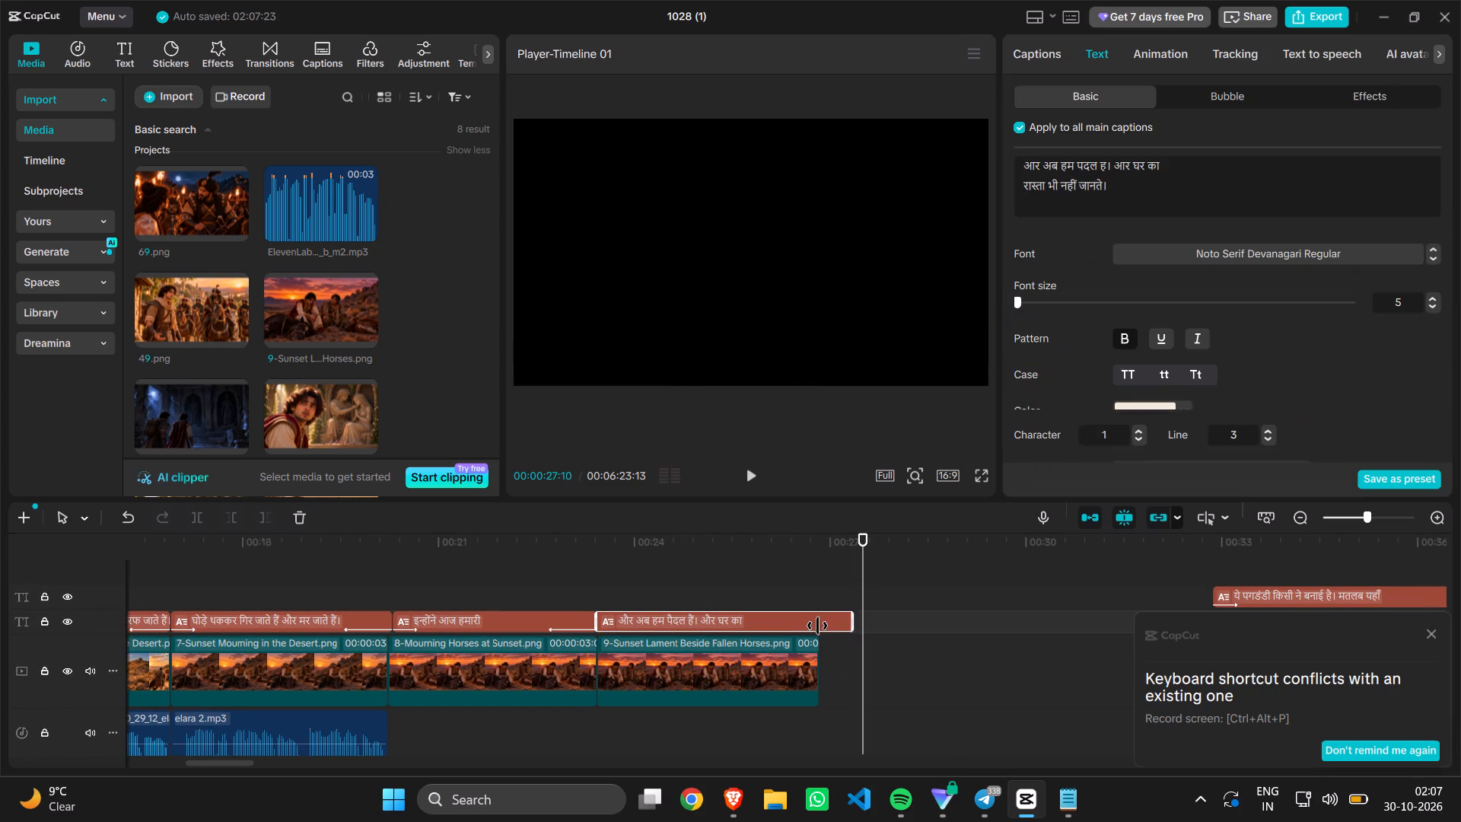
pyautogui.moveTo(817, 626); pyautogui.dragTo(813, 626)
pyautogui.click(633, 720)
pyautogui.press('space')
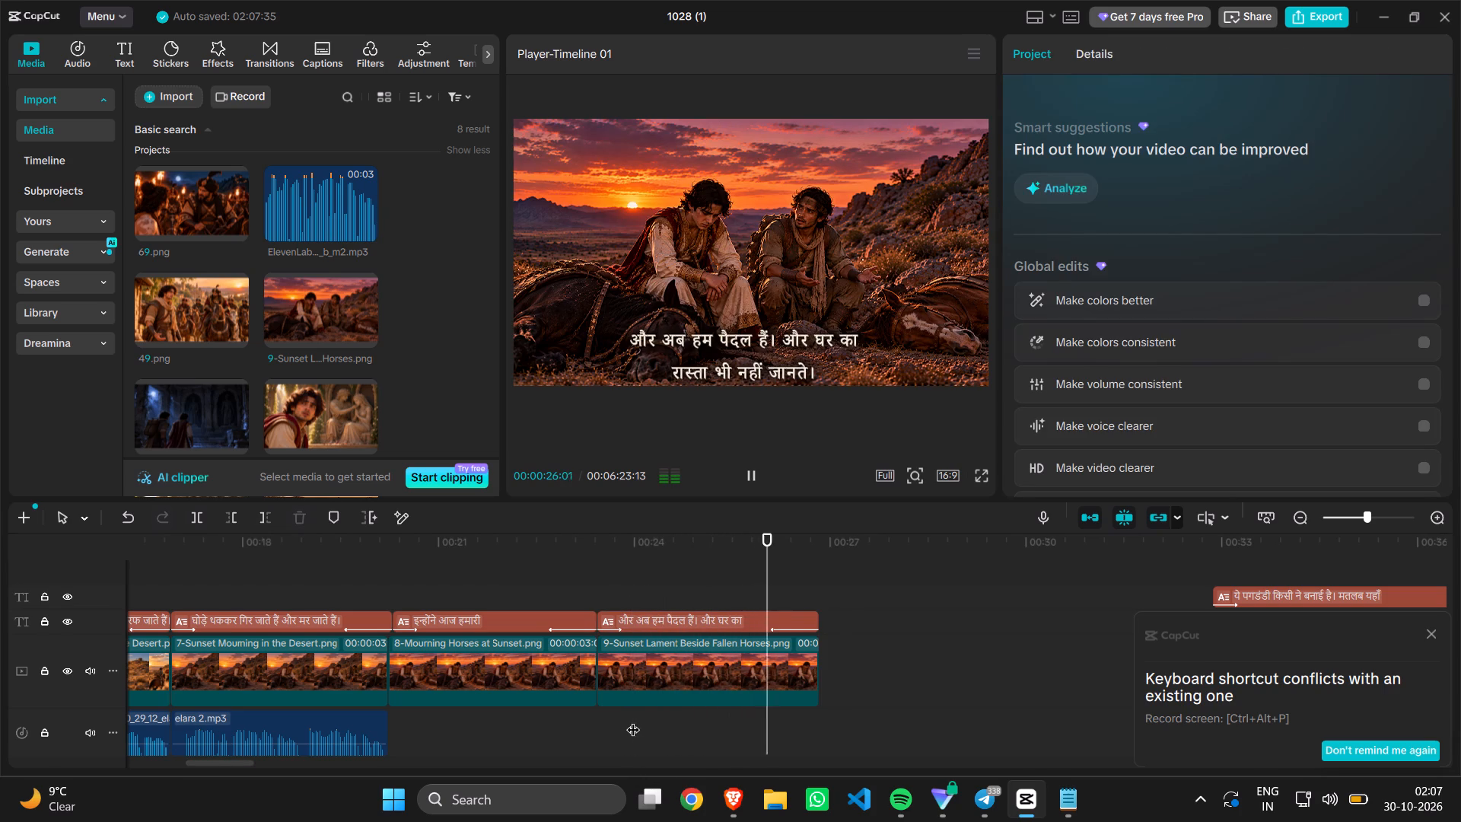
pyautogui.press('space')
# Switch to Notepad and read the script after Jasvant's line for the next dialogue, comparing it with the voice clips on the timeline.
pyautogui.scroll(-1, 633, 720)
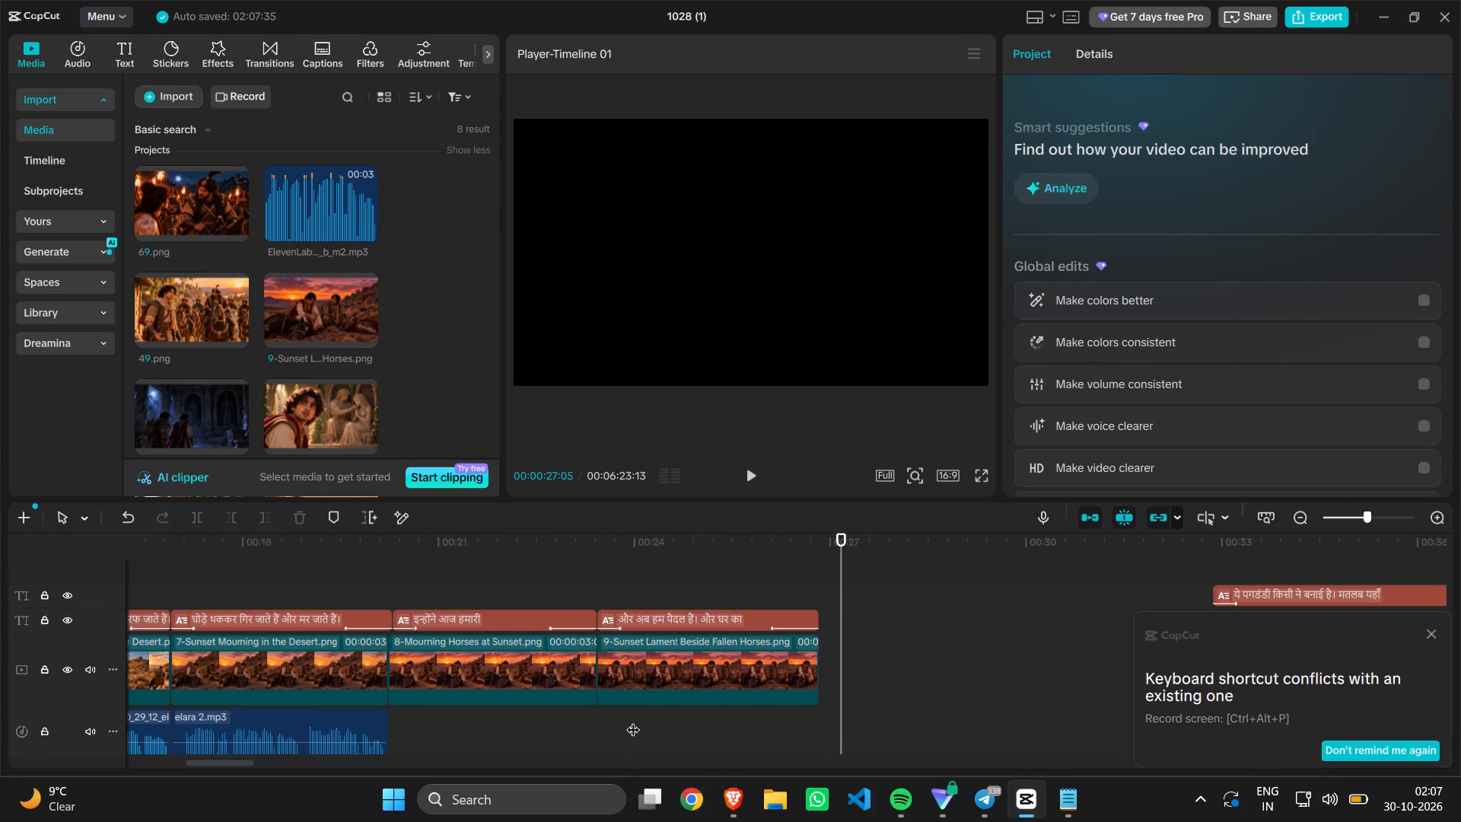
pyautogui.scroll(-1, 633, 720)
pyautogui.click(1060, 789)
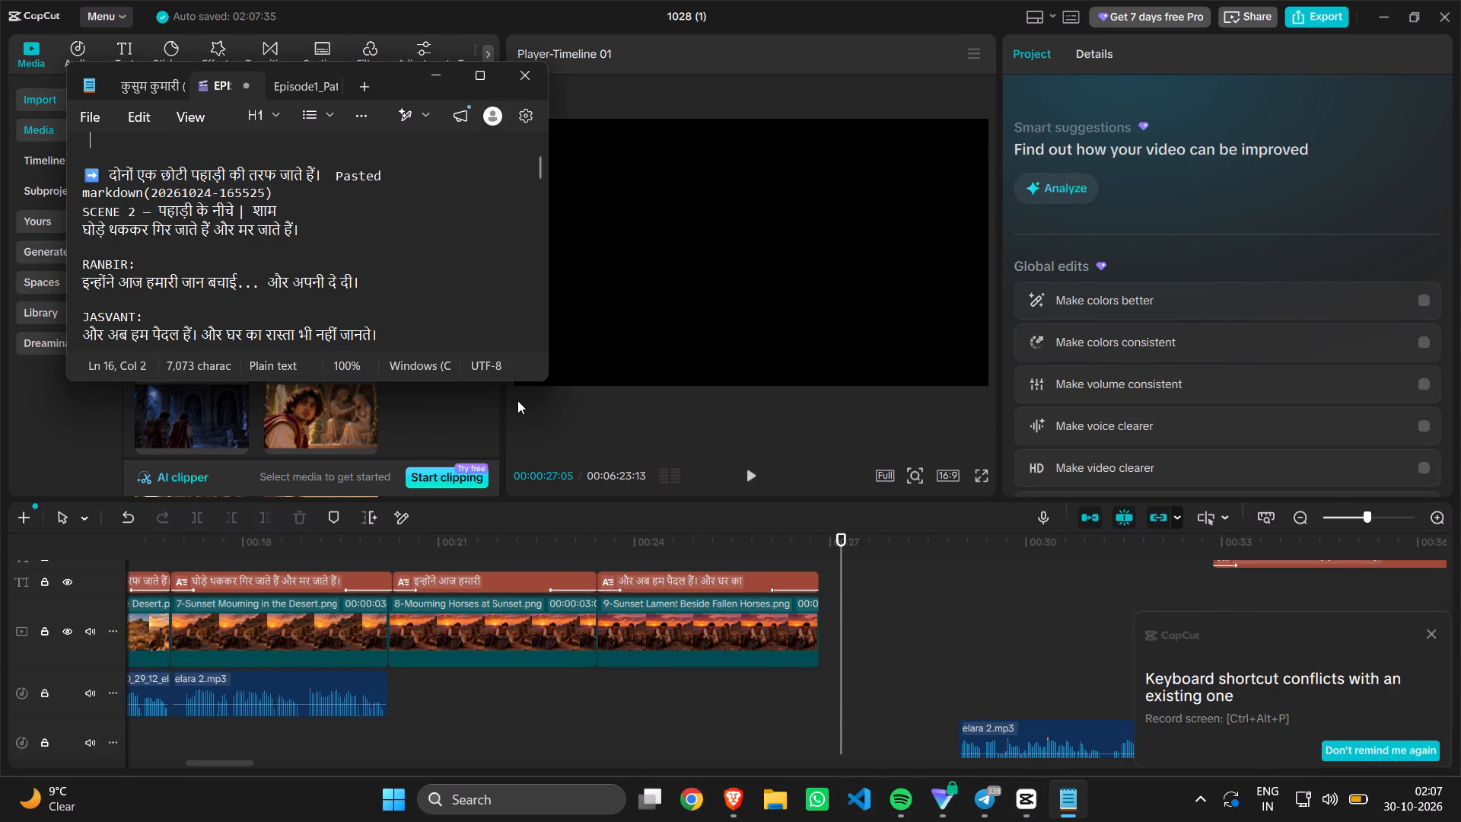
pyautogui.scroll(-1, 411, 304)
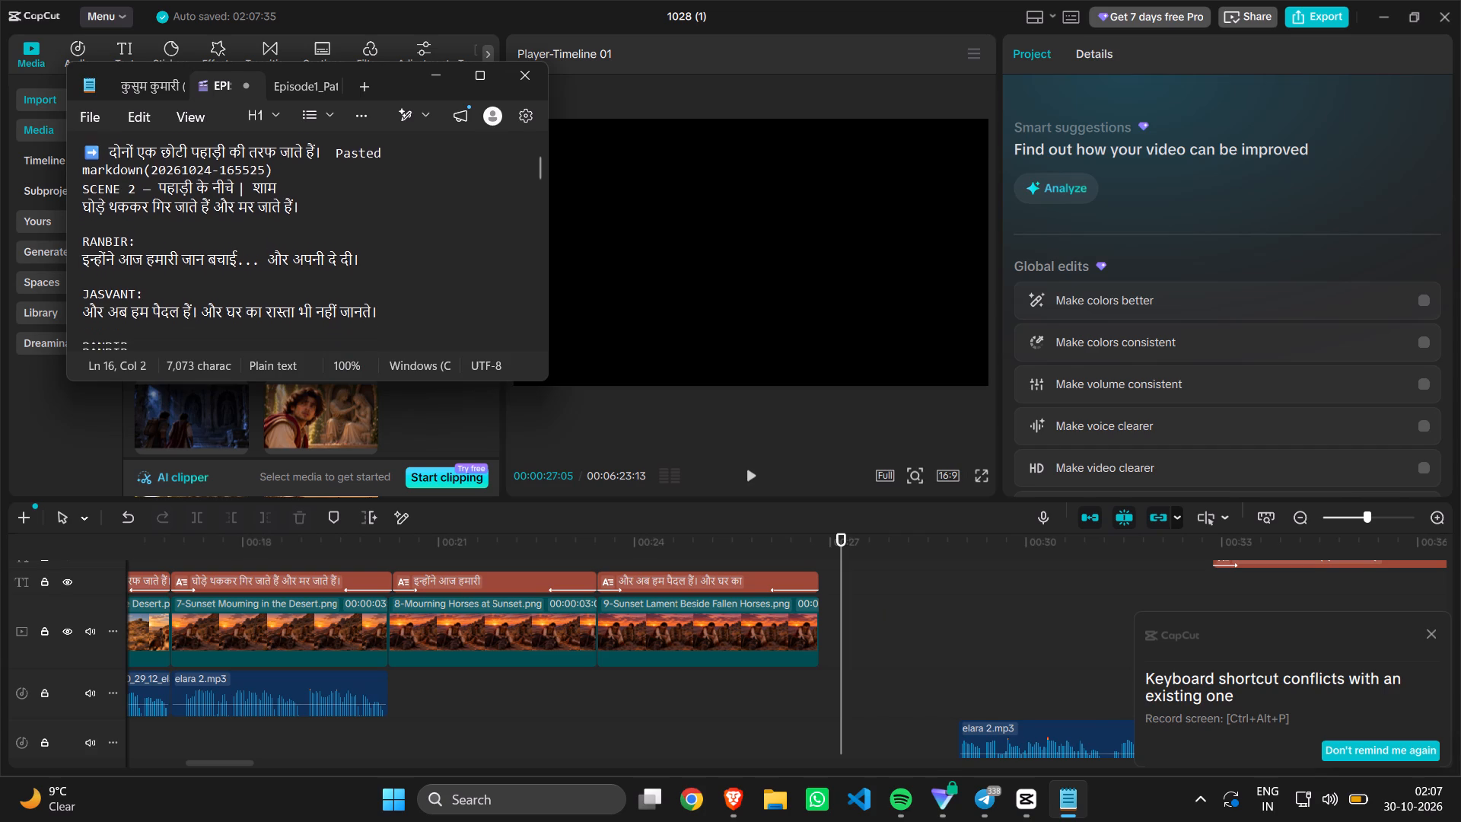
pyautogui.scroll(-1, 411, 304)
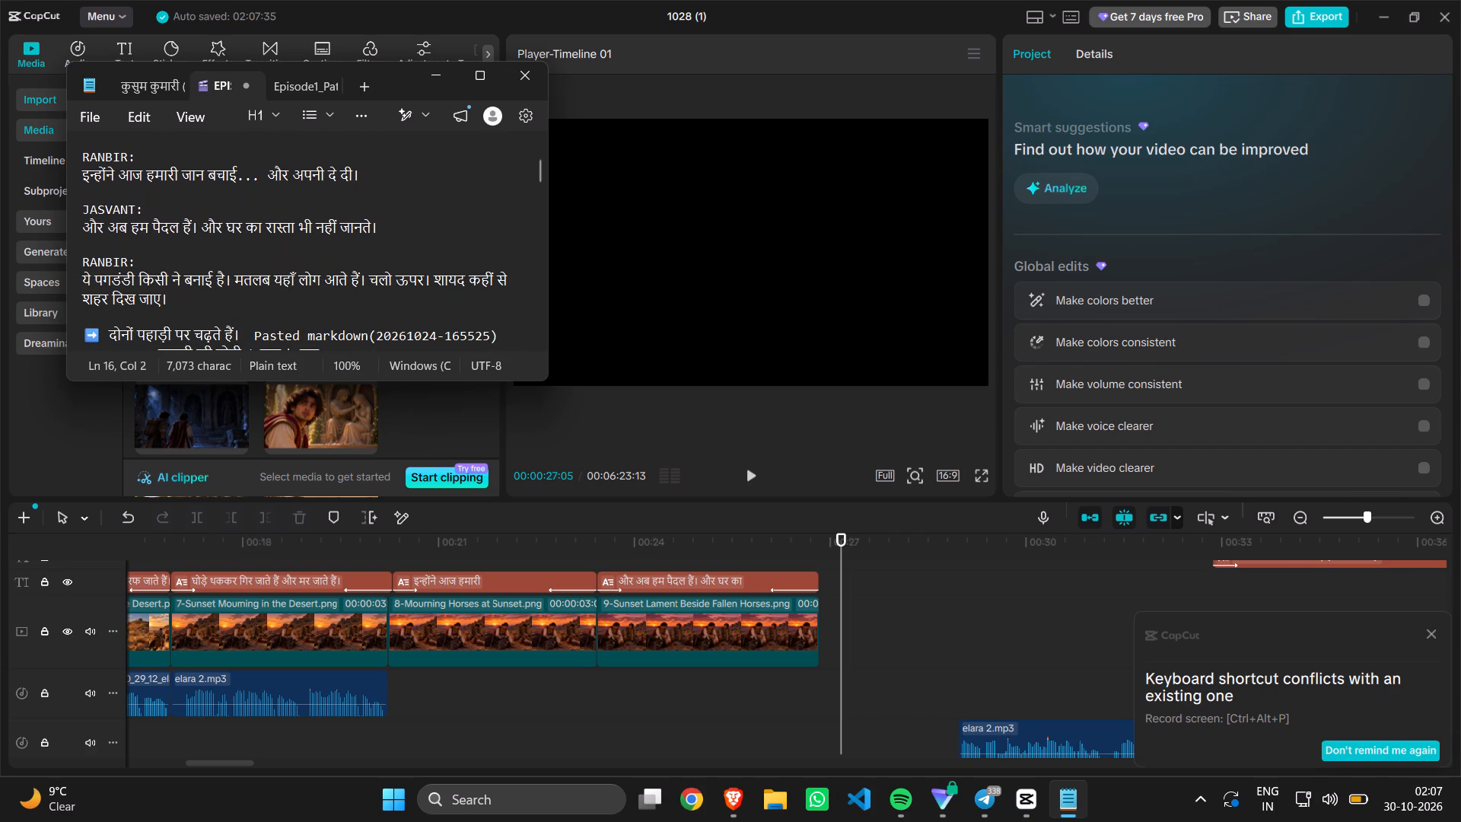
pyautogui.scroll(-1, 440, 304)
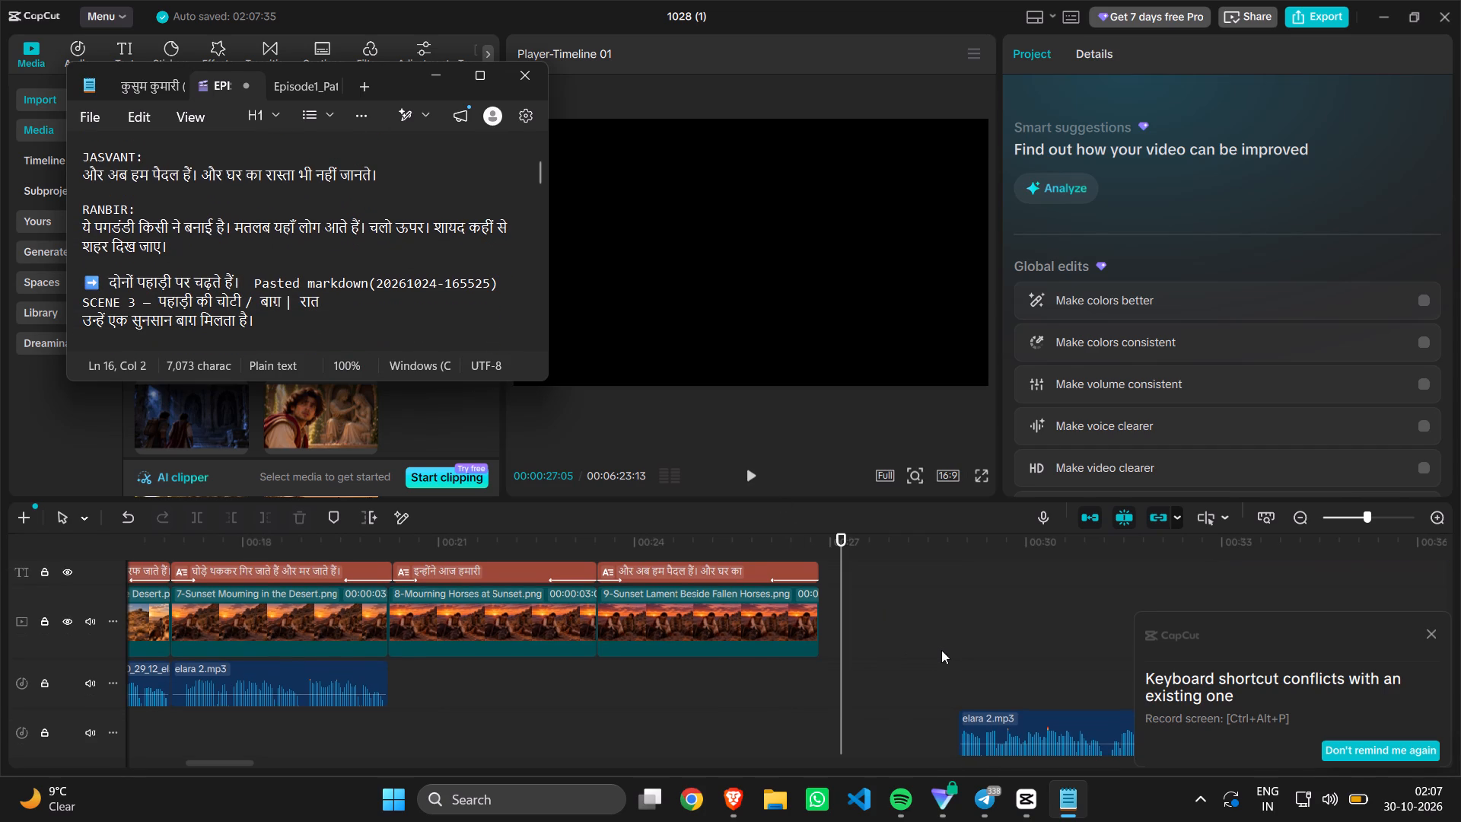
pyautogui.scroll(-2, 943, 619)
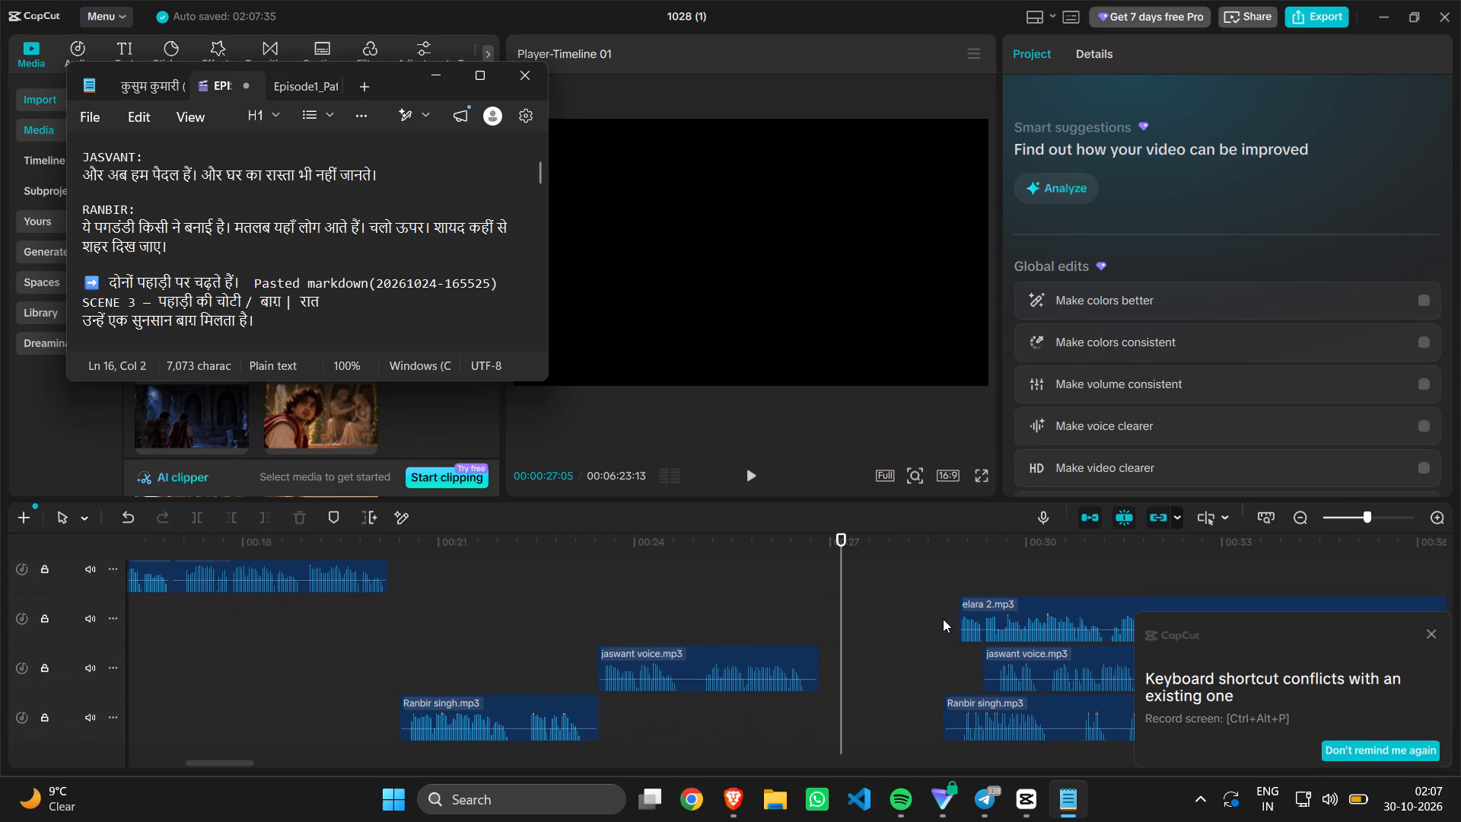
pyautogui.scroll(-1, 943, 619)
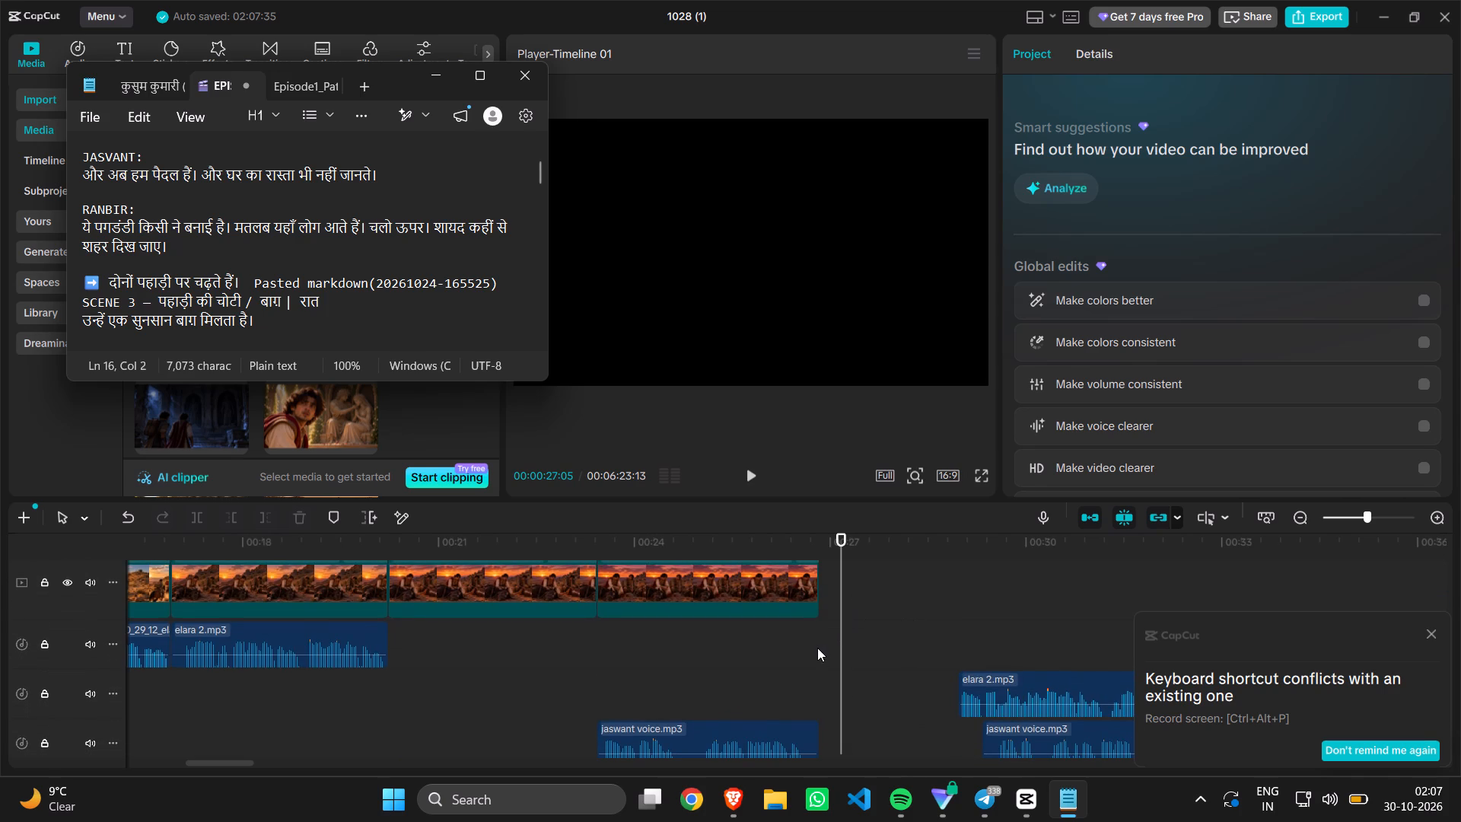
# In CapCut, move the second Ranbir singh.mp3 clip earlier so that it starts at 00:00:26:25, where image 9 ends.
pyautogui.click(817, 648)
pyautogui.scroll(1, 817, 648)
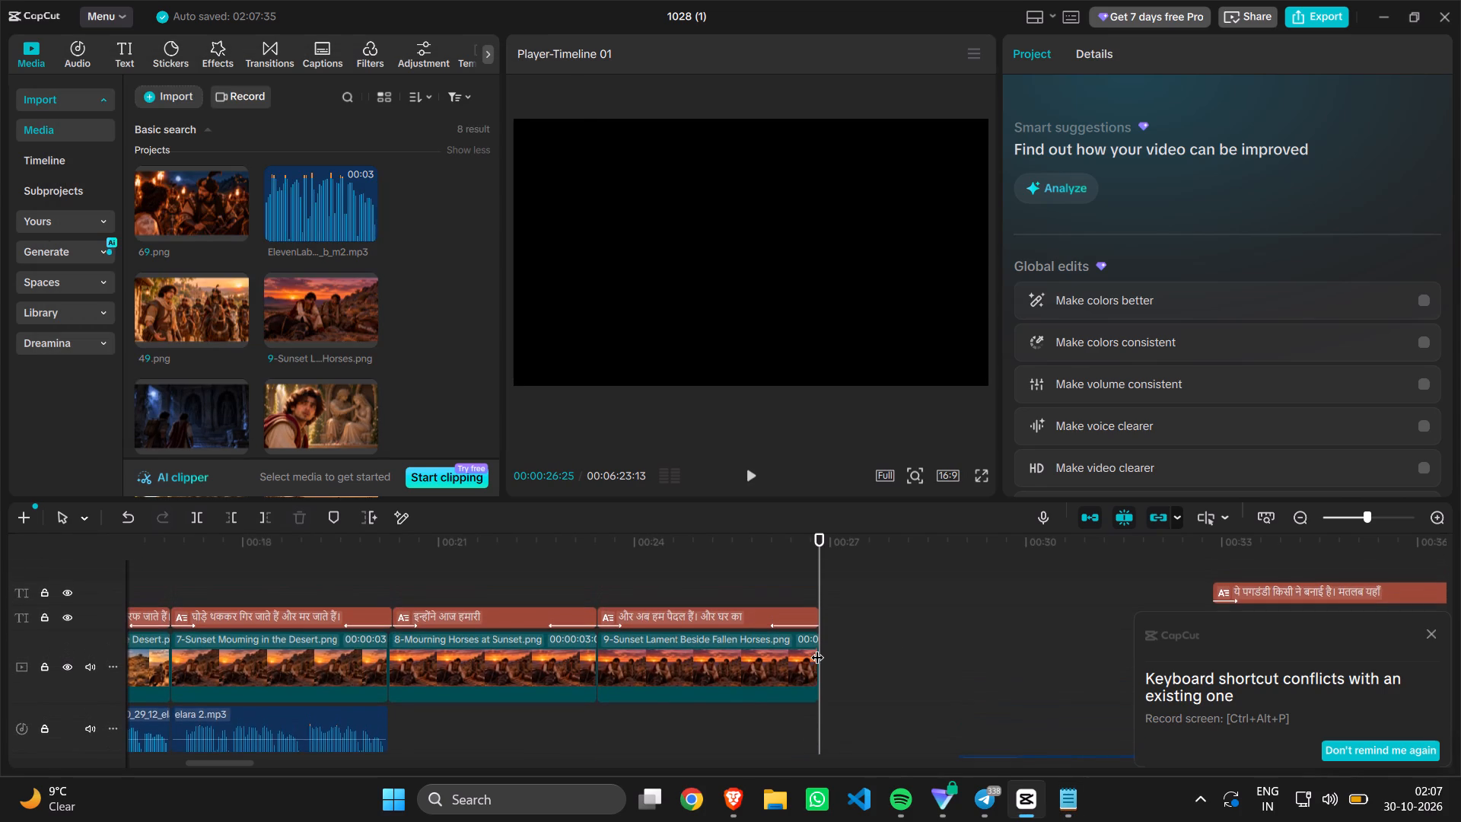
pyautogui.click(815, 715)
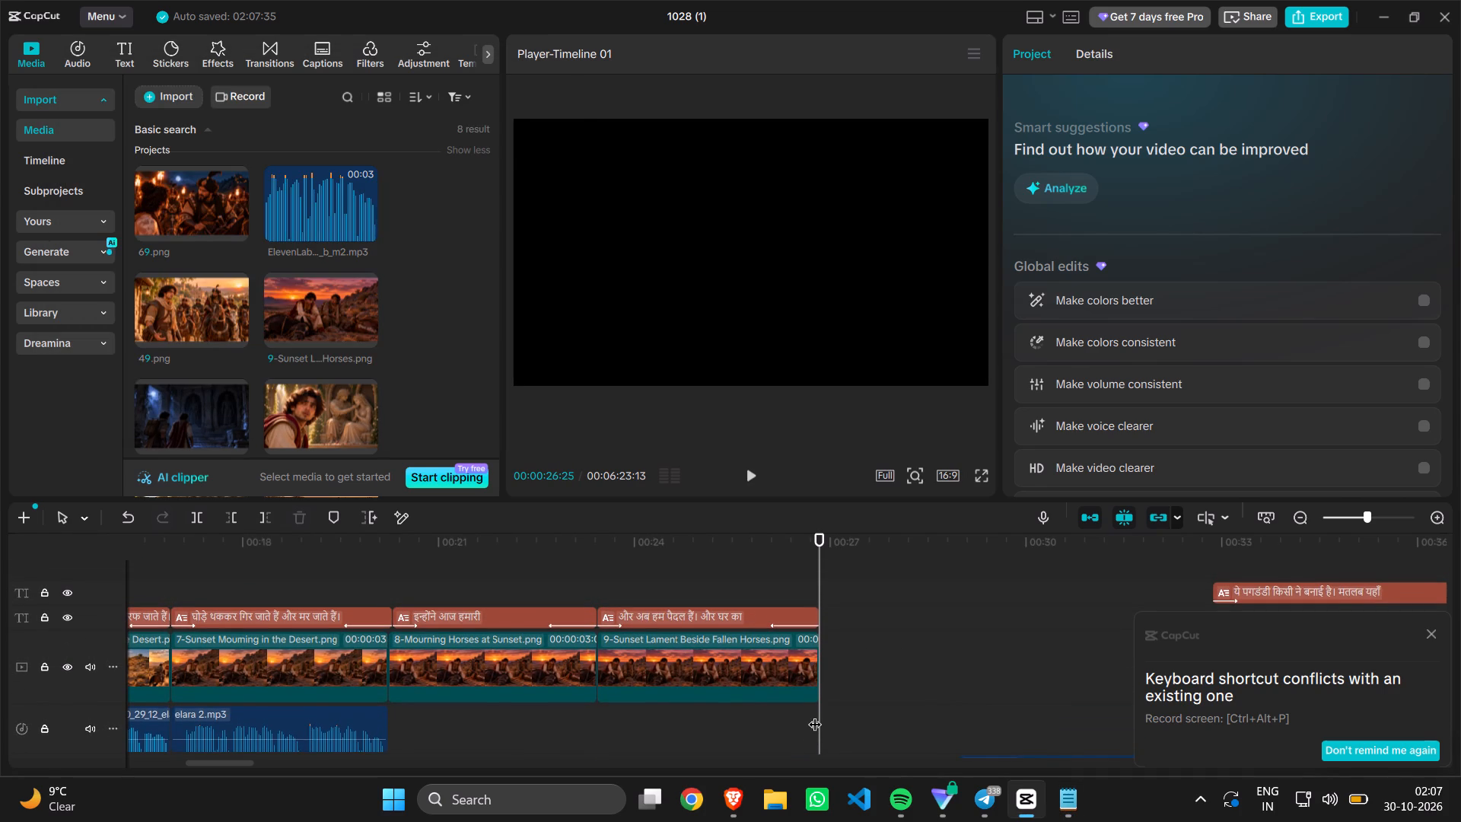
pyautogui.click(815, 715)
pyautogui.scroll(-2, 845, 731)
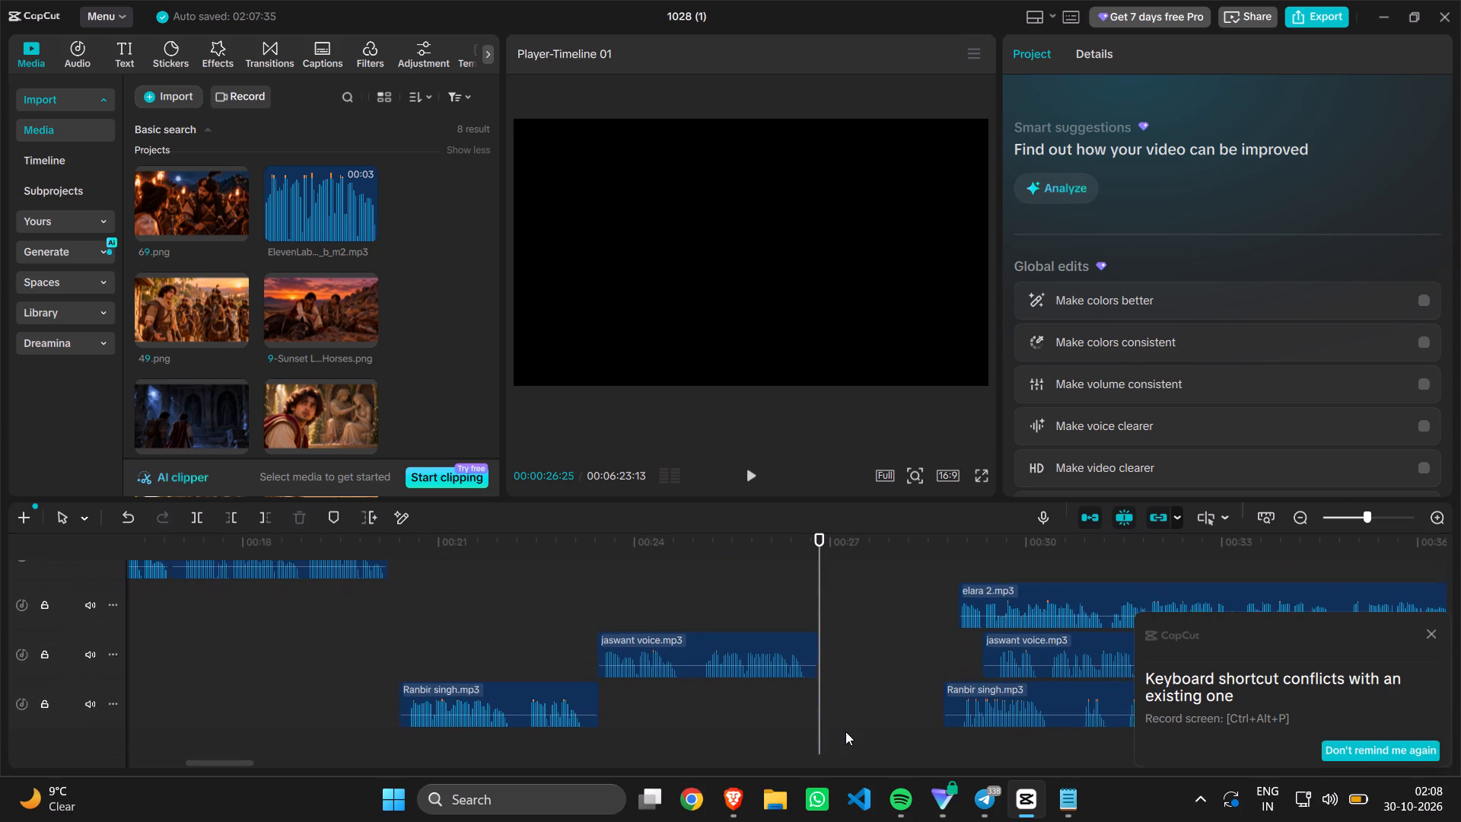
pyautogui.scroll(-1, 845, 731)
pyautogui.moveTo(982, 693); pyautogui.dragTo(856, 701)
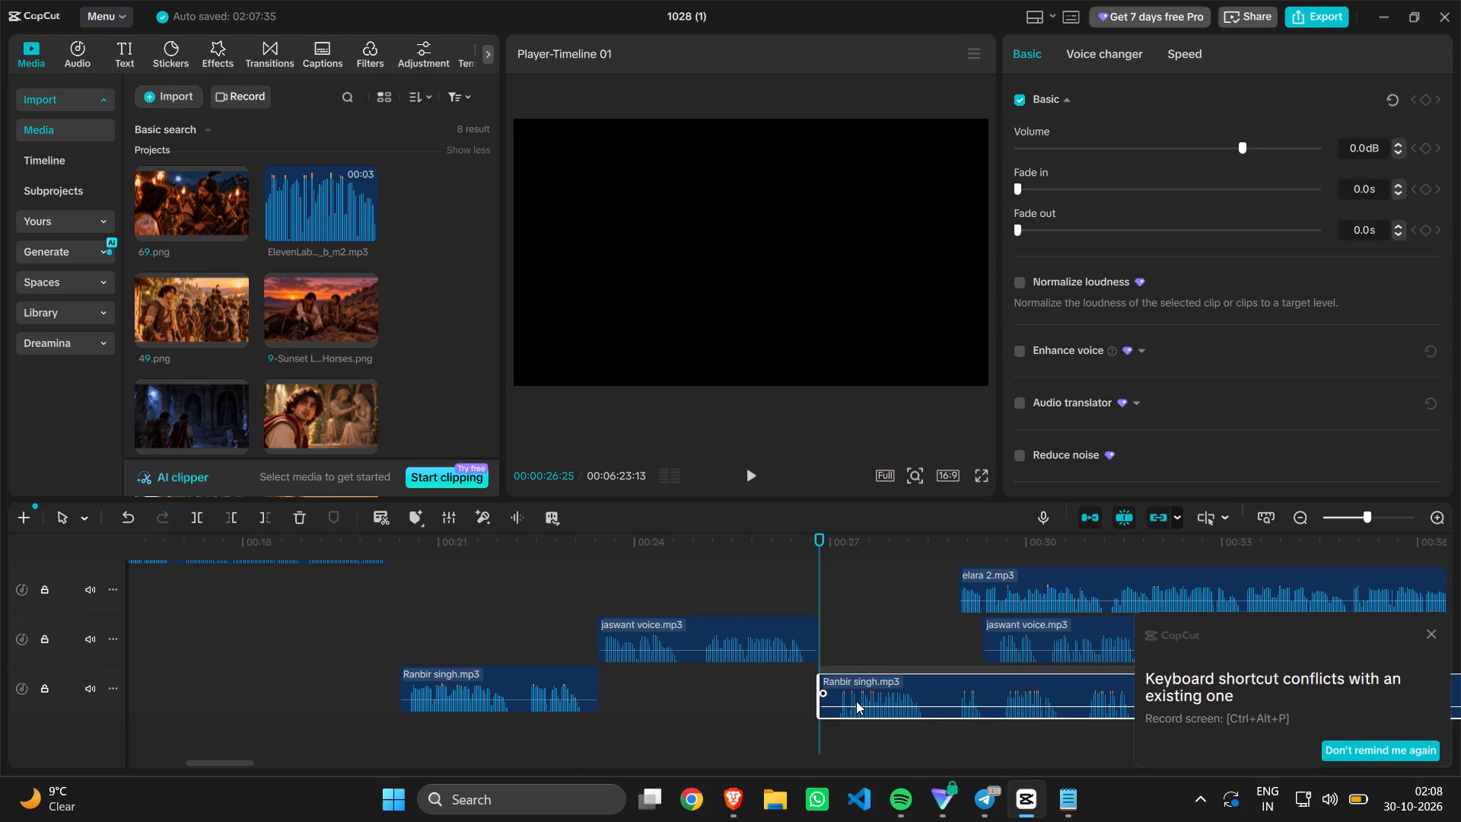
pyautogui.moveTo(856, 701); pyautogui.dragTo(861, 696)
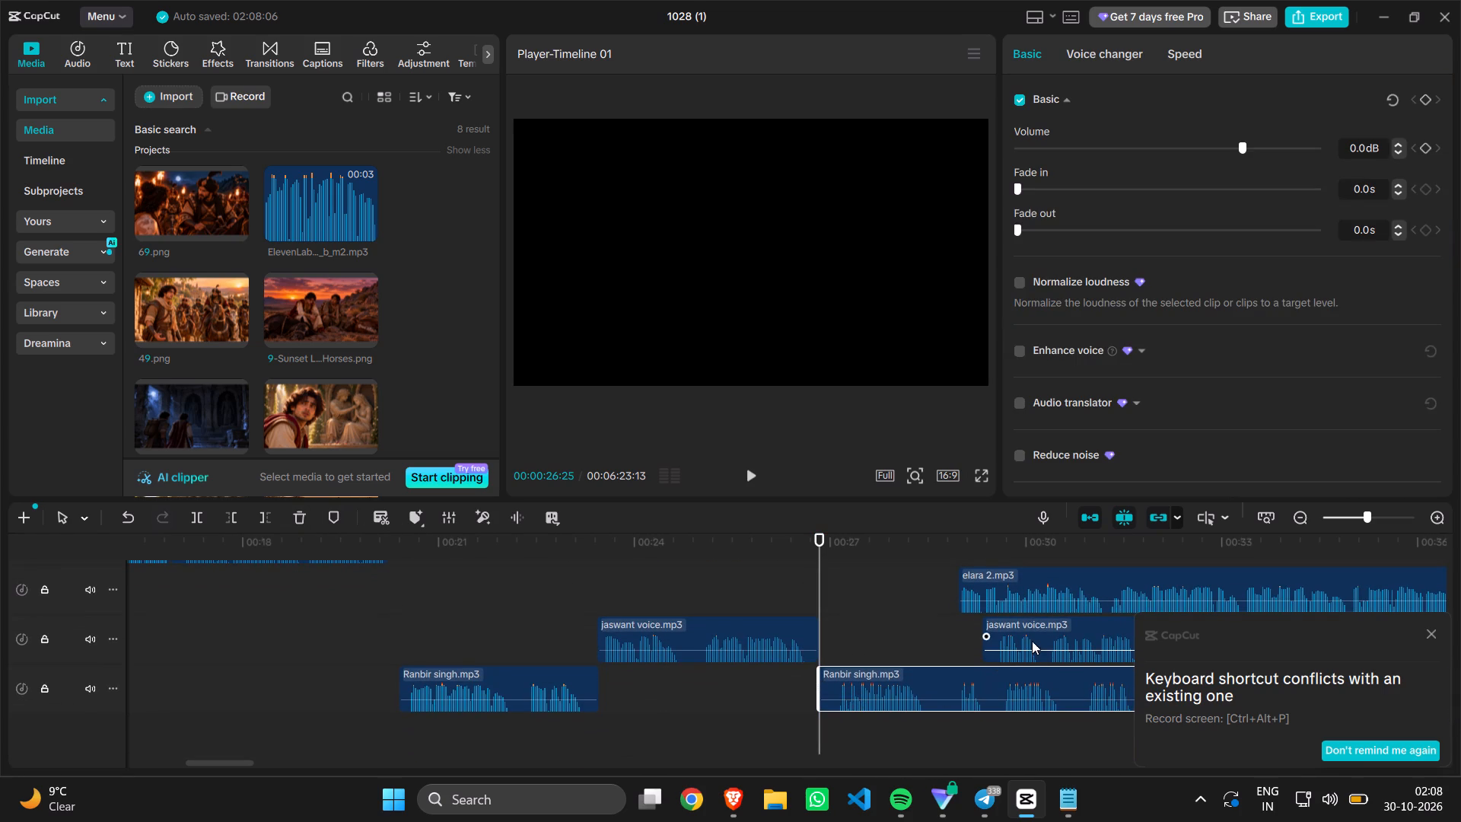
# Move the remaining jaswant voice.mp3 and elara 2.mp3 clips later on their tracks so that both start at about 31.7 s.
pyautogui.moveTo(1035, 639); pyautogui.dragTo(1189, 639)
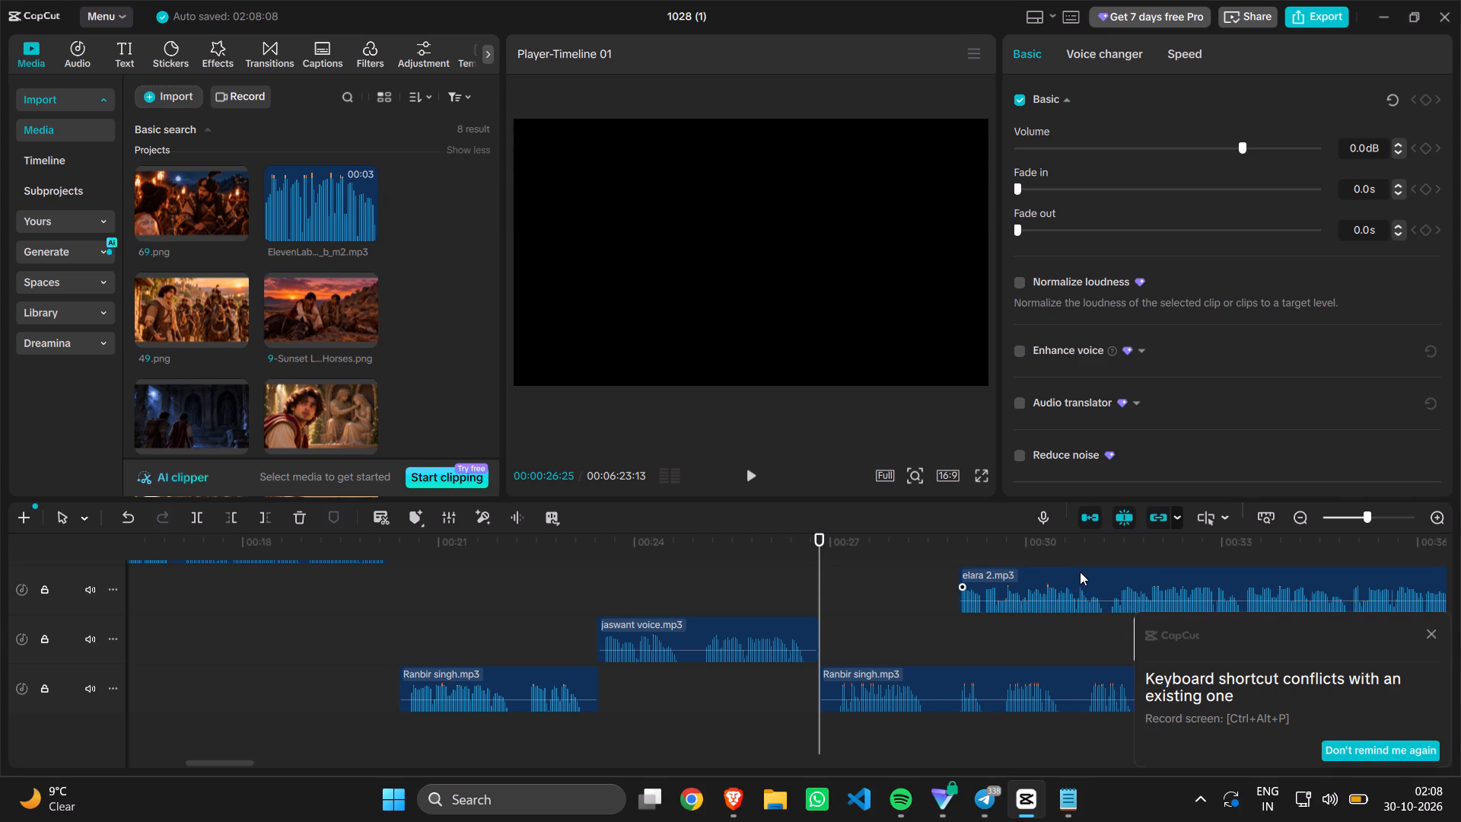
pyautogui.moveTo(1081, 571); pyautogui.dragTo(1255, 575)
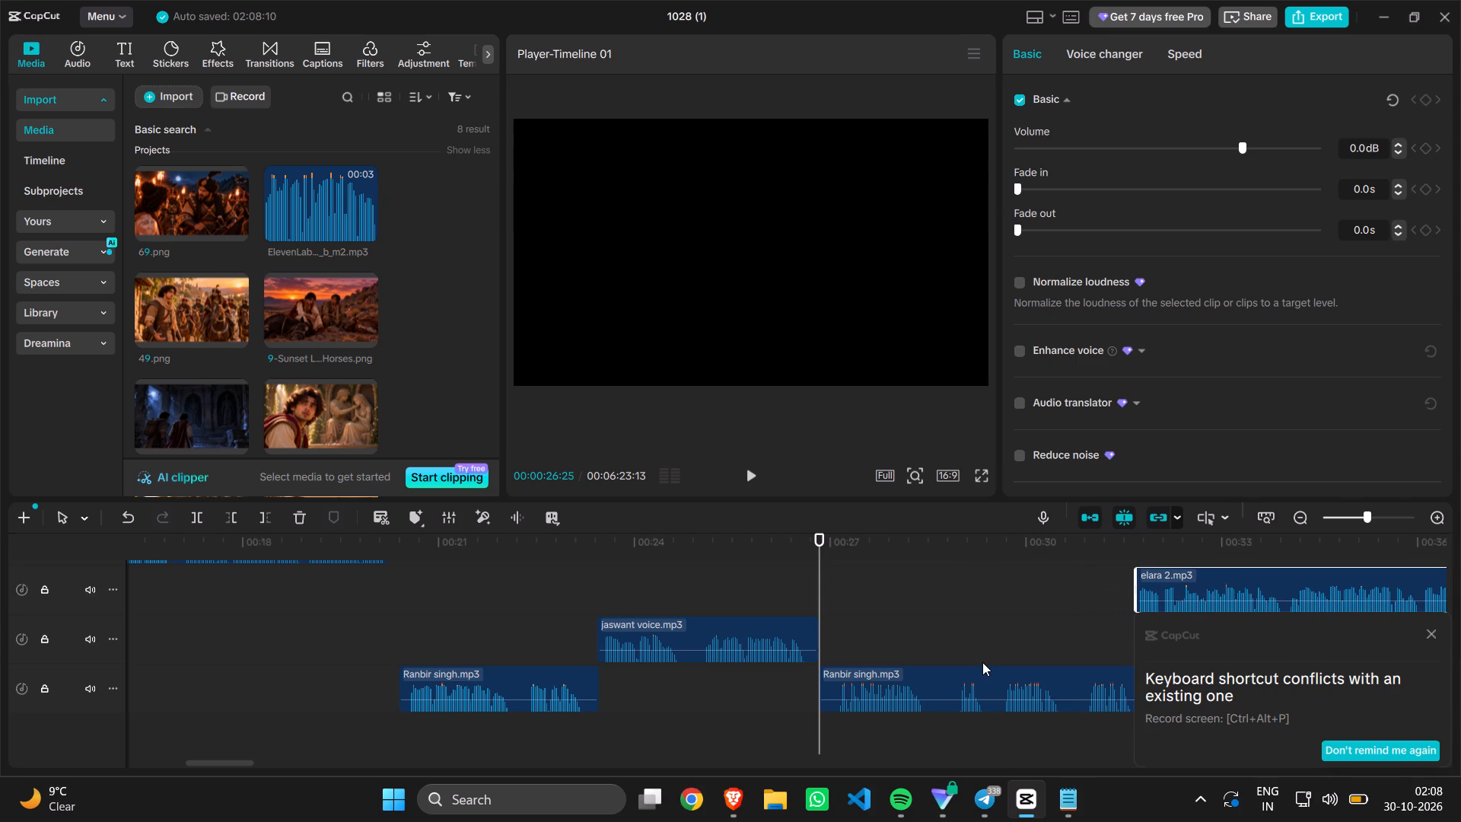
pyautogui.press('space')
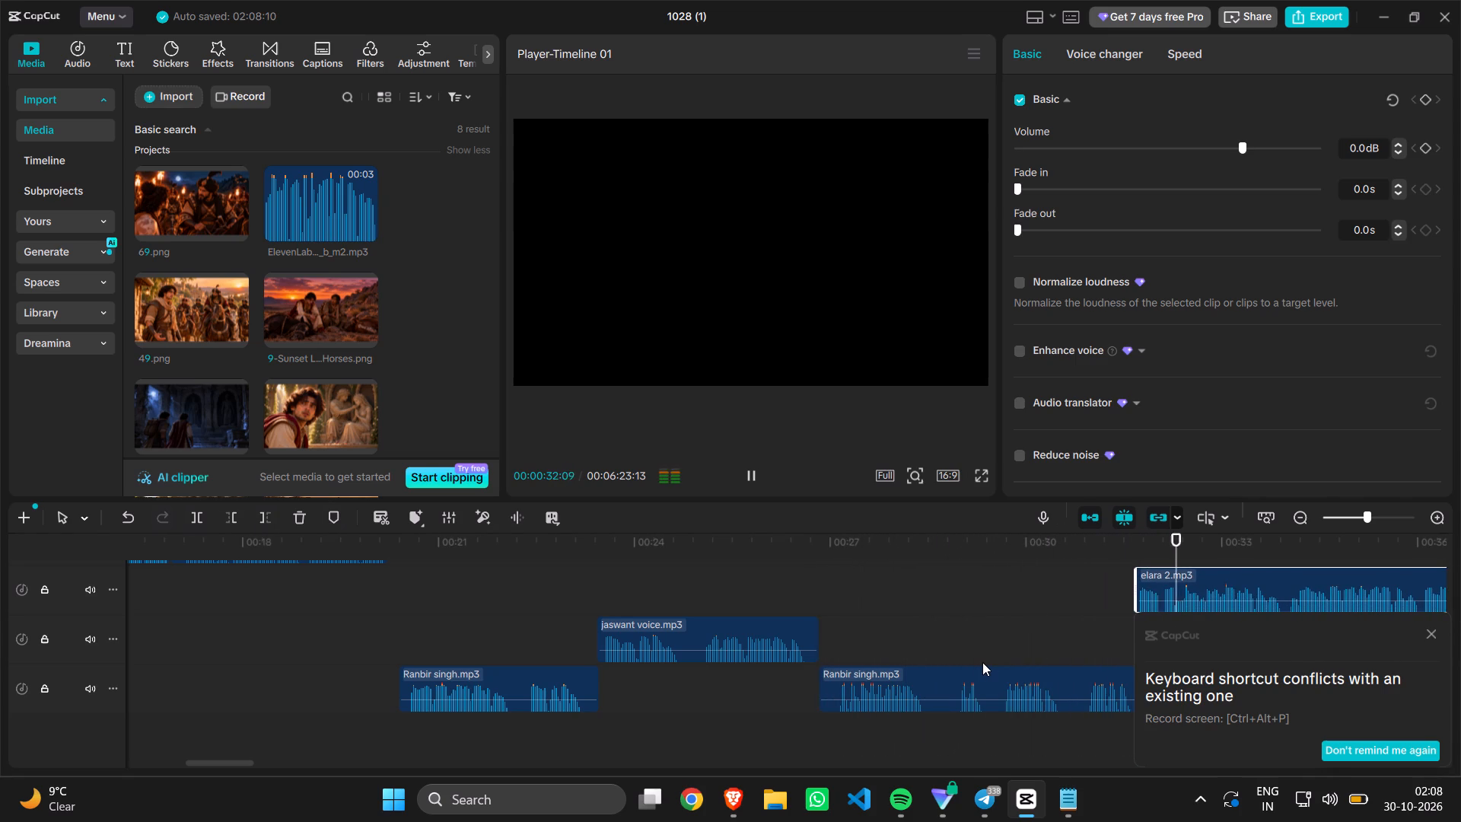
pyautogui.press('space')
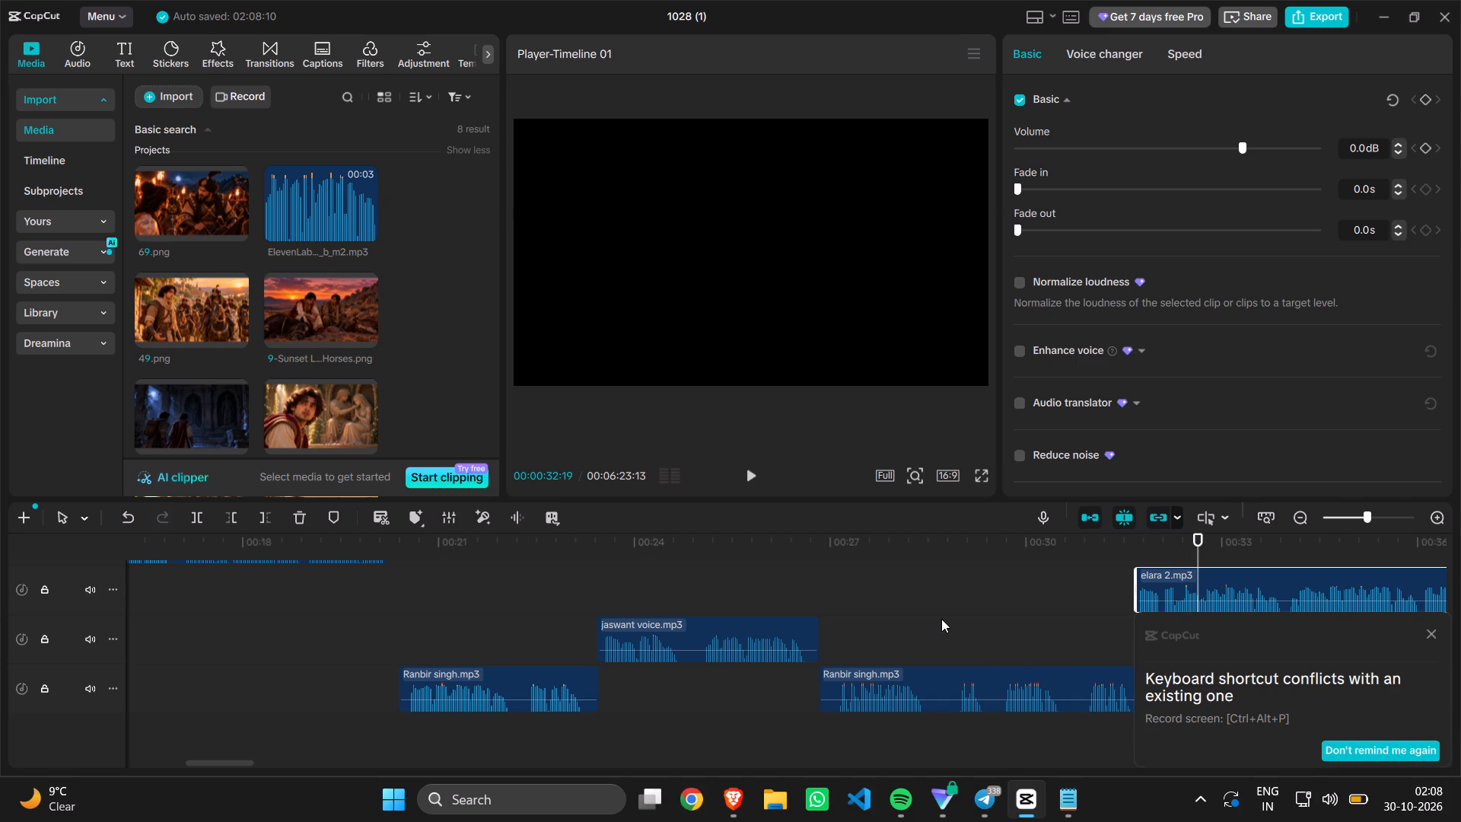
pyautogui.click(1059, 816)
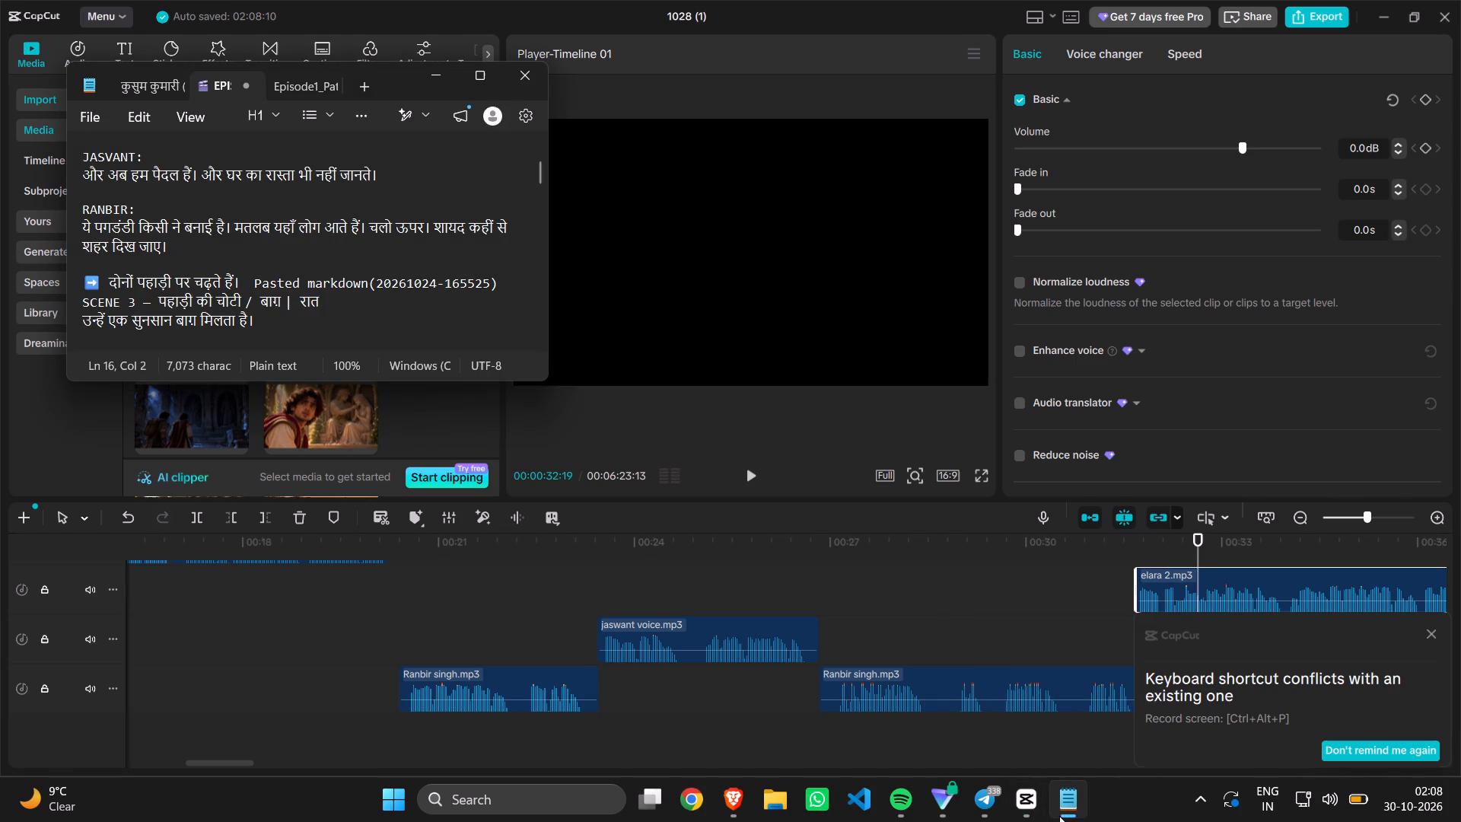
pyautogui.scroll(4, 852, 627)
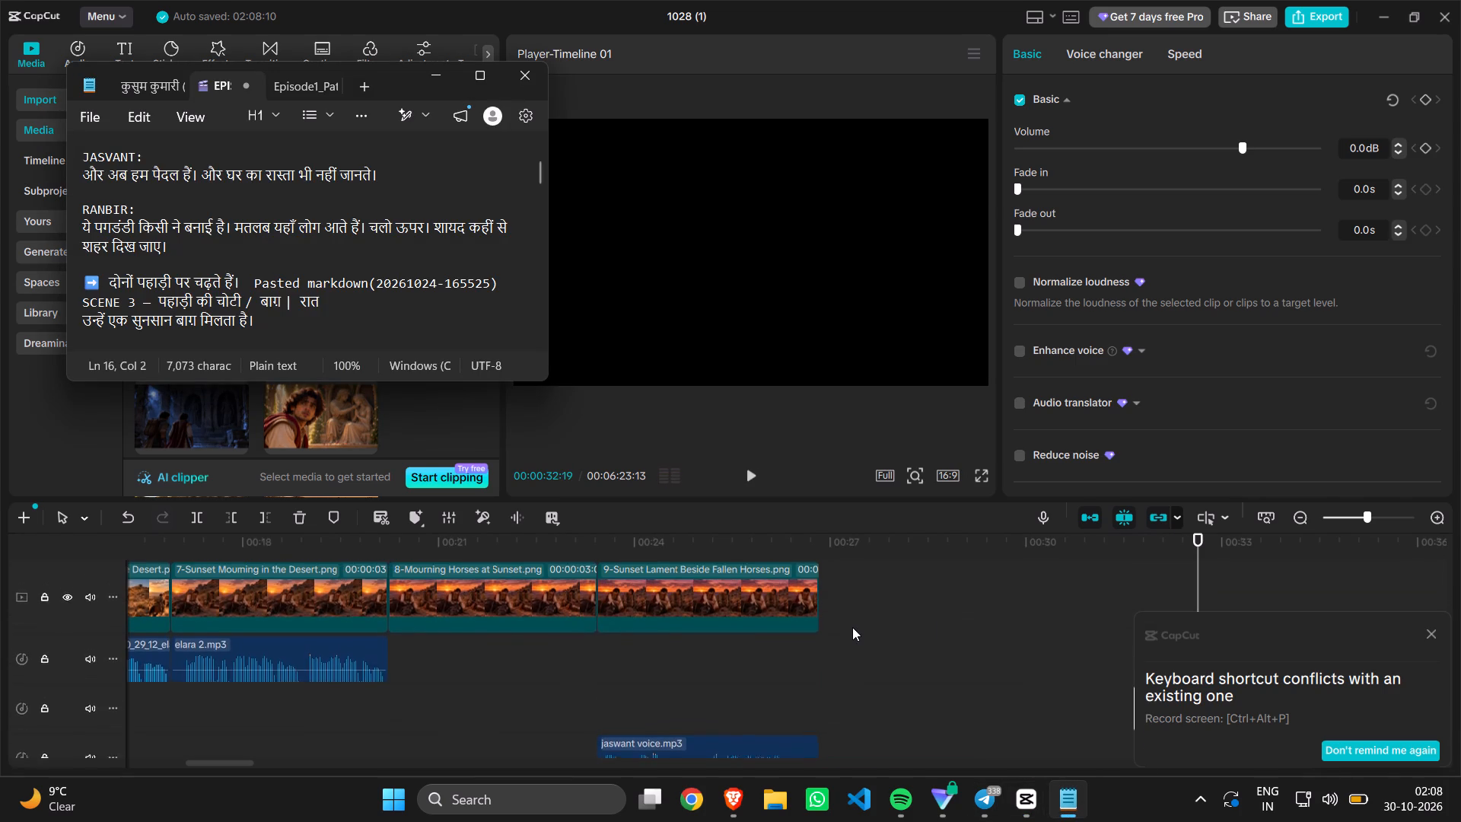
pyautogui.scroll(1, 852, 627)
pyautogui.scroll(-1, 852, 627)
pyautogui.scroll(2, 852, 627)
# Search the project media for 10 and place 10-Sunset Trail to the Valley.png on the main track directly after image 9.
pyautogui.click(852, 627)
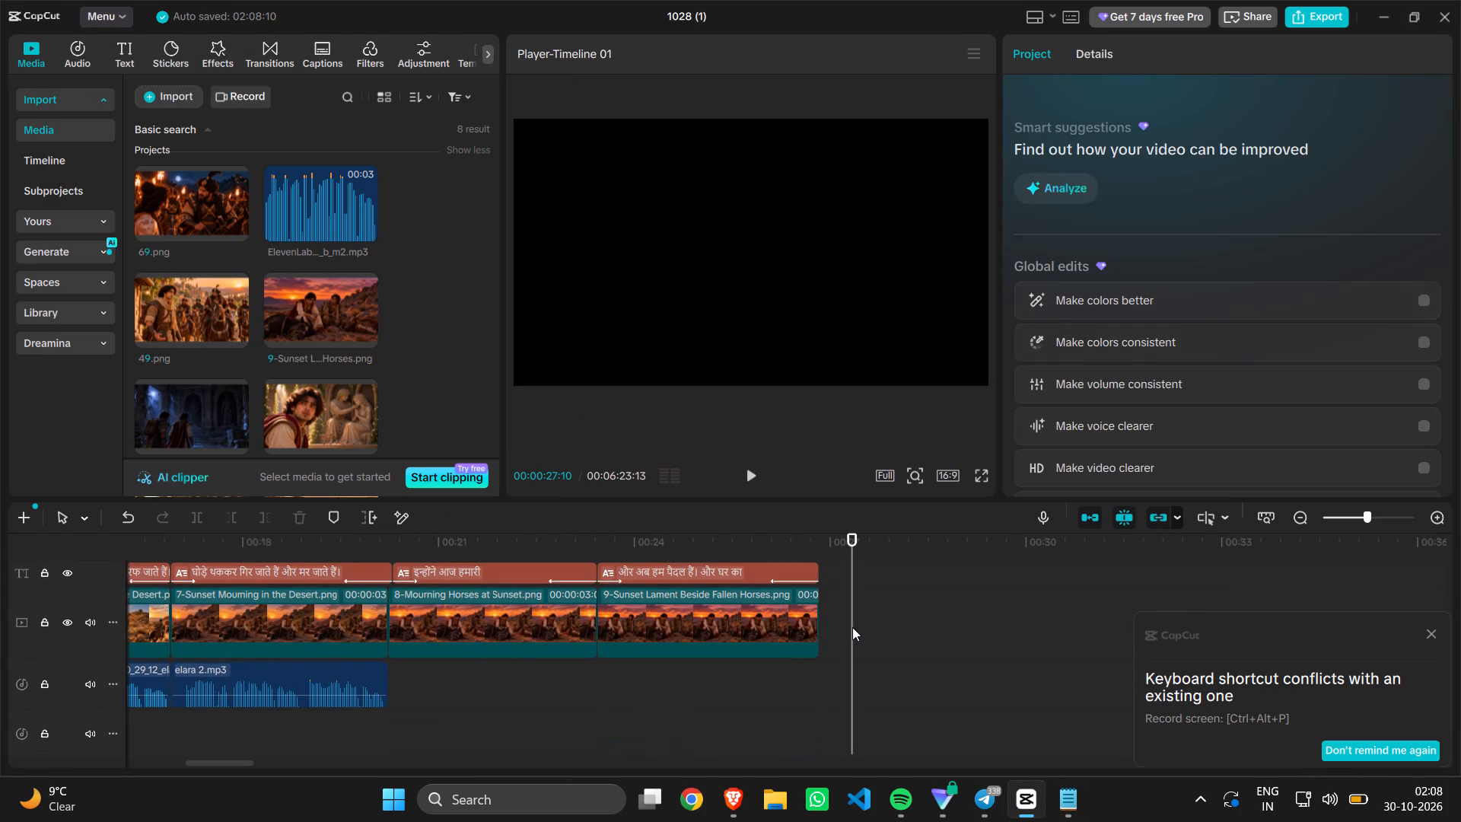
pyautogui.click(822, 677)
pyautogui.click(348, 99)
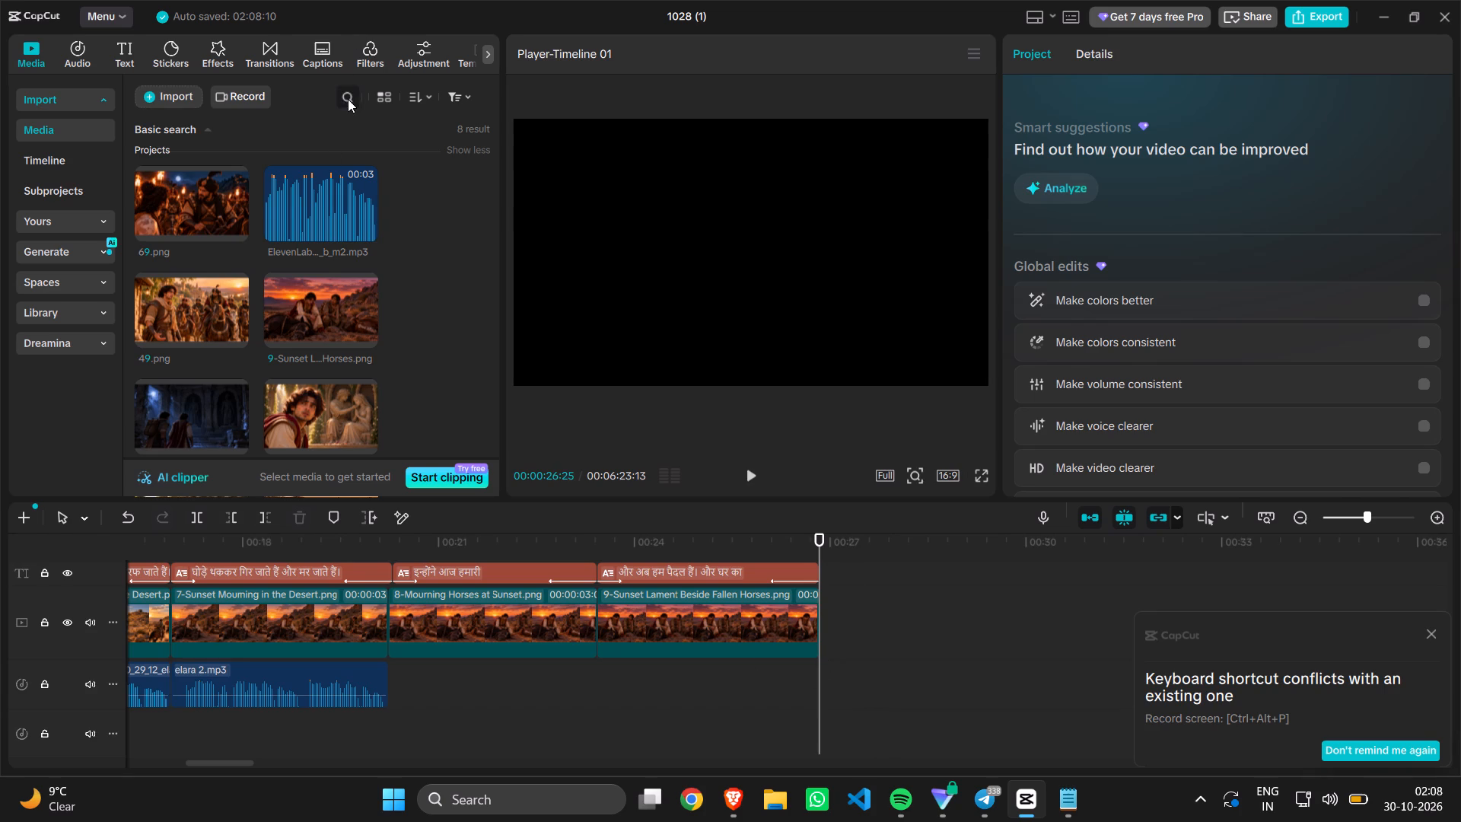
pyautogui.write('10')
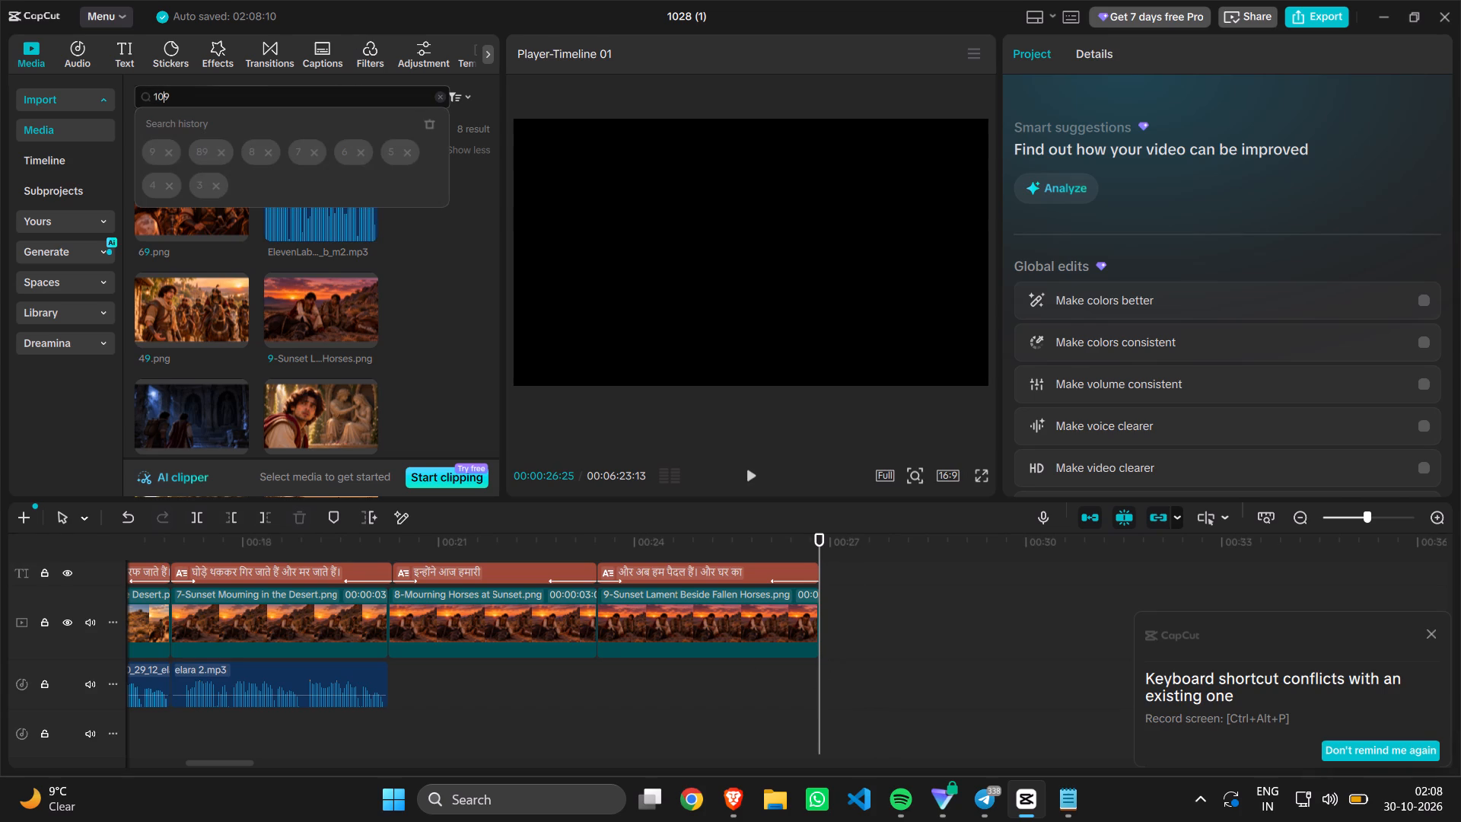
pyautogui.press('Delete')
pyautogui.press('Return')
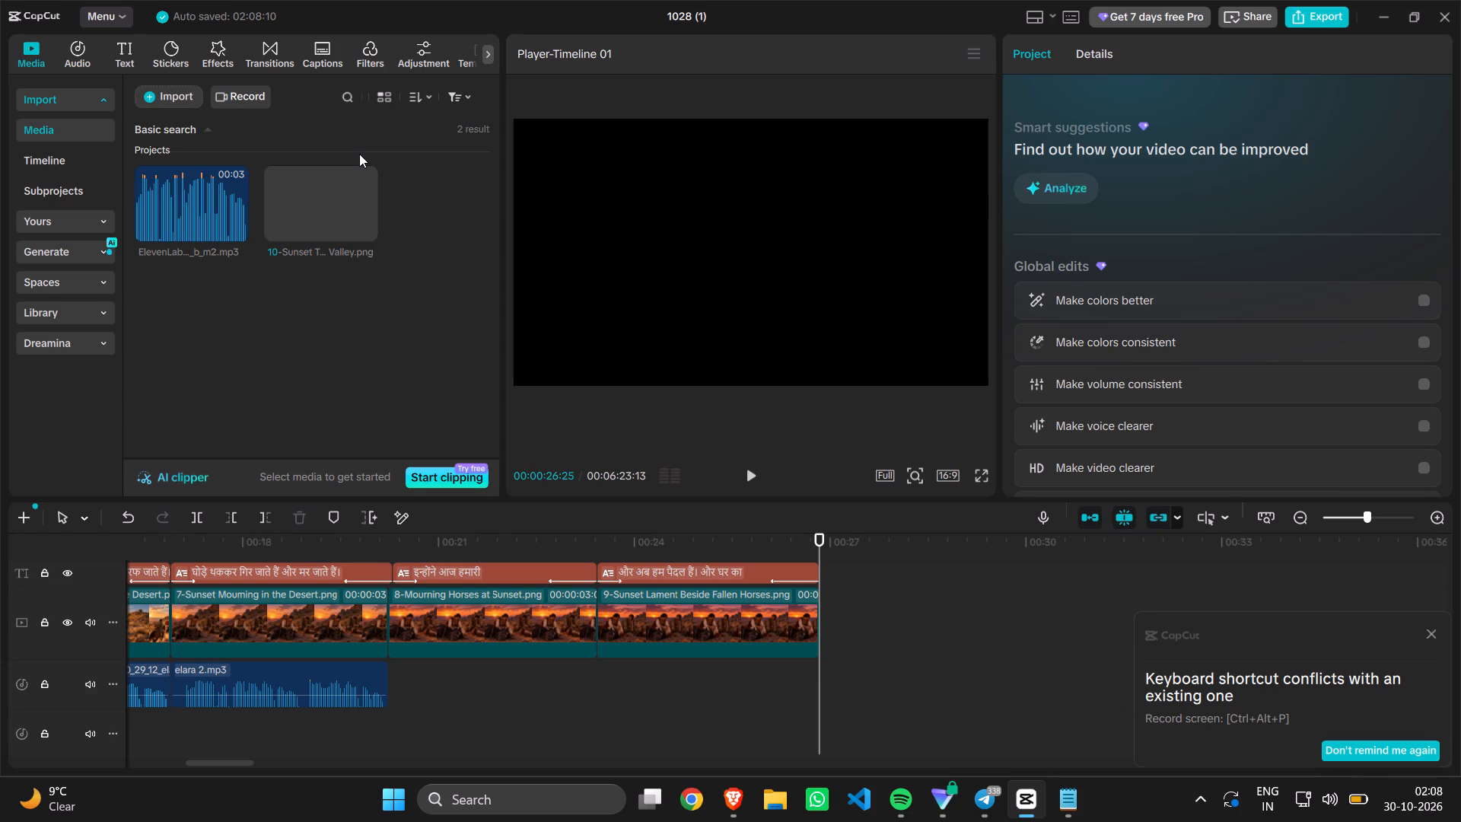
pyautogui.click(335, 210)
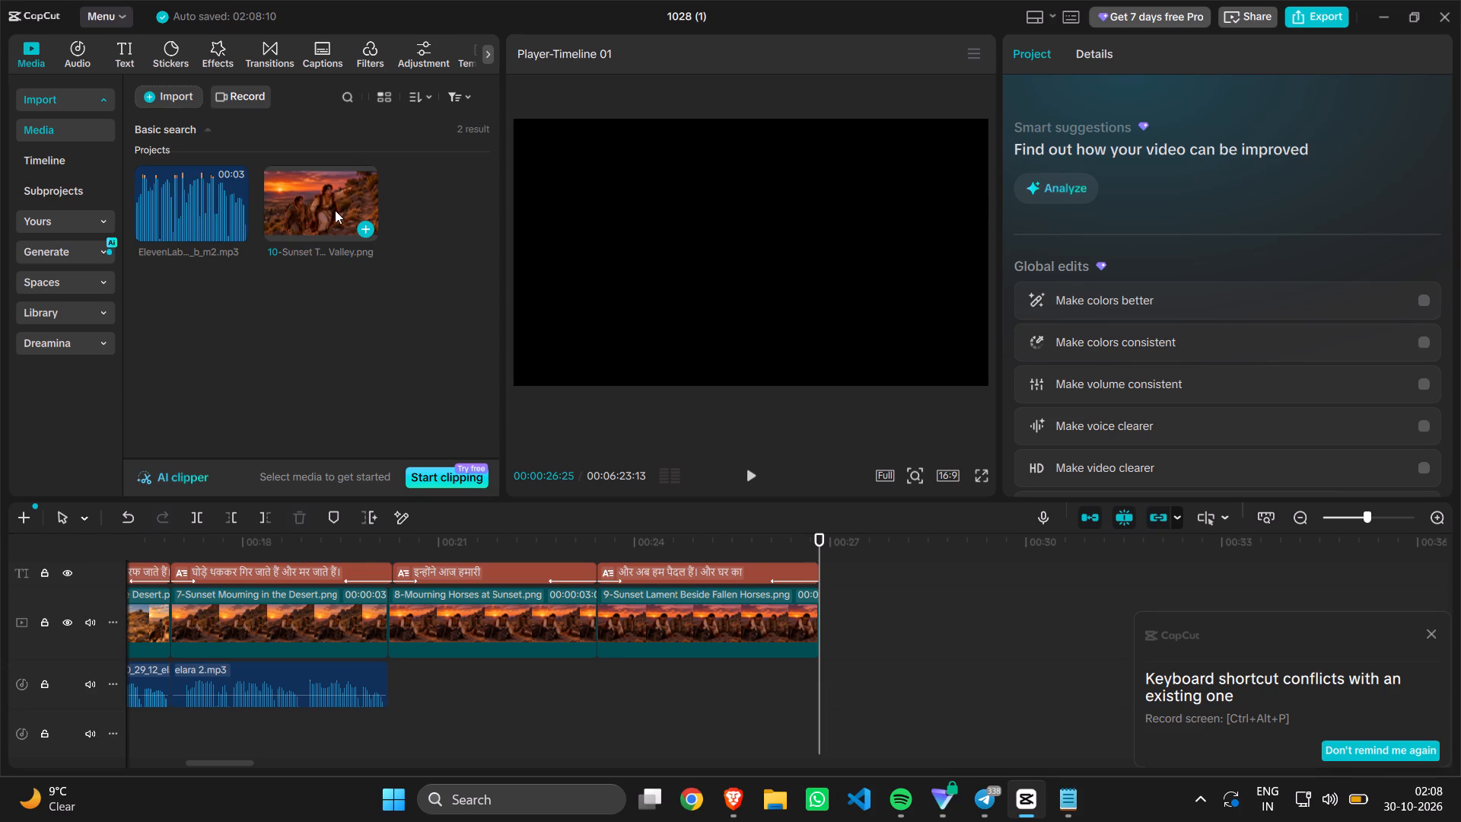
pyautogui.click(365, 224)
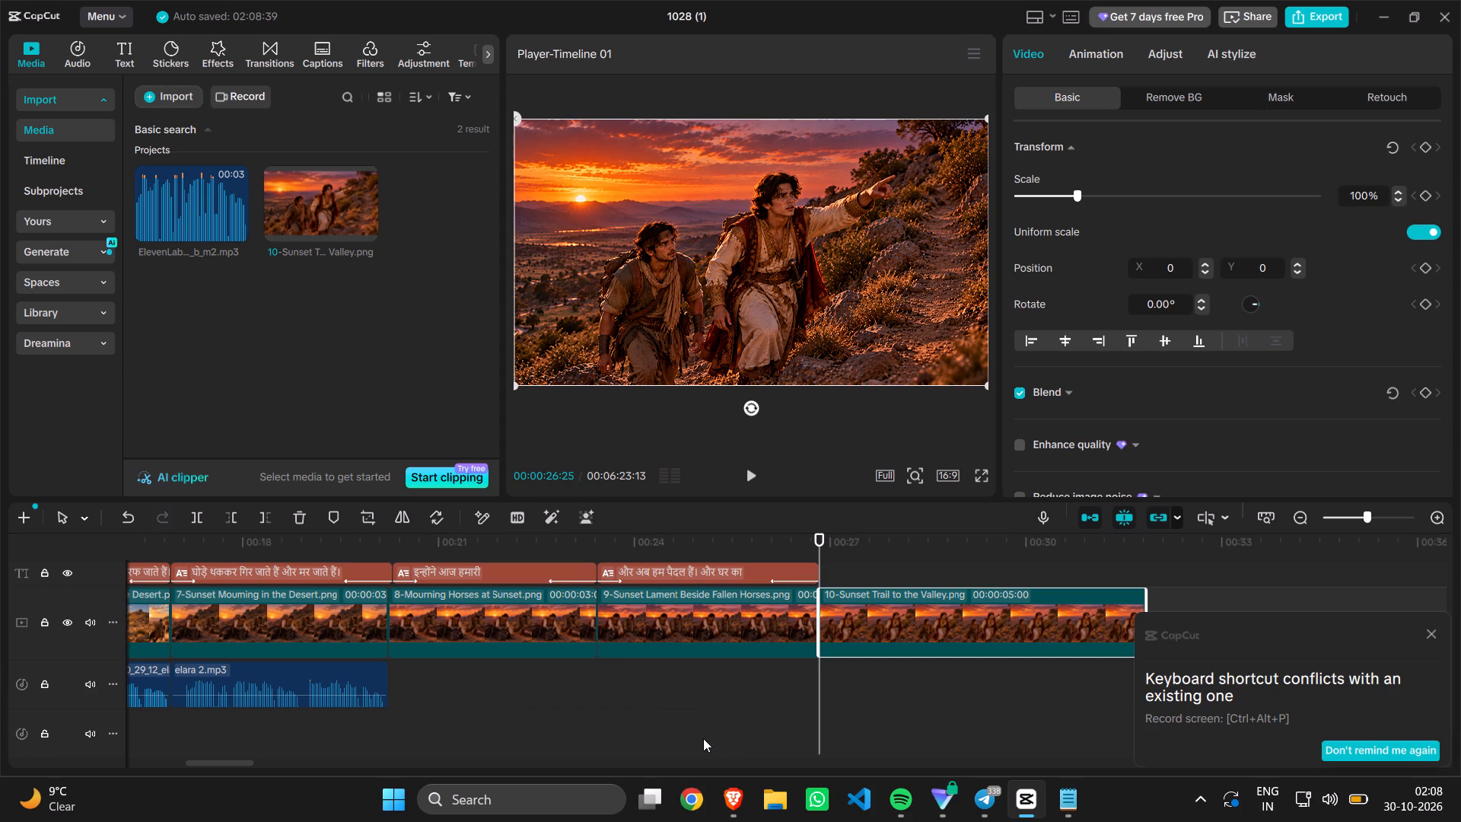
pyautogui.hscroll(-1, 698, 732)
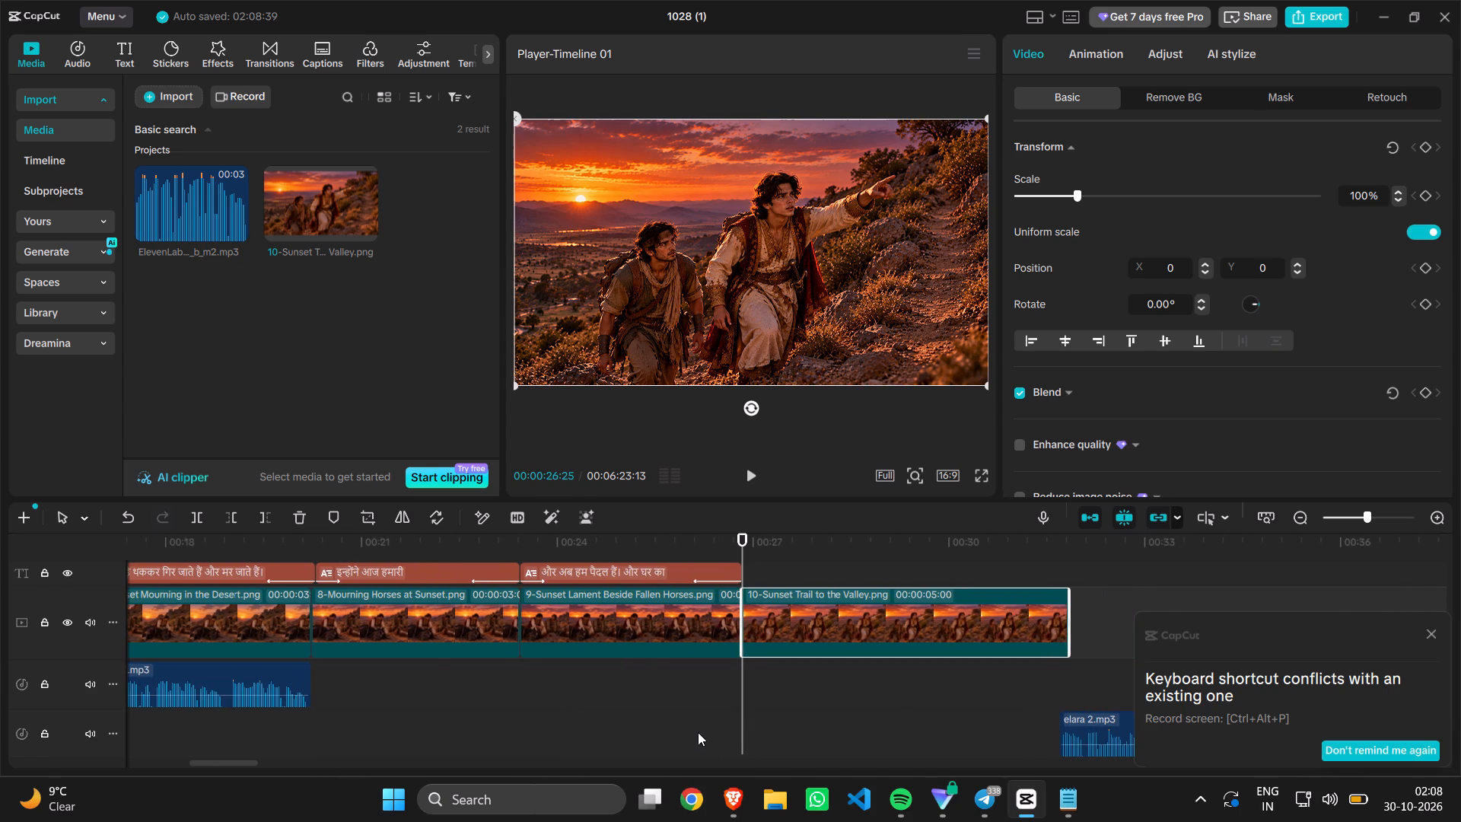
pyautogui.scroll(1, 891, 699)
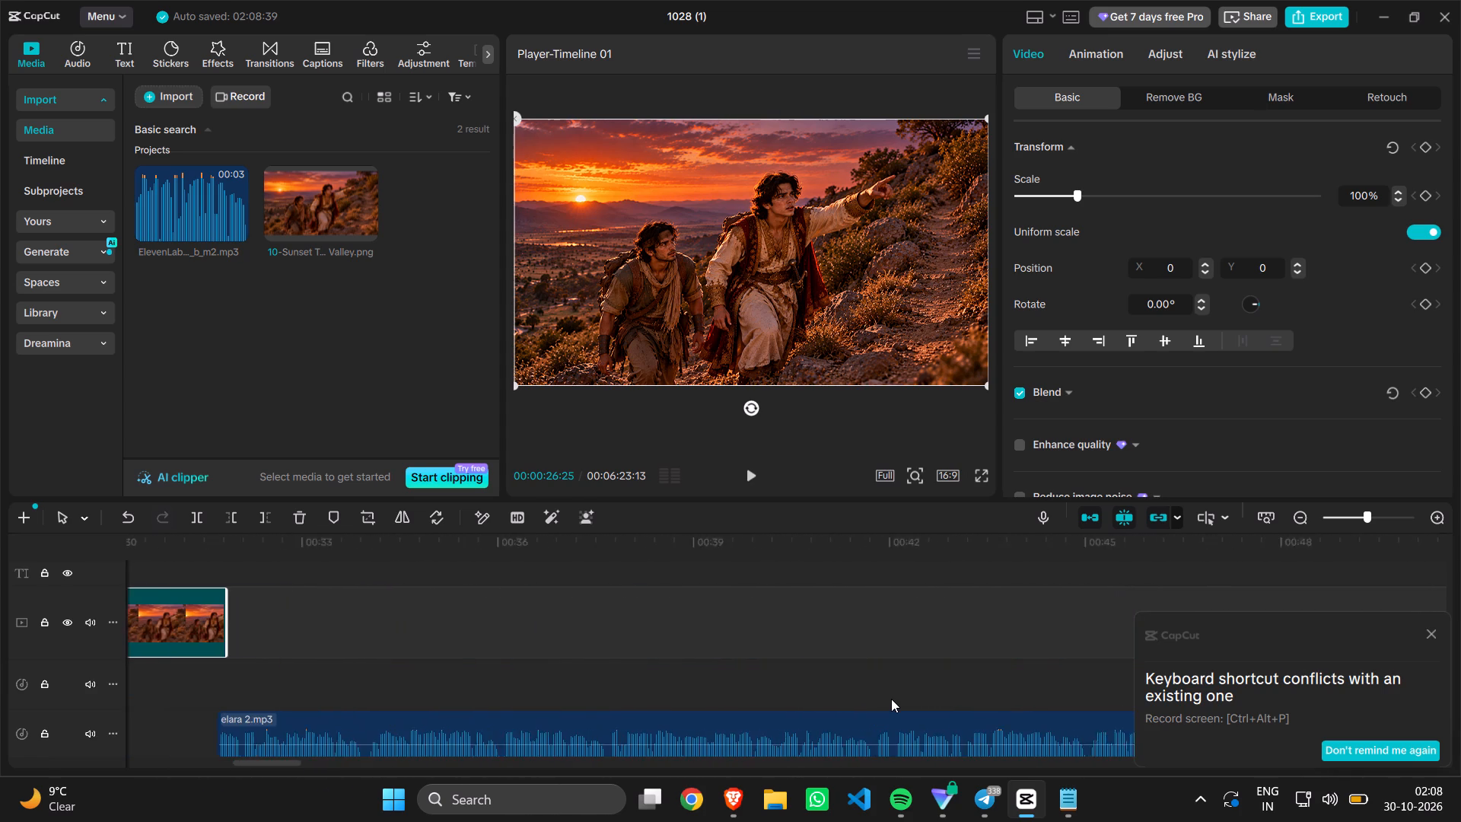
# Move the caption starting "ये पगडंडी किसी ने बनाई है" to 00:00:26:25, directly after the previous caption, and play it back.
pyautogui.scroll(1, 891, 699)
pyautogui.hscroll(1, 891, 699)
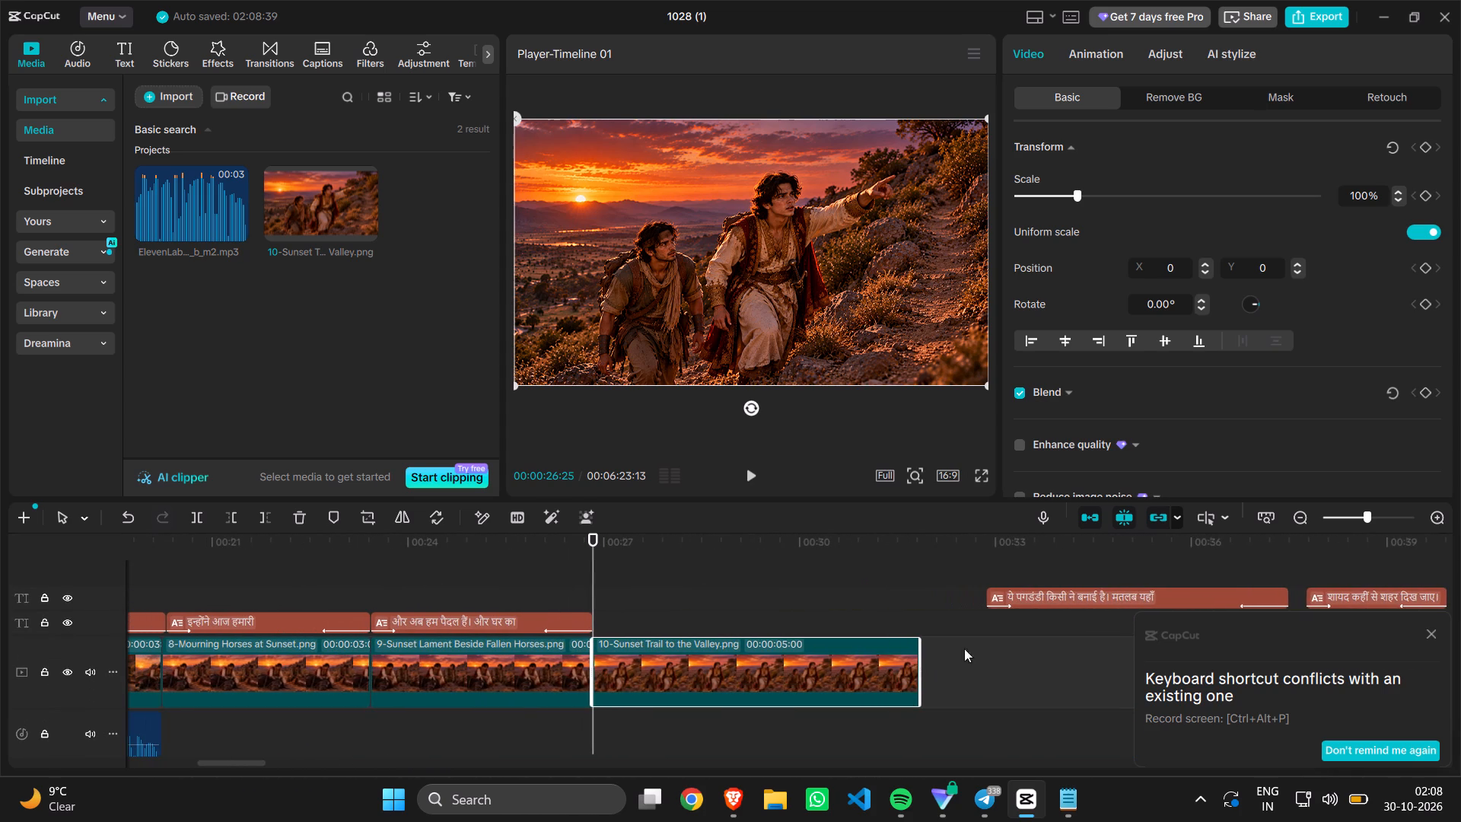
pyautogui.moveTo(1061, 592); pyautogui.dragTo(699, 632)
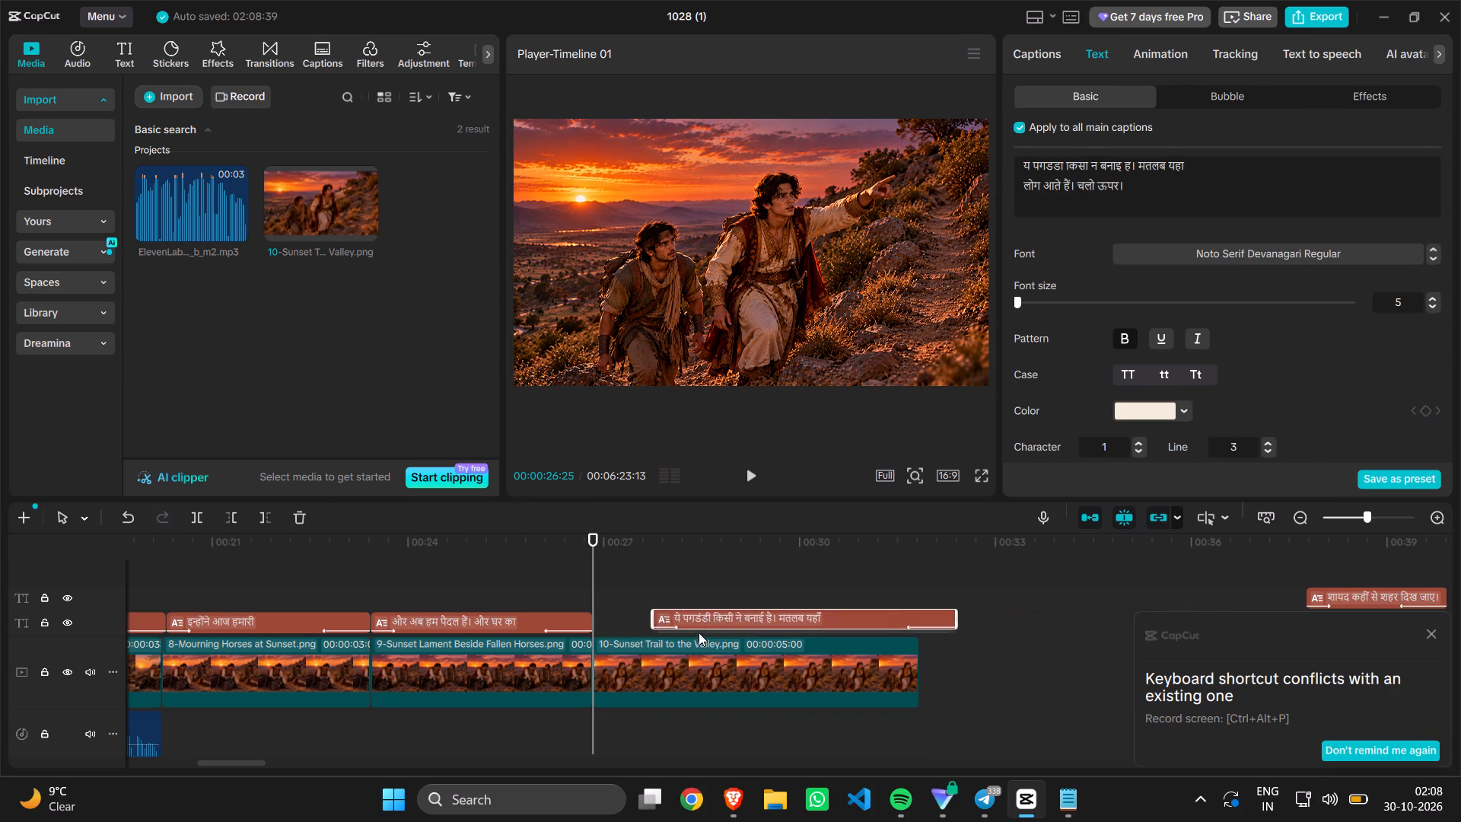
pyautogui.moveTo(699, 632); pyautogui.dragTo(666, 626)
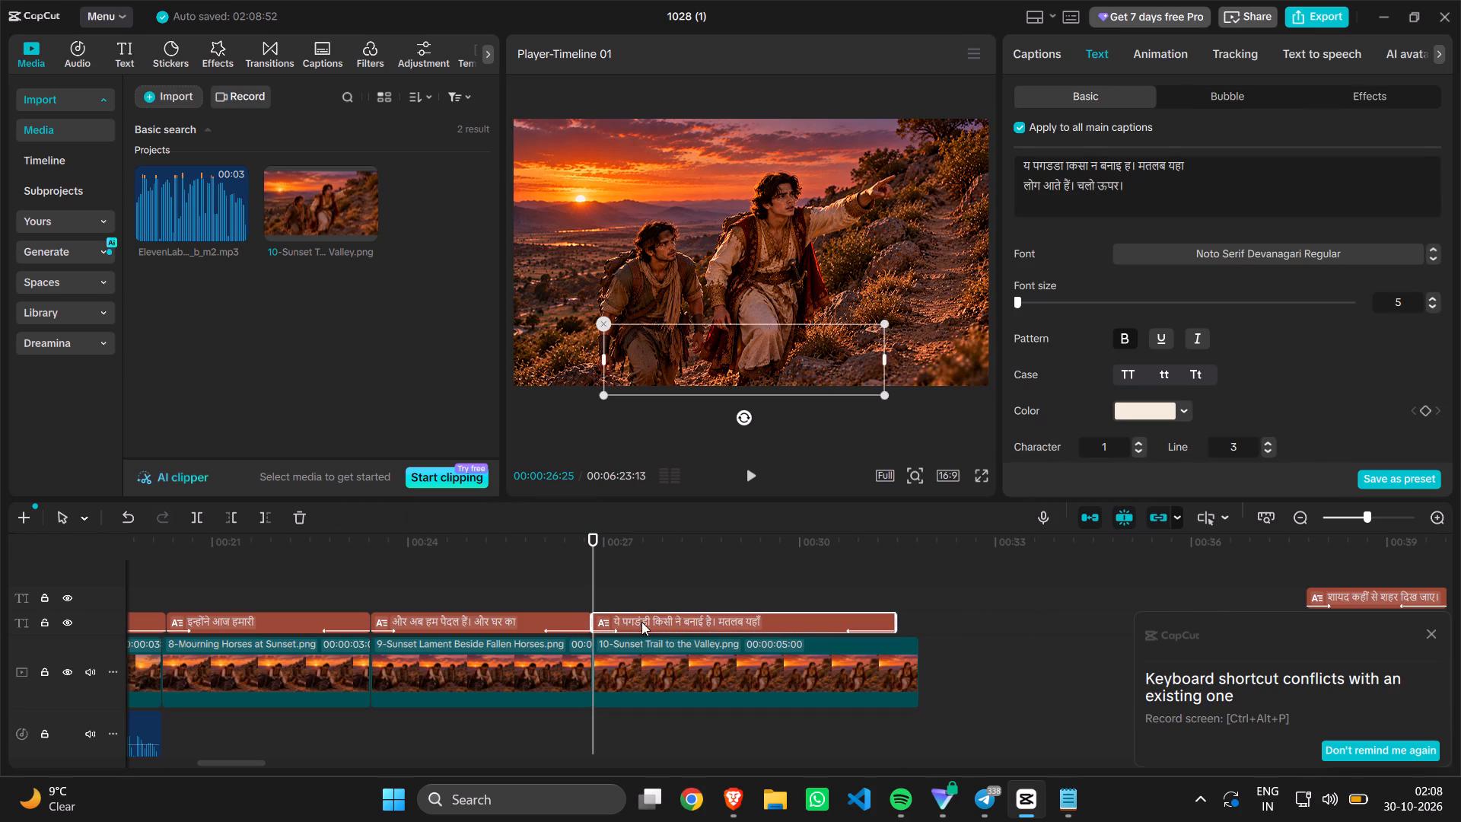
pyautogui.press('space')
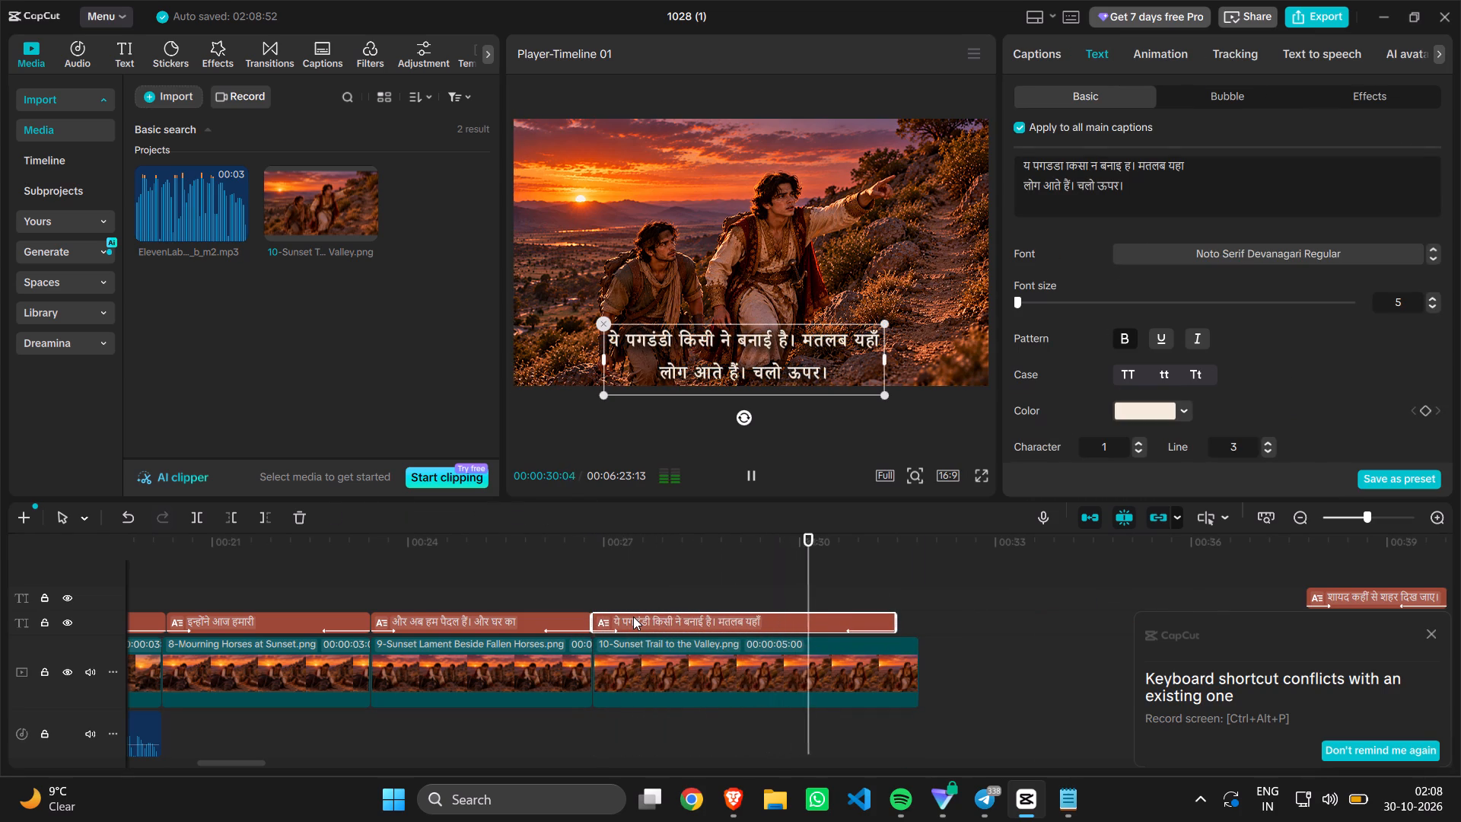
pyautogui.press('space')
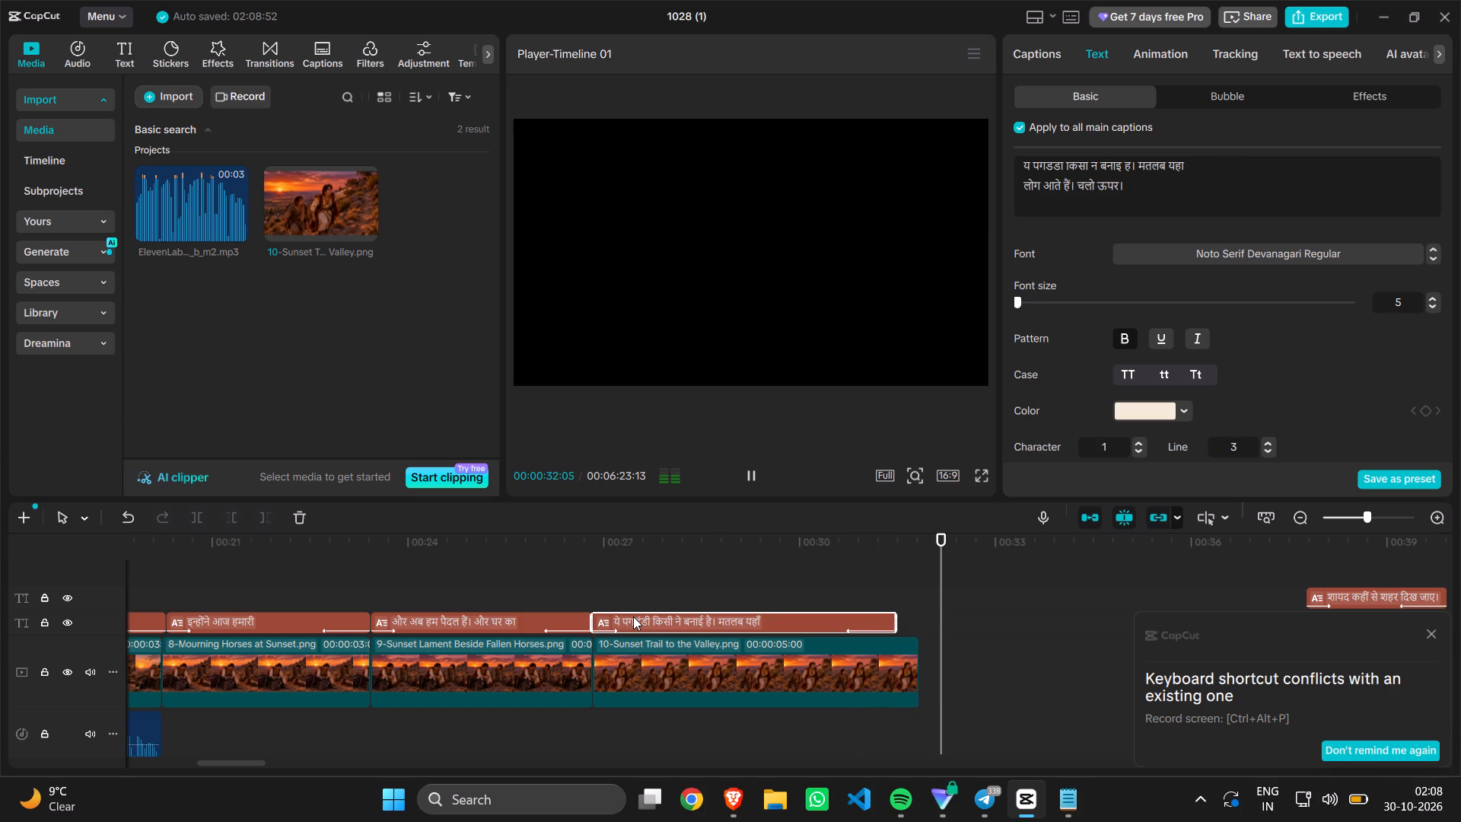
# Move the remaining elara 2.mp3 clip later to about 35.1 s and the remaining jaswant voice.mp3 clip to about 34.5 s.
pyautogui.scroll(-3, 876, 725)
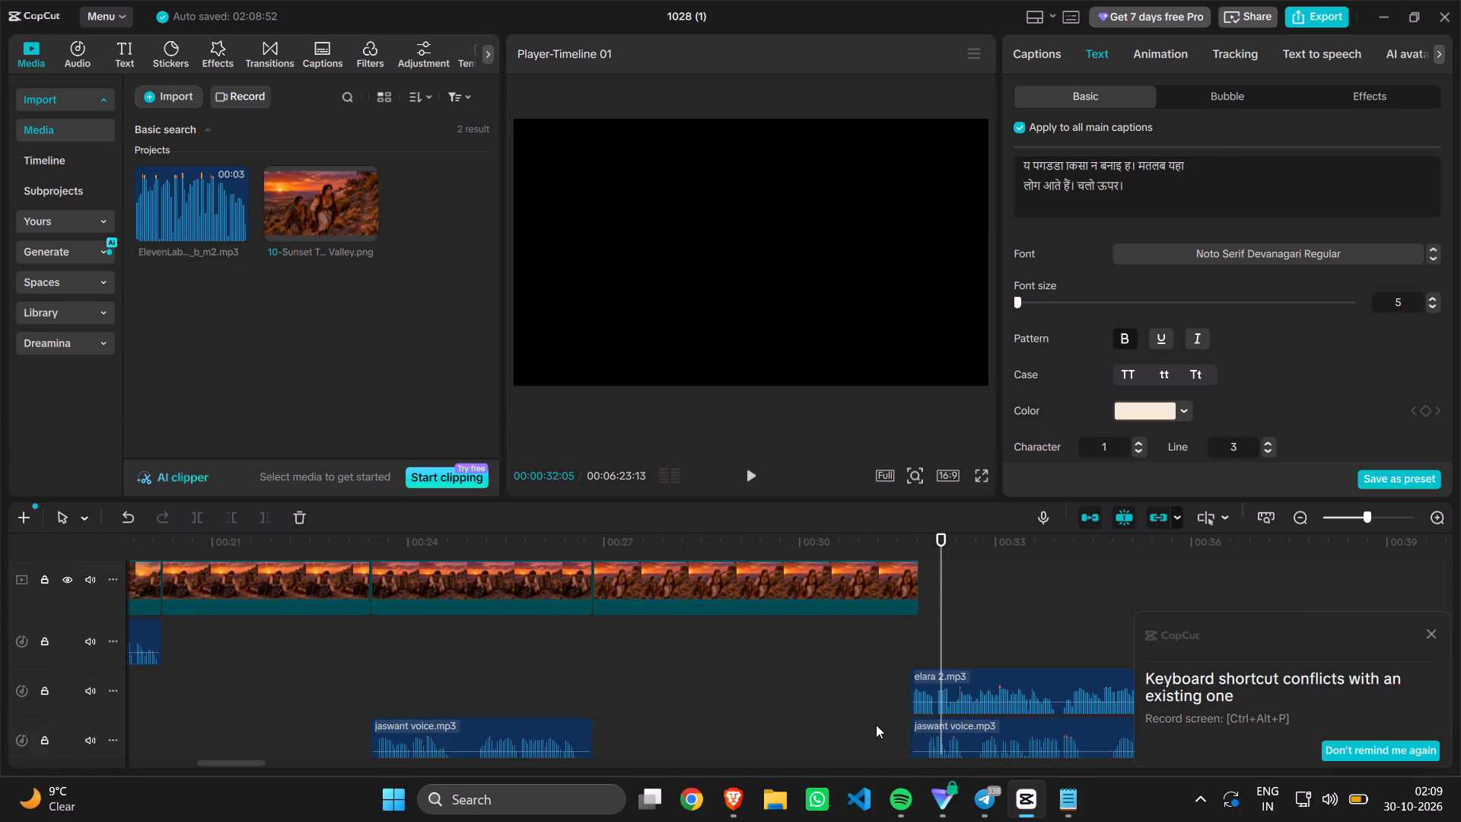
pyautogui.scroll(-3, 876, 725)
pyautogui.moveTo(1009, 652); pyautogui.dragTo(1219, 649)
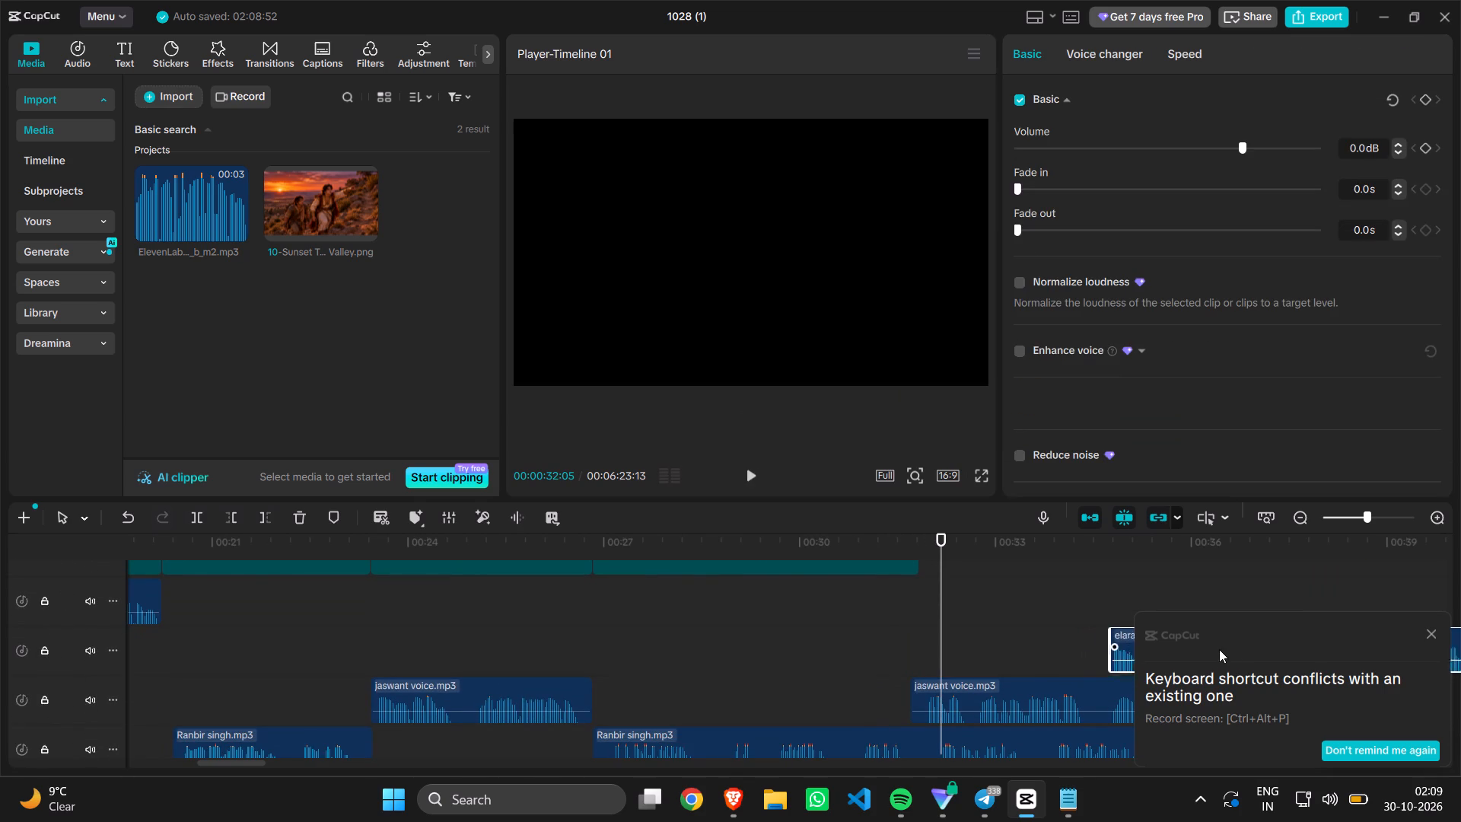
pyautogui.moveTo(1219, 649); pyautogui.dragTo(1227, 646)
pyautogui.moveTo(1042, 693); pyautogui.dragTo(1224, 696)
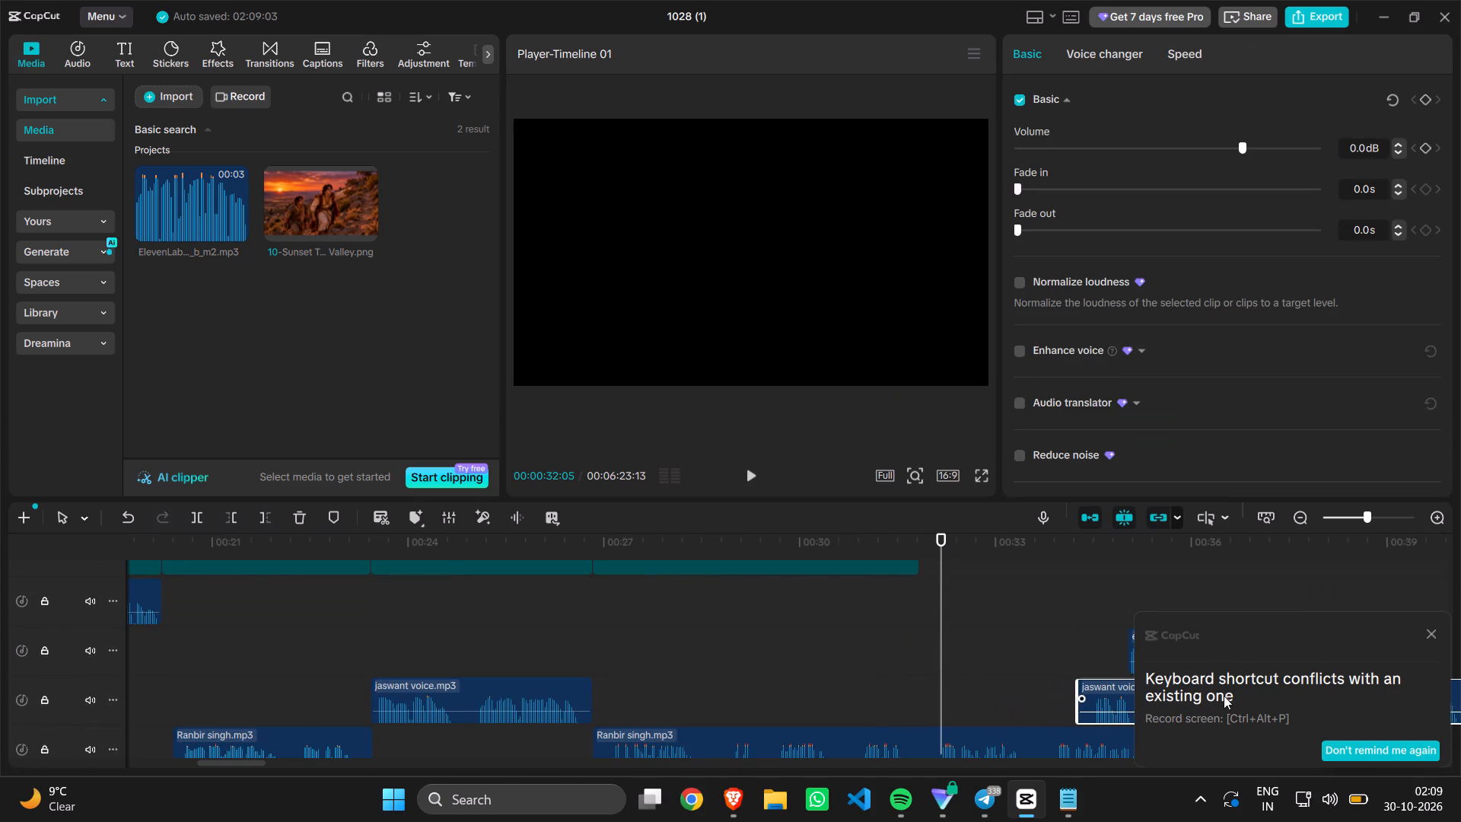
pyautogui.moveTo(1224, 696); pyautogui.dragTo(1227, 696)
pyautogui.press('space')
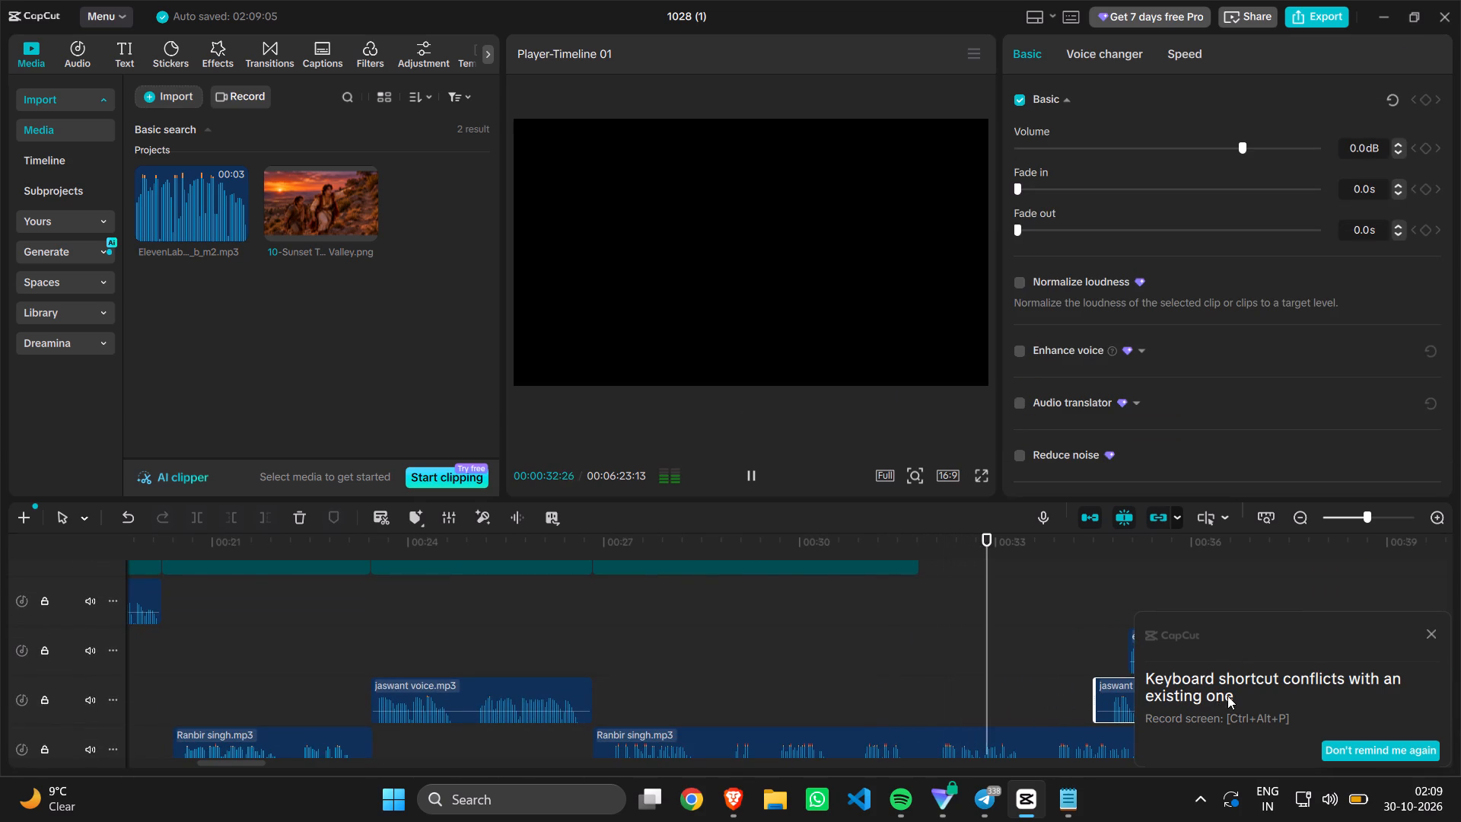
pyautogui.press('space')
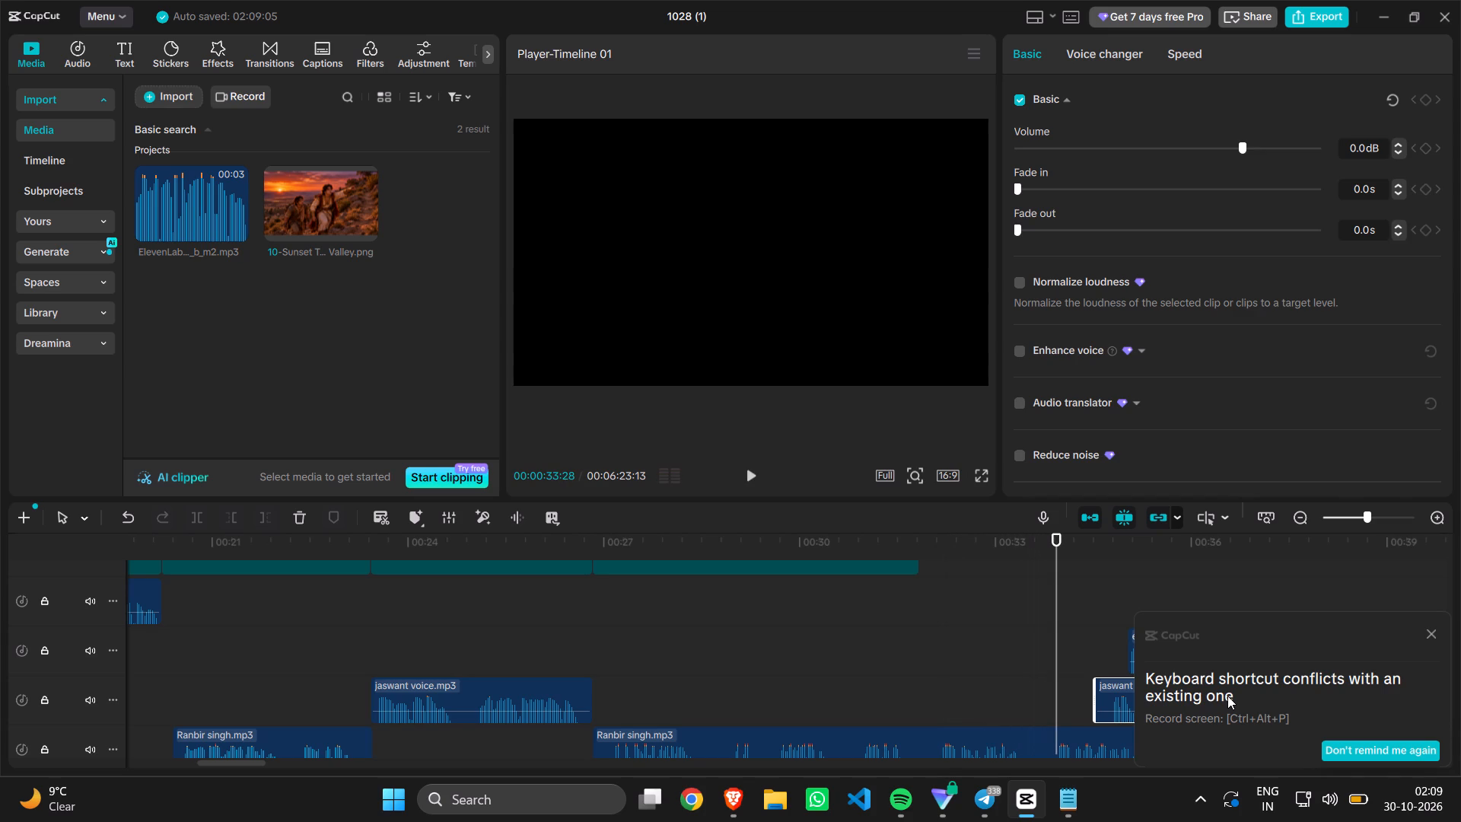
pyautogui.press('Left')
pyautogui.press('Left')
pyautogui.press('Left')
pyautogui.press('Left')
pyautogui.press('Left')
pyautogui.press('Left')
pyautogui.press('Left')
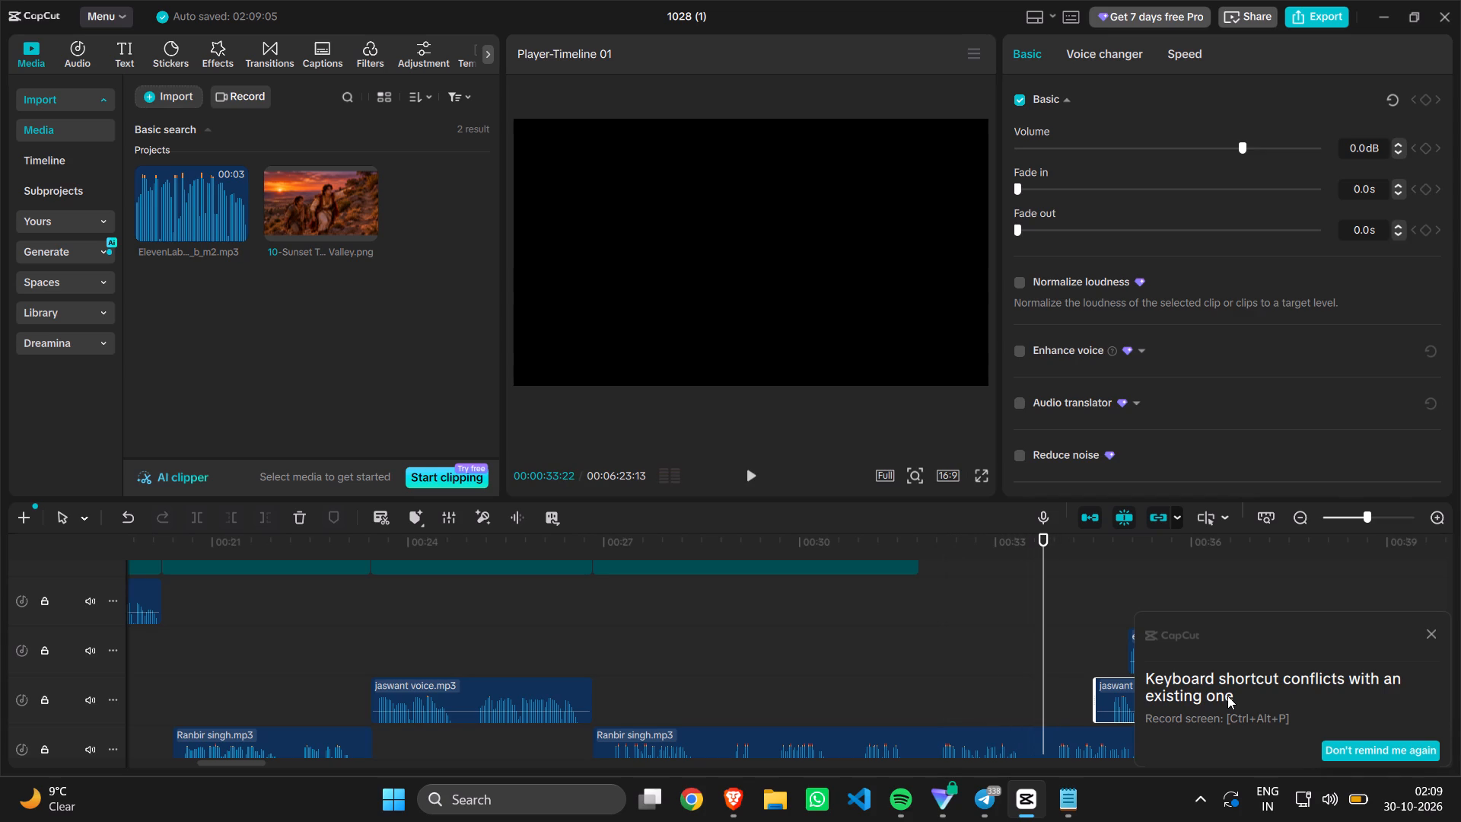
pyautogui.press('Left')
pyautogui.hotkey('ctrl', 'b')
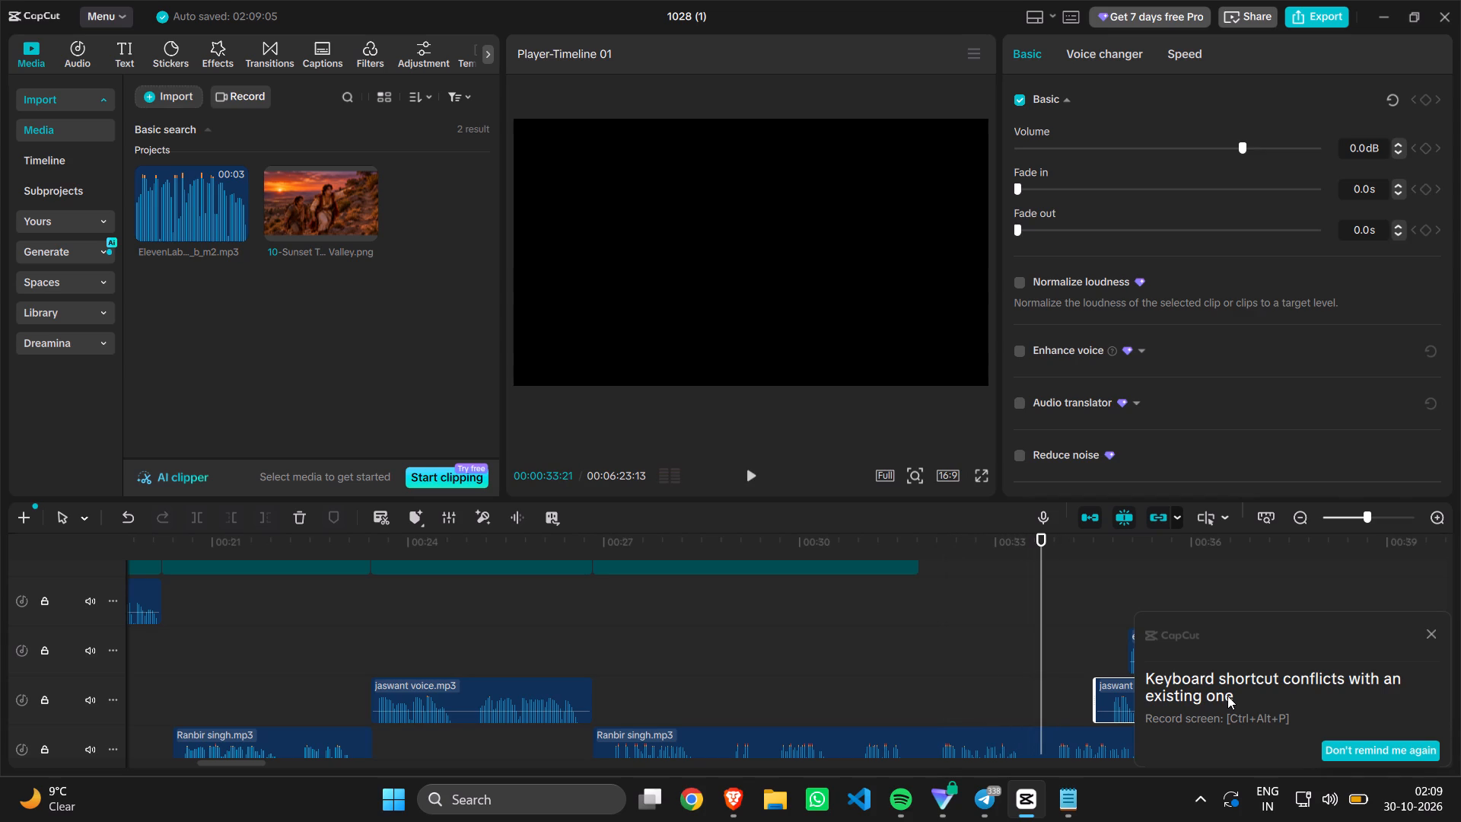
pyautogui.click(1007, 731)
pyautogui.hotkey('ctrl', 'b')
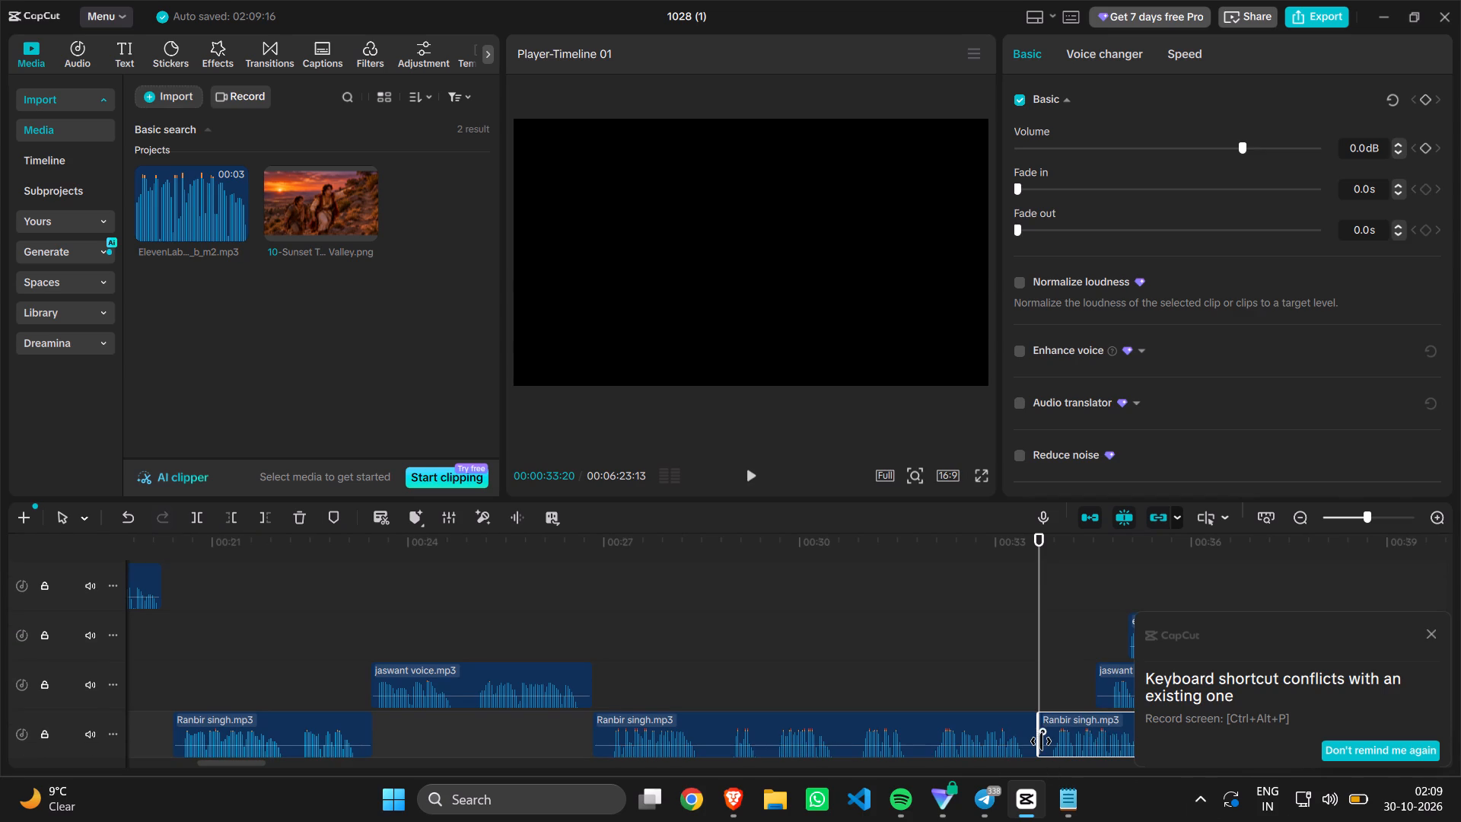
# Extend image 10 on the main track to 00:00:33:20, giving it a duration of 00:00:06:25.
pyautogui.scroll(1, 940, 686)
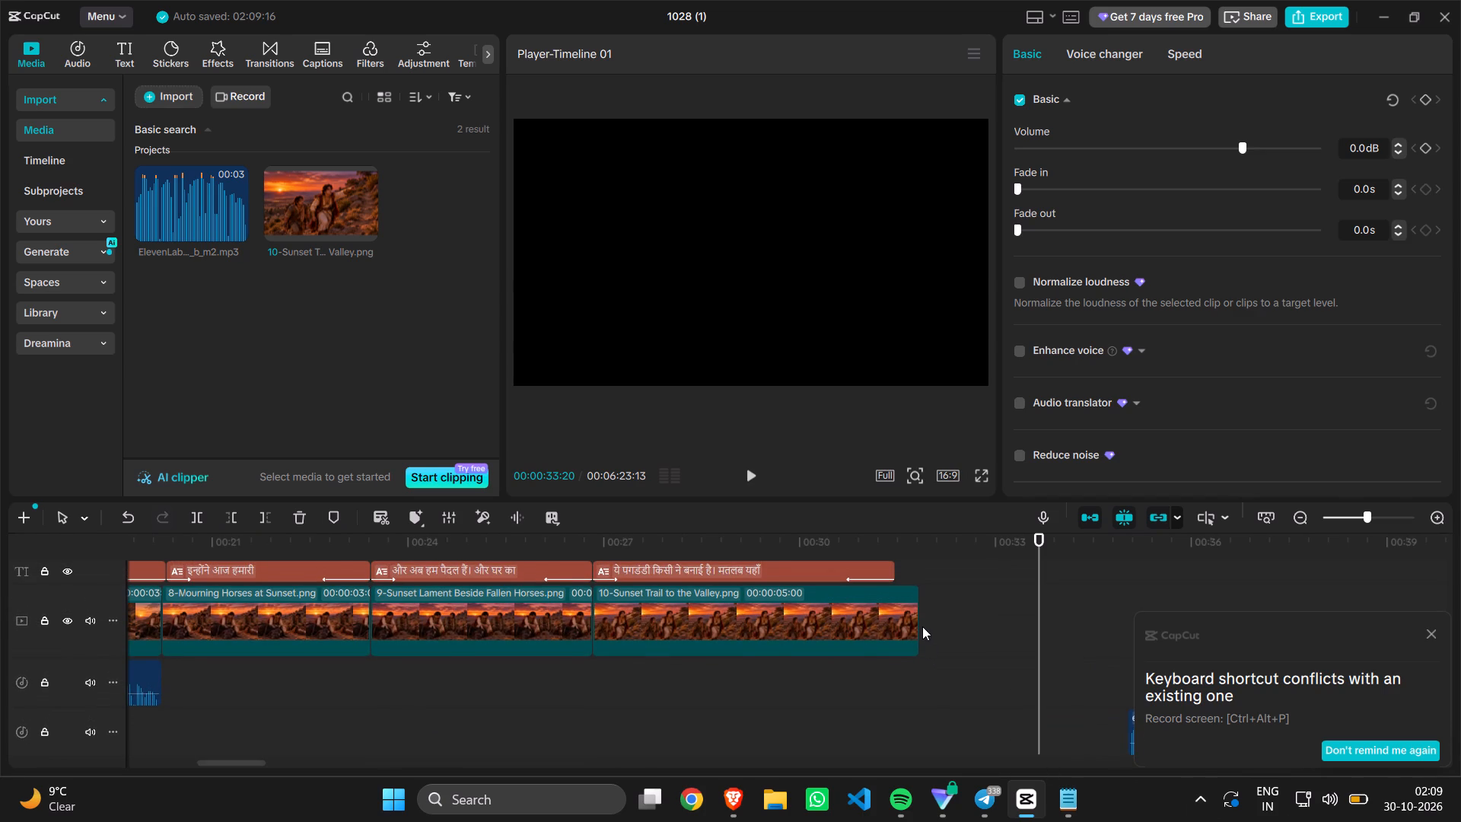
pyautogui.moveTo(919, 624); pyautogui.dragTo(1036, 639)
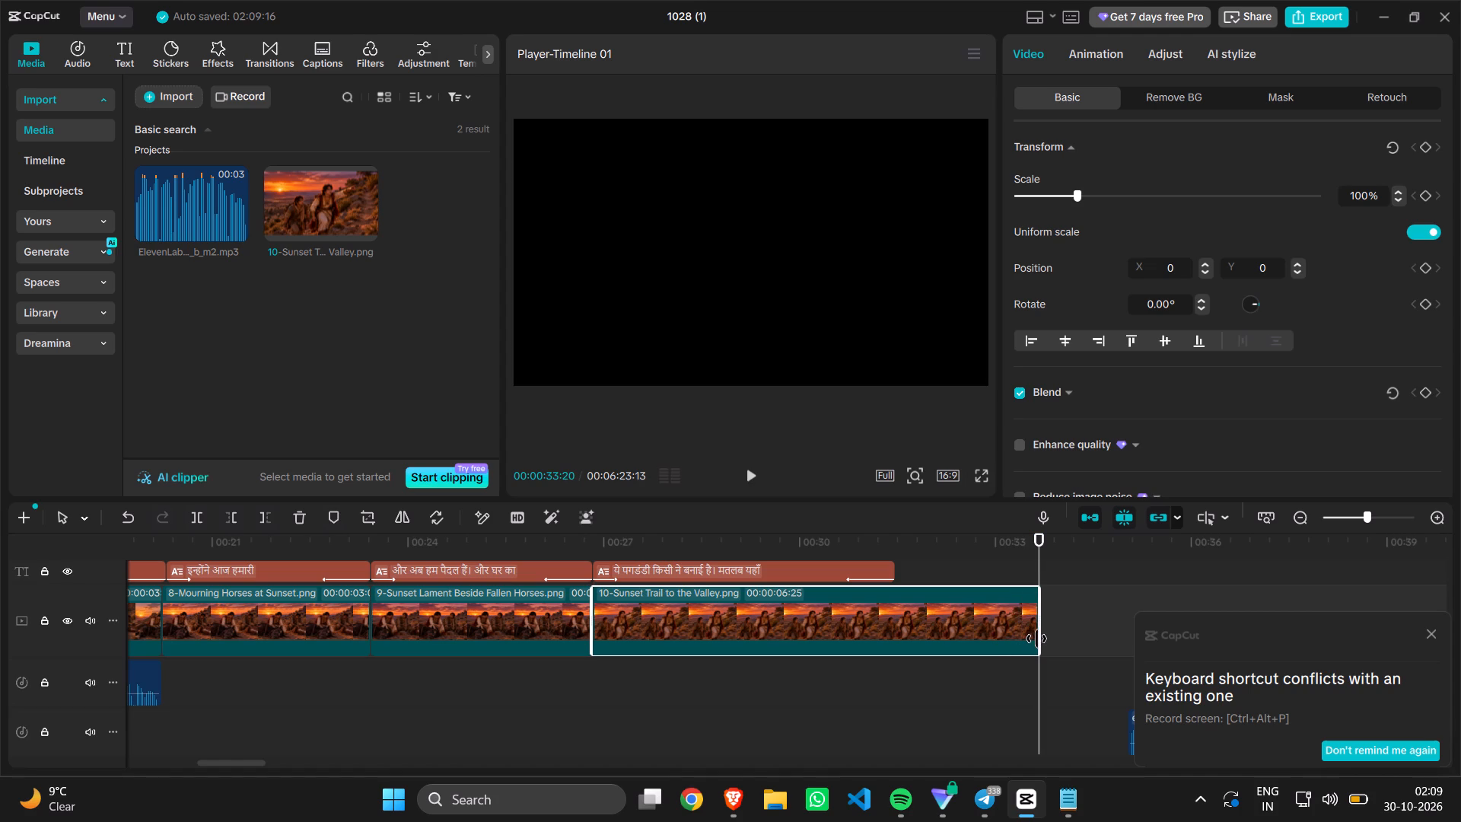
# Fit the caption "शायद कहीं से शहर दिख जाए।" between the previous caption and the end of image 10, and play that section back.
pyautogui.scroll(2, 943, 722)
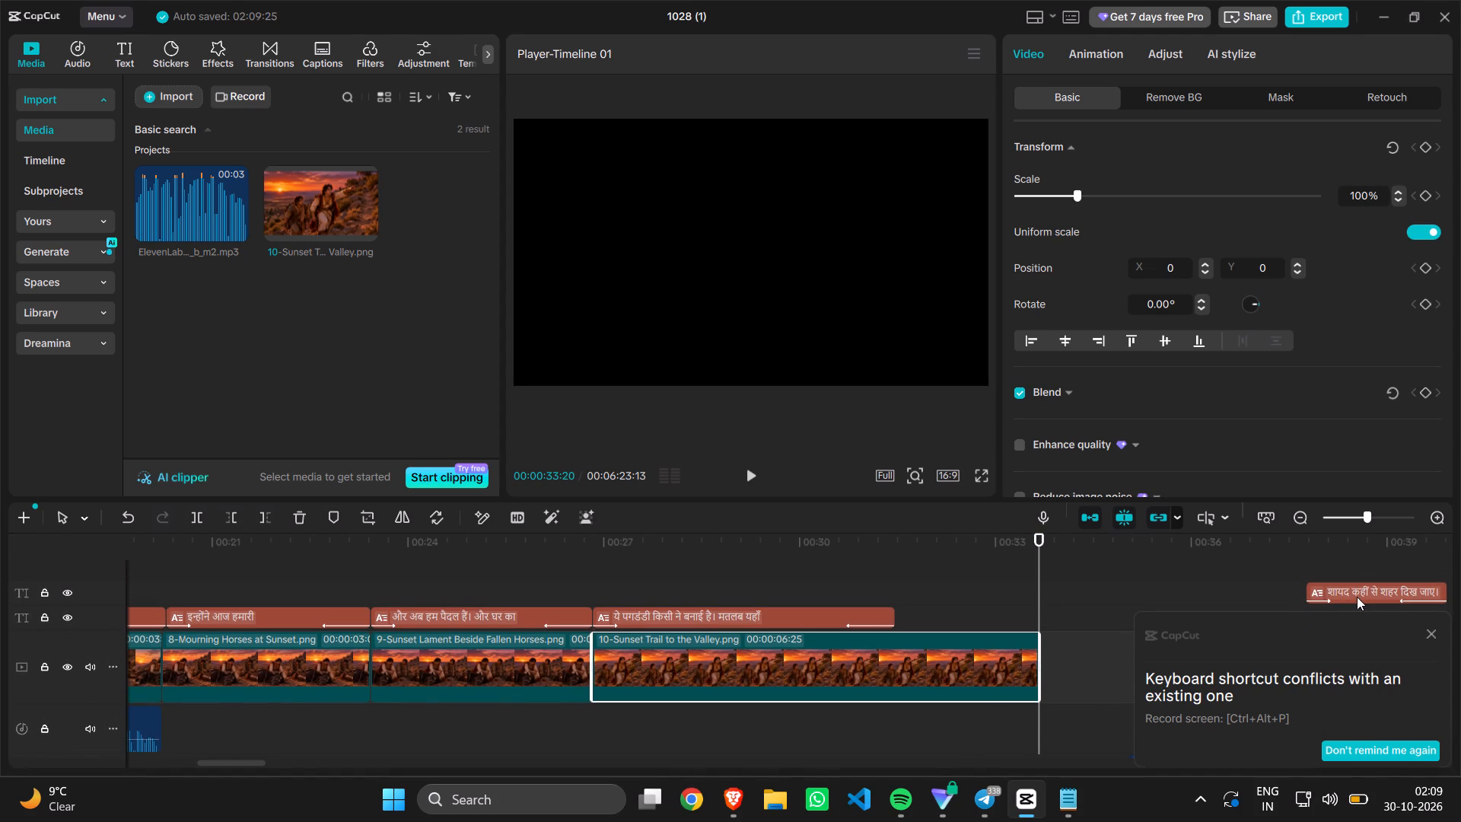
pyautogui.moveTo(1376, 588); pyautogui.dragTo(981, 614)
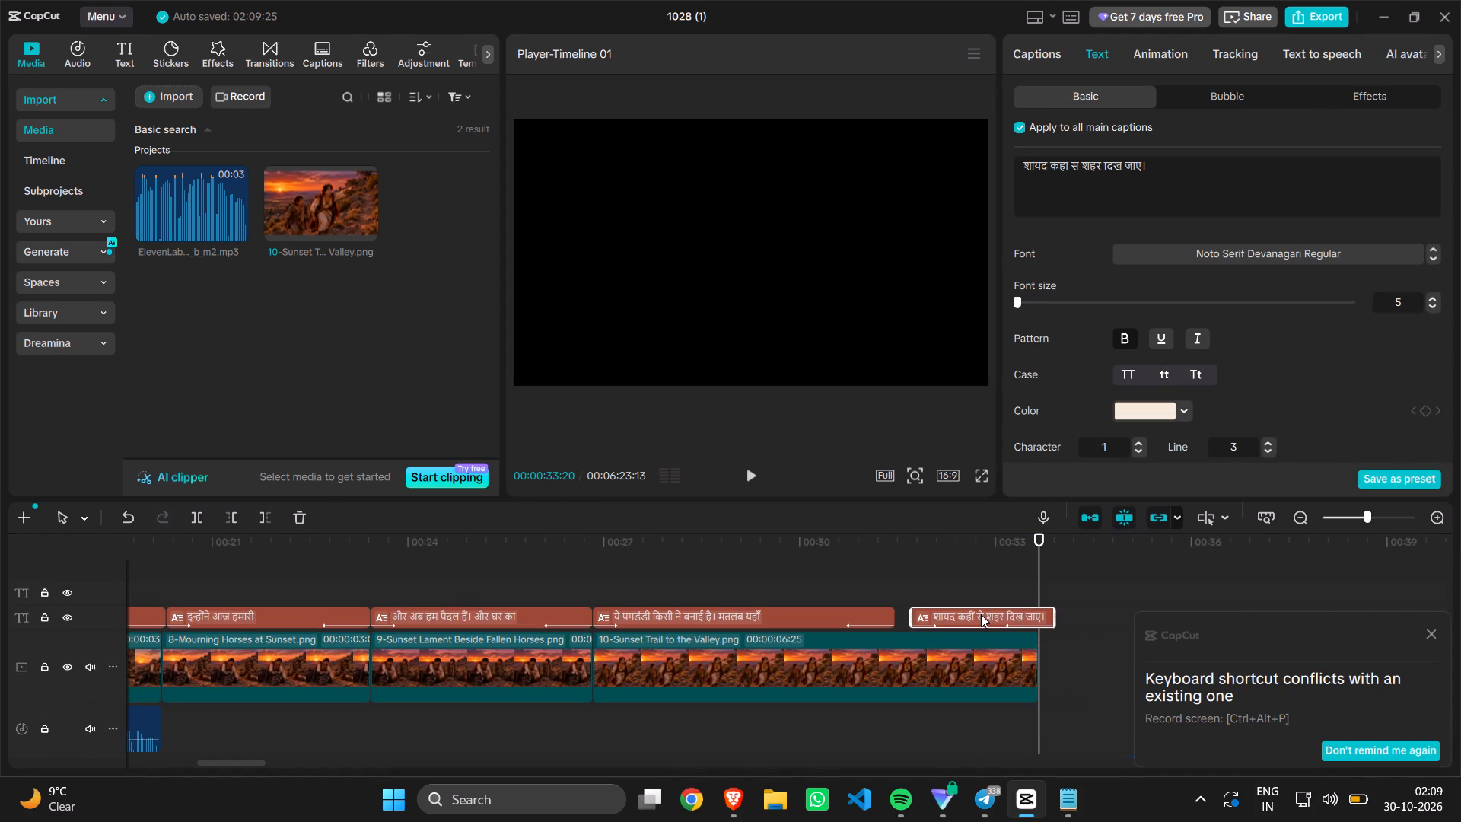
pyautogui.moveTo(981, 614); pyautogui.dragTo(969, 614)
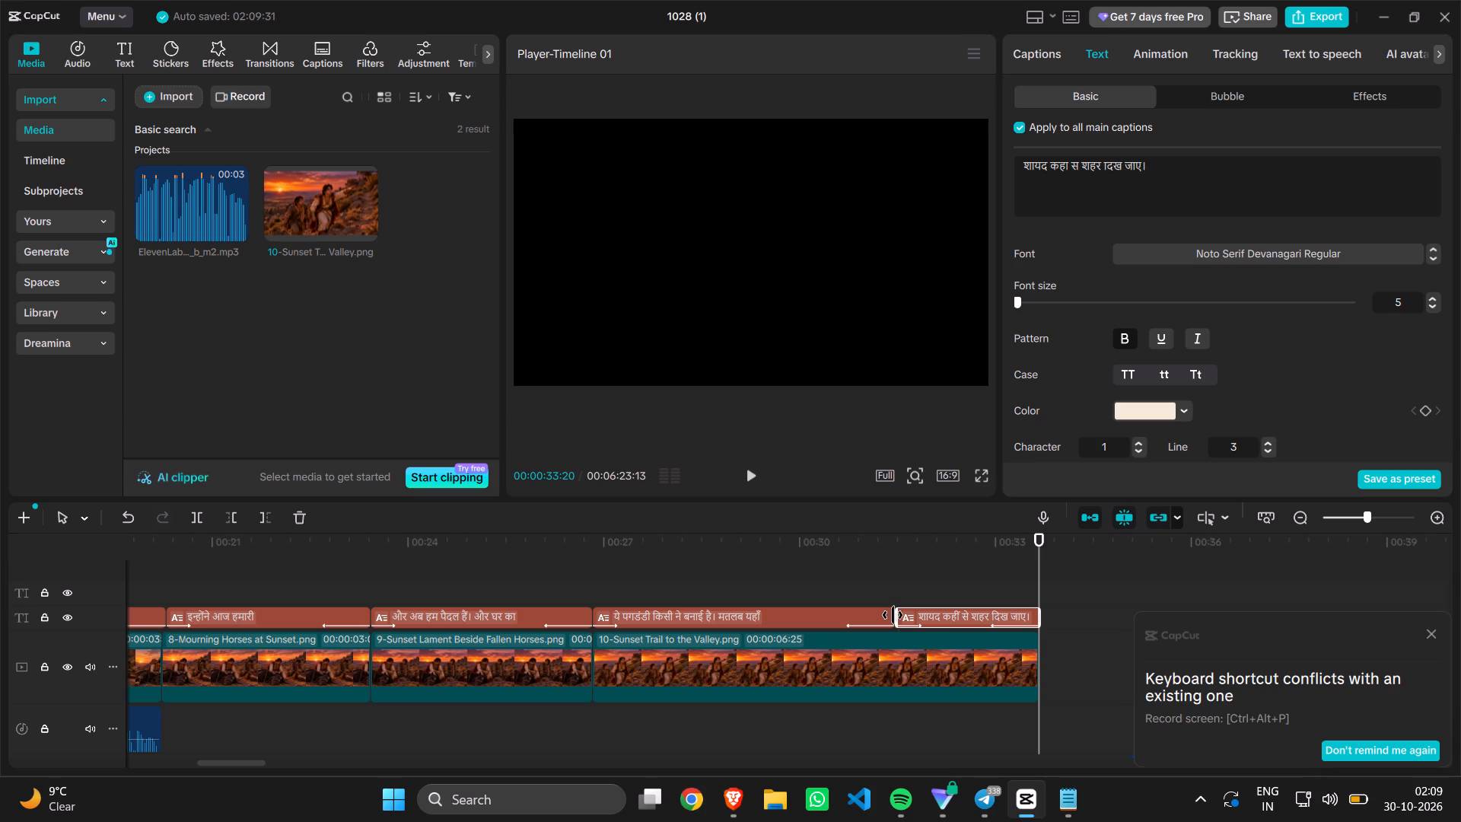
pyautogui.moveTo(893, 615); pyautogui.dragTo(859, 616)
pyautogui.click(872, 744)
pyautogui.press('space')
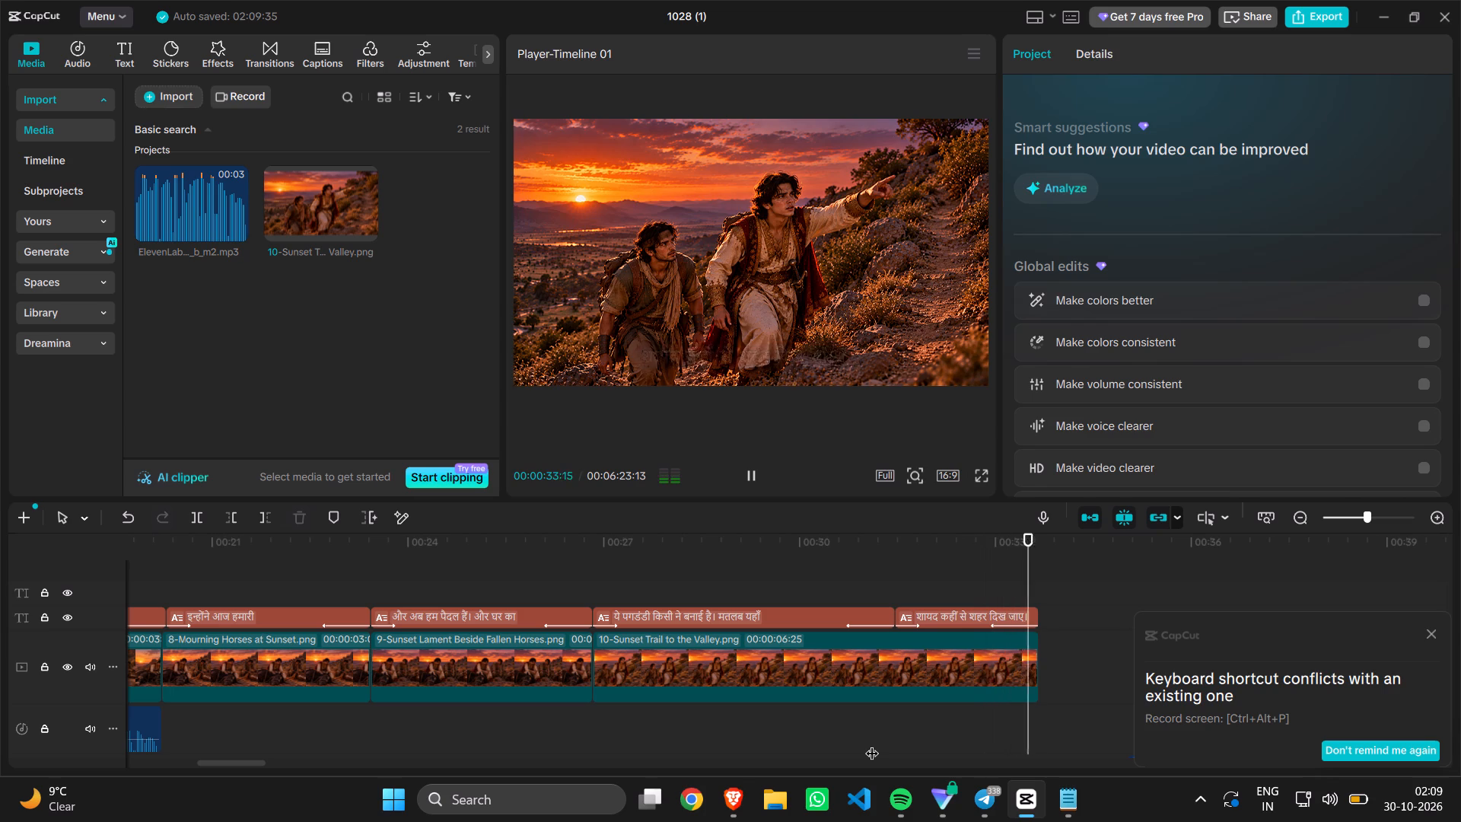
pyautogui.press('space')
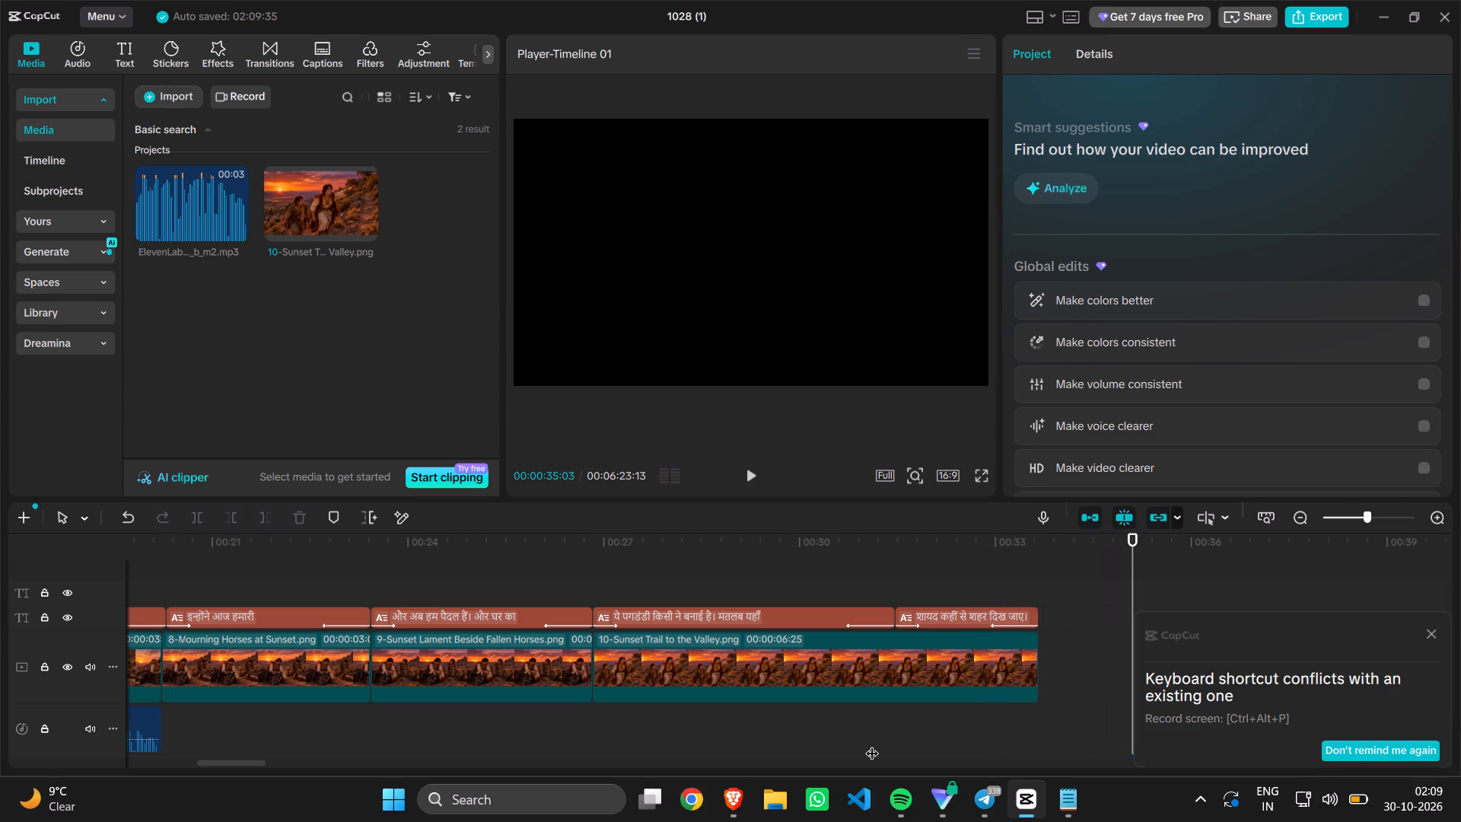
pyautogui.scroll(-2, 872, 744)
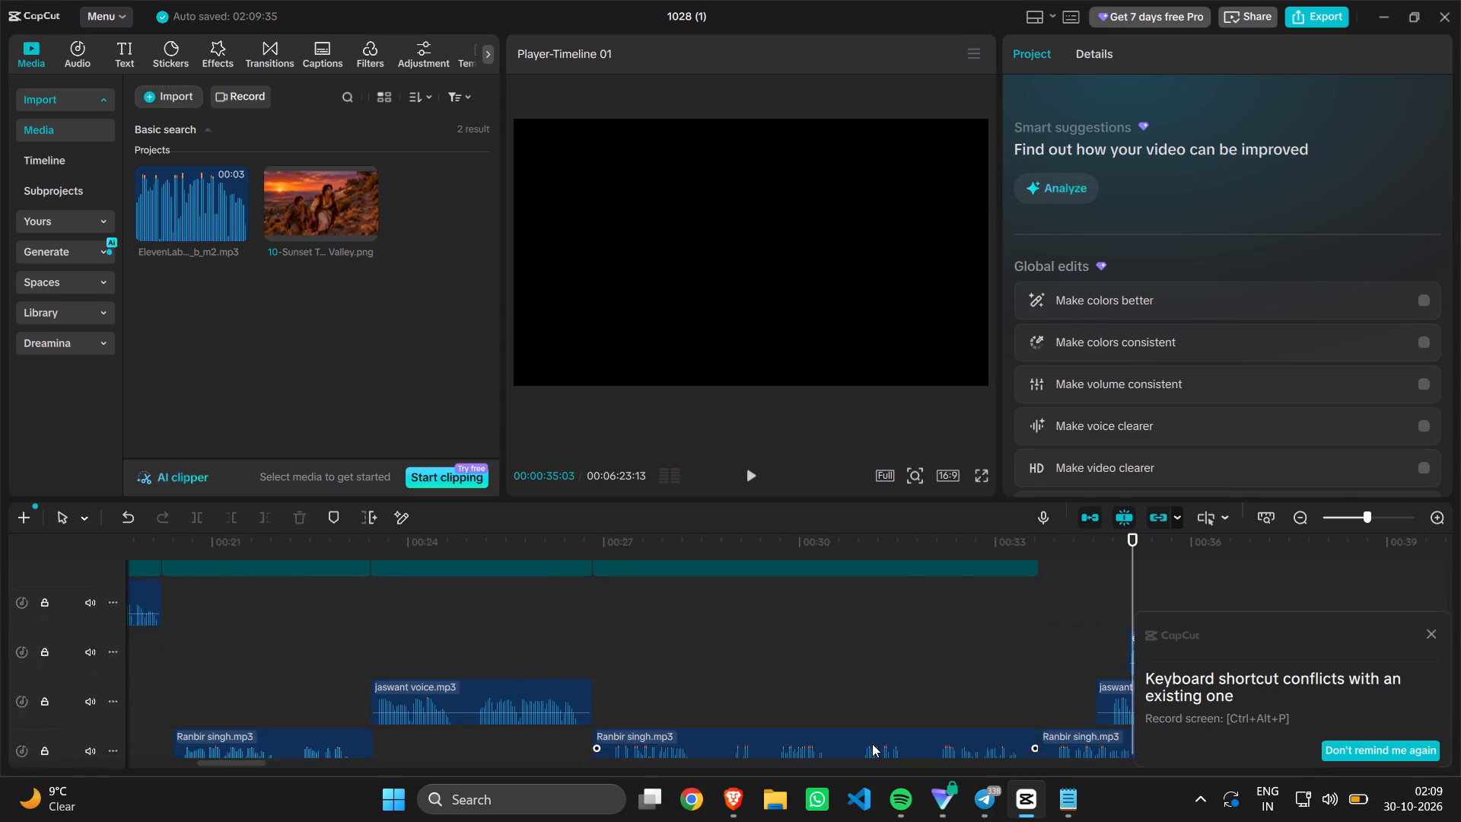
pyautogui.scroll(-1, 872, 744)
pyautogui.scroll(-1, 957, 744)
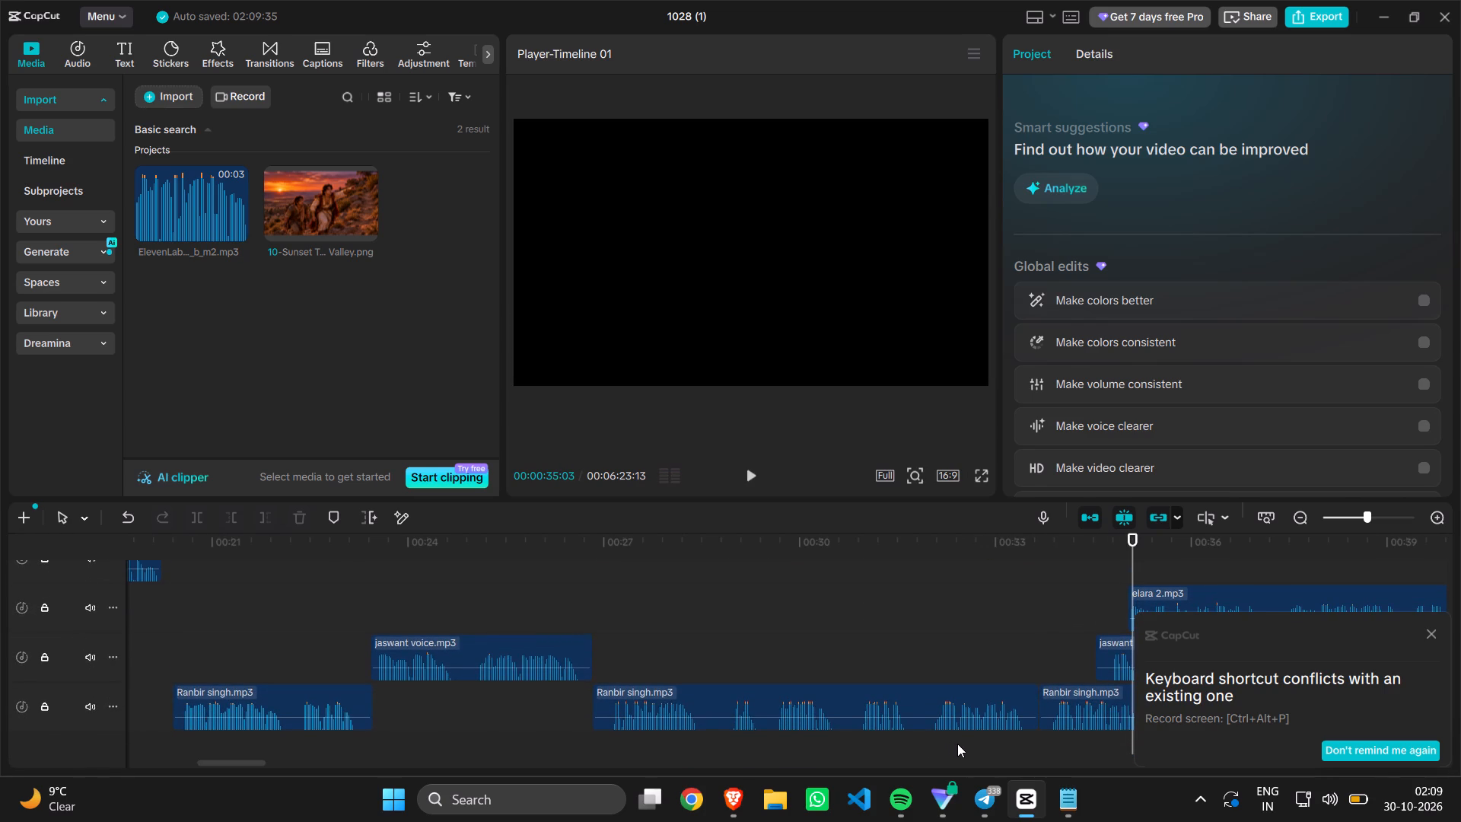
pyautogui.scroll(-1, 957, 744)
pyautogui.scroll(2, 957, 744)
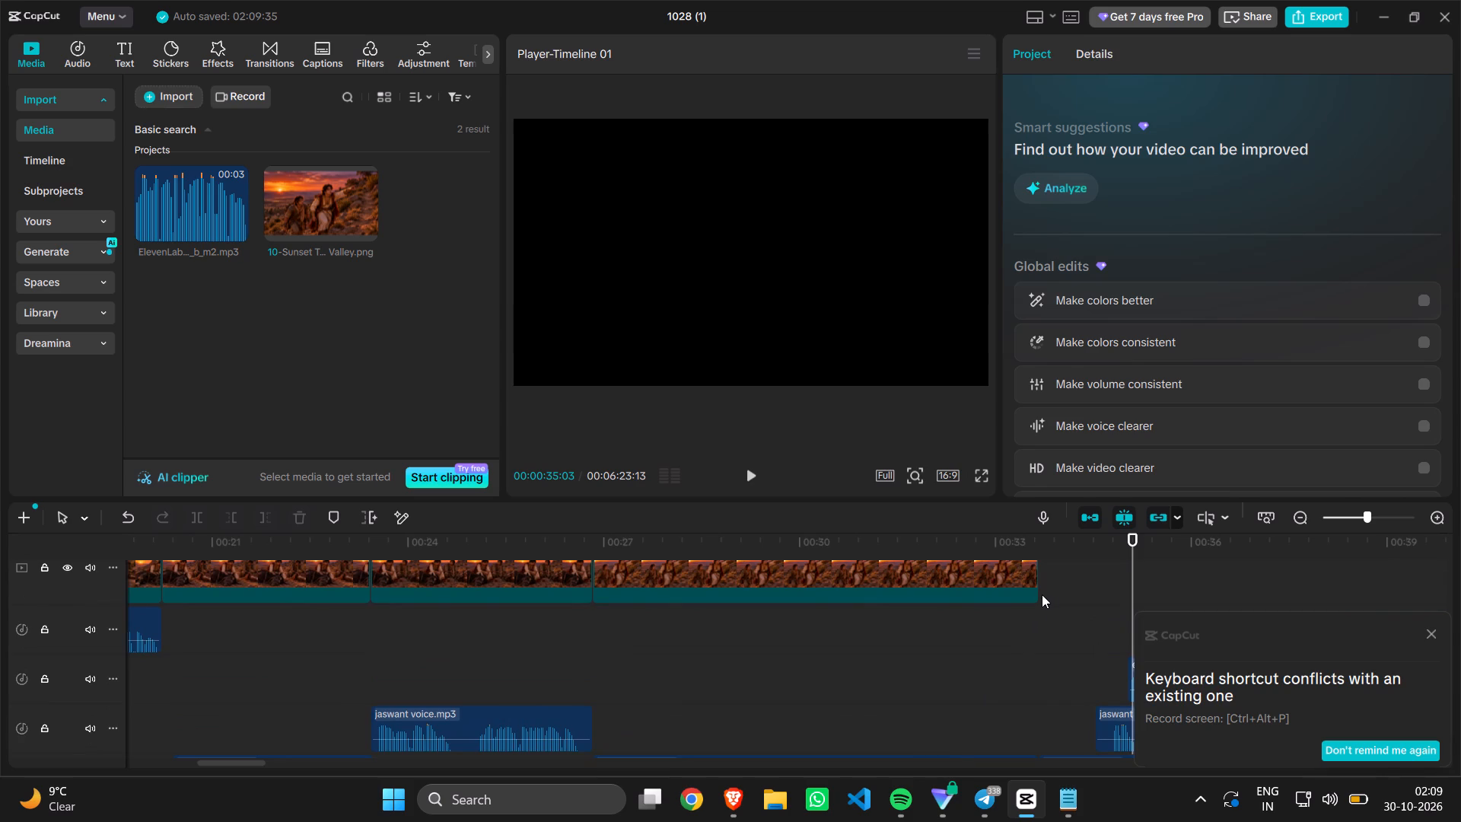
pyautogui.click(1042, 594)
pyautogui.scroll(-2, 1042, 594)
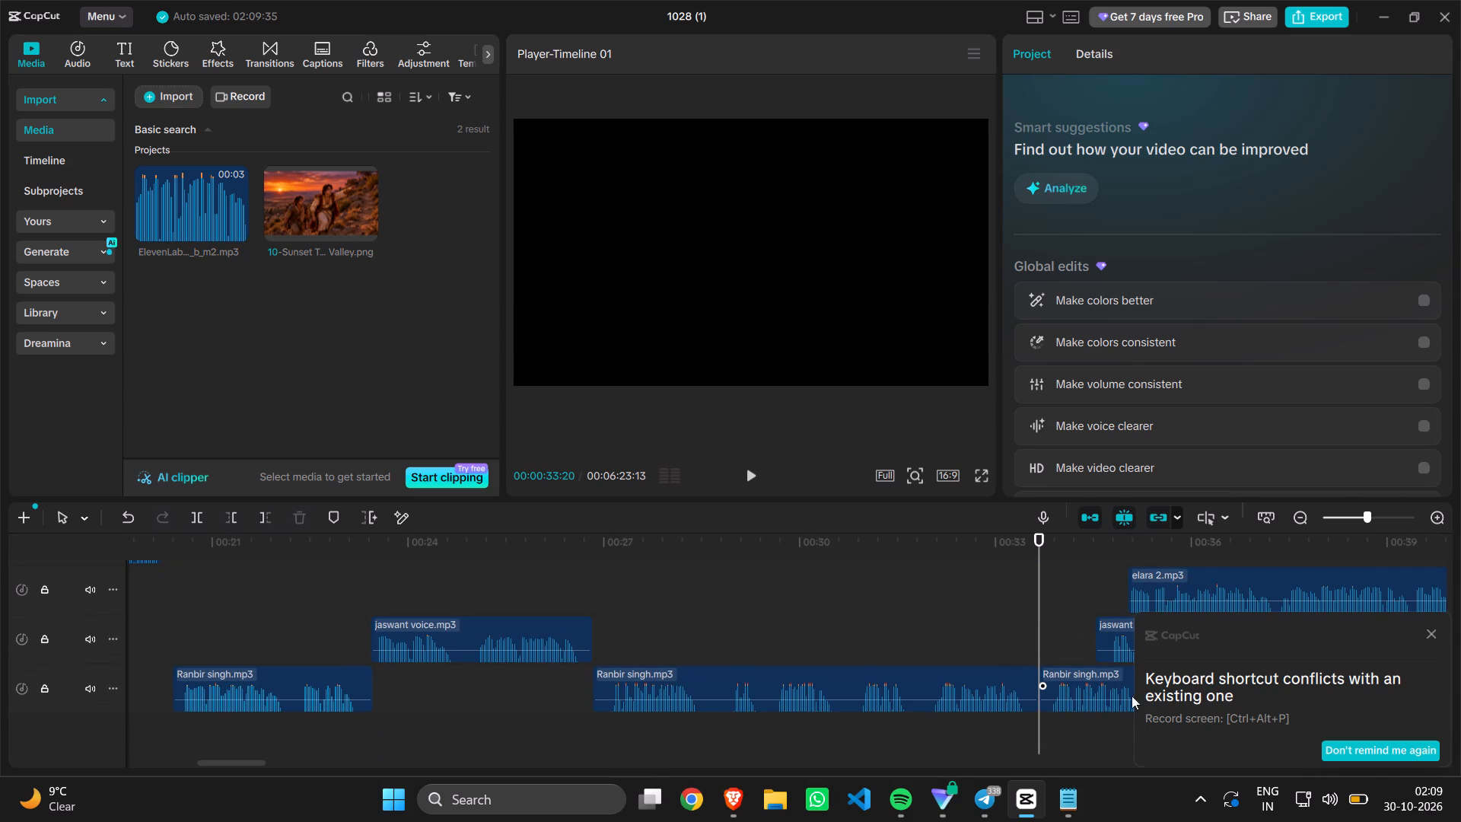
pyautogui.moveTo(1103, 693); pyautogui.dragTo(1182, 696)
# Switch to the Notepad script and read from Ranbir's line about the trail on into Scene 3.
pyautogui.scroll(2, 975, 590)
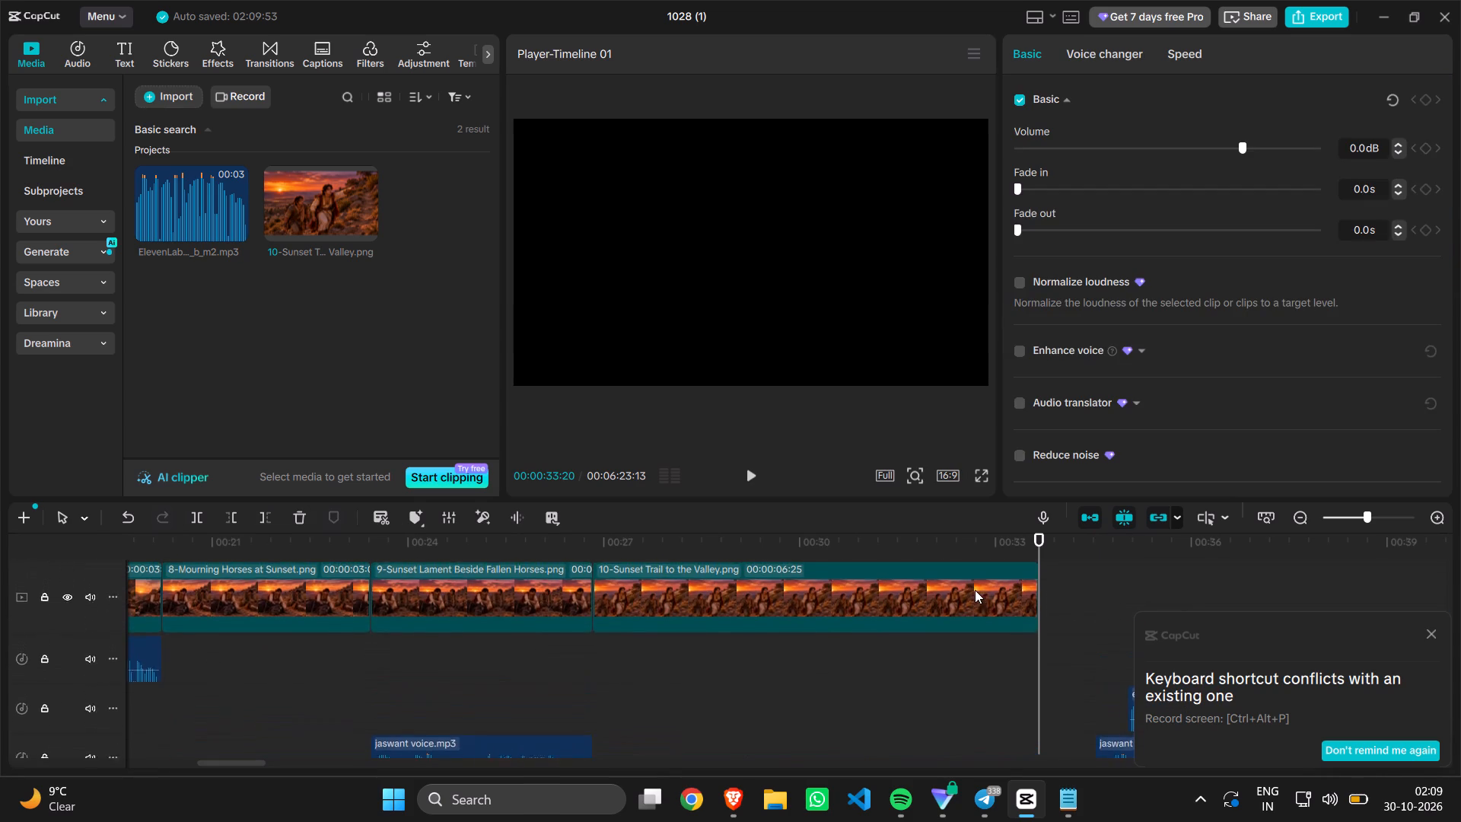
pyautogui.scroll(2, 975, 590)
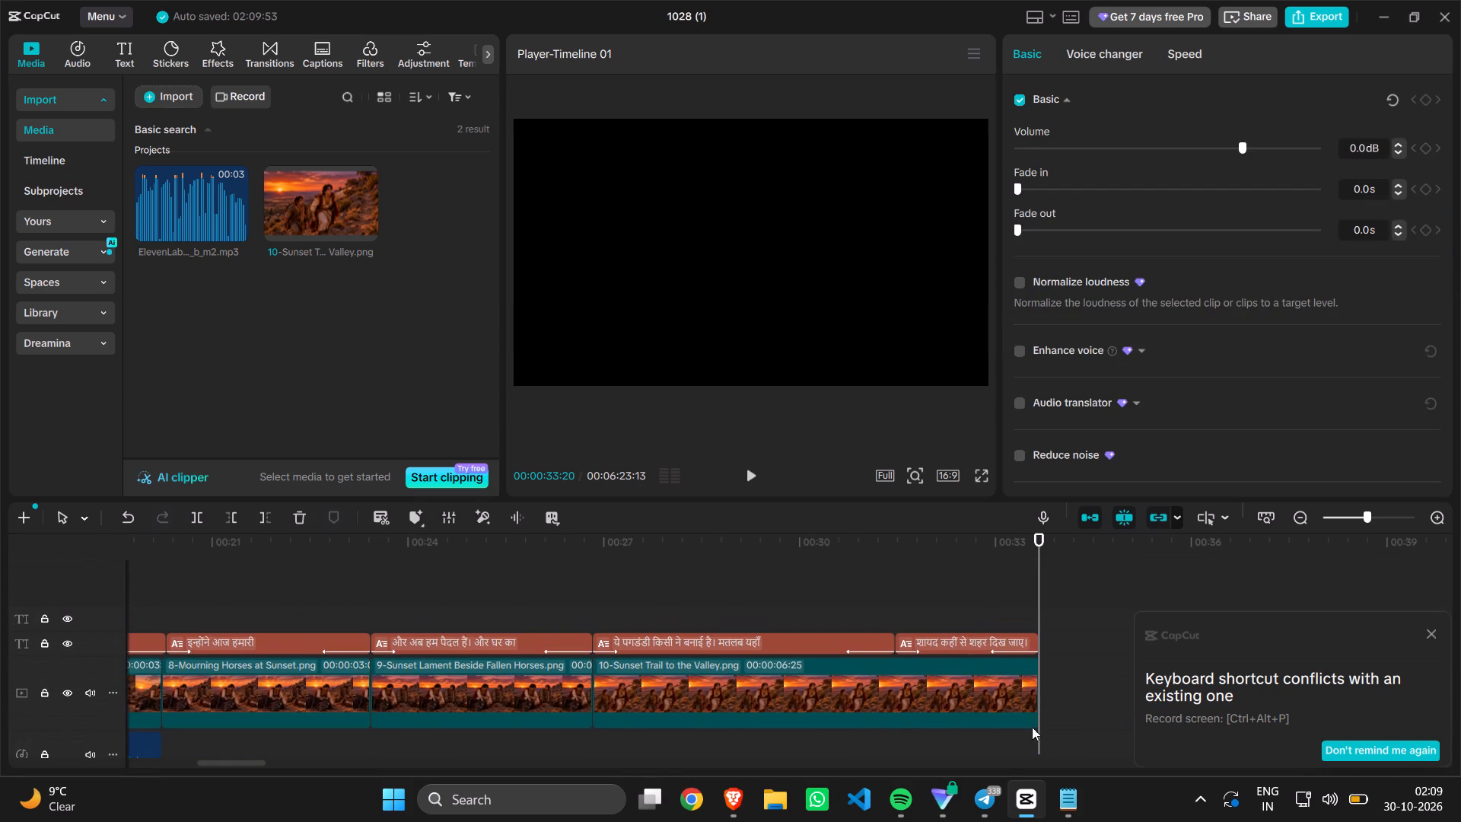
pyautogui.click(1063, 813)
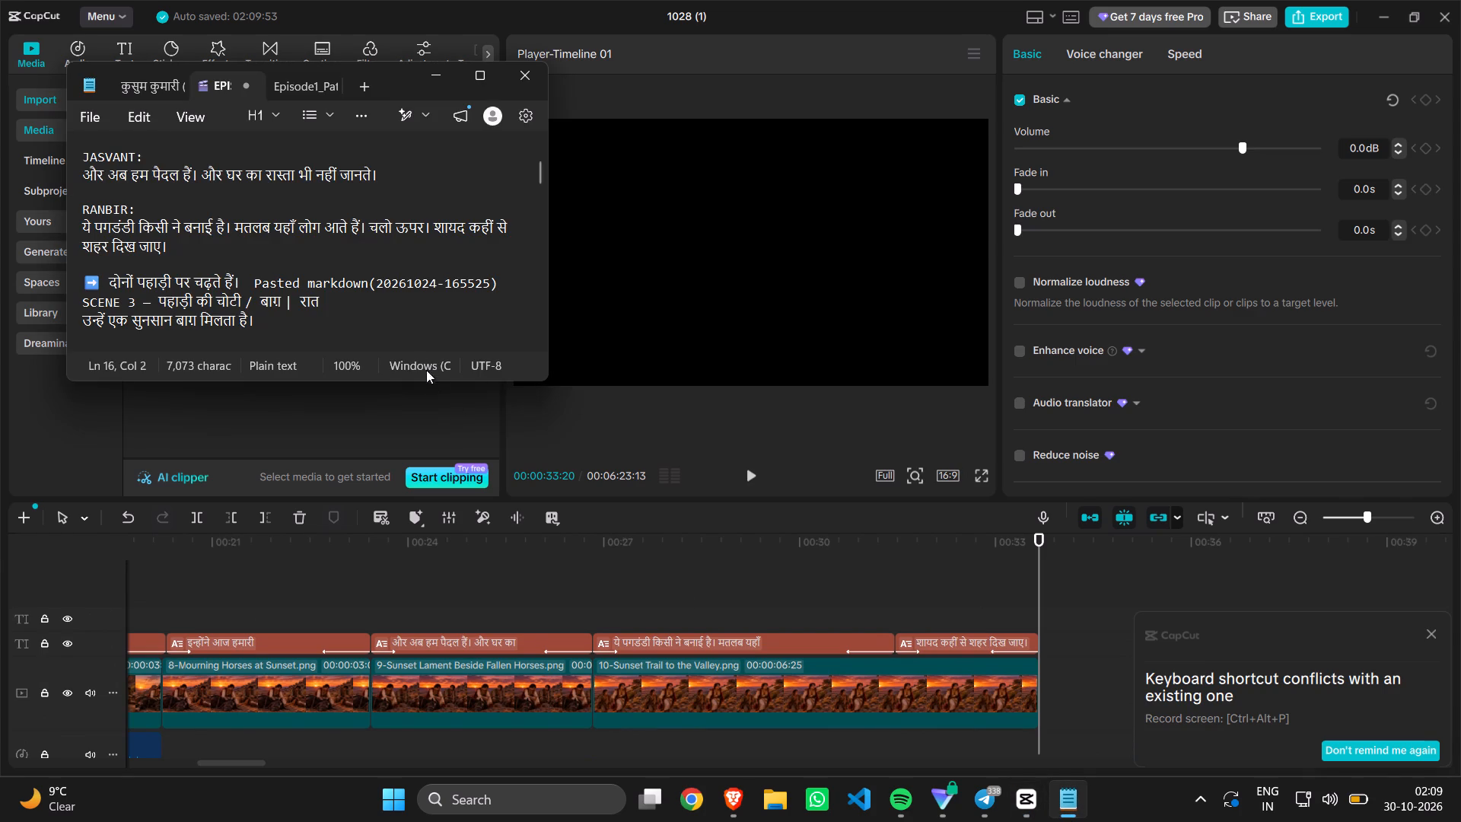
pyautogui.scroll(-1, 401, 309)
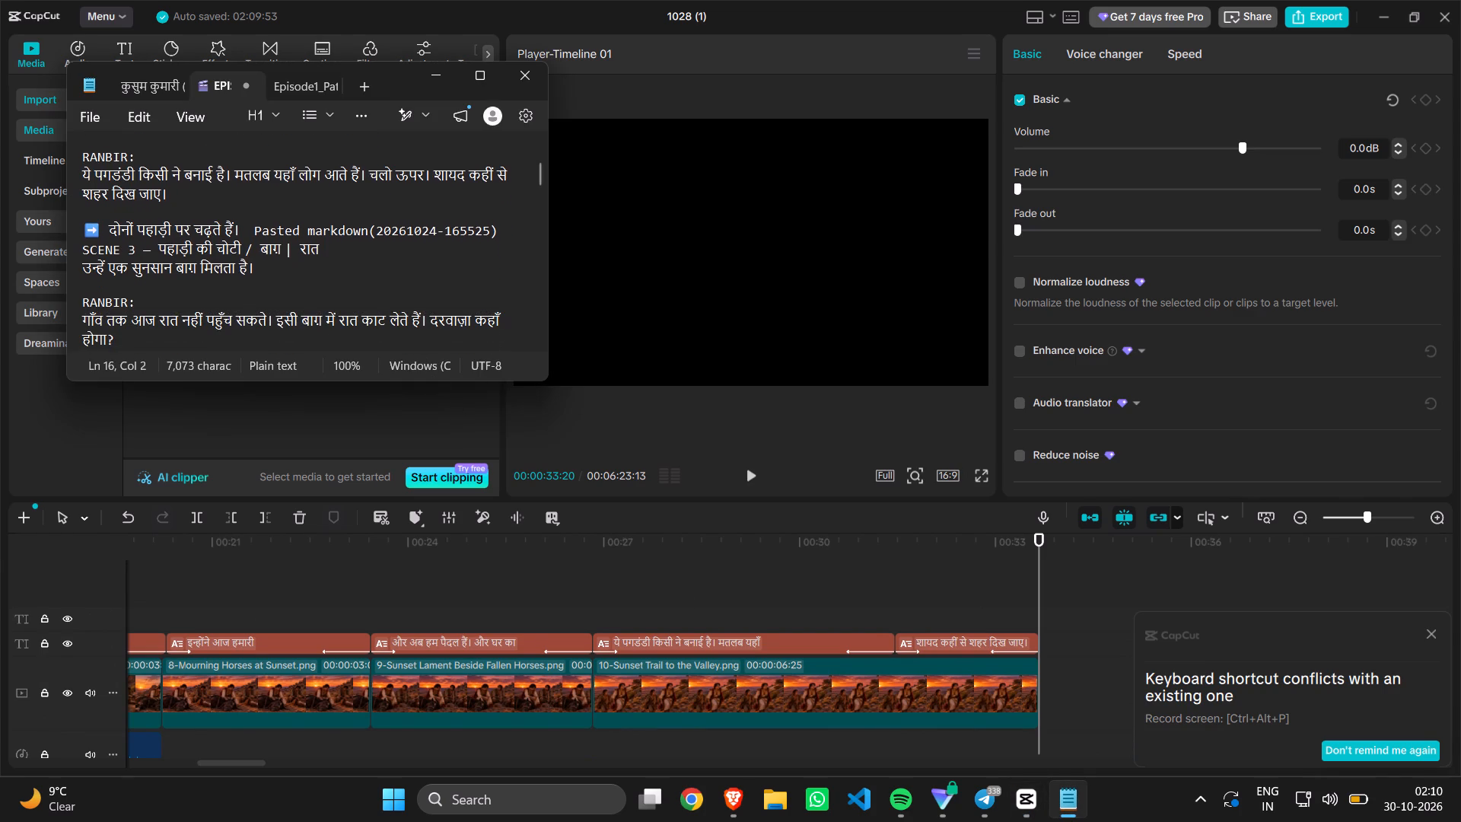
pyautogui.scroll(-1, 401, 309)
pyautogui.hscroll(1, 401, 309)
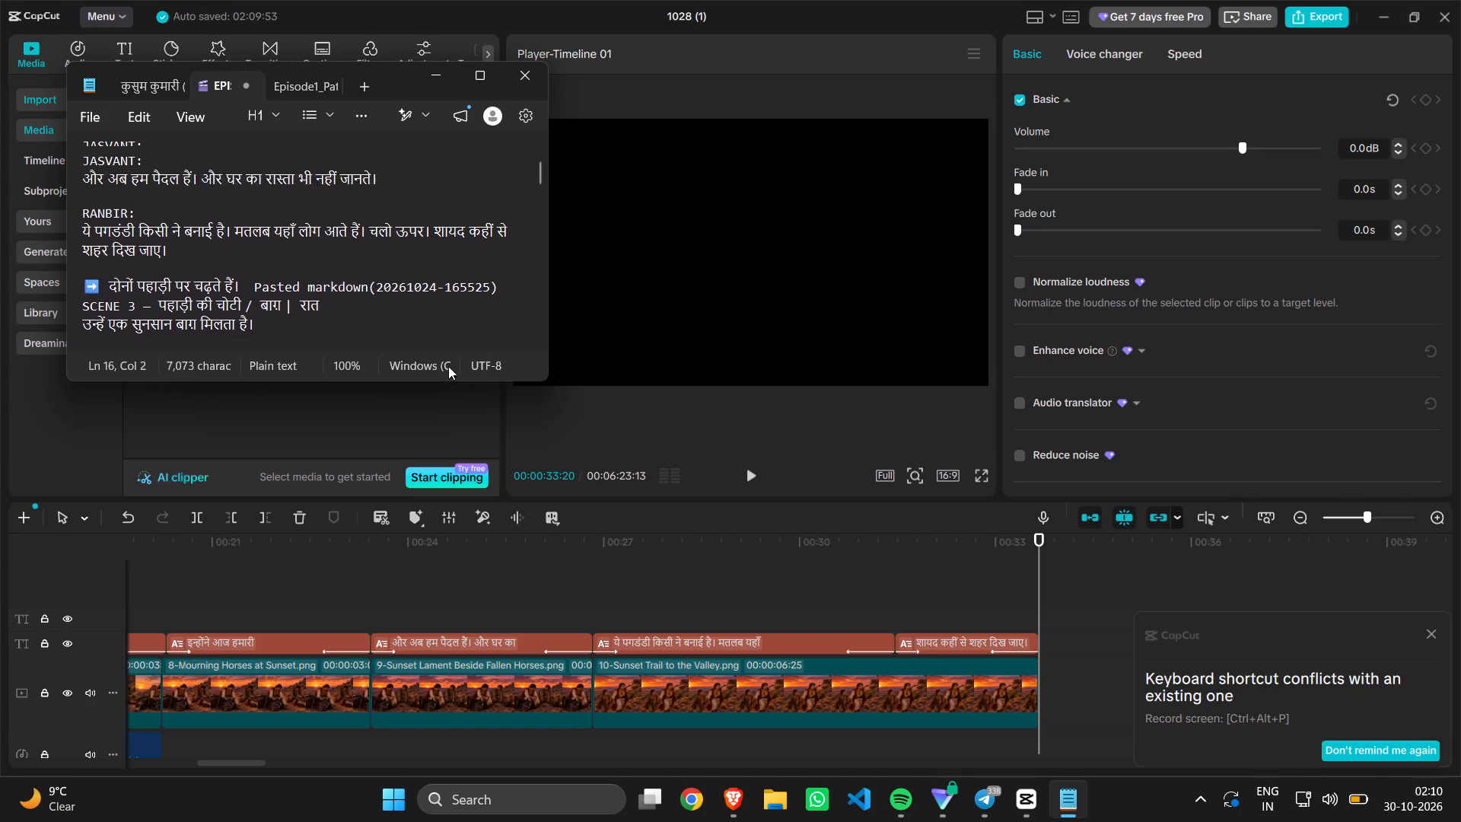
pyautogui.scroll(-1, 421, 282)
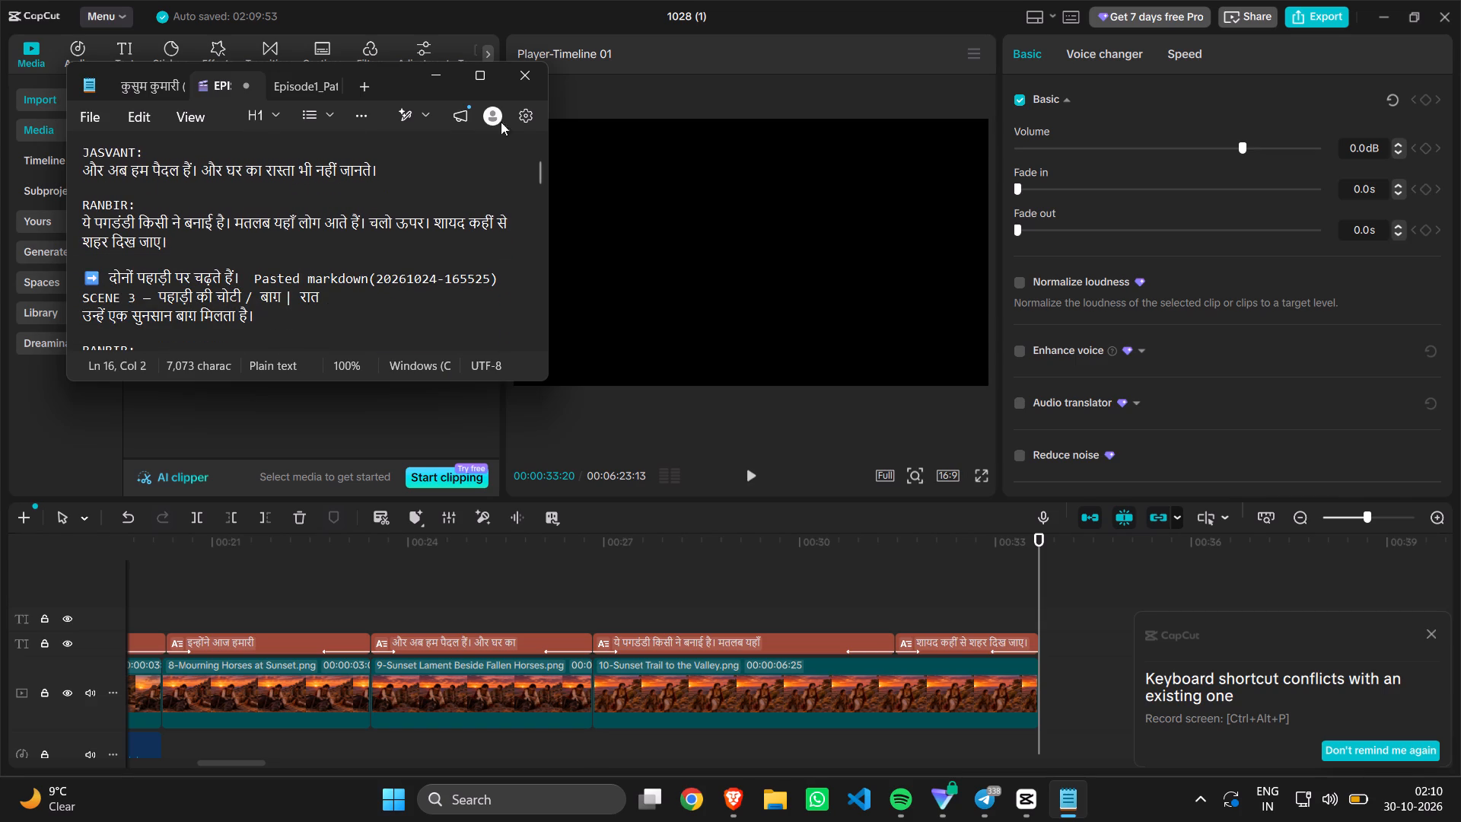
# Search the project media for 11 and add image 11-Sunset Adventurers Over the Valley.png after image 10 at 00:00:33:20.
pyautogui.click(641, 284)
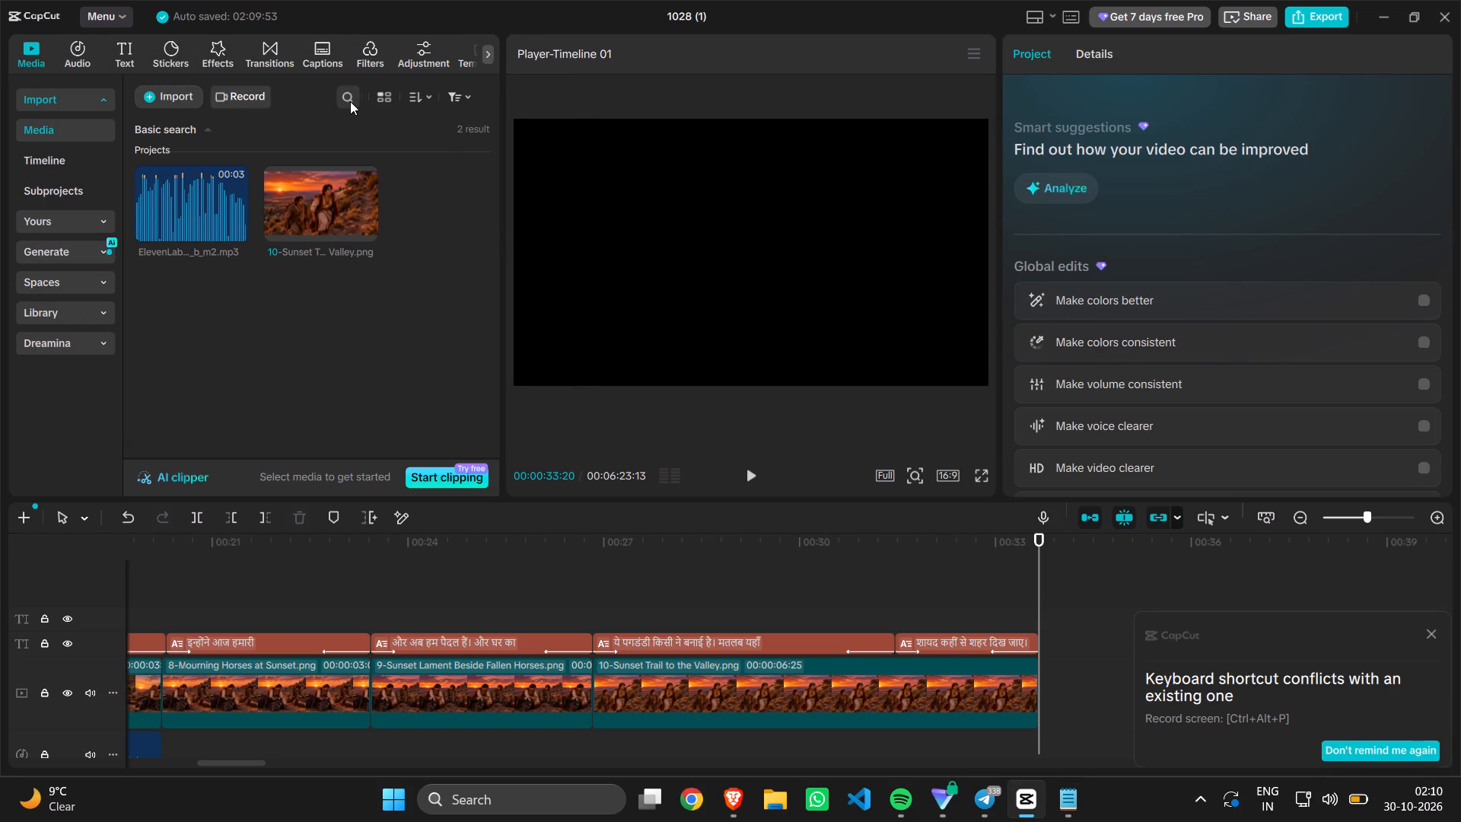
pyautogui.click(350, 101)
pyautogui.click(350, 101)
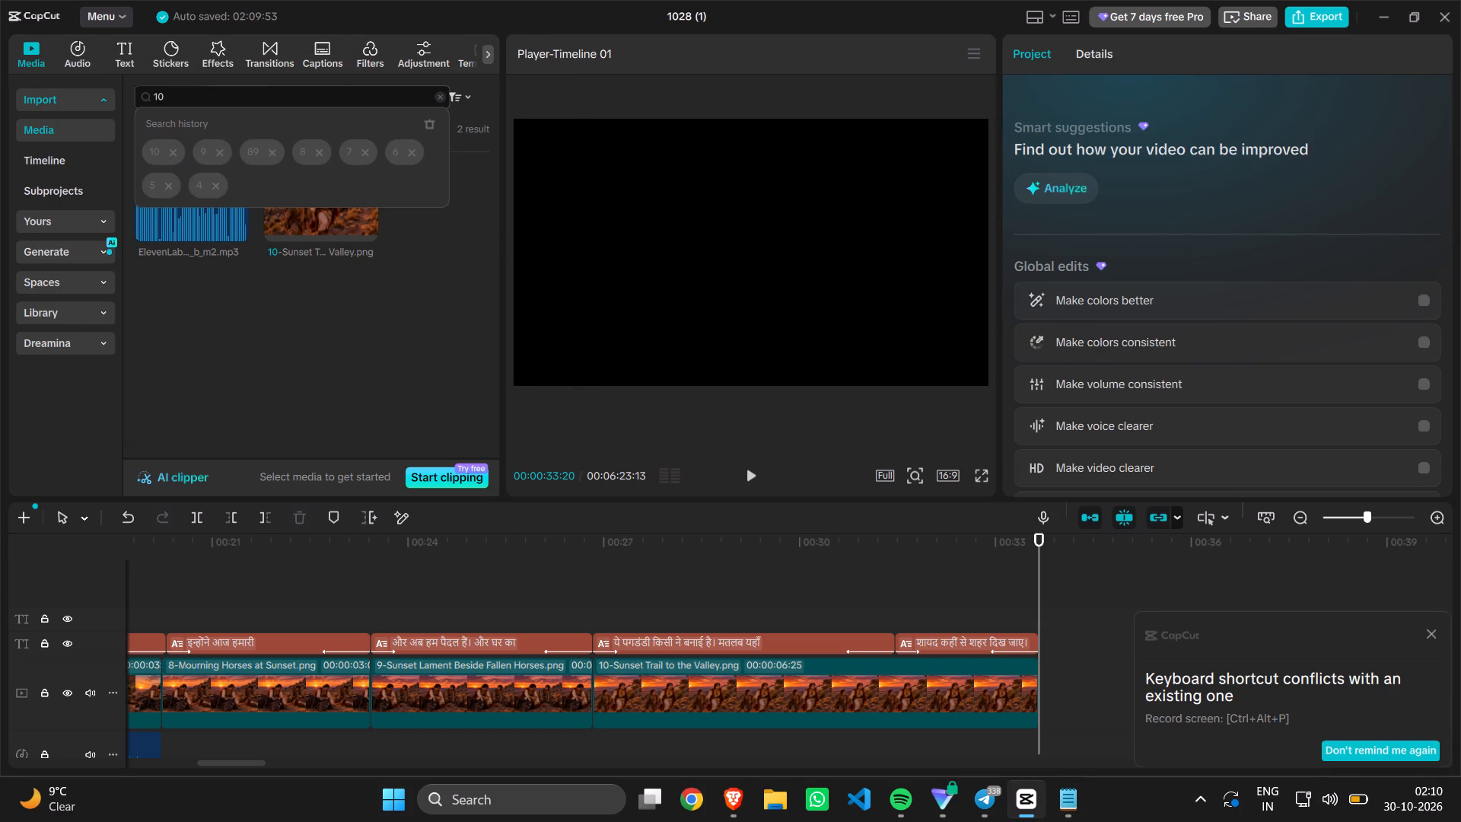
pyautogui.press('BackSpace')
pyautogui.press('1')
pyautogui.press('Return')
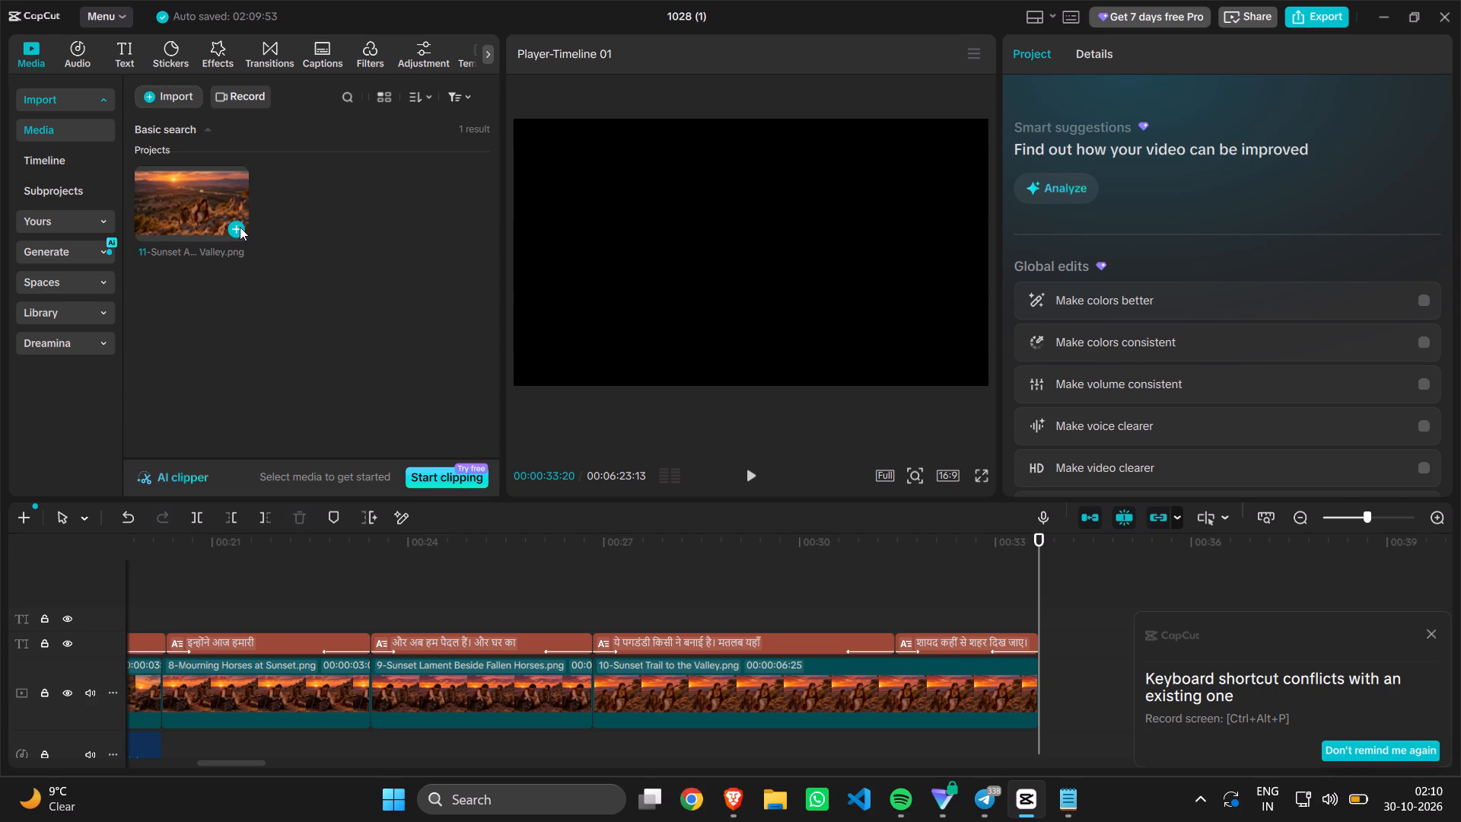
pyautogui.click(240, 227)
# Look through the upcoming captions on the timeline for the line that belongs to image 11.
pyautogui.scroll(-1, 611, 530)
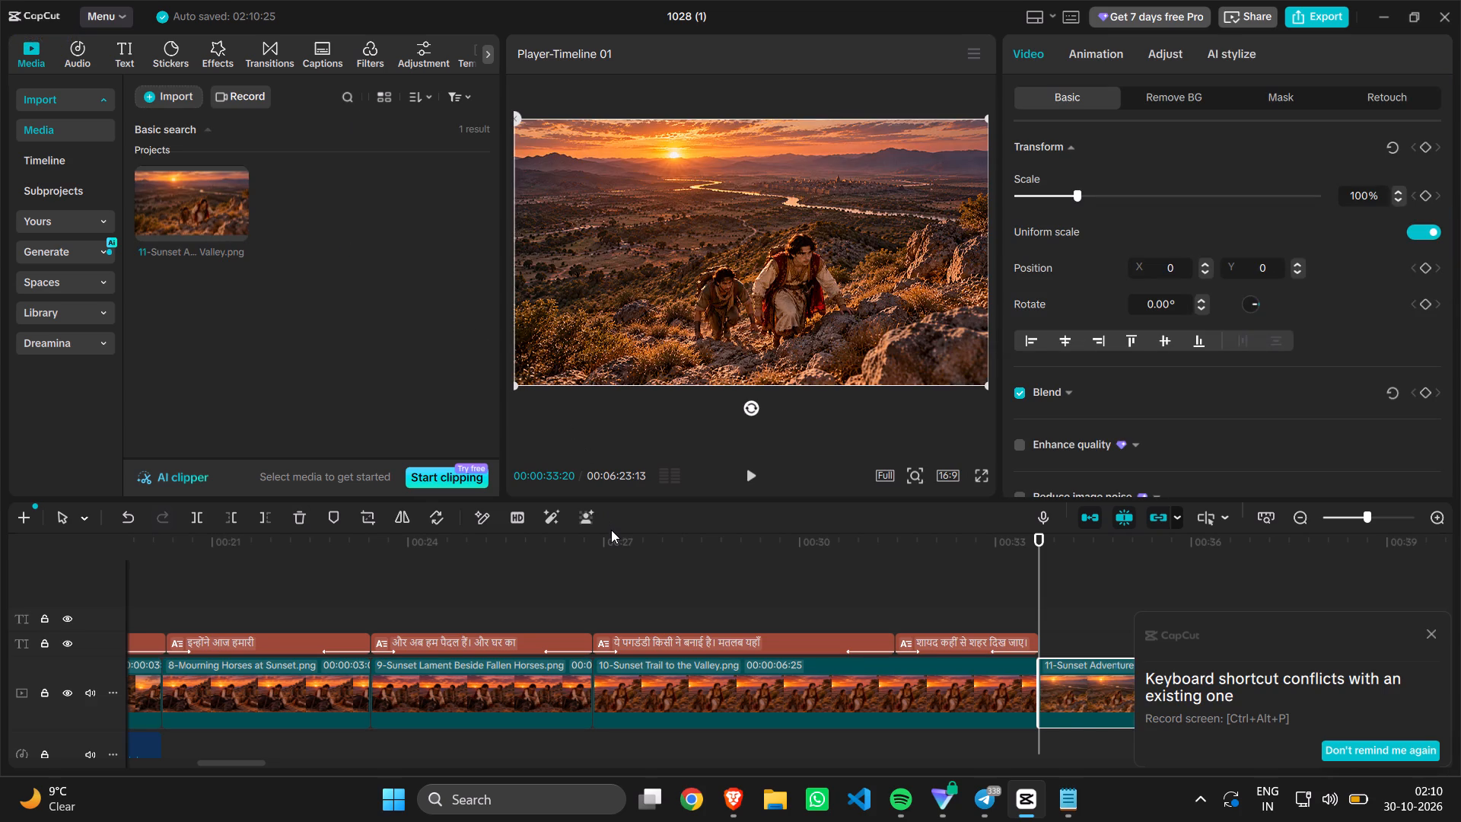
pyautogui.scroll(-1, 611, 530)
pyautogui.scroll(1, 744, 621)
pyautogui.hscroll(-1, 744, 621)
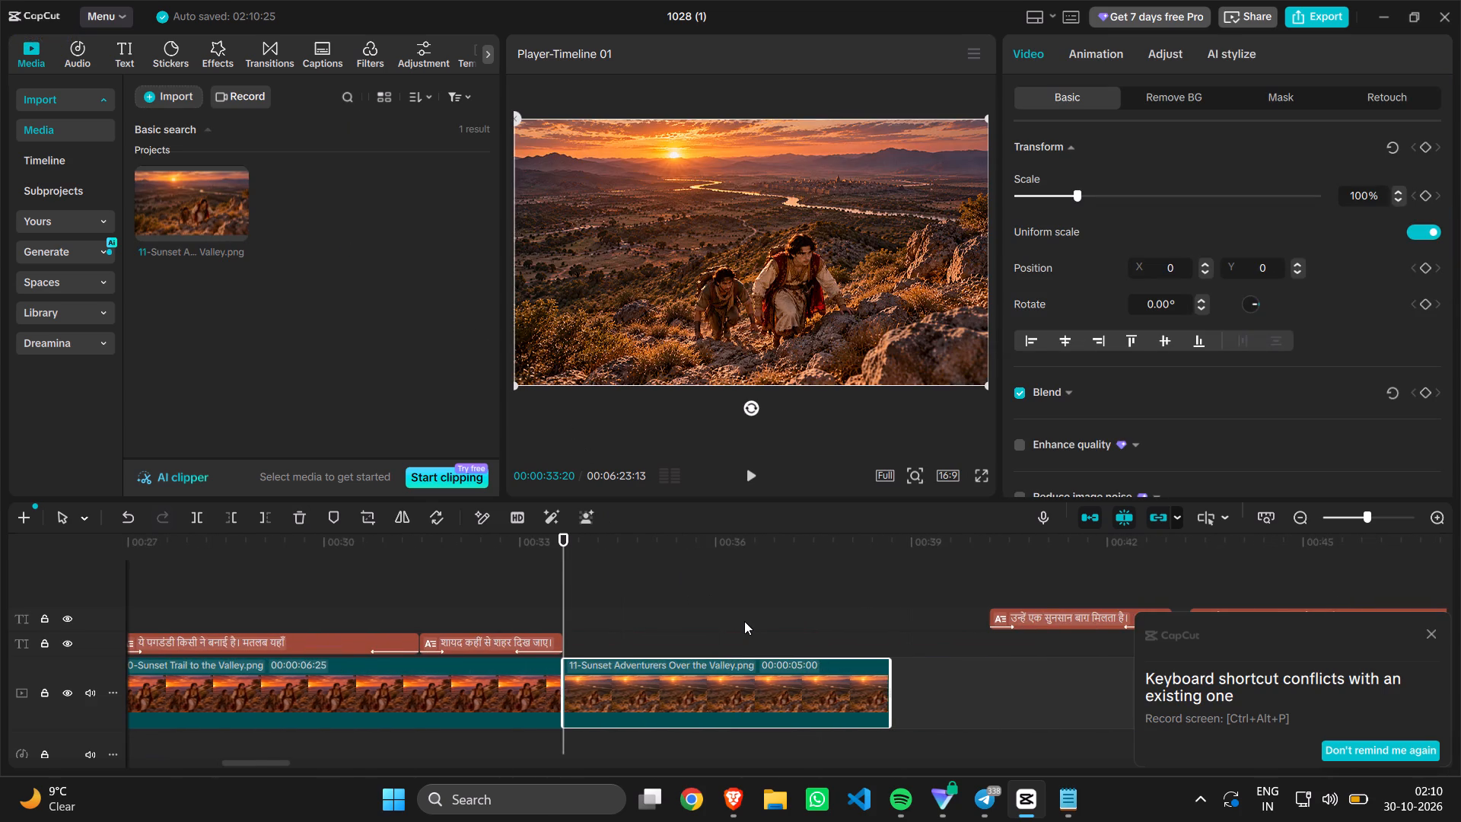
pyautogui.click(1052, 621)
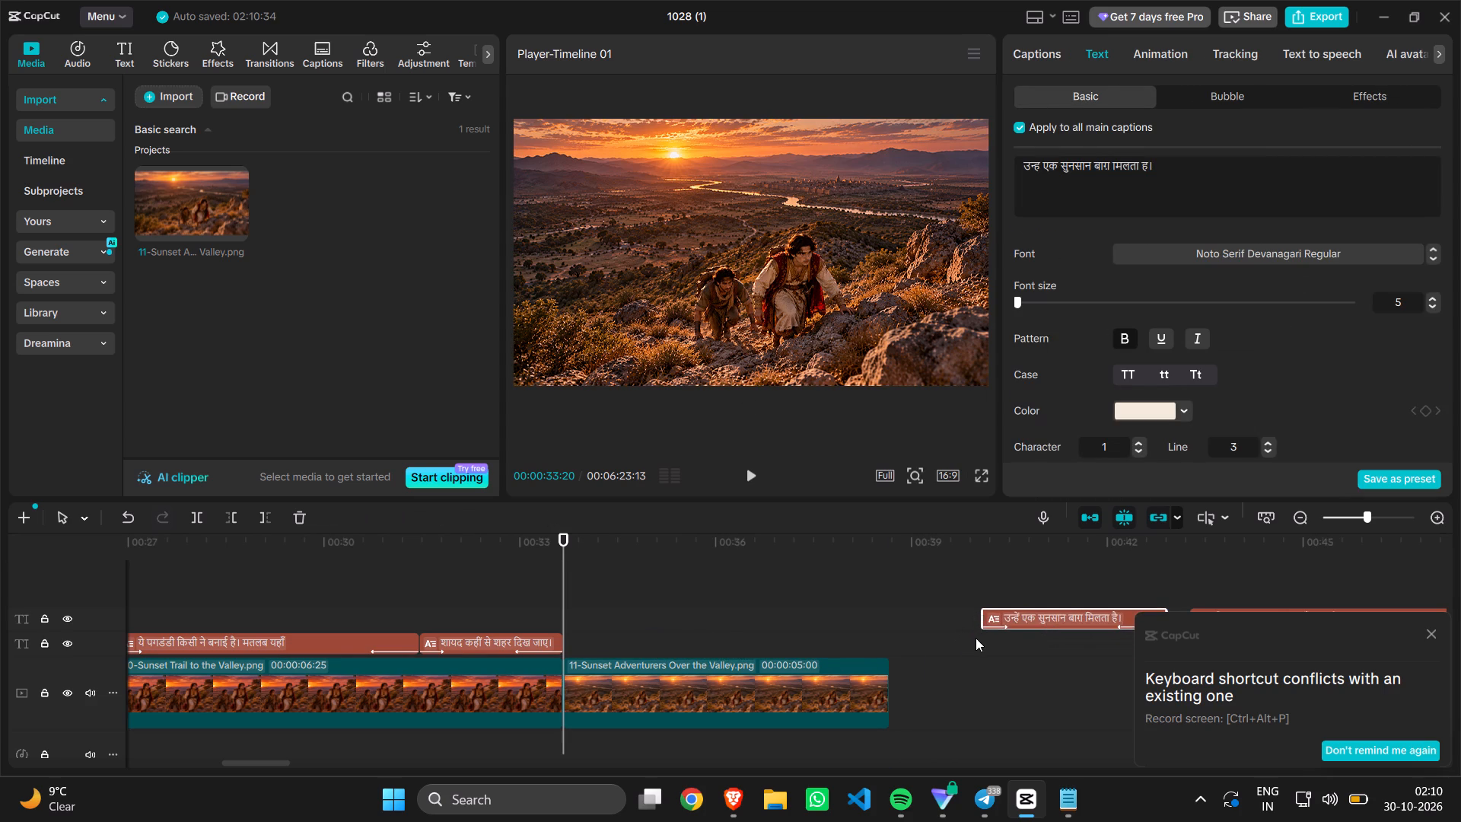
pyautogui.hscroll(-2, 976, 638)
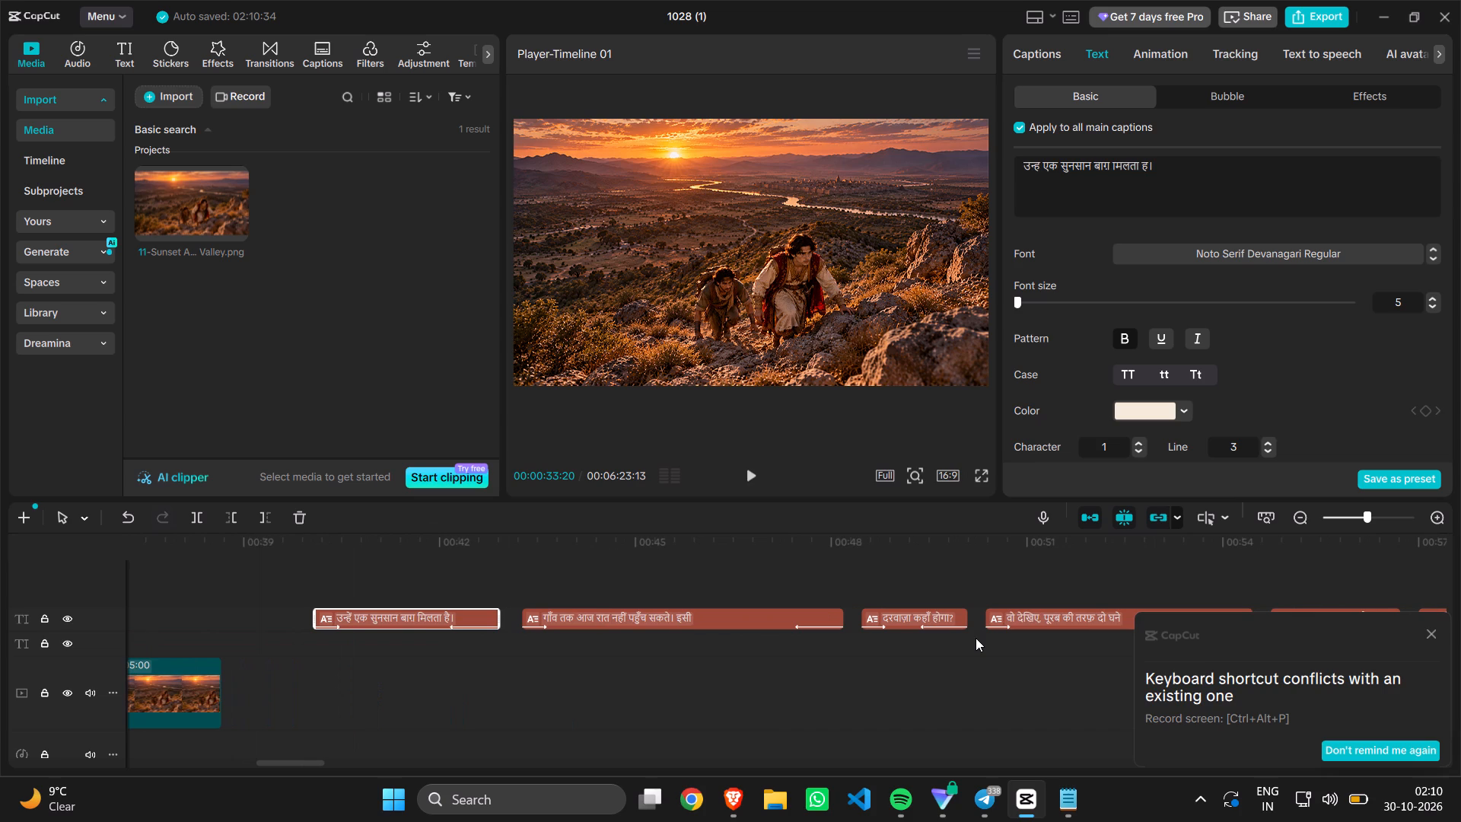
pyautogui.hscroll(1, 976, 638)
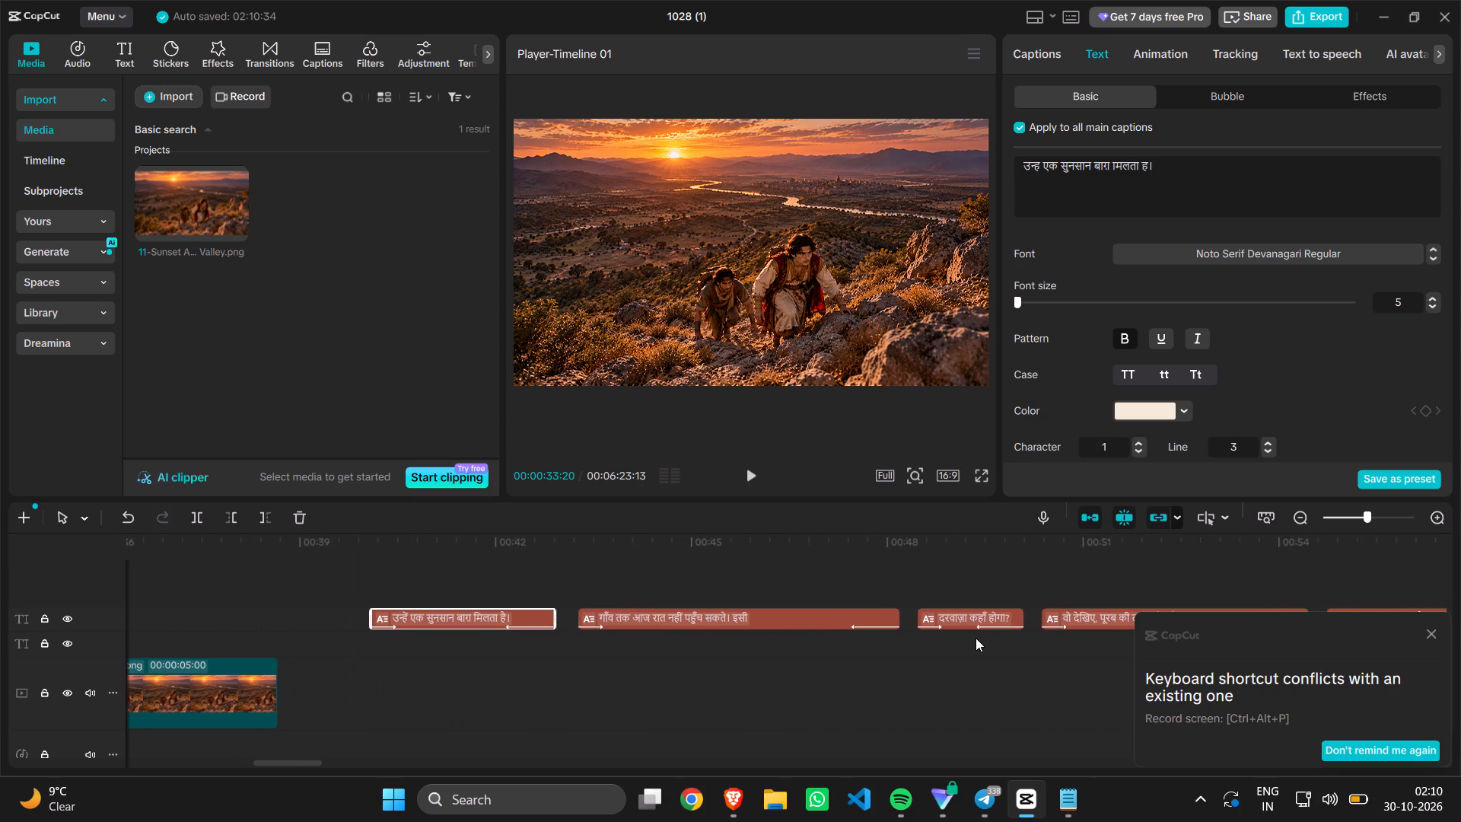
pyautogui.hscroll(1, 976, 638)
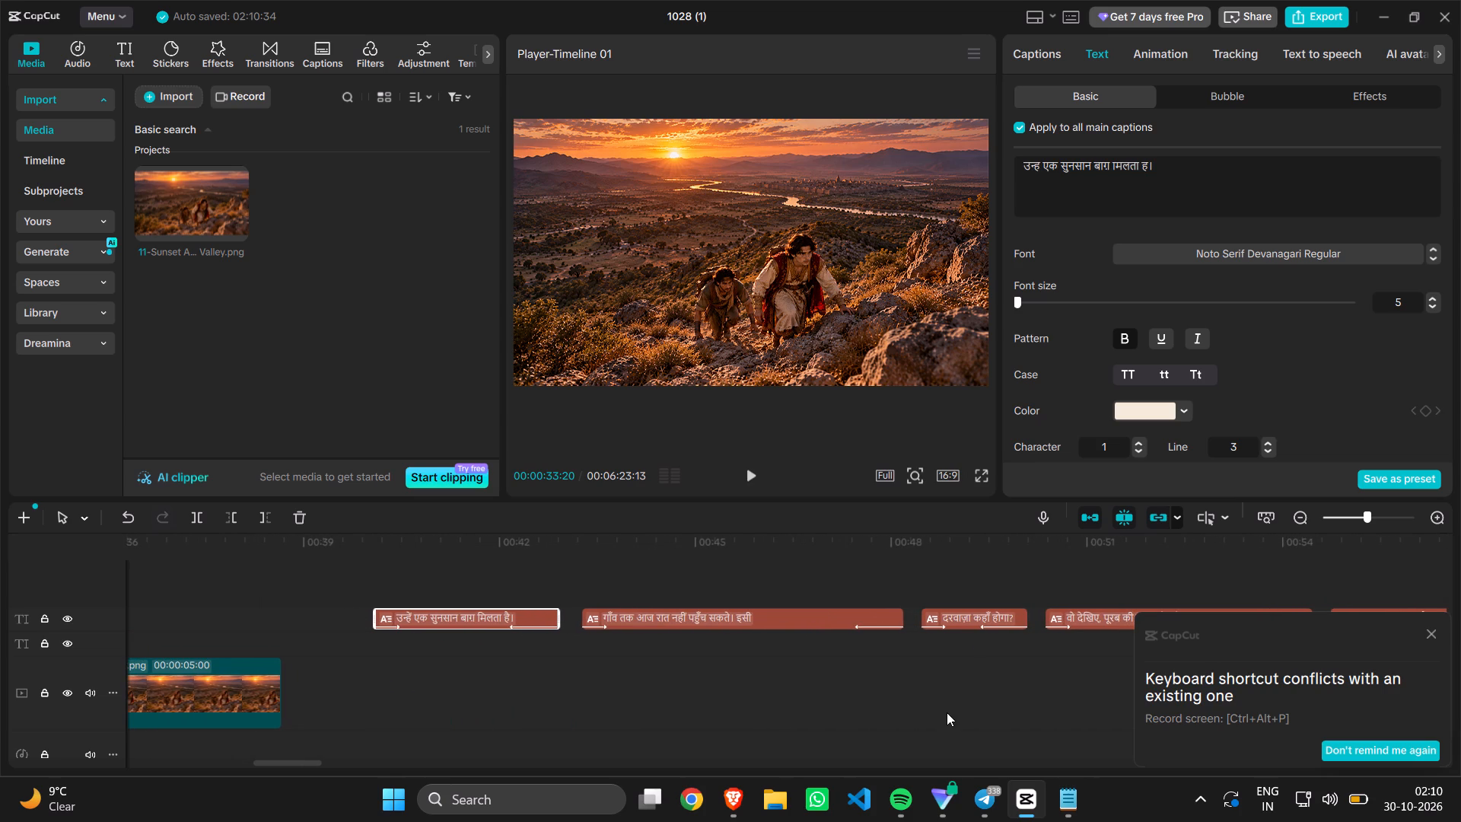
pyautogui.click(1434, 634)
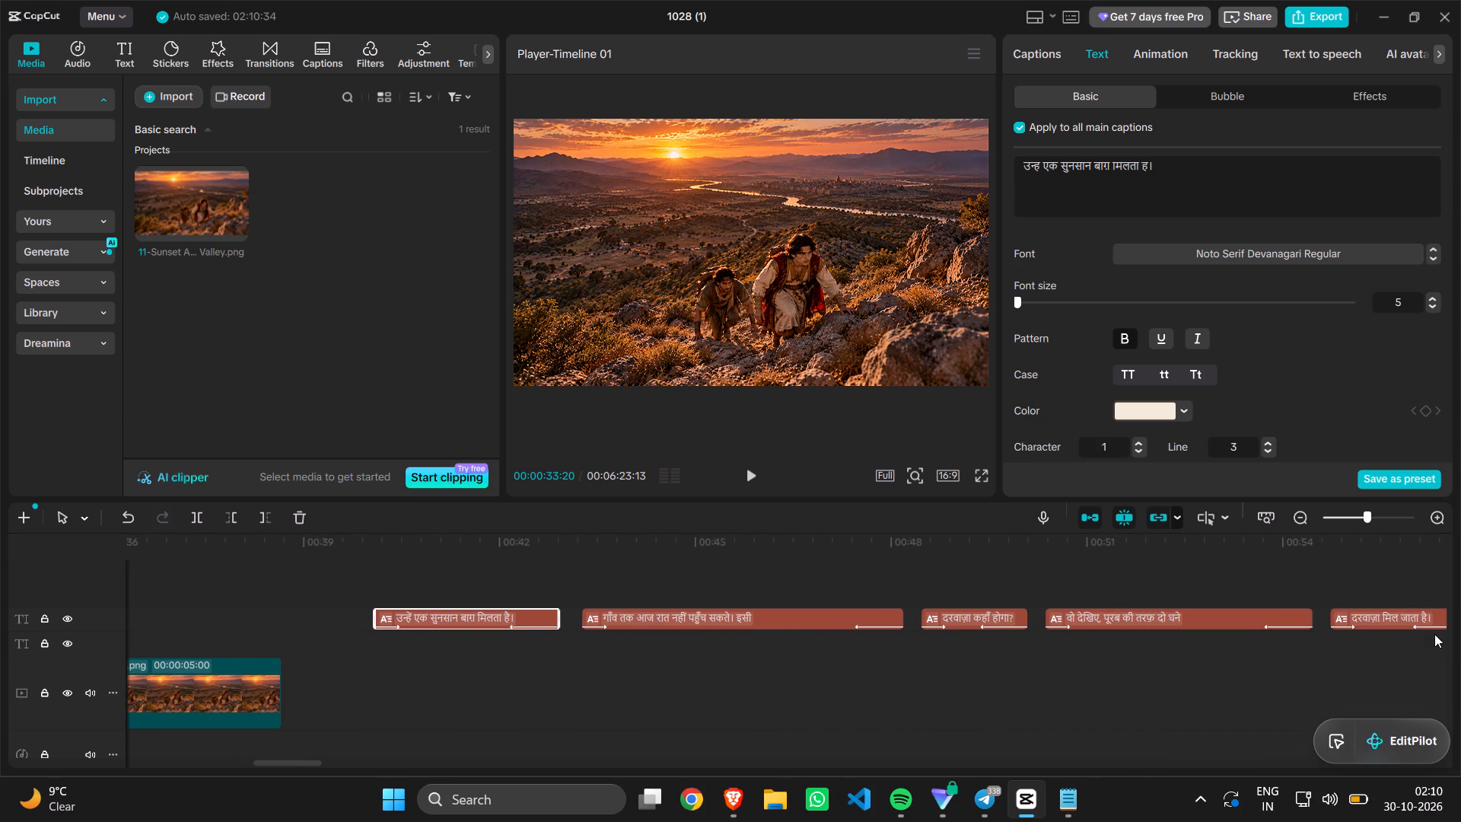
pyautogui.hscroll(1, 935, 727)
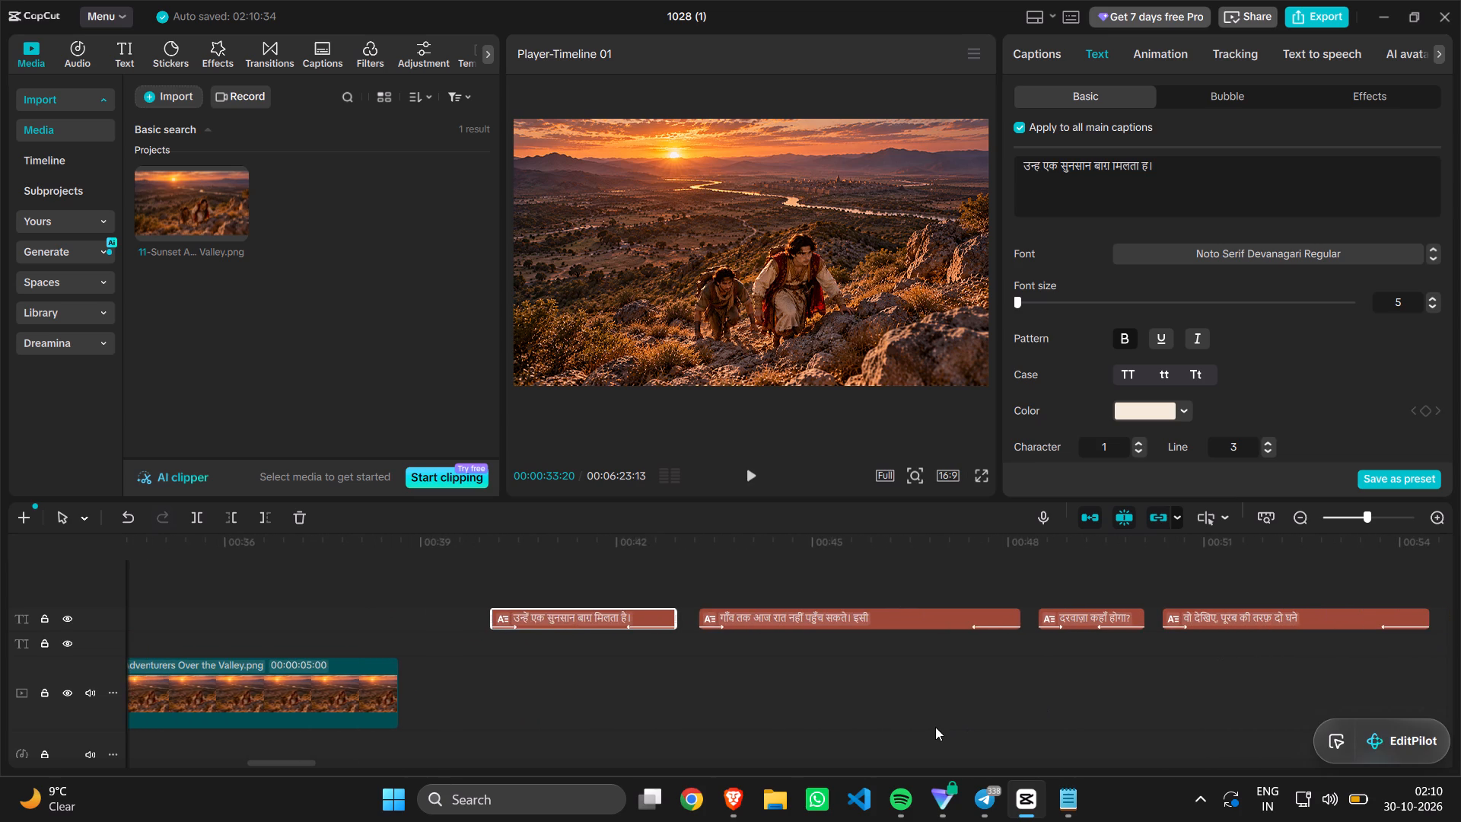
pyautogui.hscroll(1, 935, 727)
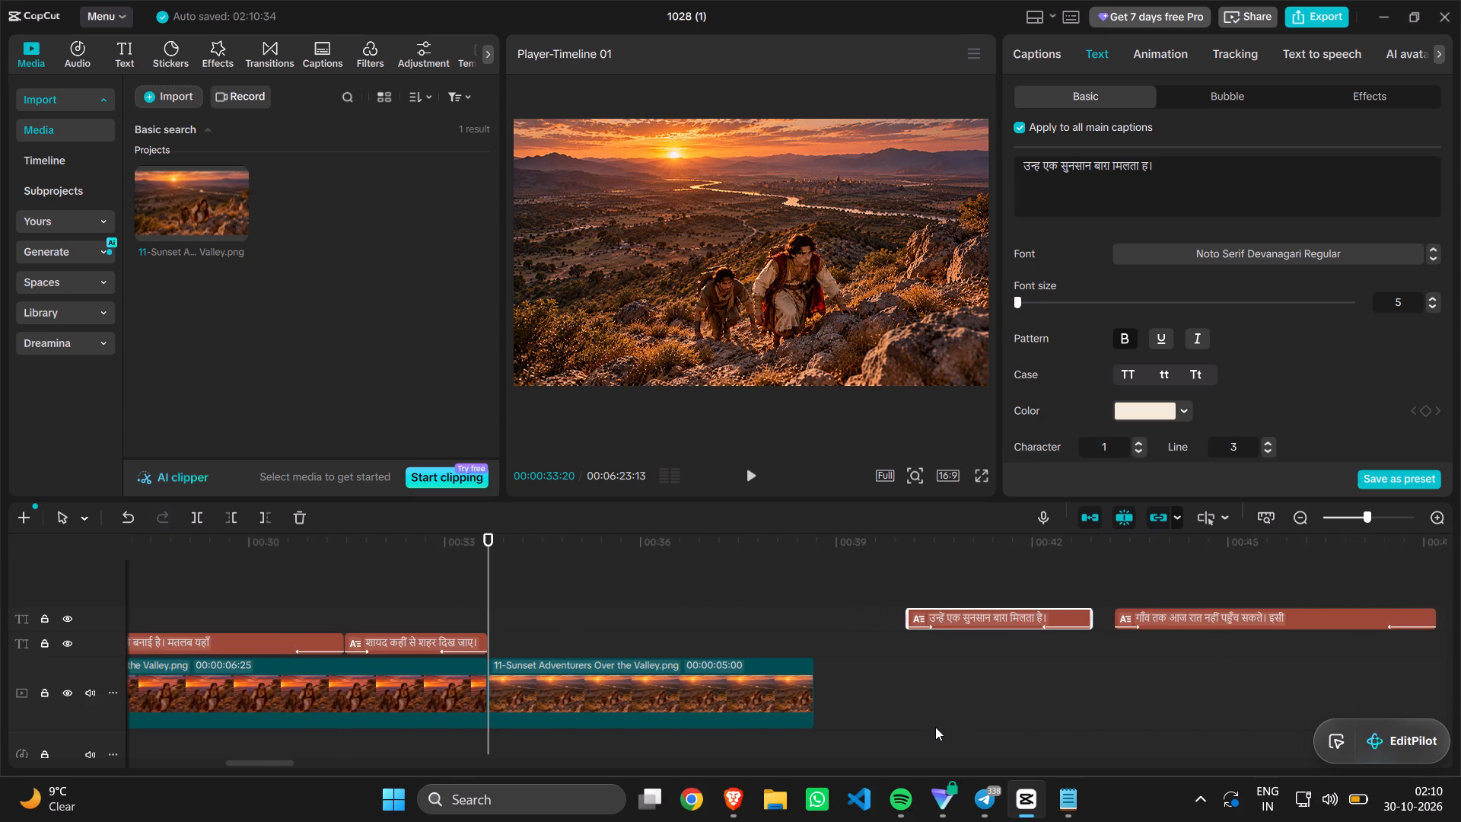
pyautogui.hscroll(1, 935, 727)
# Copy "दोनों पहाड़ी पर चढ़ते हैं।" from the Notepad script and insert it as a new caption after "शायद कहीं से शहर दिख जाए।".
pyautogui.click(1058, 811)
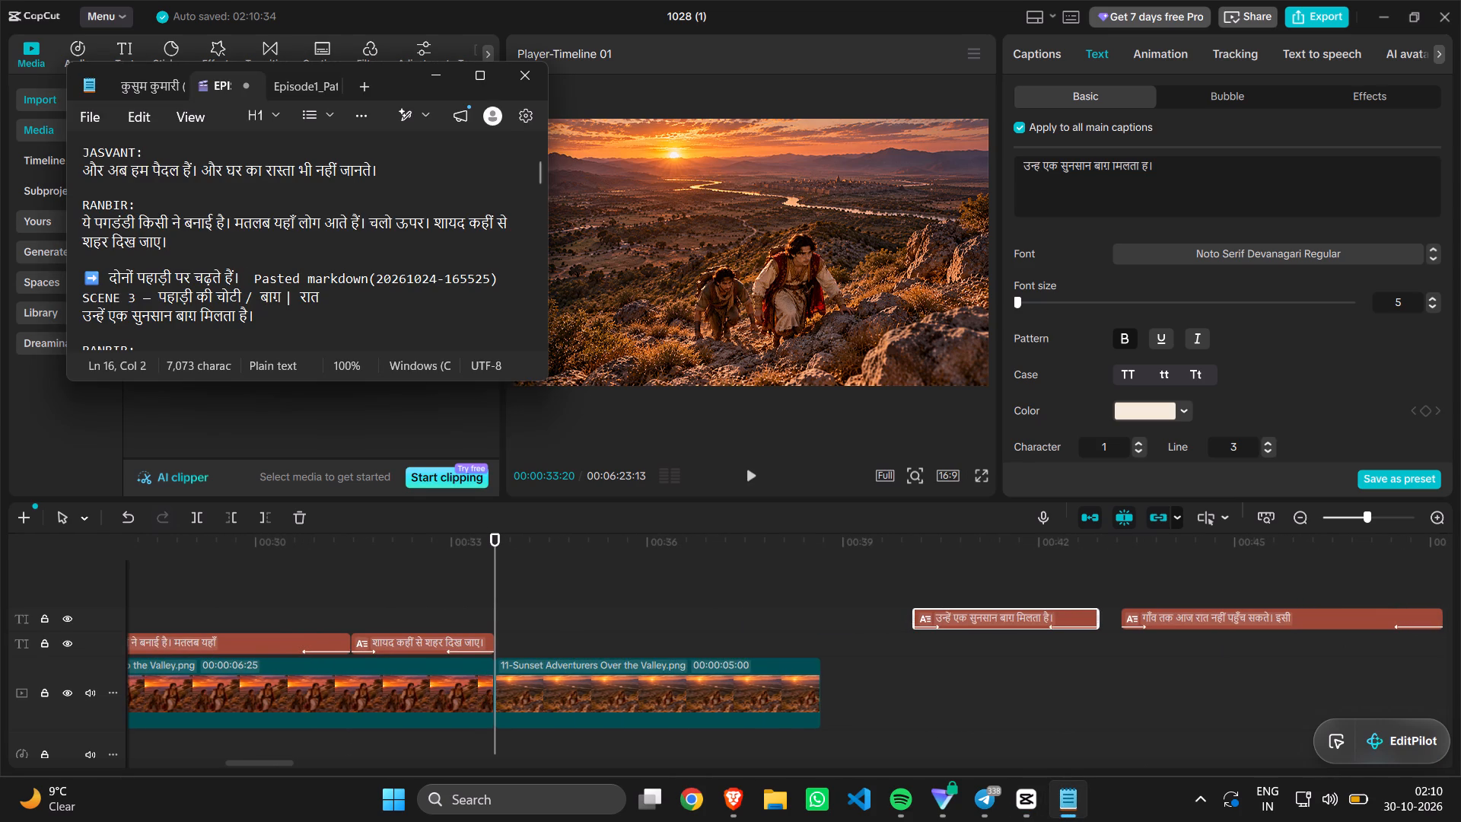
pyautogui.moveTo(247, 281); pyautogui.dragTo(111, 273)
pyautogui.hotkey('ctrl', 'c')
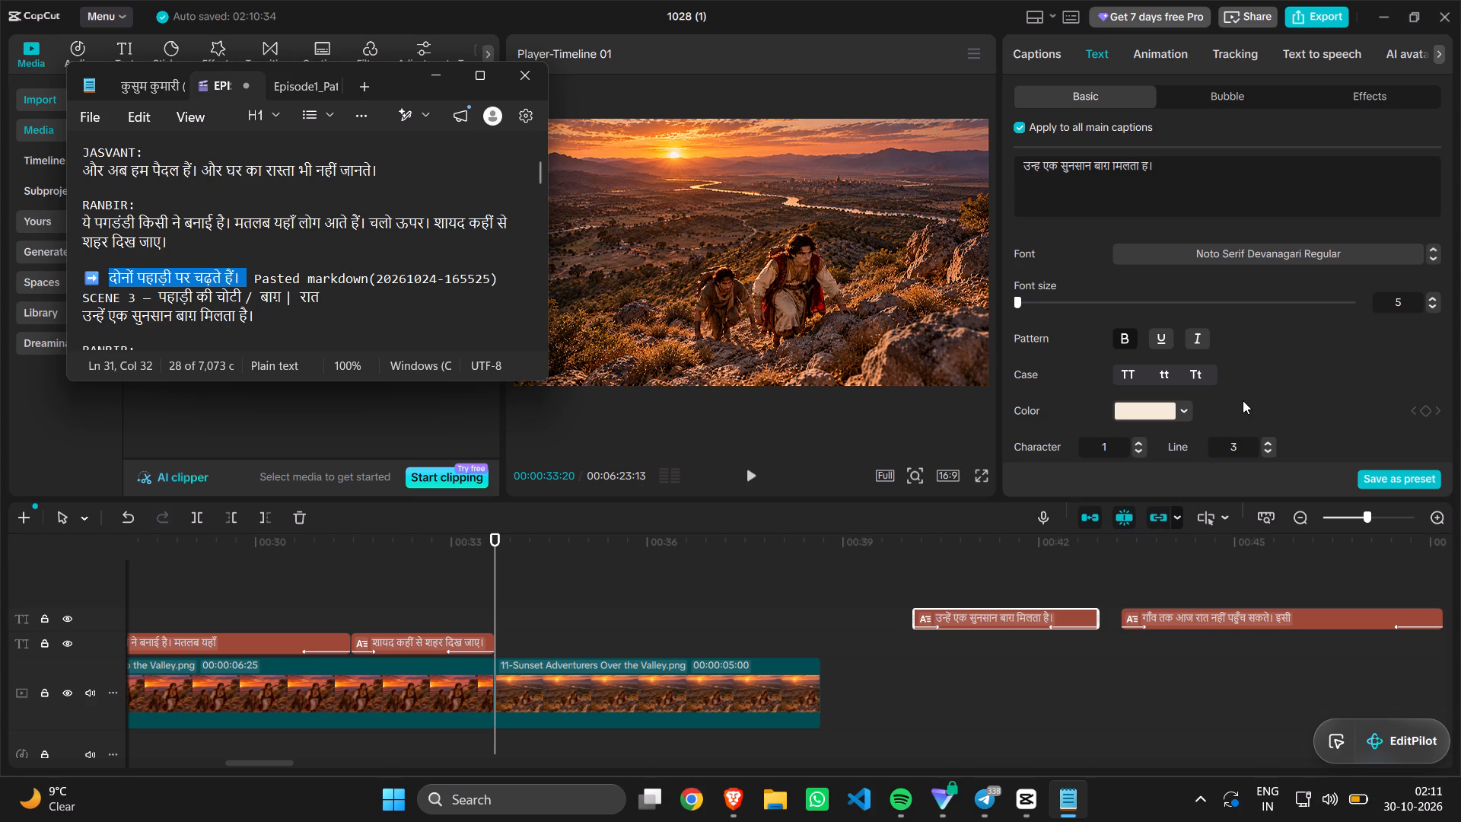
pyautogui.click(1058, 54)
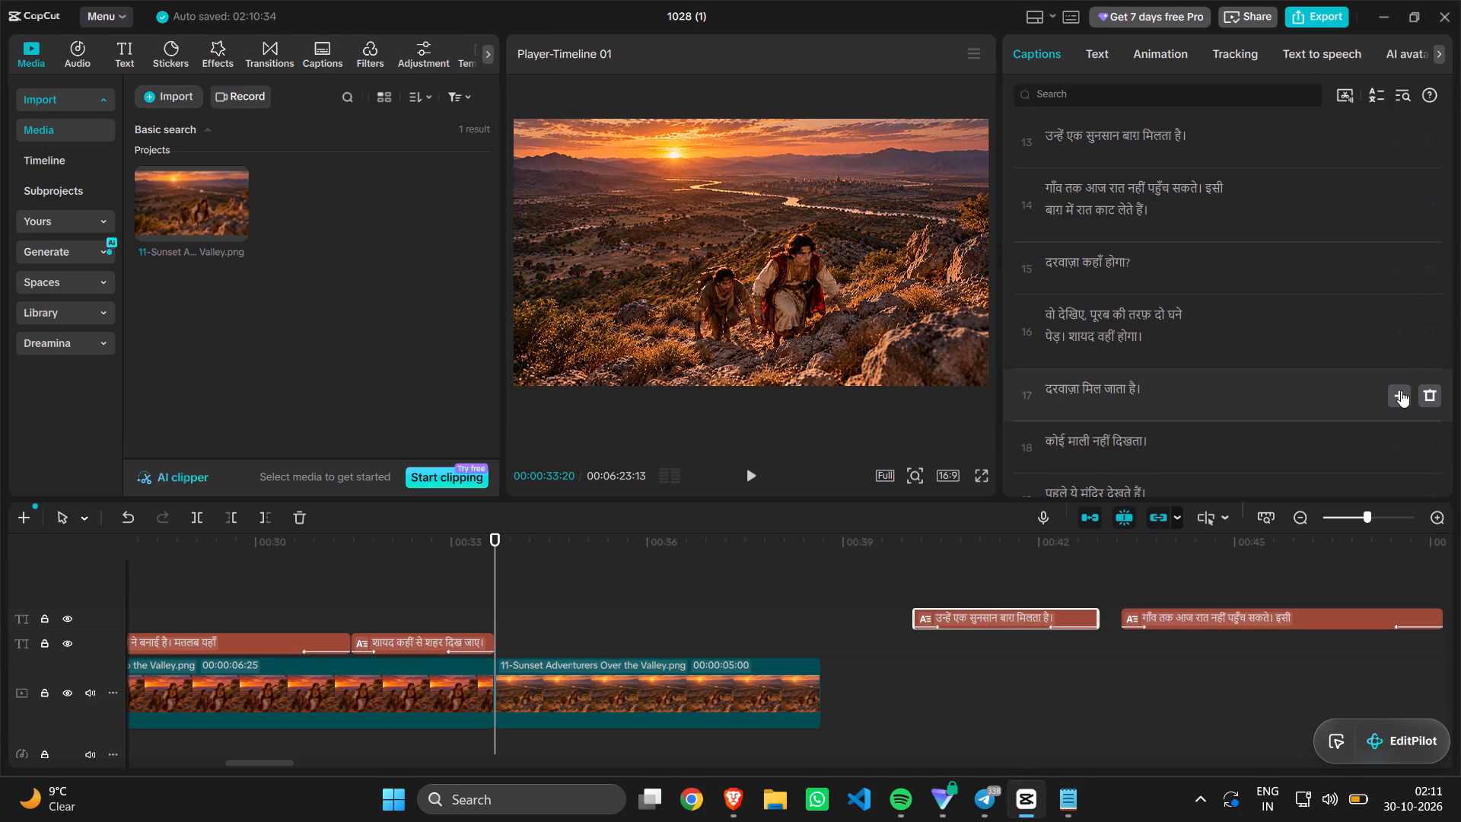
pyautogui.scroll(5, 1401, 390)
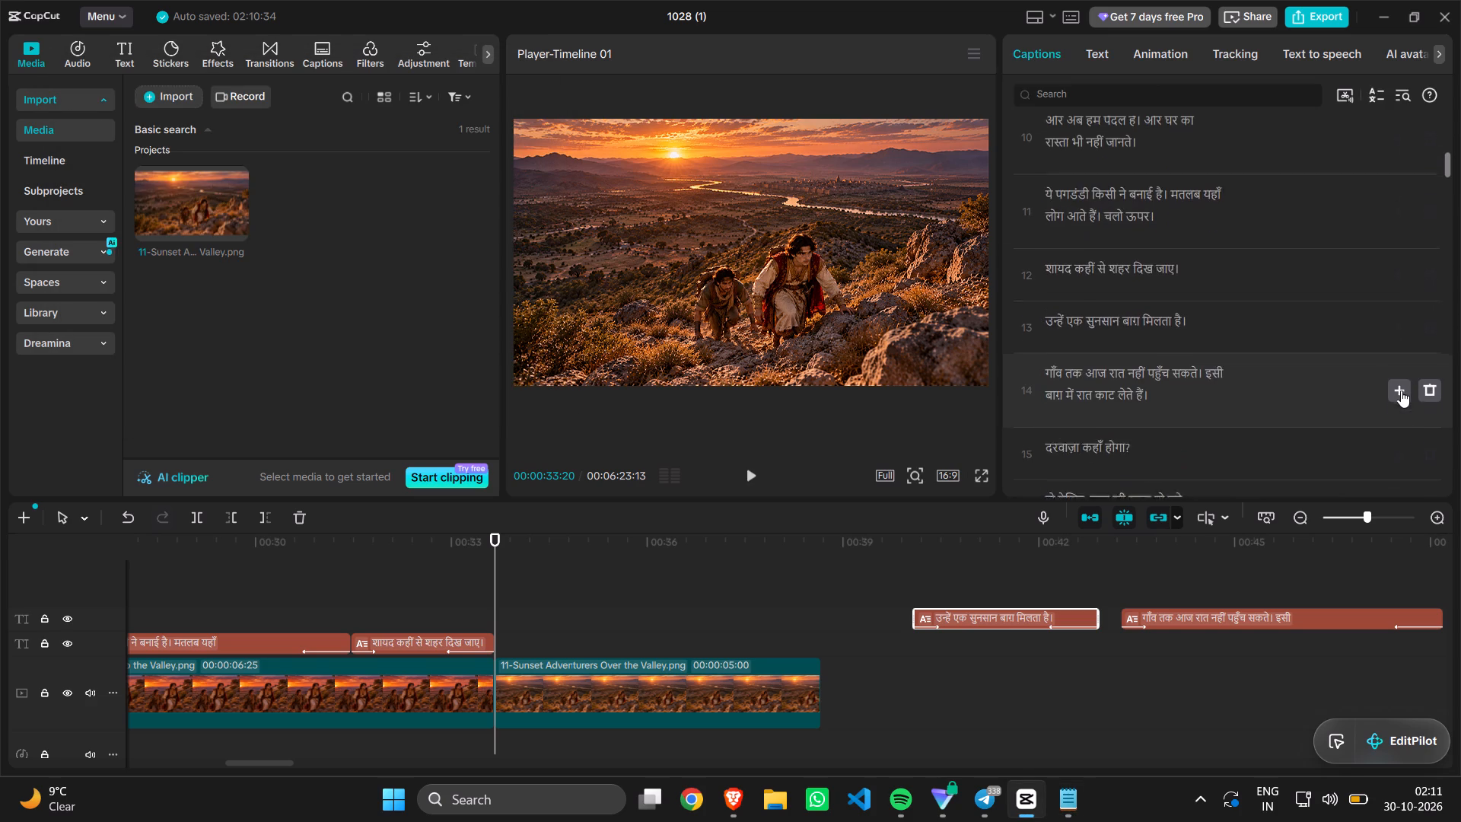
pyautogui.scroll(3, 1401, 390)
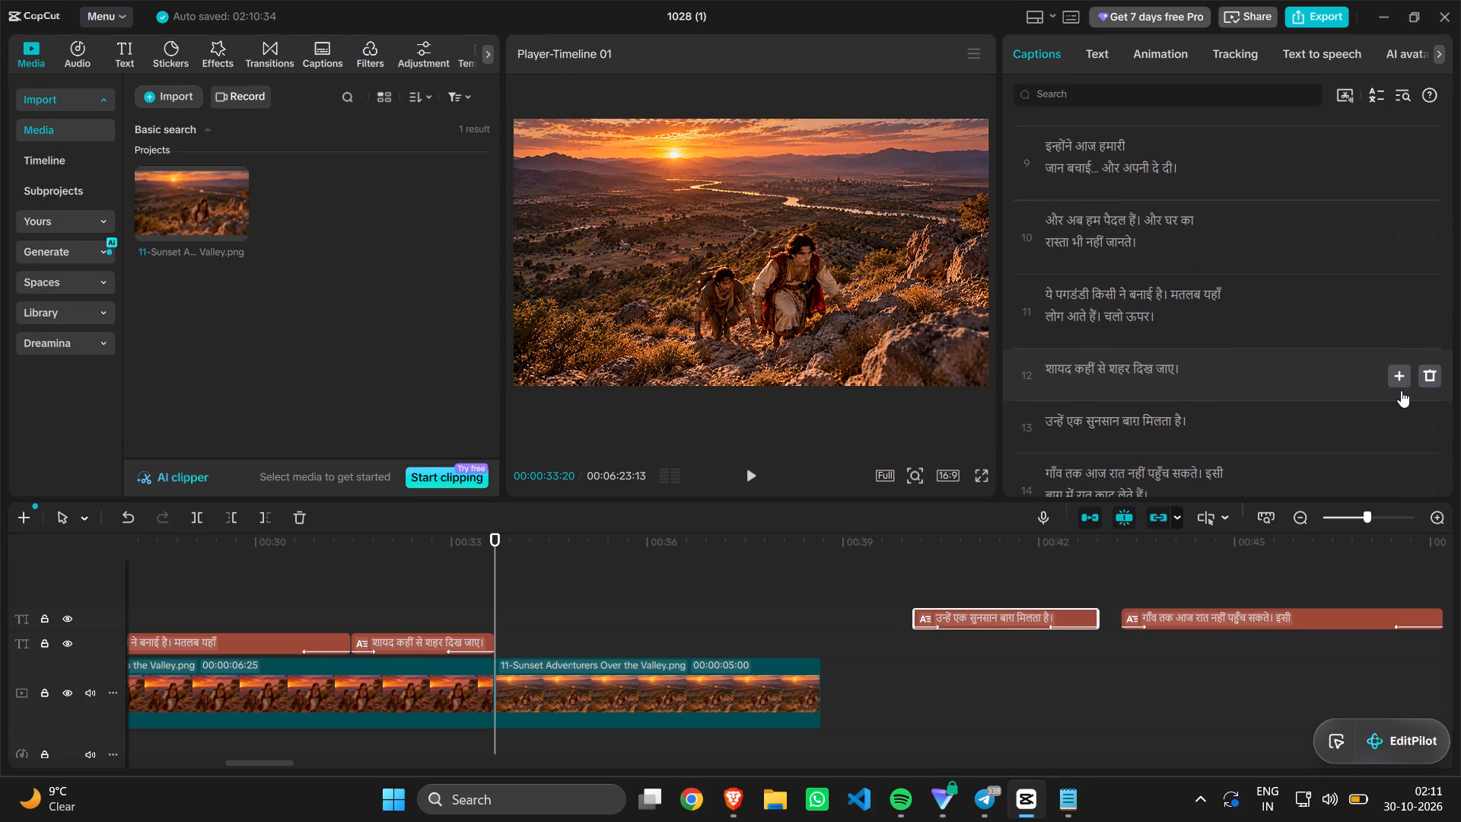
pyautogui.scroll(-1, 1355, 412)
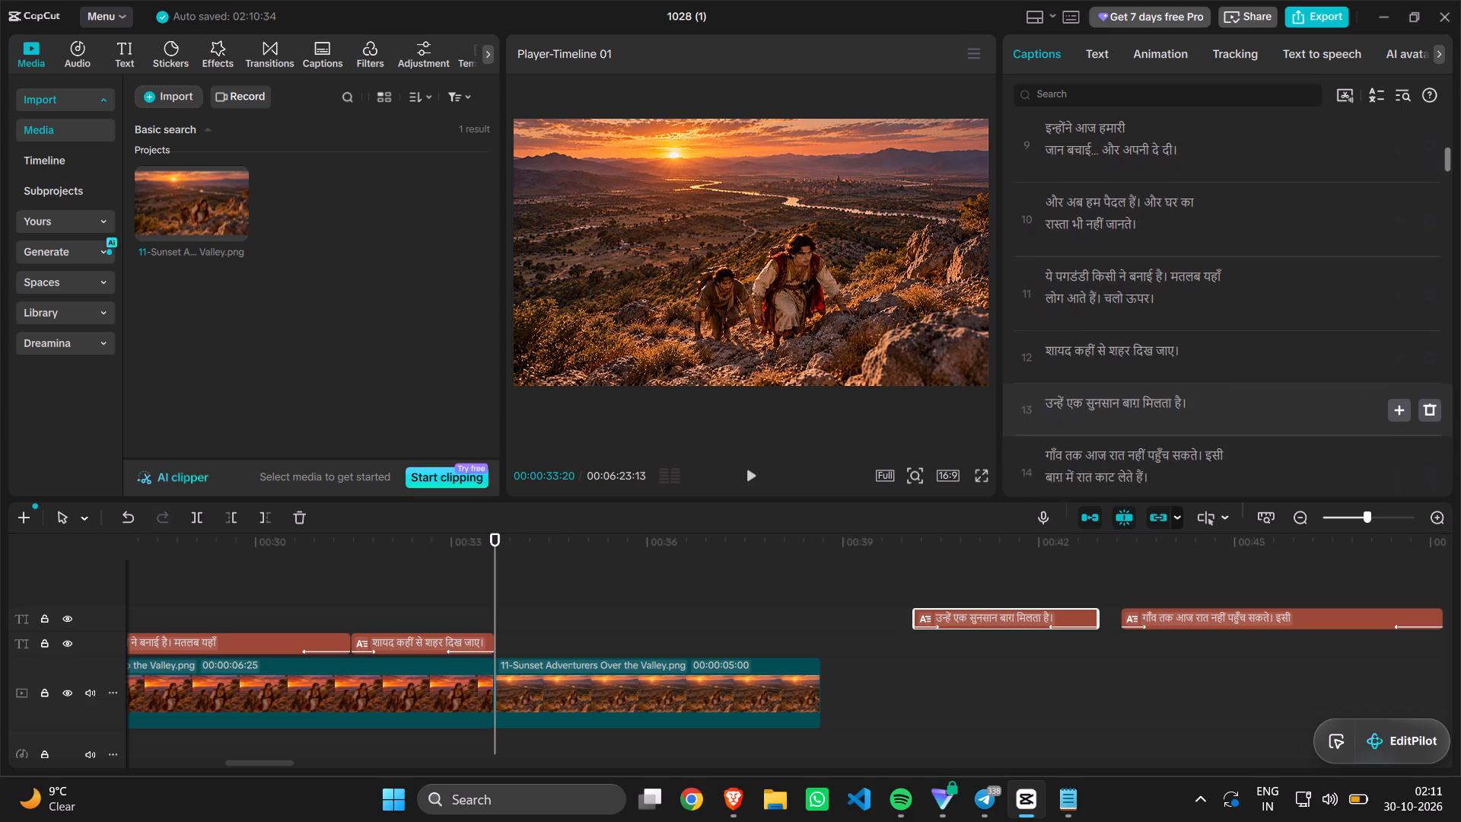
pyautogui.scroll(-1, 1355, 412)
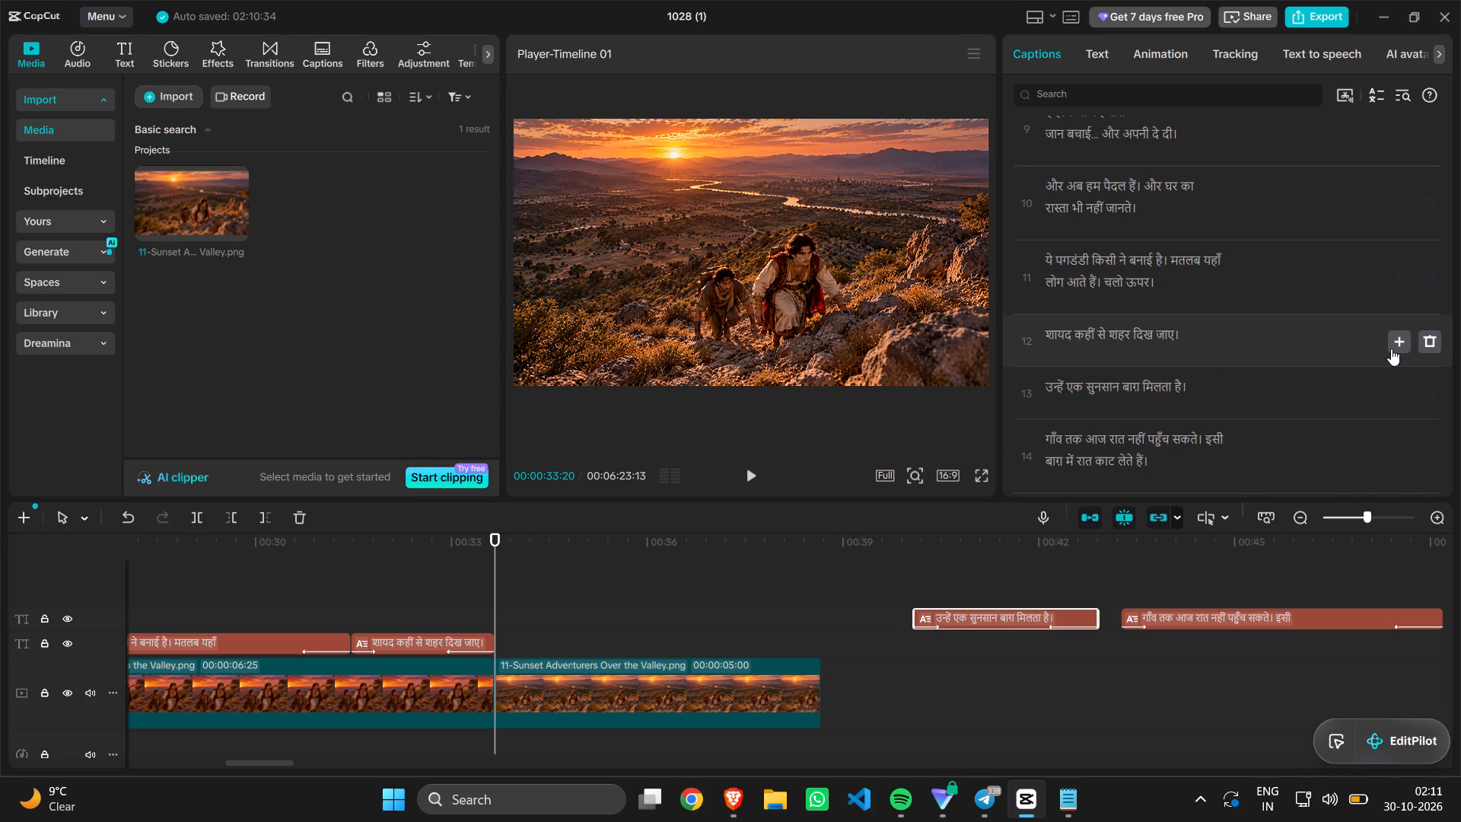
pyautogui.click(1397, 338)
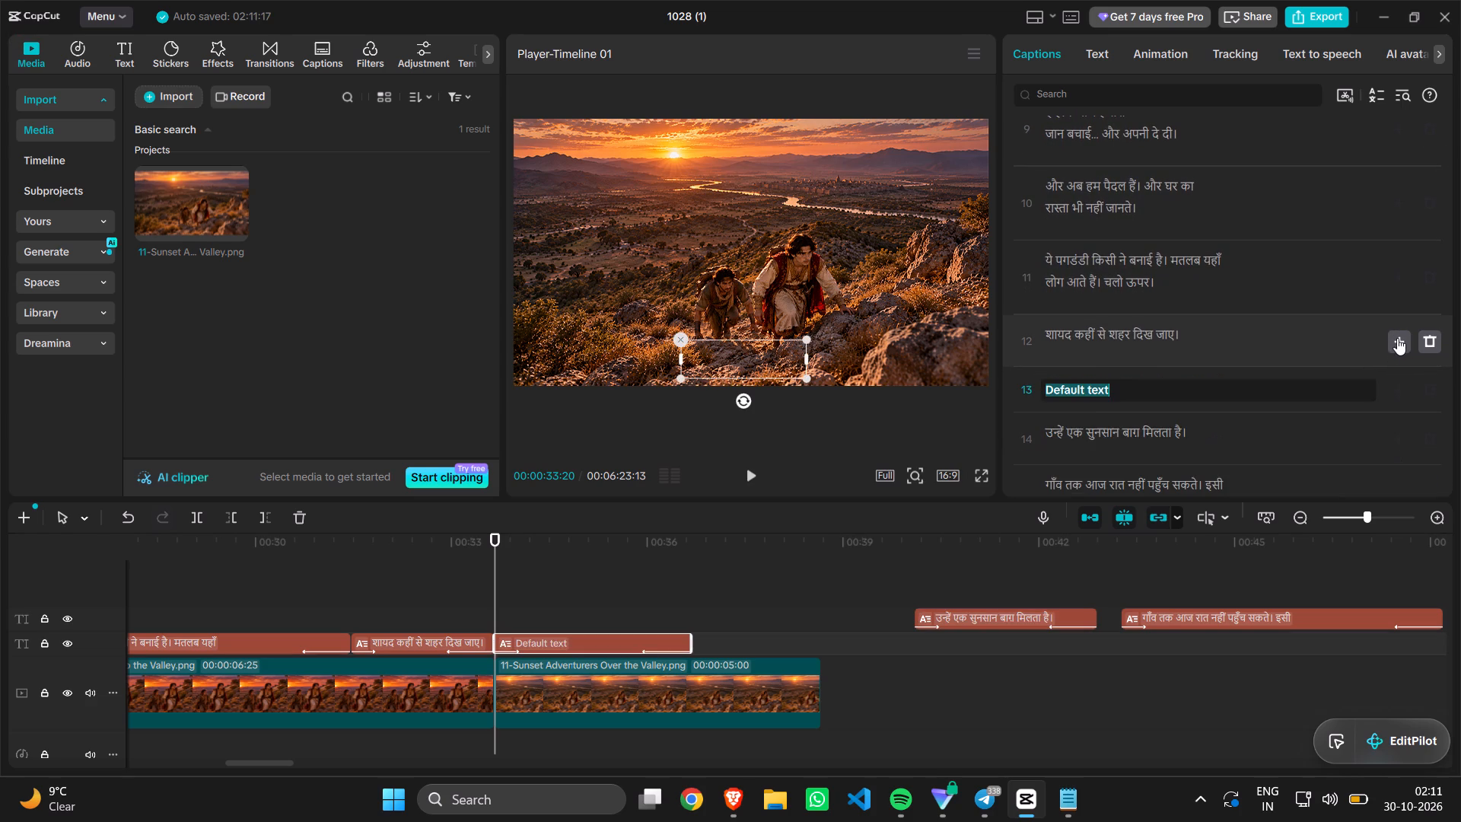
pyautogui.hotkey('ctrl', 'v')
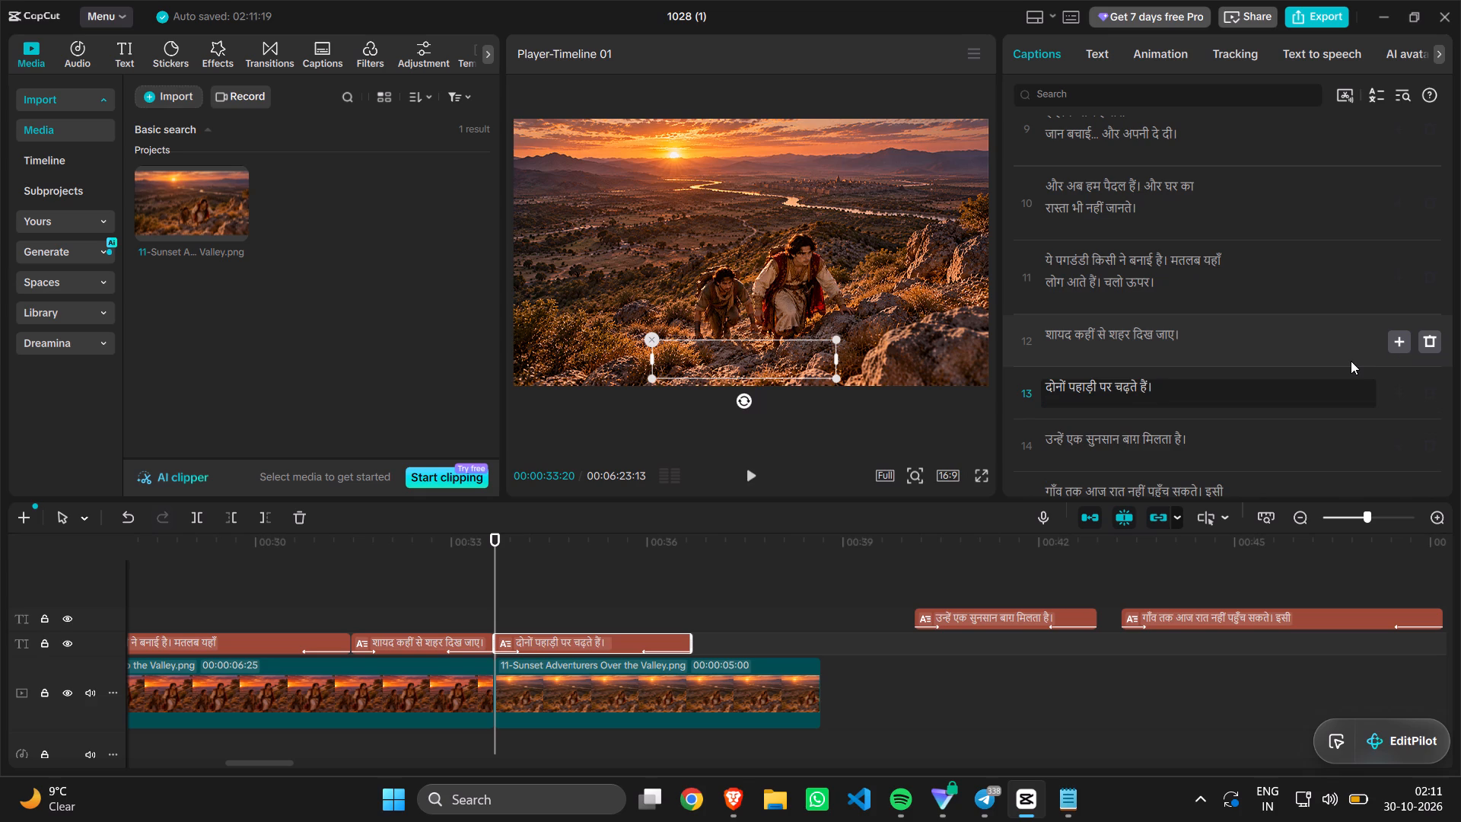
pyautogui.press('Return')
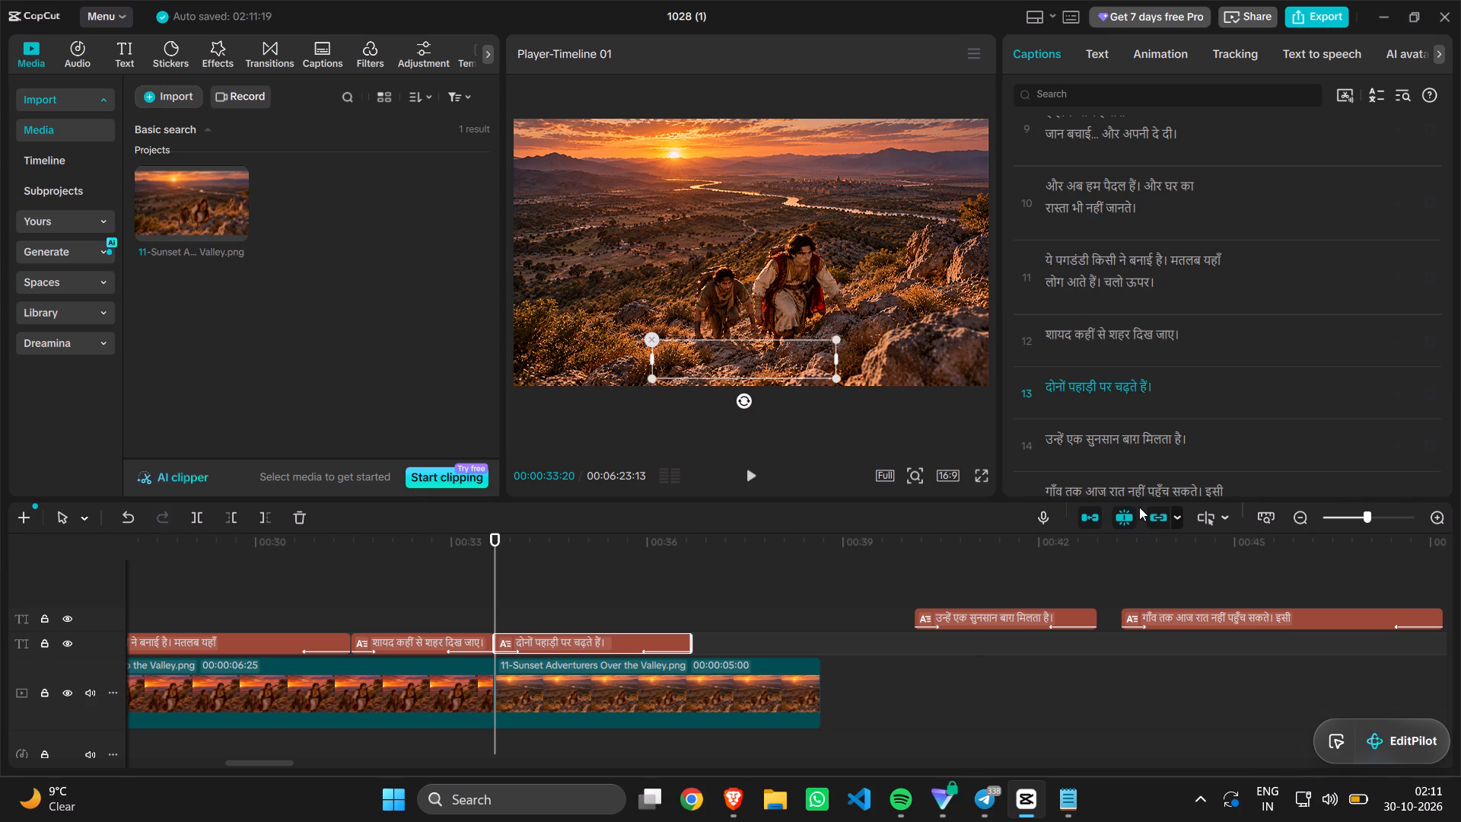
# Play the start of the voice clips under image 11 from 00:00:35:10.
pyautogui.scroll(-2, 961, 709)
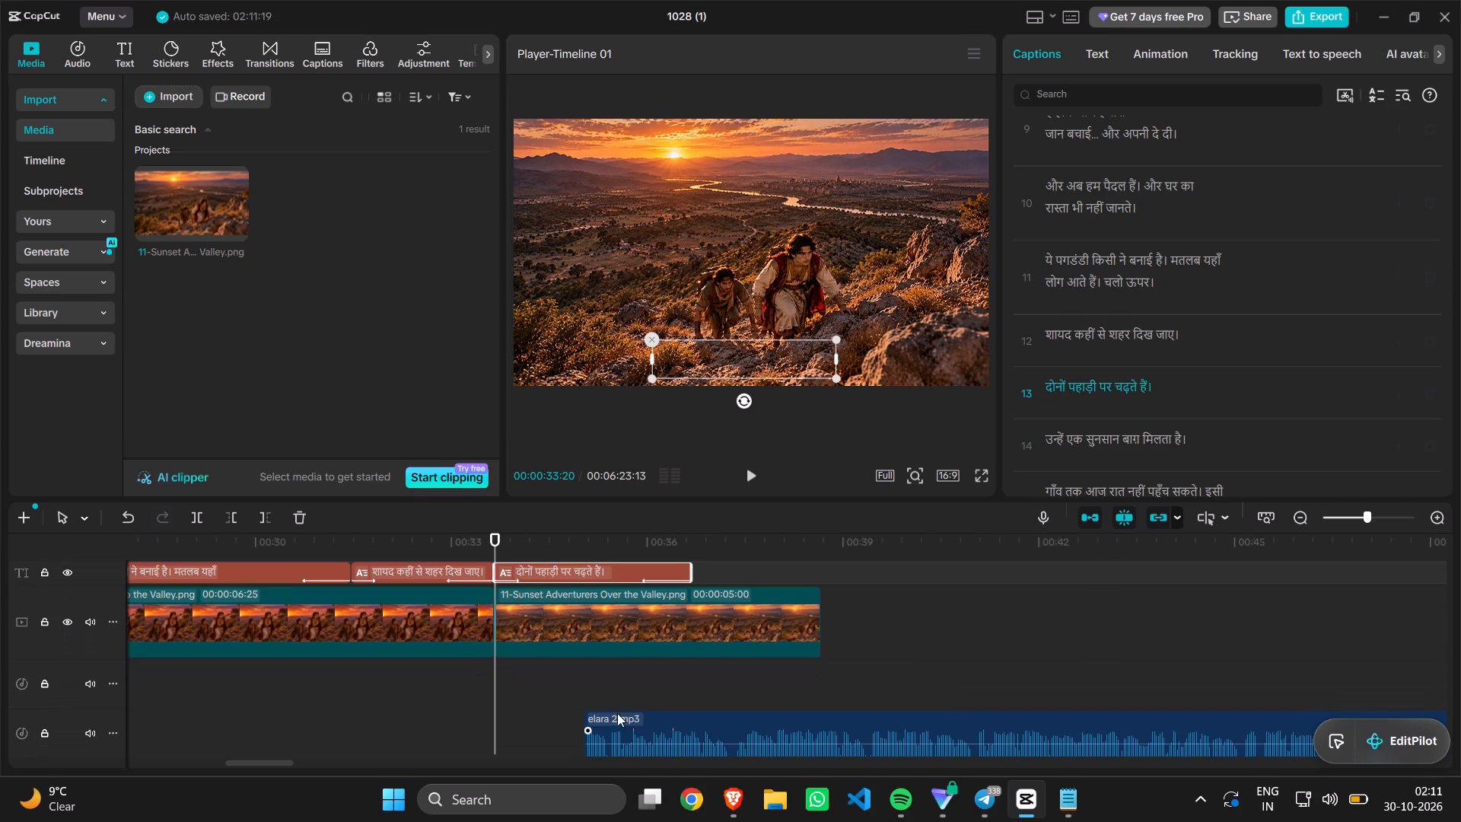
pyautogui.click(604, 697)
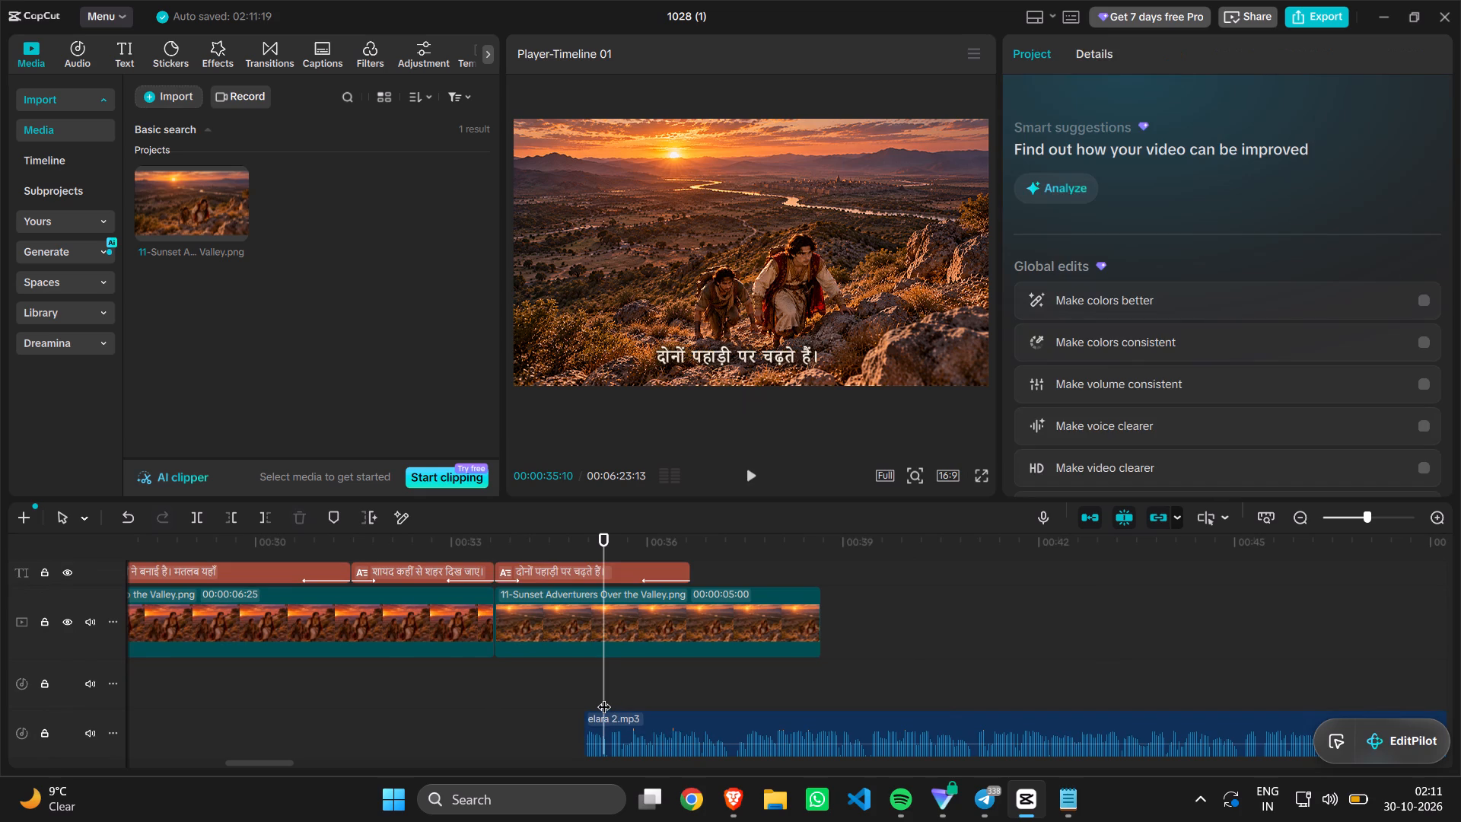
pyautogui.press('space')
pyautogui.press('space')
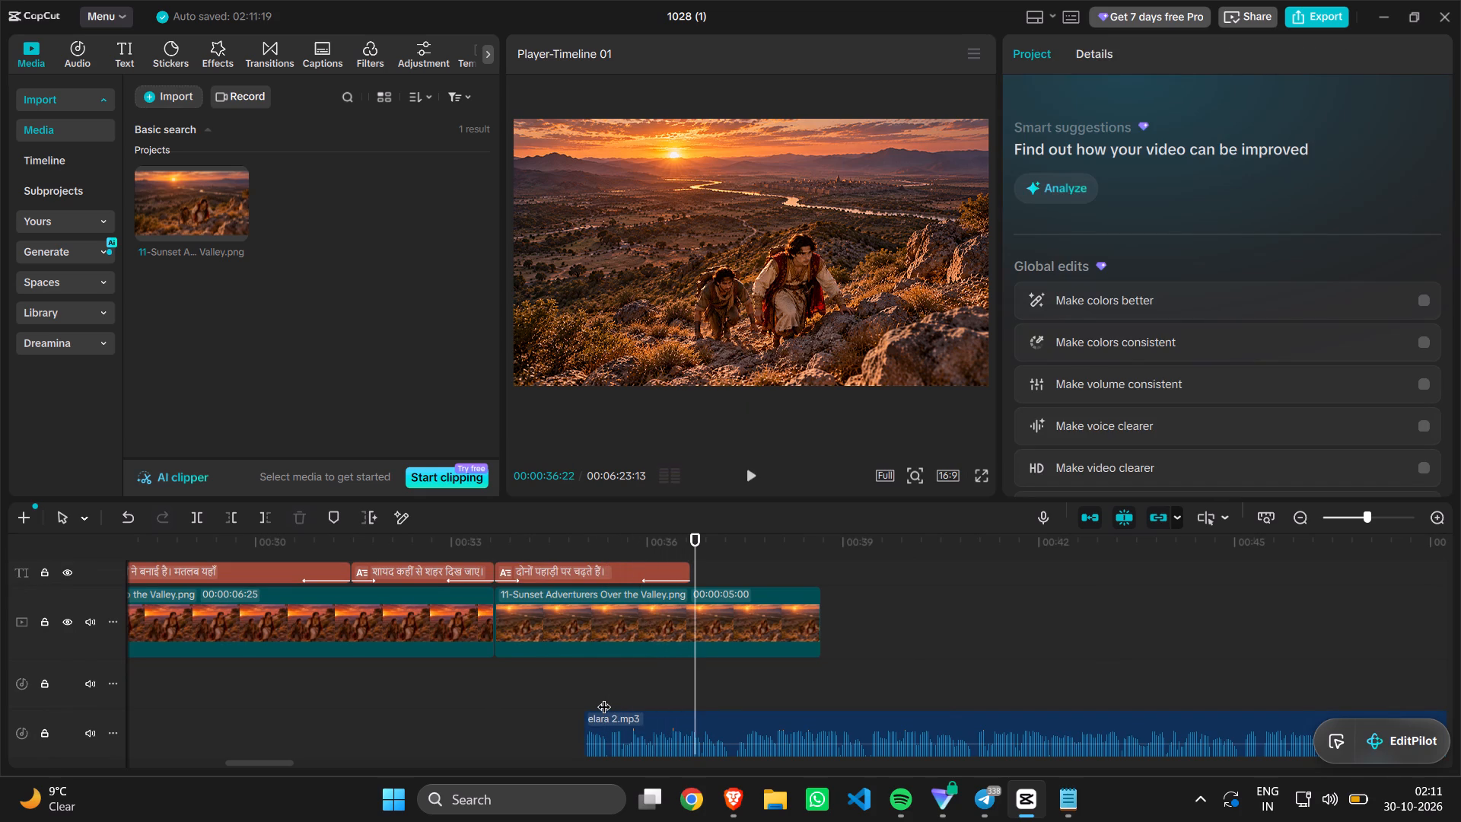
pyautogui.scroll(-1, 604, 697)
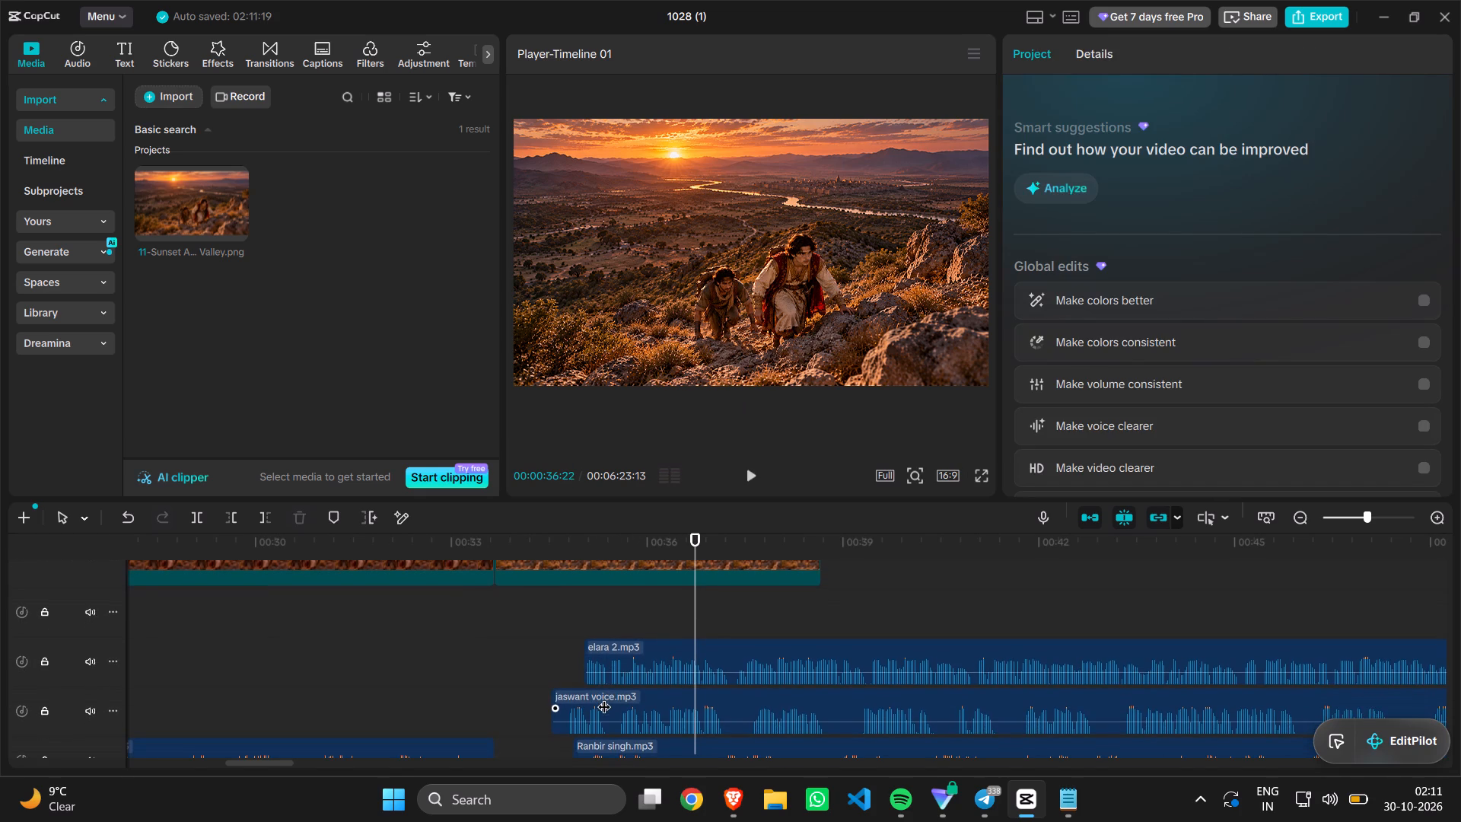
pyautogui.moveTo(604, 697); pyautogui.dragTo(810, 701)
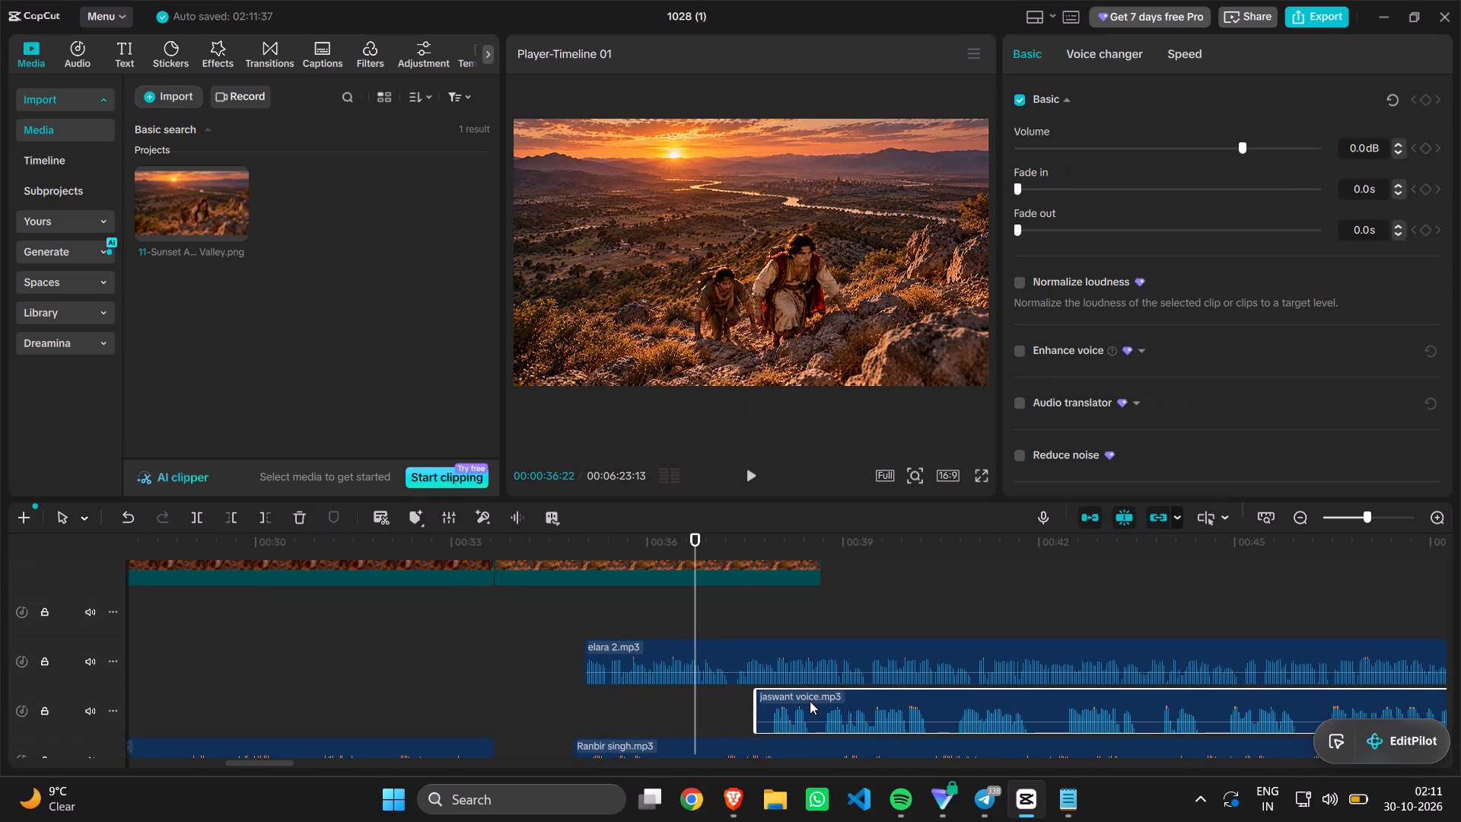
pyautogui.hscroll(-1, 740, 723)
pyautogui.moveTo(730, 748); pyautogui.dragTo(916, 747)
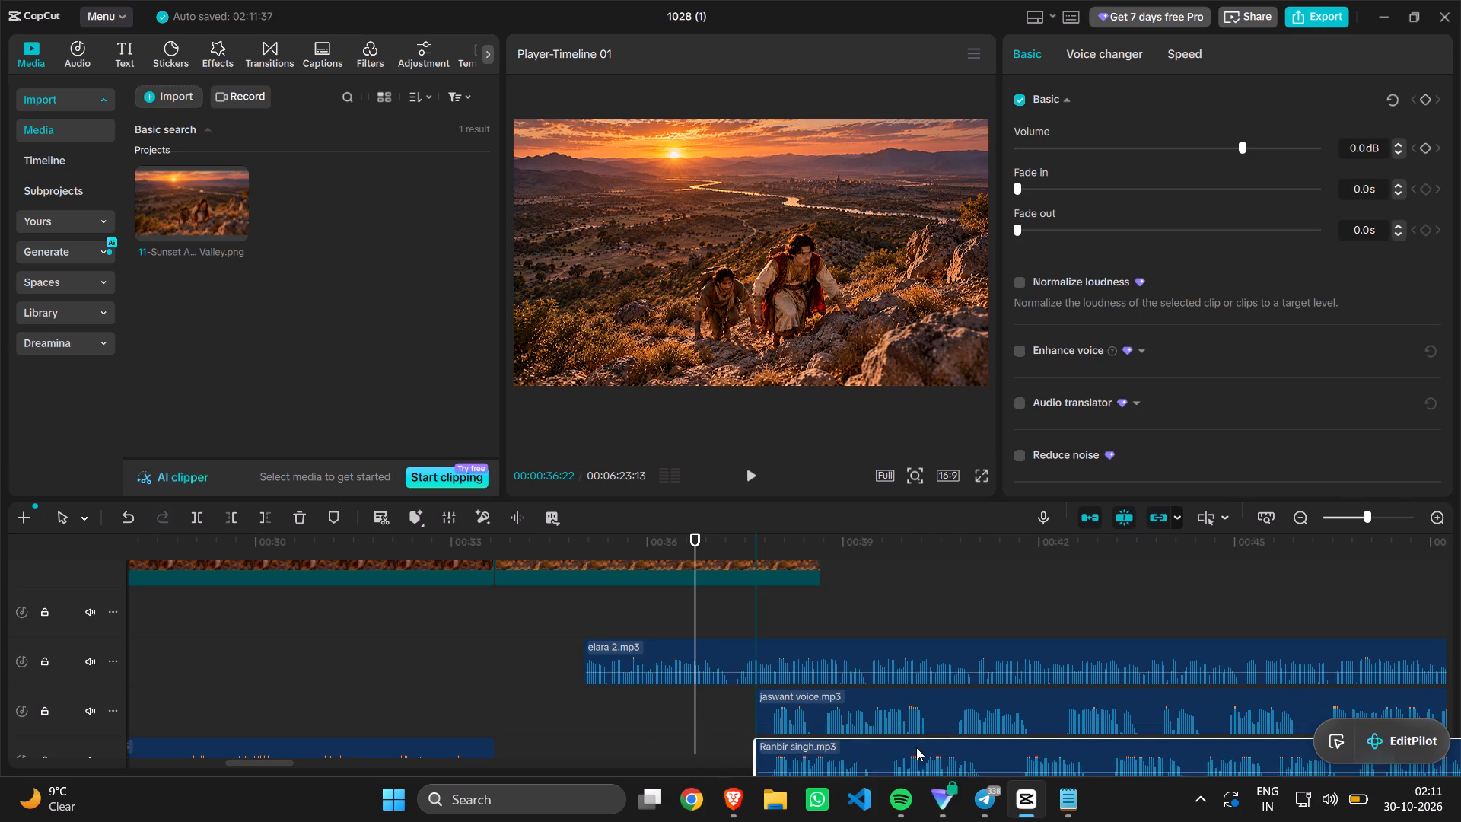
pyautogui.moveTo(916, 747); pyautogui.dragTo(917, 747)
# Play elara 2.mp3 from 00:00:35:01 to check which narration line it starts with.
pyautogui.click(582, 583)
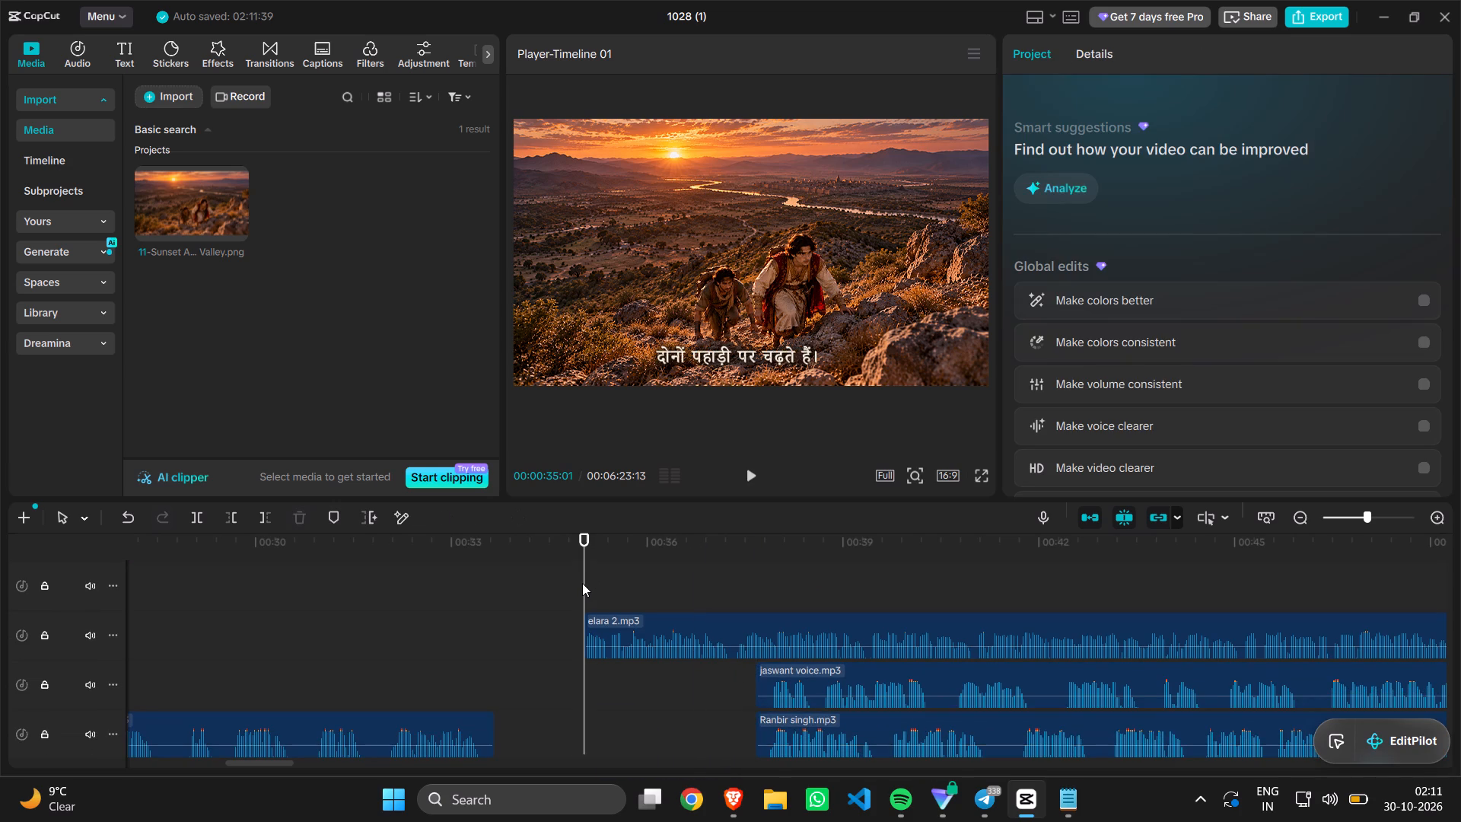
pyautogui.press('space')
pyautogui.scroll(1, 582, 583)
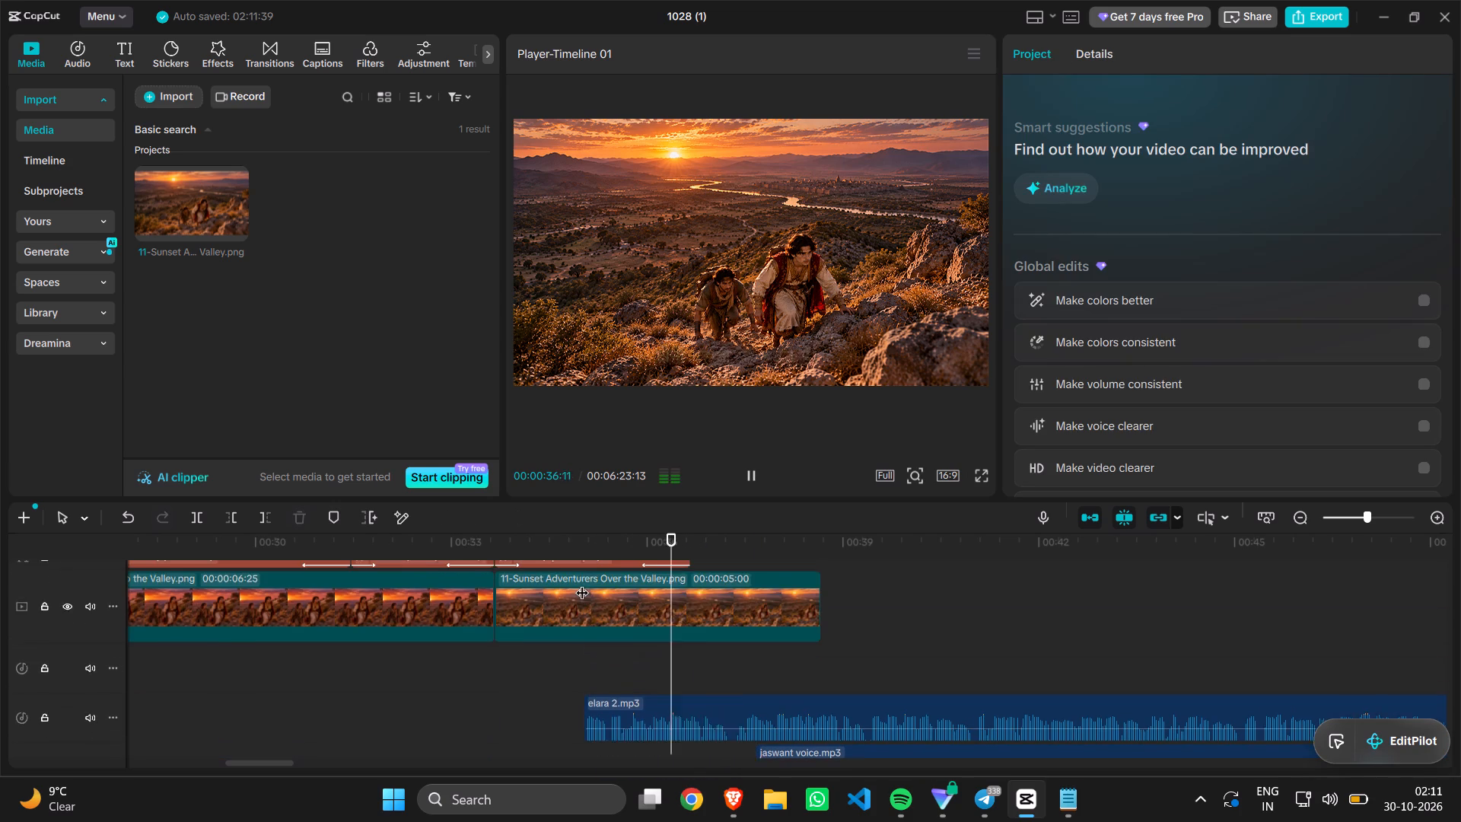
pyautogui.scroll(2, 582, 583)
pyautogui.press('space')
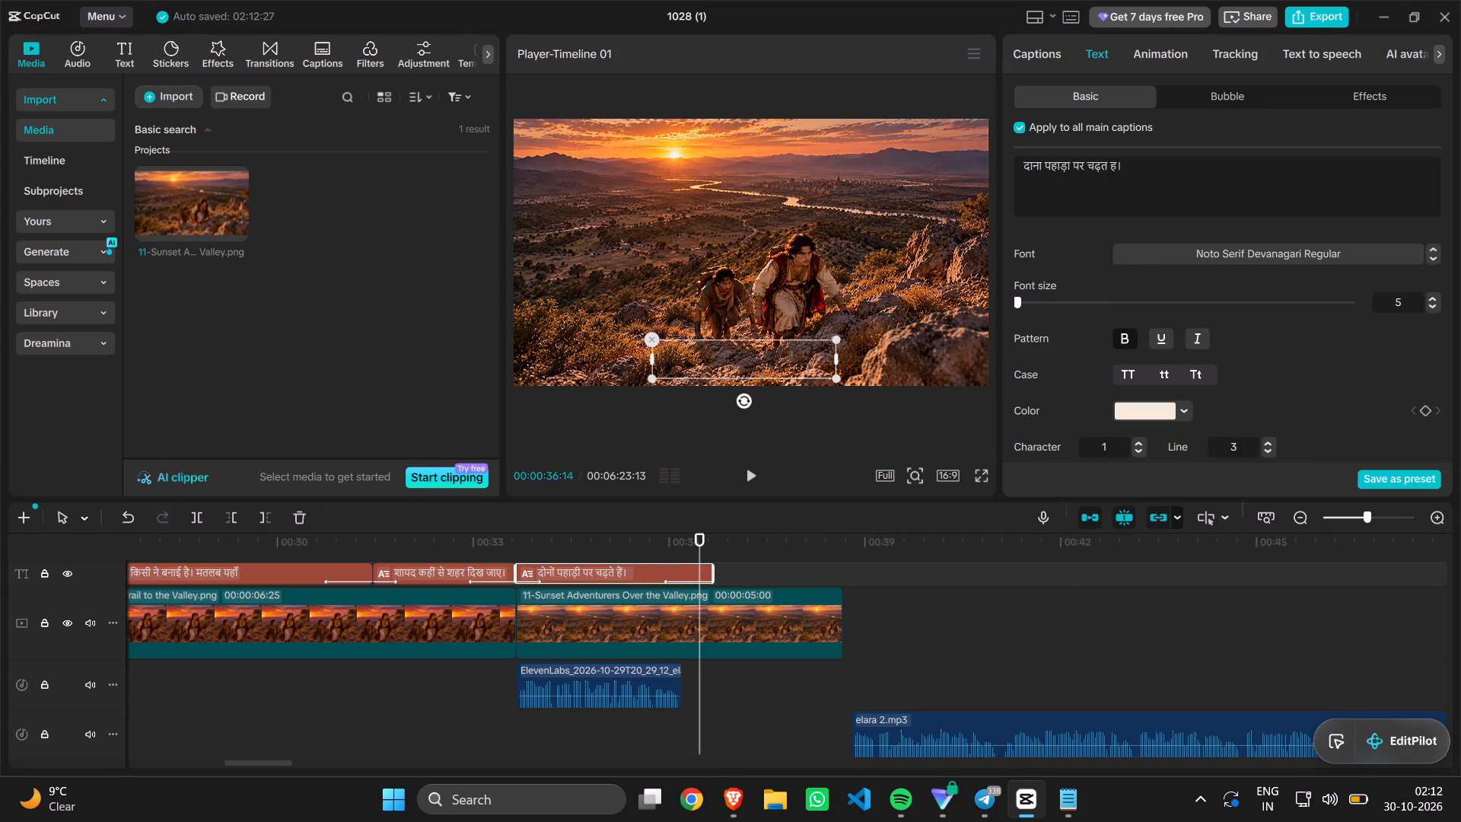
pyautogui.click(1141, 184)
pyautogui.hotkey('ctrl', 'a')
pyautogui.hotkey('ctrl', 'v')
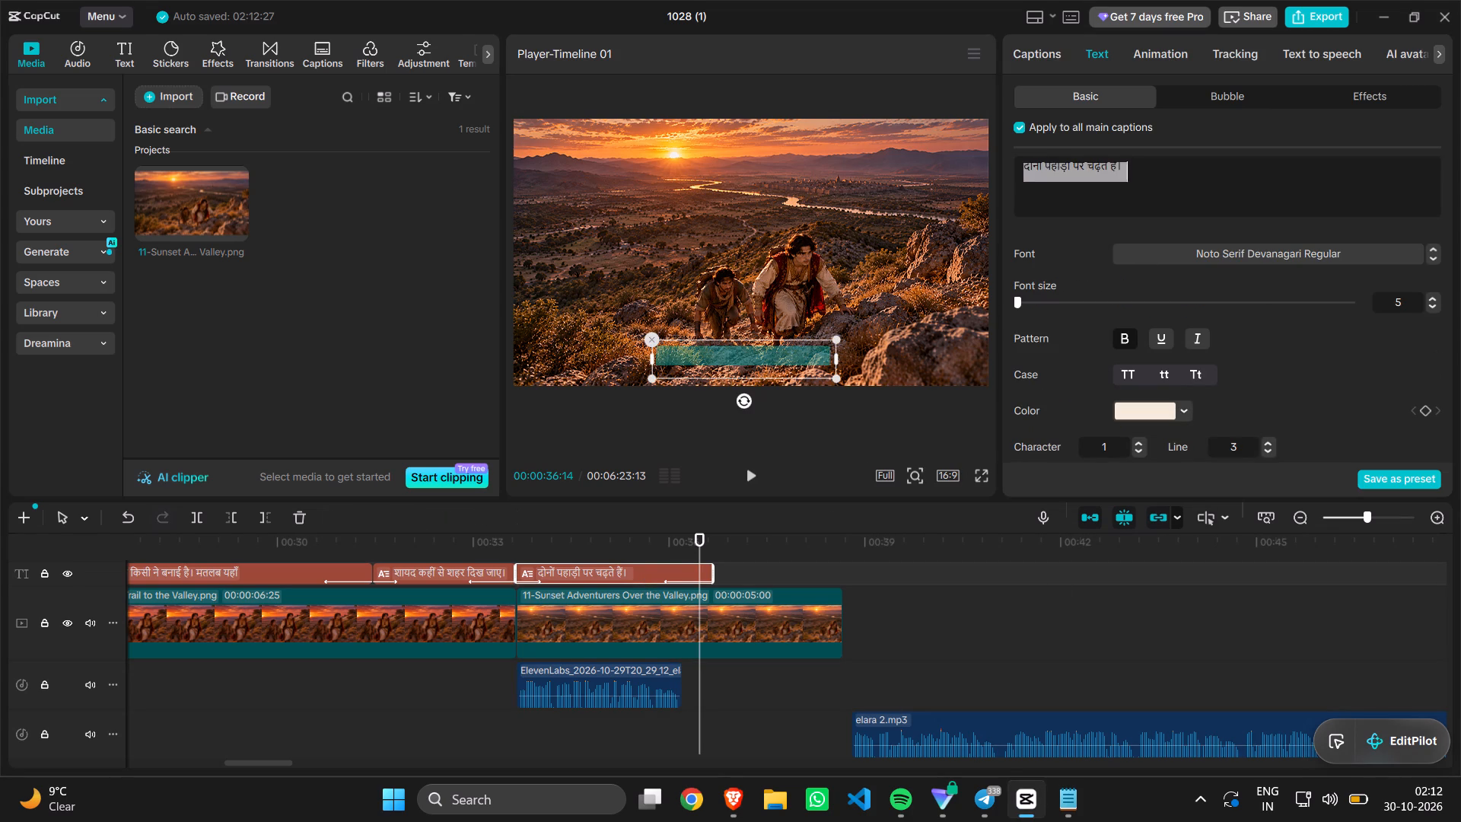
pyautogui.press('Return')
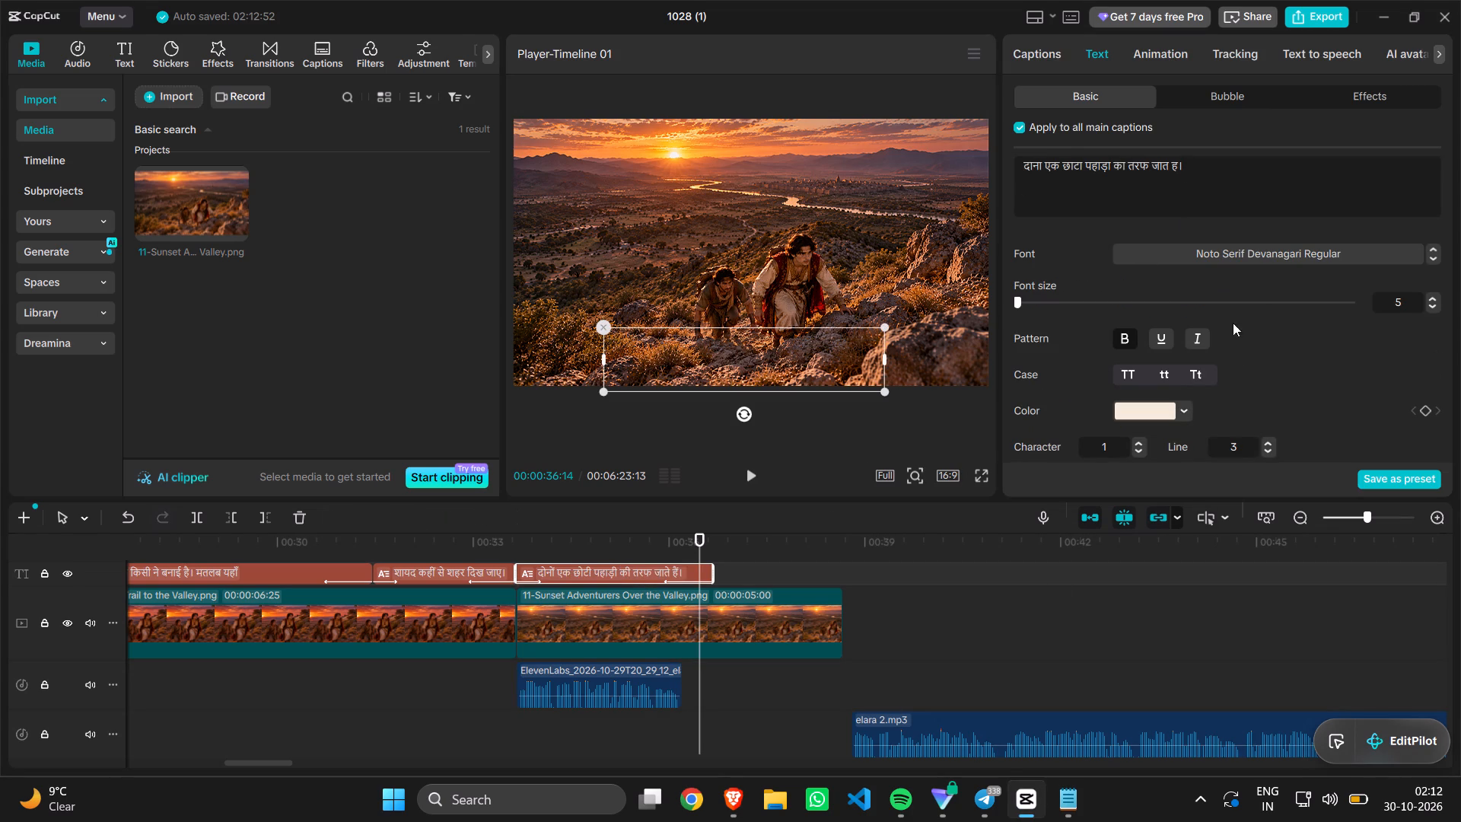
# Play image 11 from its start to check the caption against the pasted voice clip.
pyautogui.click(766, 704)
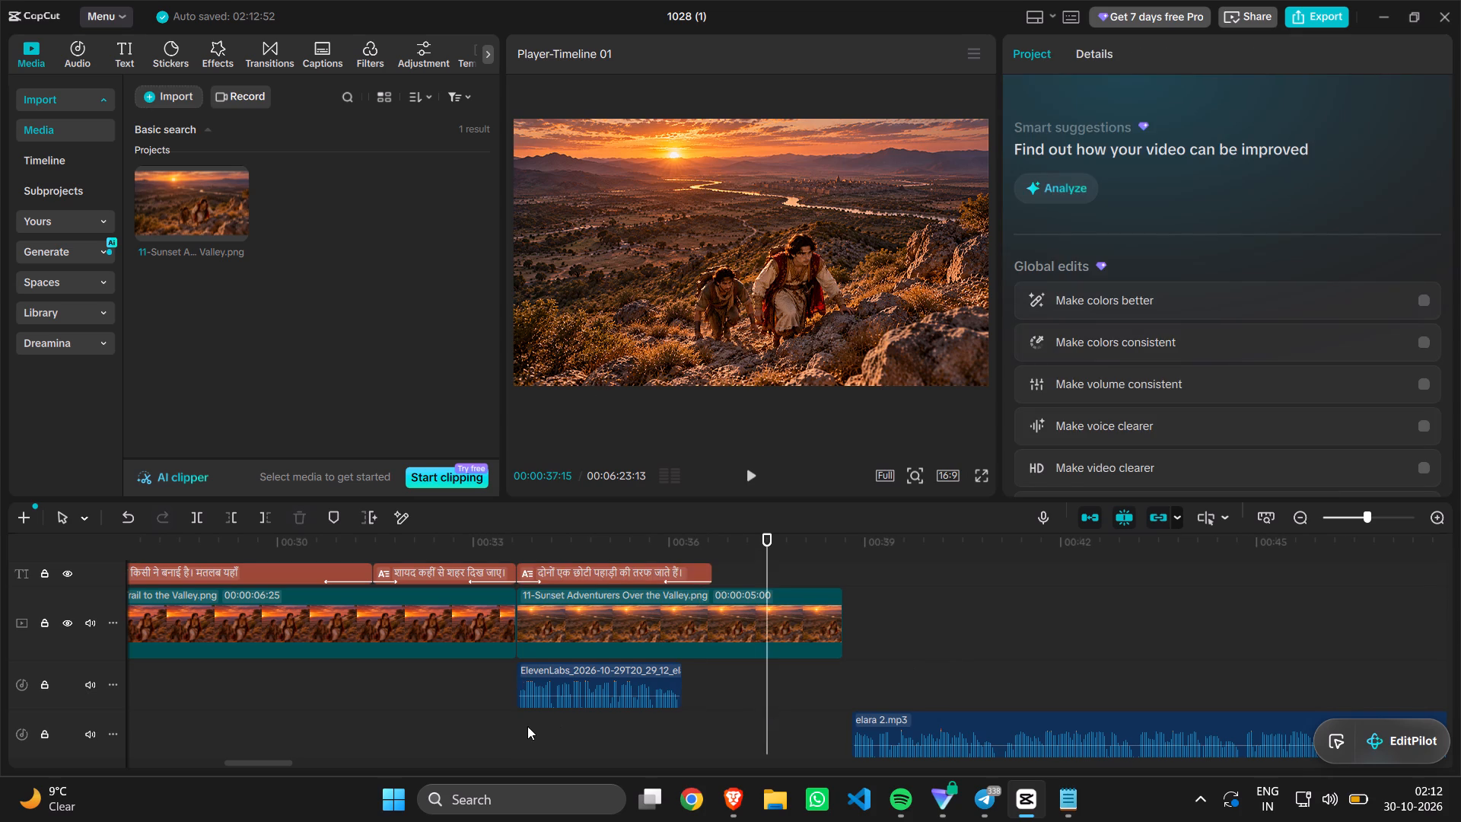
pyautogui.click(527, 726)
pyautogui.press('space')
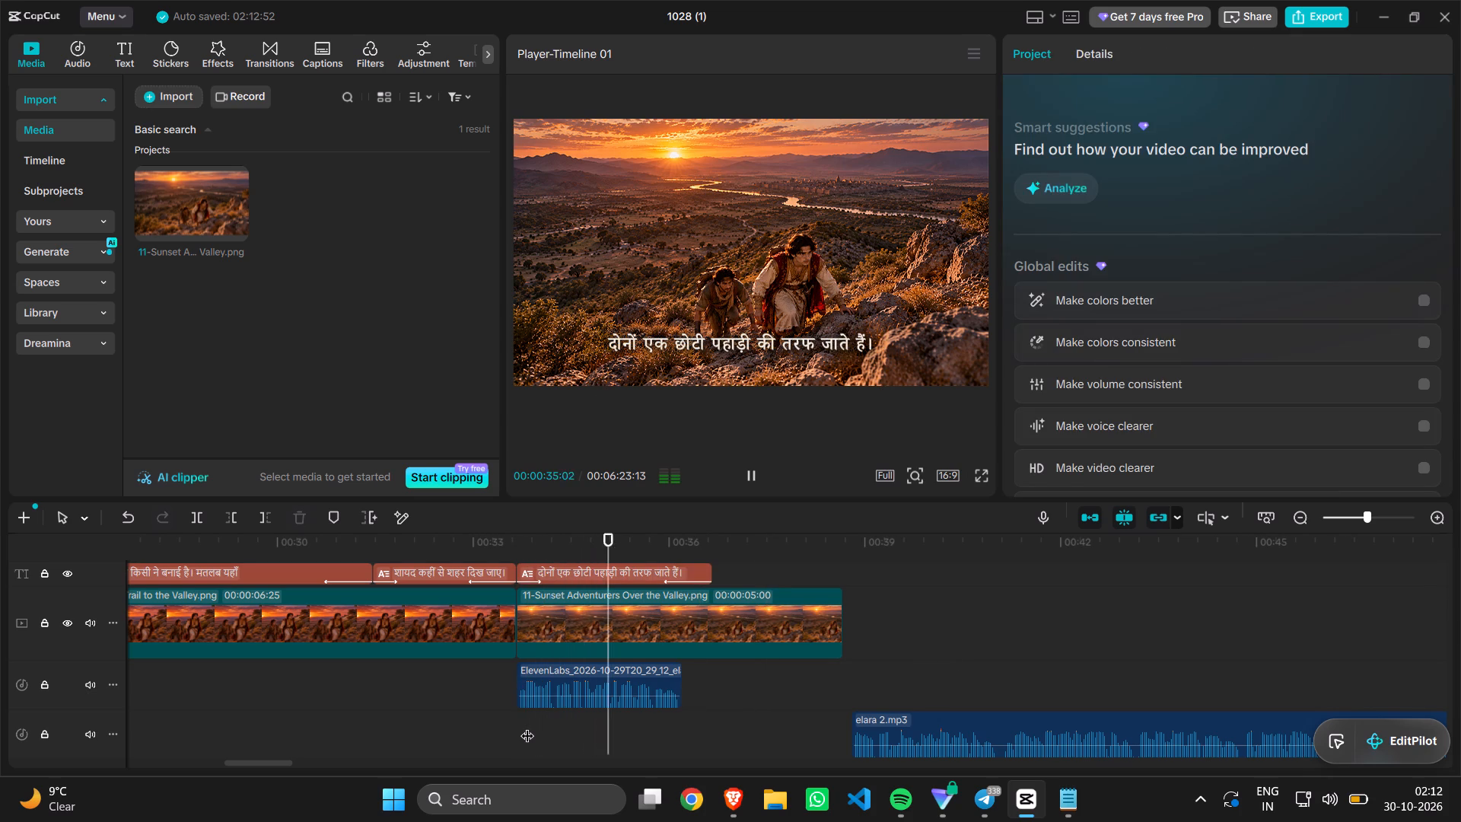
pyautogui.press('space')
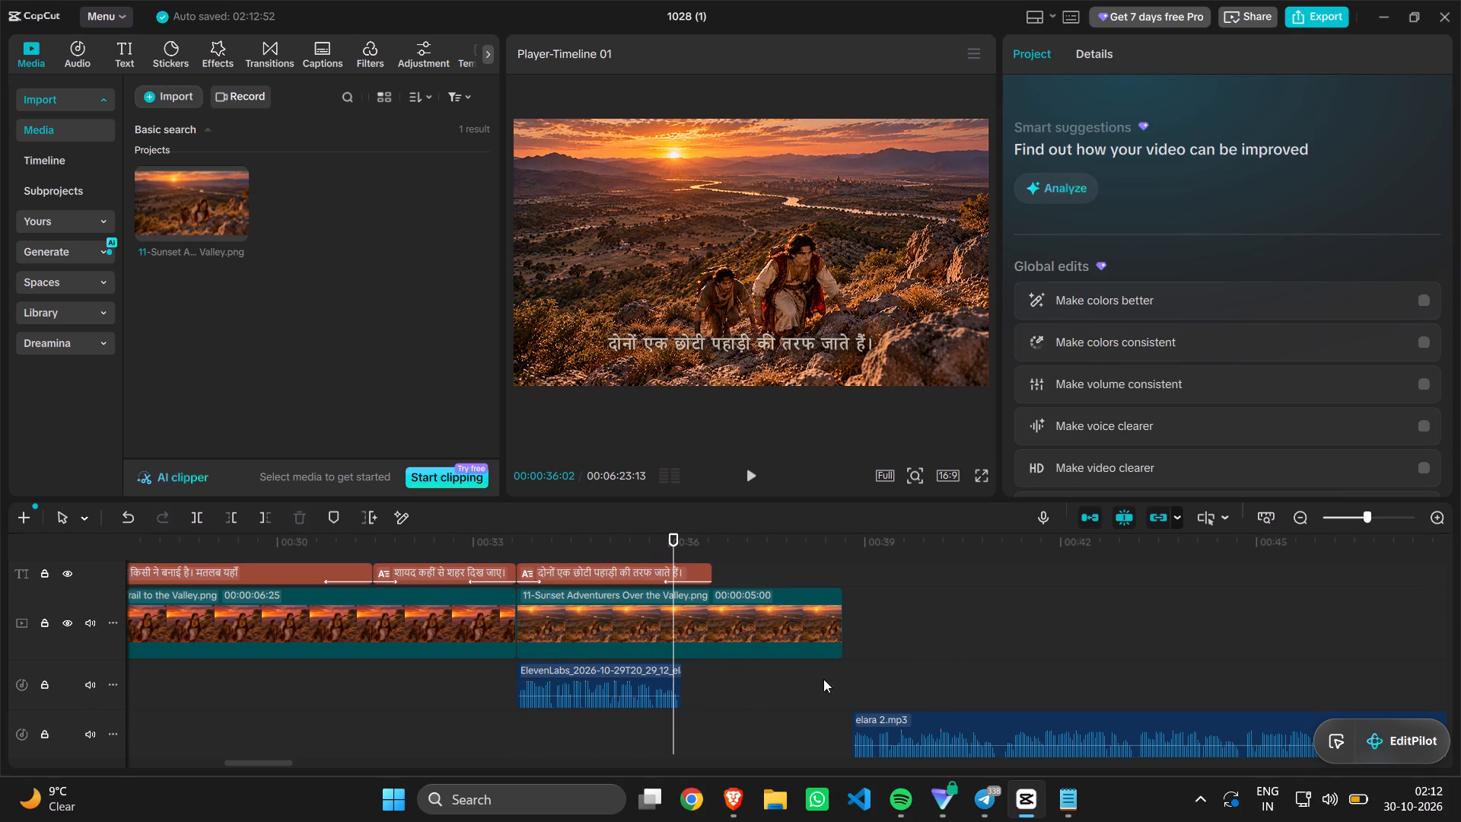
# Trim the end of image 11 to match the voice clip's end at about 00:00:36:05, and play the section.
pyautogui.moveTo(842, 634); pyautogui.dragTo(688, 639)
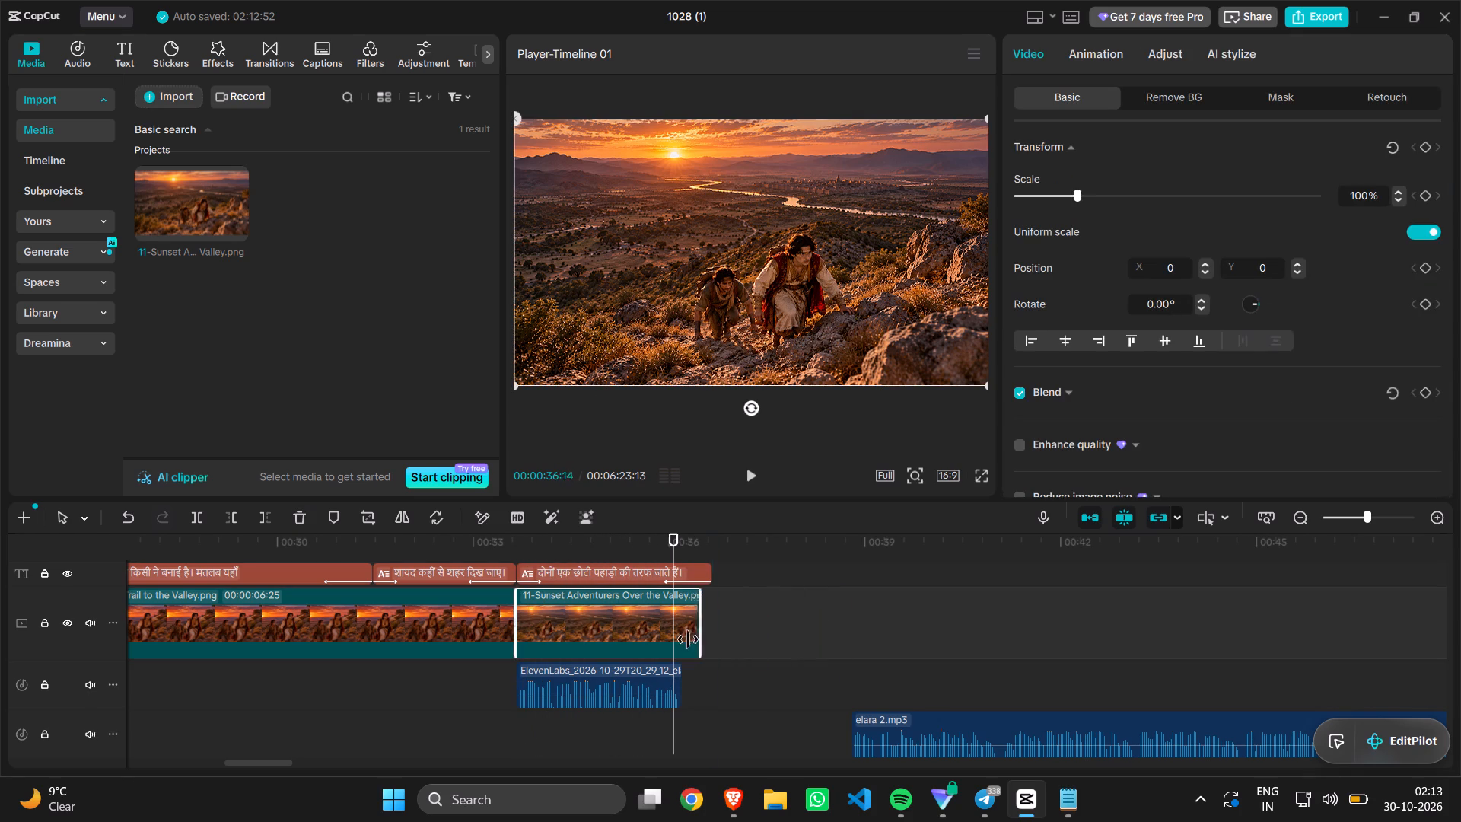
pyautogui.moveTo(688, 639); pyautogui.dragTo(679, 641)
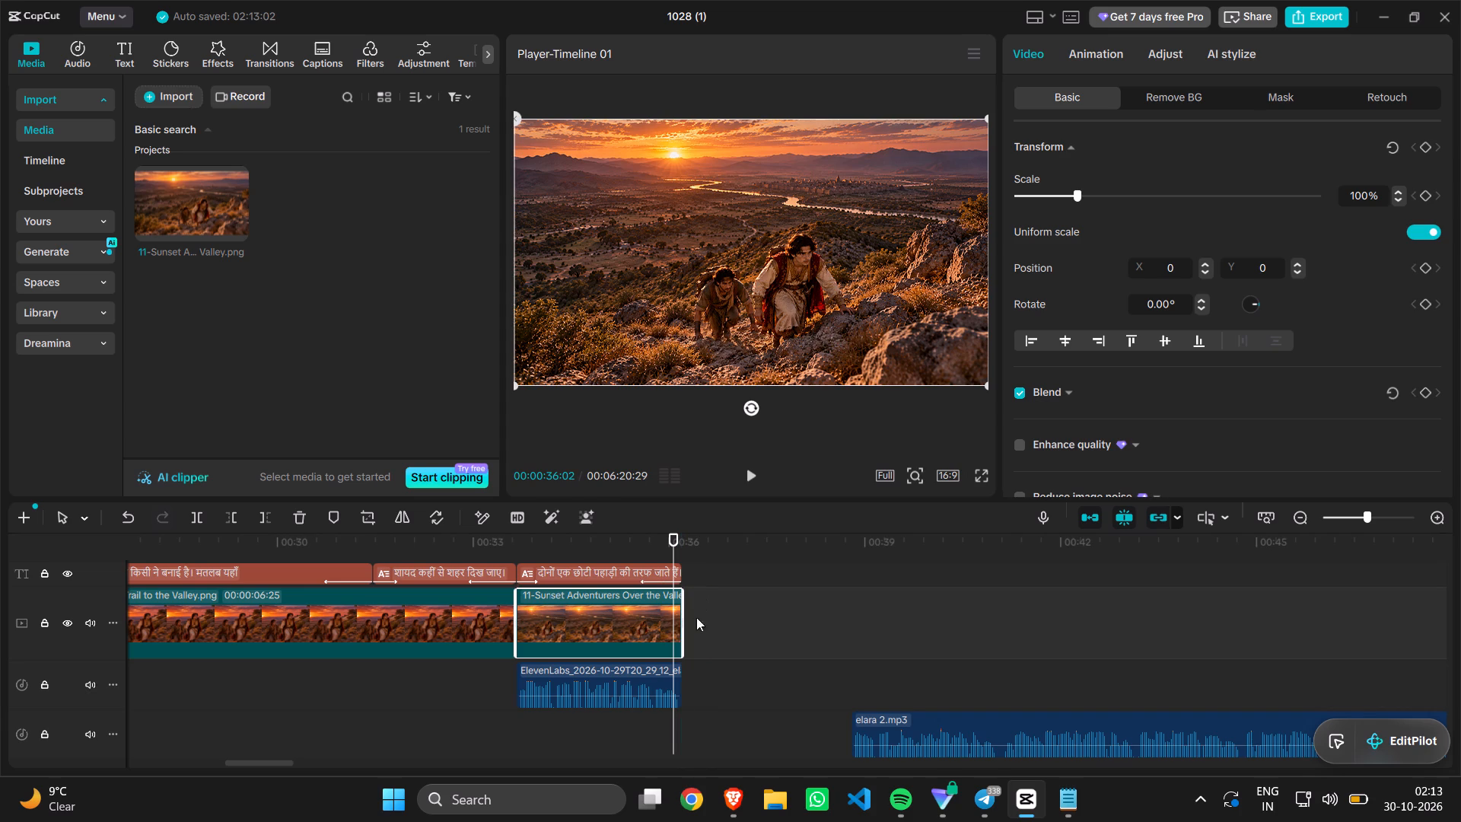
pyautogui.press('space')
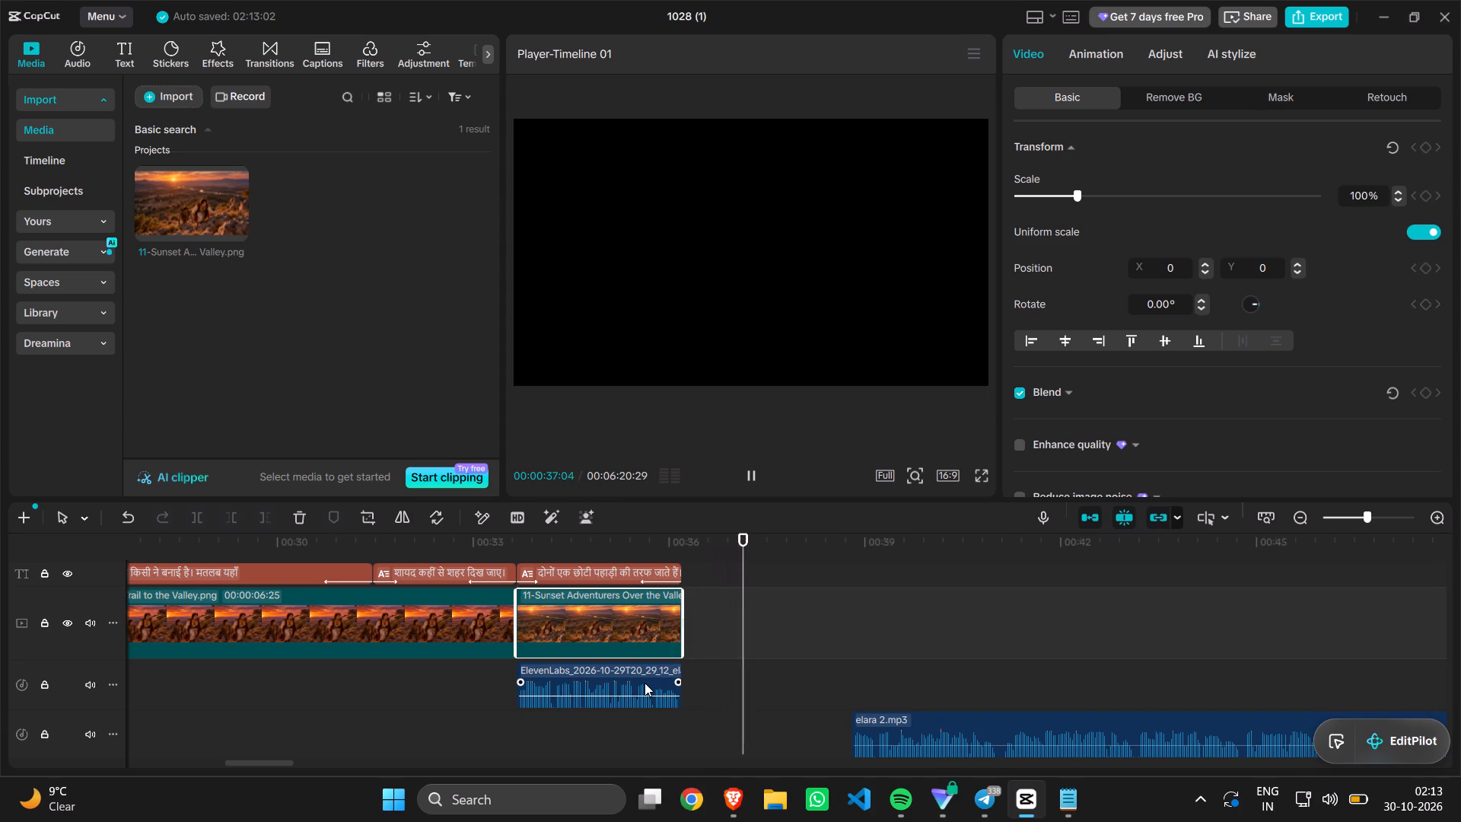
pyautogui.click(579, 768)
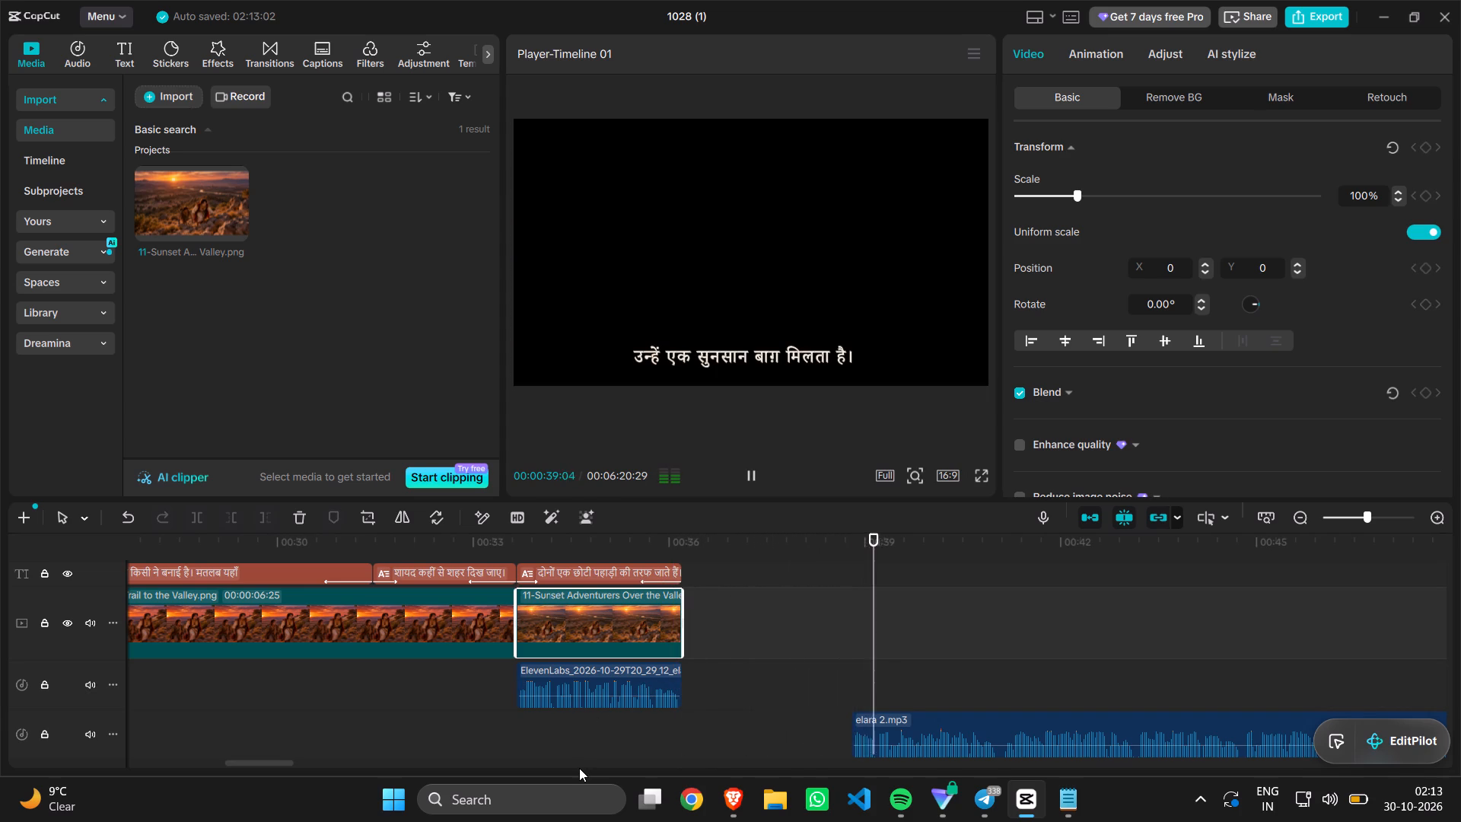
pyautogui.click(489, 731)
pyautogui.press('space')
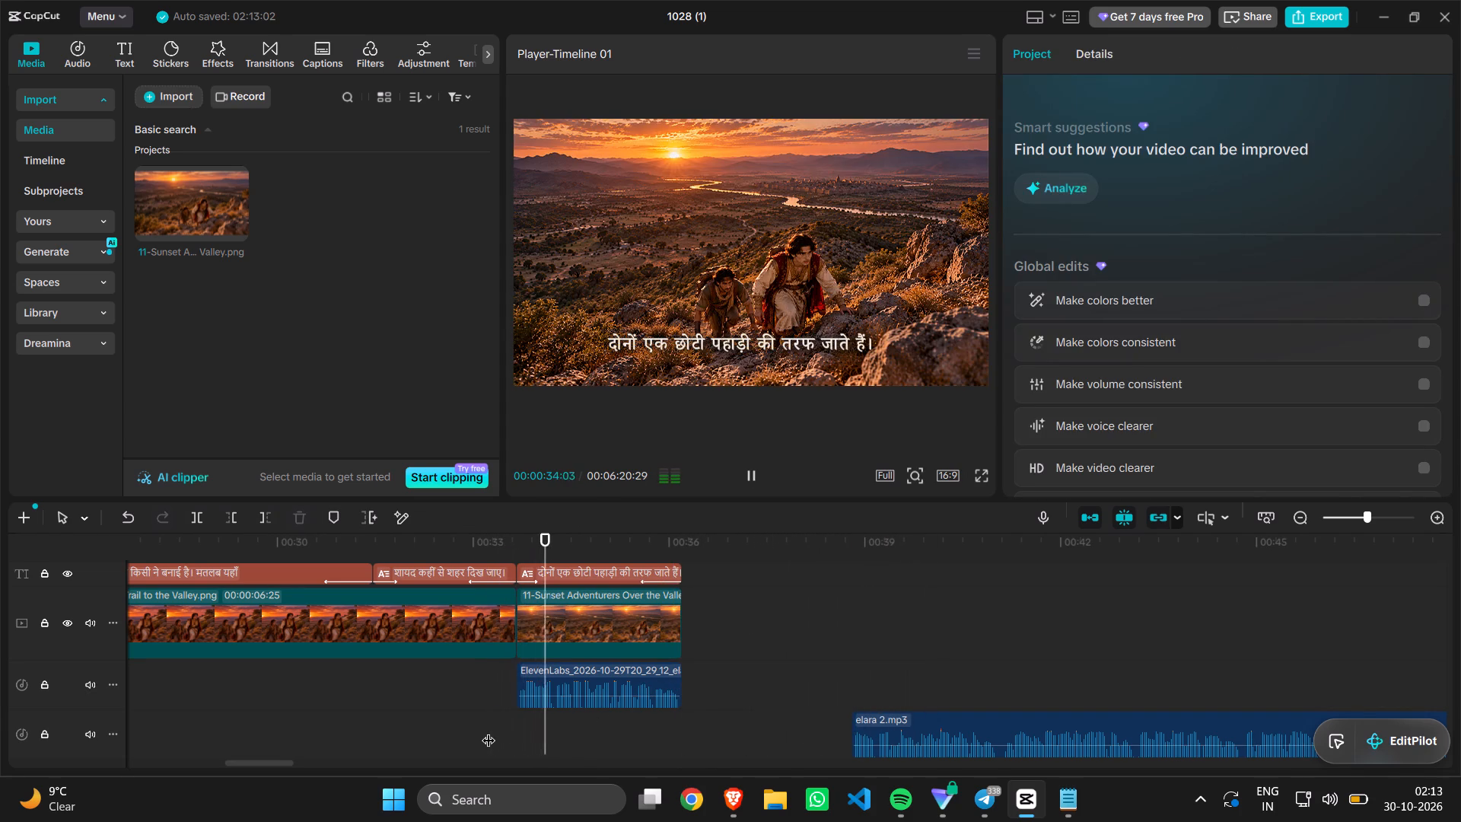
pyautogui.press('space')
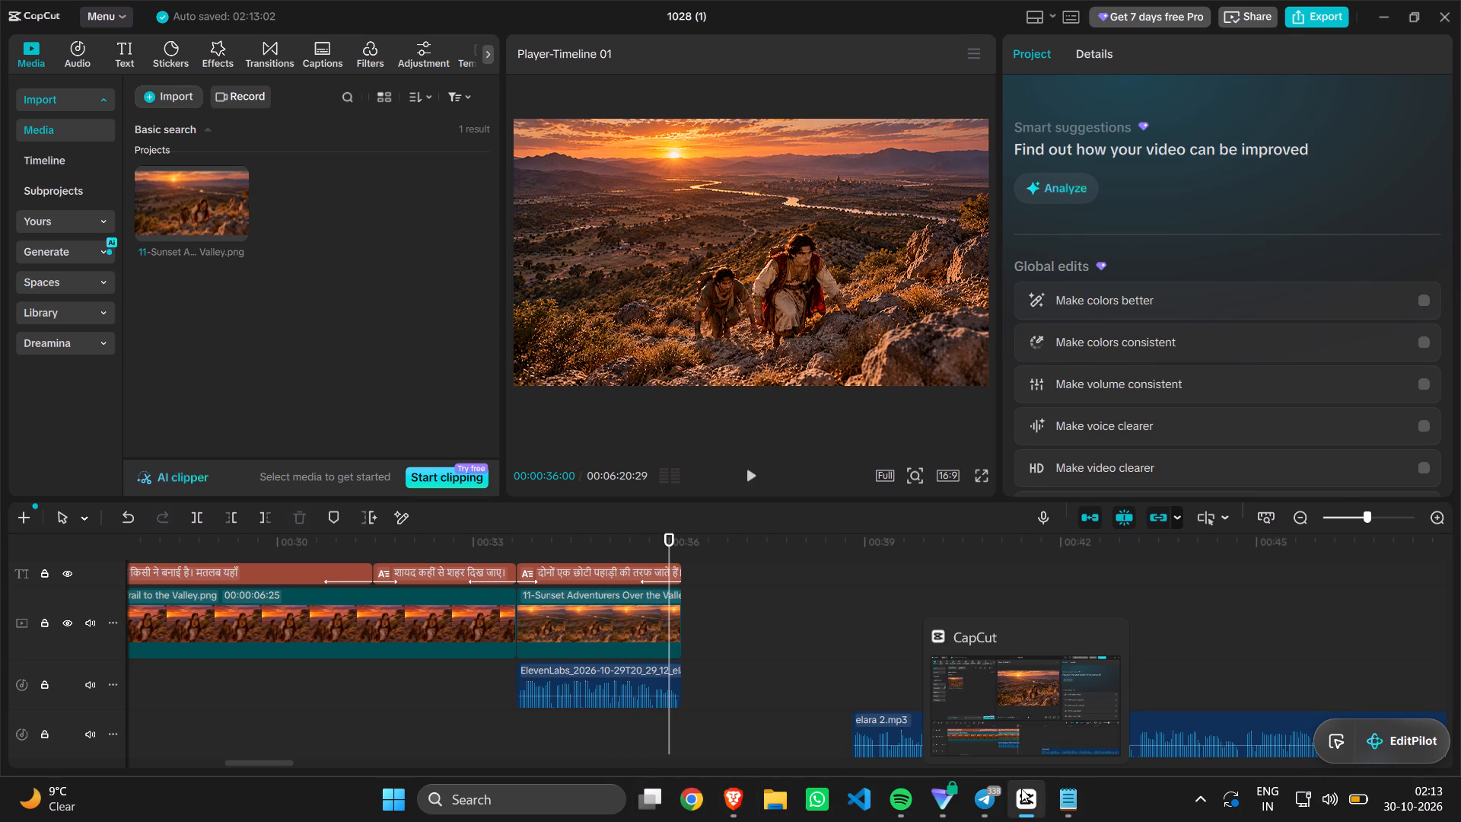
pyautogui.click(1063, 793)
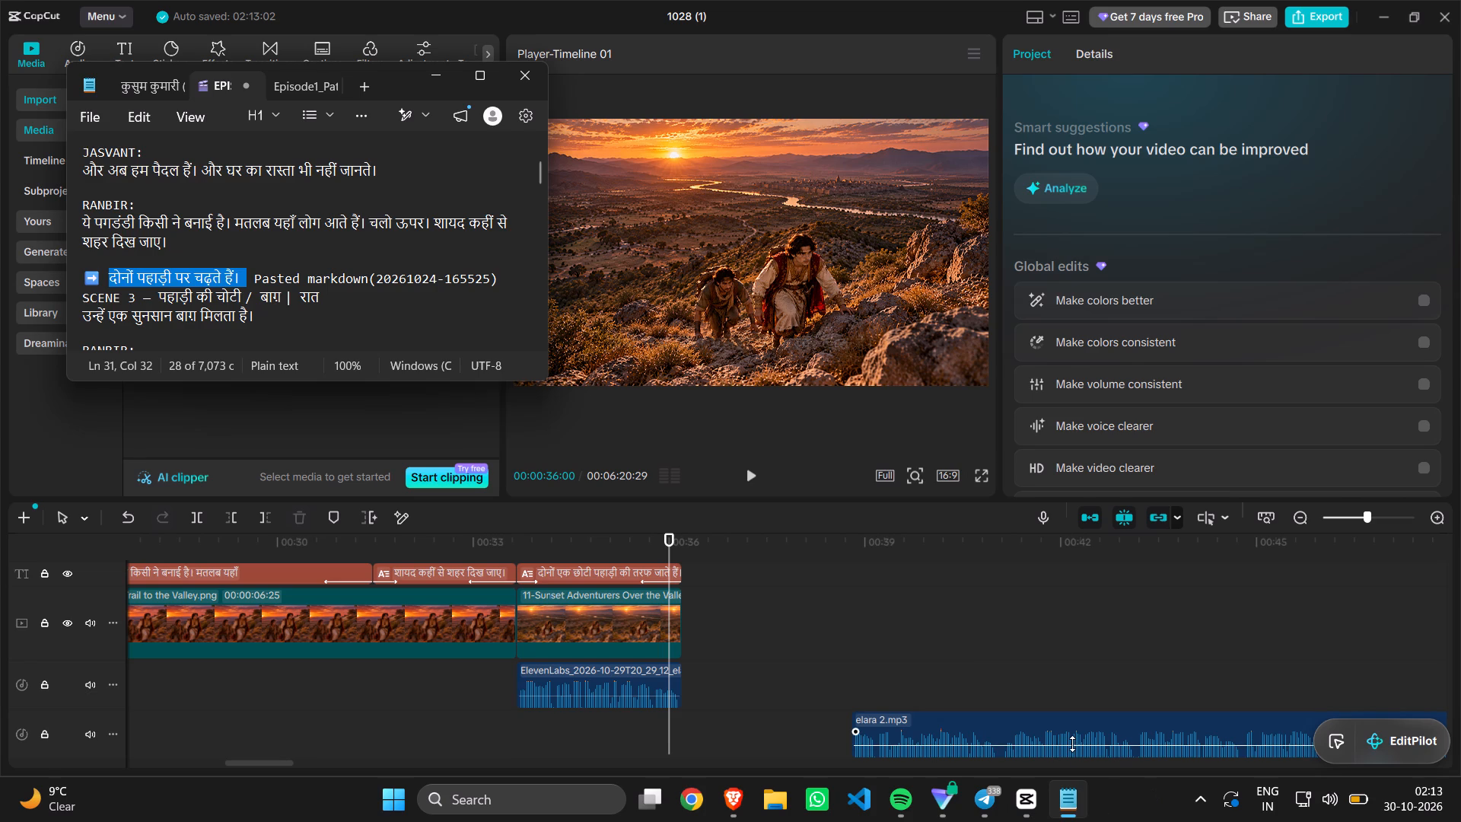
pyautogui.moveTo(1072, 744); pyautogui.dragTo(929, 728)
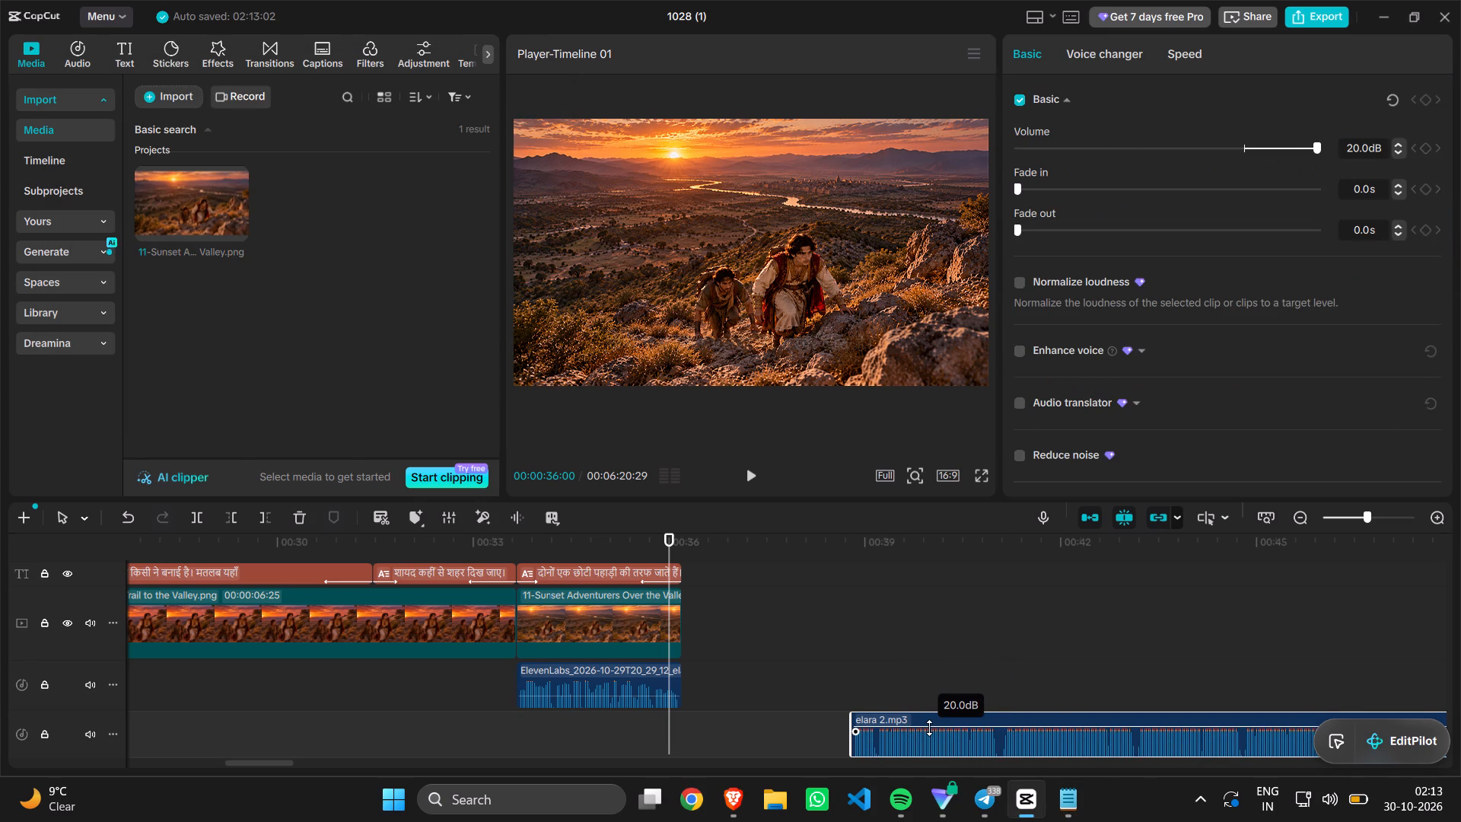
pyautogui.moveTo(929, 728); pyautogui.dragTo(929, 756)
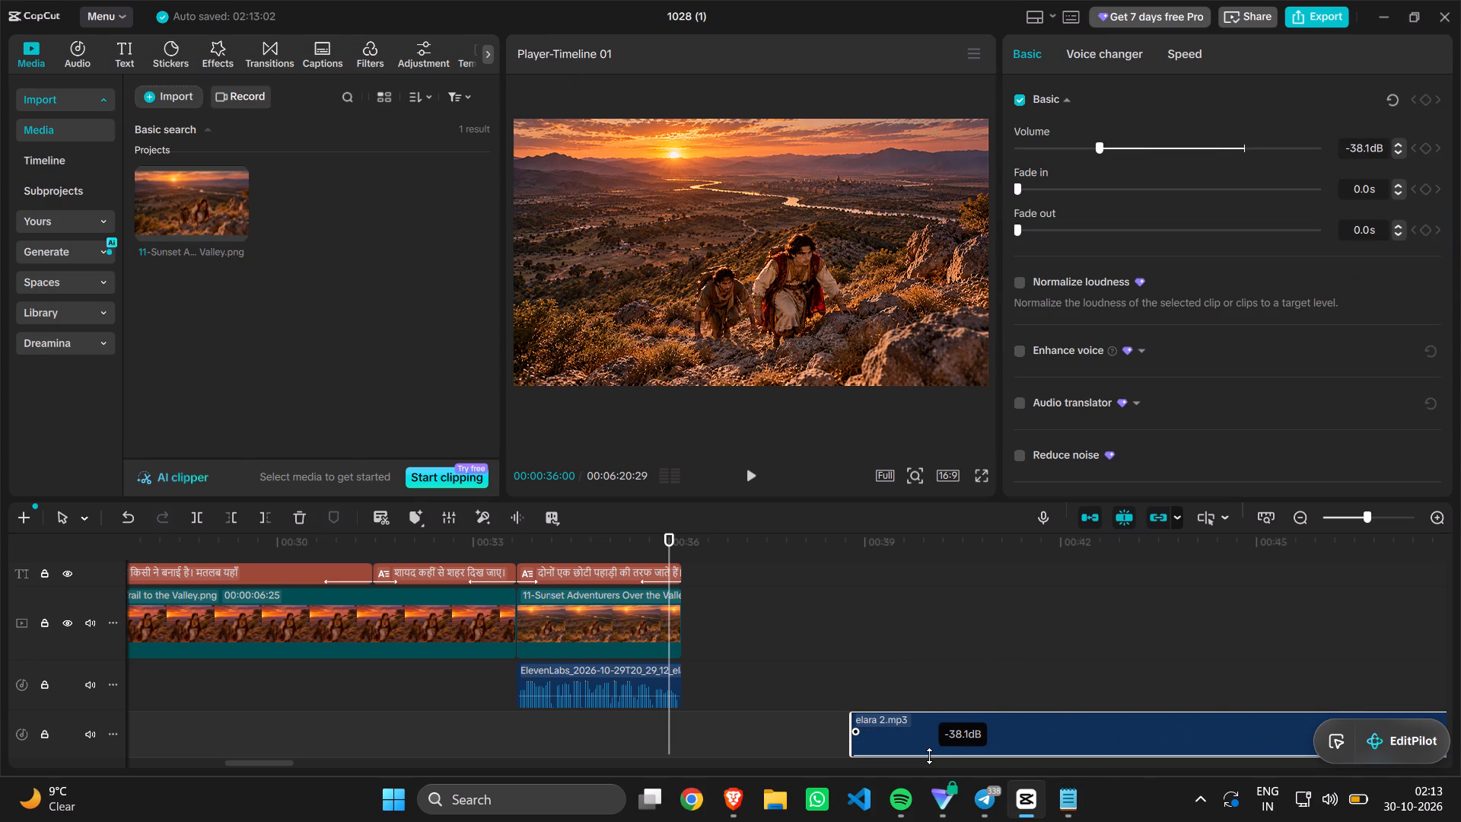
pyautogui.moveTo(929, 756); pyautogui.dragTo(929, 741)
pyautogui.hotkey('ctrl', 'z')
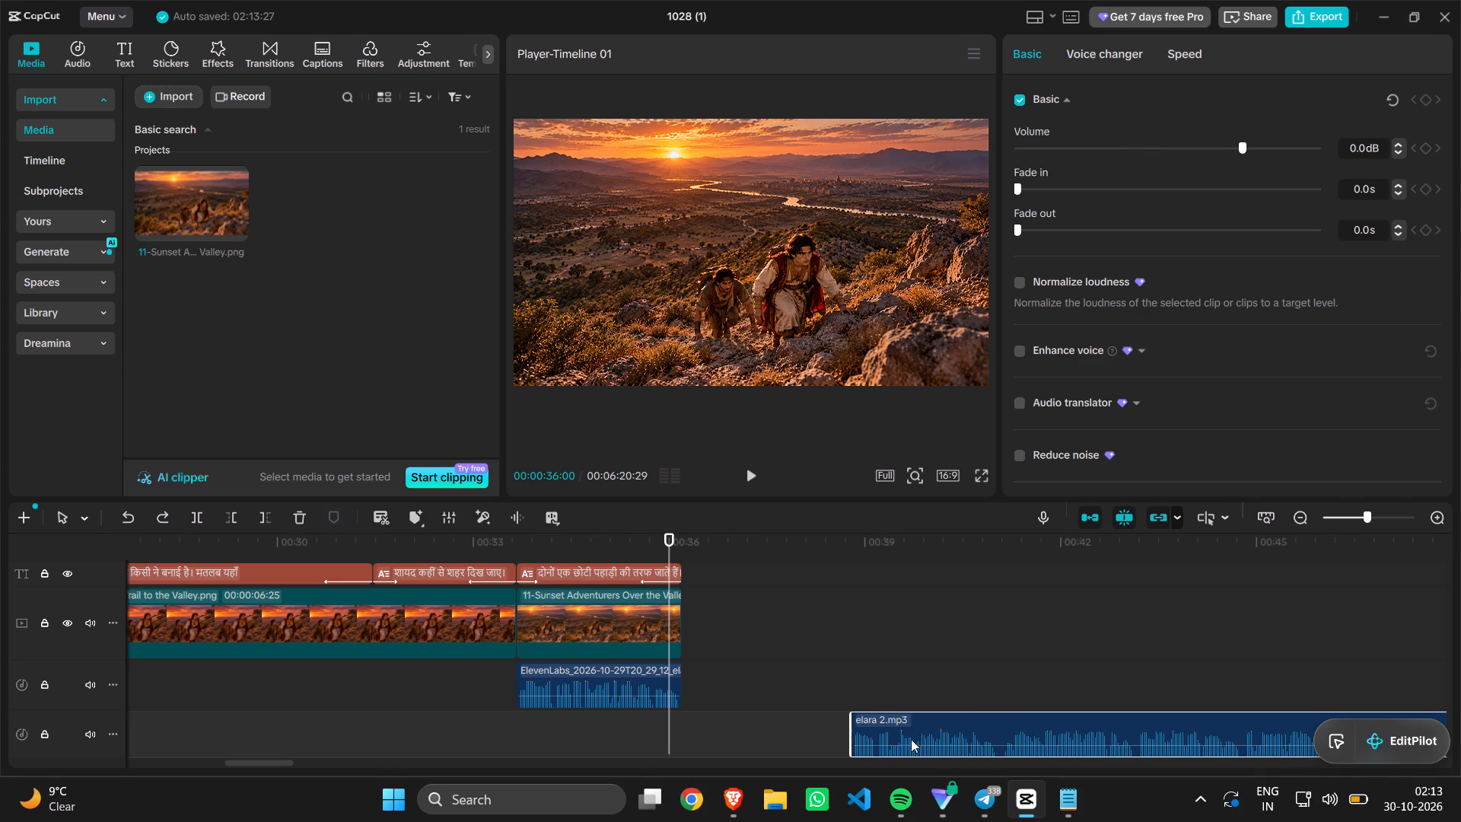
# Move the elara 2.mp3 clip onto the ElevenLabs narration track so it starts right where the clip under image 11 ends.
pyautogui.moveTo(912, 734); pyautogui.dragTo(804, 699)
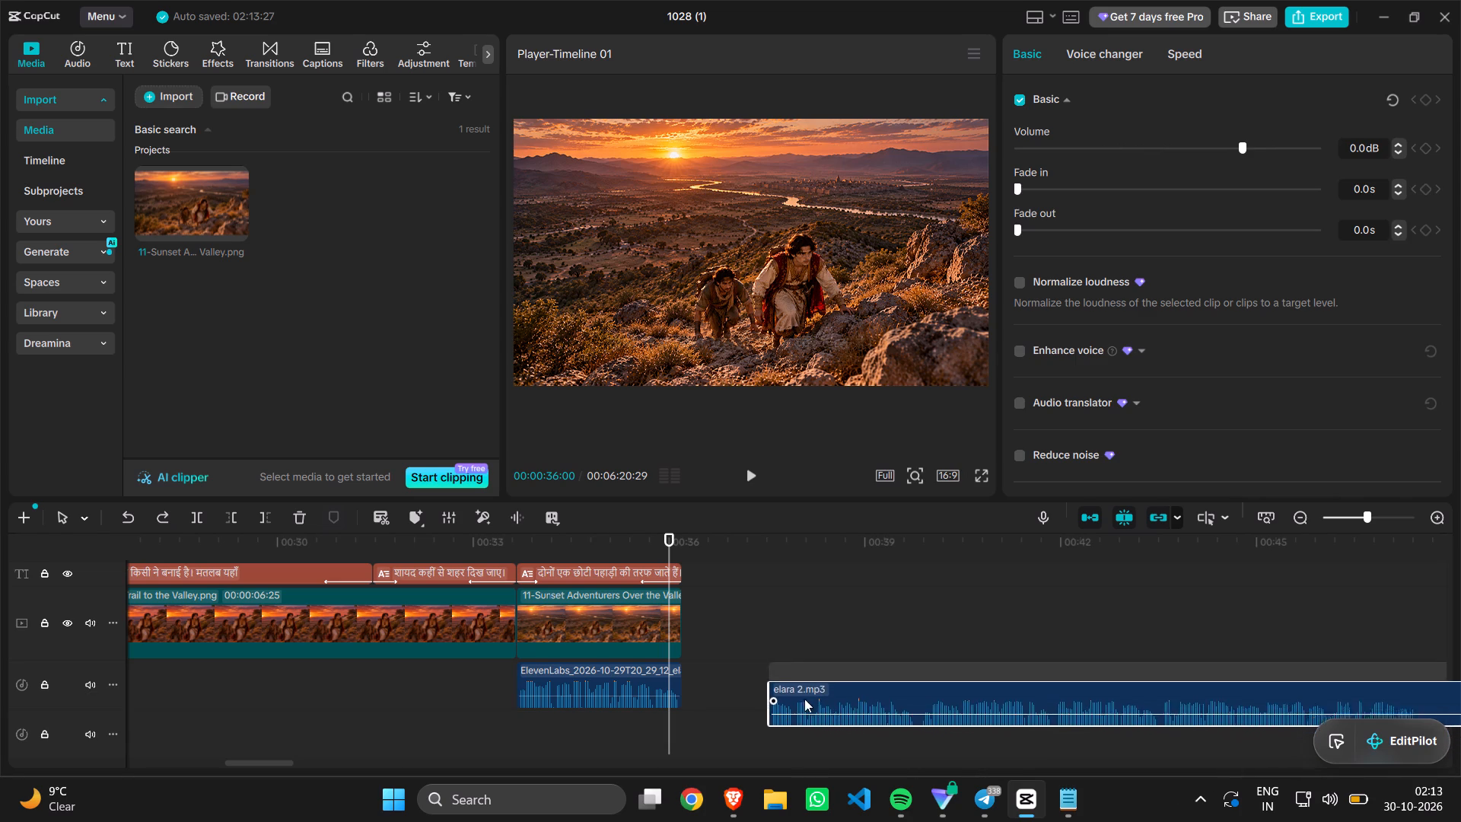
pyautogui.moveTo(804, 699); pyautogui.dragTo(746, 693)
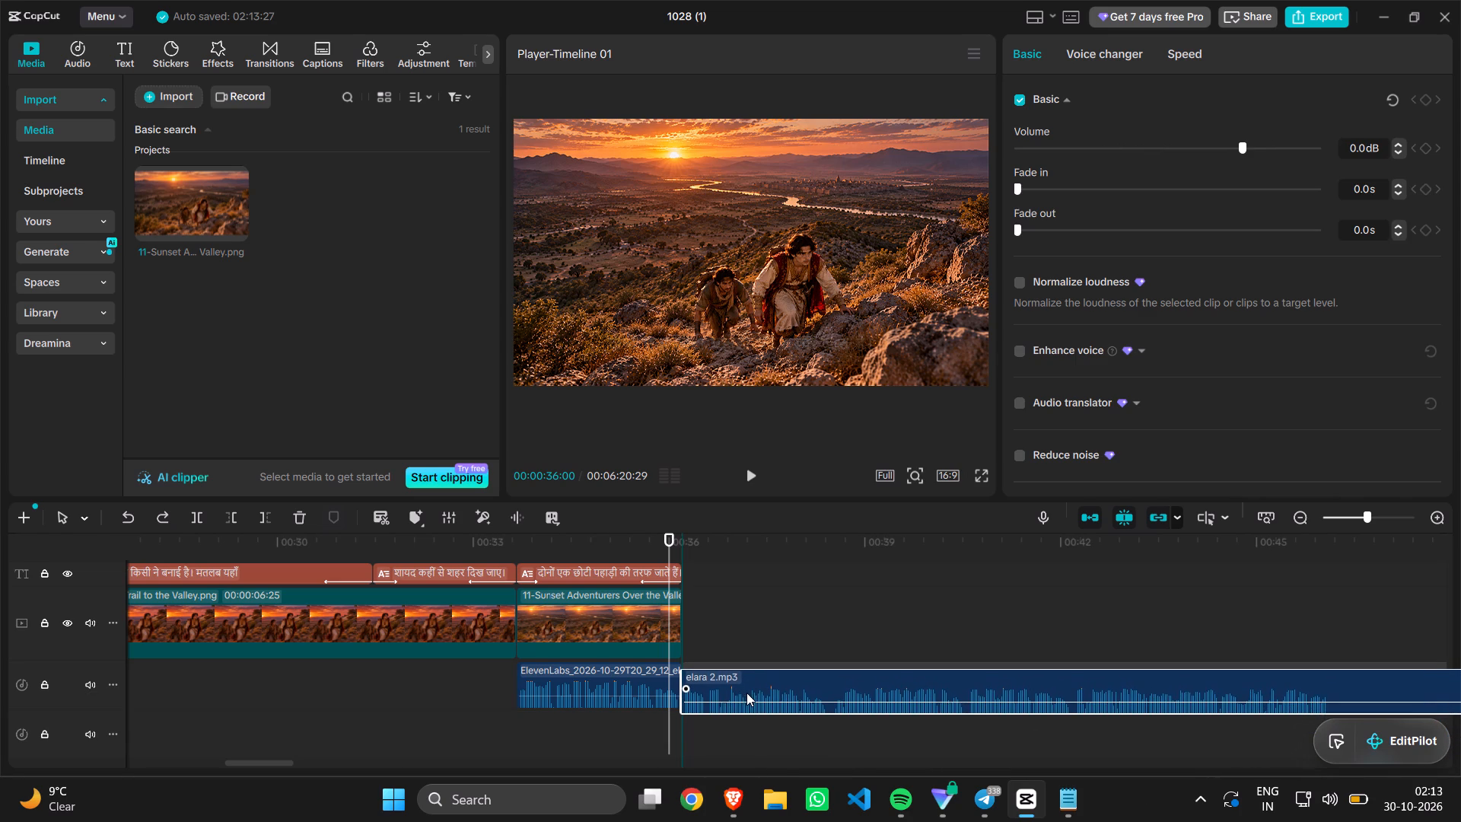
pyautogui.moveTo(746, 693); pyautogui.dragTo(748, 688)
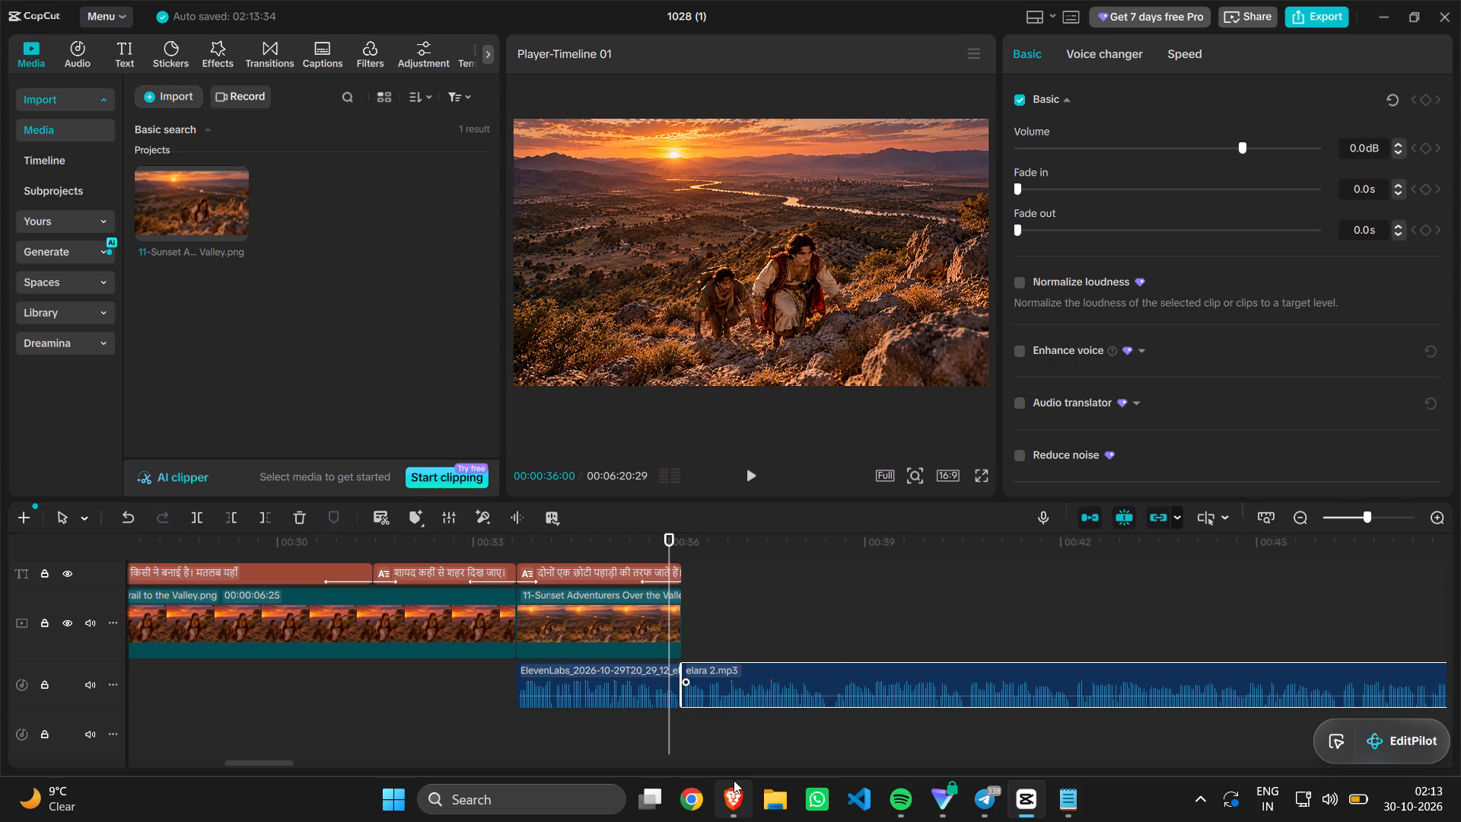
pyautogui.press('Right')
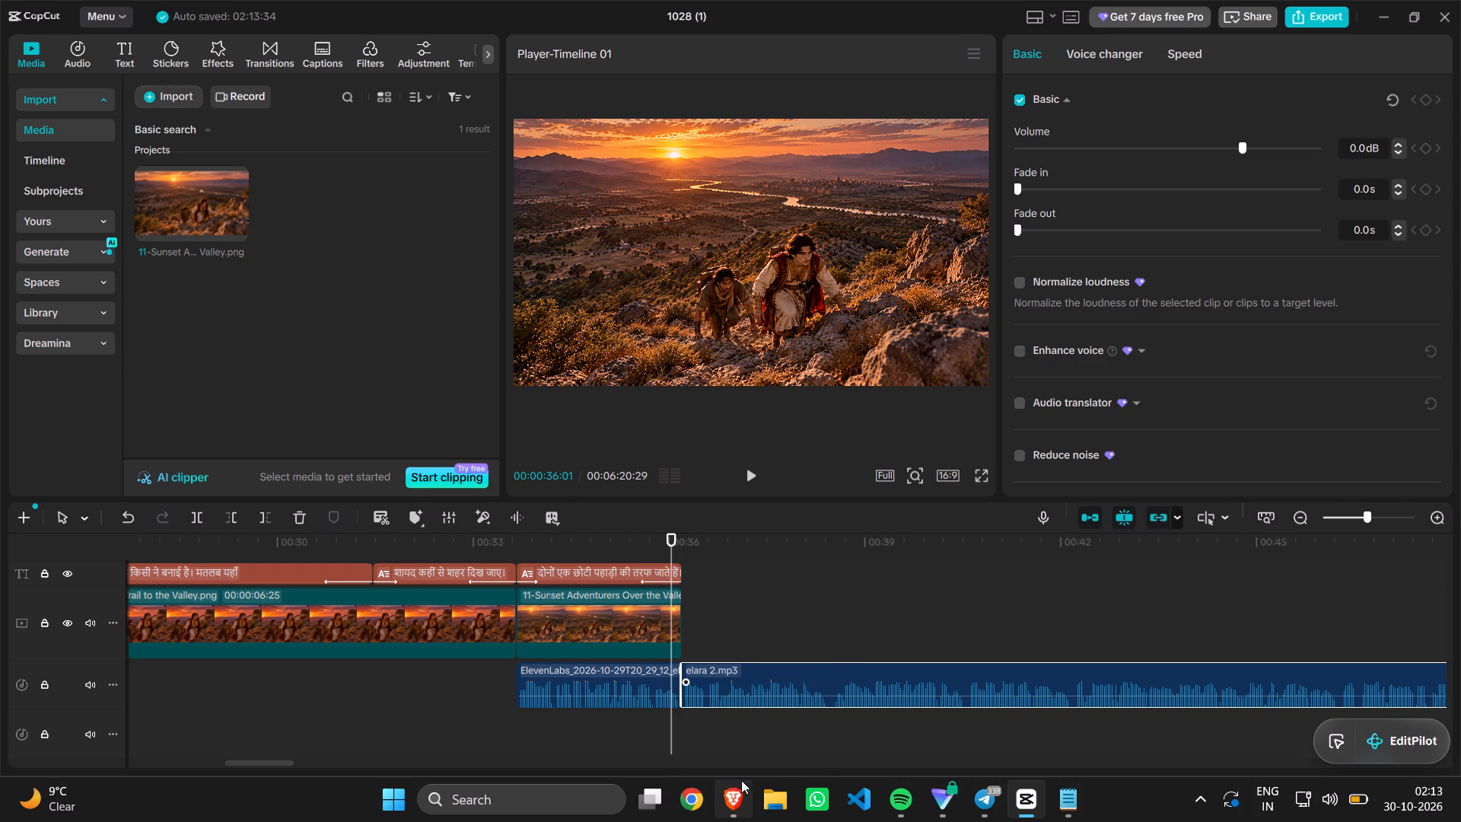
pyautogui.click(765, 682)
# Search the project media for 12 and add the 12-Moonlit garden image to the timeline directly after image 11.
pyautogui.click(342, 93)
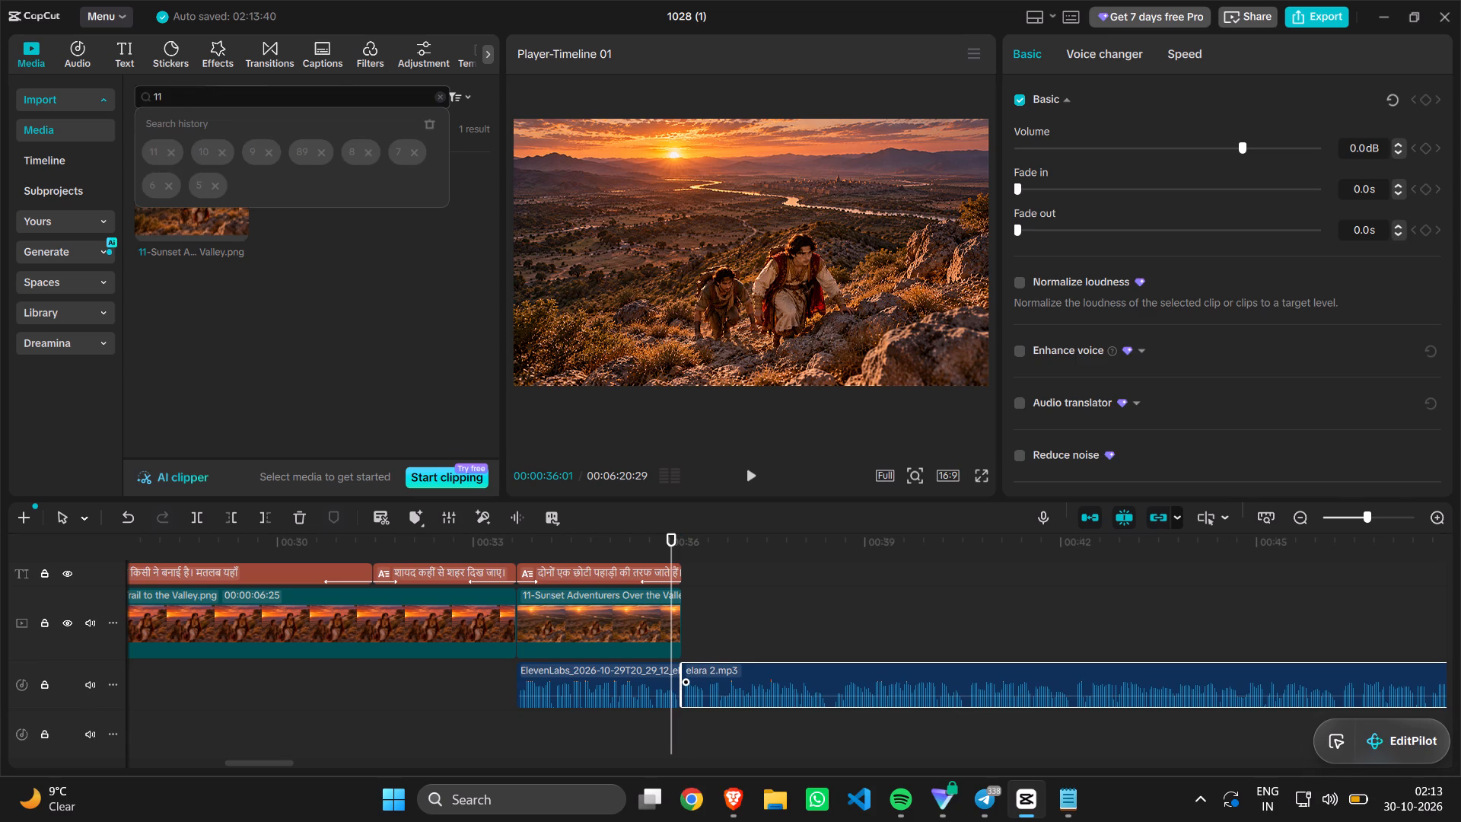
pyautogui.press('BackSpace')
pyautogui.press('2')
pyautogui.press('Return')
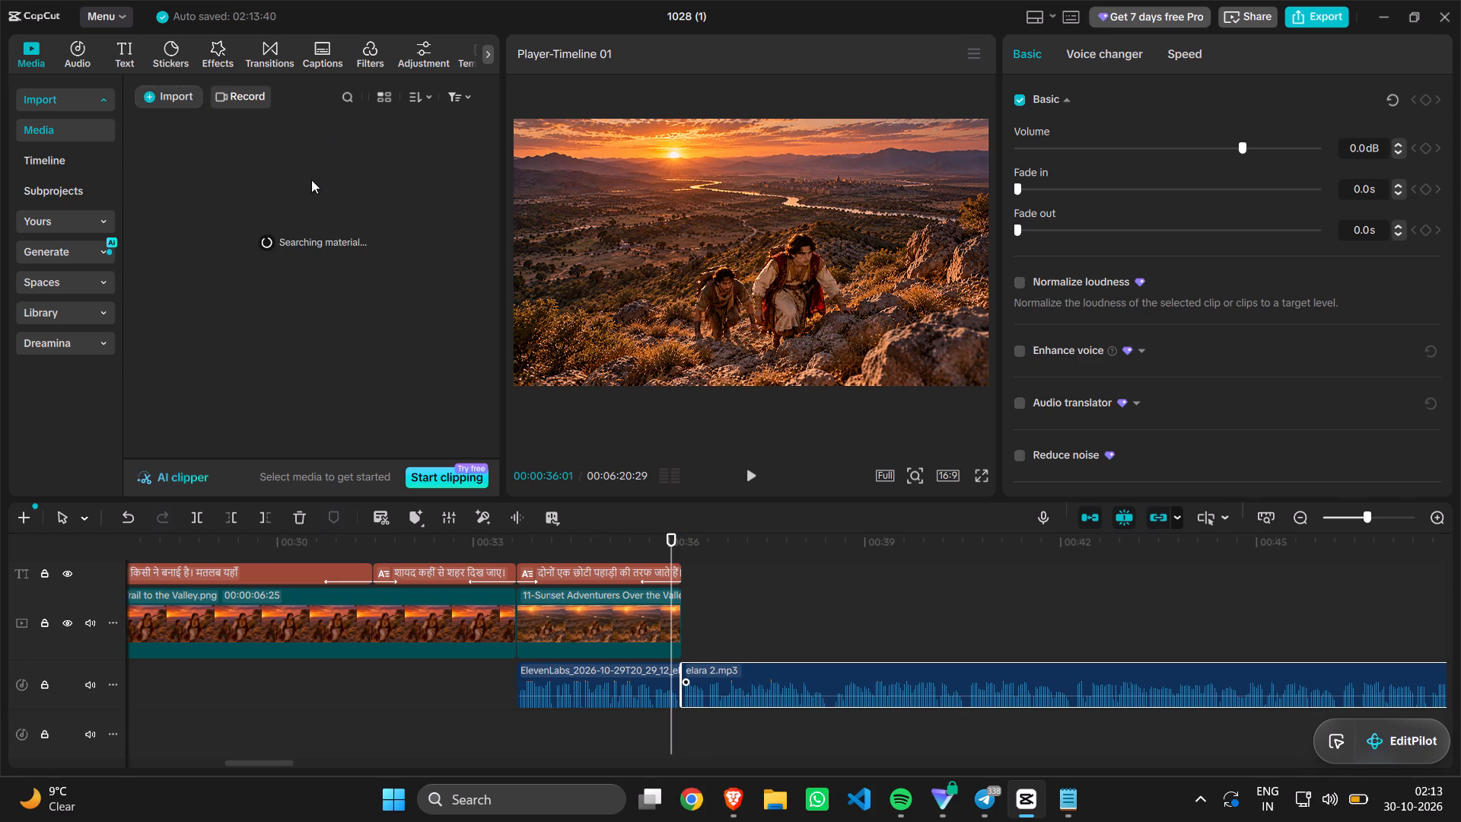
pyautogui.doubleClick(300, 183)
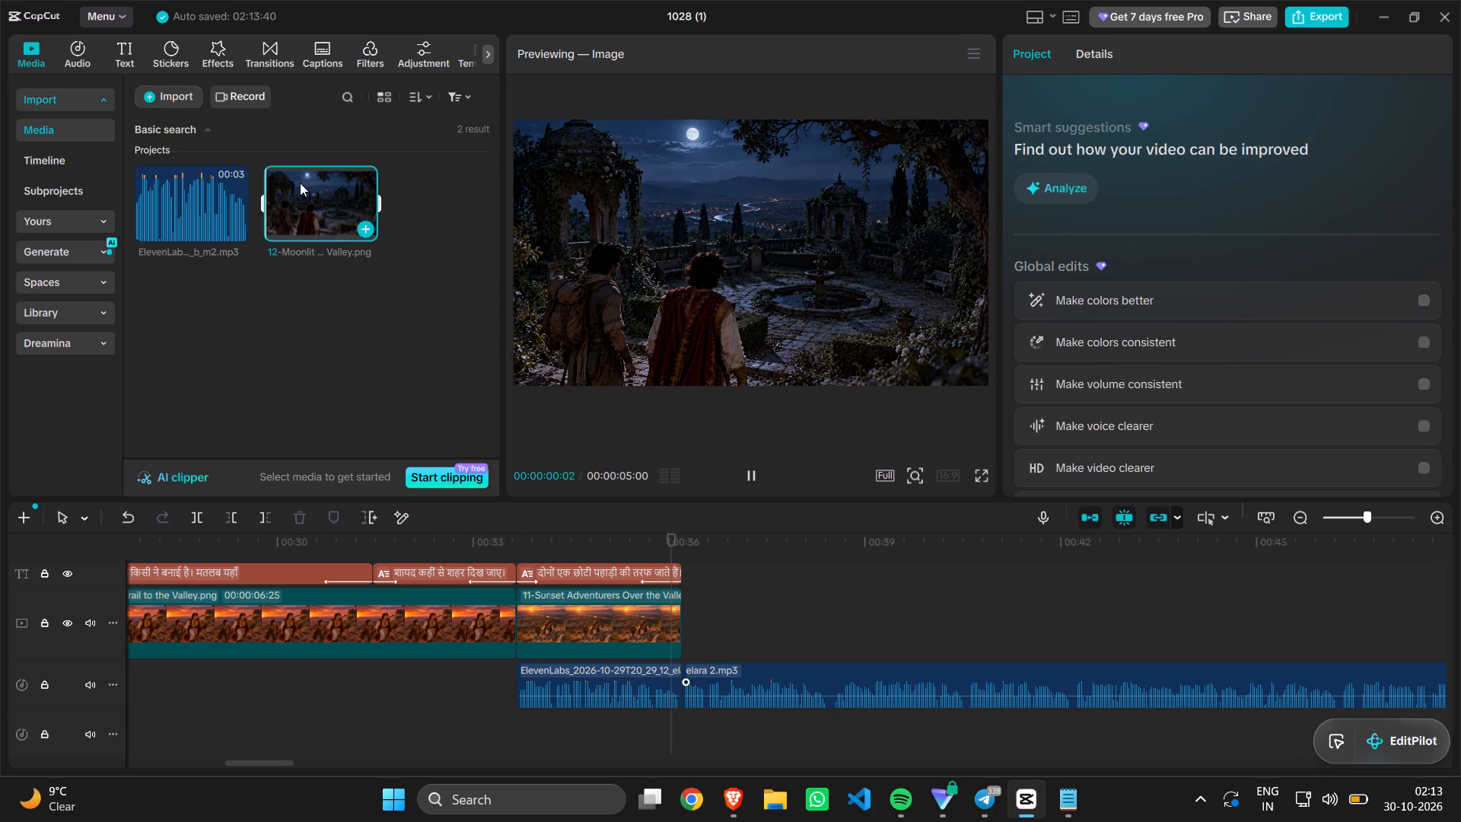
pyautogui.click(361, 229)
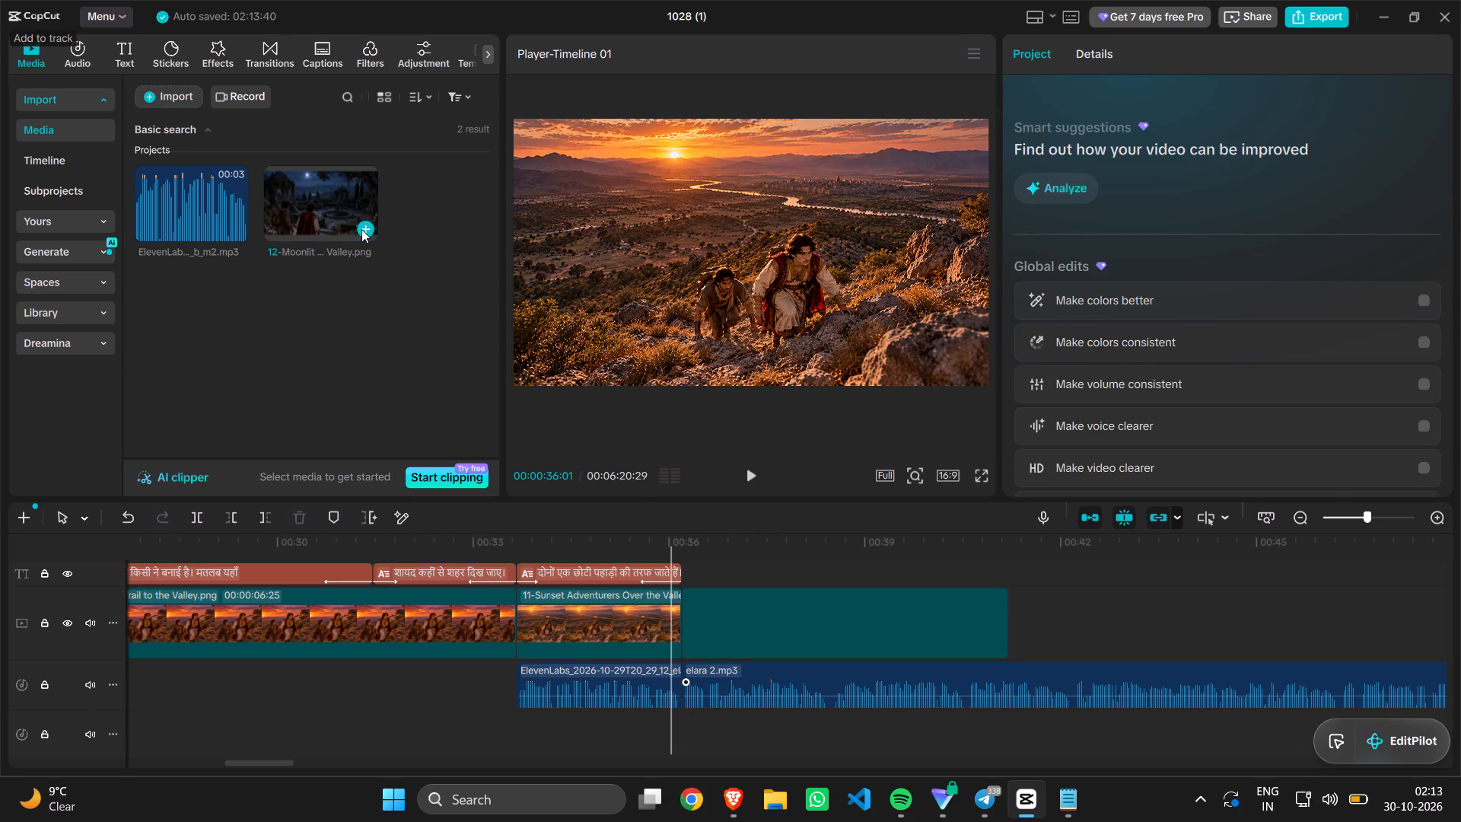
# Play image 12's narration to find the line's end, split elara 2.mp3 at 00:00:38:14, and move the remainder about two seconds further along.
pyautogui.press('space')
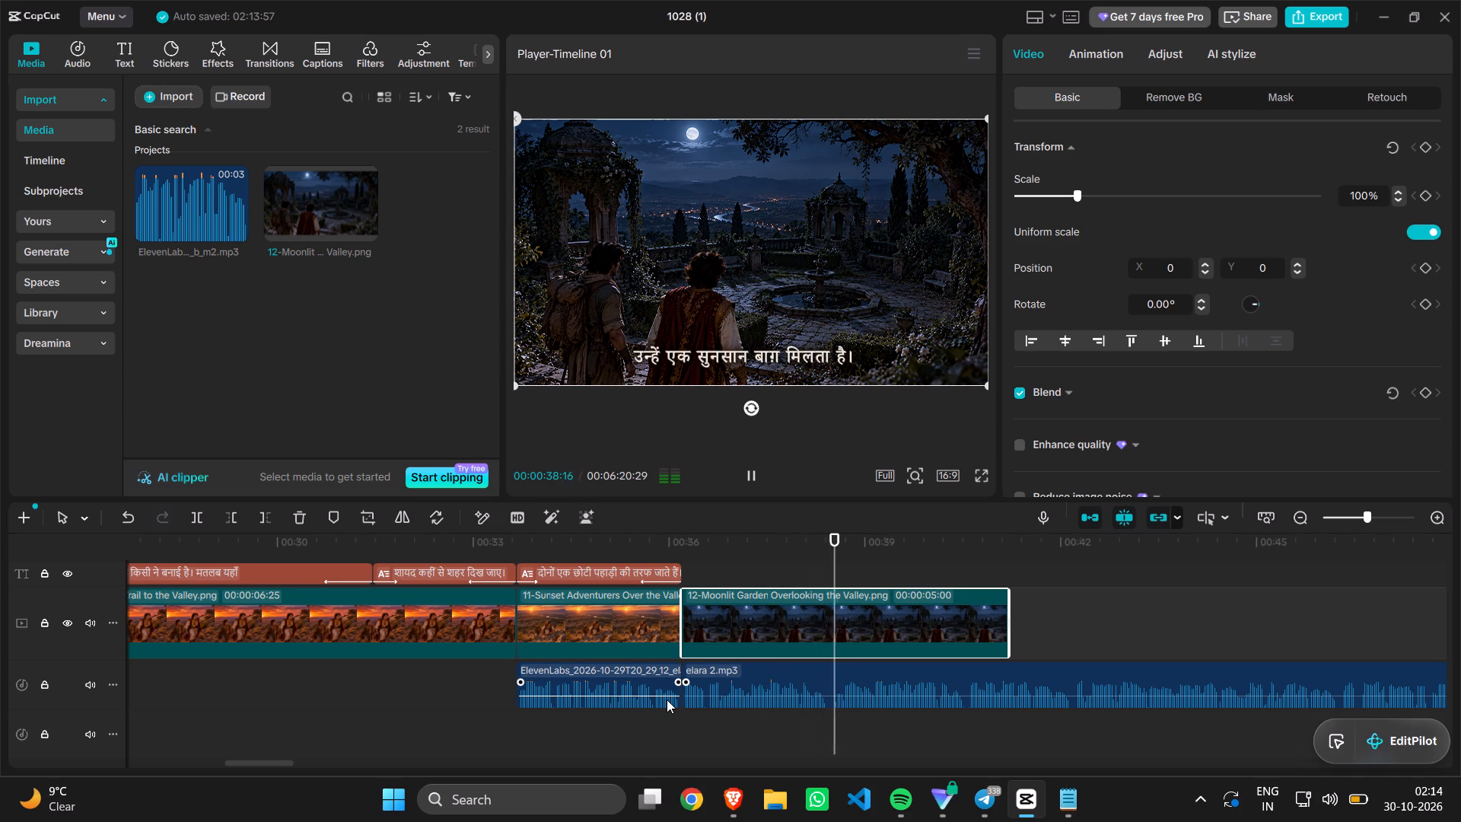
pyautogui.press('space')
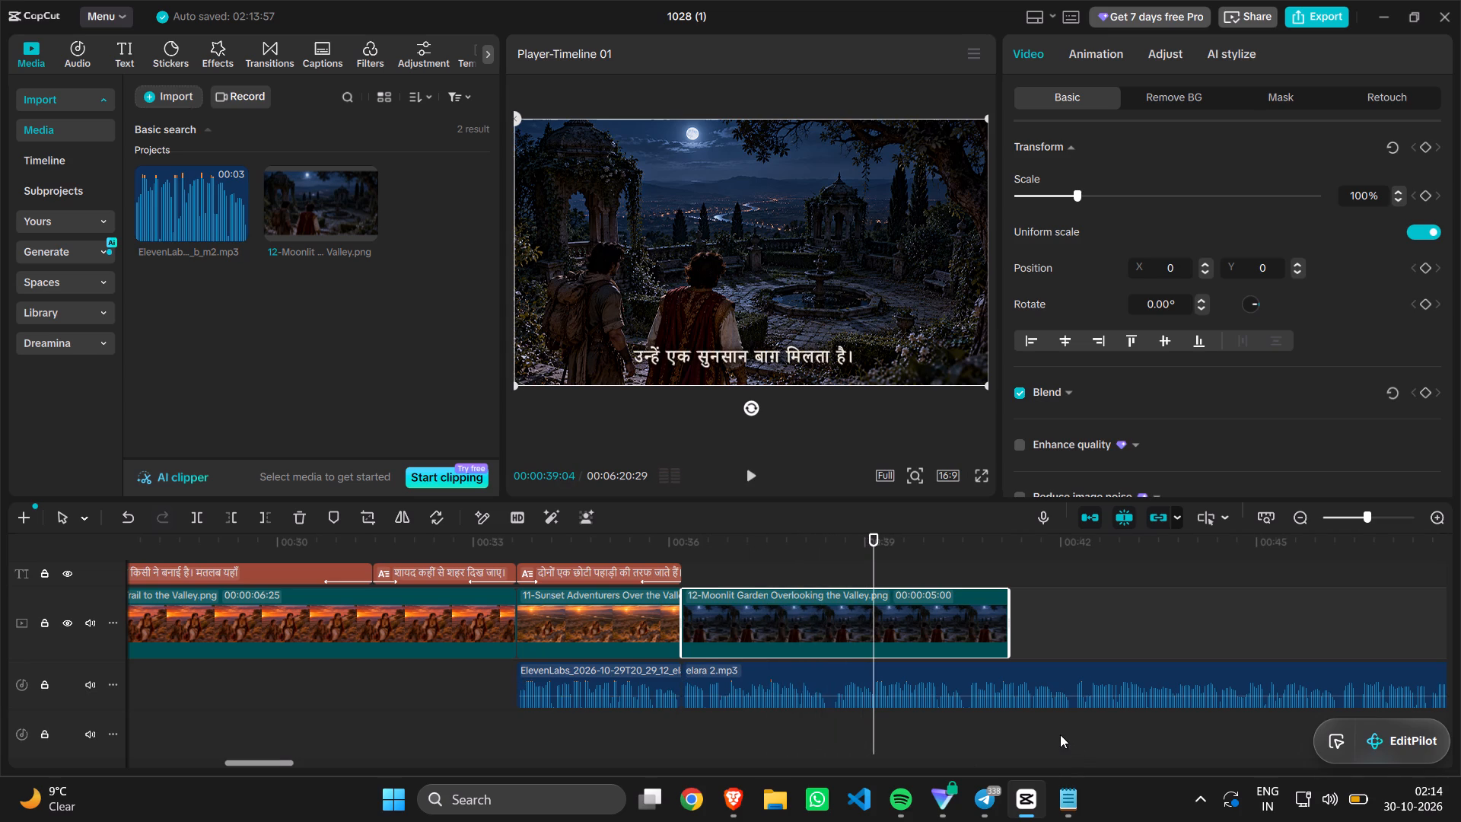
pyautogui.click(832, 723)
pyautogui.click(815, 728)
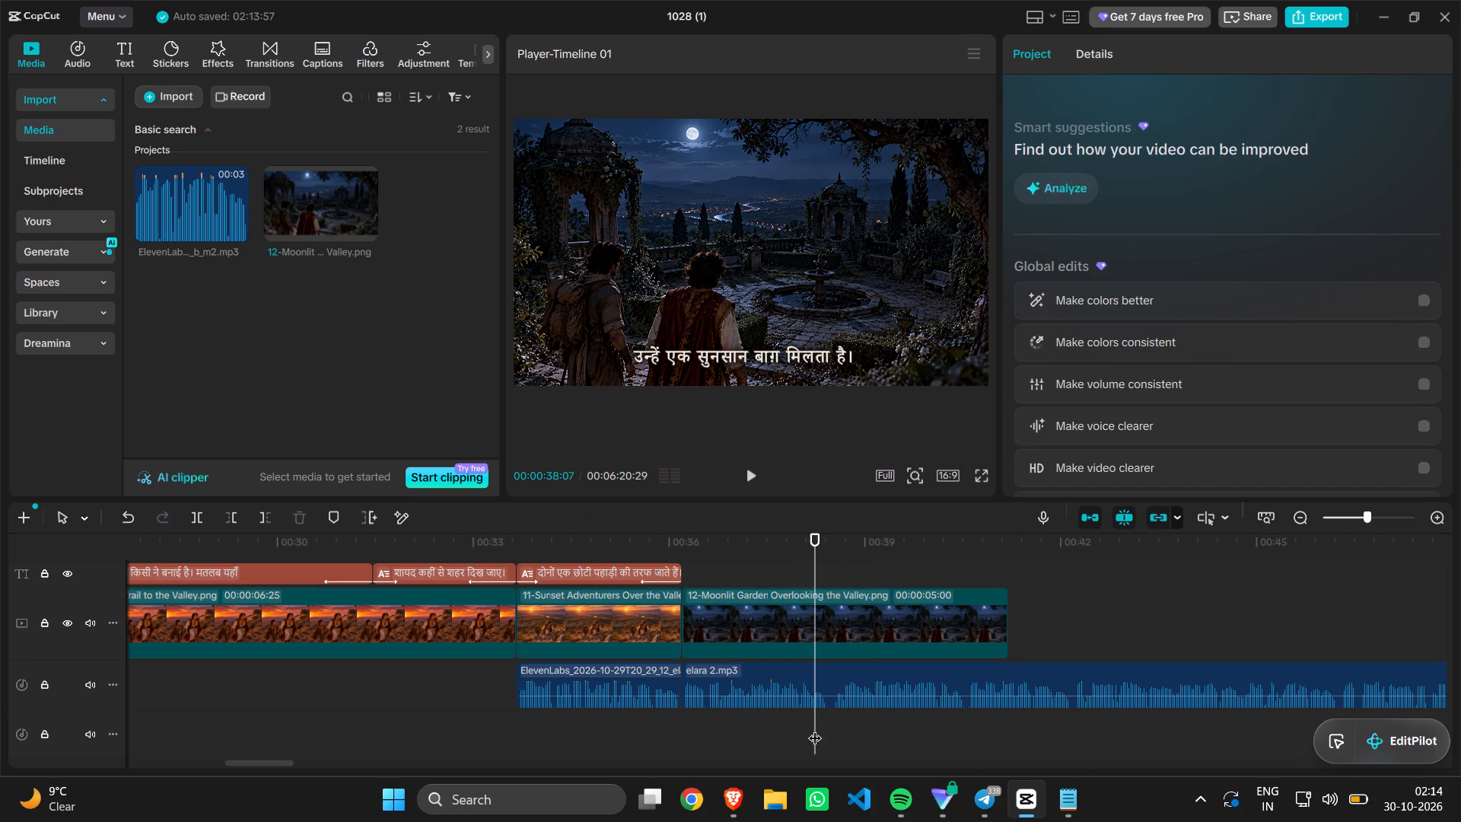
pyautogui.press('space')
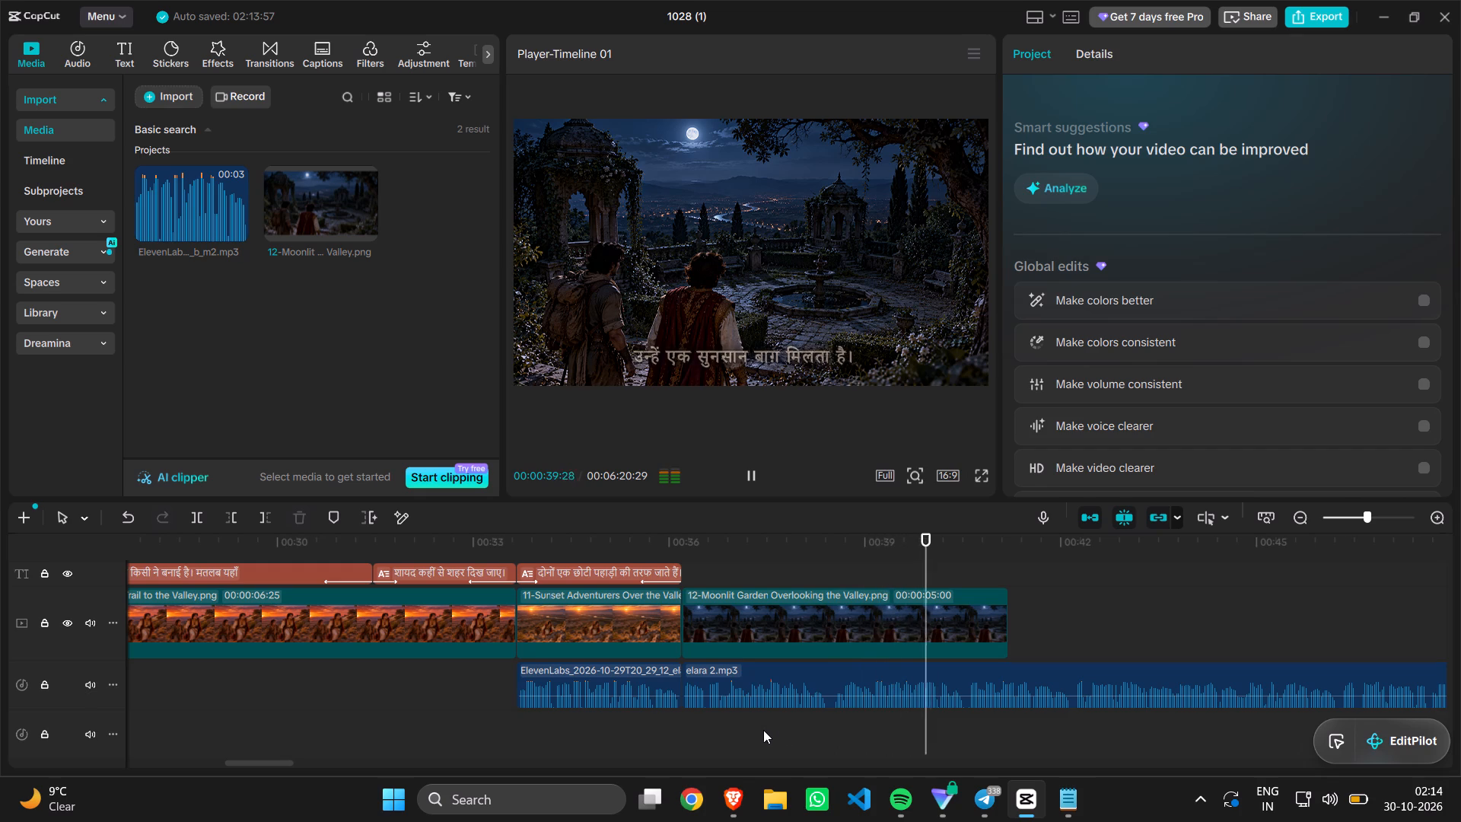
pyautogui.click(763, 730)
pyautogui.press('space')
pyautogui.press('space')
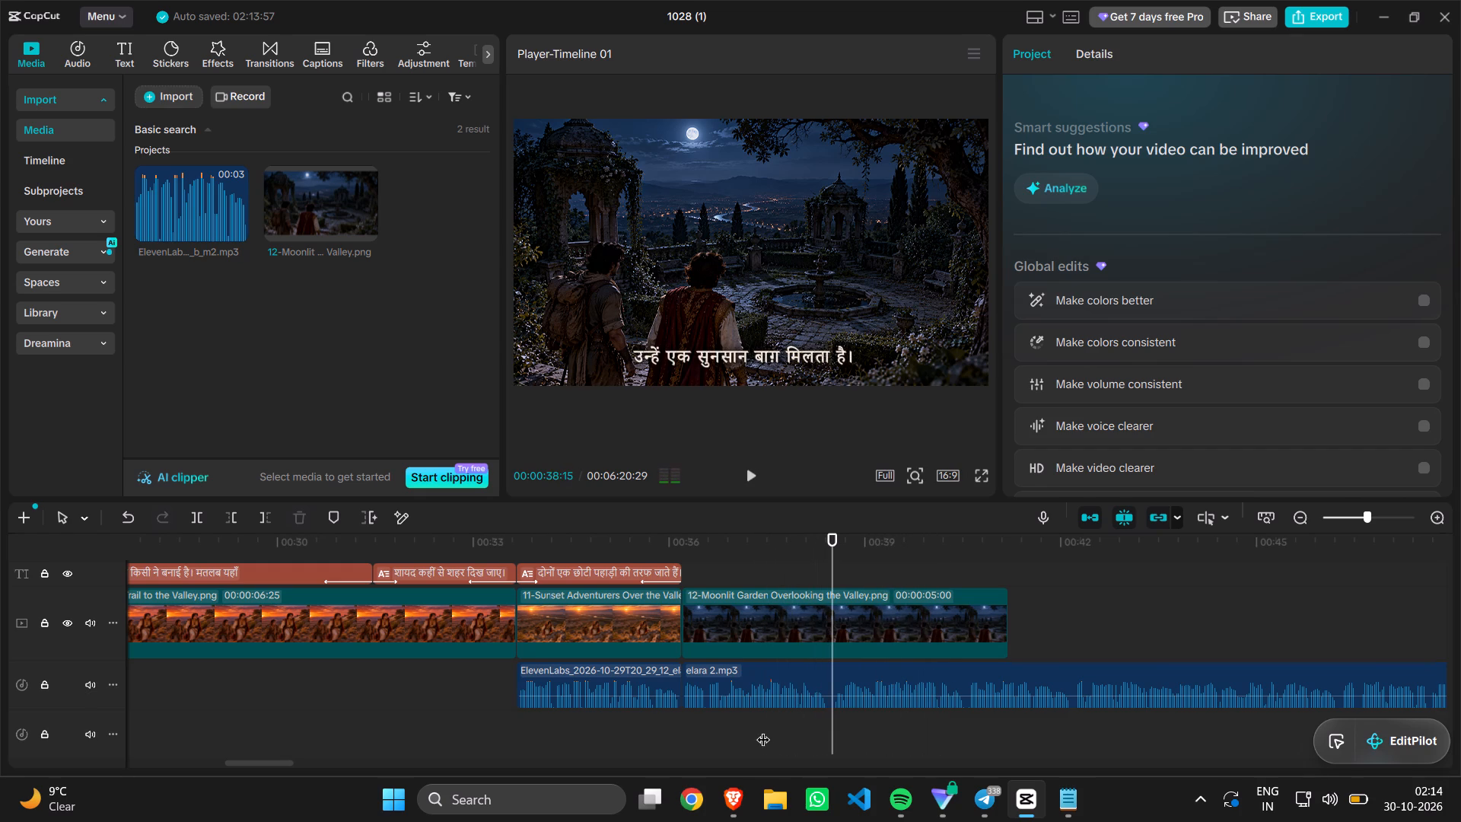
pyautogui.click(829, 718)
pyautogui.click(820, 677)
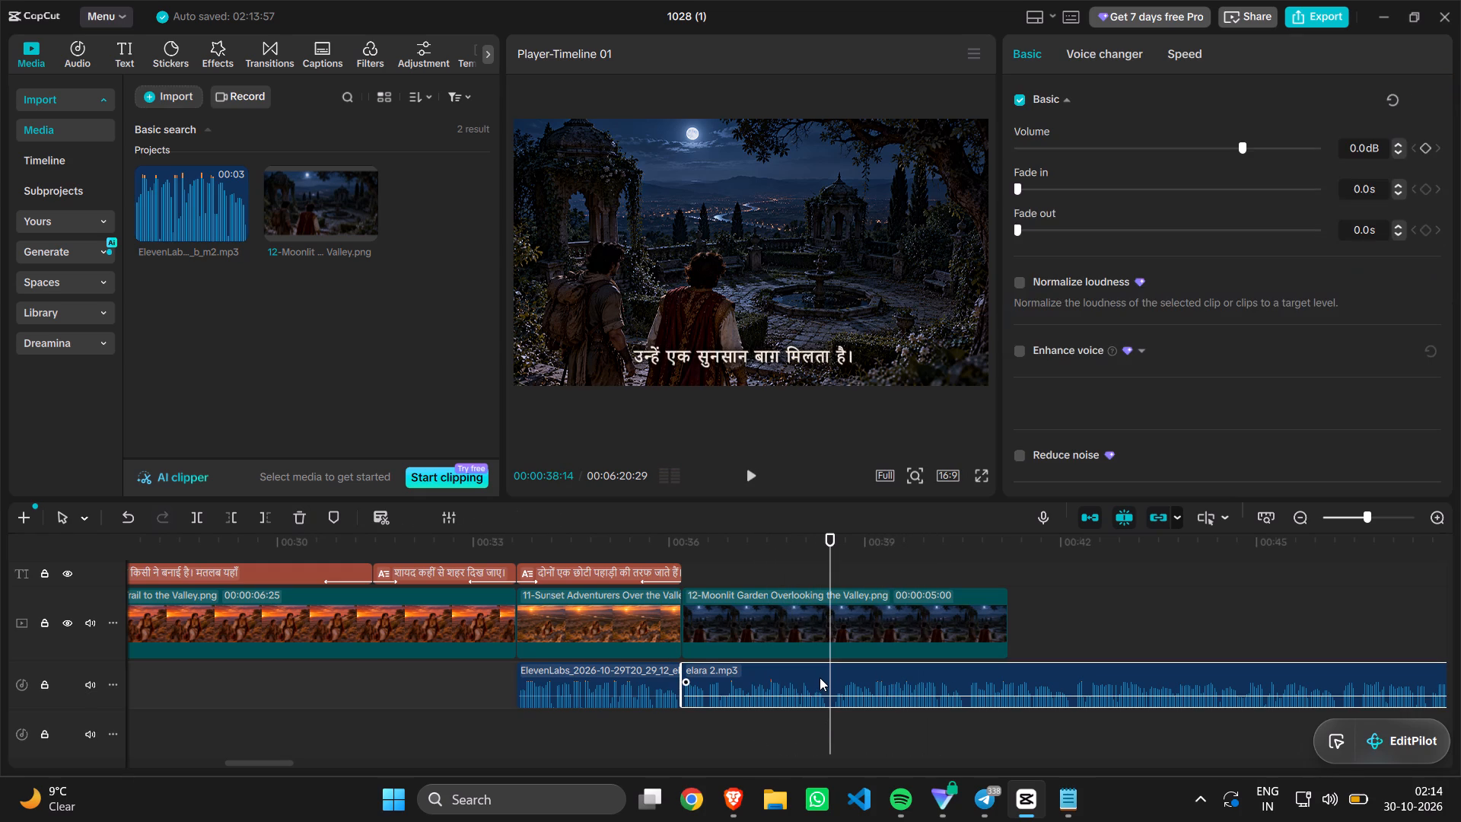
pyautogui.hotkey('ctrl', 'b')
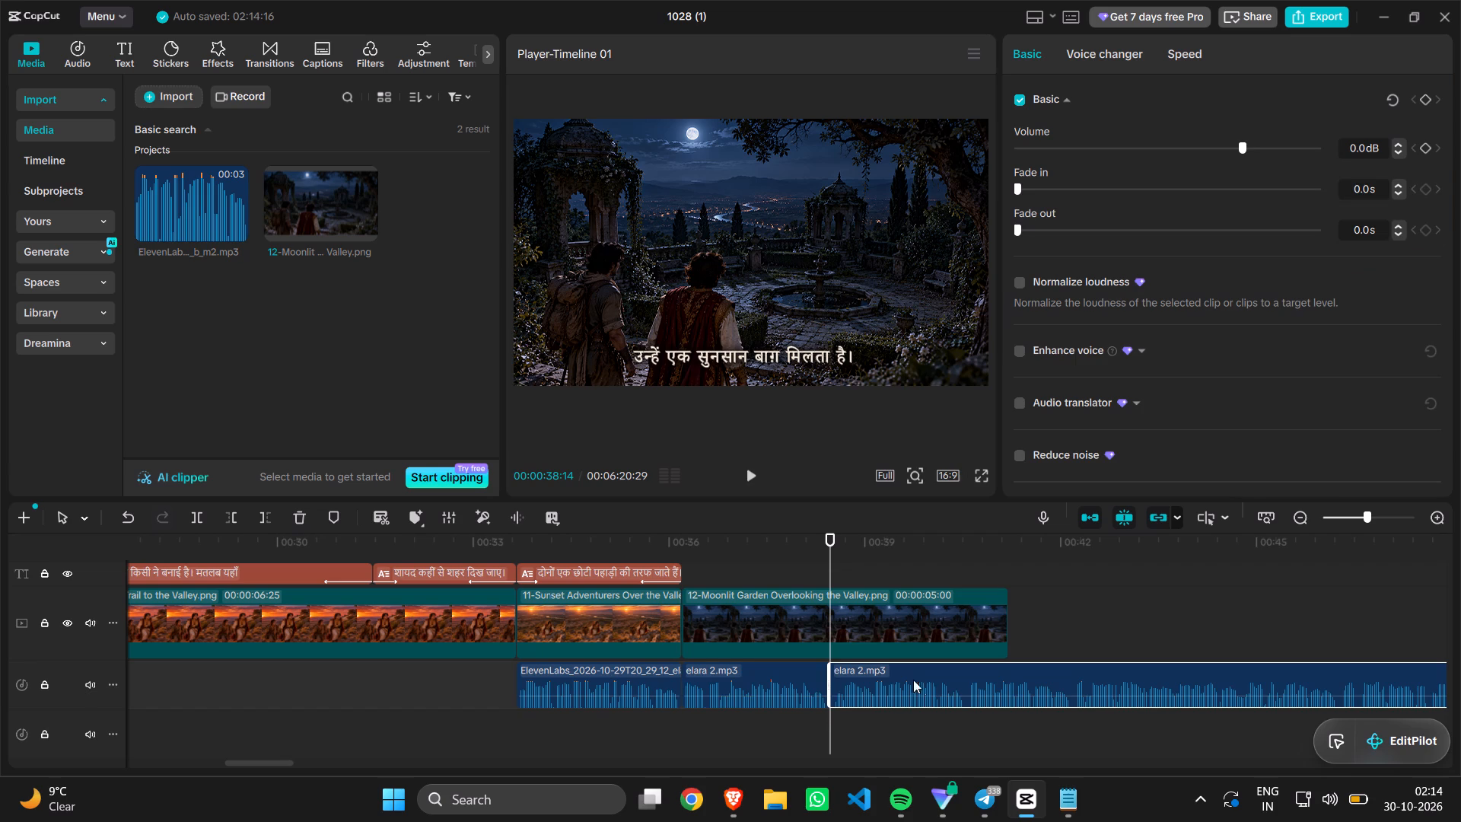
pyautogui.moveTo(927, 683); pyautogui.dragTo(1072, 690)
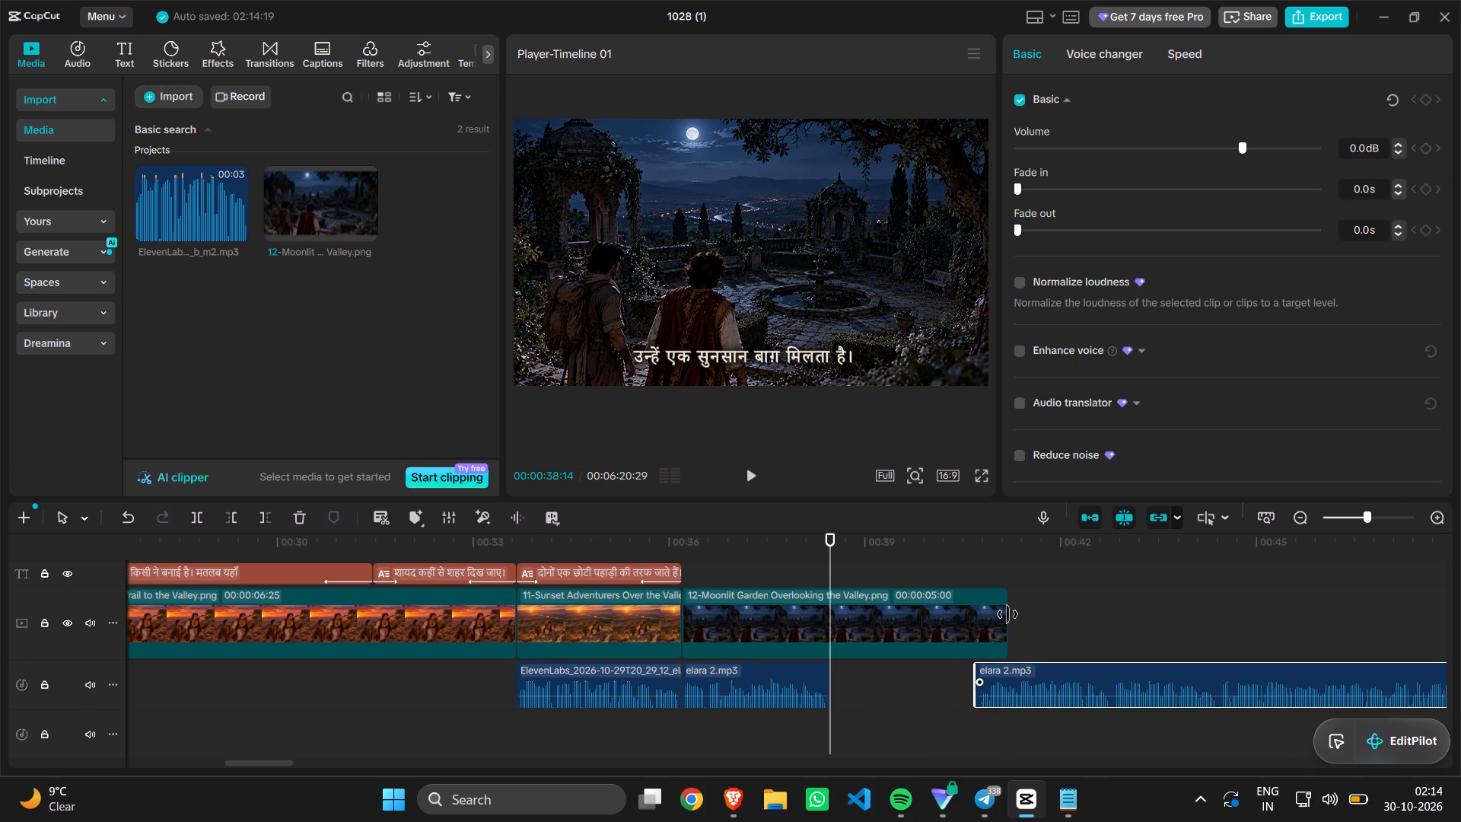
# Trim the end of image 12 to the narration split at 00:00:38:14.
pyautogui.moveTo(1007, 615); pyautogui.dragTo(834, 630)
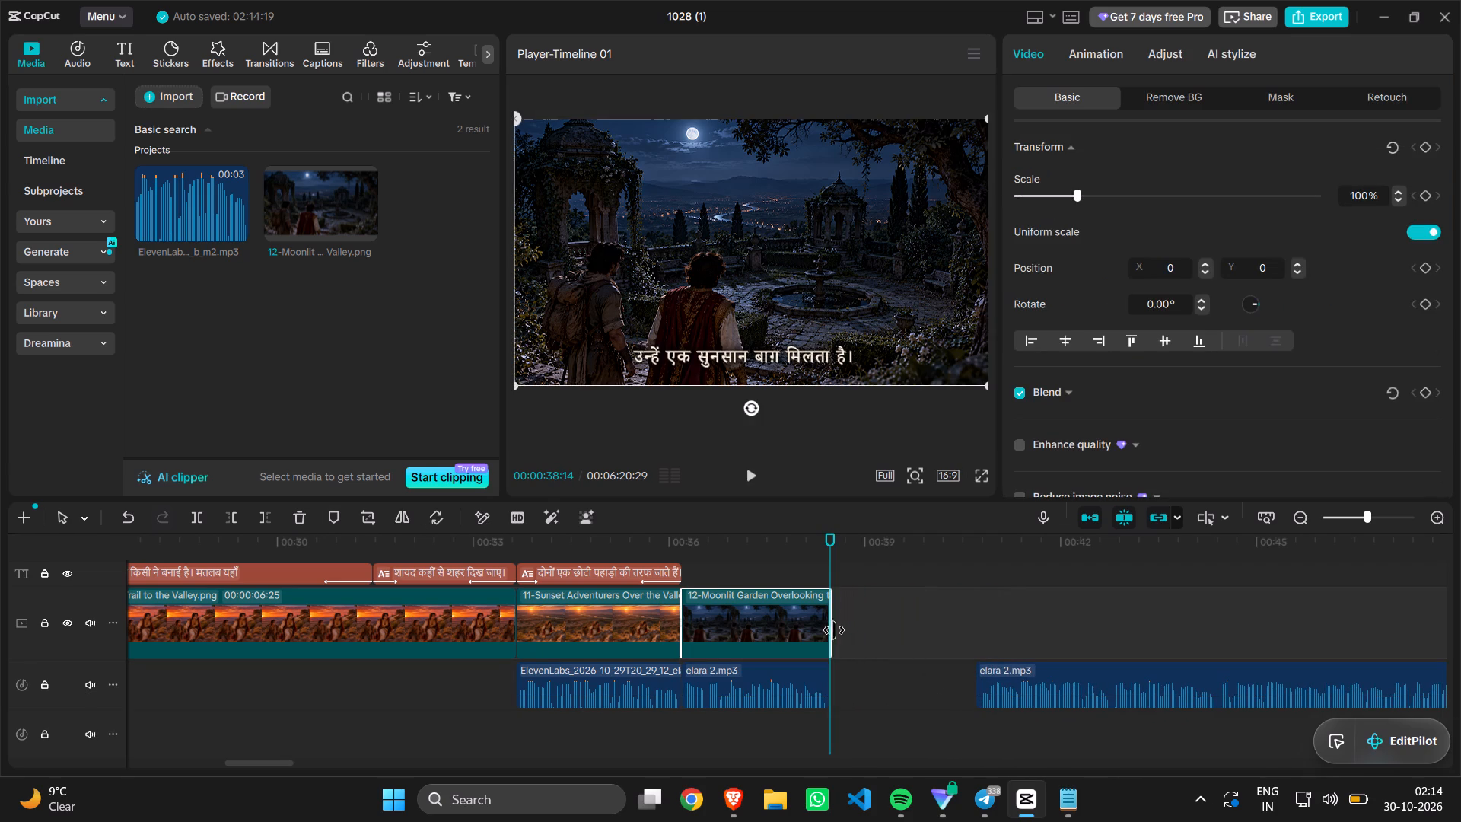
pyautogui.moveTo(834, 630); pyautogui.dragTo(831, 630)
# Move the caption "उन्हें एक सुनसान बाग़ मिलता है।" to the start of image 12 and extend it to the image's end at 00:00:38:14.
pyautogui.scroll(1, 876, 660)
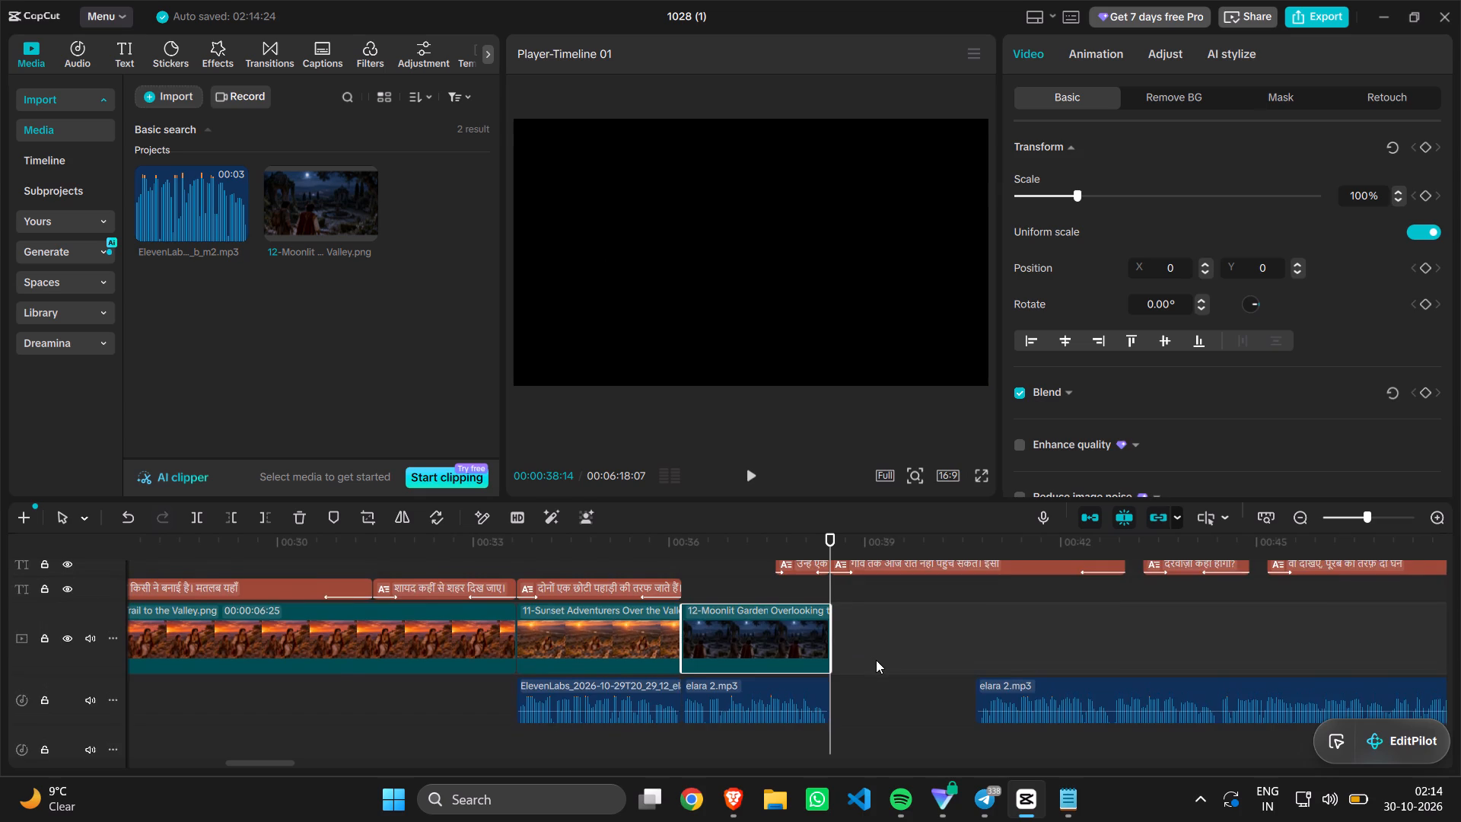
pyautogui.scroll(1, 876, 660)
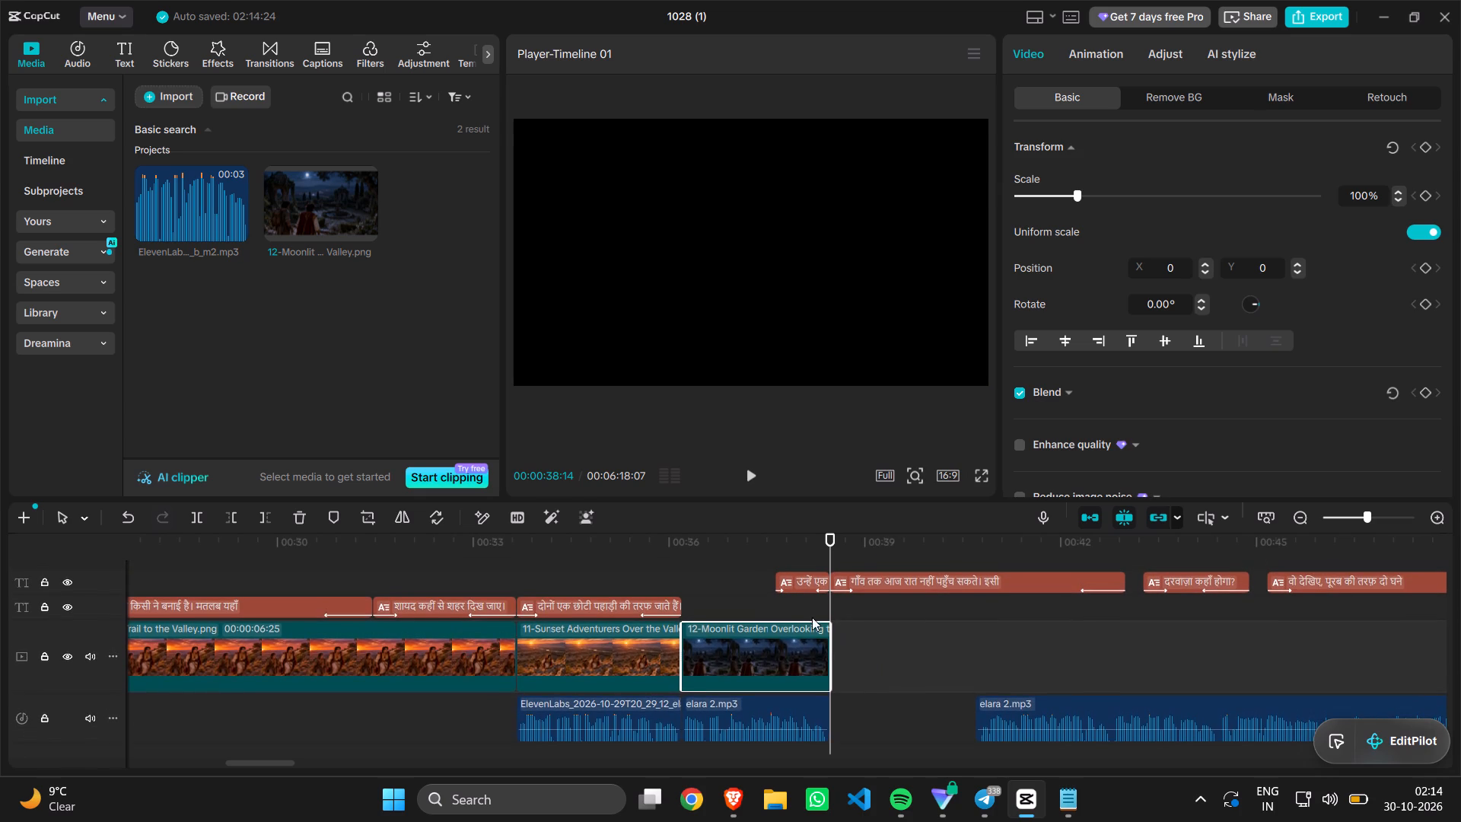
pyautogui.moveTo(802, 581); pyautogui.dragTo(724, 606)
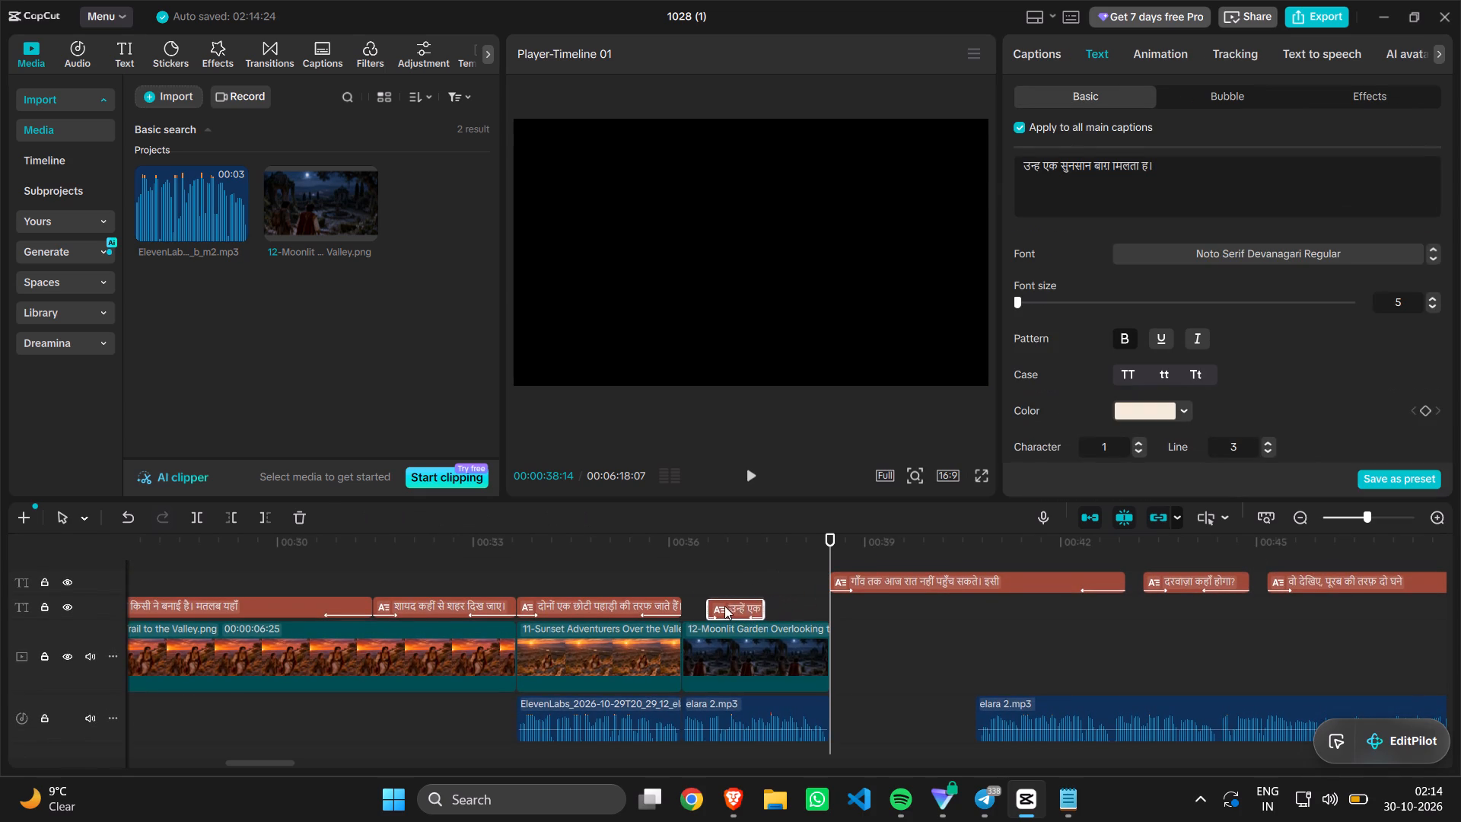
pyautogui.moveTo(724, 606); pyautogui.dragTo(708, 607)
pyautogui.moveTo(735, 610); pyautogui.dragTo(823, 606)
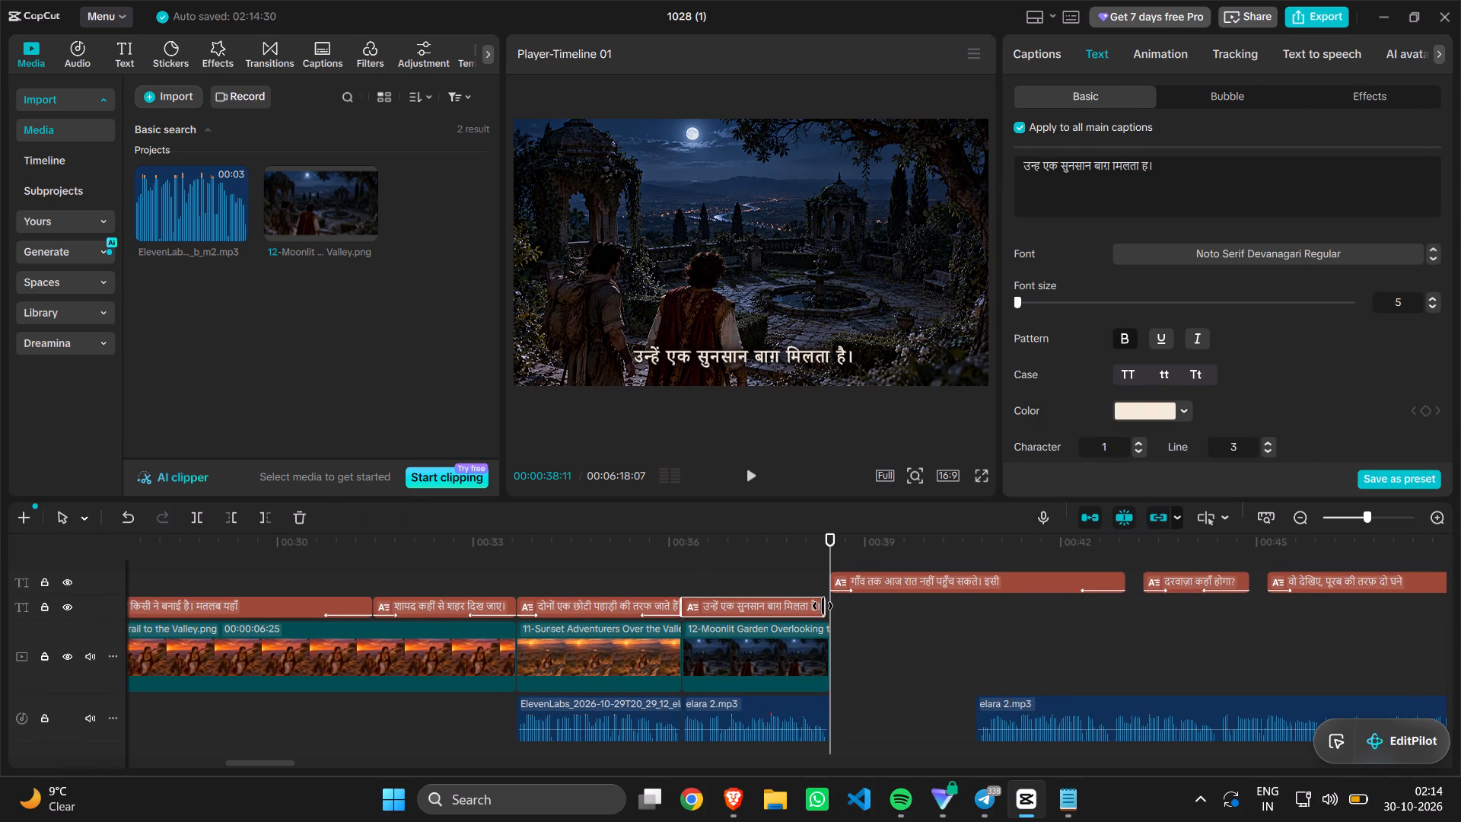
pyautogui.moveTo(823, 606); pyautogui.dragTo(826, 606)
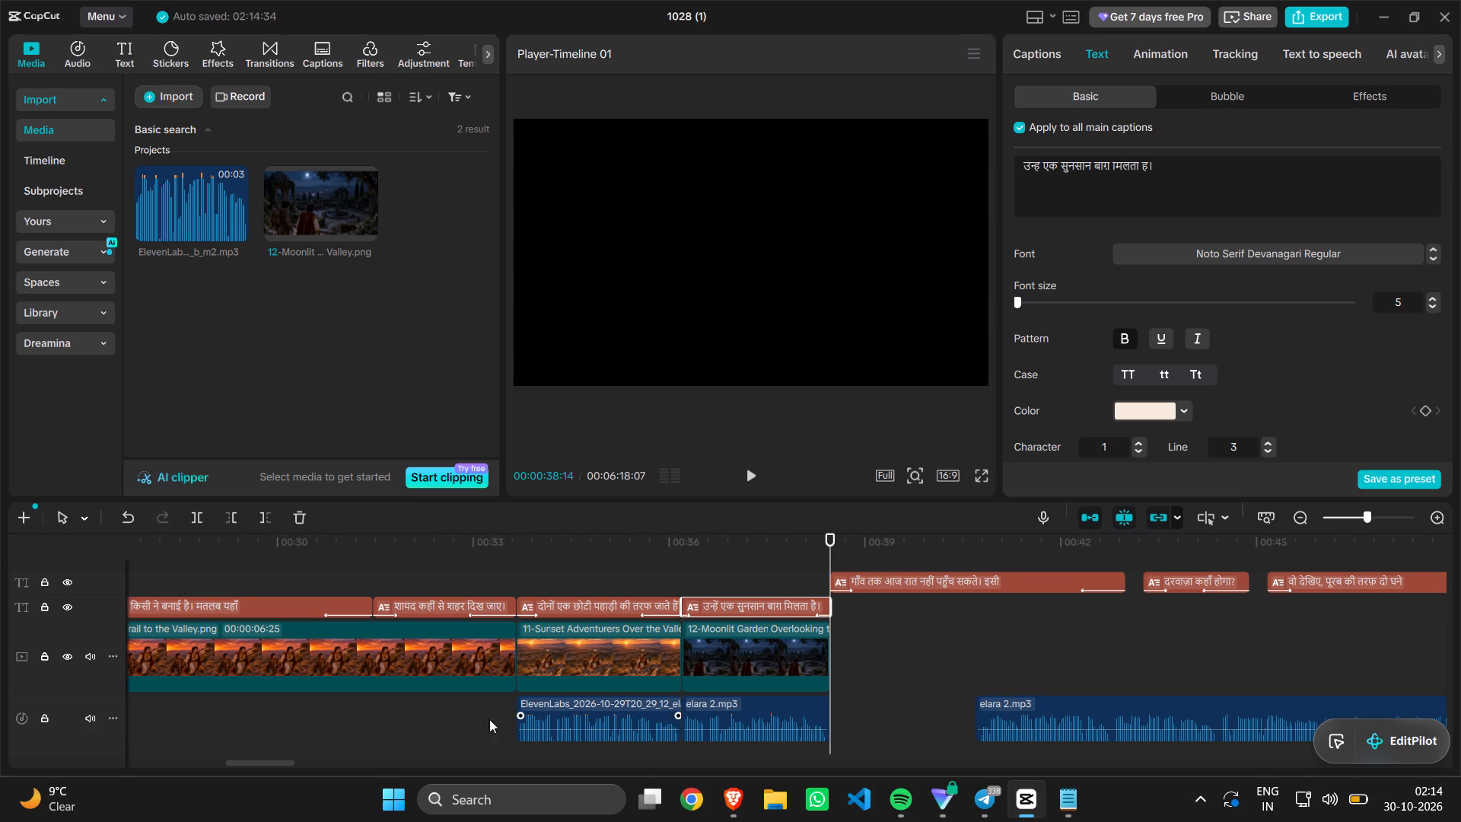
# Play from the start of image 11 into image 12 to check the captions against the narration.
pyautogui.click(484, 717)
pyautogui.press('space')
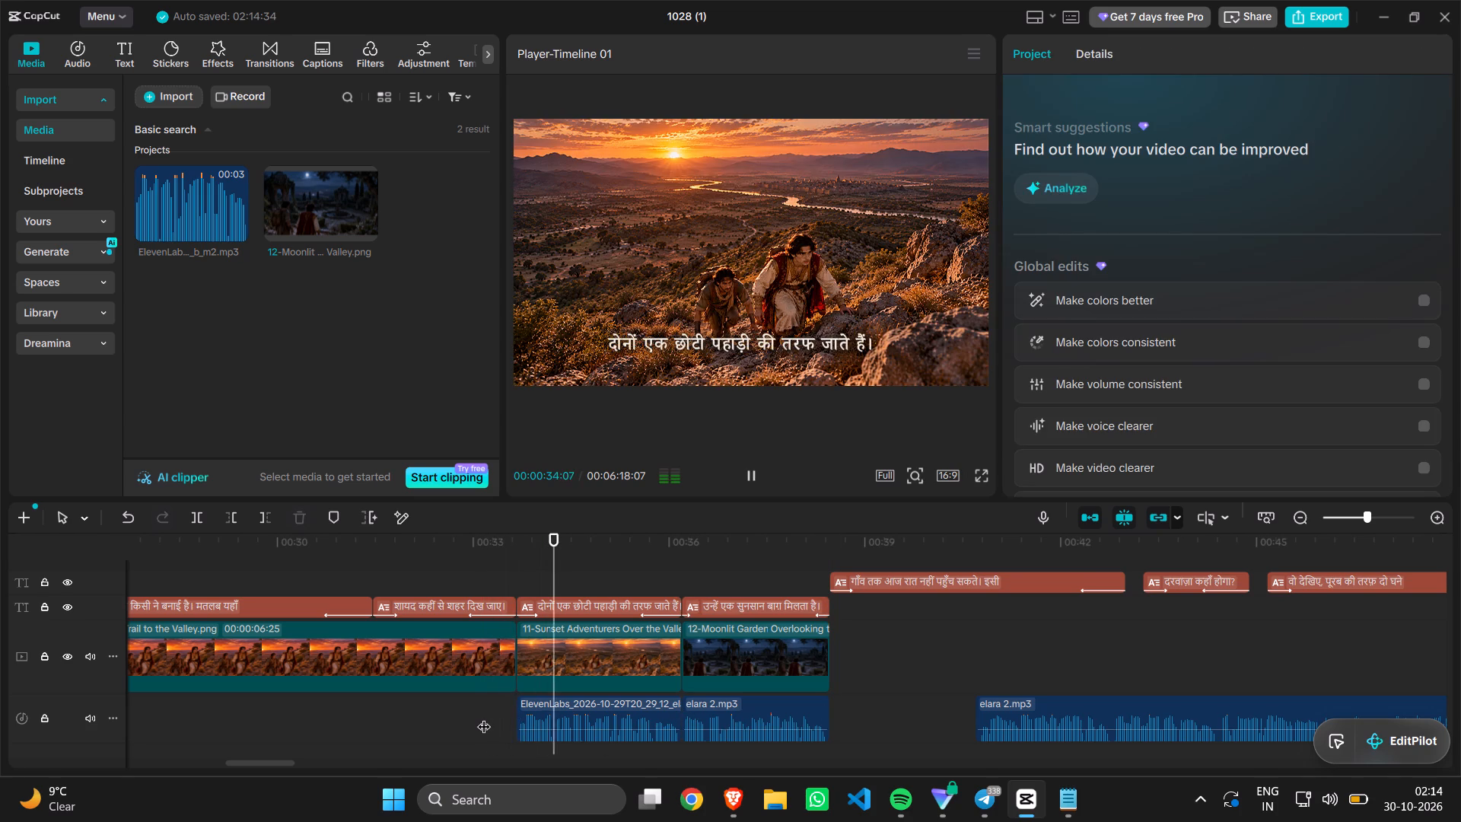
pyautogui.scroll(-3, 484, 717)
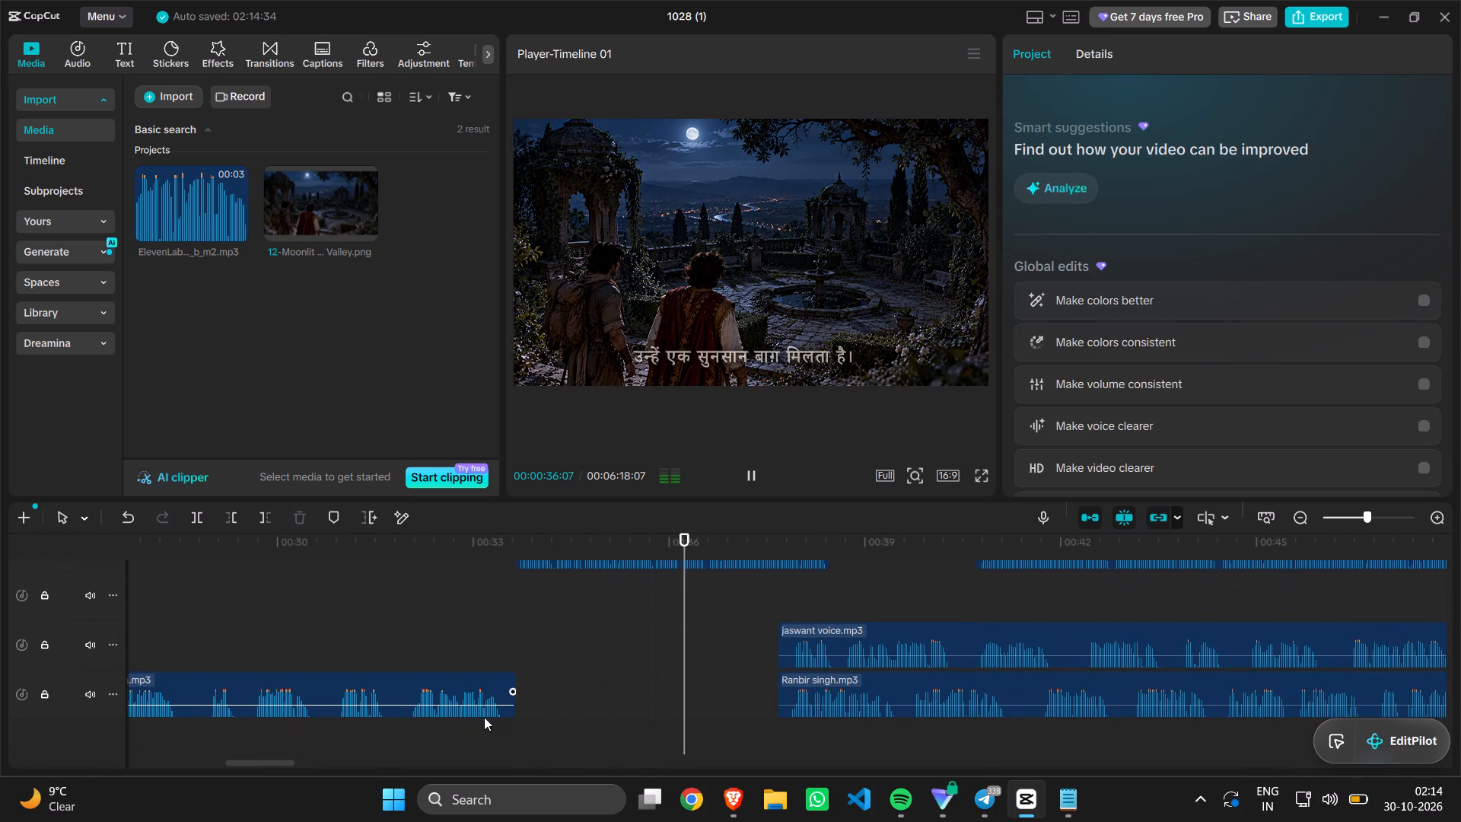
pyautogui.scroll(1, 484, 717)
pyautogui.press('space')
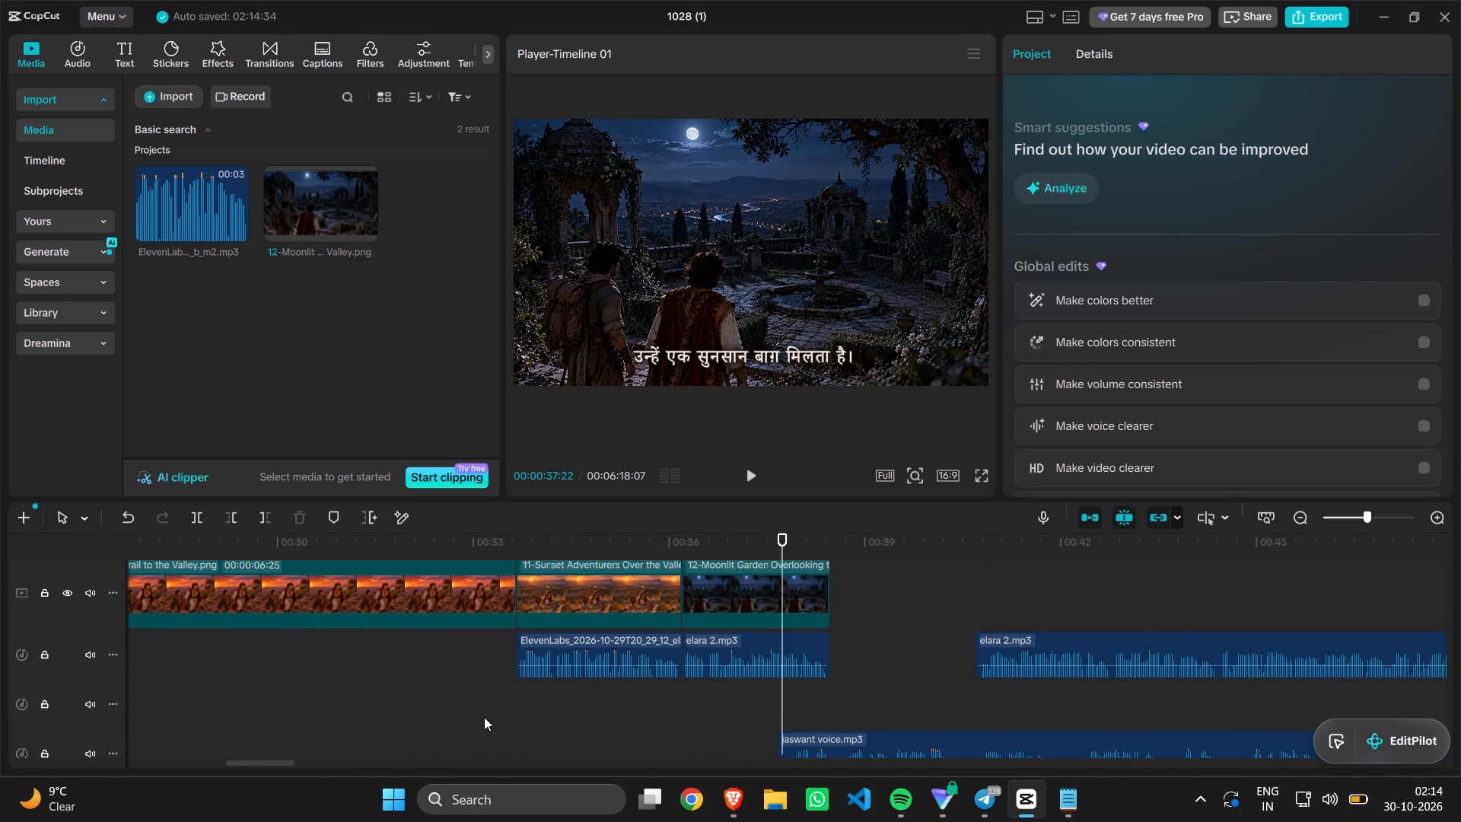
pyautogui.moveTo(861, 750); pyautogui.dragTo(944, 743)
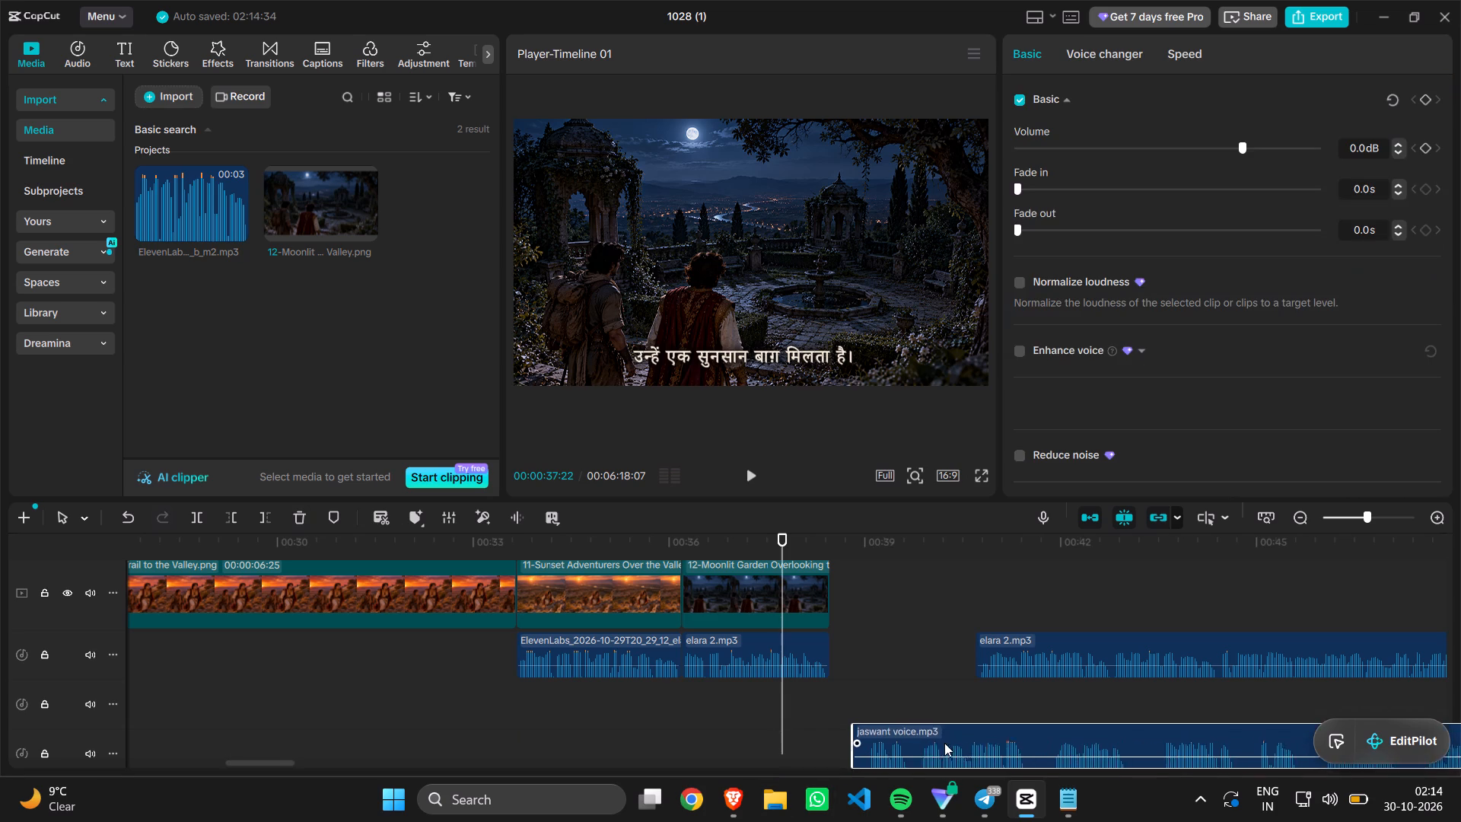
pyautogui.moveTo(944, 743); pyautogui.dragTo(996, 746)
pyautogui.scroll(-3, 996, 746)
pyautogui.moveTo(992, 710); pyautogui.dragTo(1177, 722)
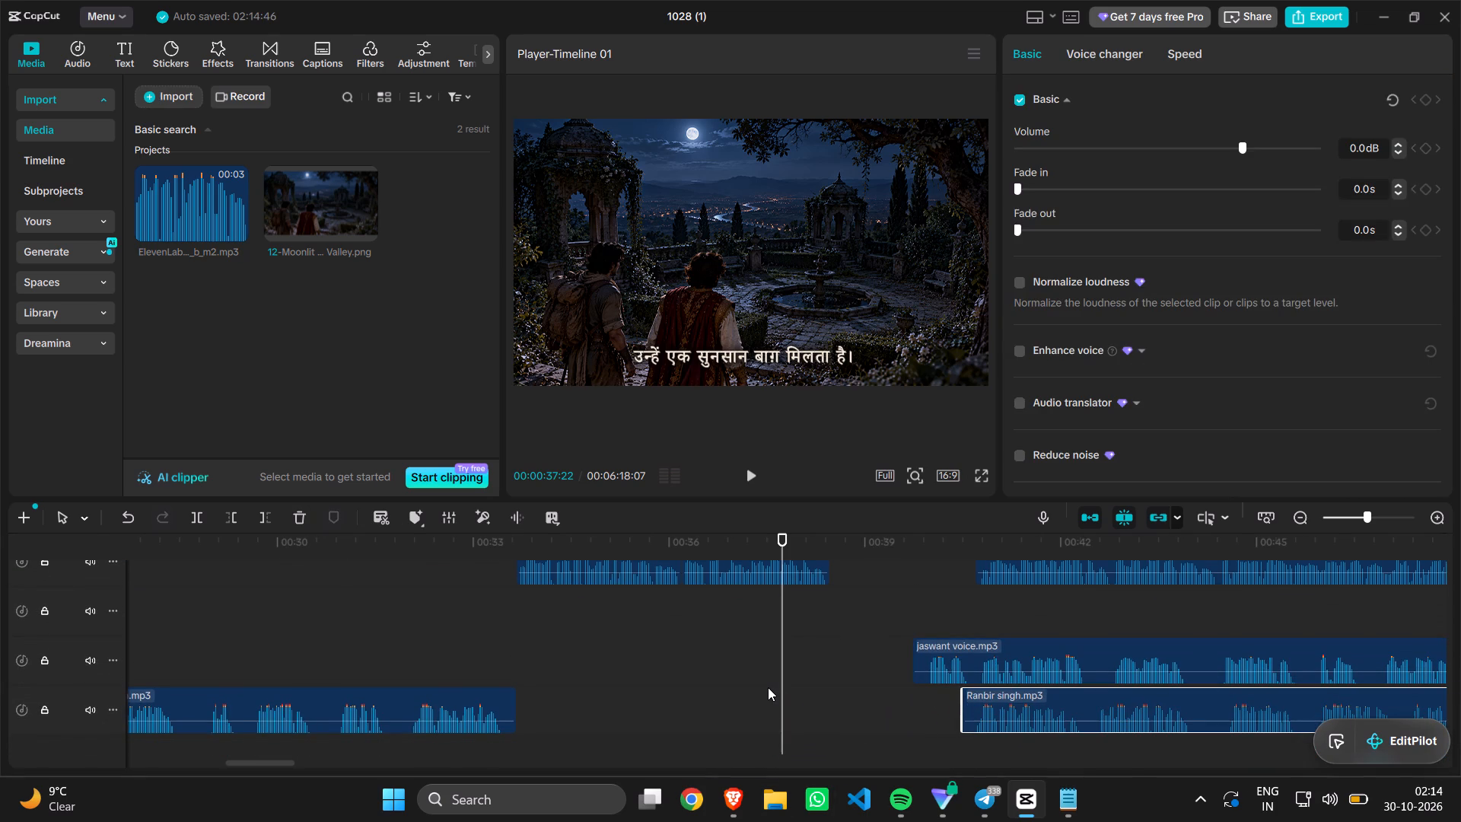
# Play the rest of image 12 to check its narration past the image's end.
pyautogui.press('space')
pyautogui.scroll(1, 768, 687)
pyautogui.press('space')
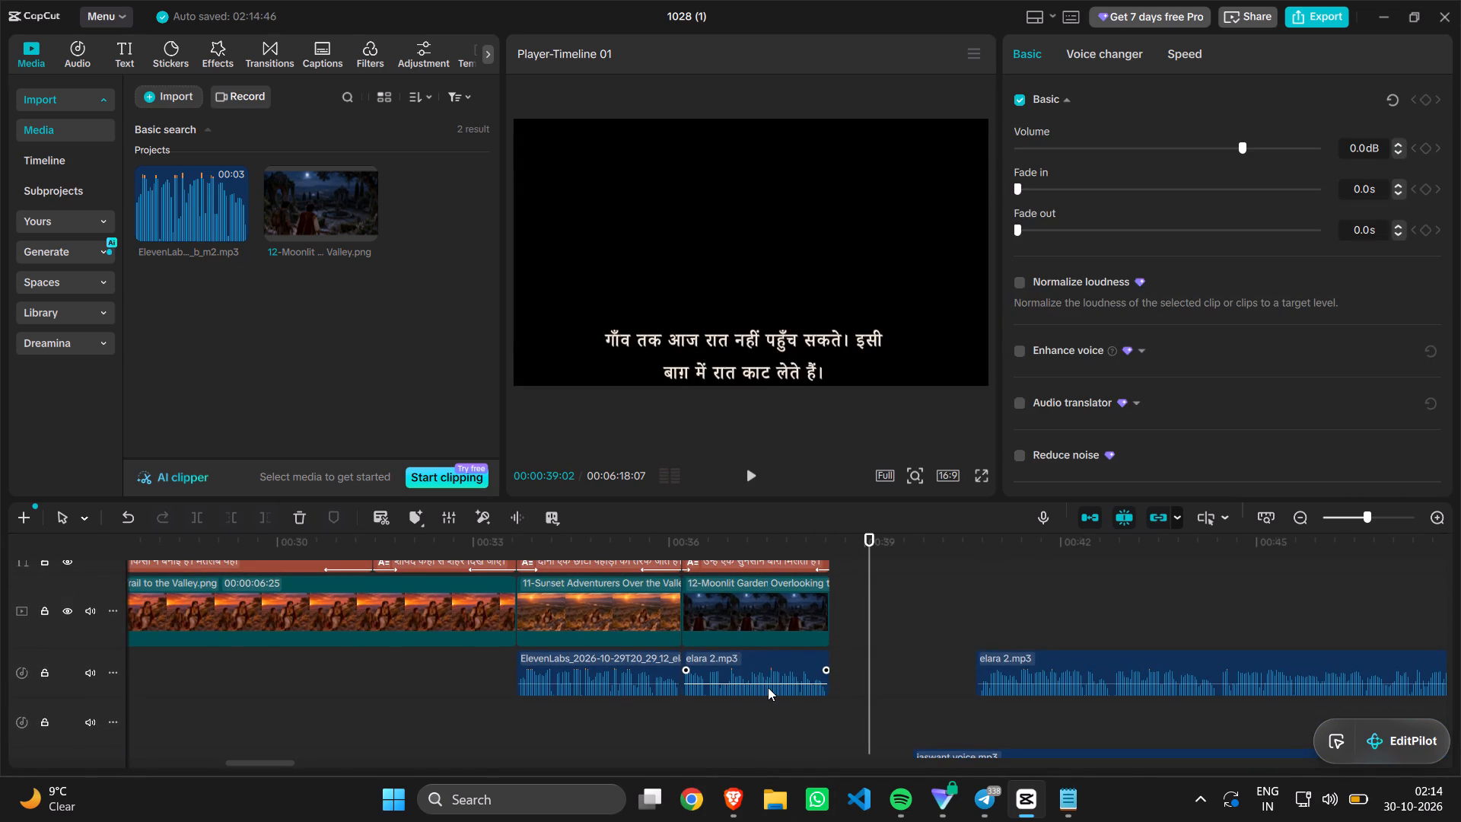
# Read the script's Scene 3 lines that follow "उन्हें एक सुनसान बाग़ मिलता है।" and compare them with the upcoming captions.
pyautogui.scroll(1, 768, 687)
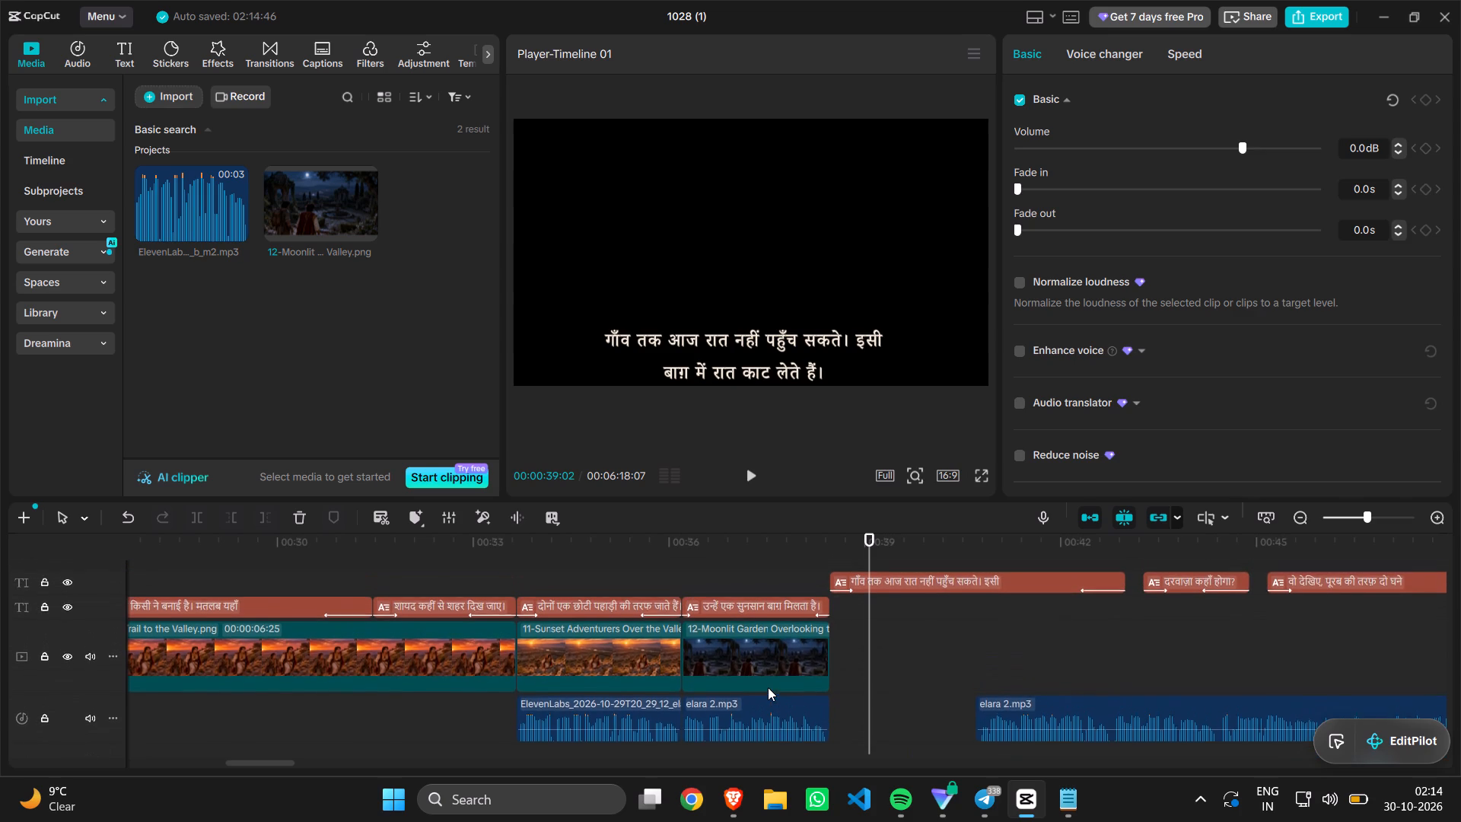
pyautogui.scroll(1, 768, 687)
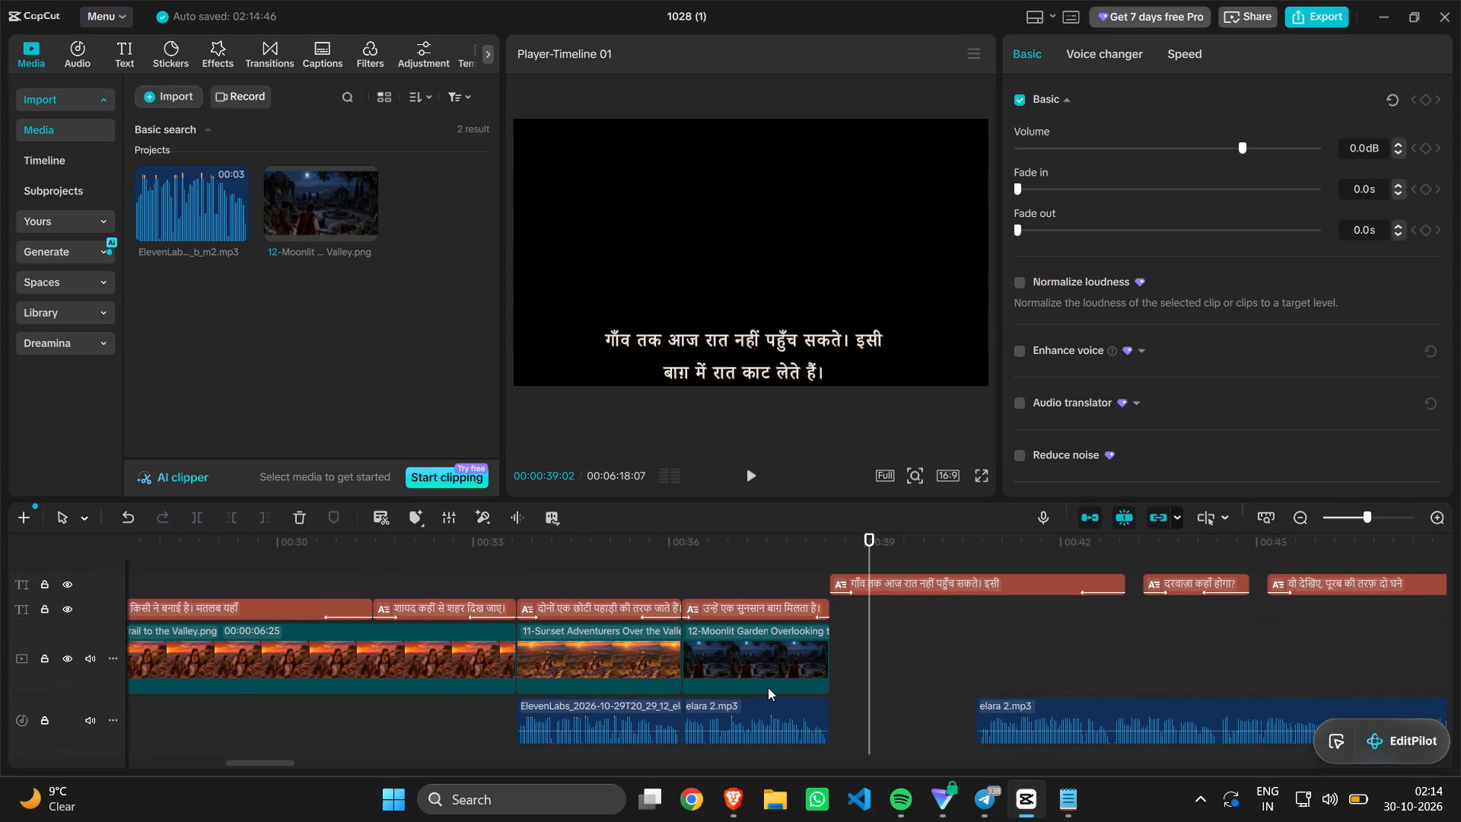
pyautogui.click(1065, 804)
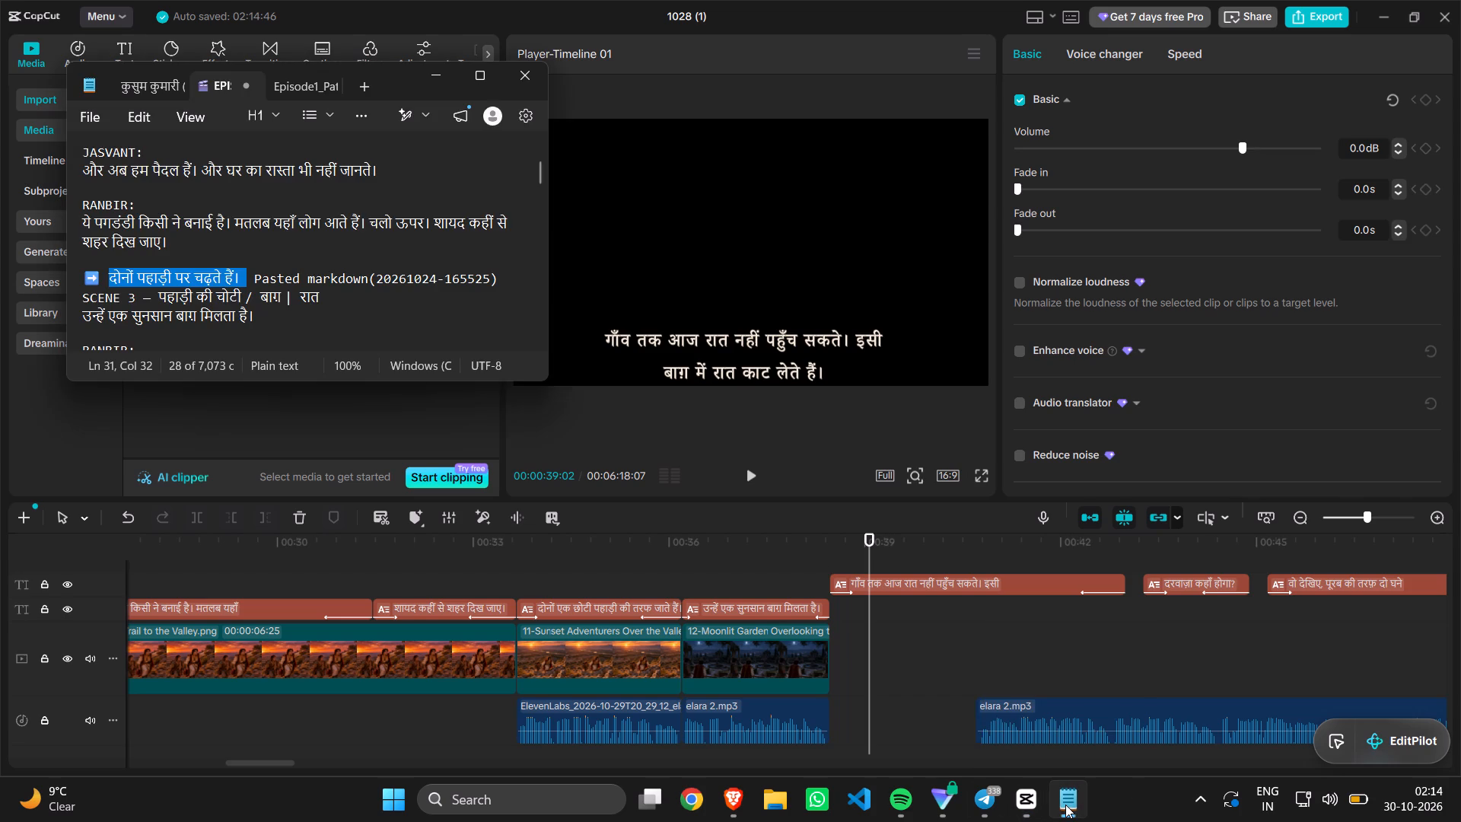
pyautogui.scroll(-1, 347, 246)
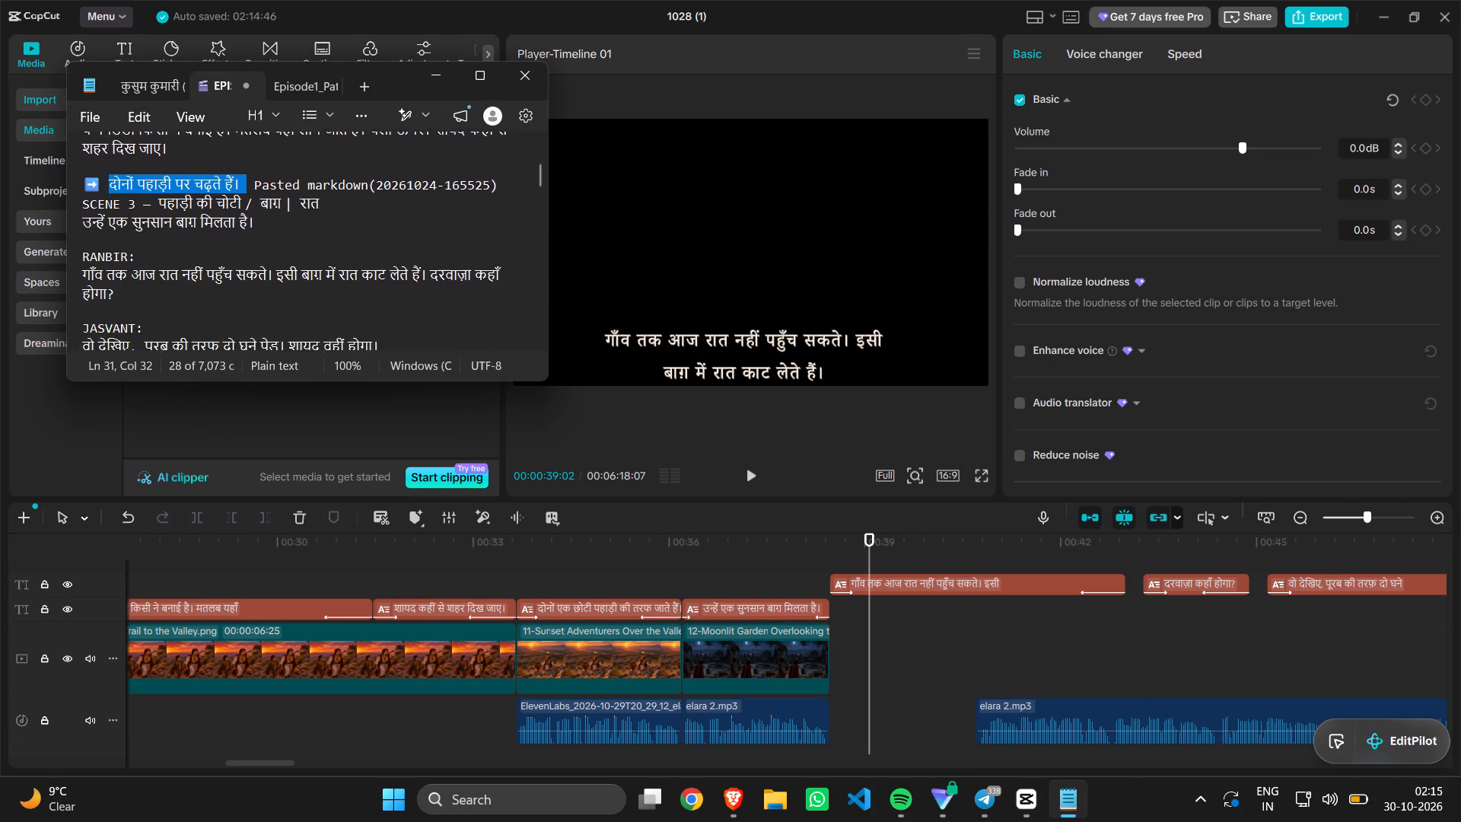
pyautogui.scroll(-1, 347, 246)
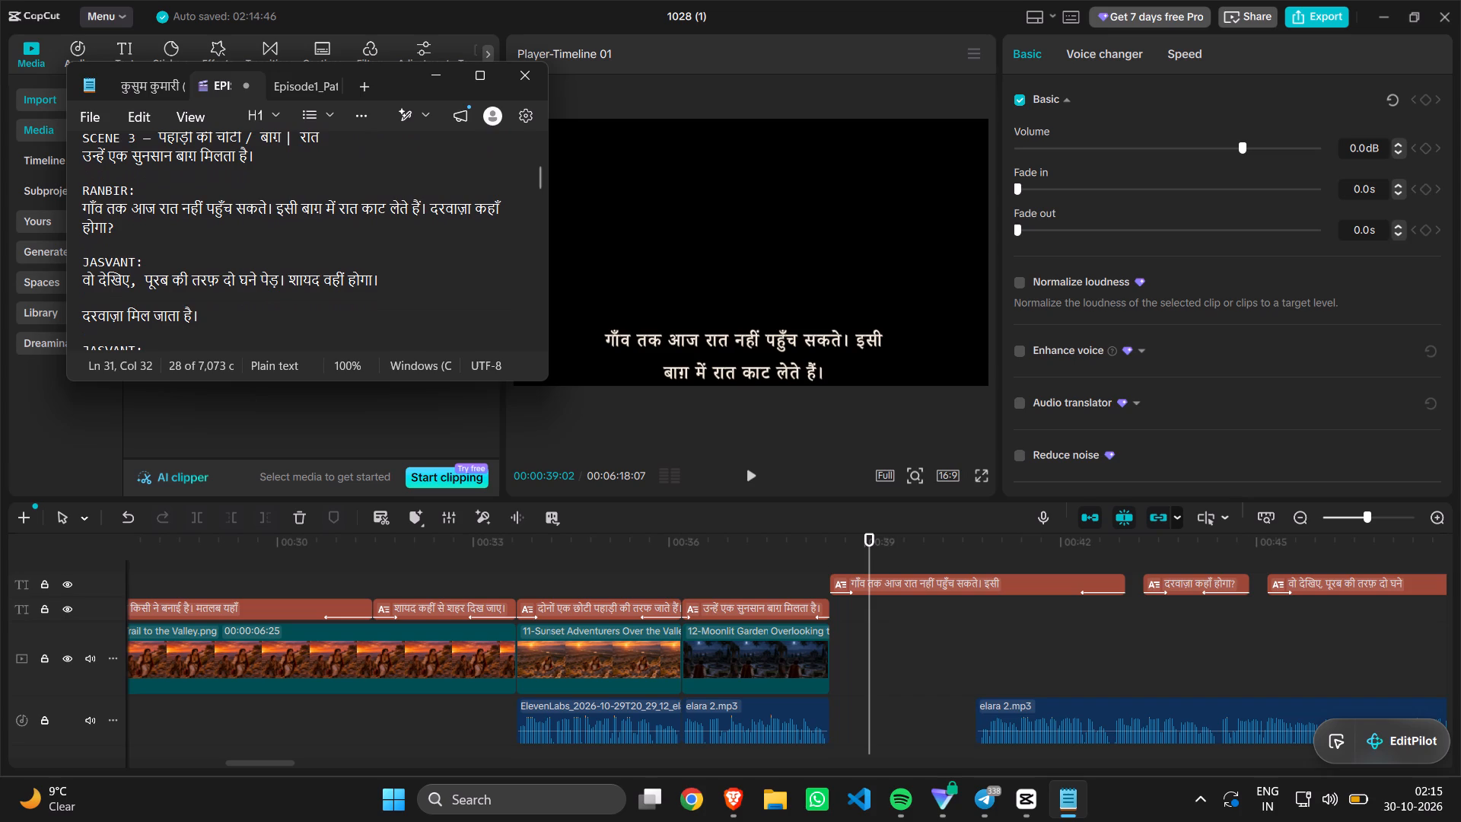
pyautogui.scroll(2, 347, 246)
pyautogui.scroll(1, 283, 230)
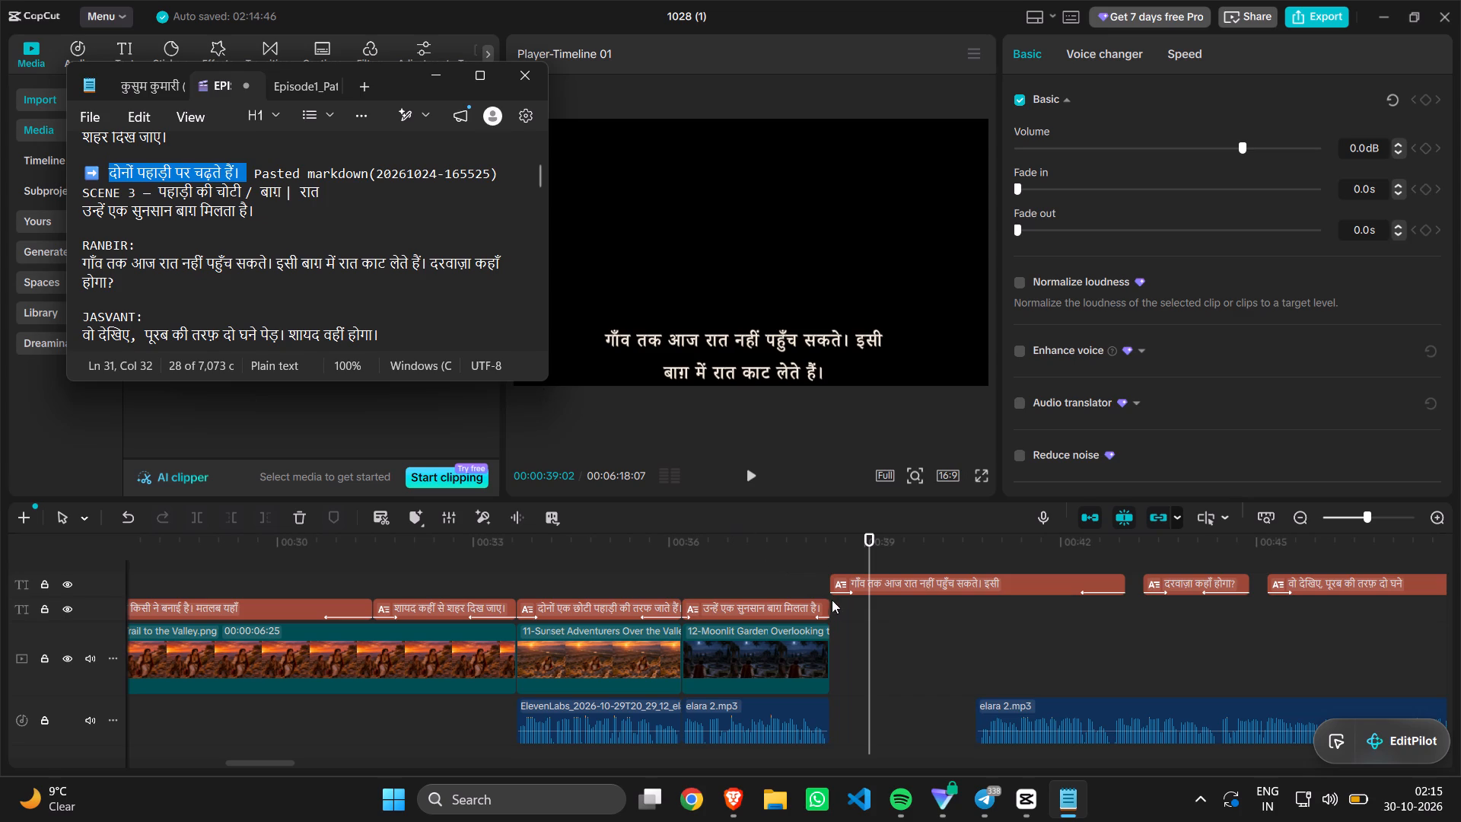
# Move the caption "गाँव तक आज रात नहीं पहुँच सकते…" down onto the lower caption track, just after image 12's caption.
pyautogui.moveTo(892, 585); pyautogui.dragTo(895, 624)
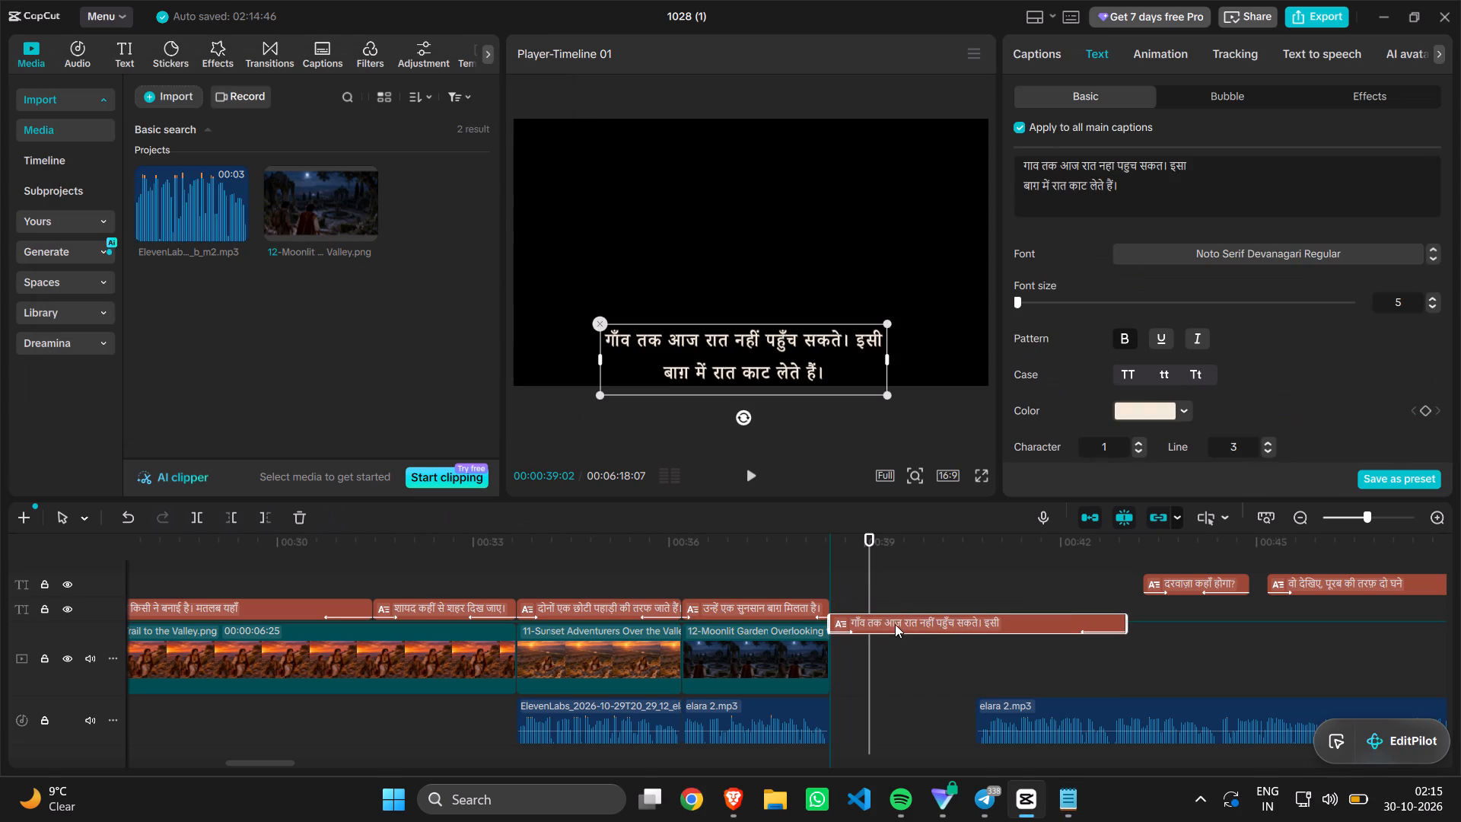
pyautogui.moveTo(895, 624); pyautogui.dragTo(899, 610)
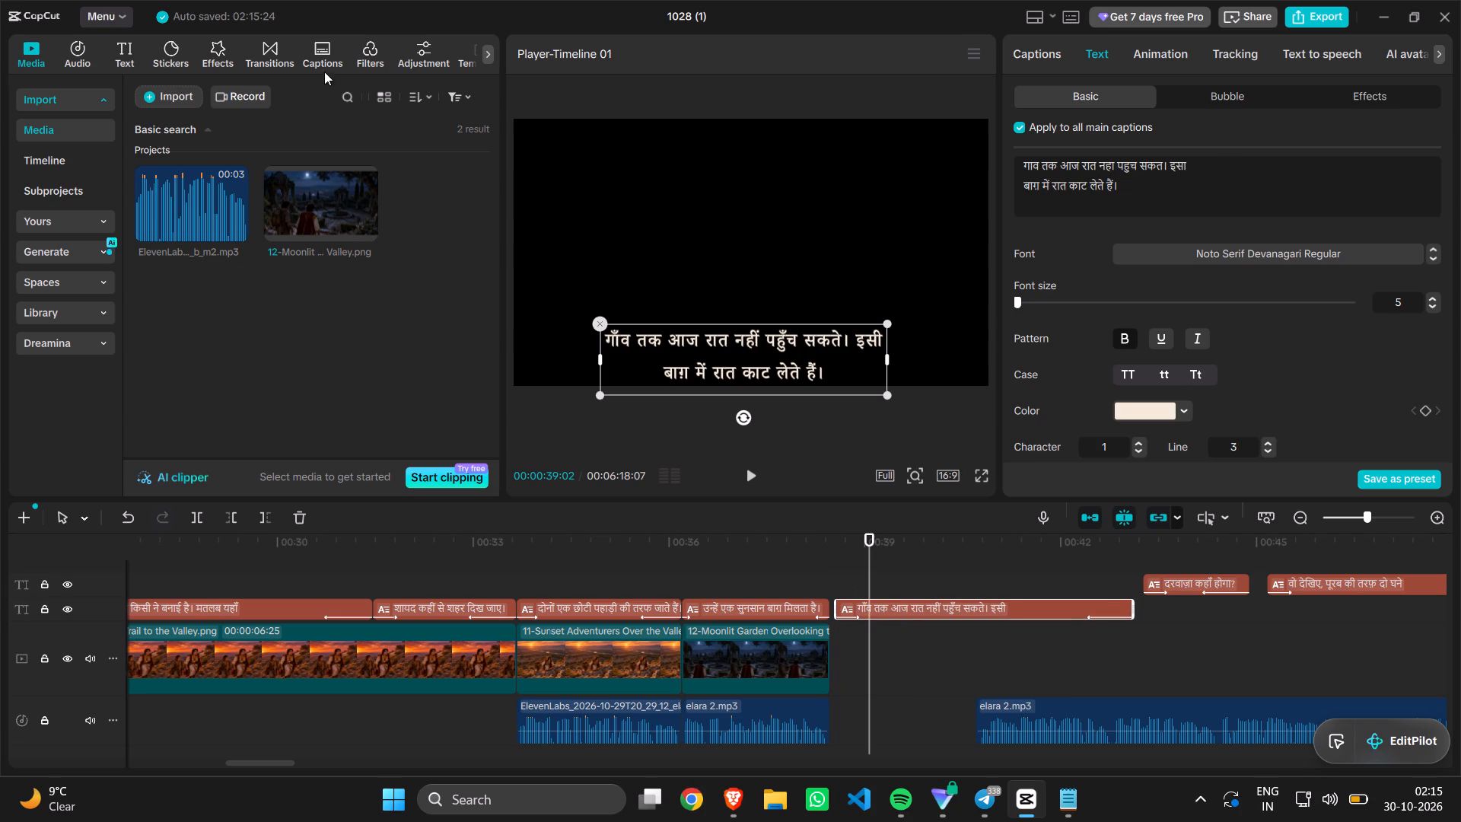
# Search the project media for 13 and add 13 Moonlit Courtyard Quest.png to the timeline directly after image 12.
pyautogui.click(350, 100)
pyautogui.click(323, 110)
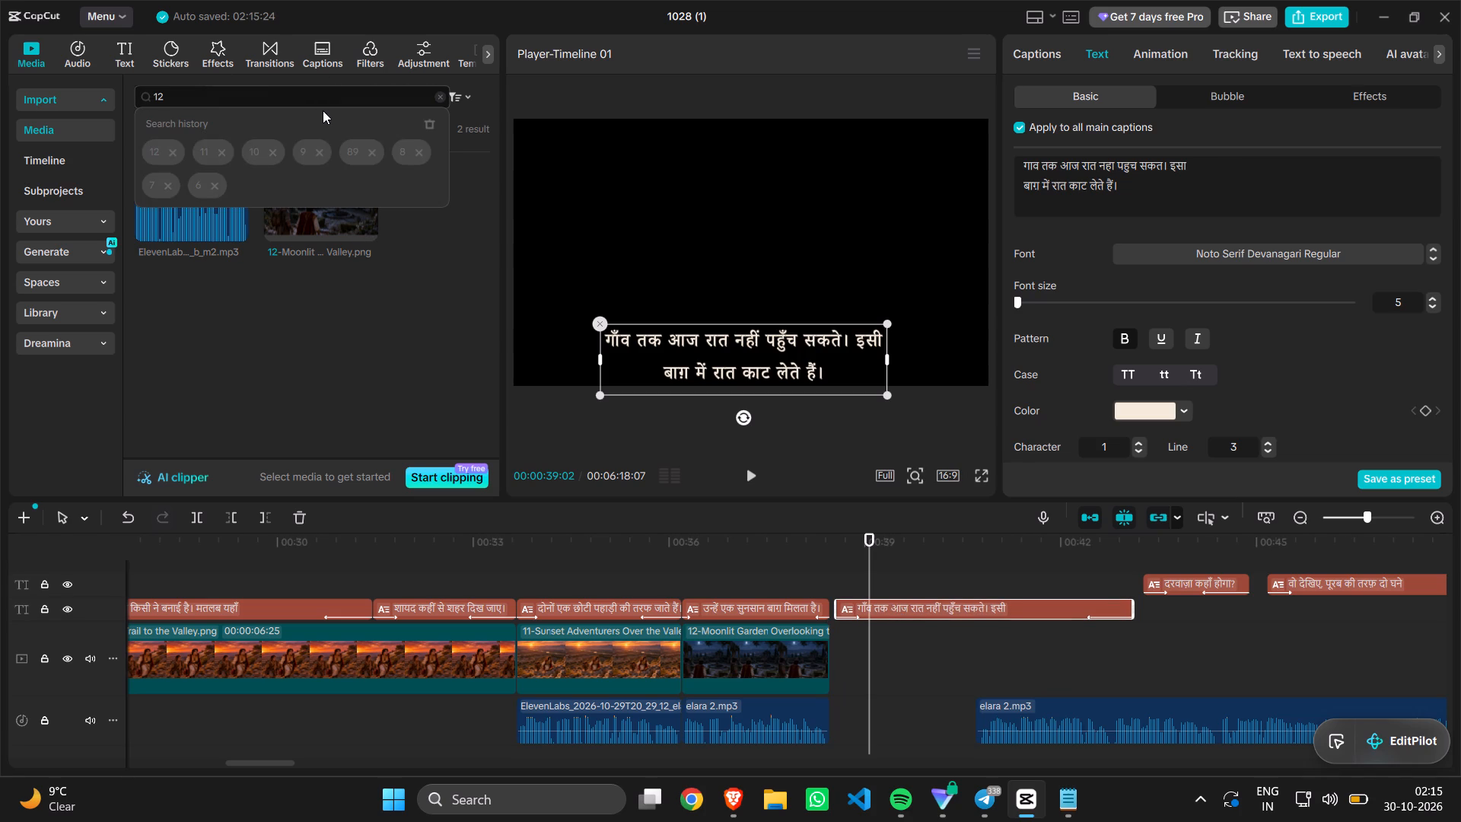
pyautogui.press('BackSpace')
pyautogui.press('3')
pyautogui.press('Return')
pyautogui.press('BackSpace')
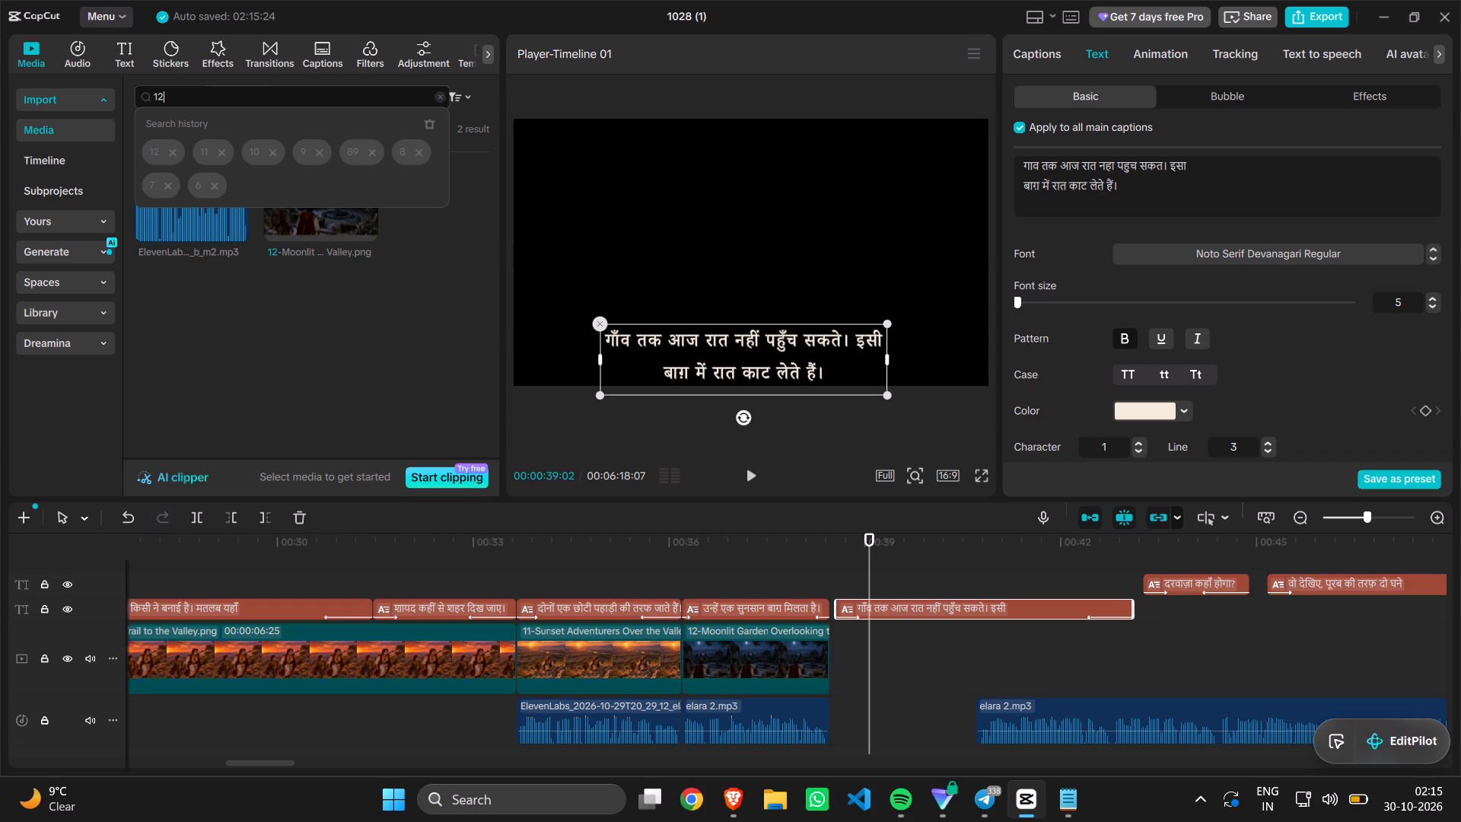
pyautogui.click(297, 95)
pyautogui.press('BackSpace')
pyautogui.press('3')
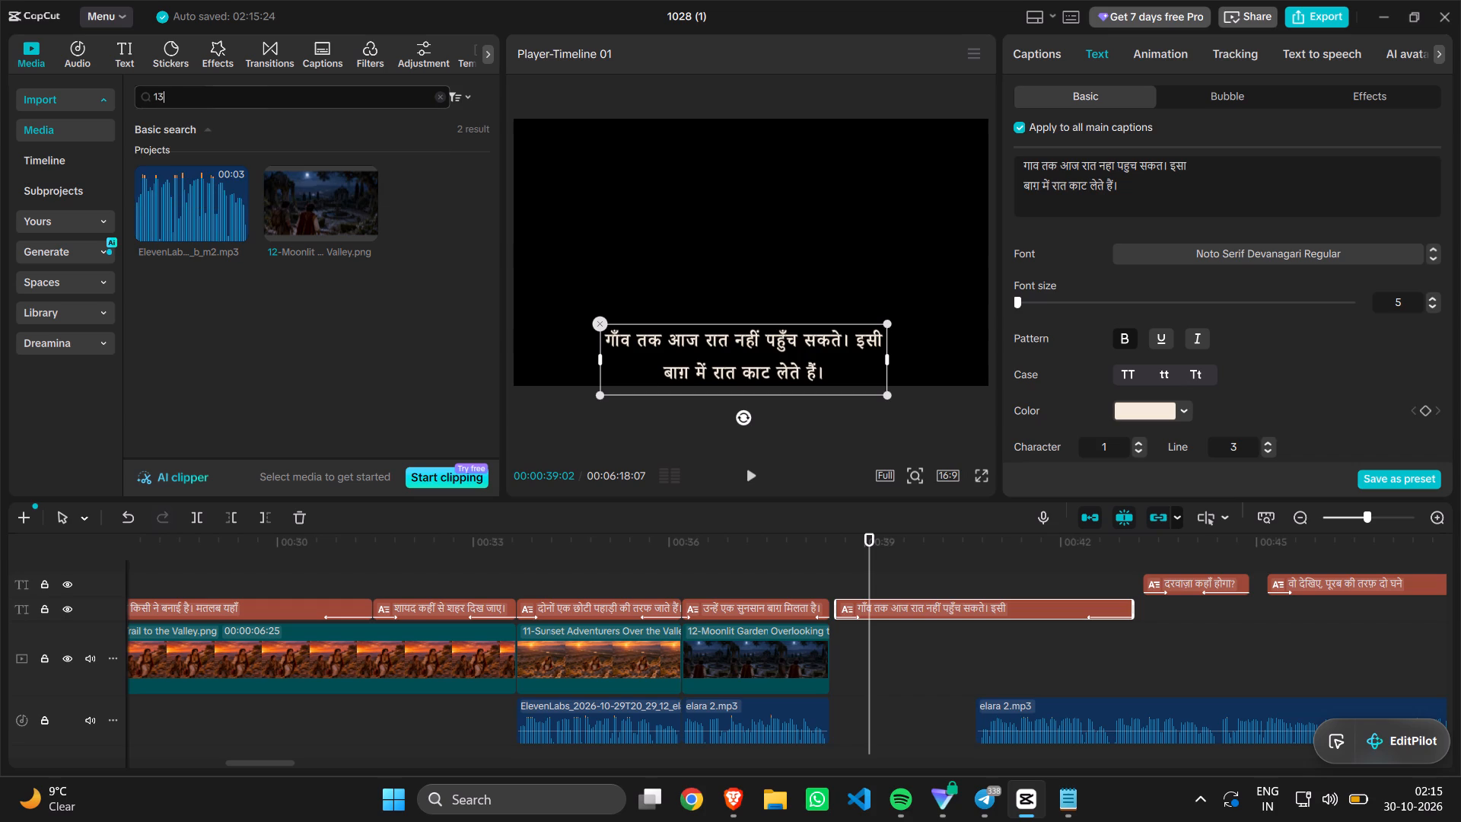
pyautogui.press('Return')
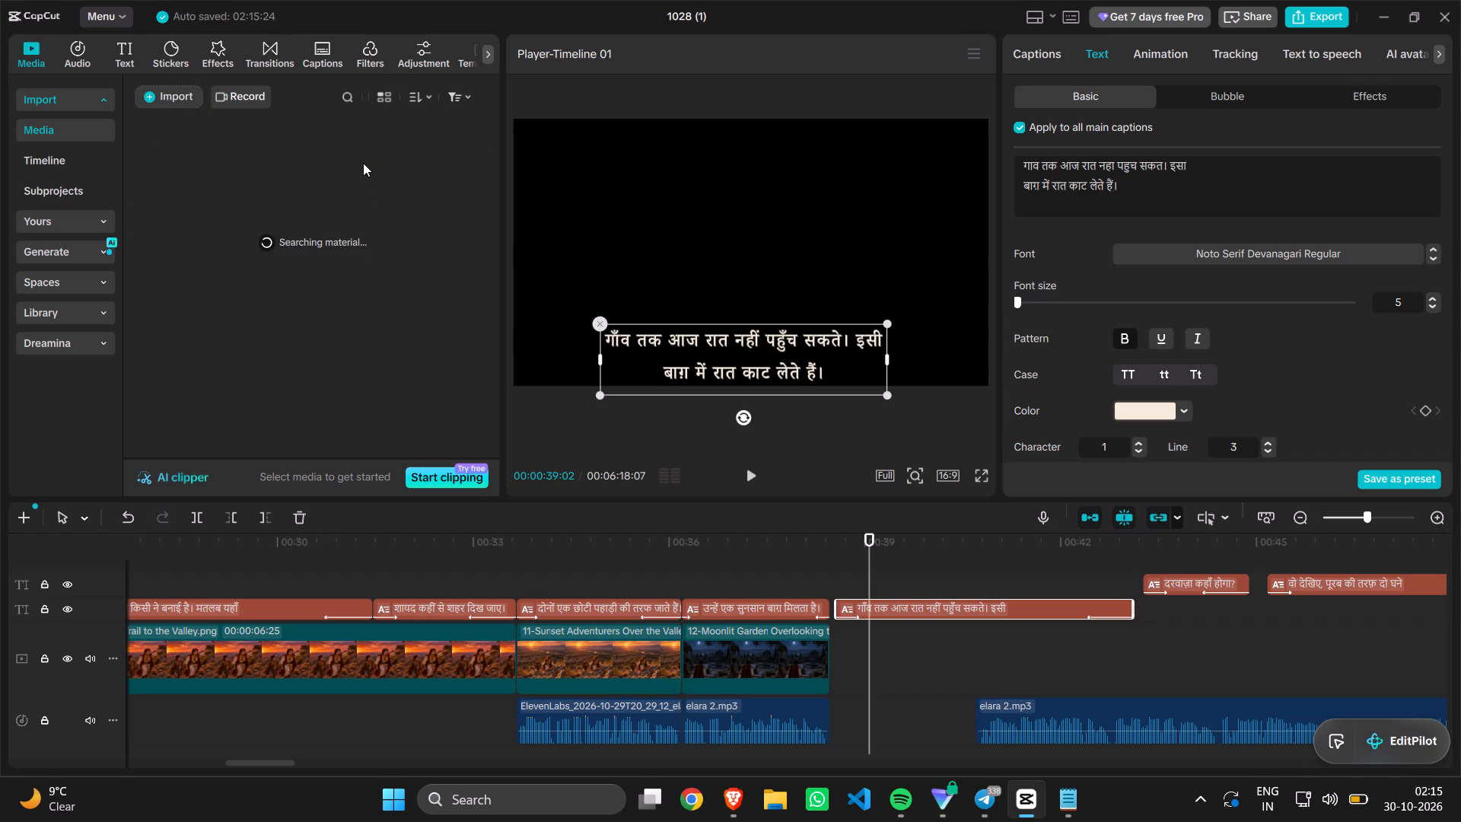
pyautogui.doubleClick(204, 199)
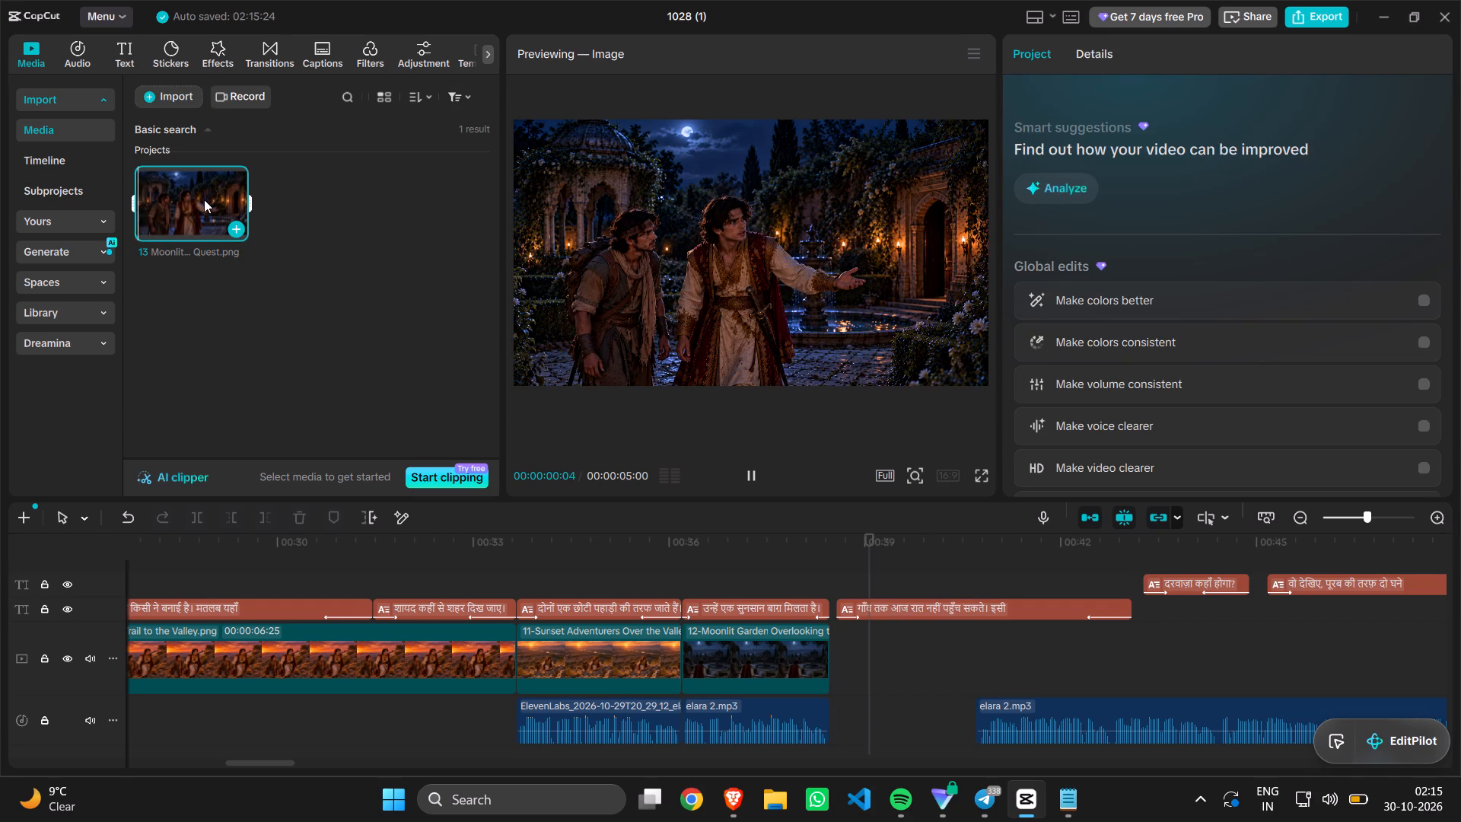
pyautogui.click(237, 225)
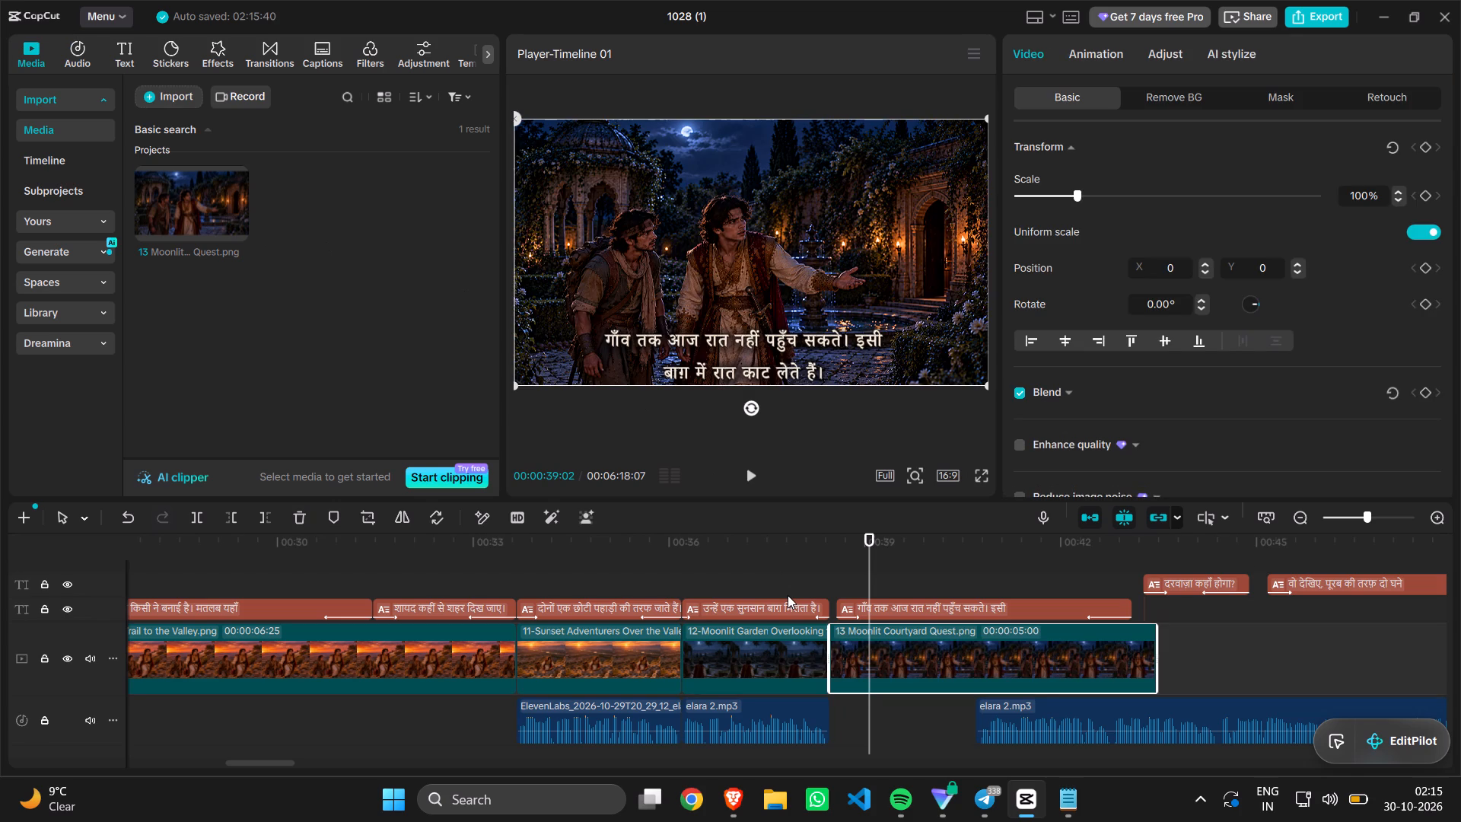
# Align the caption "गाँव तक आज रात नहीं पहुँच सकते…" with the start of image 13.
pyautogui.click(911, 611)
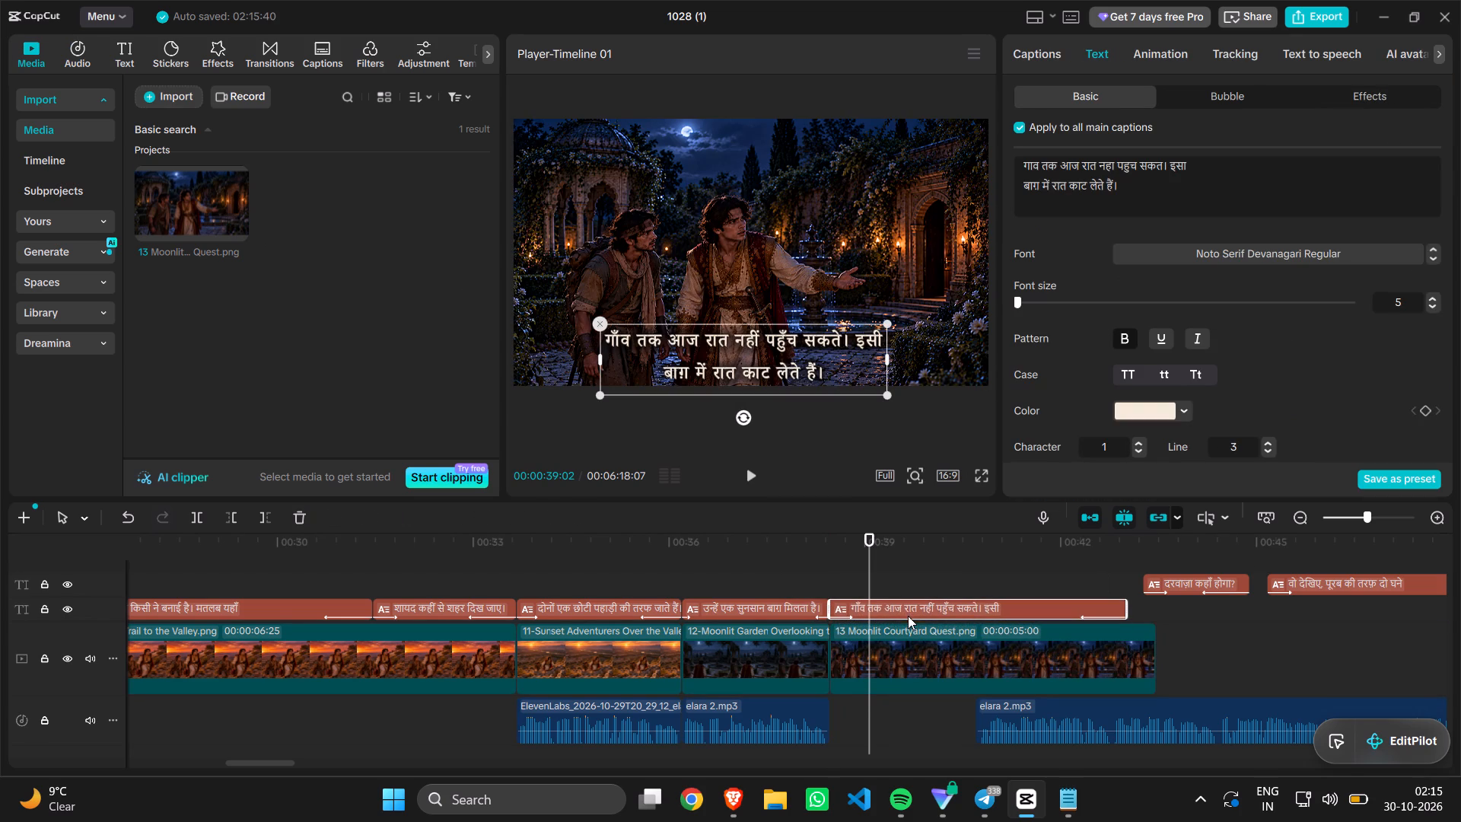
# Shift the later elara 2.mp3 clip to about 00:00:44 and the jaswant voice.mp3 clip to about 00:00:43.
pyautogui.scroll(-1, 1023, 736)
pyautogui.moveTo(1023, 651); pyautogui.dragTo(1170, 658)
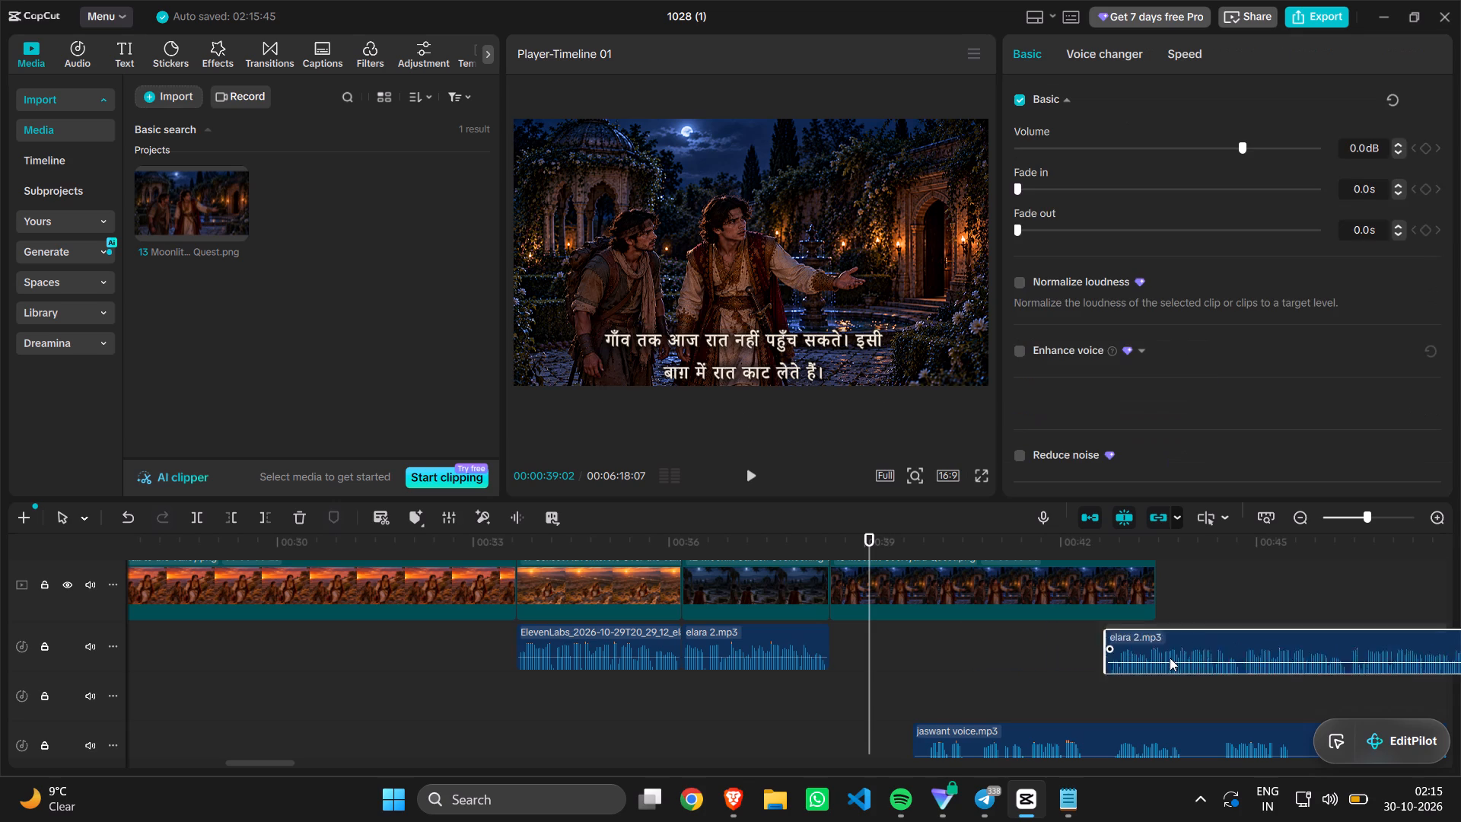
pyautogui.moveTo(1170, 658); pyautogui.dragTo(1225, 650)
pyautogui.moveTo(1103, 731); pyautogui.dragTo(1248, 693)
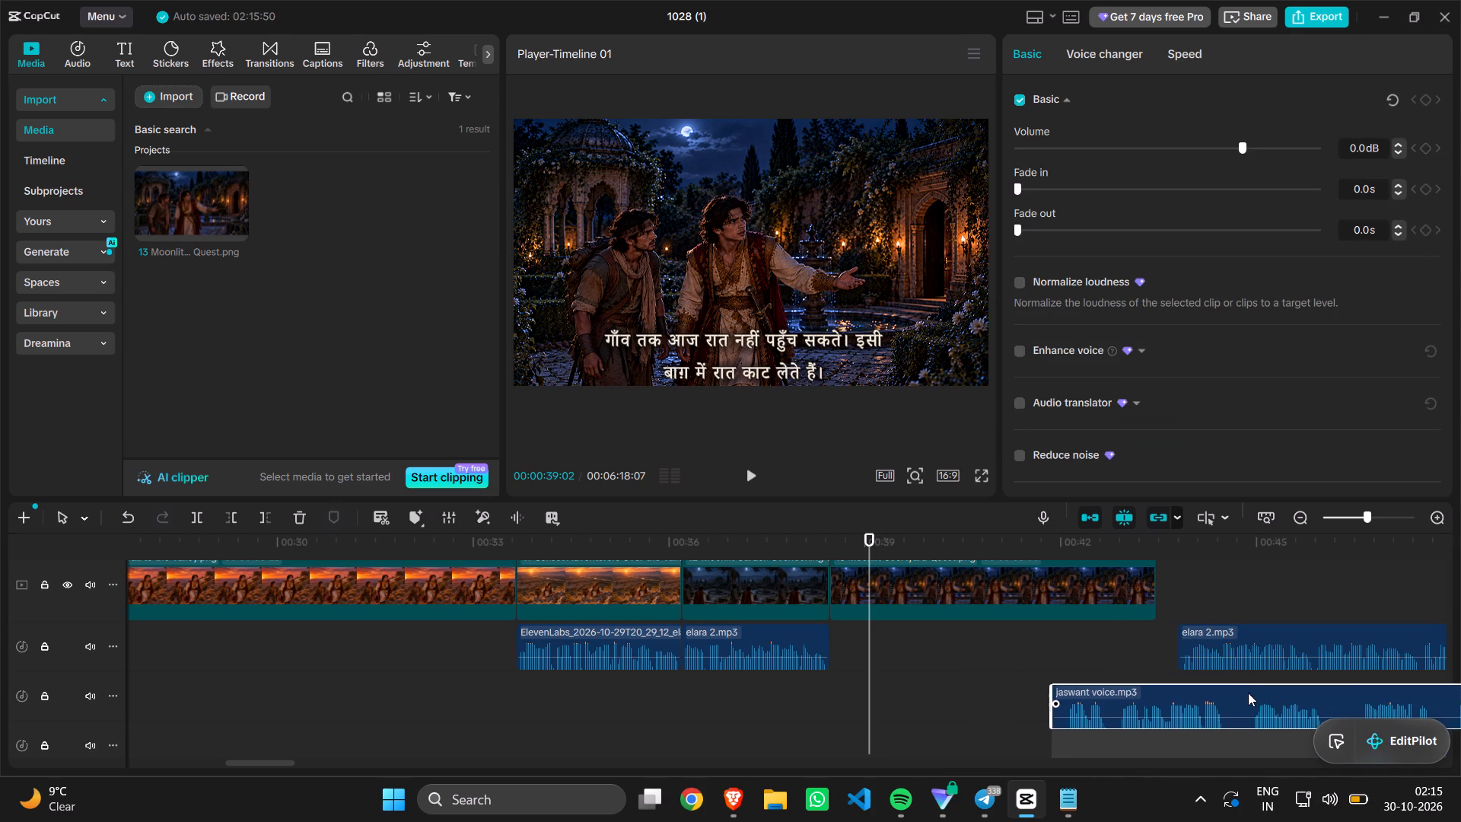
pyautogui.moveTo(1248, 693); pyautogui.dragTo(1317, 730)
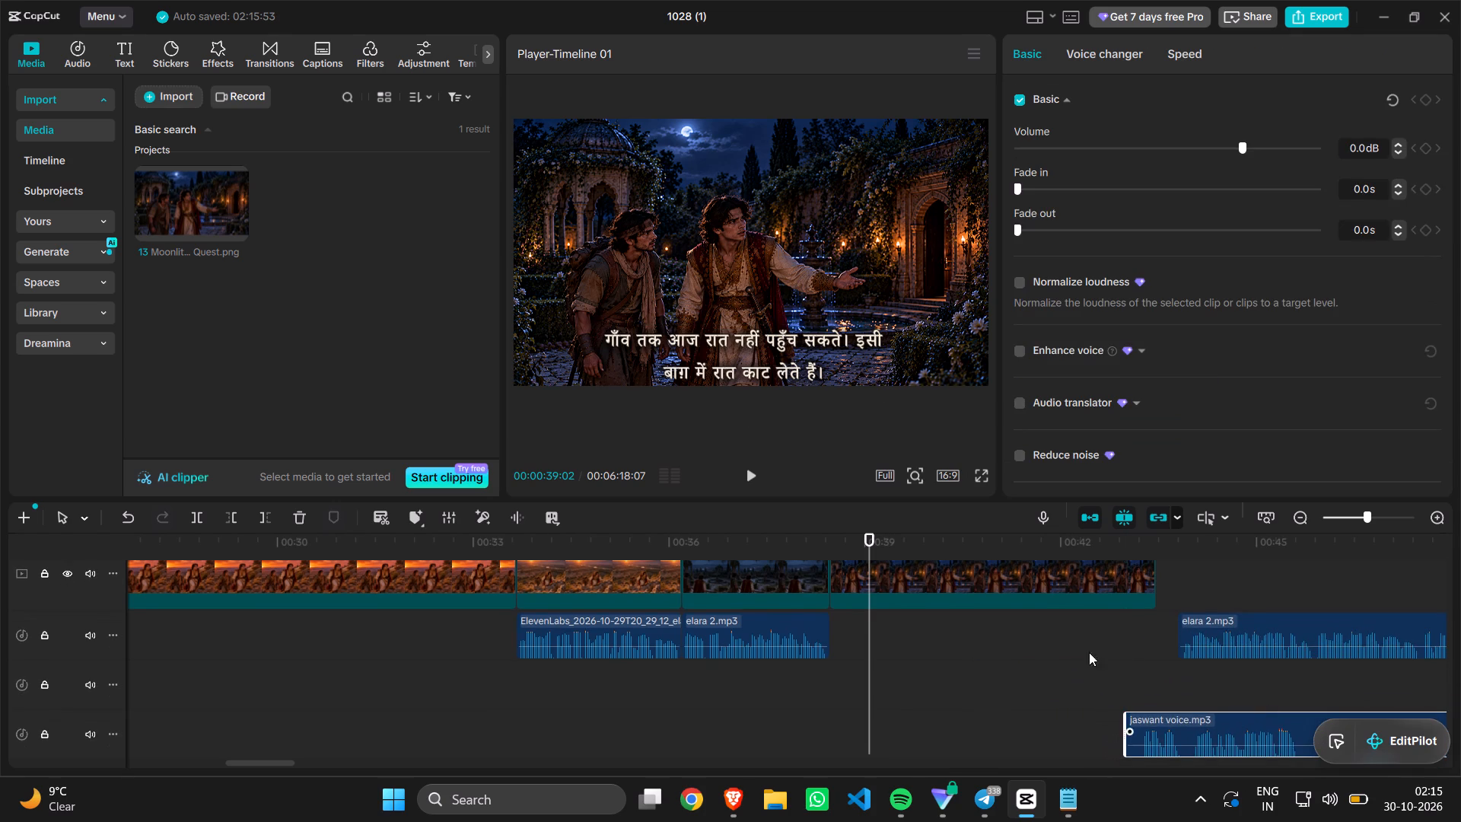
pyautogui.scroll(-3, 1052, 656)
pyautogui.moveTo(1035, 693); pyautogui.dragTo(943, 699)
pyautogui.scroll(4, 943, 699)
pyautogui.scroll(-2, 943, 699)
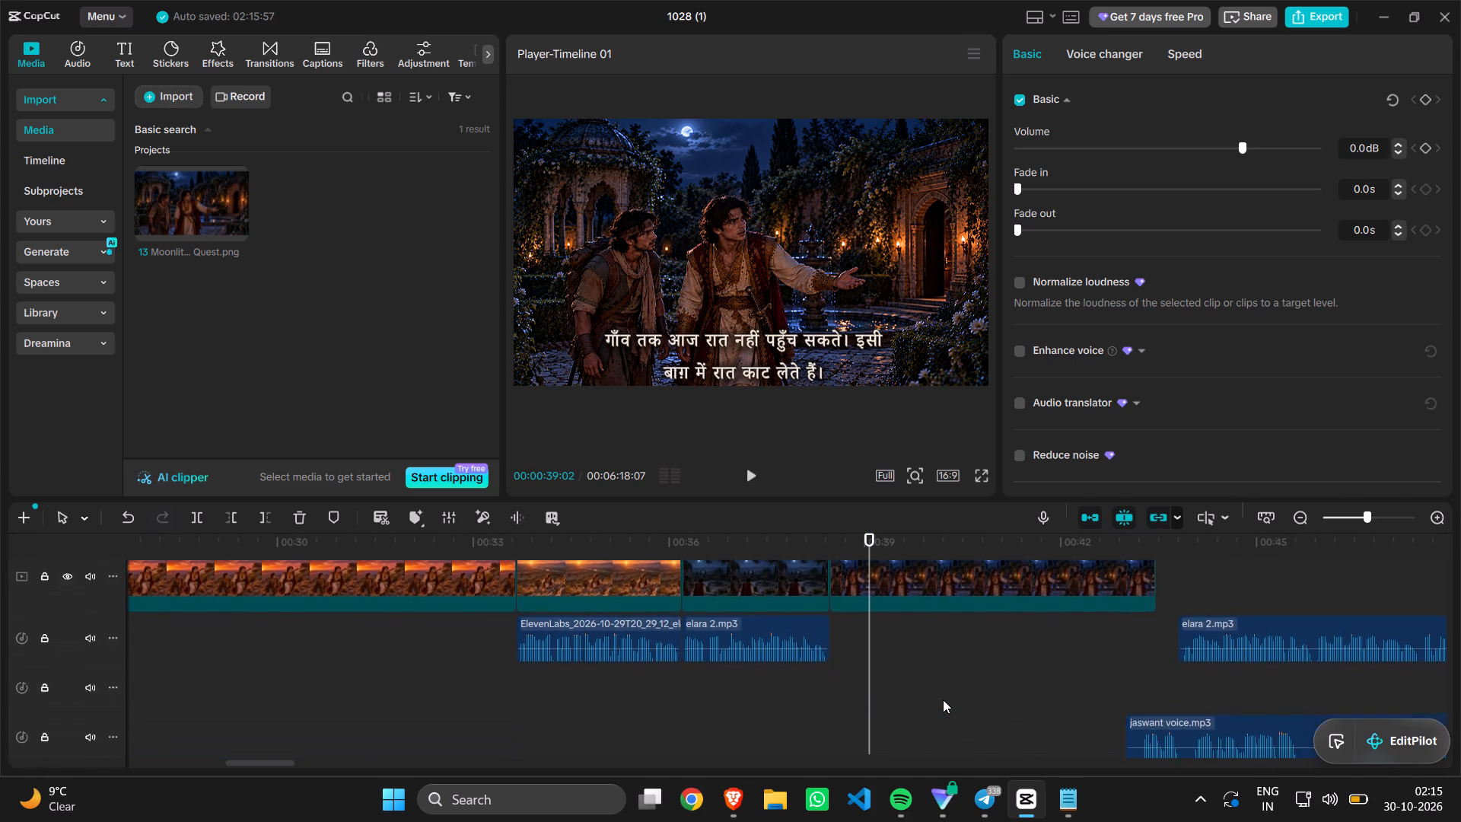
pyautogui.scroll(-2, 943, 699)
pyautogui.moveTo(943, 699); pyautogui.dragTo(914, 701)
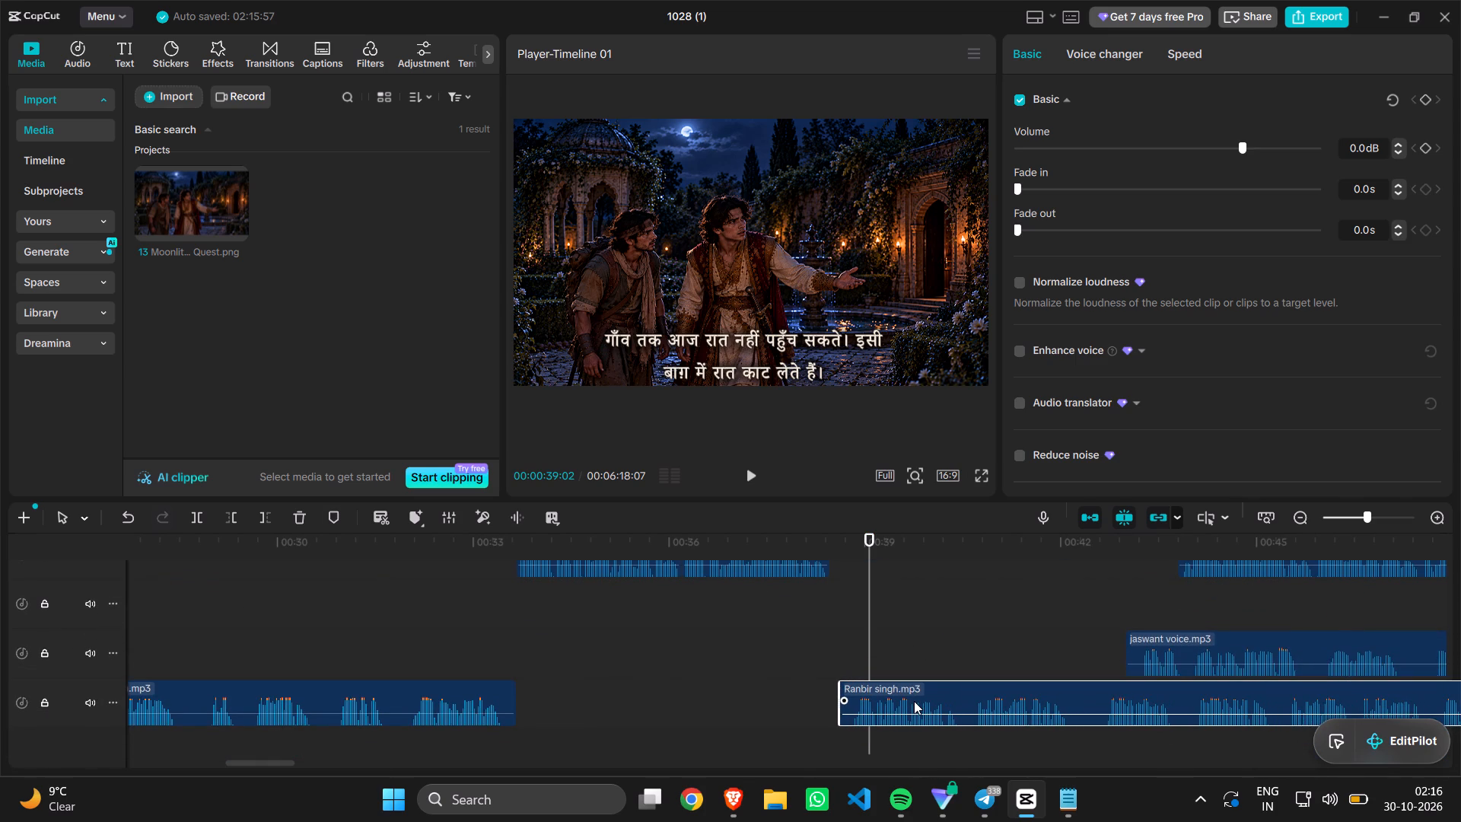
pyautogui.moveTo(914, 701); pyautogui.dragTo(906, 702)
# Play from the start of image 13 past its end to check Ranbir's narration against the captions.
pyautogui.scroll(2, 906, 702)
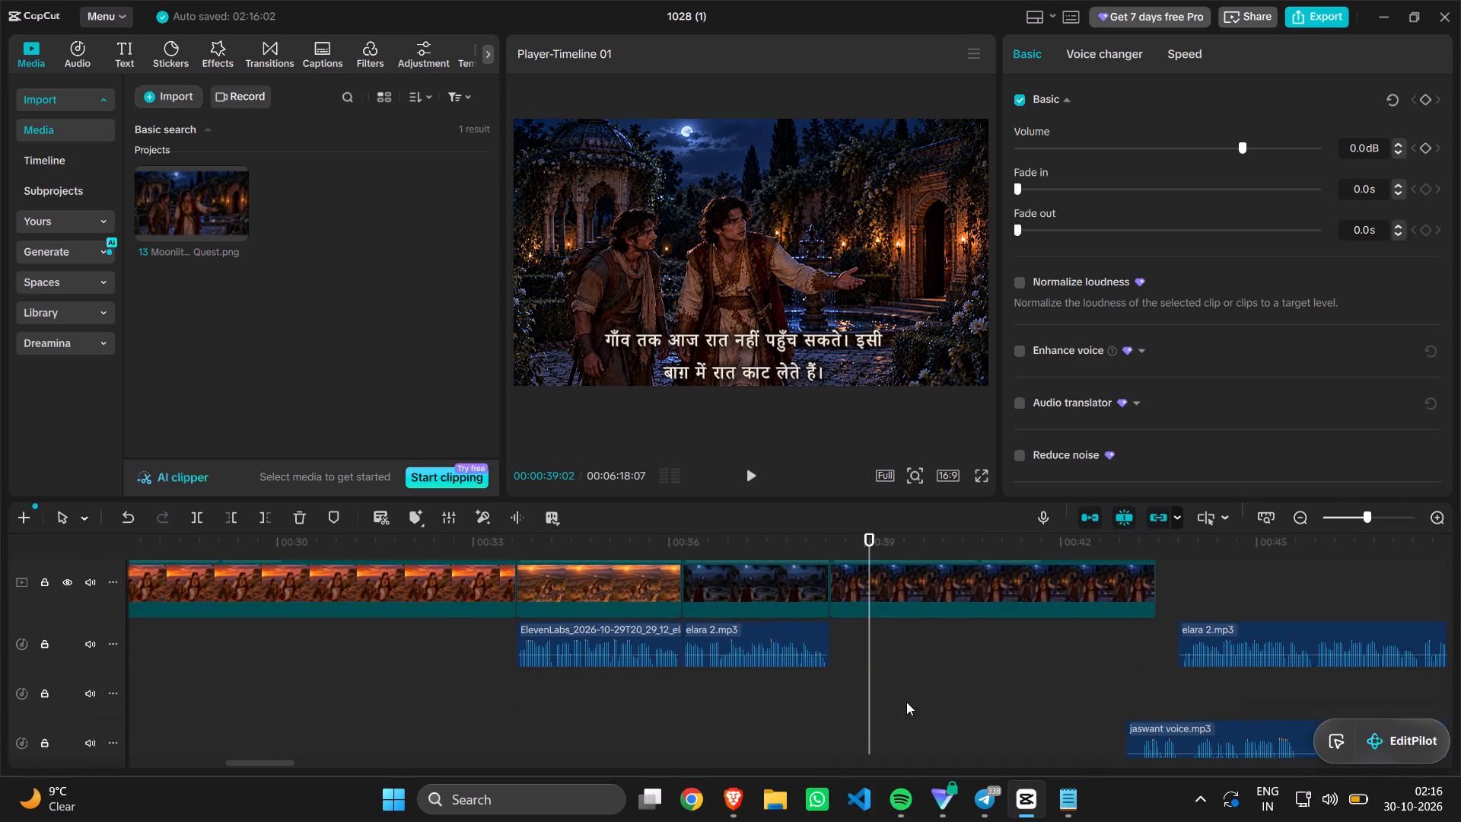
pyautogui.scroll(4, 906, 702)
pyautogui.click(843, 744)
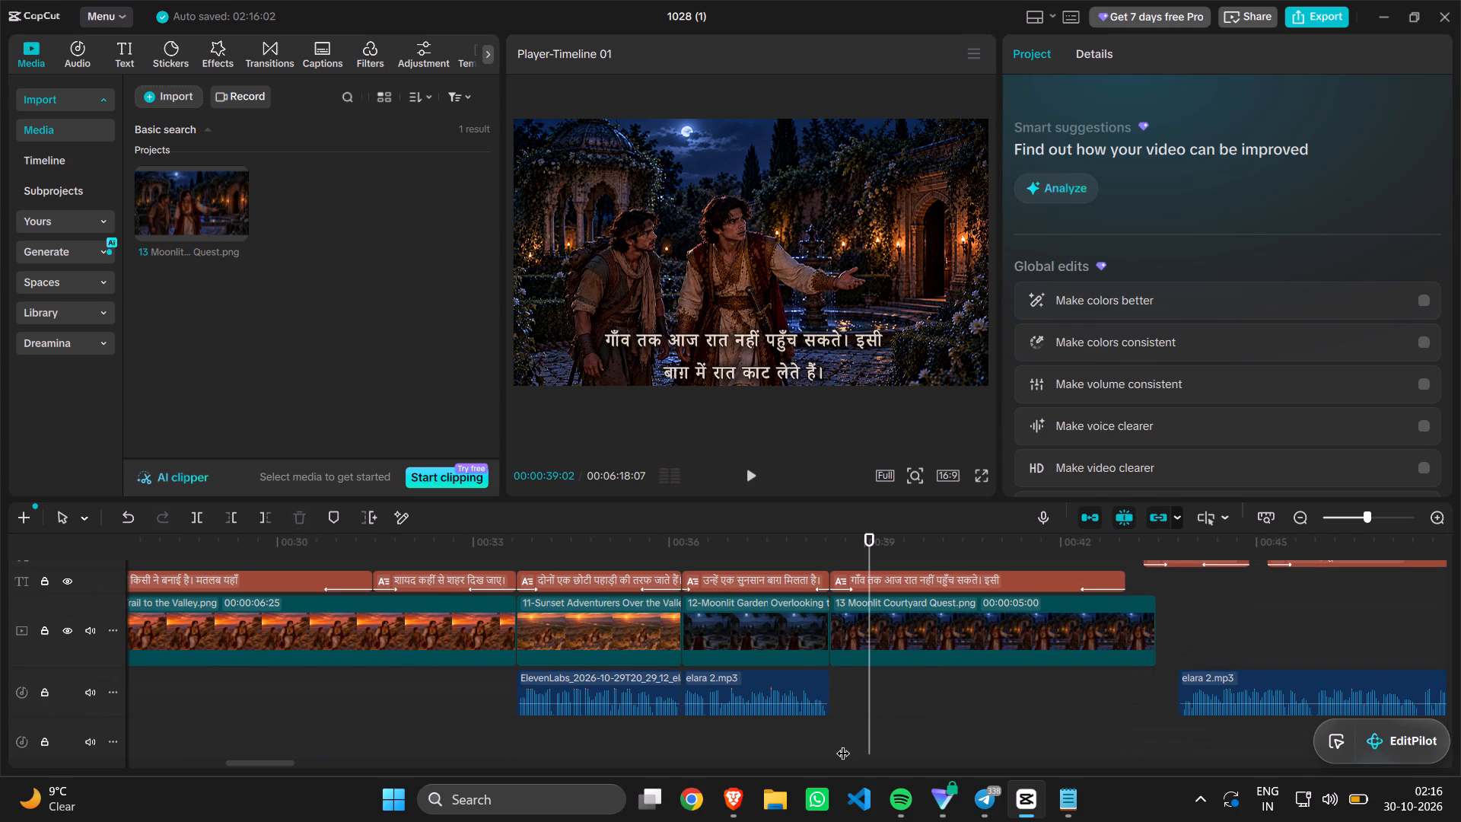
pyautogui.press('Left')
pyautogui.press('Left')
pyautogui.press('Left')
pyautogui.press('Left')
pyautogui.press('Left')
pyautogui.press('Left')
pyautogui.press('Left')
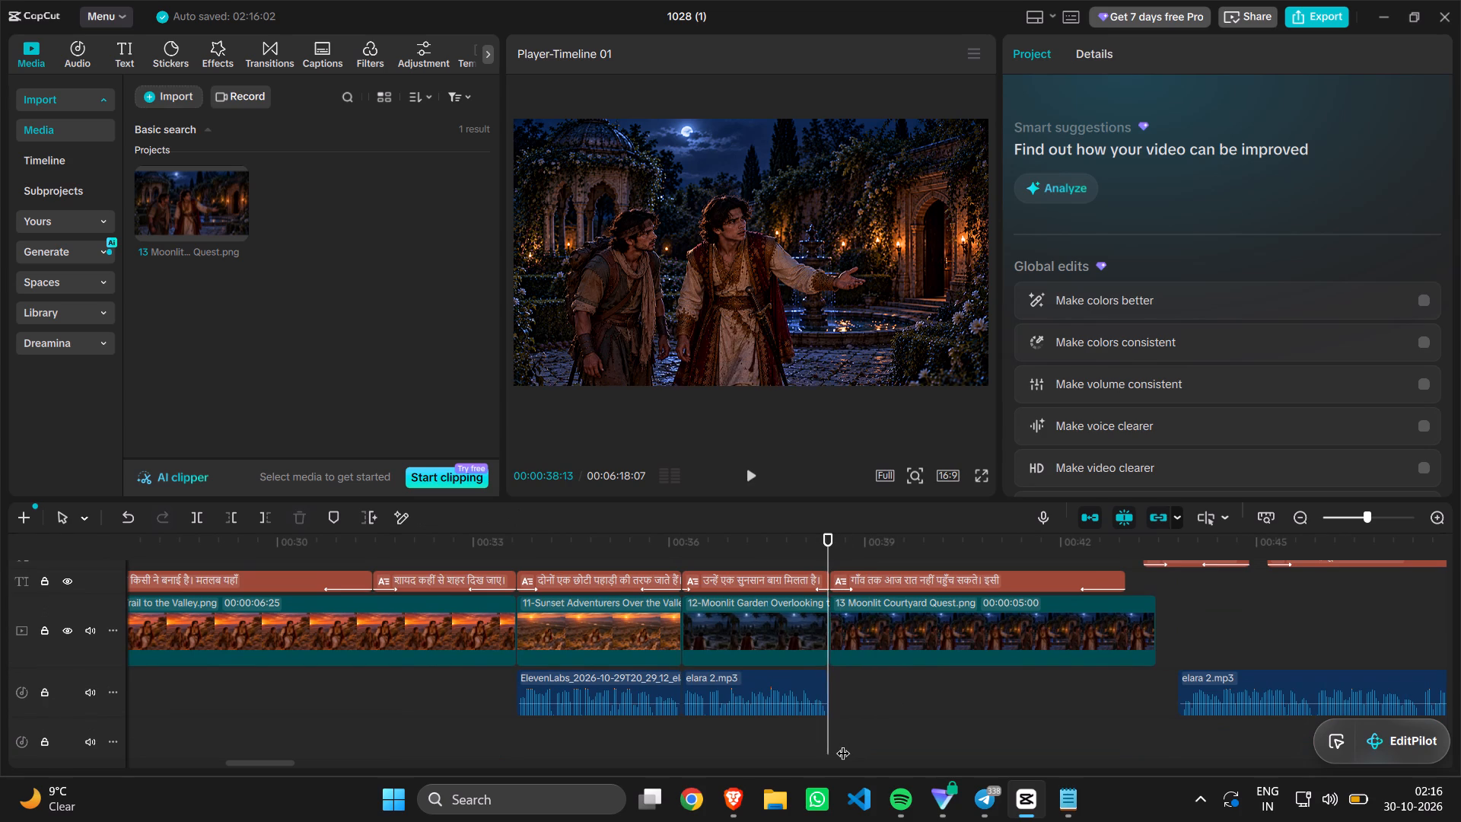
pyautogui.press('space')
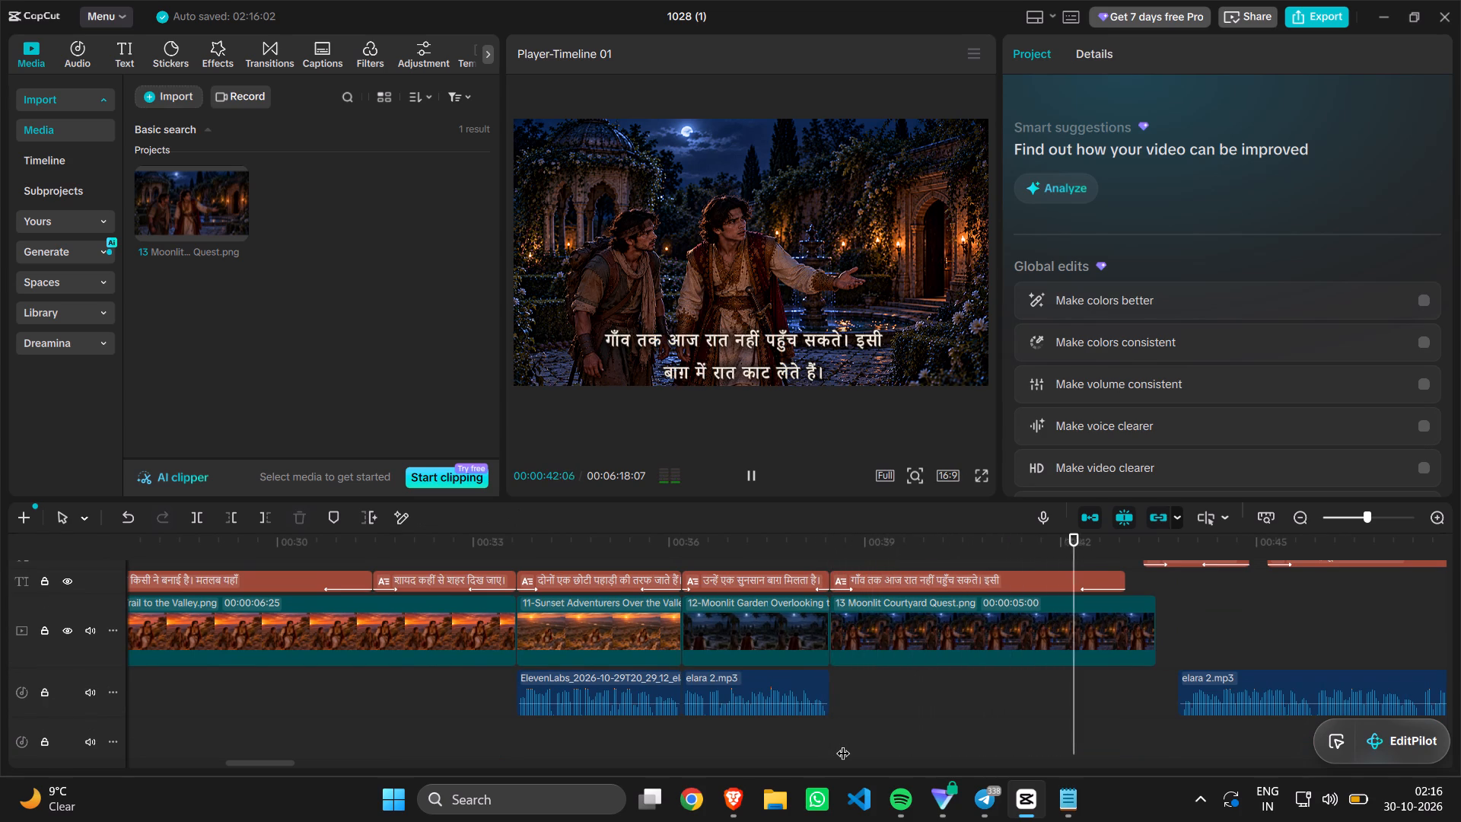
pyautogui.press('space')
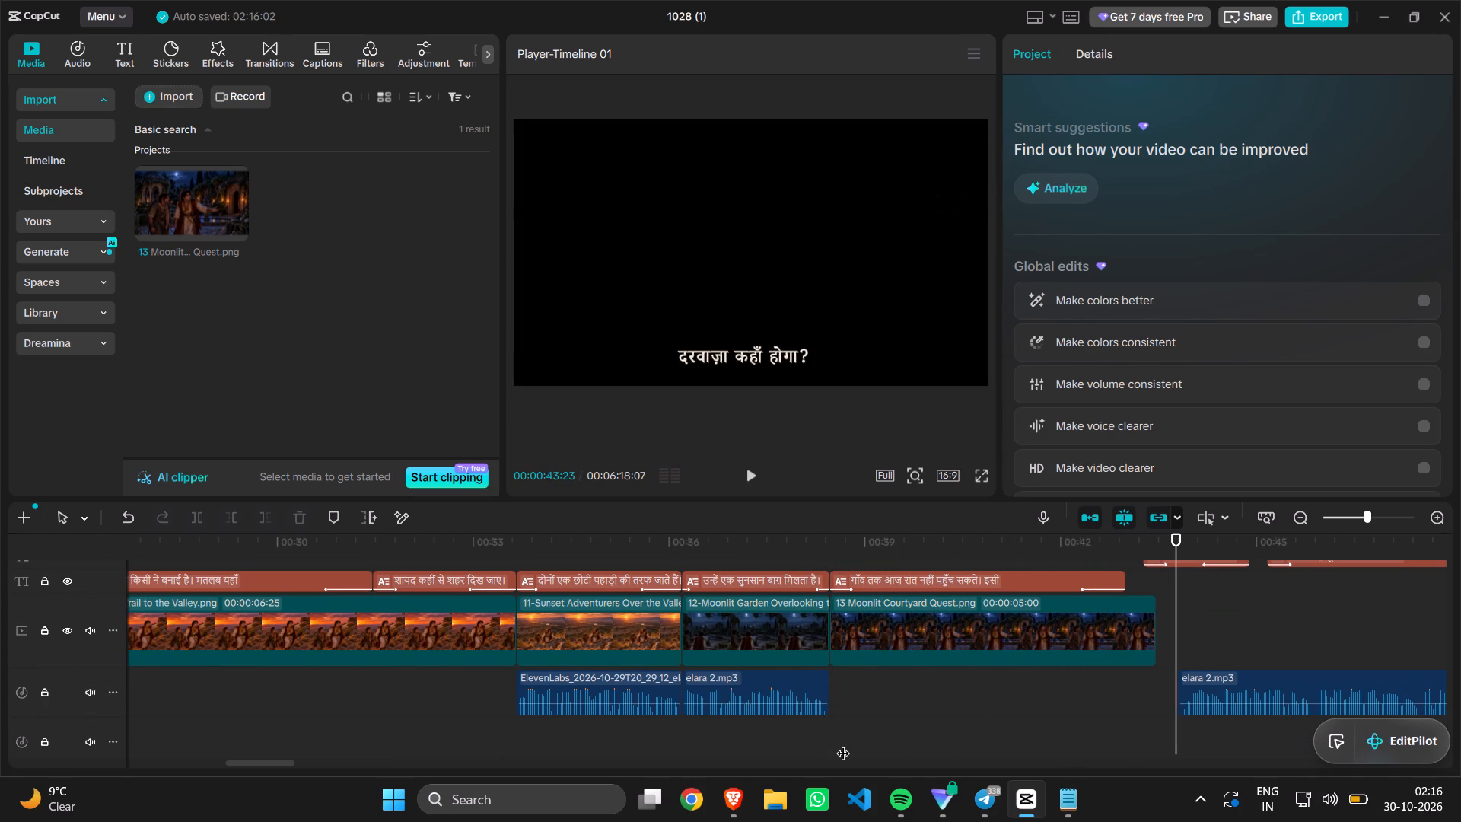
pyautogui.scroll(-2, 843, 744)
pyautogui.click(1092, 728)
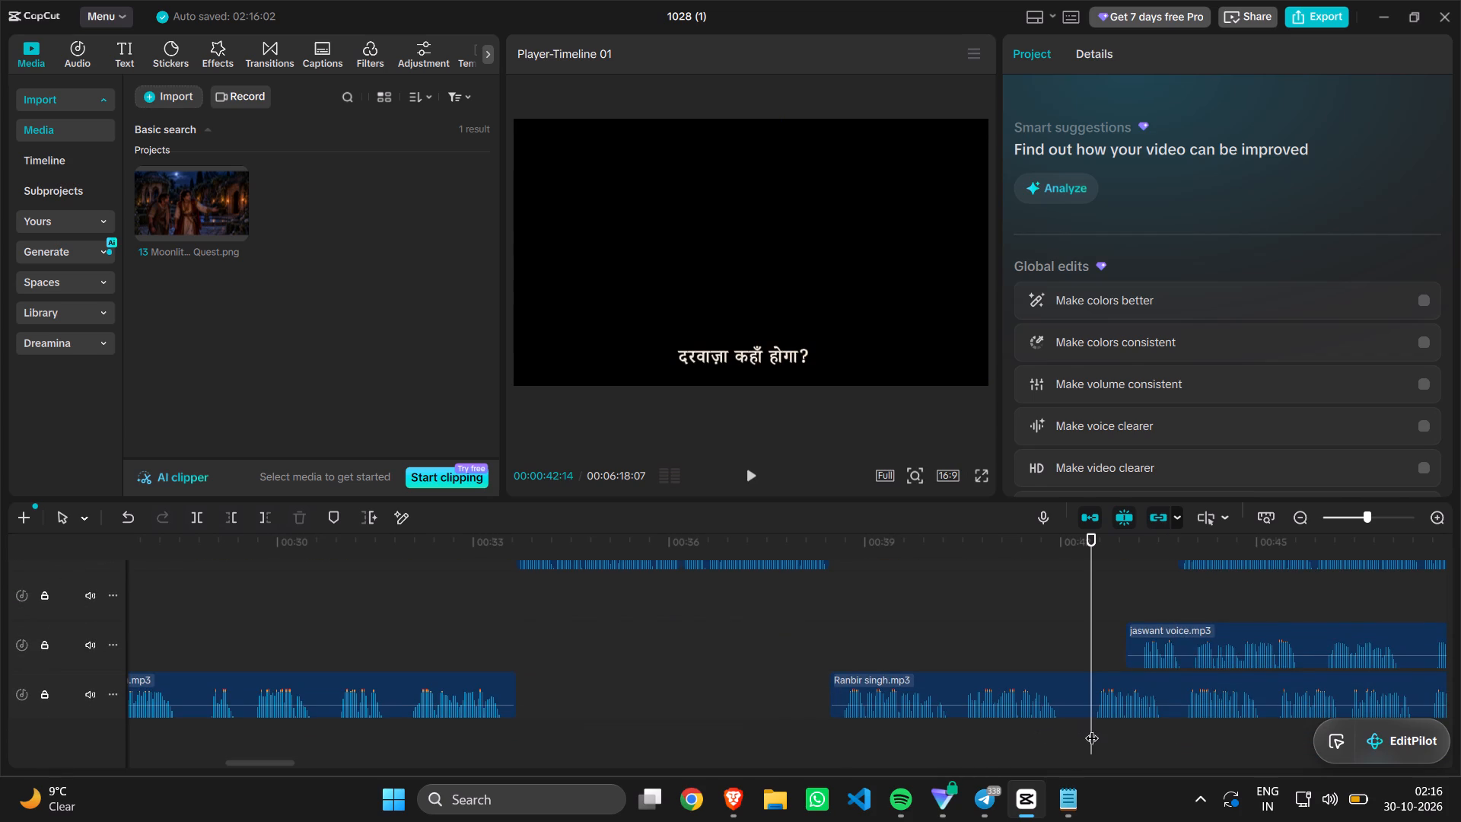
pyautogui.click(1077, 725)
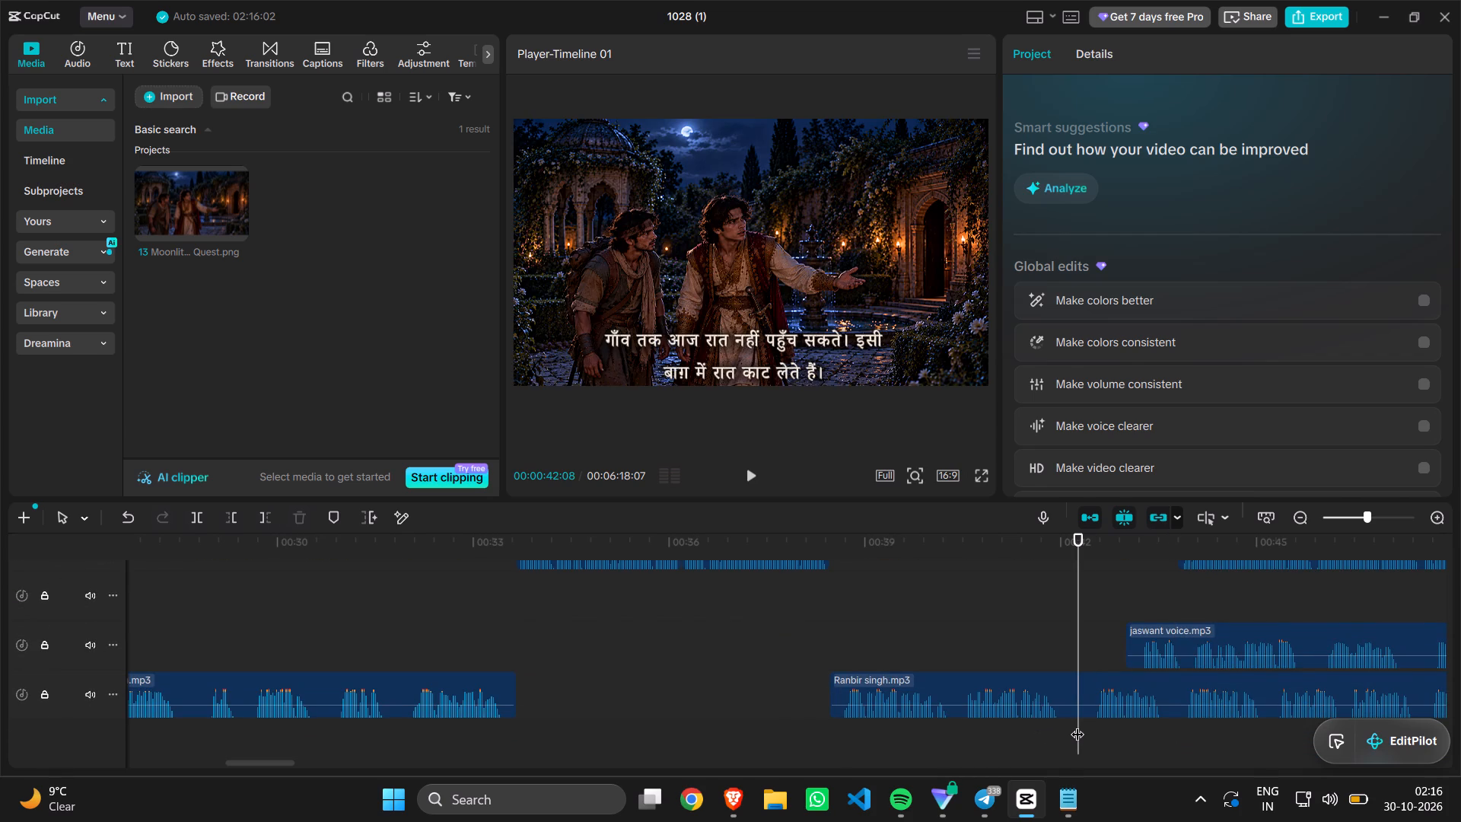
pyautogui.click(1053, 677)
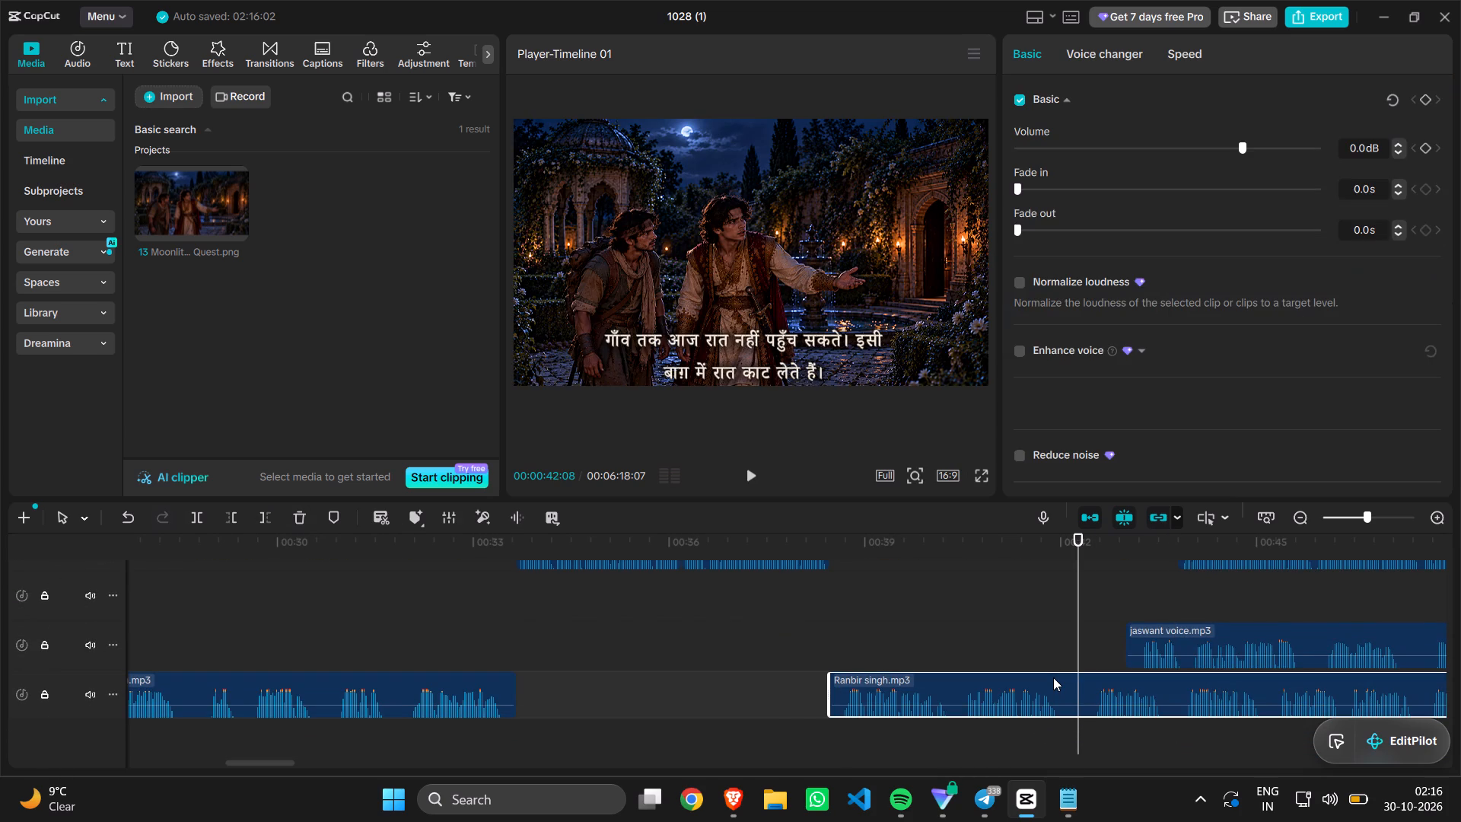
pyautogui.hotkey('ctrl', 'b')
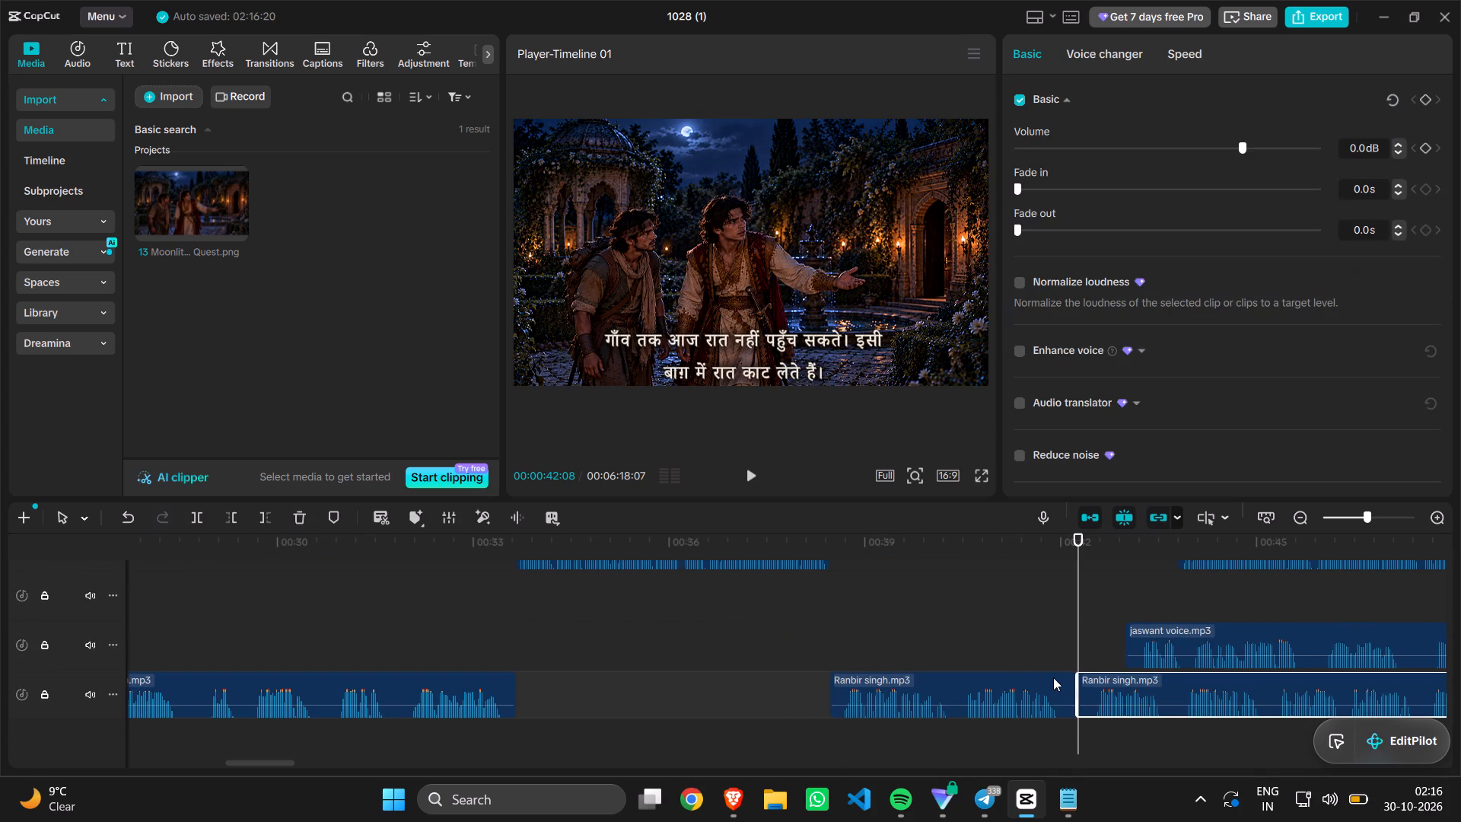
pyautogui.moveTo(1168, 698); pyautogui.dragTo(1307, 713)
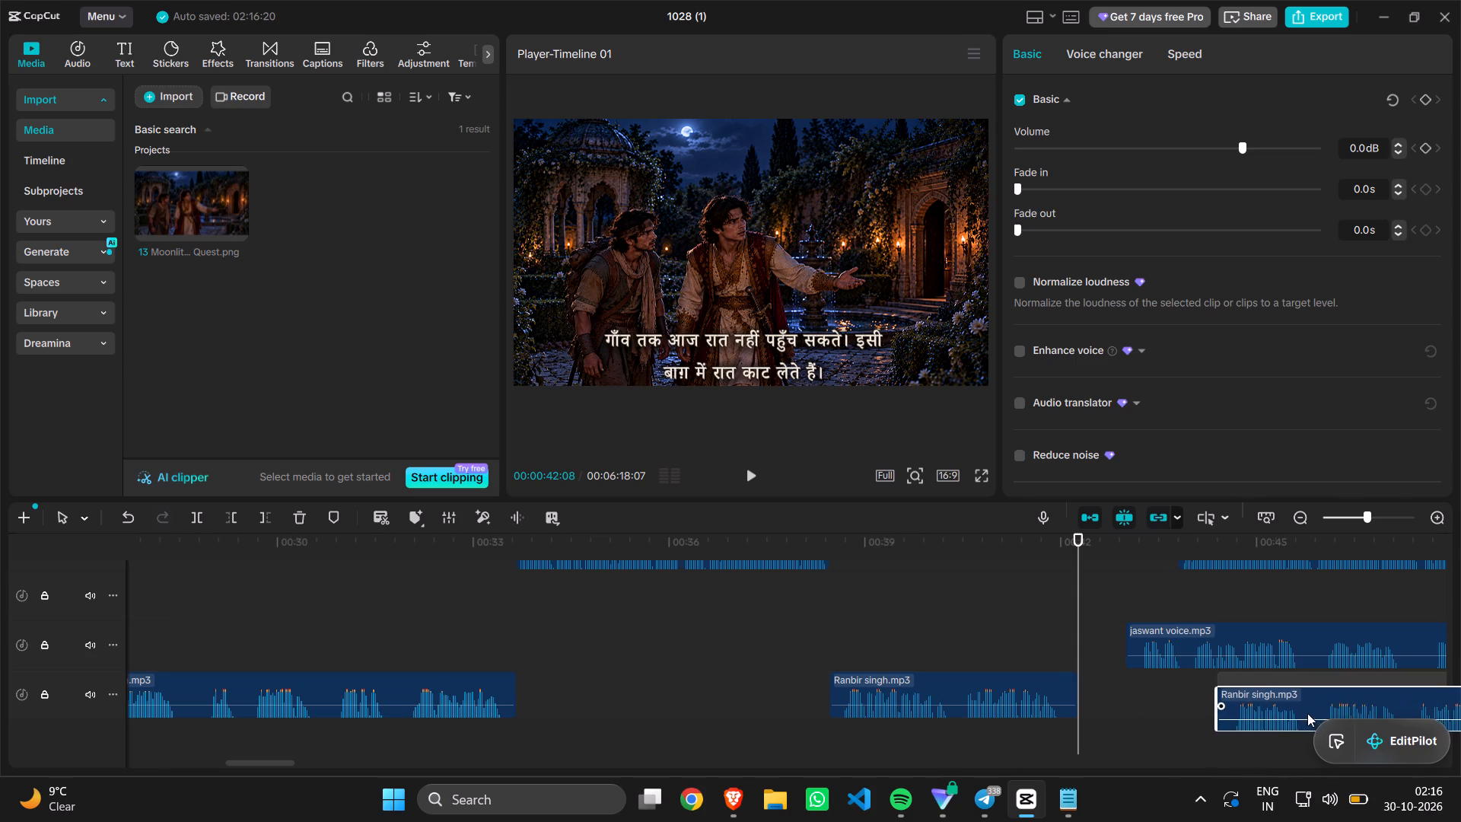
# Trim the end of image 13 to 00:00:42:08, matching the end of Ranbir's first line.
pyautogui.scroll(1, 1025, 626)
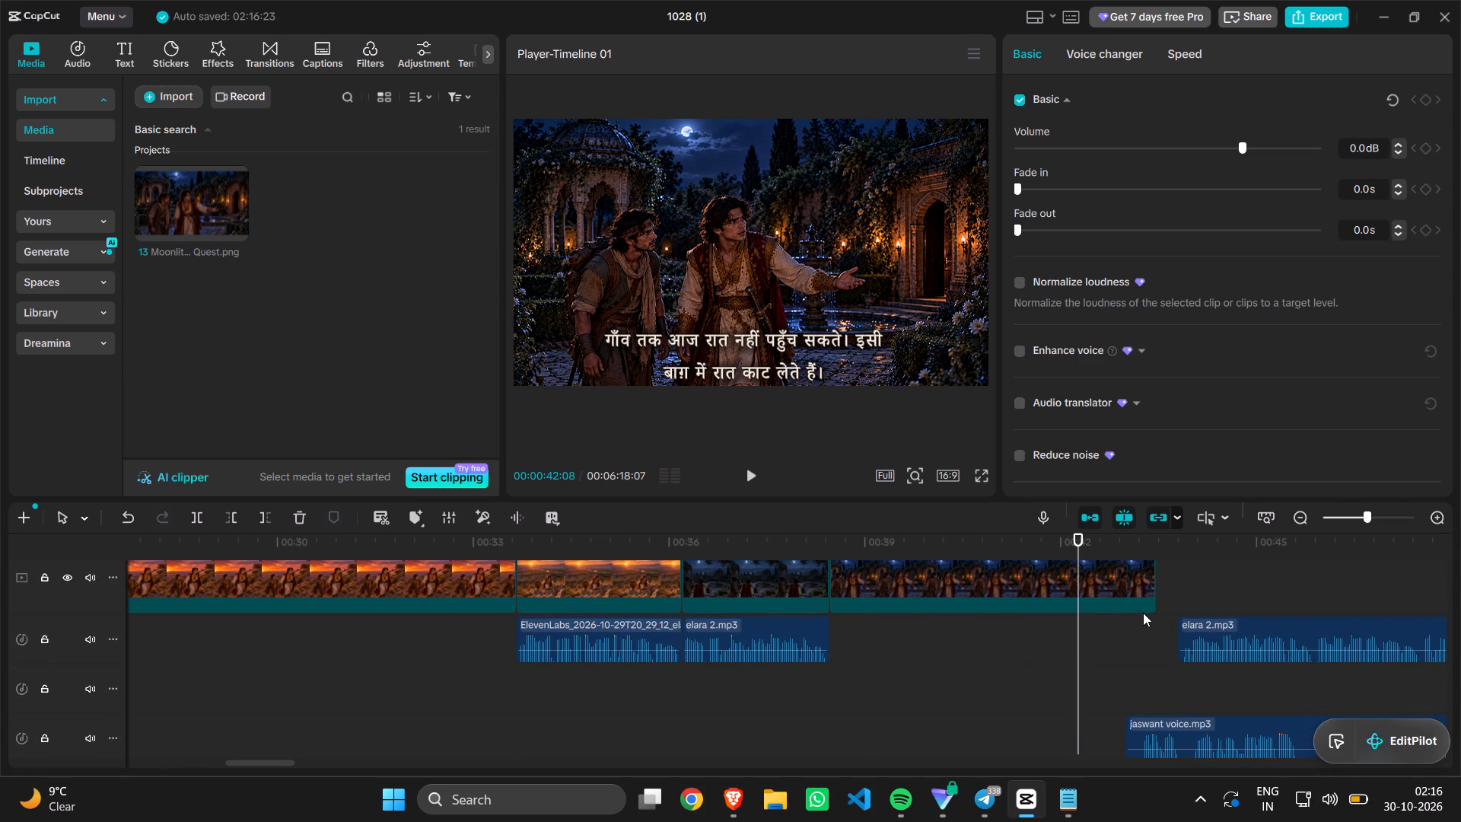
pyautogui.scroll(1, 1138, 616)
pyautogui.moveTo(1156, 661); pyautogui.dragTo(1077, 667)
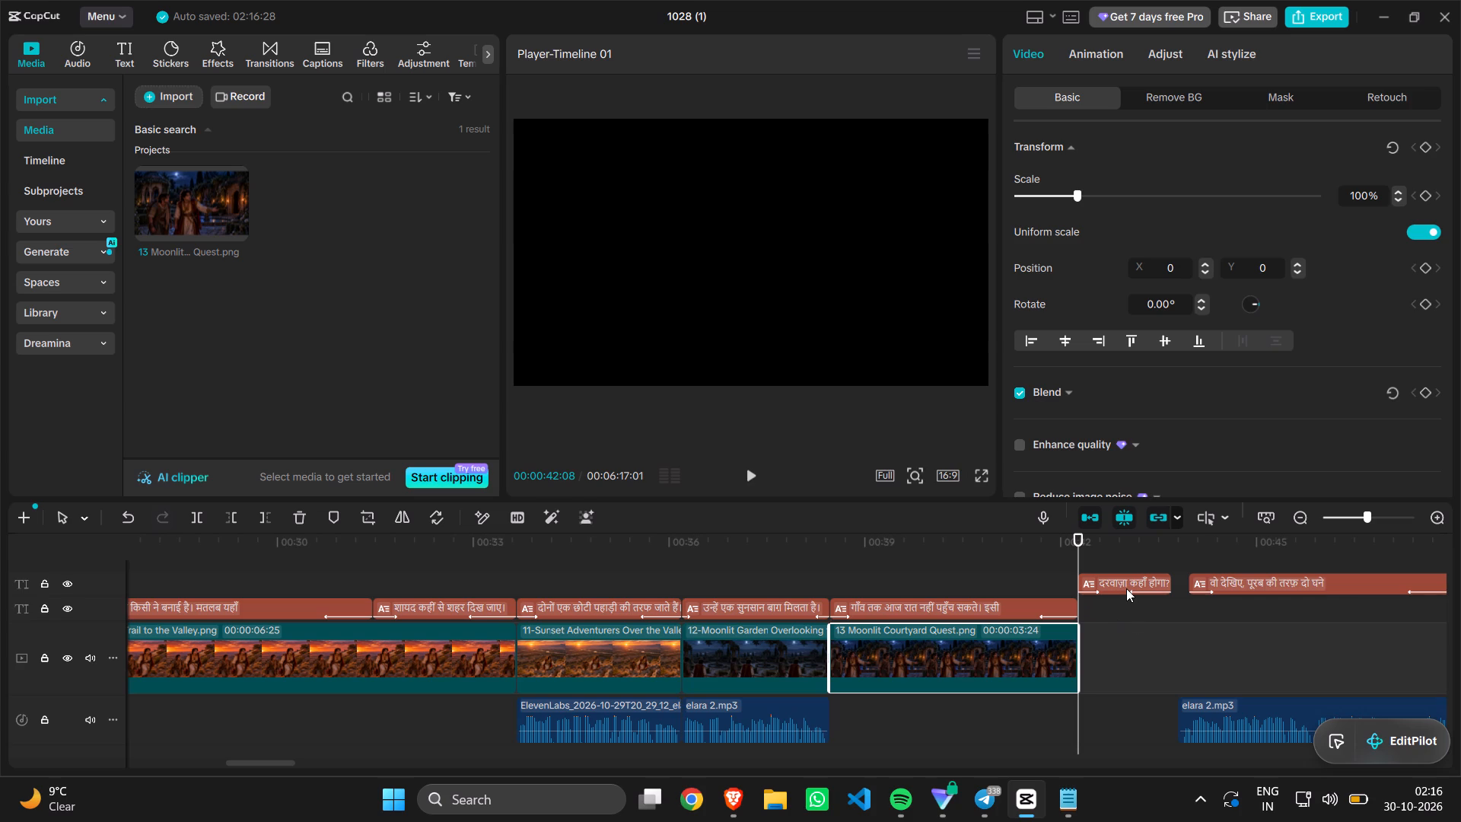
# Check Ranbir's lines in the Notepad script, and move the caption "दरवाज़ा कहाँ होगा?" onto the lower caption track, directly after his previous caption.
pyautogui.click(1072, 809)
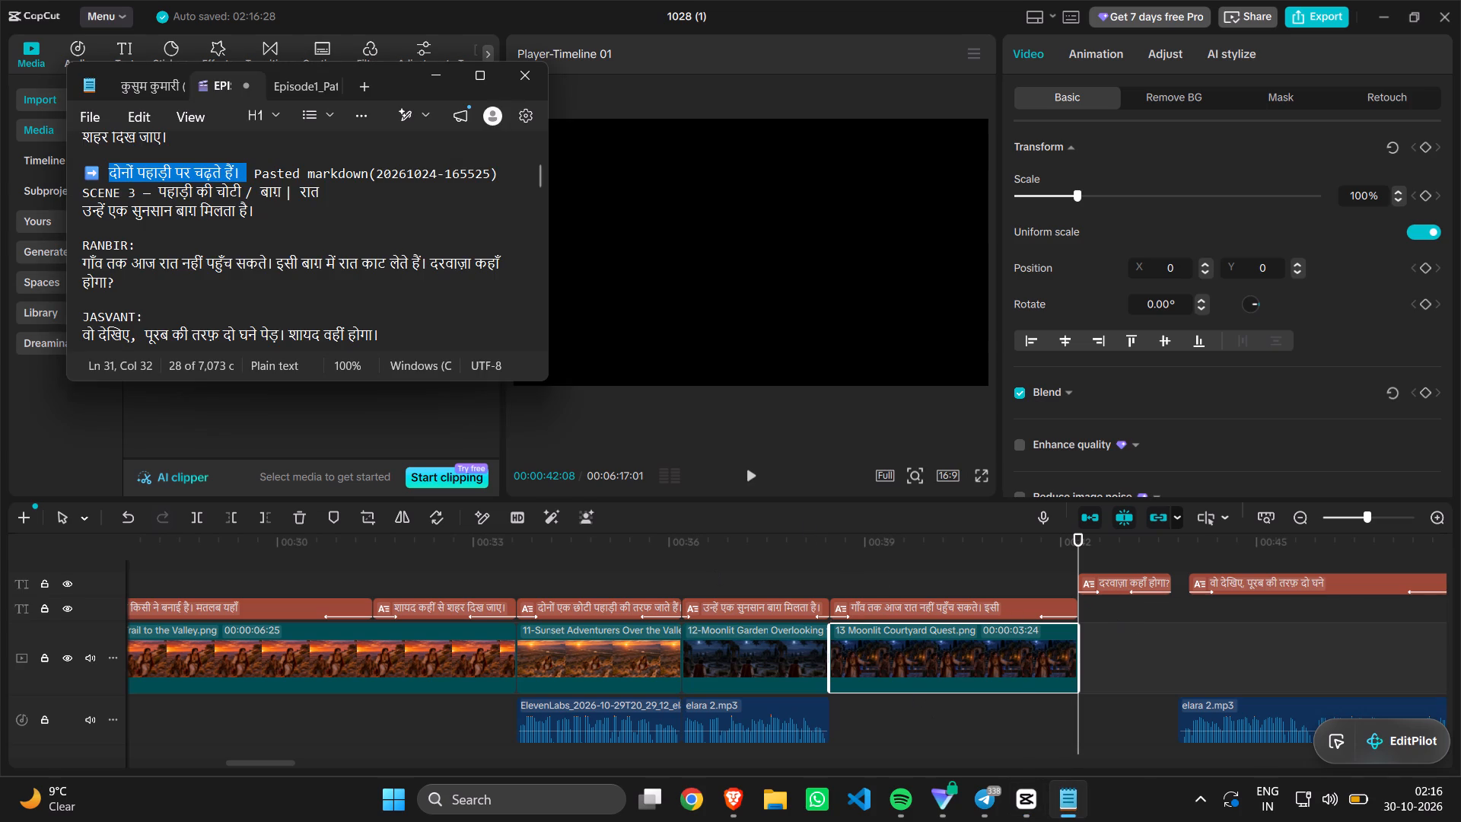
pyautogui.scroll(-1, 399, 275)
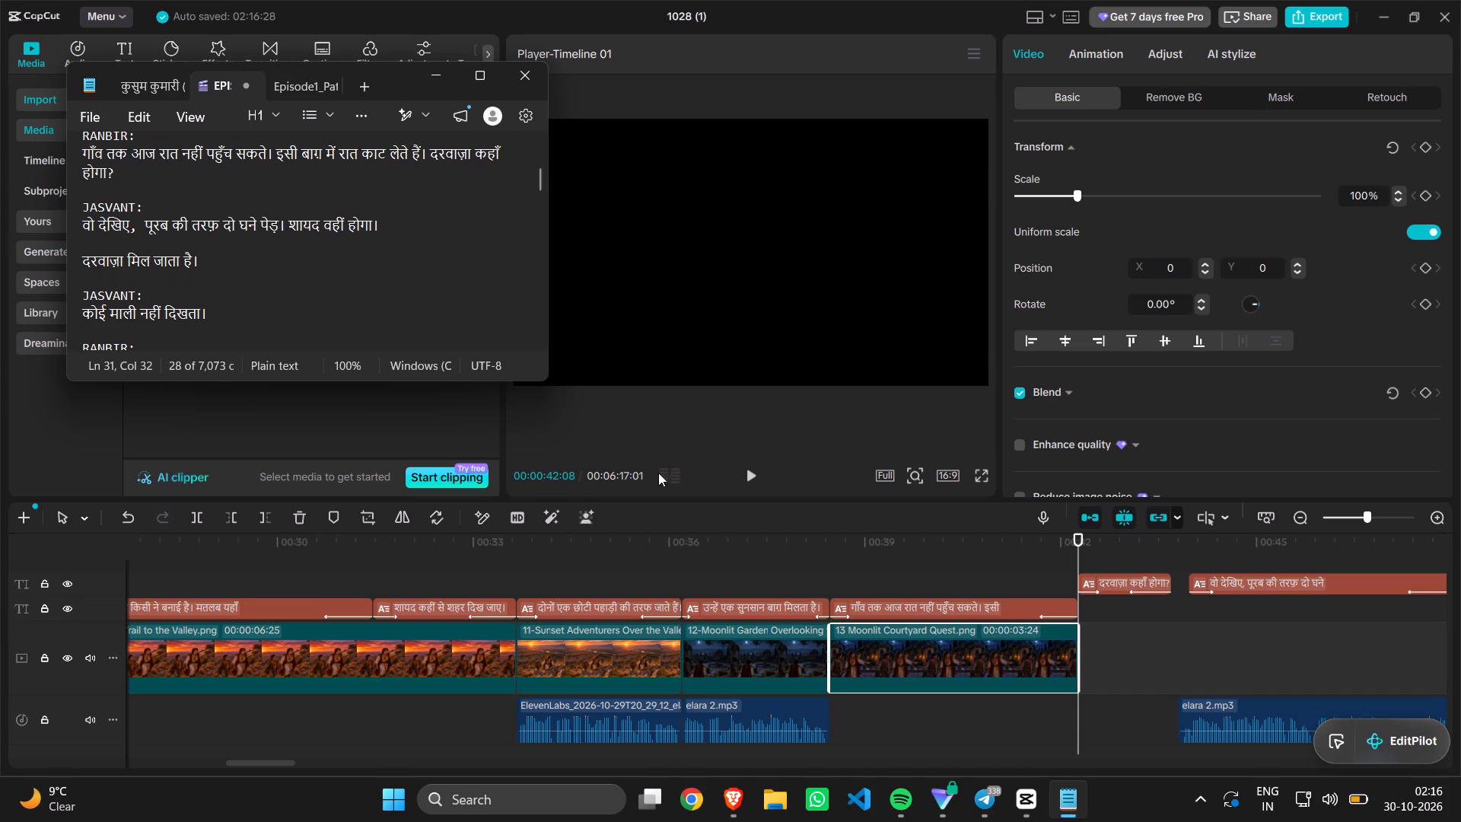
pyautogui.click(864, 606)
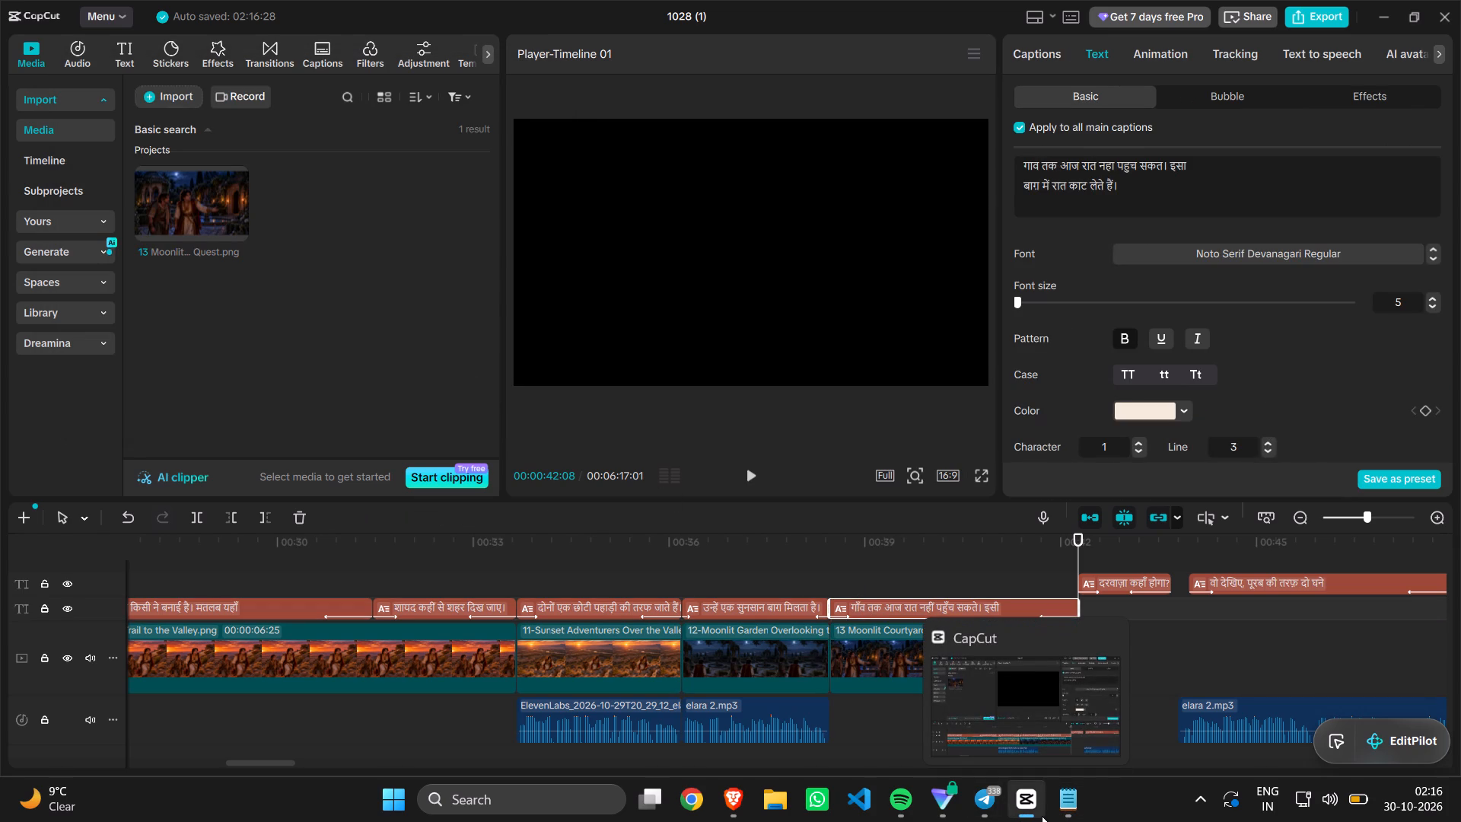
pyautogui.click(1065, 815)
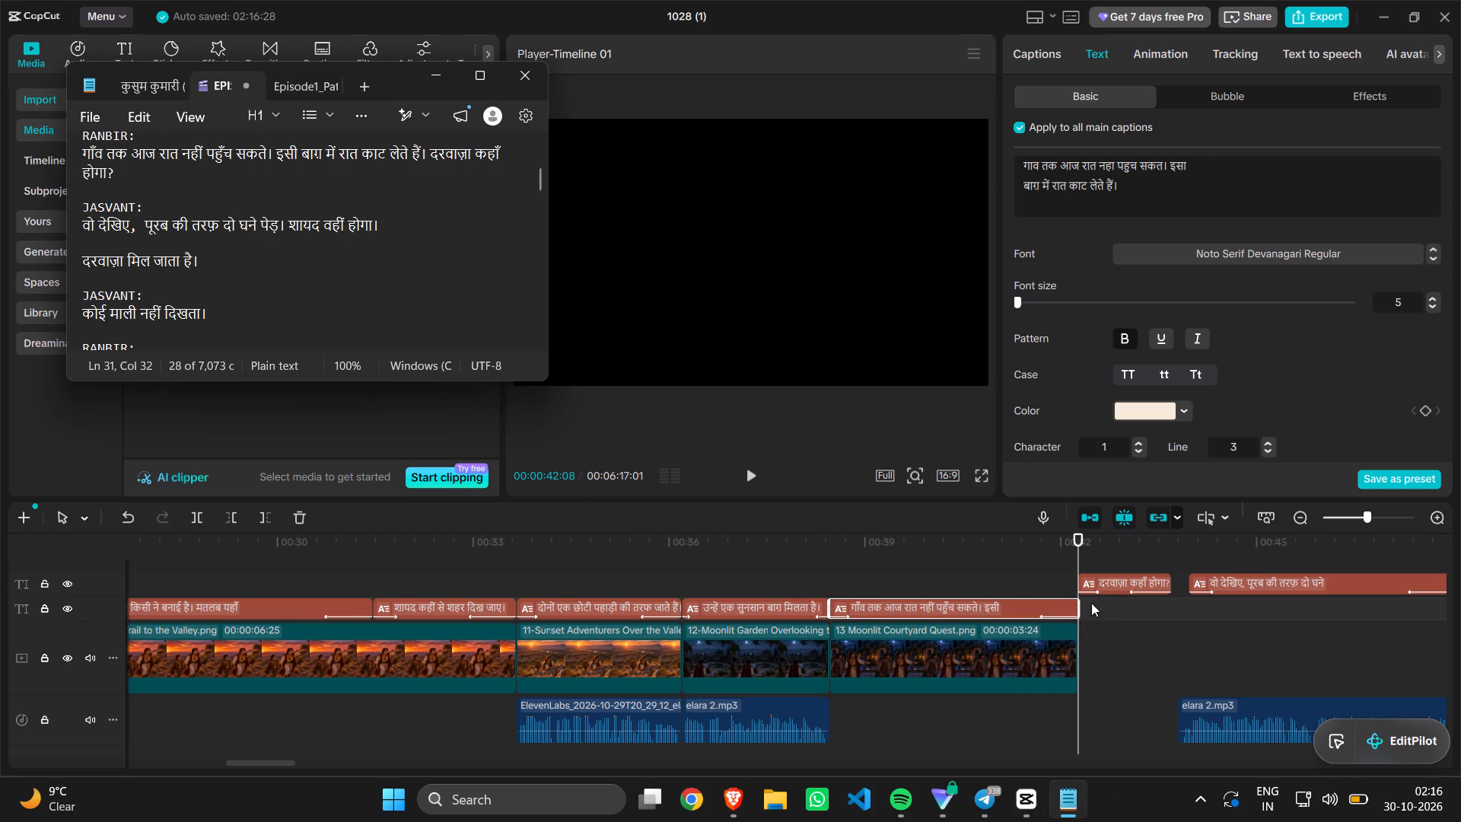
pyautogui.moveTo(1111, 583); pyautogui.dragTo(1116, 611)
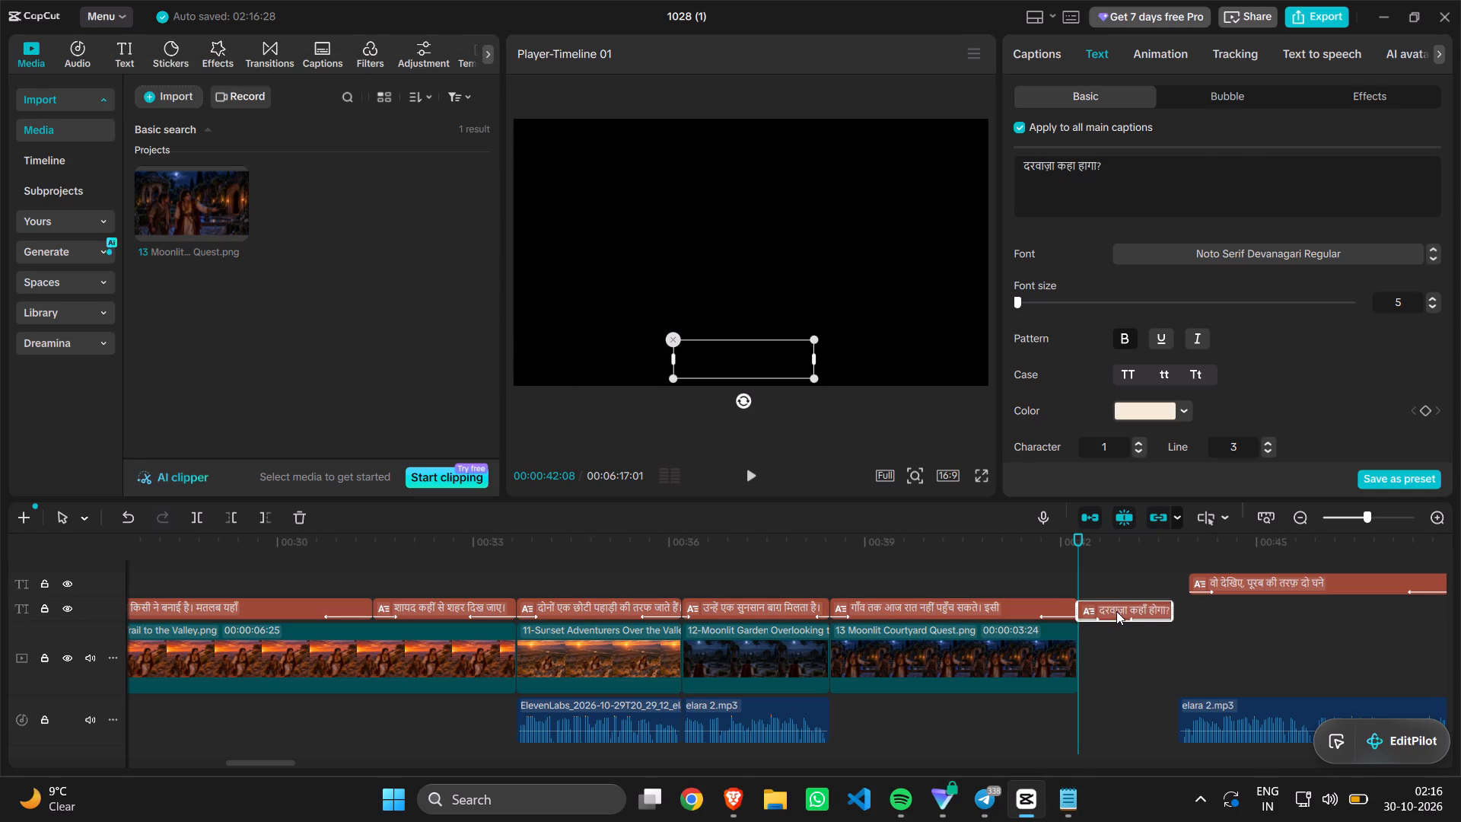
pyautogui.moveTo(1116, 611); pyautogui.dragTo(1114, 609)
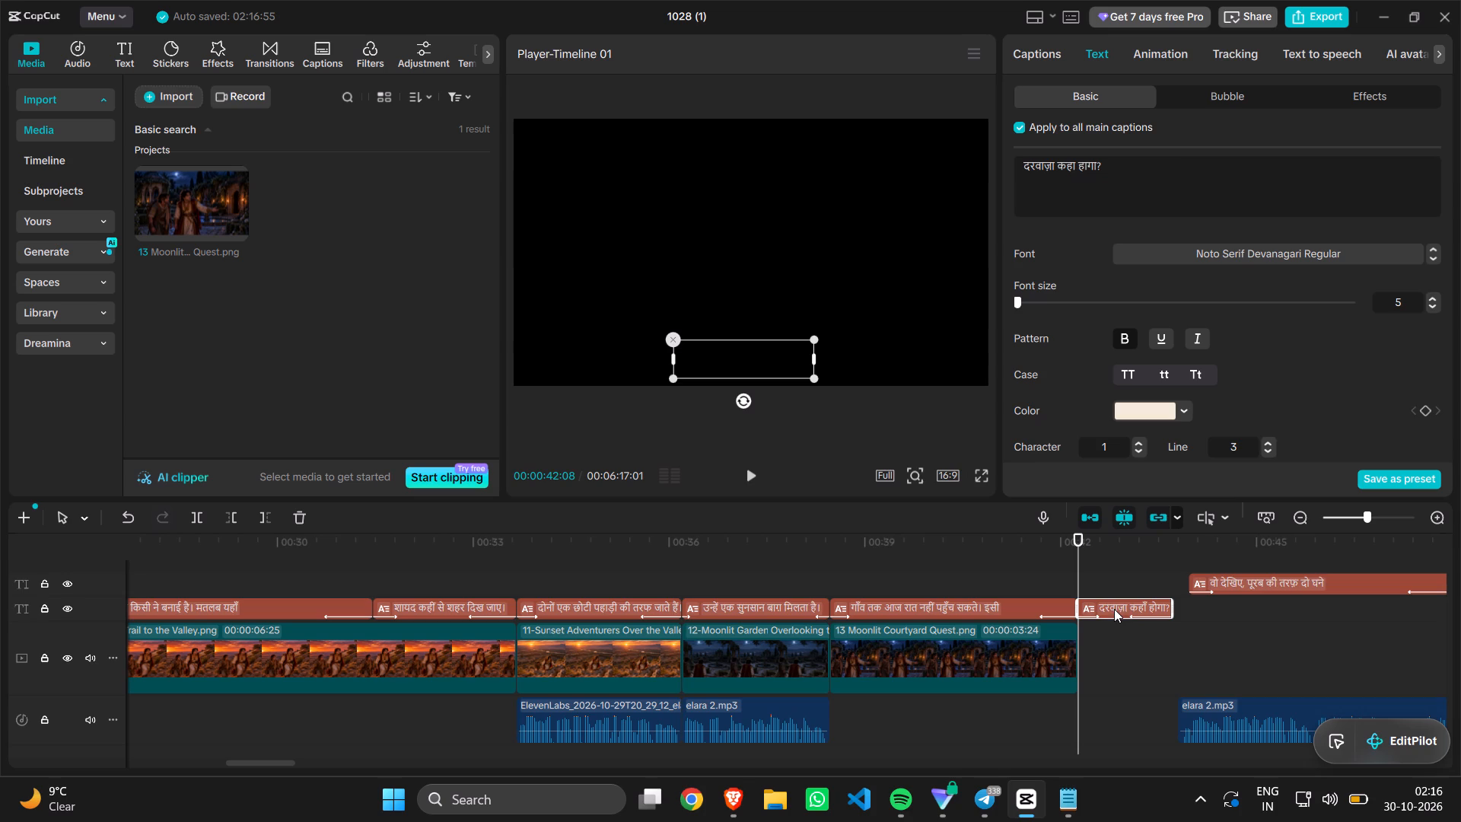
pyautogui.scroll(-2, 1042, 562)
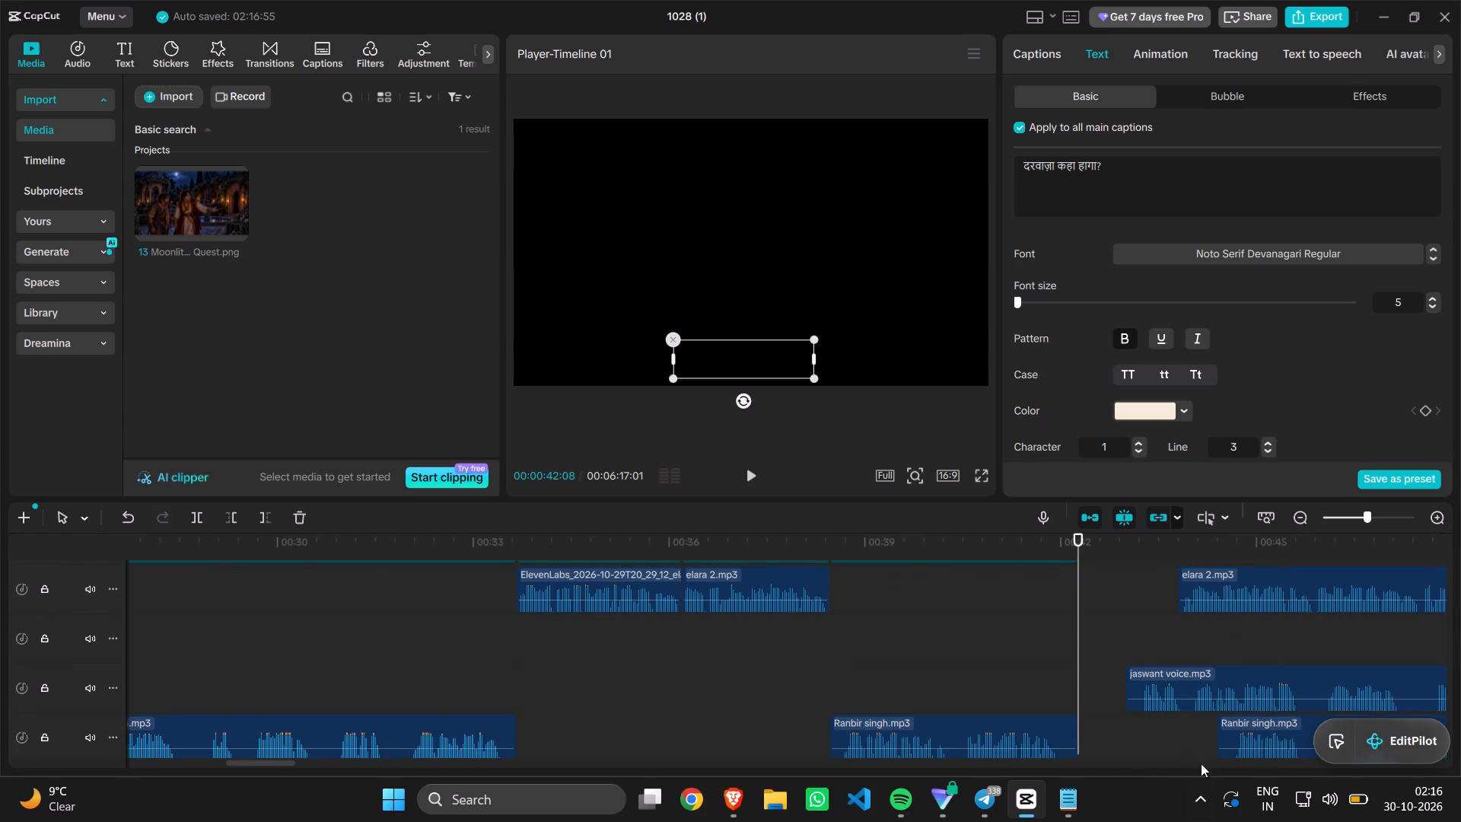
pyautogui.moveTo(1227, 738); pyautogui.dragTo(1108, 726)
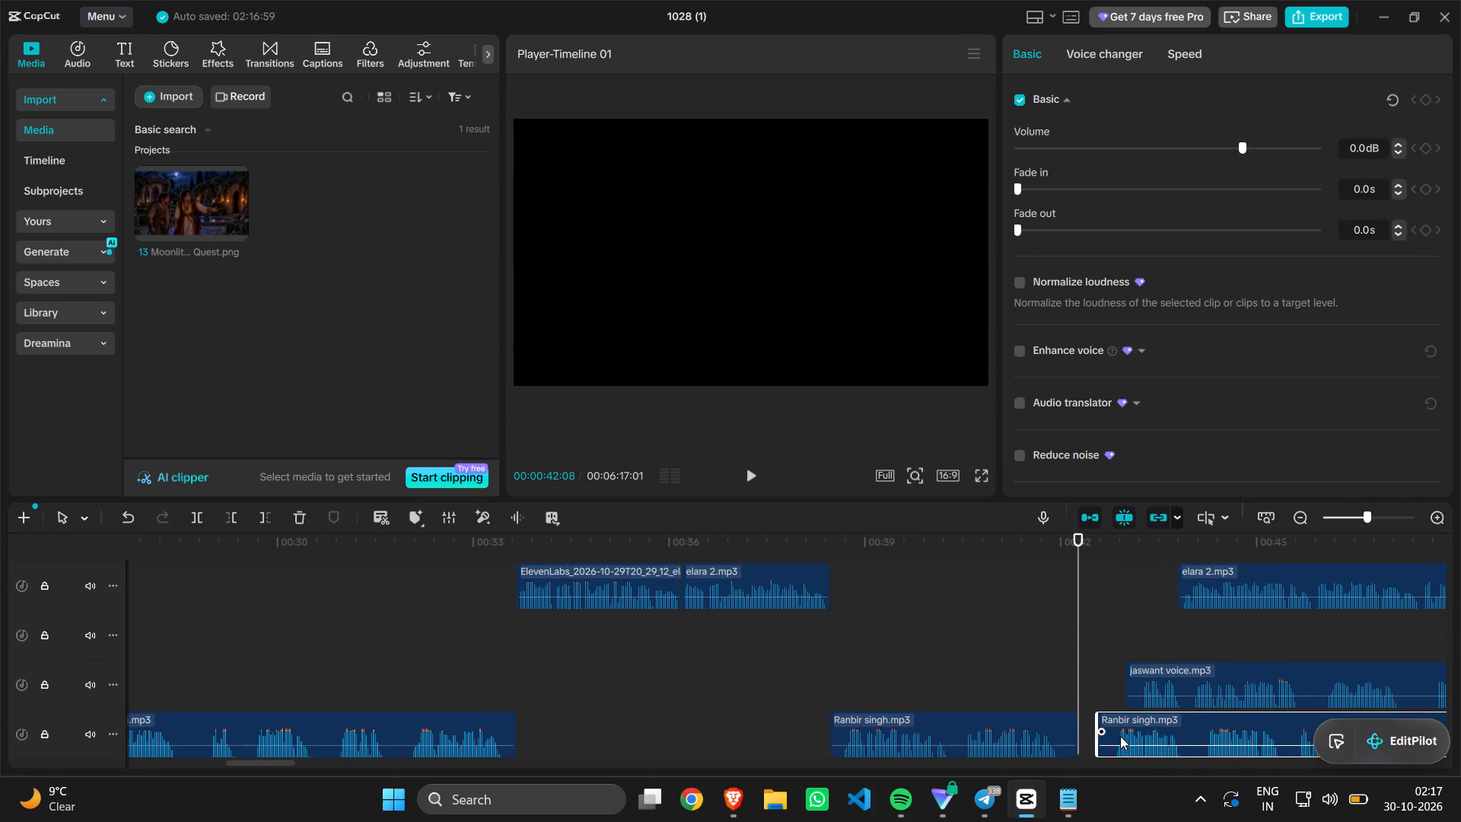
# Shift jaswant voice.mp3 to about 00:00:50 and the second elara 2.mp3 clip to about 00:00:46.
pyautogui.moveTo(1259, 663); pyautogui.dragTo(1459, 674)
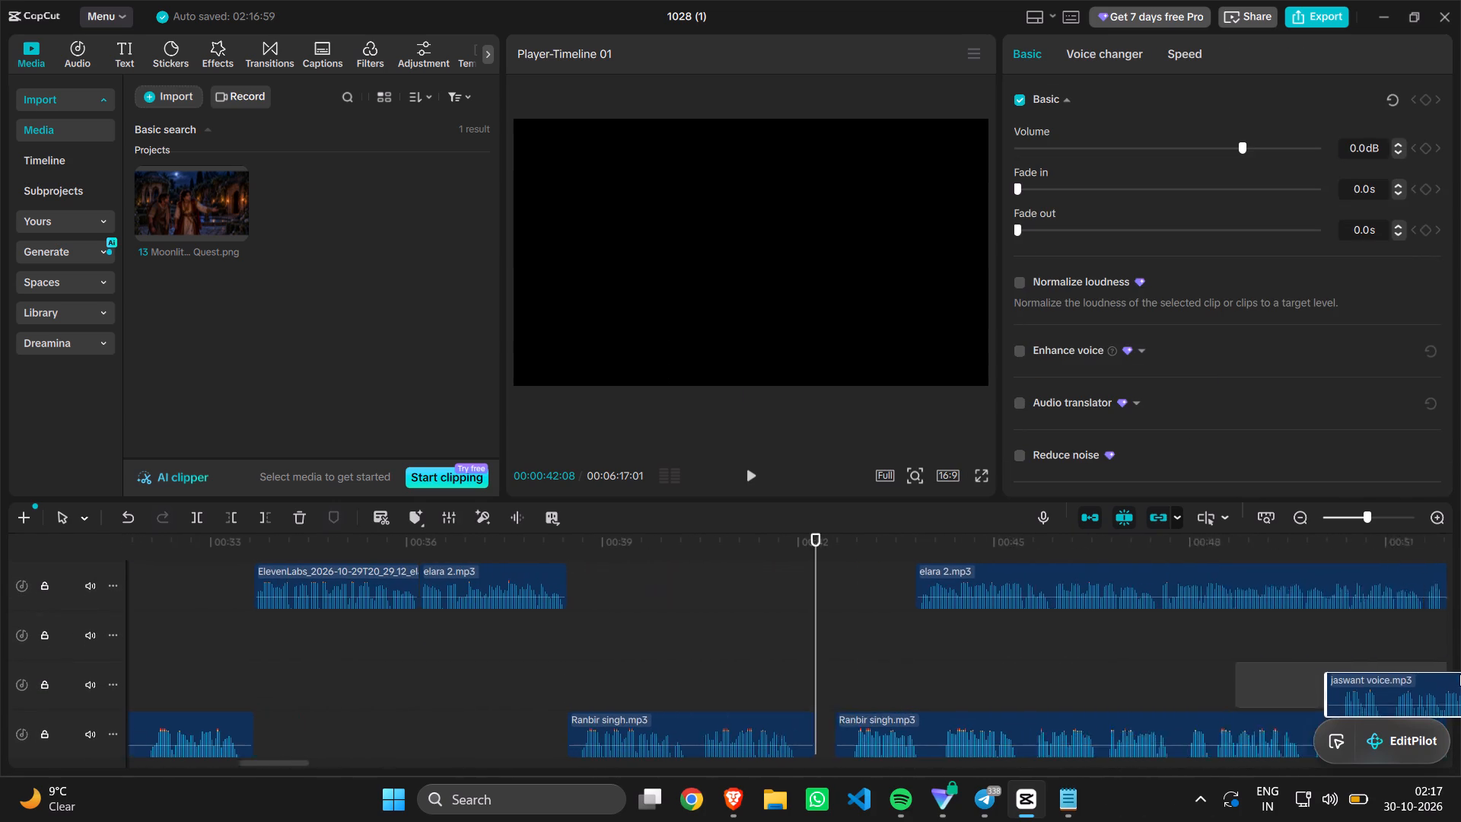
pyautogui.moveTo(1143, 589); pyautogui.dragTo(1323, 589)
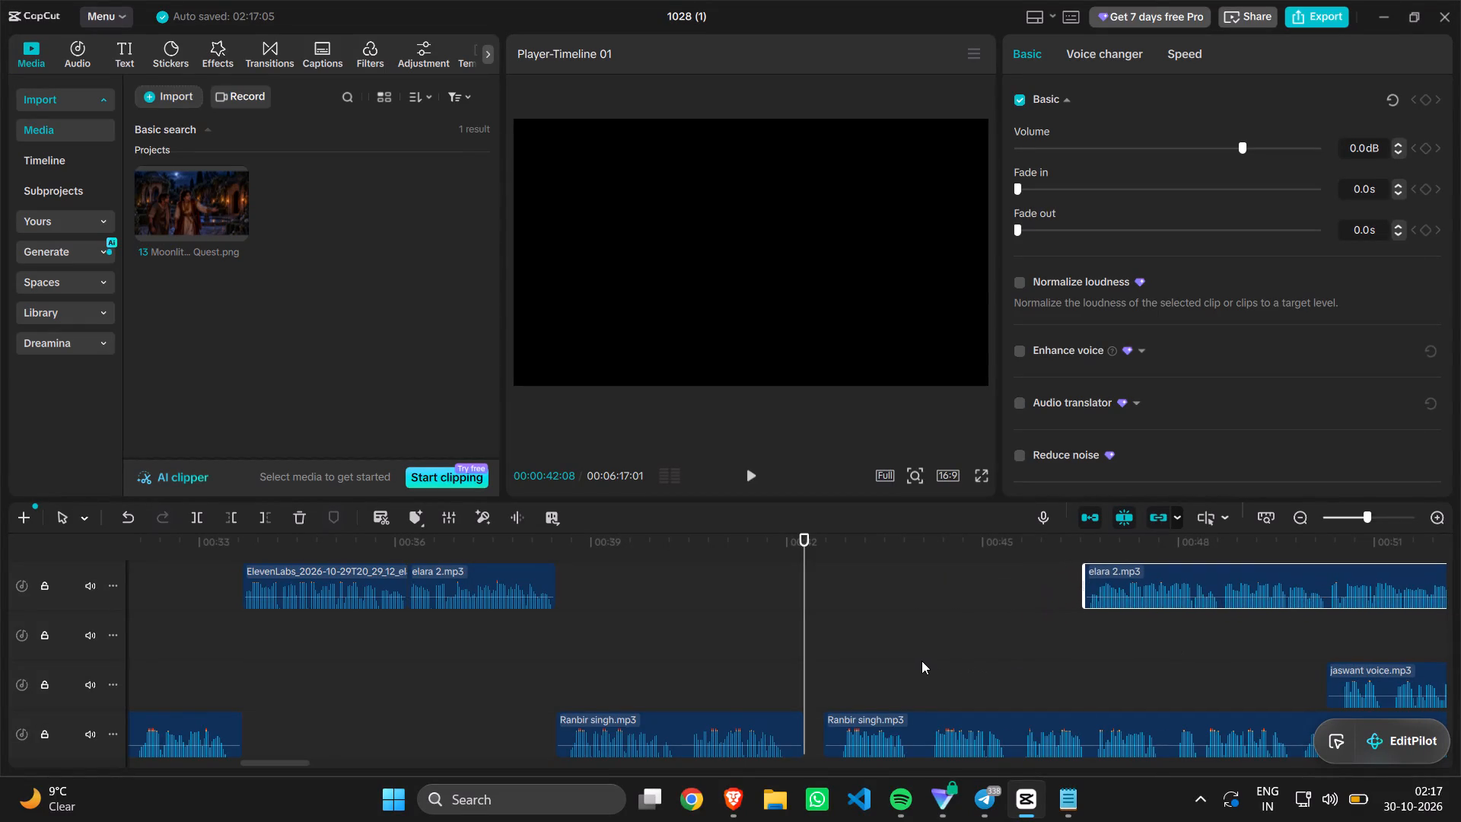
pyautogui.press('space')
pyautogui.press('space')
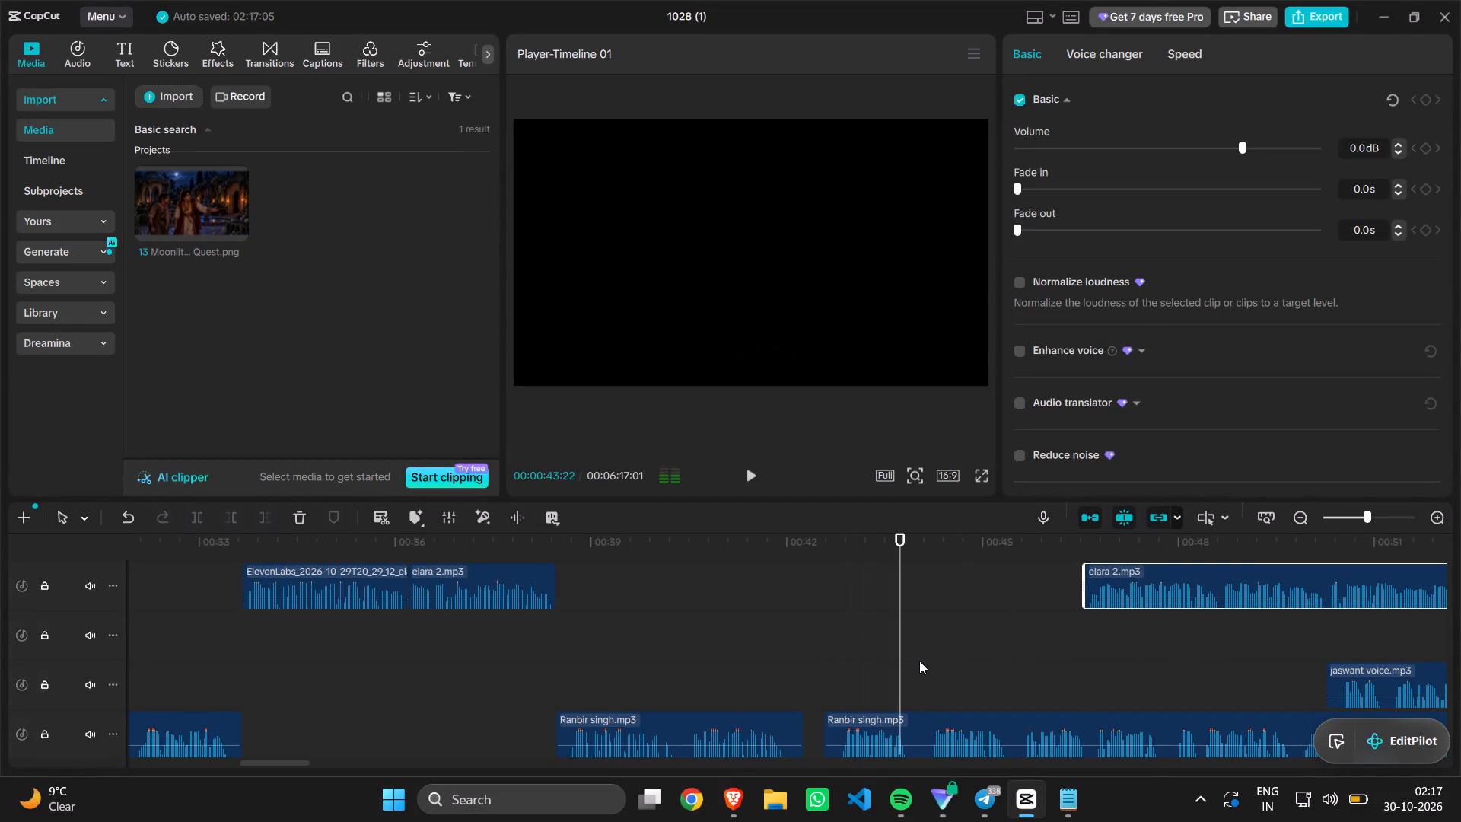
pyautogui.press('space')
pyautogui.press('space')
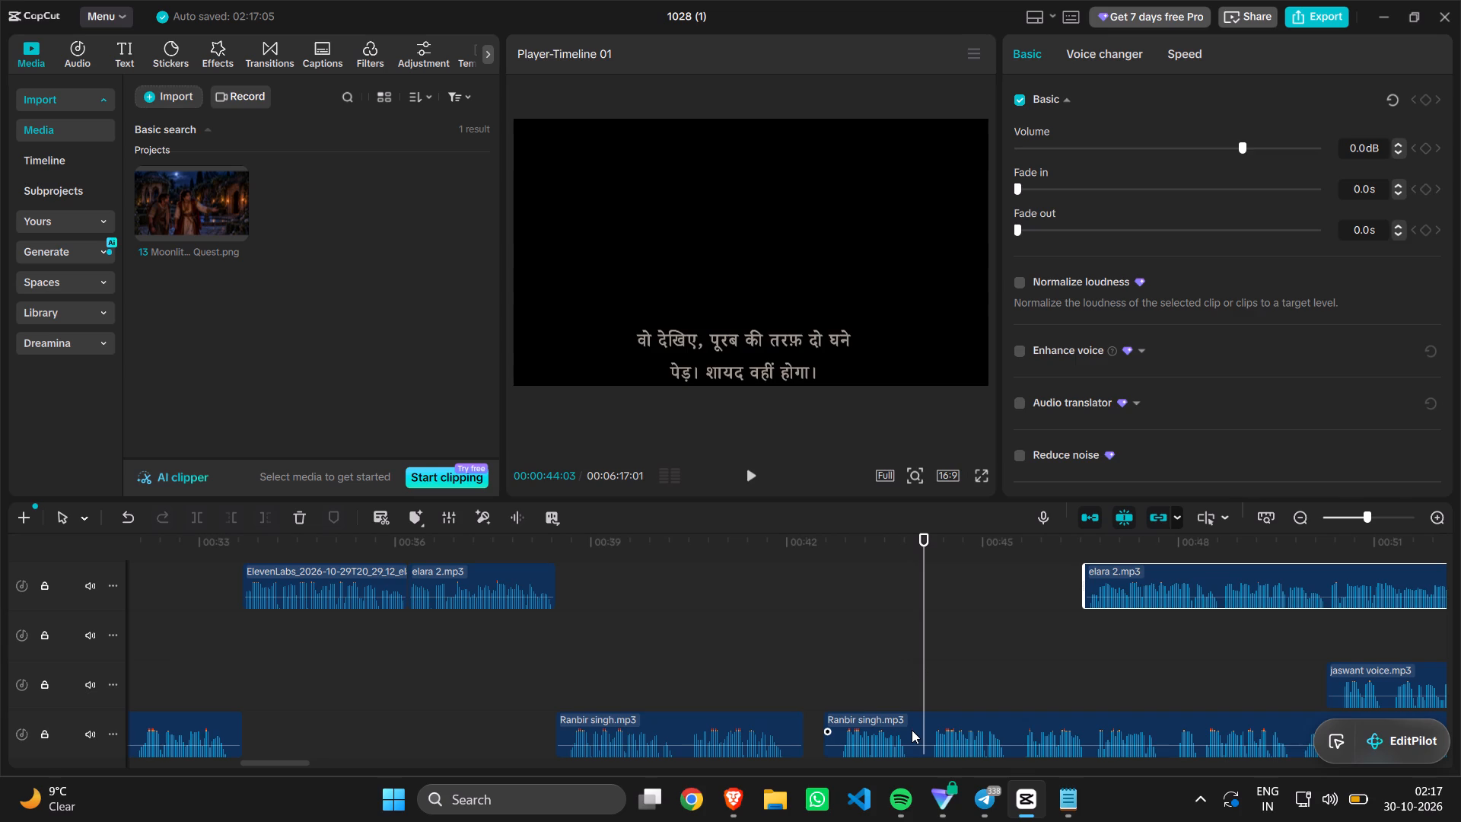
pyautogui.hotkey('ctrl', 'b')
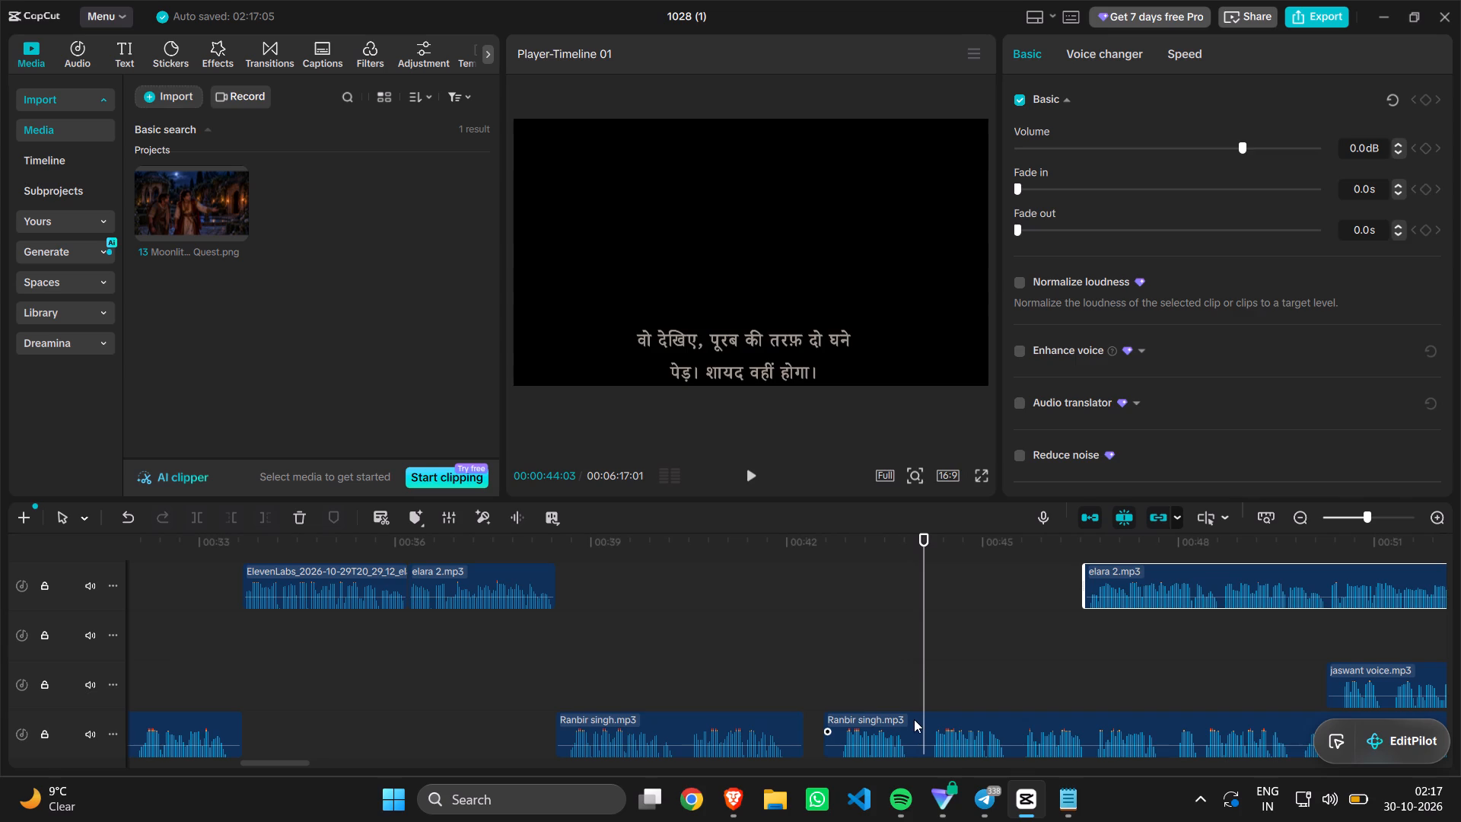
pyautogui.click(914, 719)
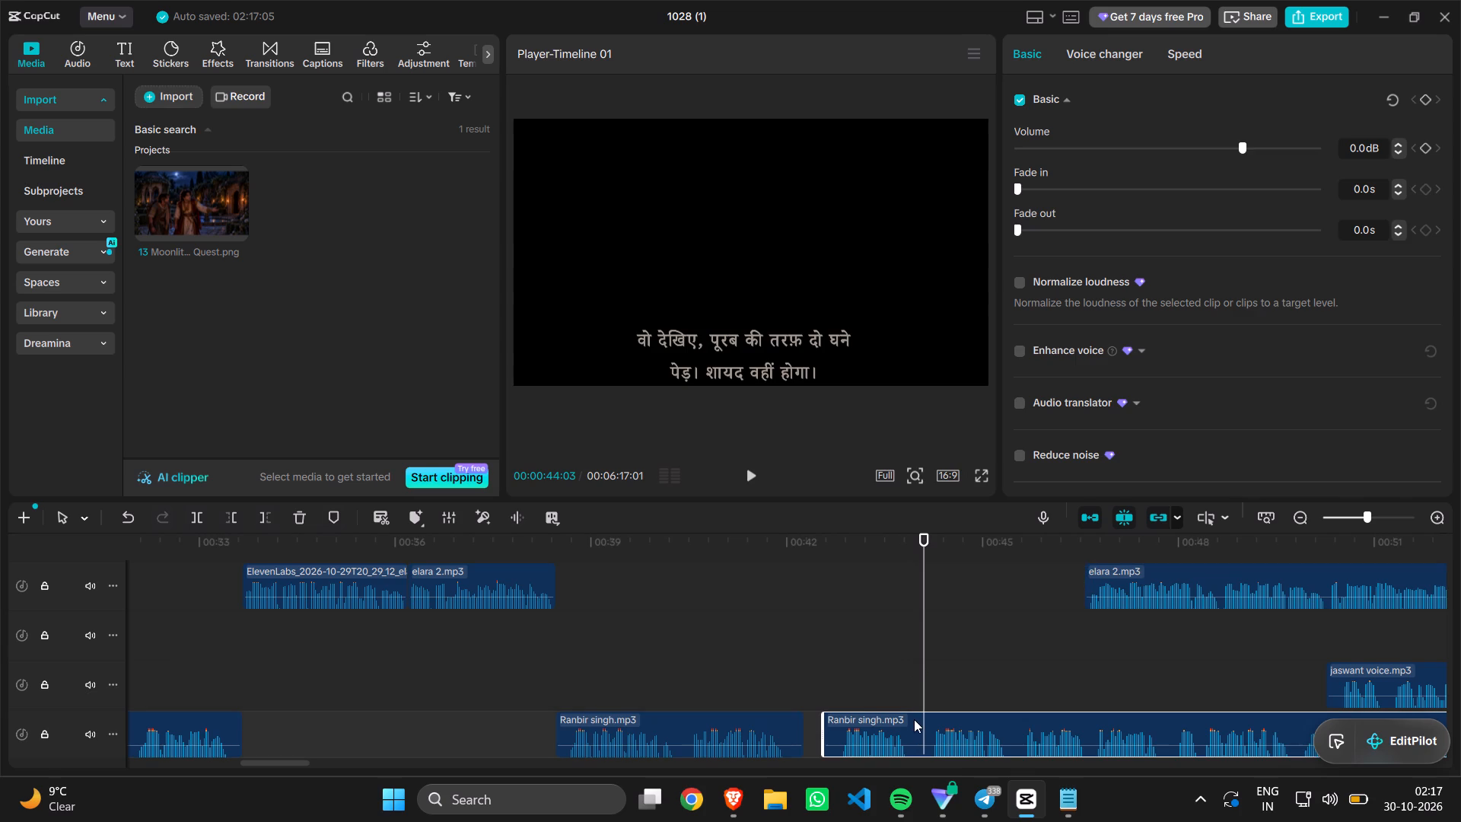
pyautogui.hotkey('ctrl', 'b')
pyautogui.keyDown('ctrl'); pyautogui.click(914, 719); pyautogui.keyUp('ctrl')
pyautogui.moveTo(872, 732); pyautogui.dragTo(852, 736)
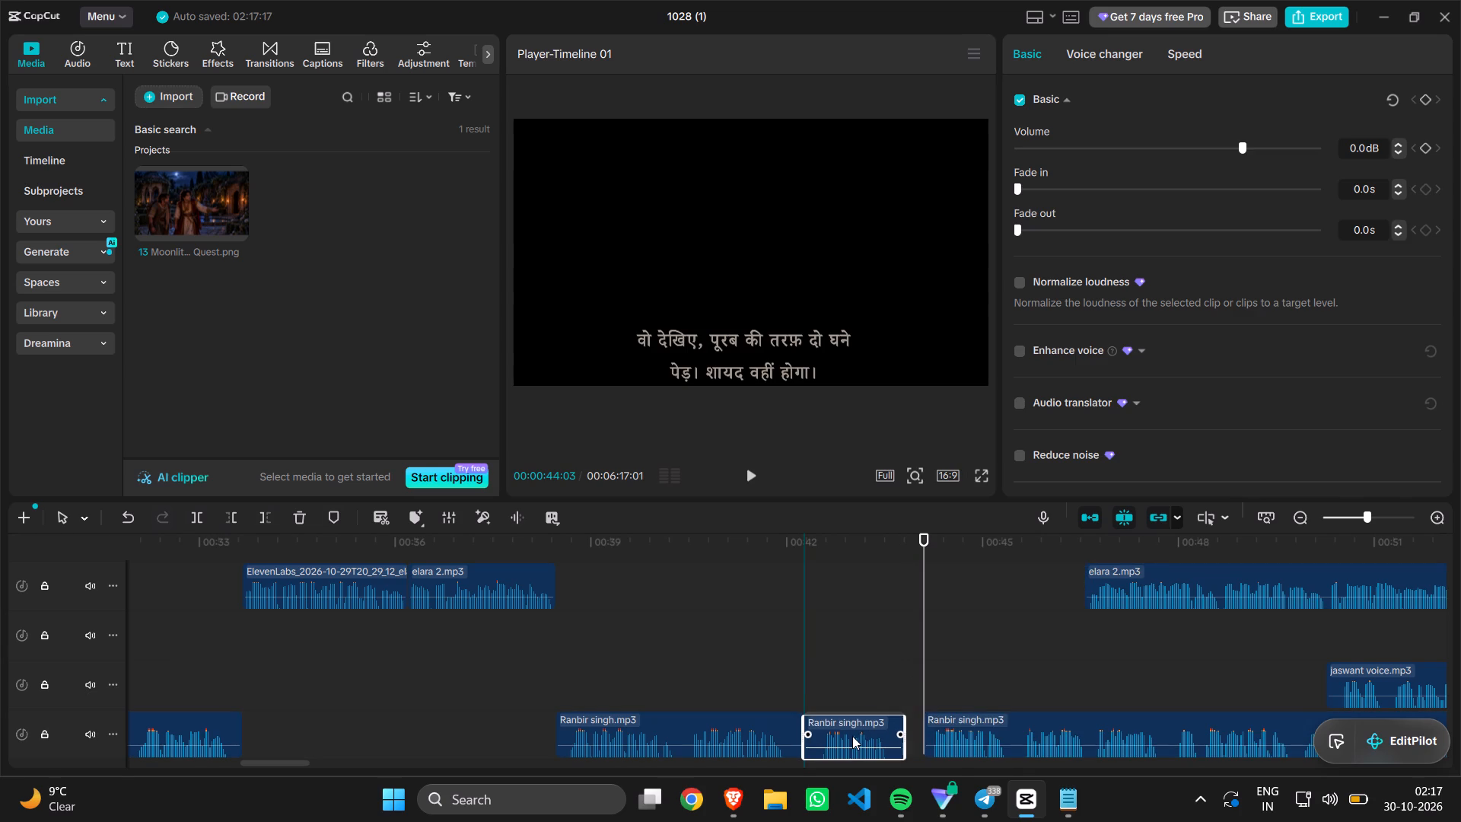
pyautogui.moveTo(852, 736); pyautogui.dragTo(855, 732)
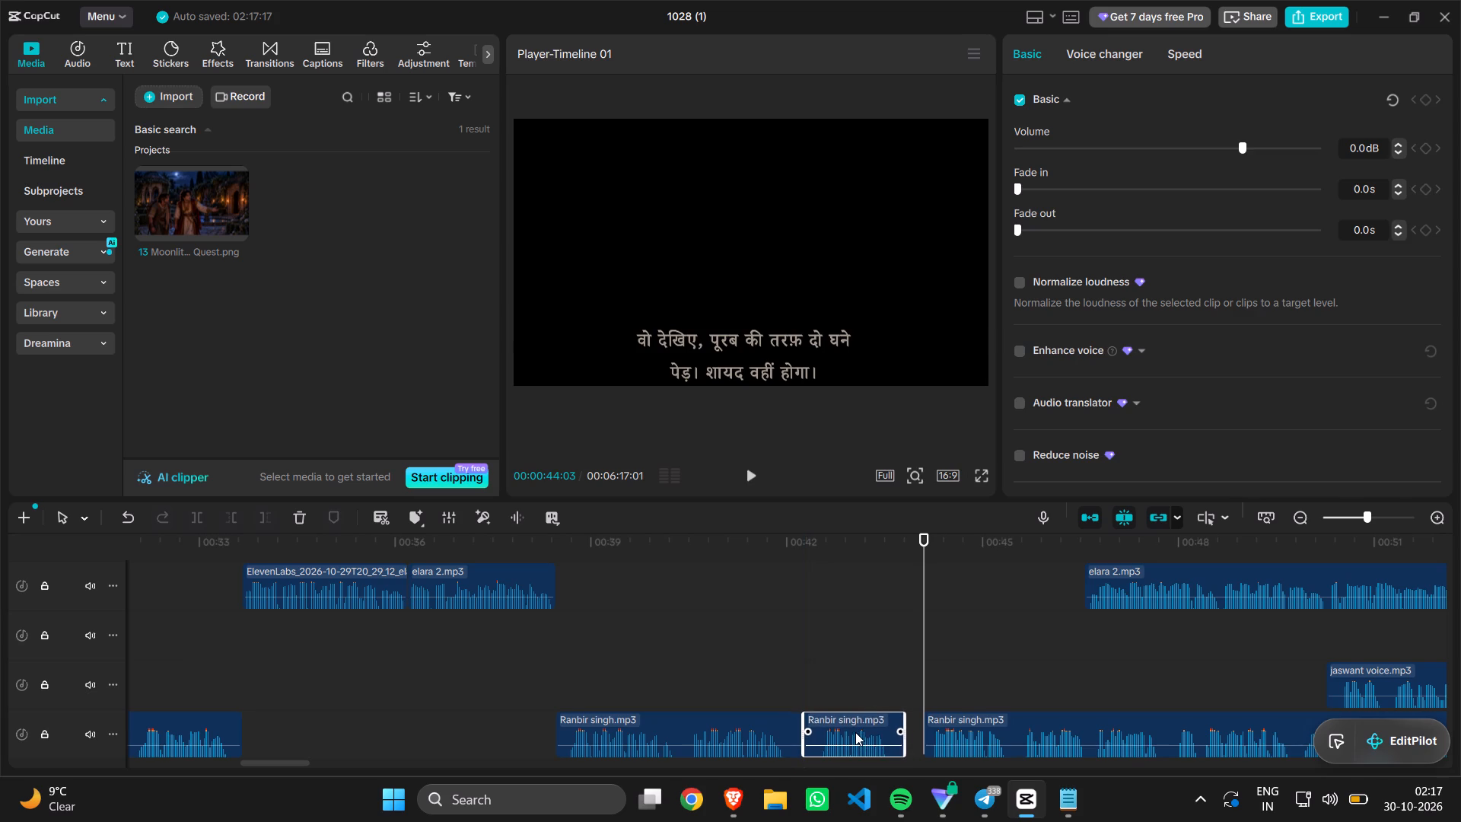
# Extend the end of image 13 to 00:00:44:03 so it covers Ranbir's second line.
pyautogui.scroll(1, 809, 682)
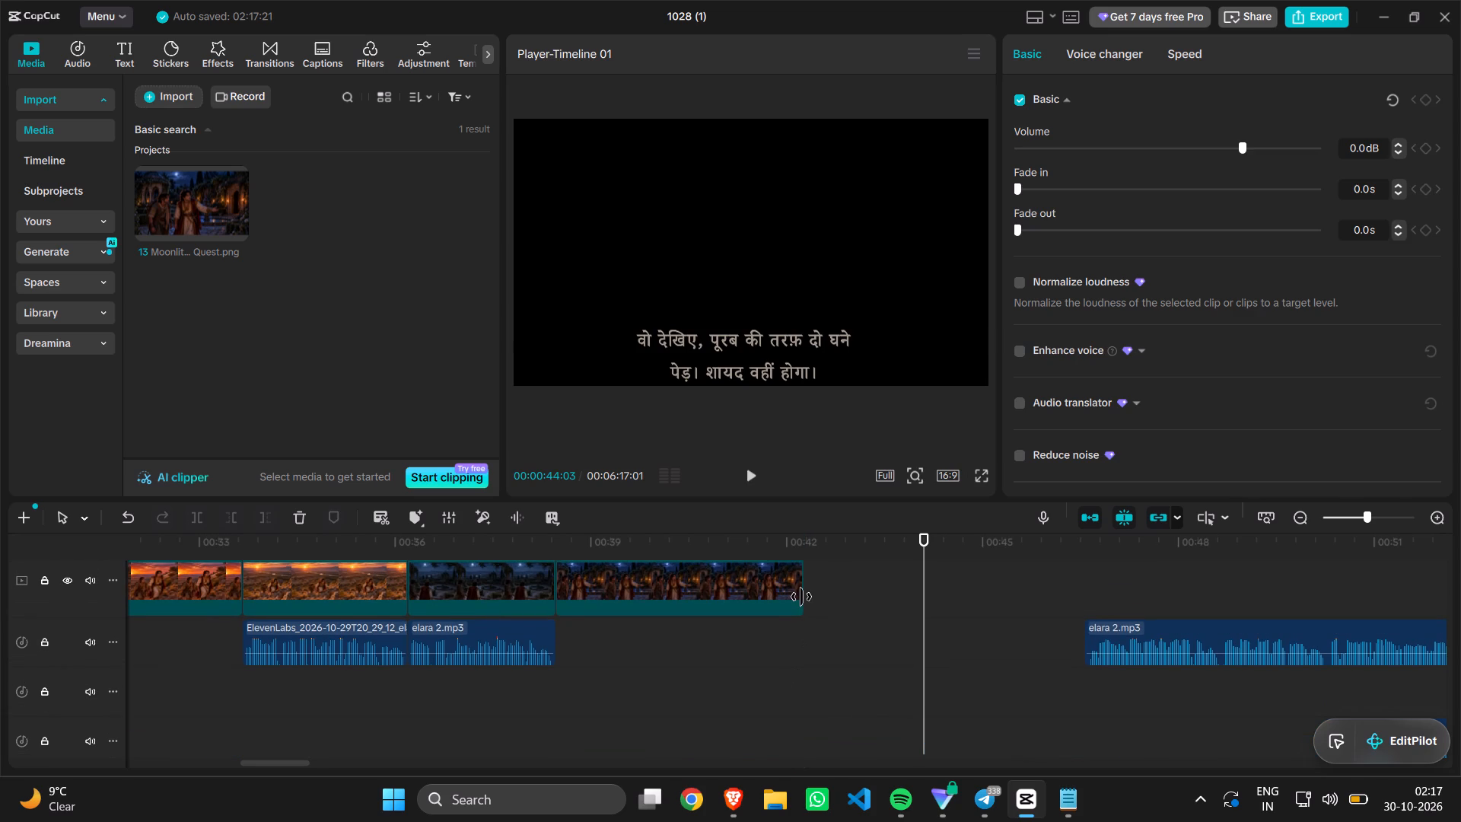
pyautogui.click(1056, 814)
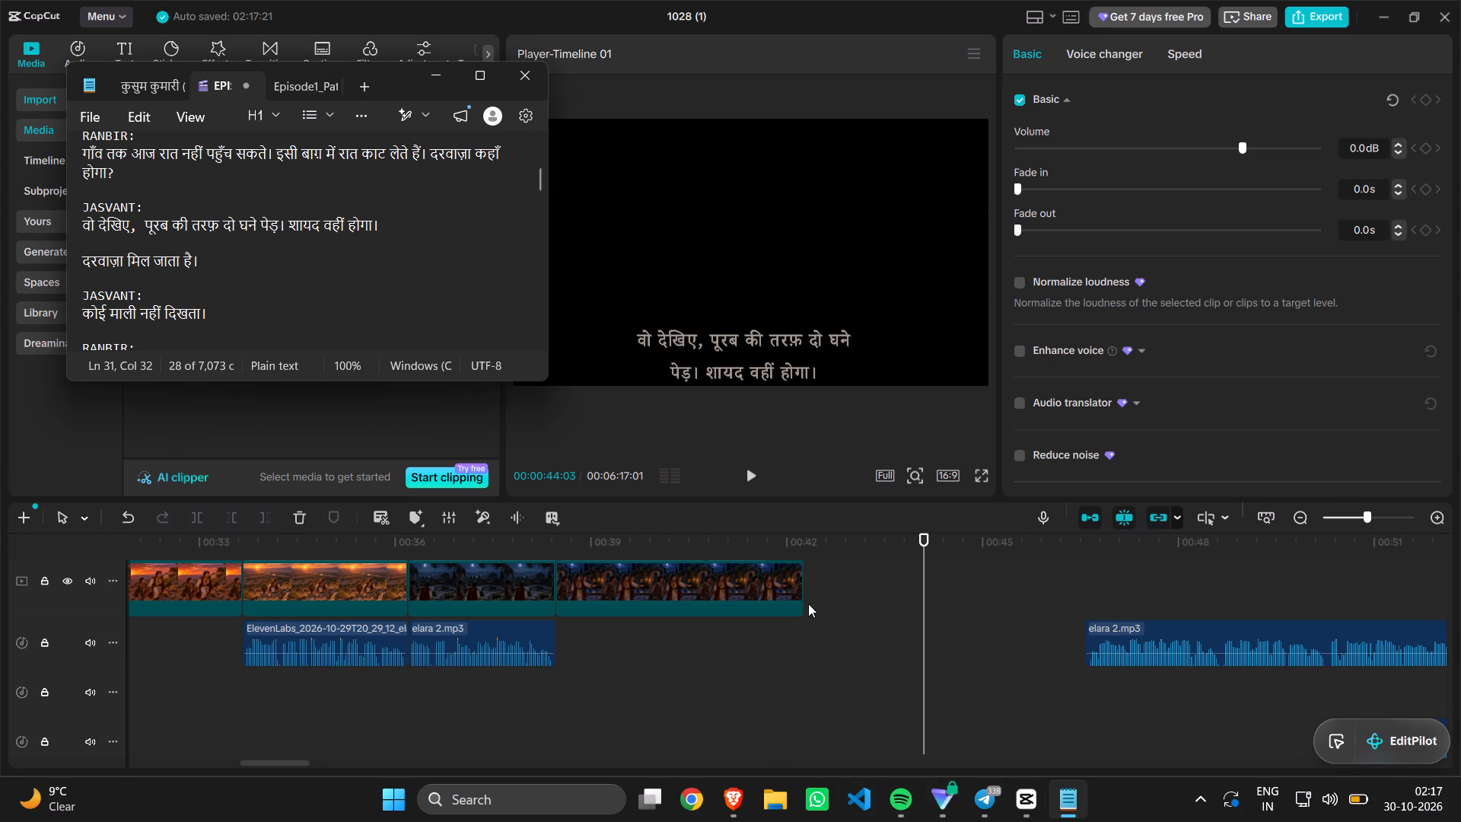
pyautogui.moveTo(801, 596); pyautogui.dragTo(842, 604)
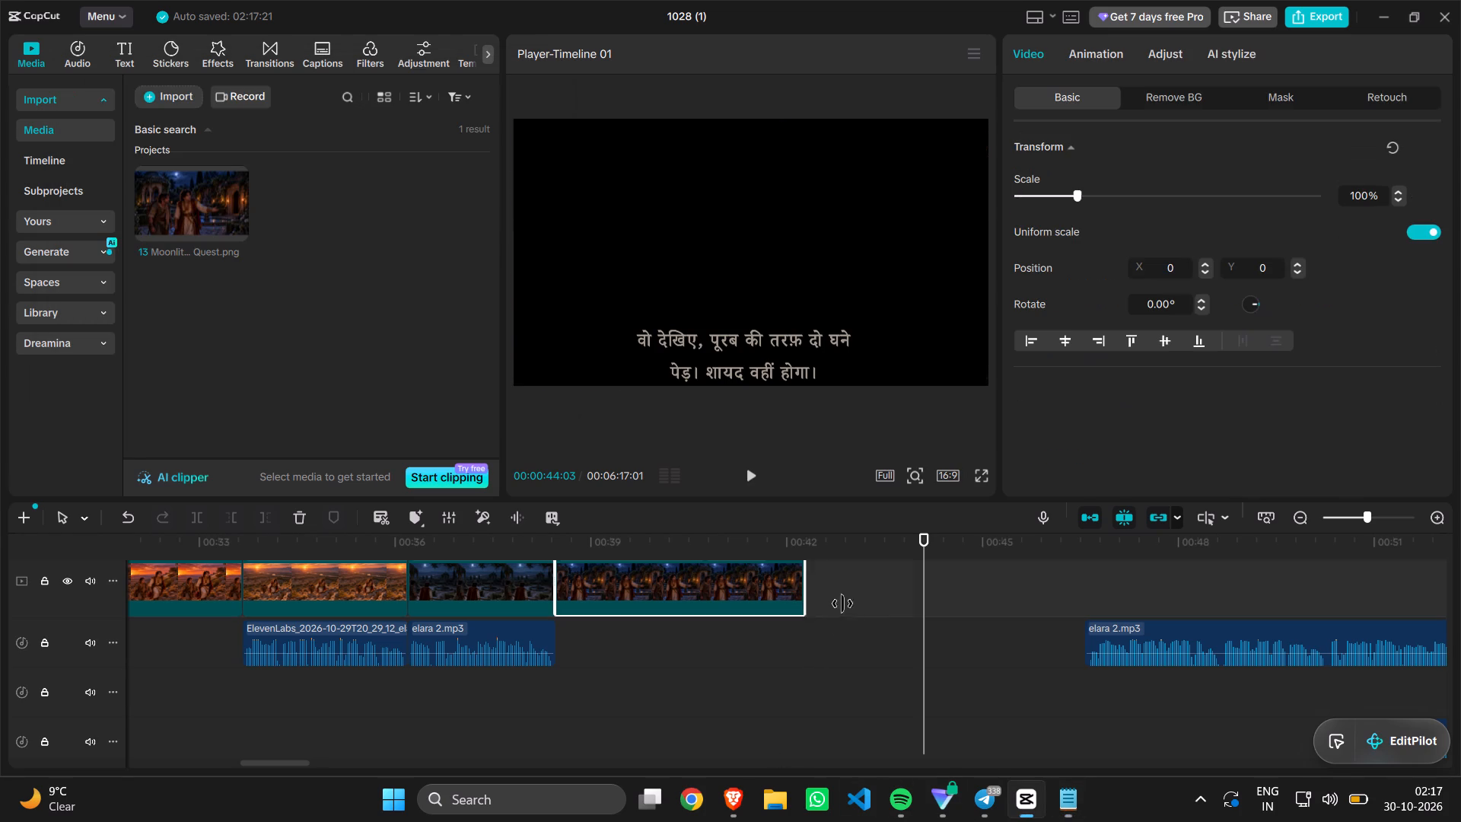
pyautogui.moveTo(842, 604); pyautogui.dragTo(923, 614)
# Extend the "दरवाज़ा कहाँ होगा?" caption to the end of image 13.
pyautogui.scroll(1, 923, 614)
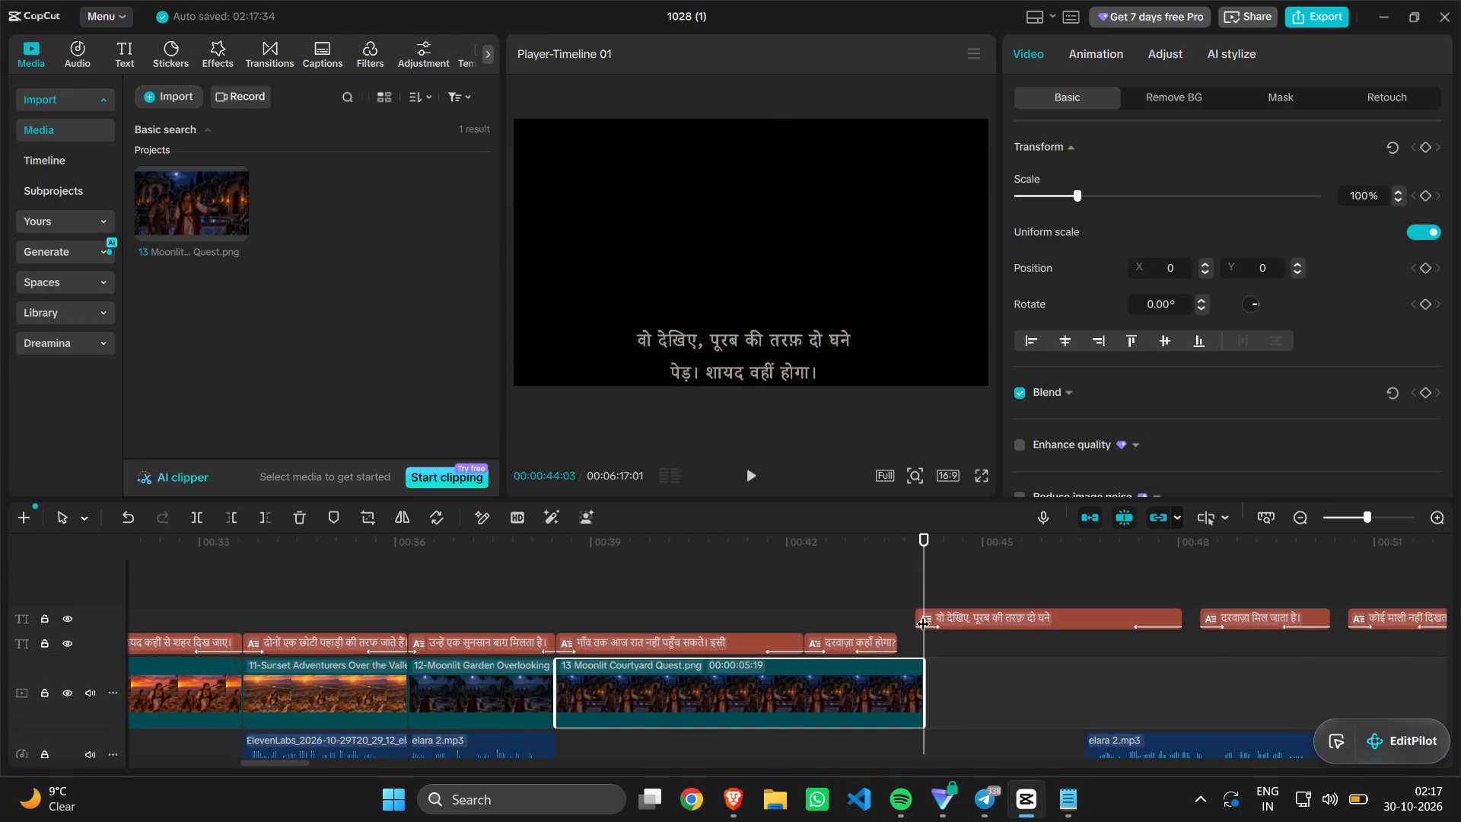
pyautogui.moveTo(895, 642); pyautogui.dragTo(920, 647)
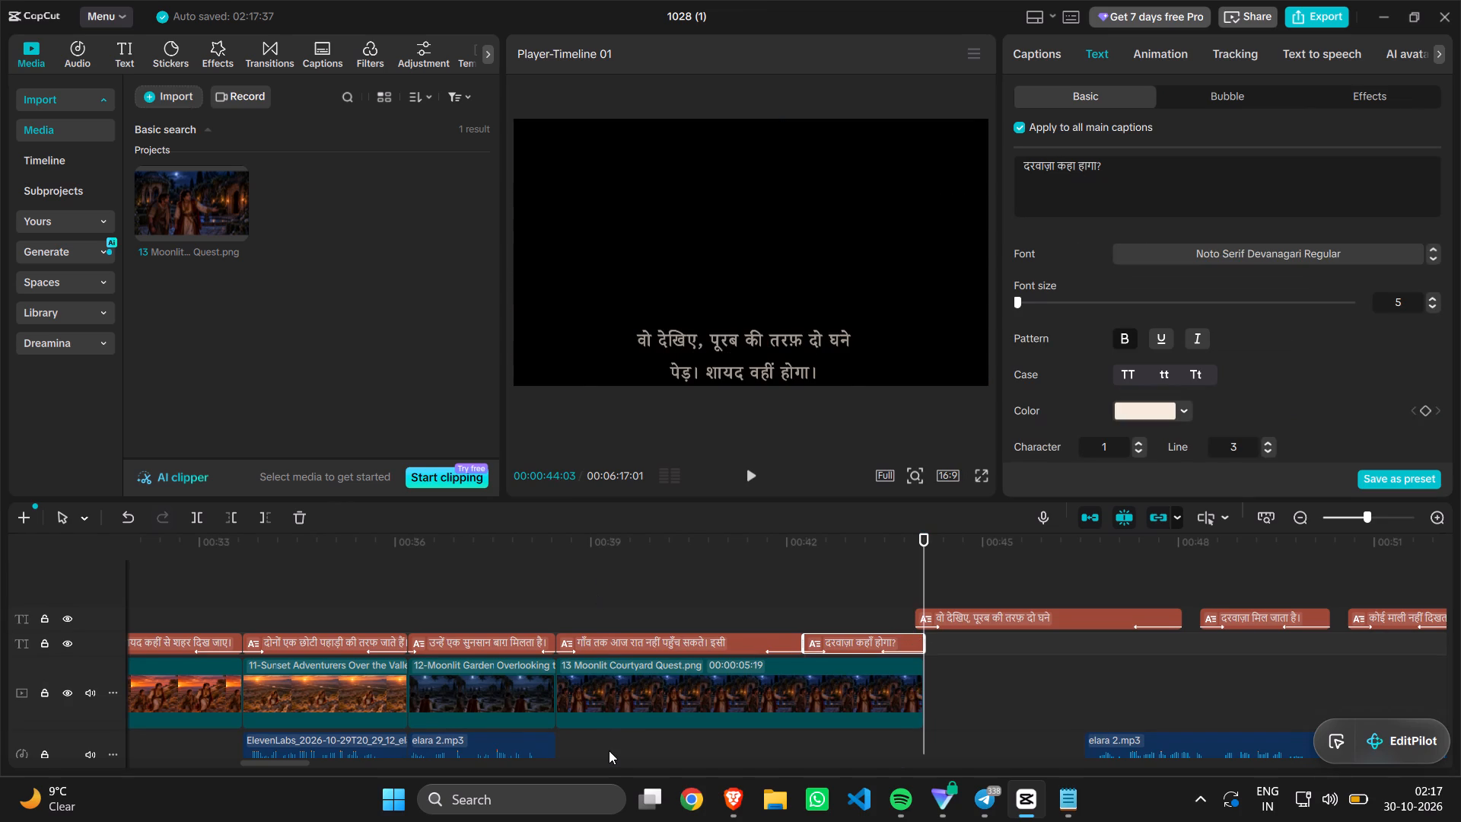
# Play image 13 past its end to check Ranbir's two lines against the captions.
pyautogui.click(609, 750)
pyautogui.press('space')
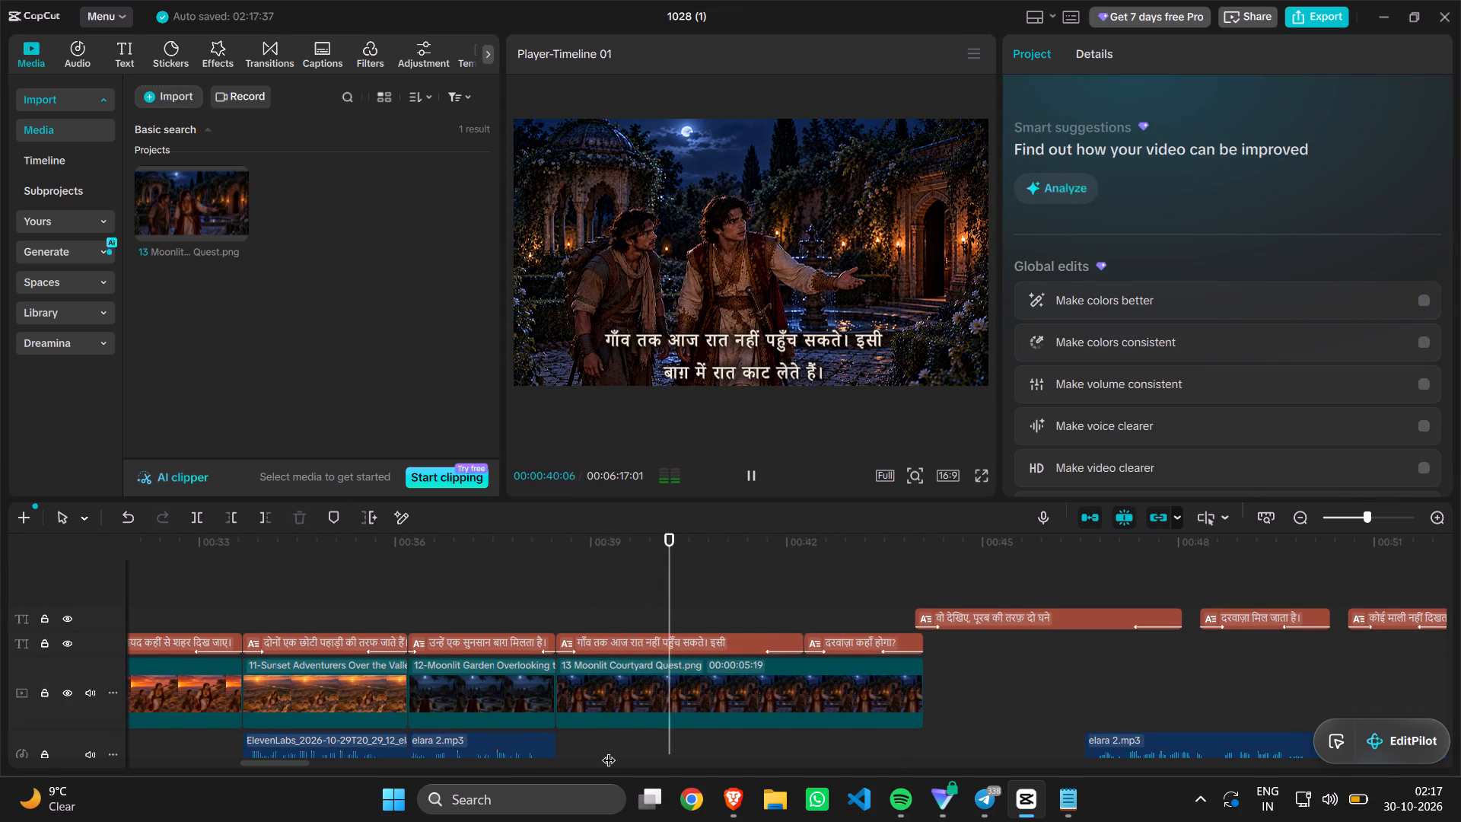
pyautogui.scroll(-1, 609, 750)
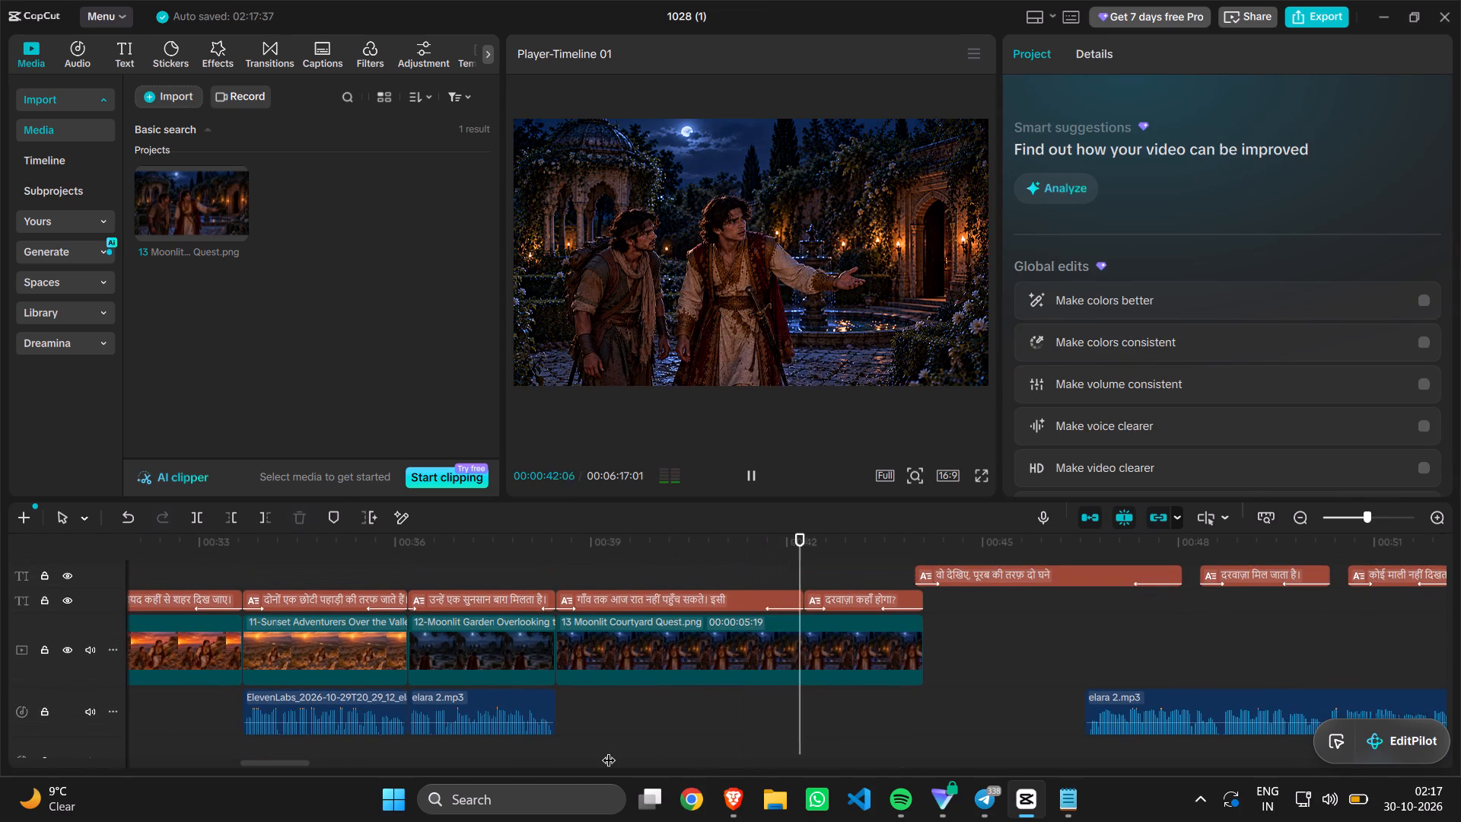
pyautogui.scroll(-1, 609, 750)
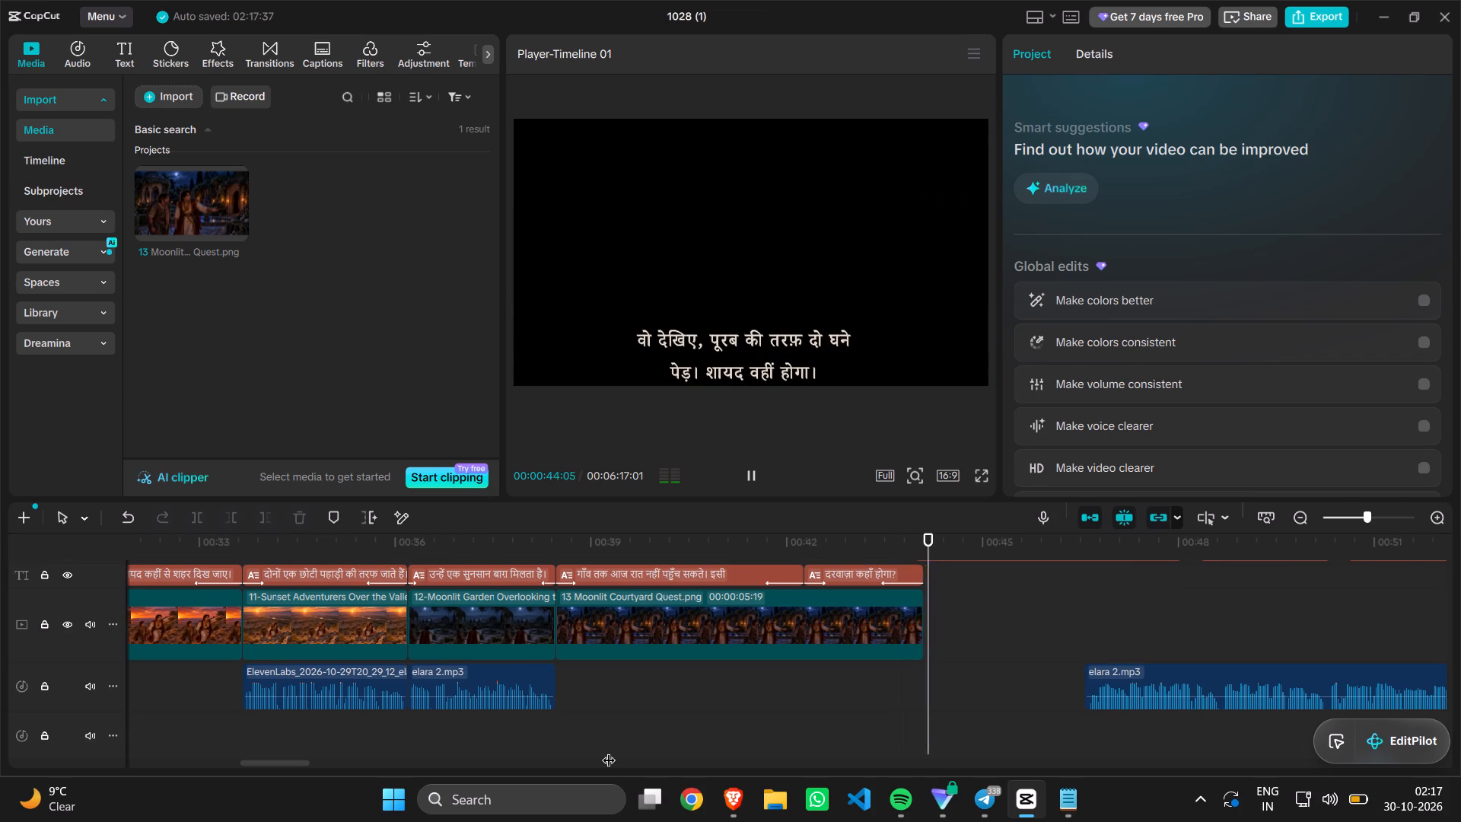
pyautogui.press('space')
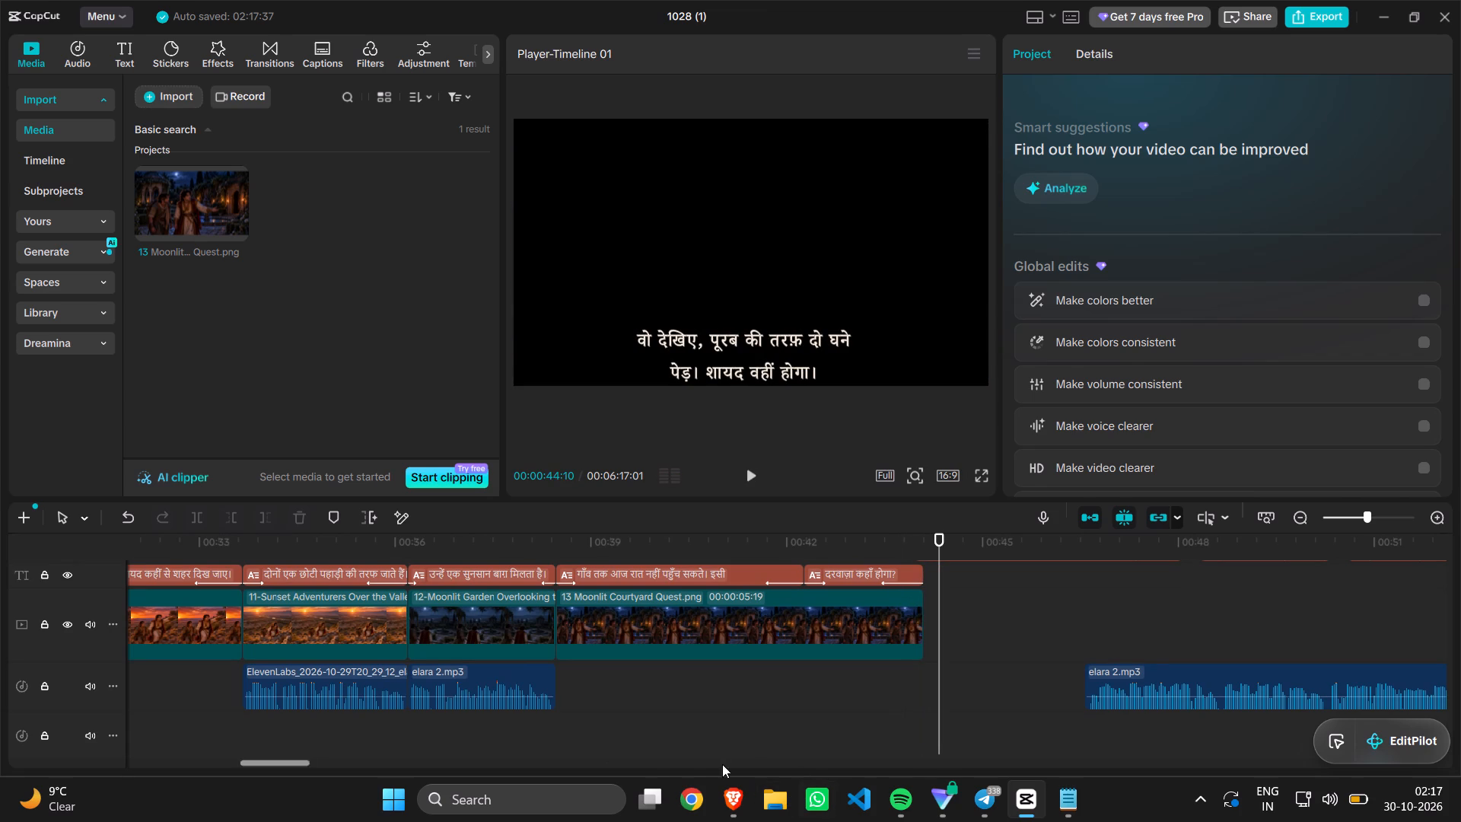
pyautogui.click(1067, 798)
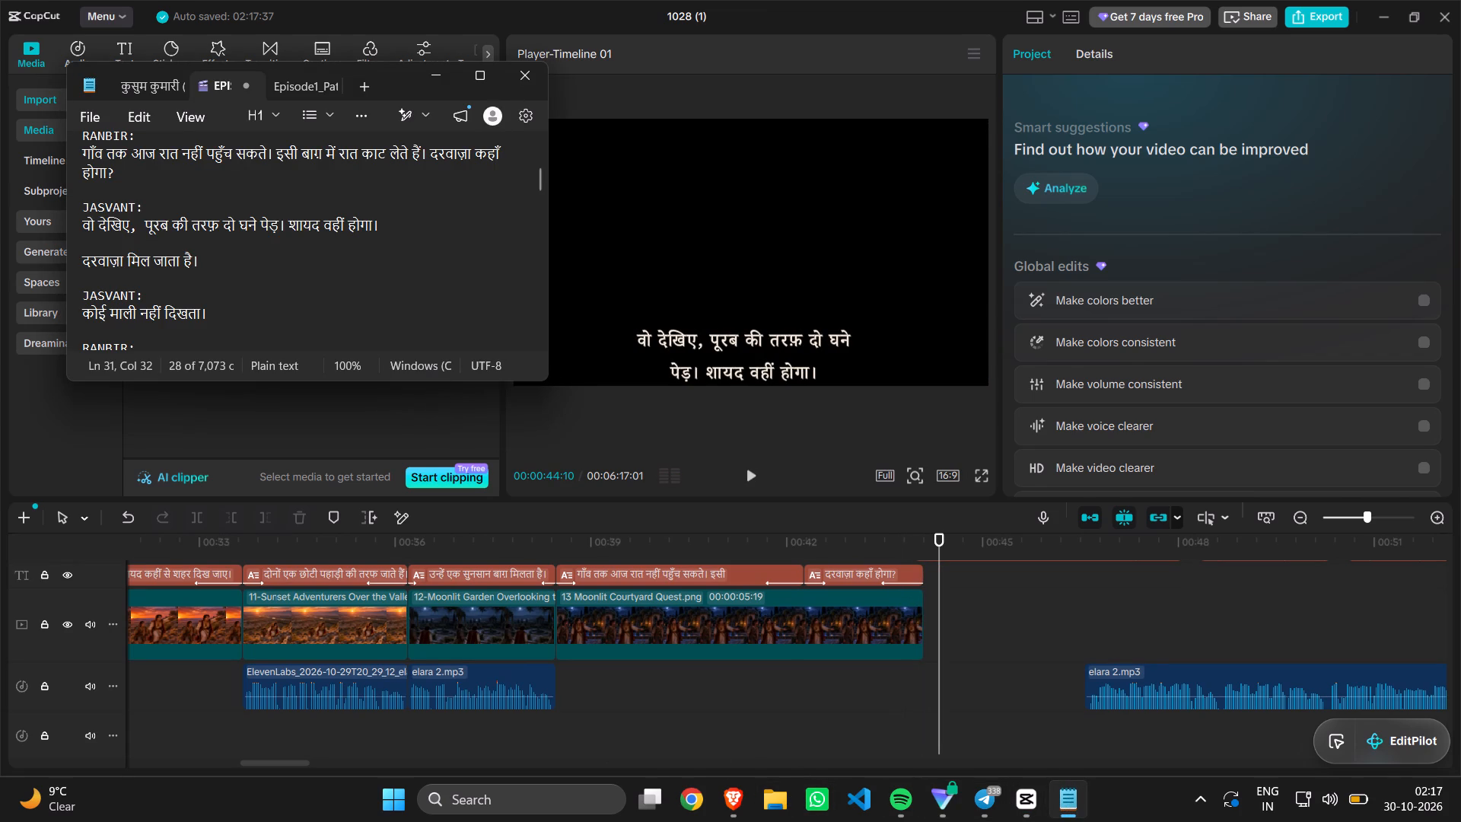
pyautogui.scroll(-1, 405, 333)
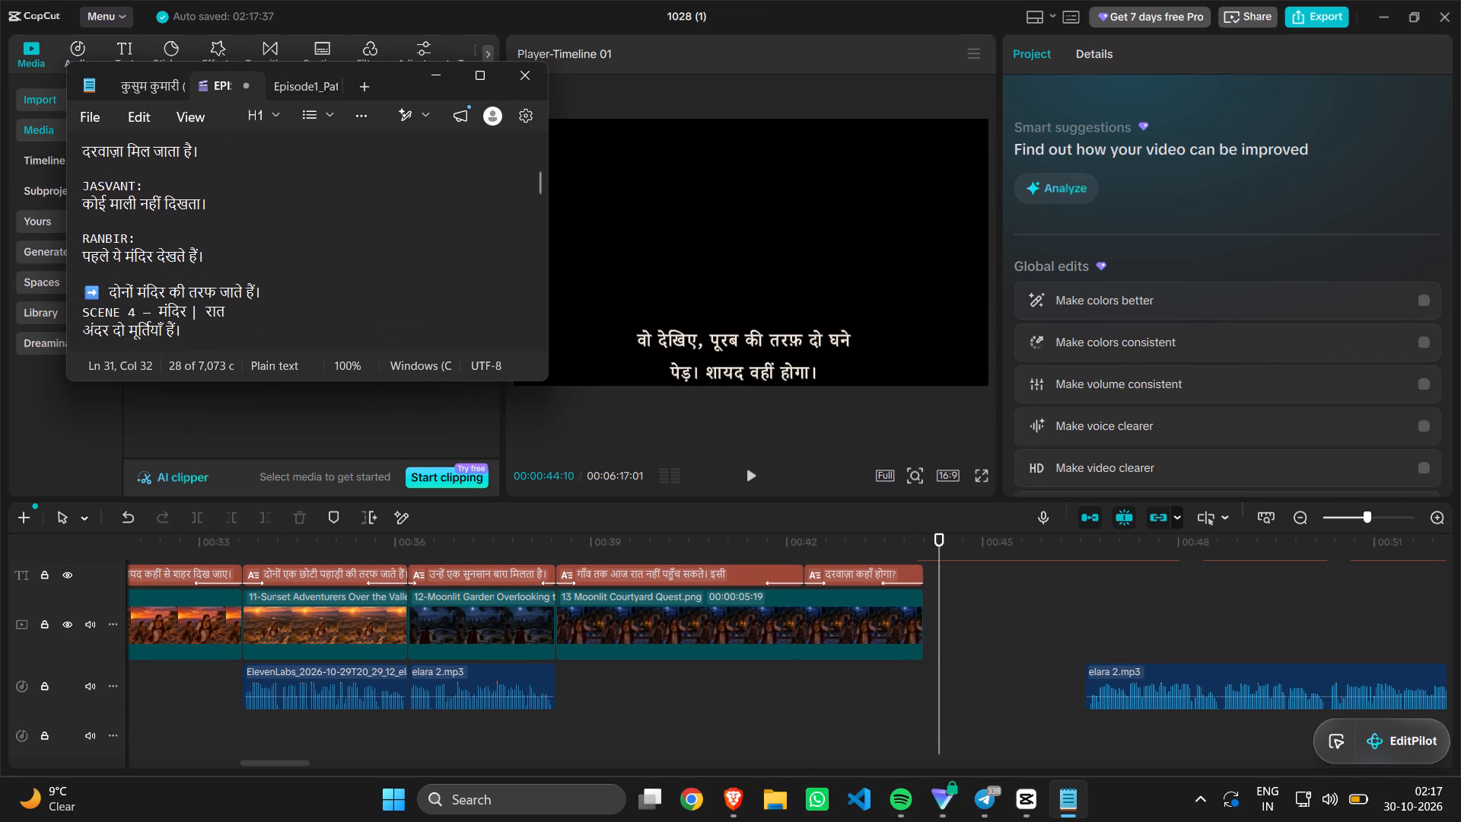
pyautogui.scroll(1, 383, 289)
pyautogui.scroll(-1, 846, 652)
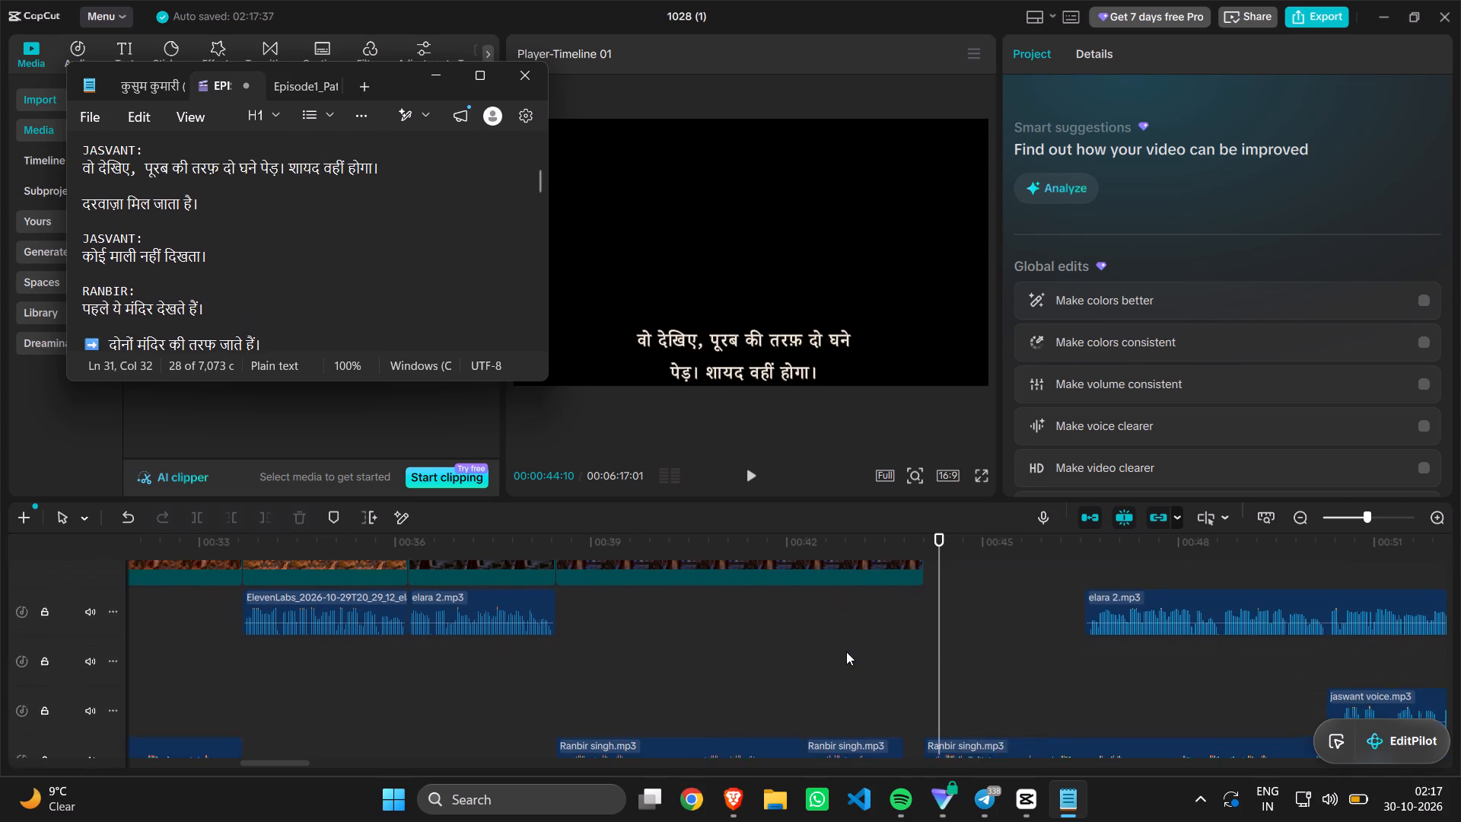
pyautogui.scroll(-1, 846, 652)
pyautogui.scroll(-1, 958, 715)
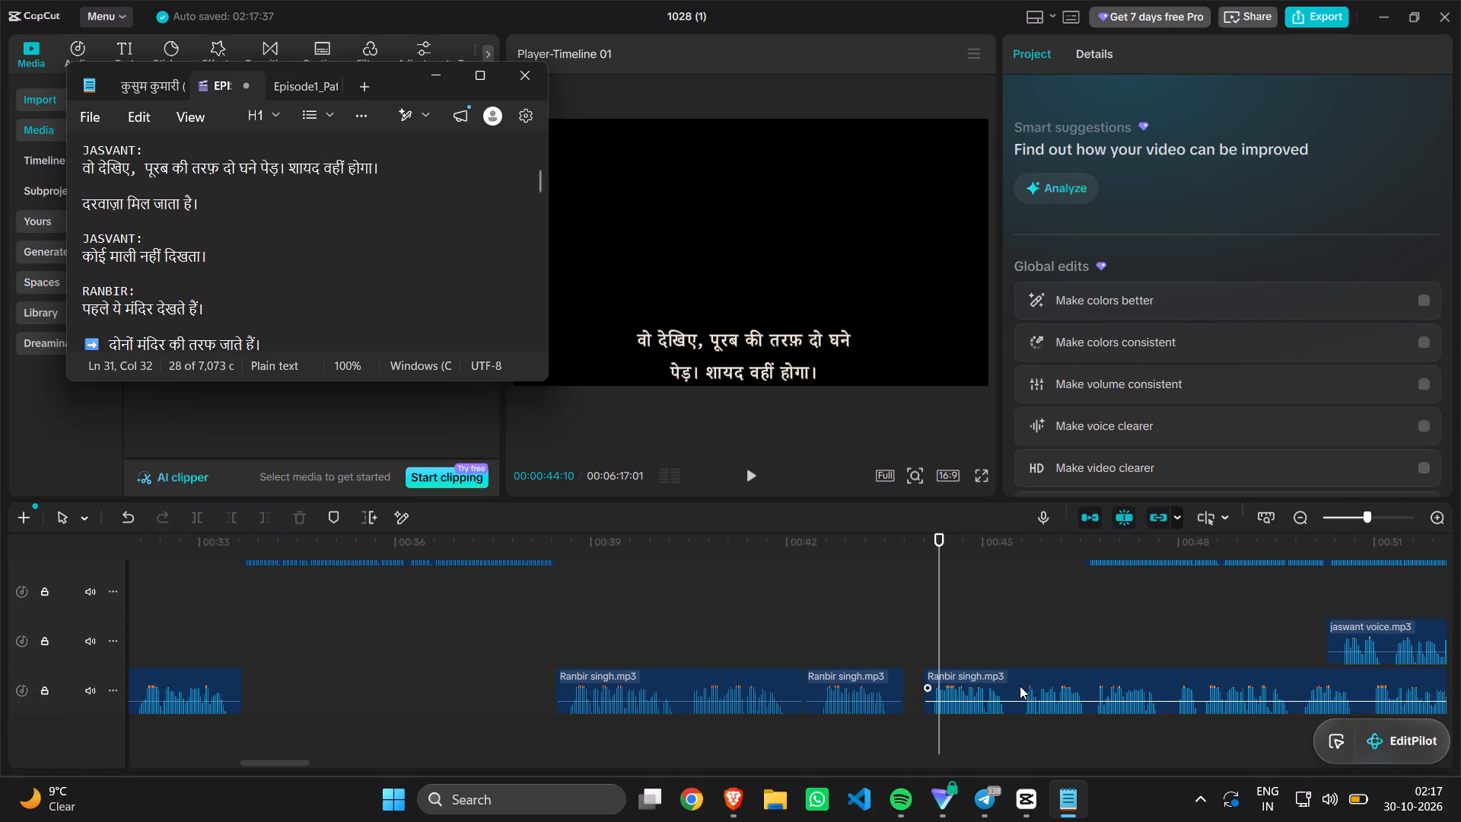
pyautogui.moveTo(1020, 686); pyautogui.dragTo(1353, 683)
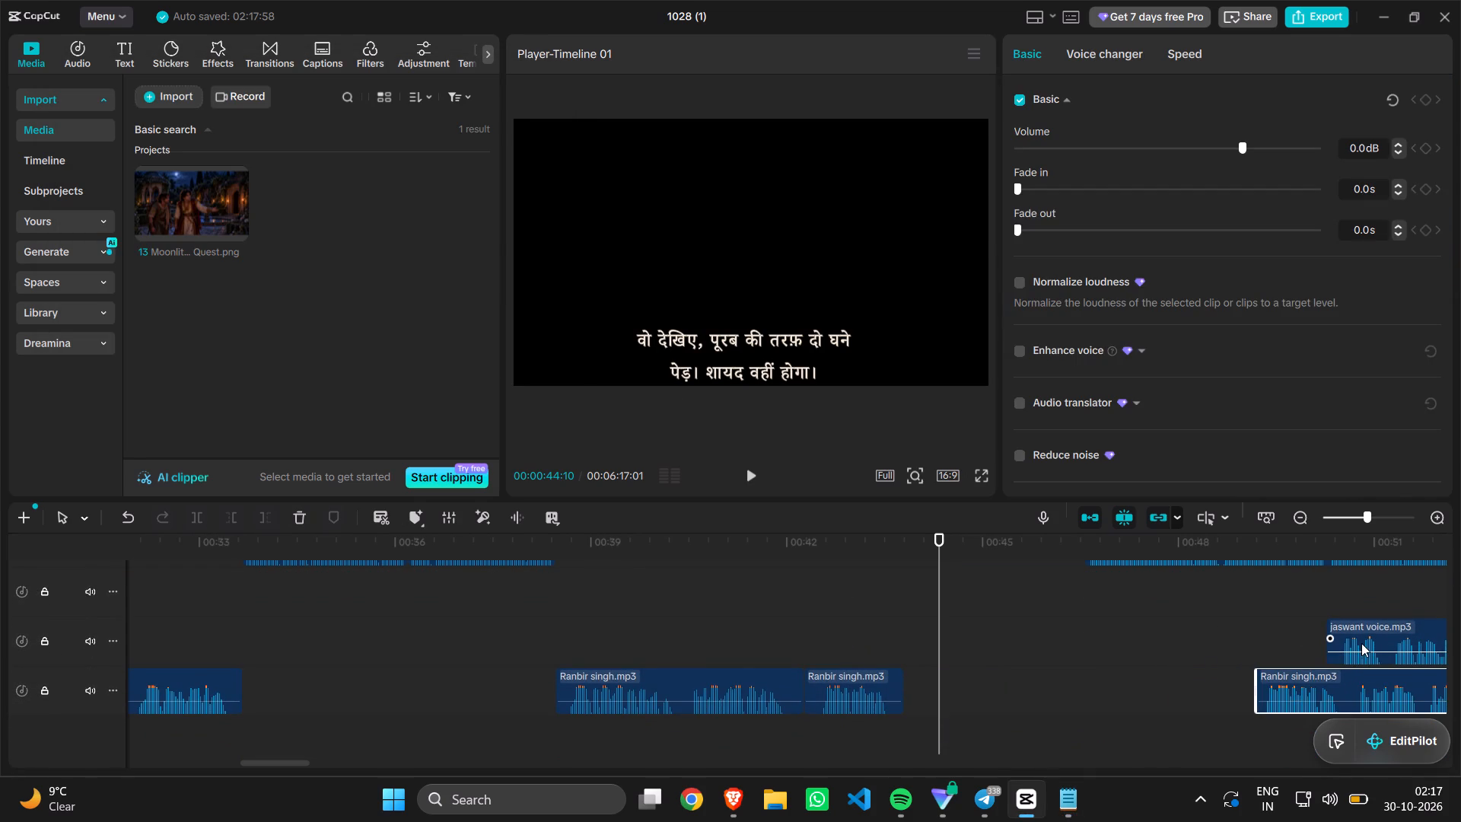
# Move jaswant voice.mp3 back so it starts where Ranbir's second line ends.
pyautogui.moveTo(1370, 637); pyautogui.dragTo(968, 652)
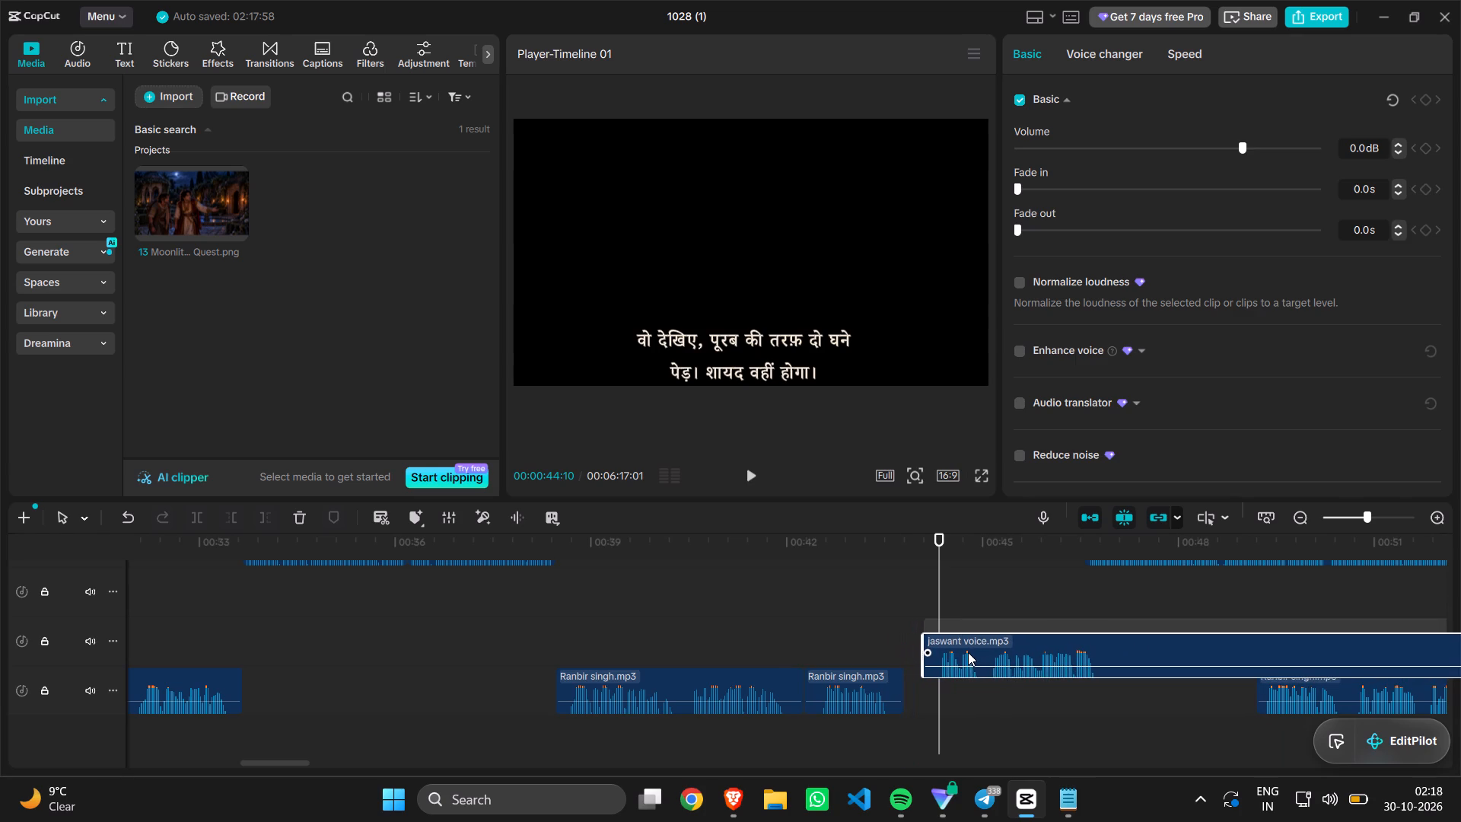
pyautogui.moveTo(968, 652); pyautogui.dragTo(950, 645)
# Trim the end of image 13 to a duration of 00:00:05:10, matching the start of jaswant voice.mp3.
pyautogui.scroll(2, 950, 645)
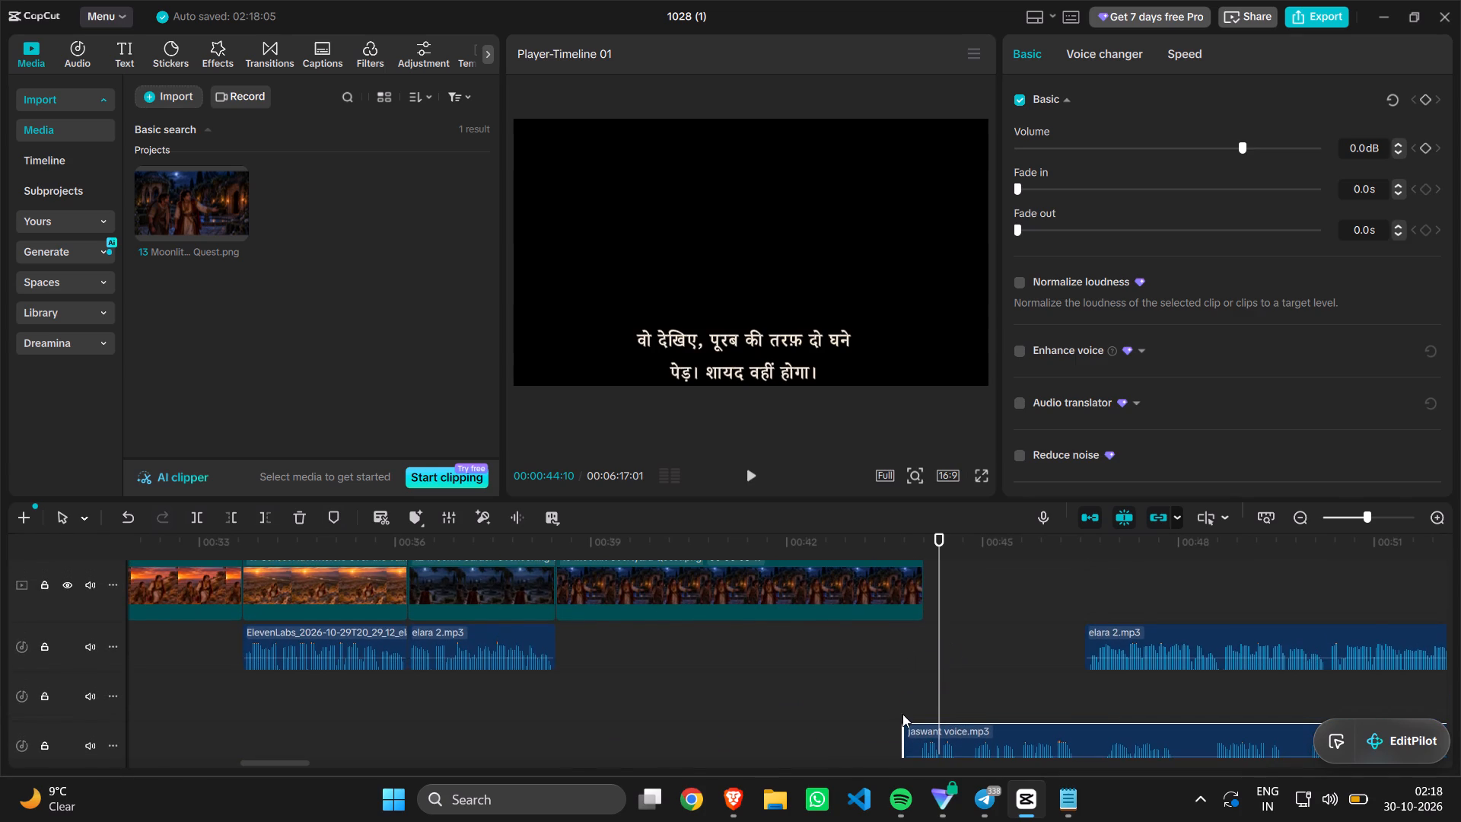
pyautogui.scroll(1, 902, 714)
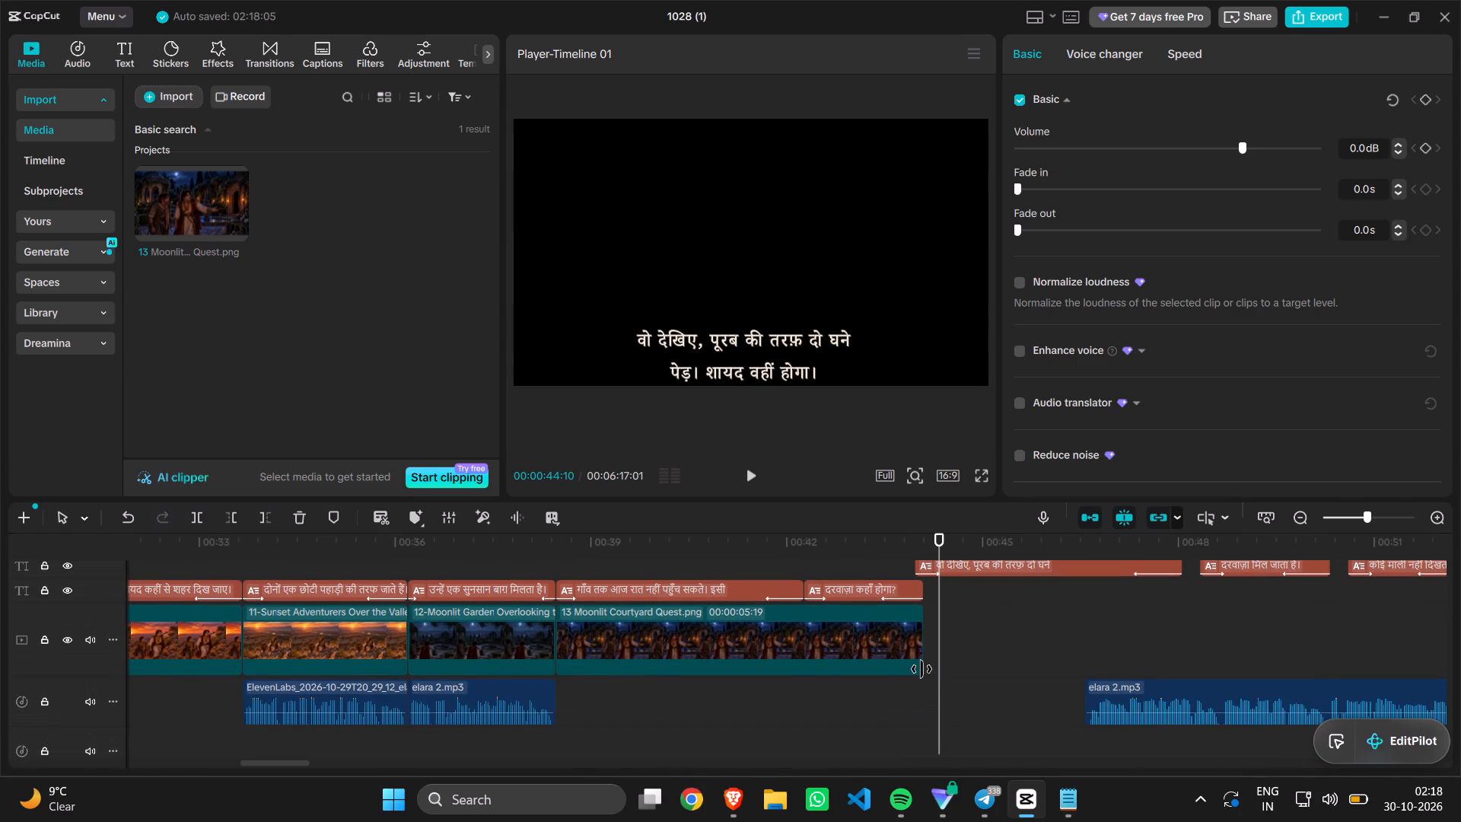
pyautogui.moveTo(921, 669); pyautogui.dragTo(905, 667)
pyautogui.scroll(-1, 905, 667)
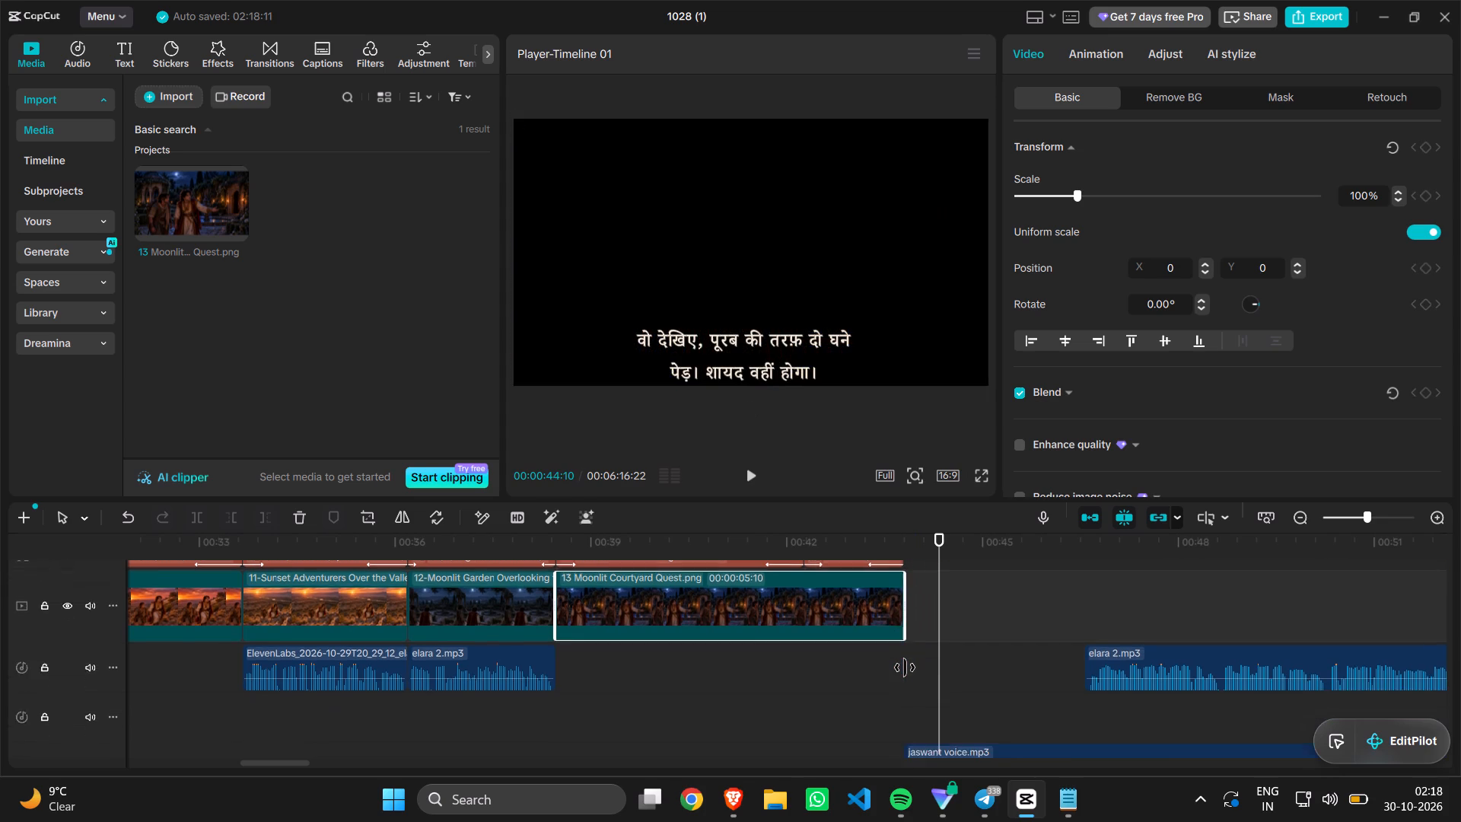
pyautogui.scroll(-2, 905, 667)
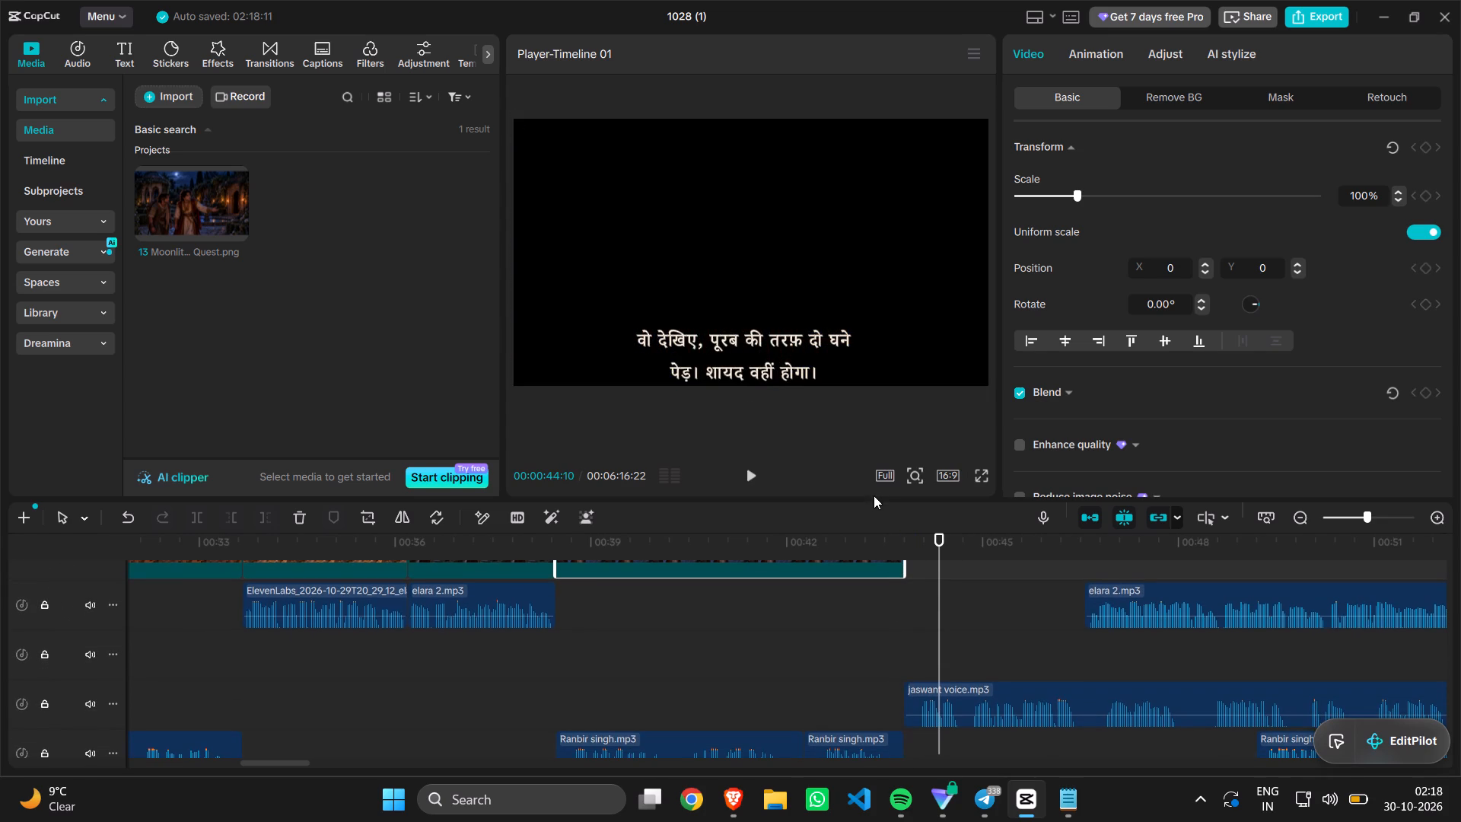
# Enlarge the timeline area so all caption, video and audio tracks are shown.
pyautogui.moveTo(874, 499); pyautogui.dragTo(849, 309)
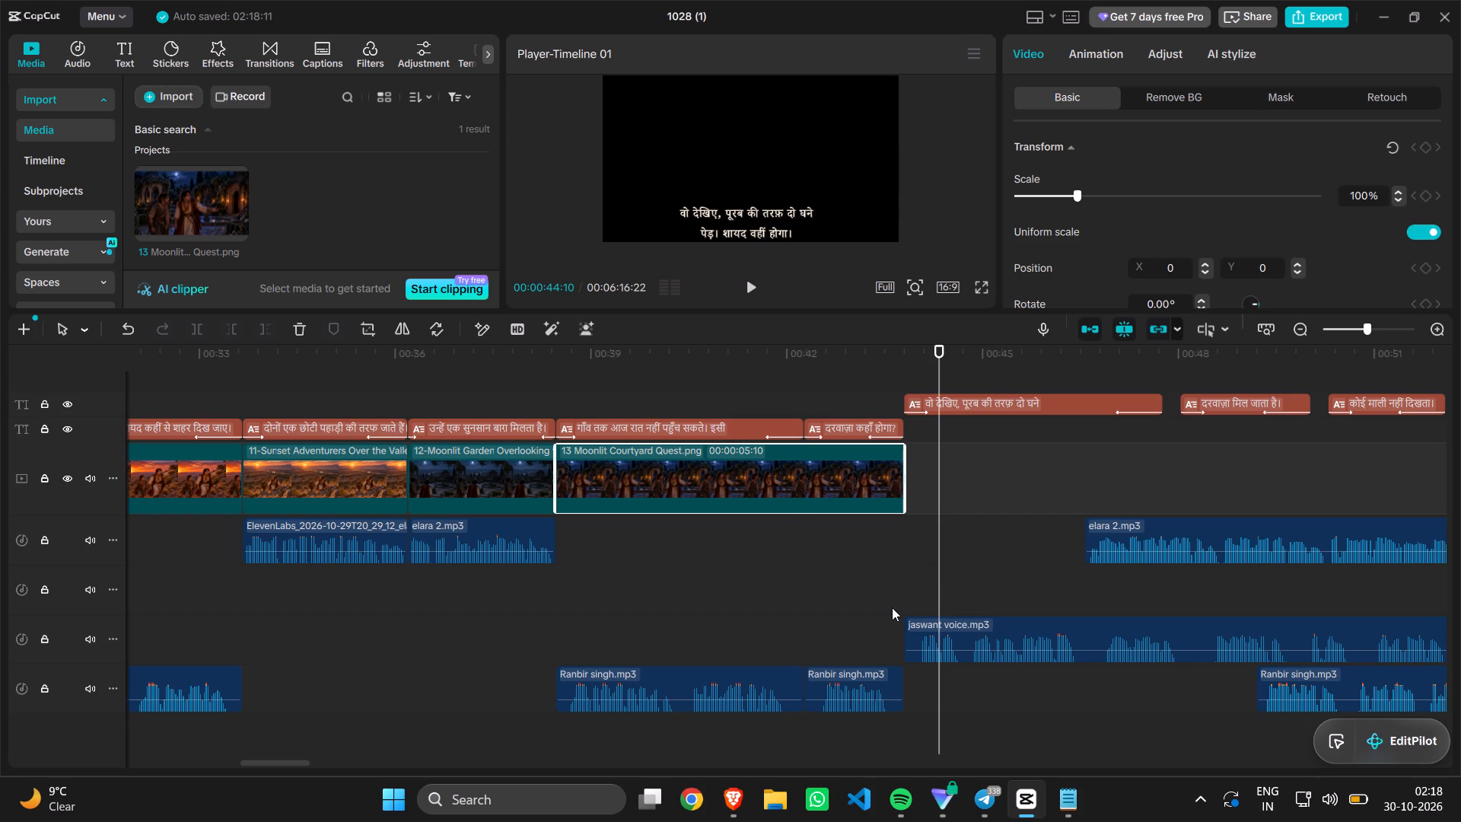
# Review the assembled timeline from its beginning through image 13 and the clips that follow.
pyautogui.hscroll(8, 892, 607)
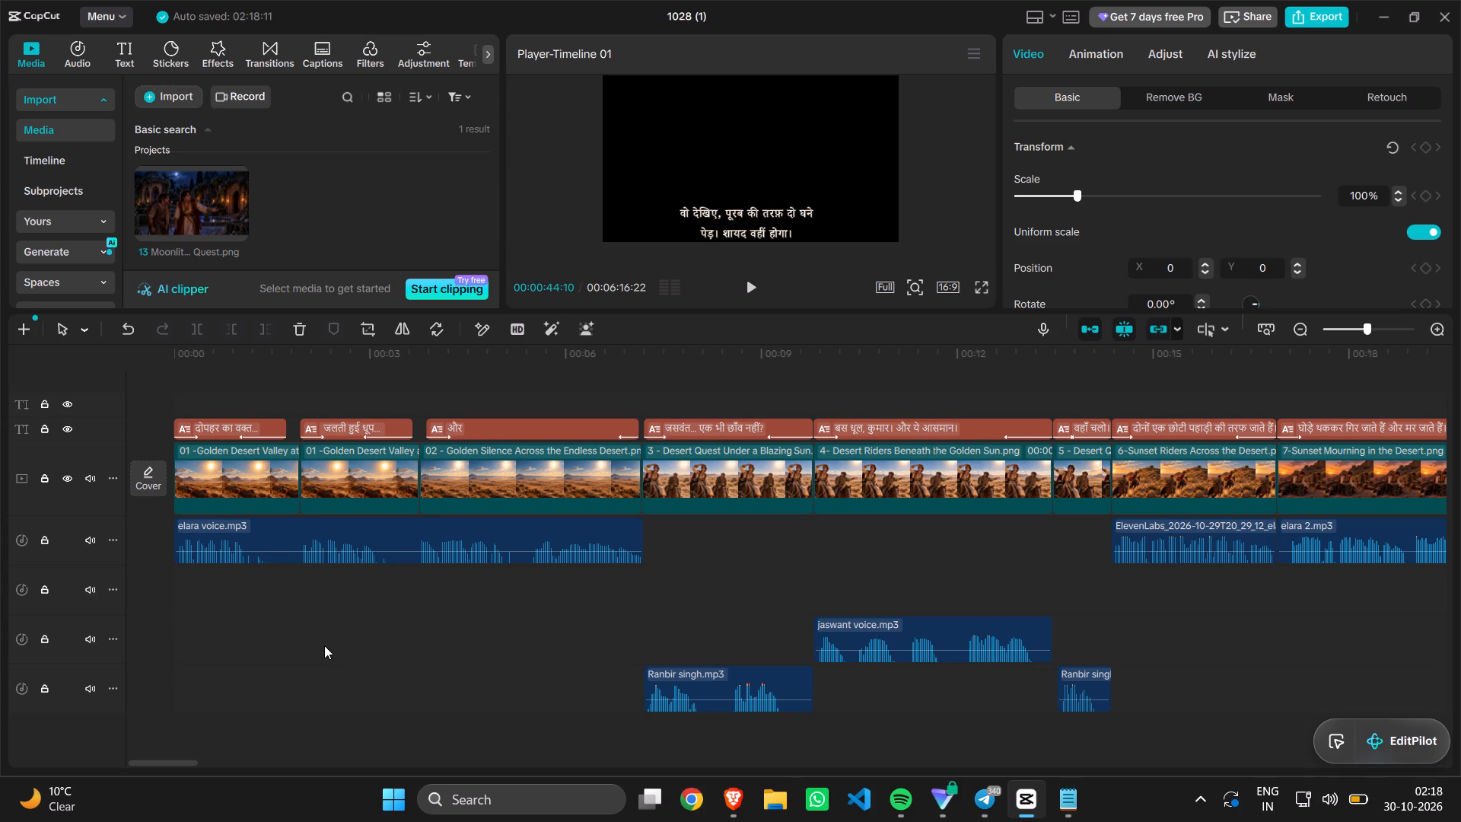
pyautogui.hscroll(-4, 324, 645)
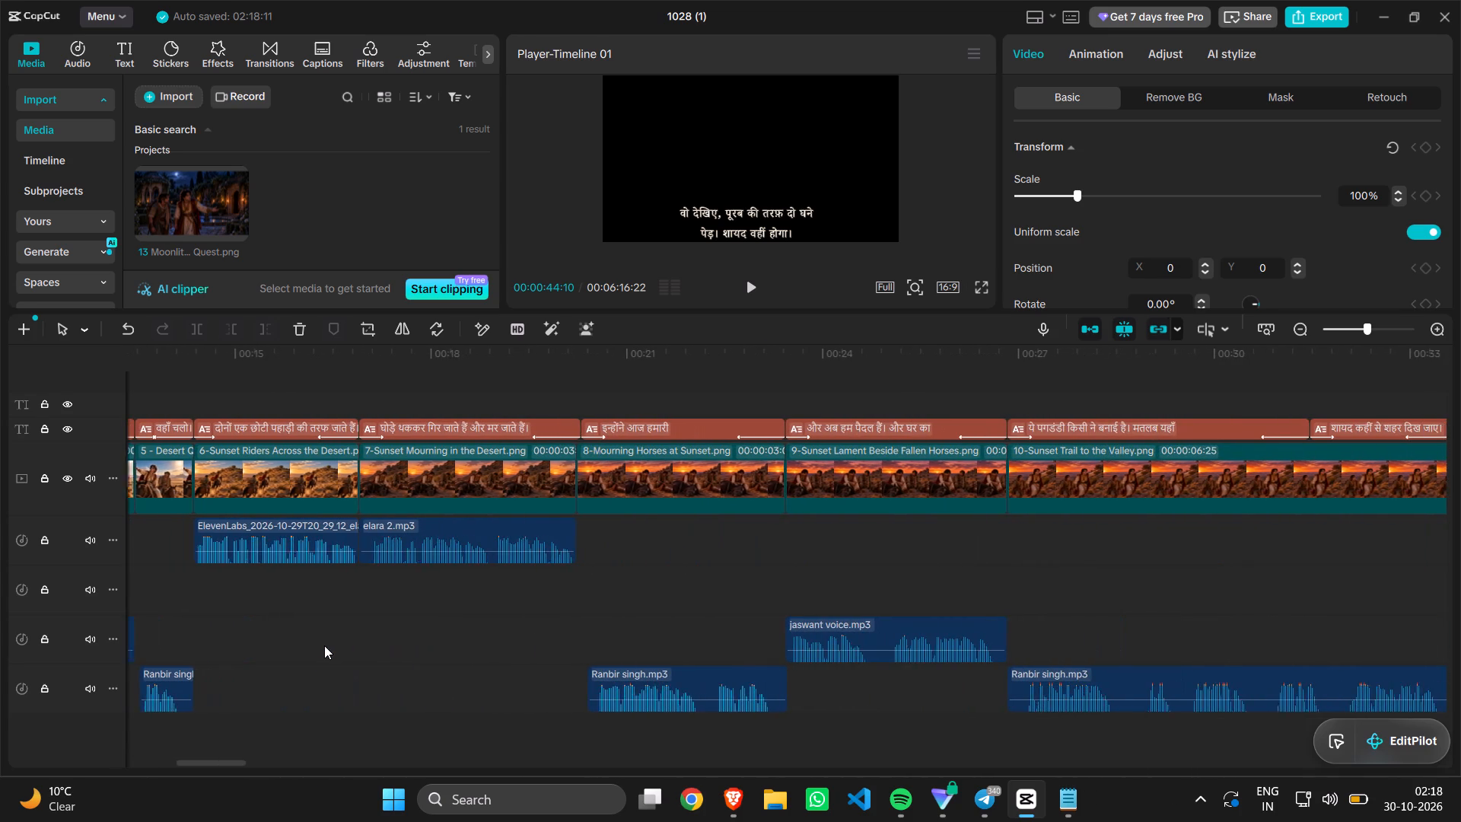
pyautogui.hscroll(-1, 324, 645)
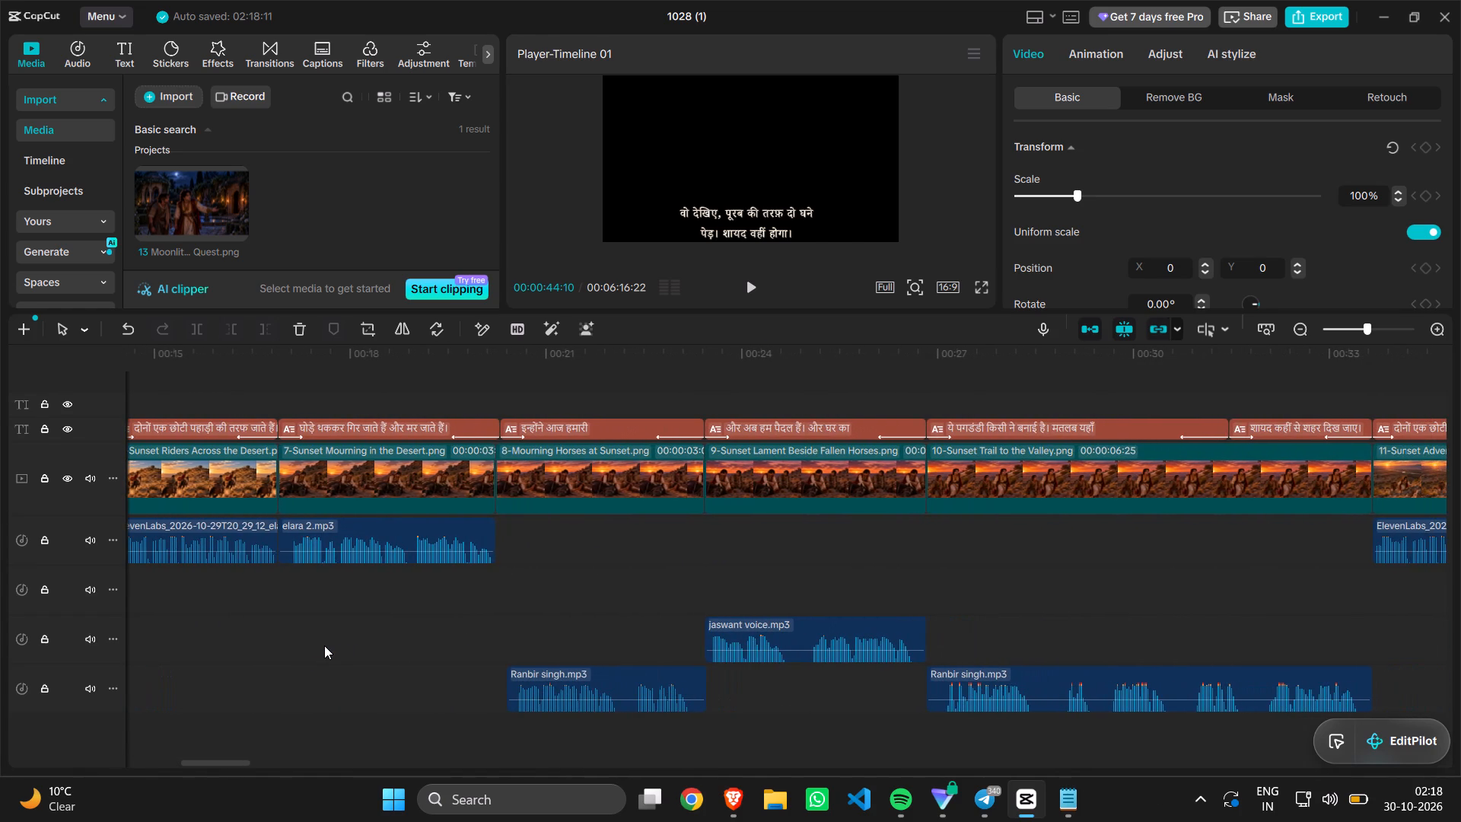
pyautogui.hscroll(-1, 324, 645)
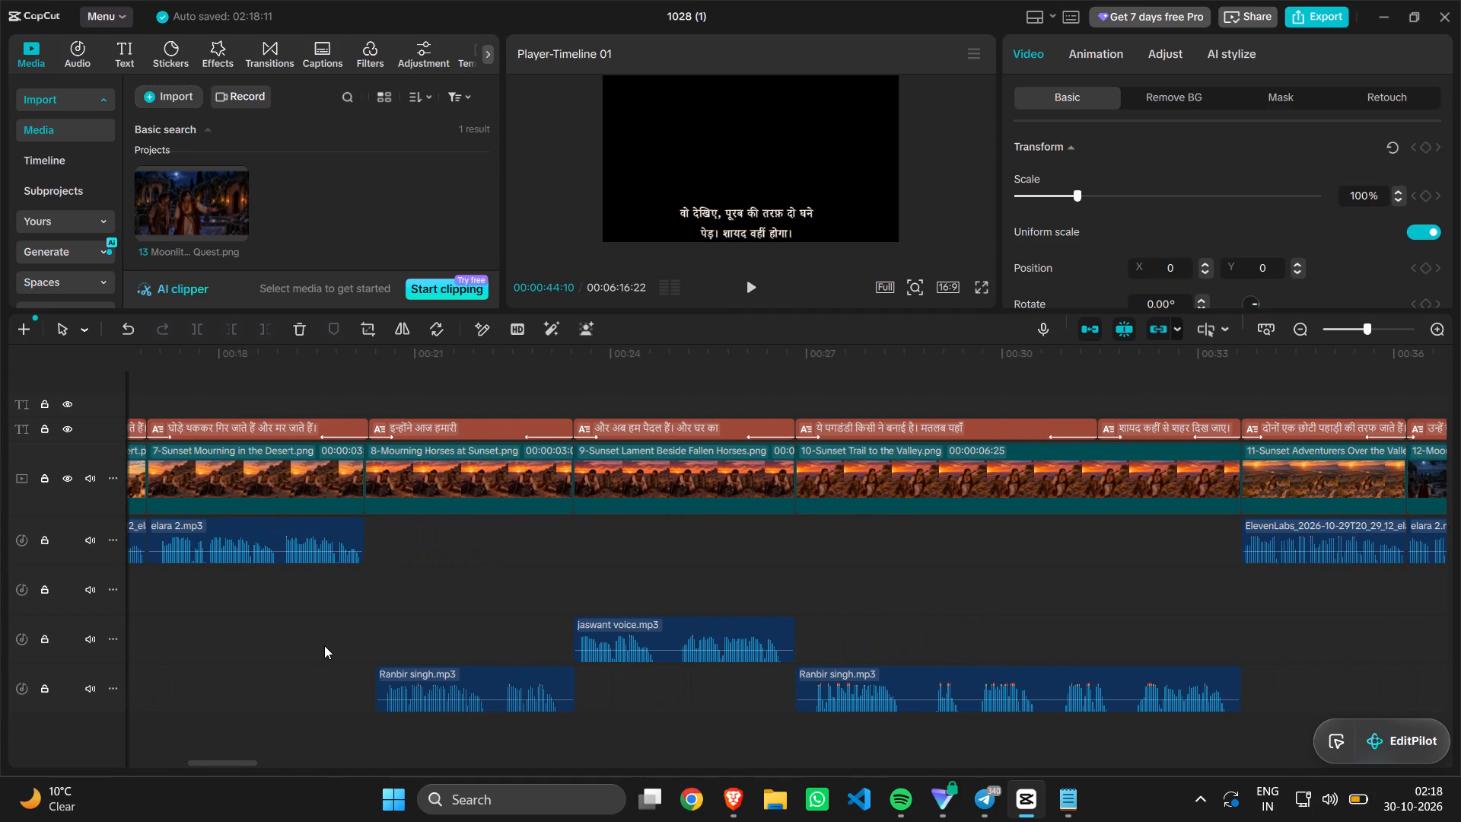
pyautogui.hscroll(-2, 399, 659)
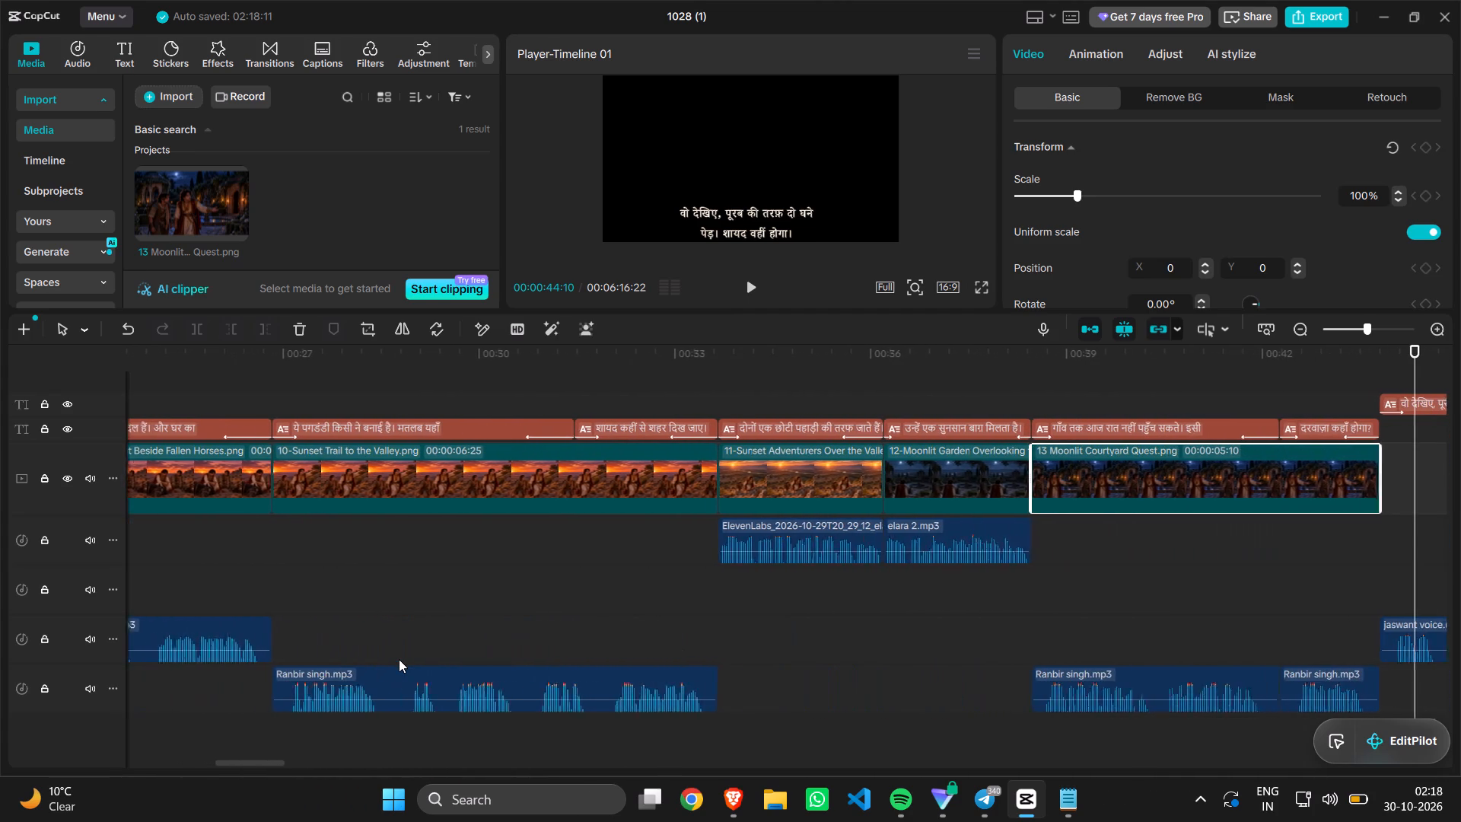
pyautogui.hscroll(-2, 399, 659)
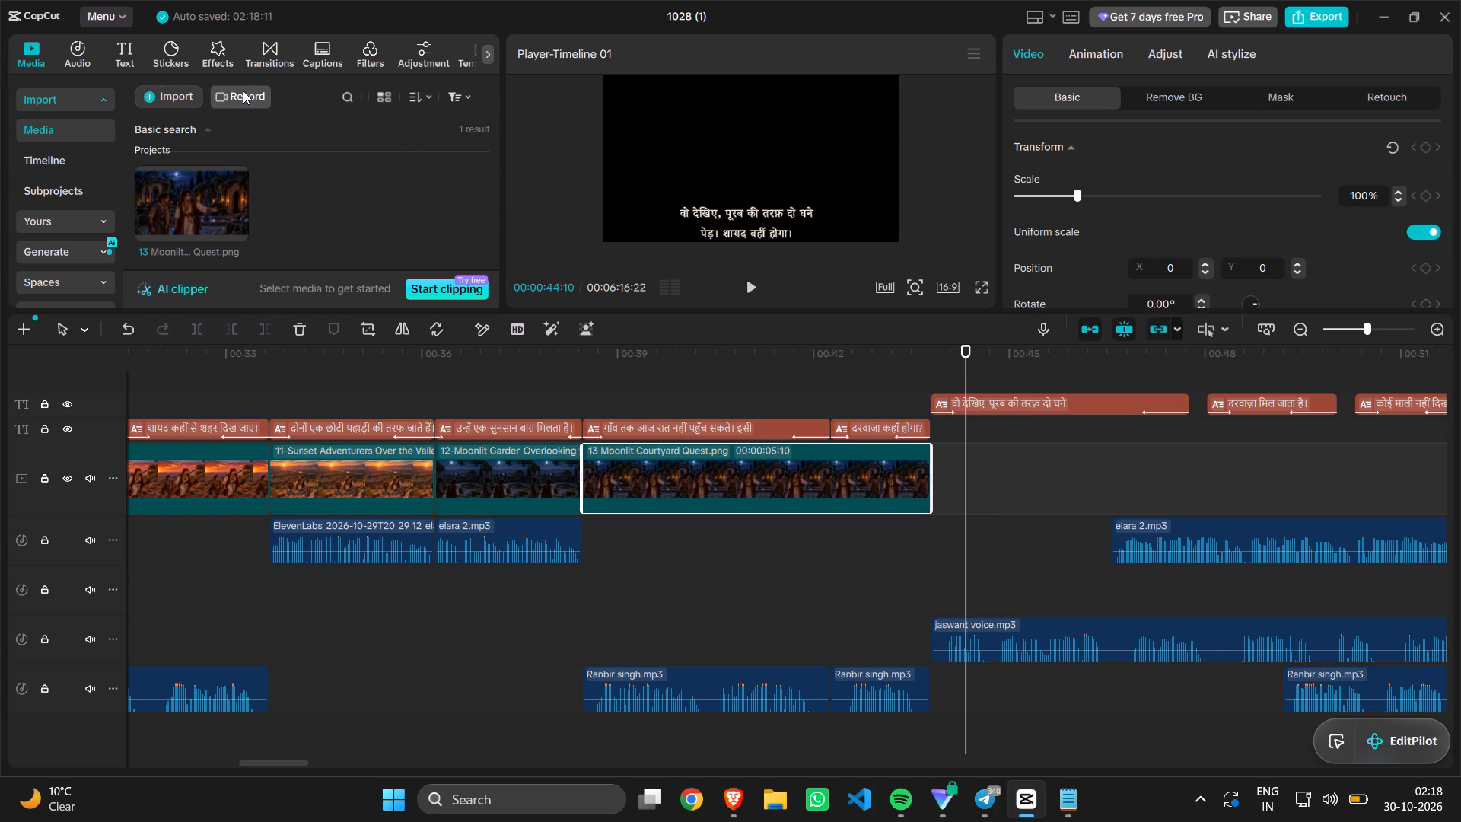
# Search the project media for 14 and add 14 Moonlit Garden Beyond the Trees.png after image 13.
pyautogui.scroll(-1, 272, 174)
pyautogui.click(344, 100)
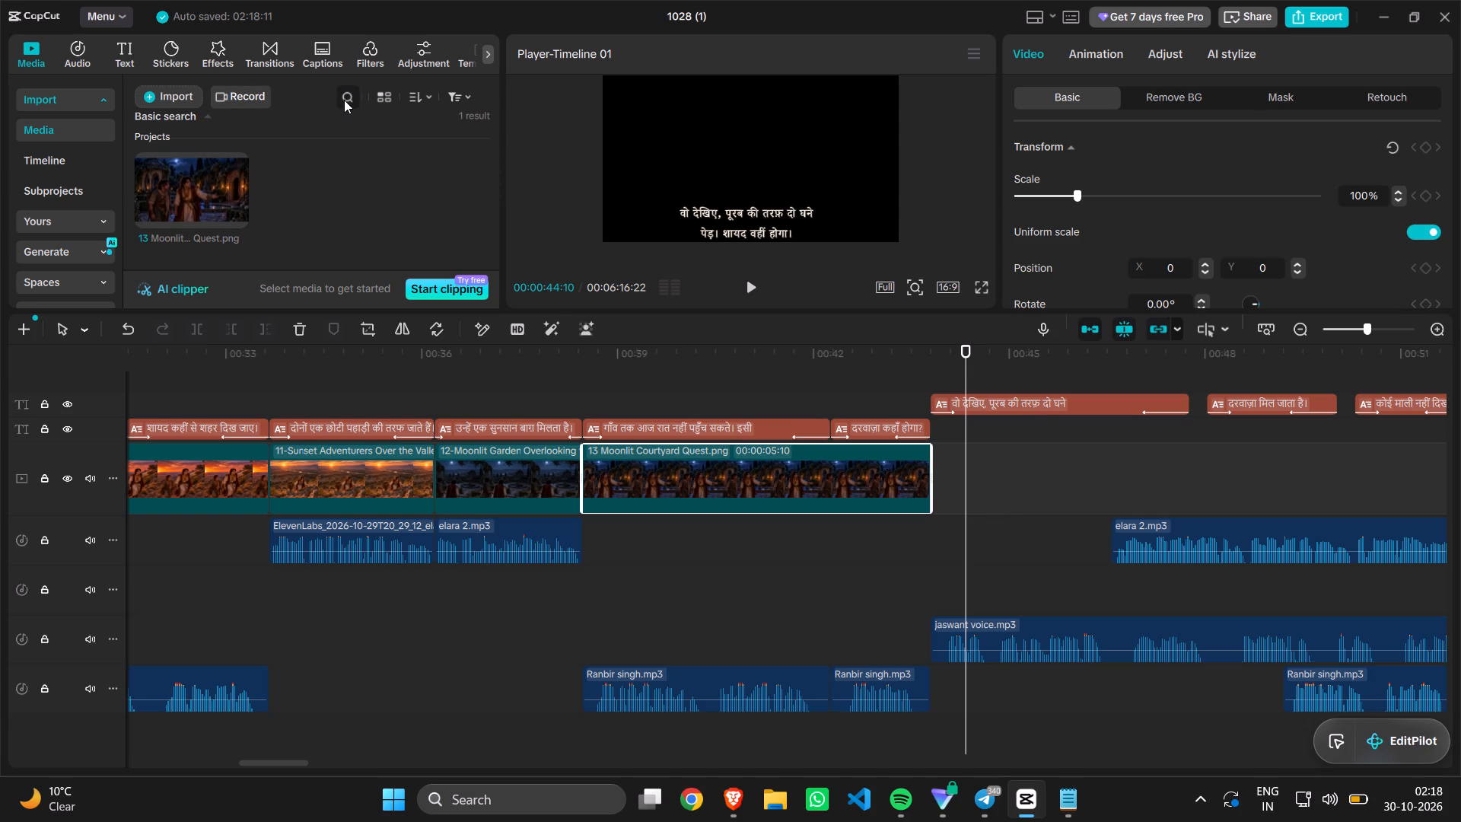
pyautogui.press('BackSpace')
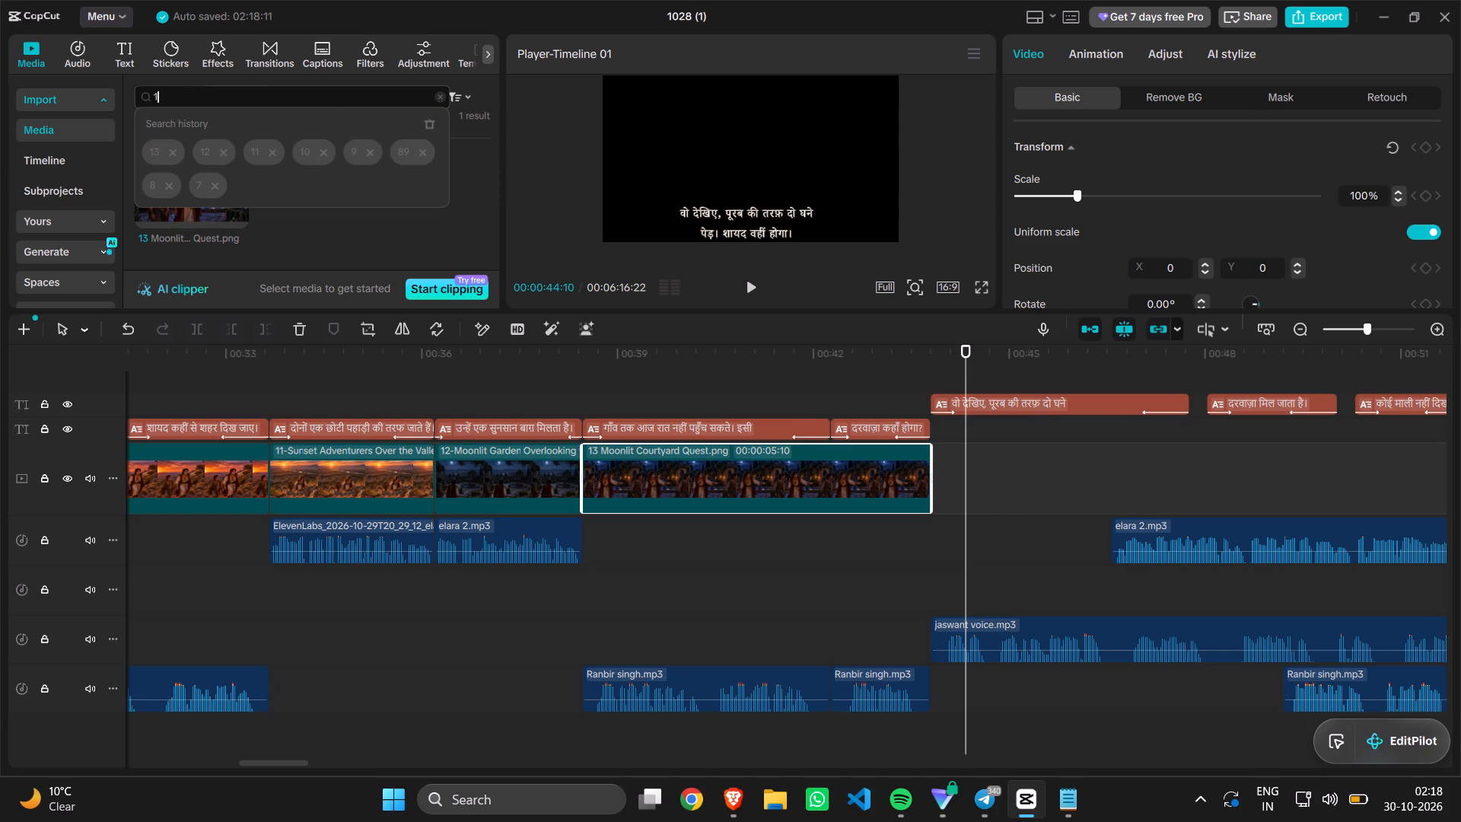
pyautogui.press('4')
pyautogui.press('Return')
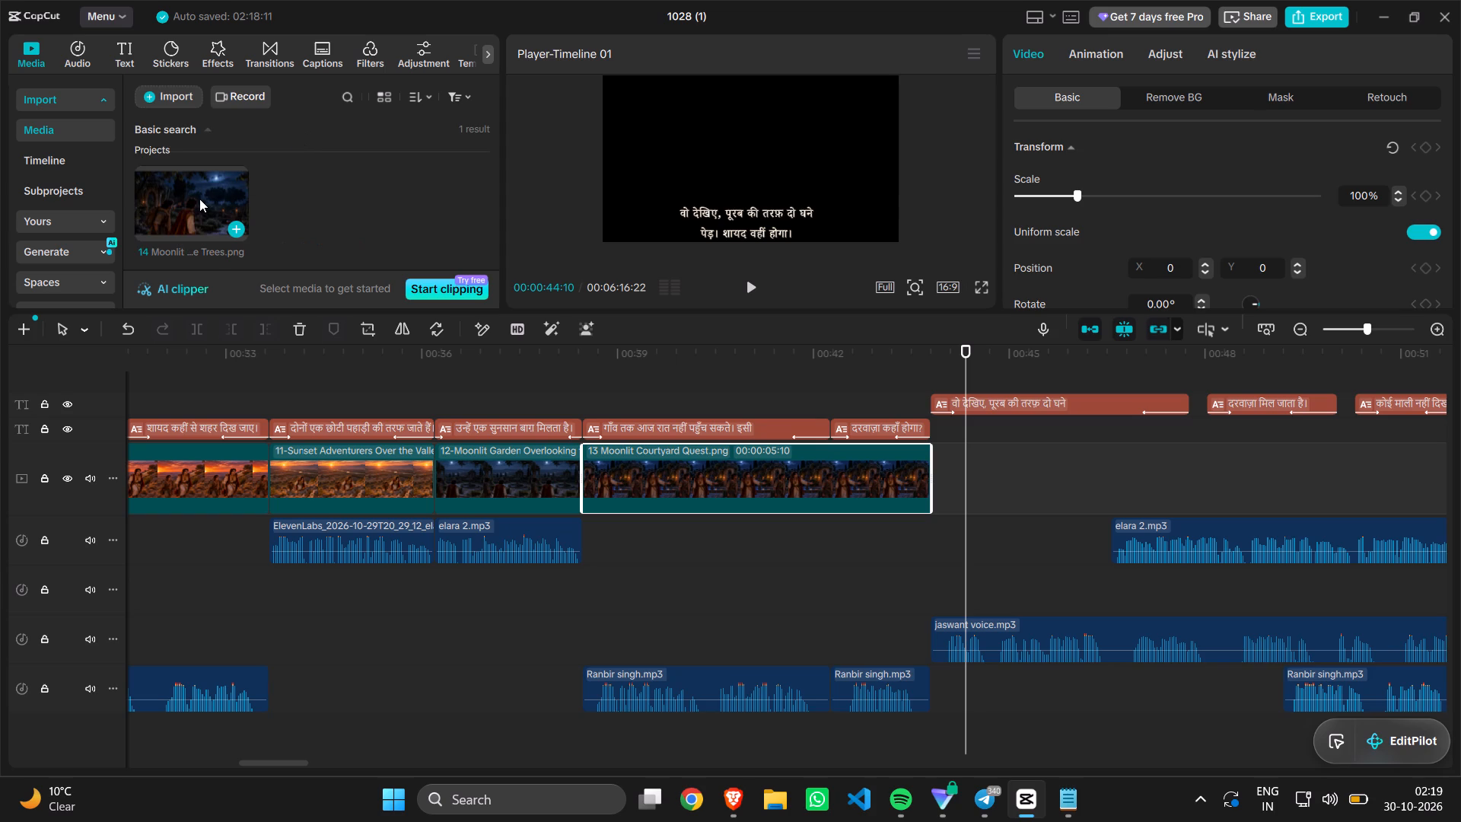
pyautogui.click(238, 228)
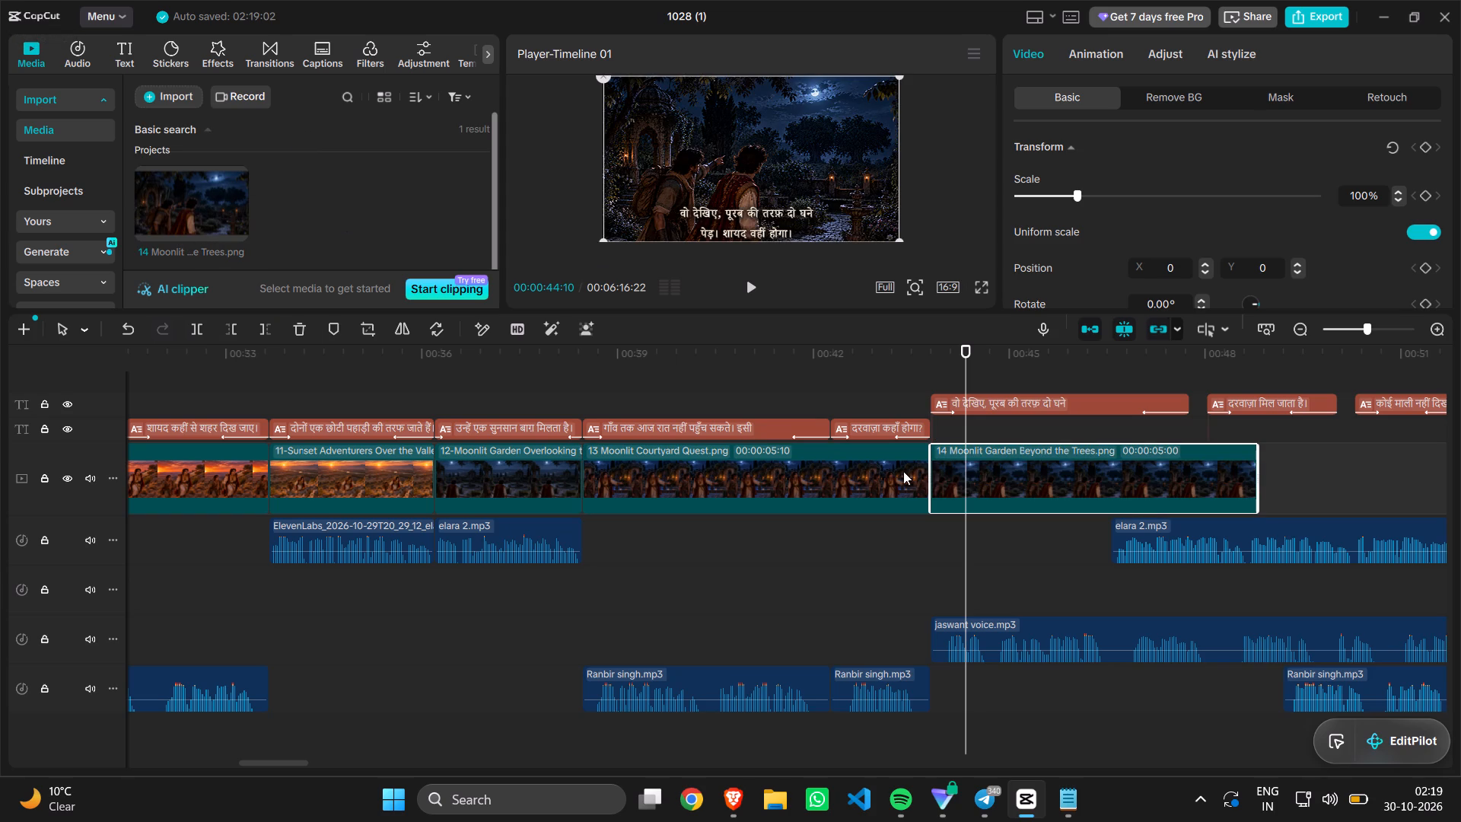
# Move the caption "वो देखिए, पूरब की तरफ़ दो घने" onto the main caption track at the start of image 14.
pyautogui.click(919, 614)
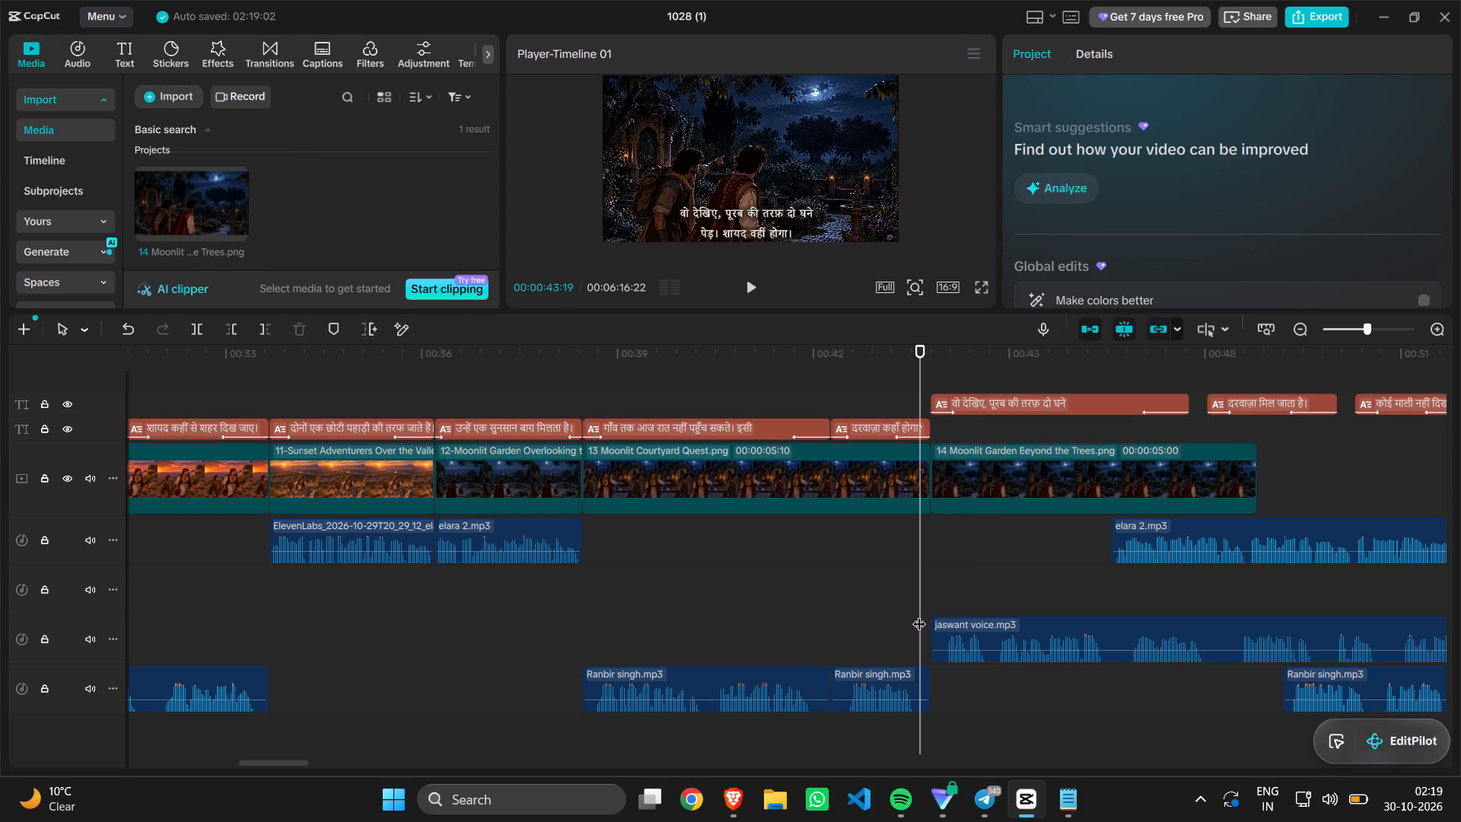
pyautogui.moveTo(1025, 398); pyautogui.dragTo(1027, 429)
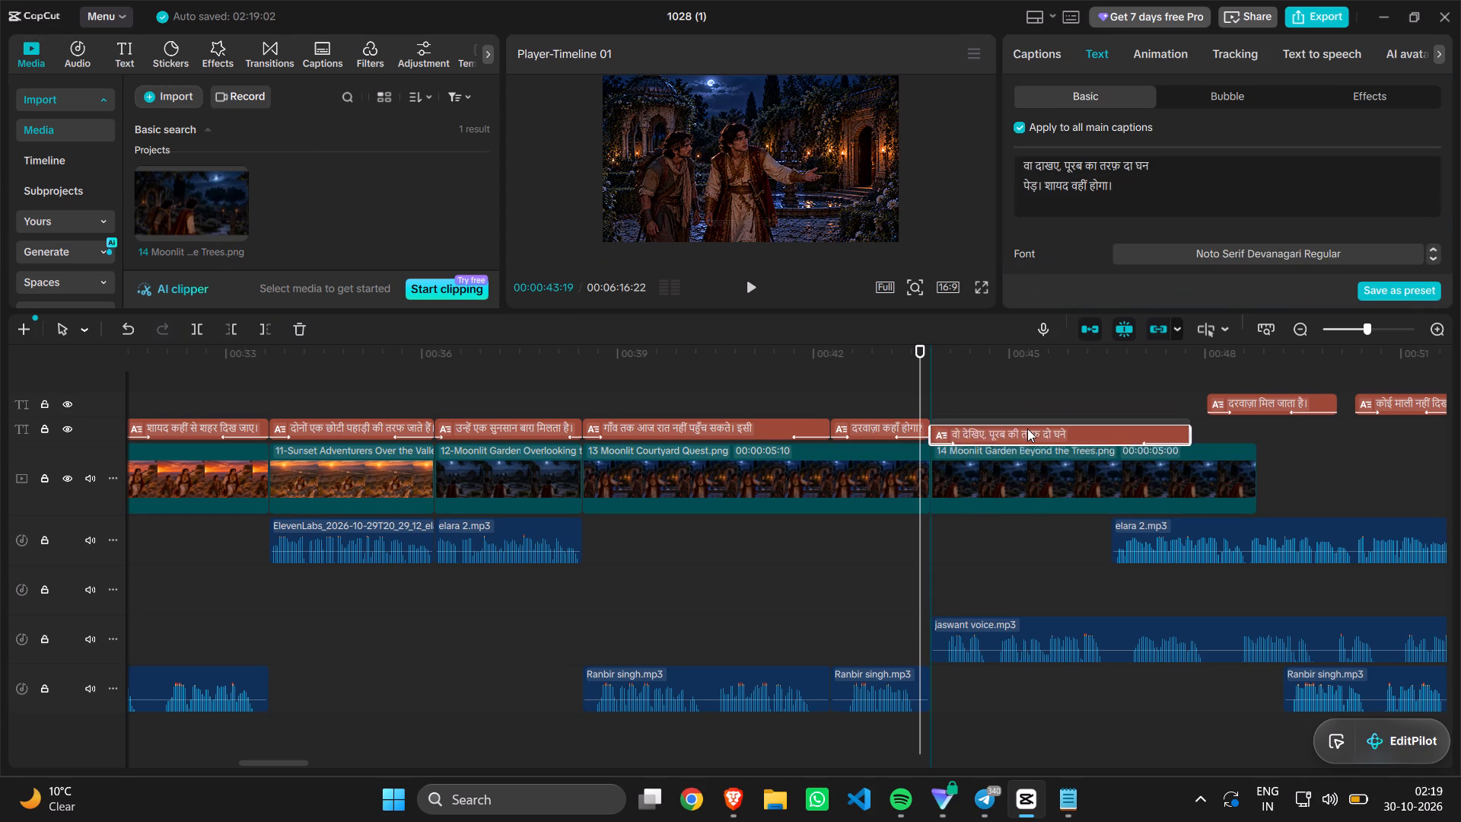
pyautogui.moveTo(1027, 429); pyautogui.dragTo(1027, 425)
# Play over image 14 and move the overlapping elara 2.mp3 clip to about 00:00:52.
pyautogui.press('space')
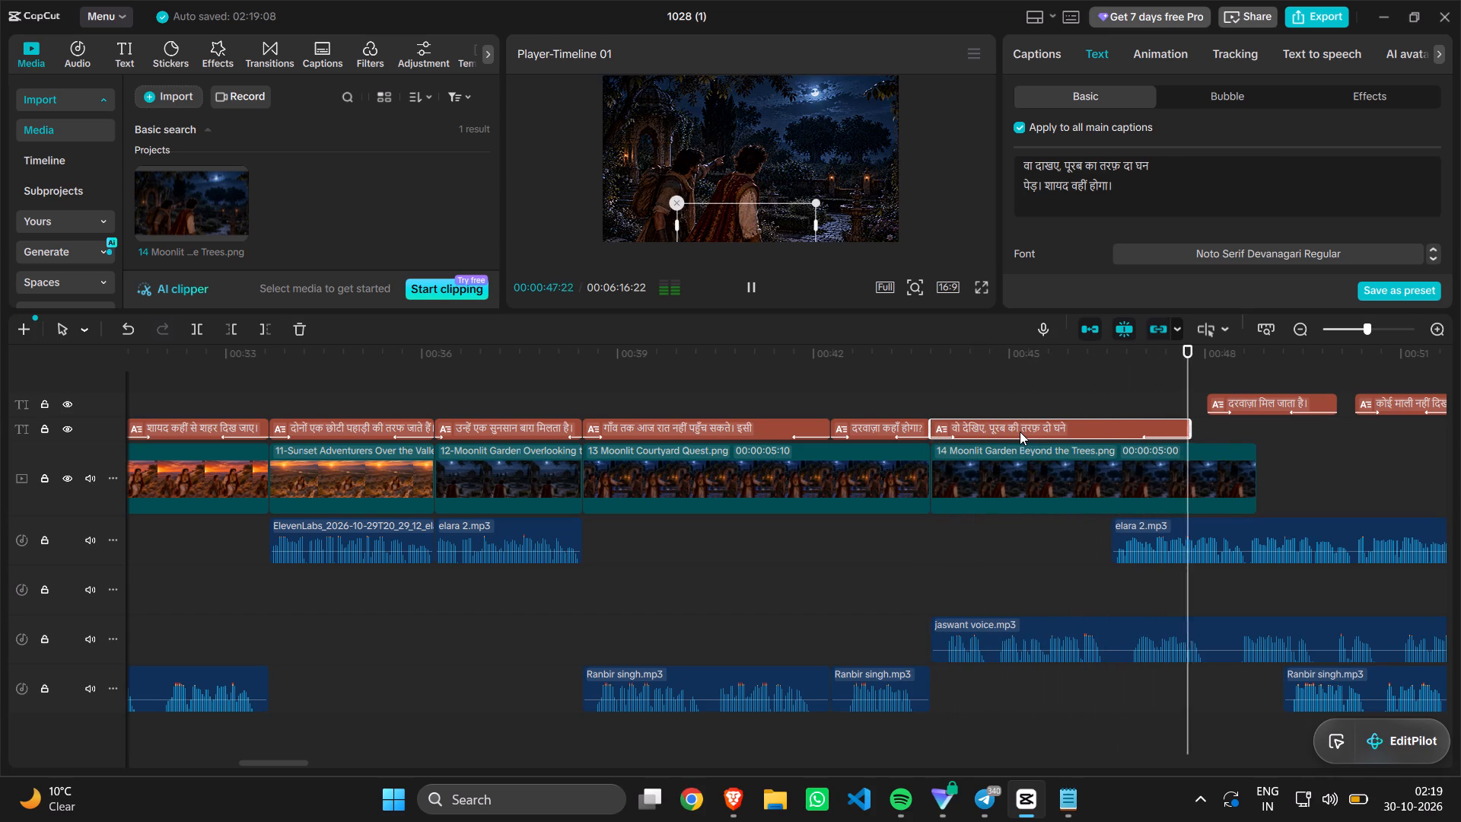
pyautogui.press('space')
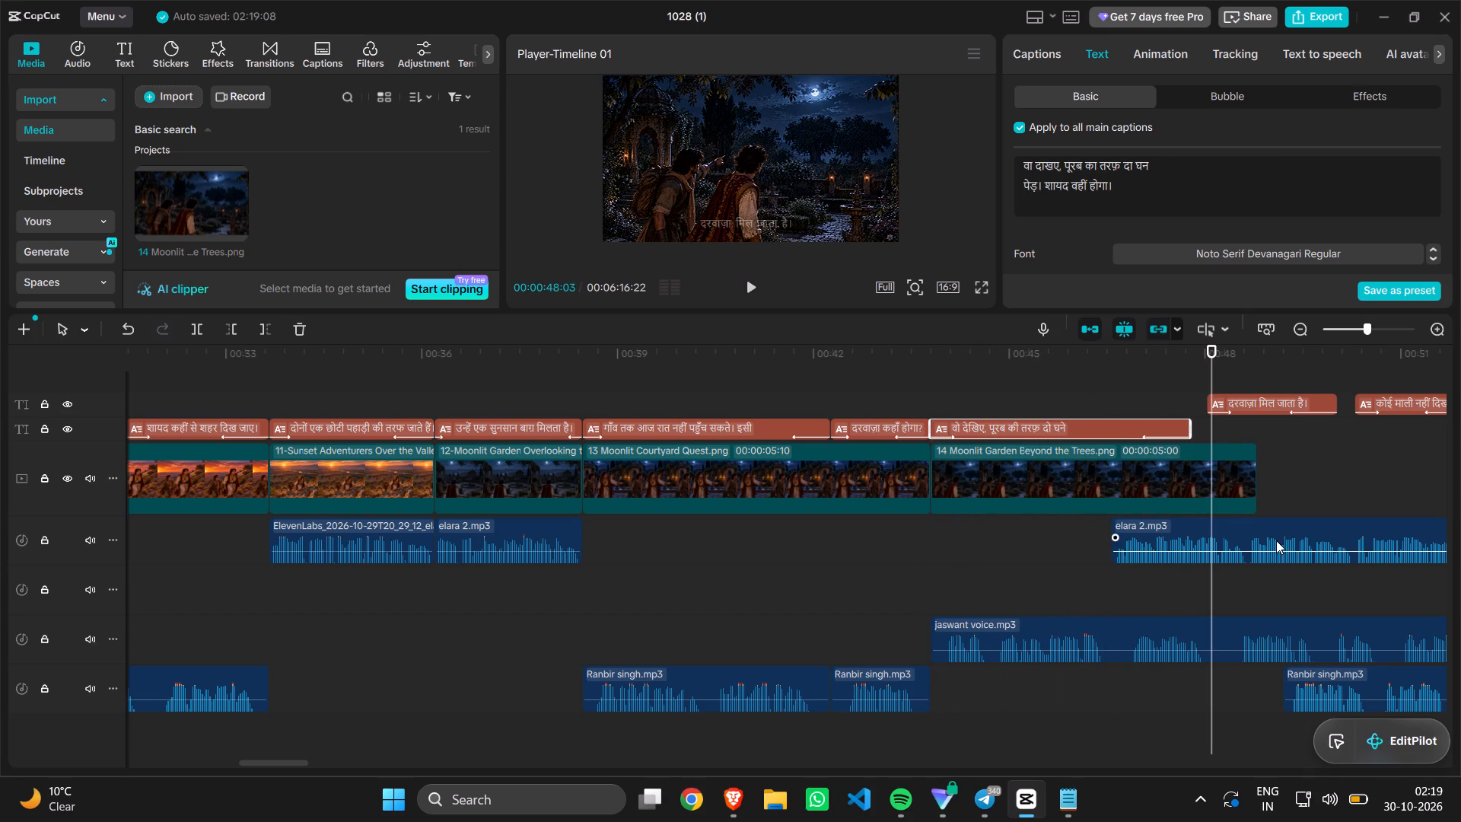
pyautogui.moveTo(1276, 540); pyautogui.dragTo(1379, 541)
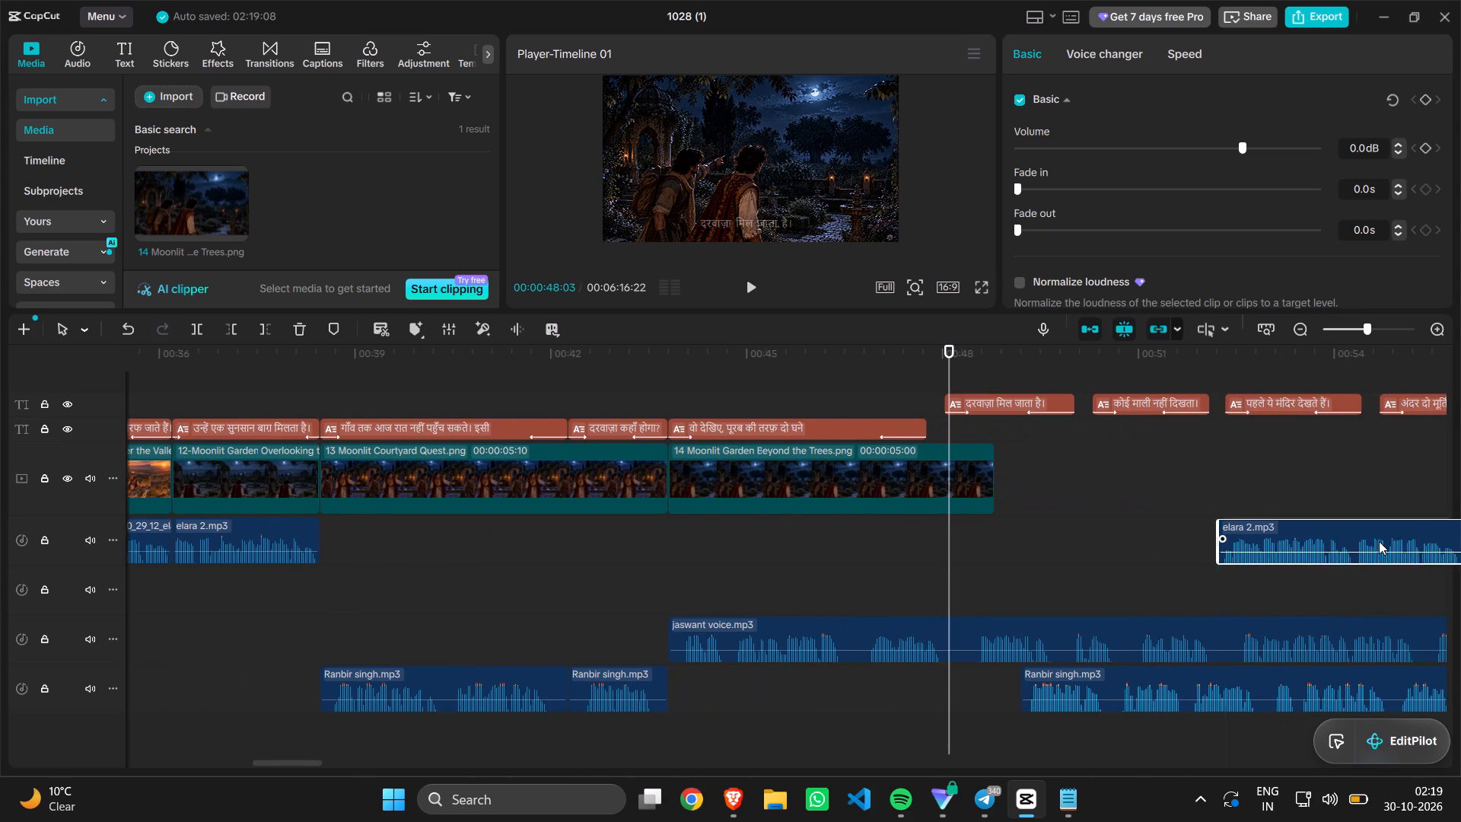
pyautogui.moveTo(1379, 541); pyautogui.dragTo(1377, 541)
pyautogui.click(804, 562)
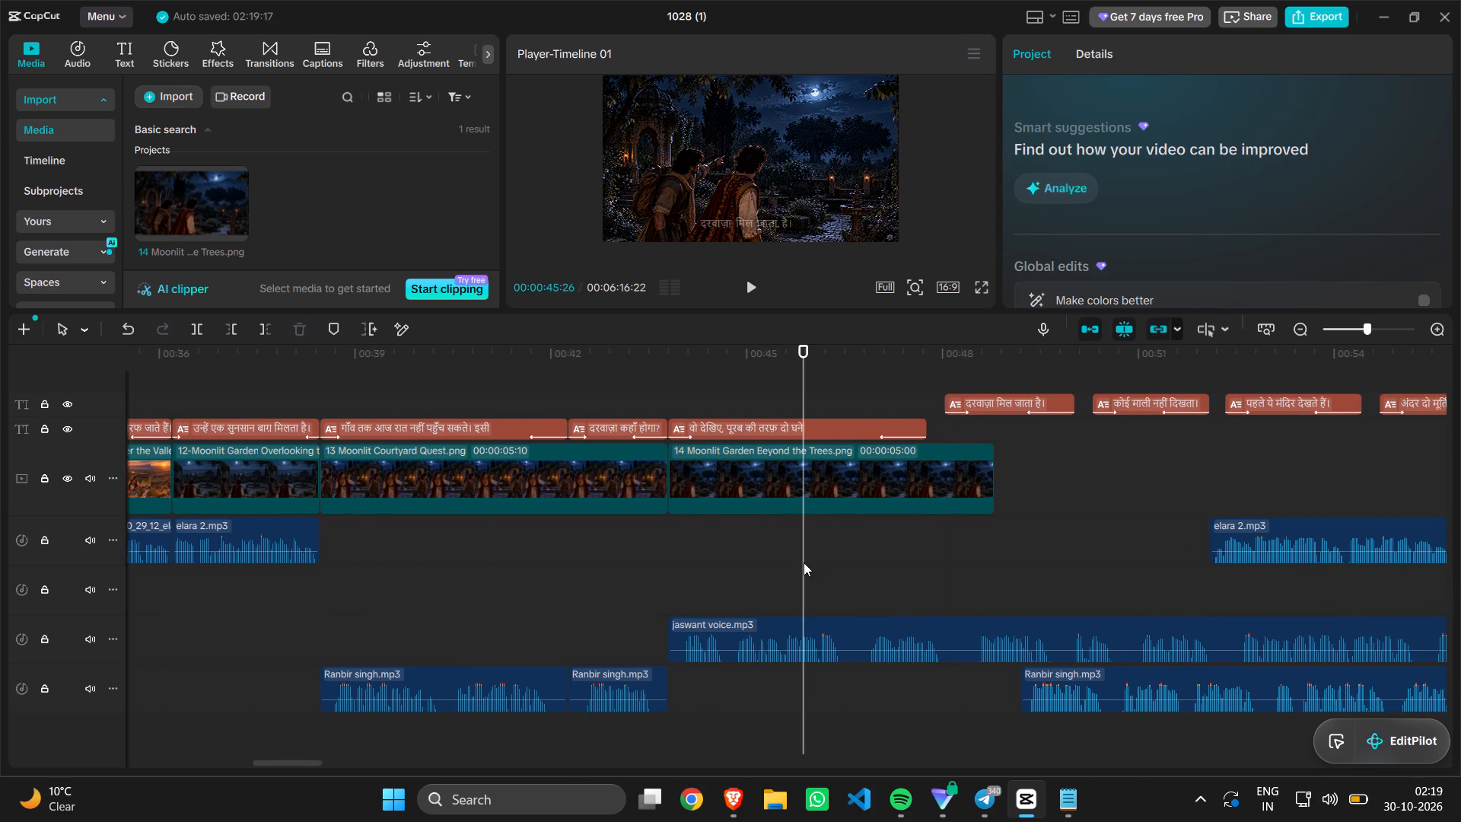
pyautogui.press('space')
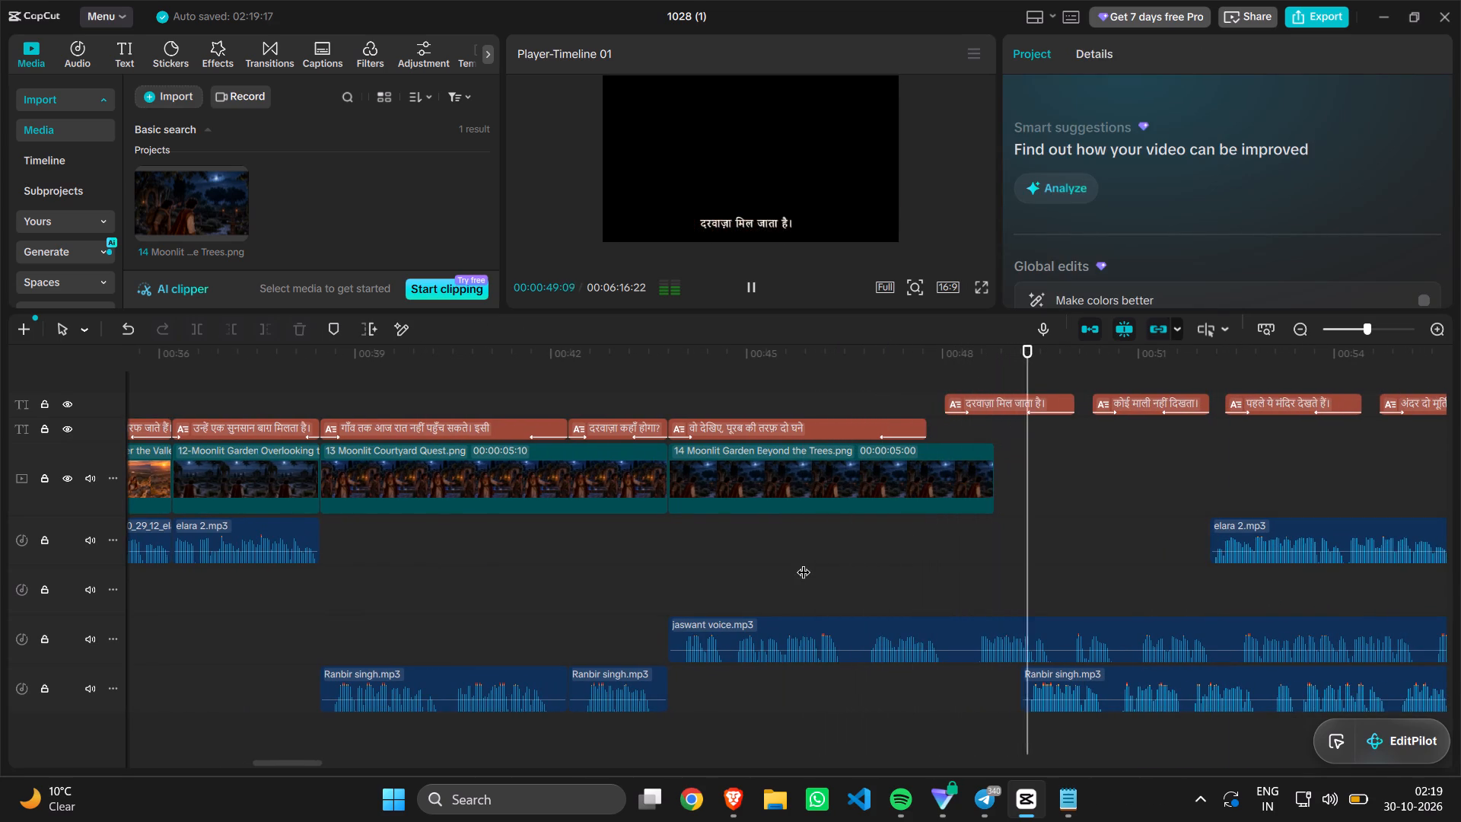
pyautogui.press('space')
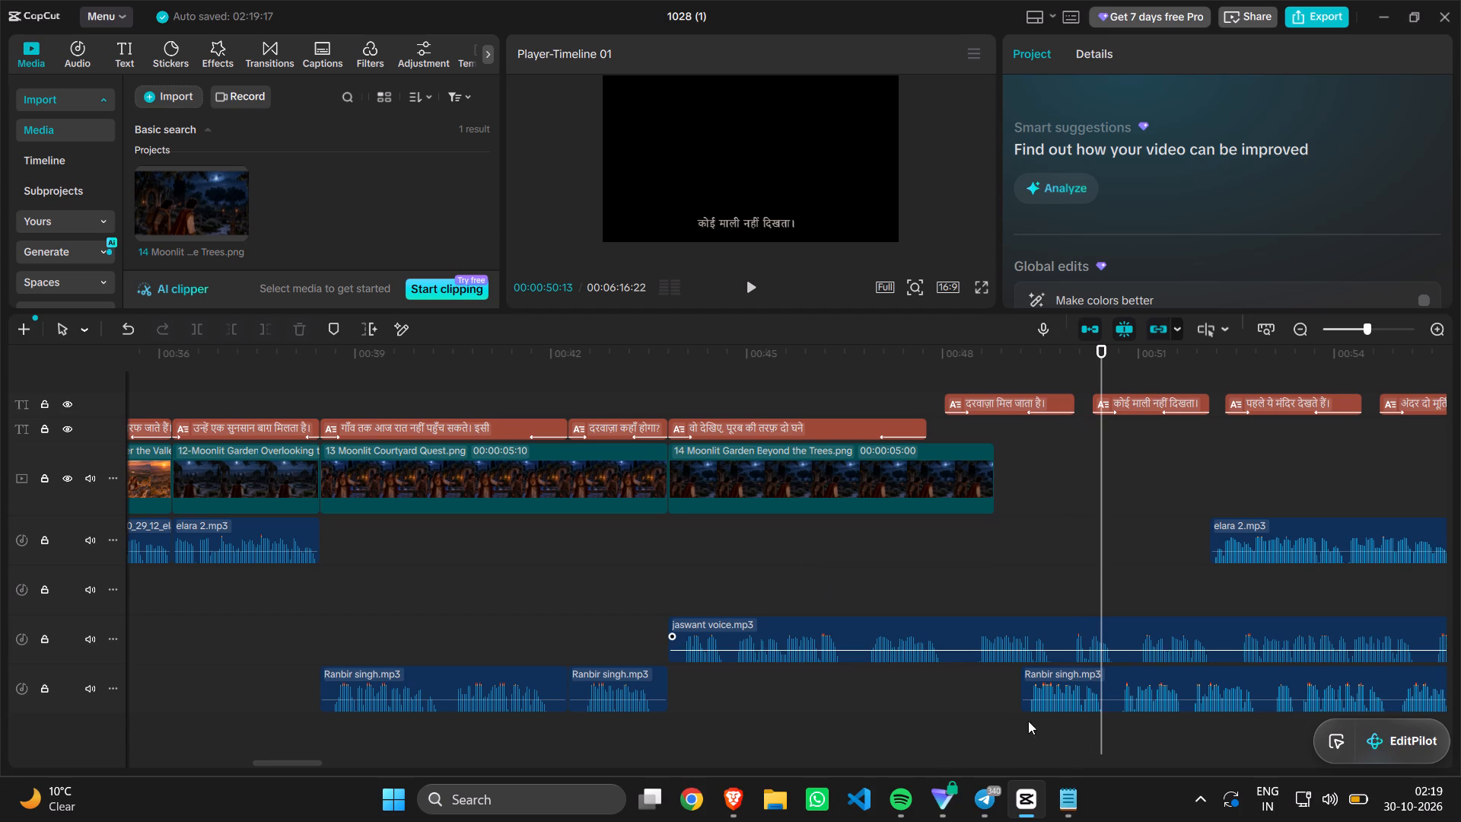
pyautogui.moveTo(1091, 693); pyautogui.dragTo(1390, 695)
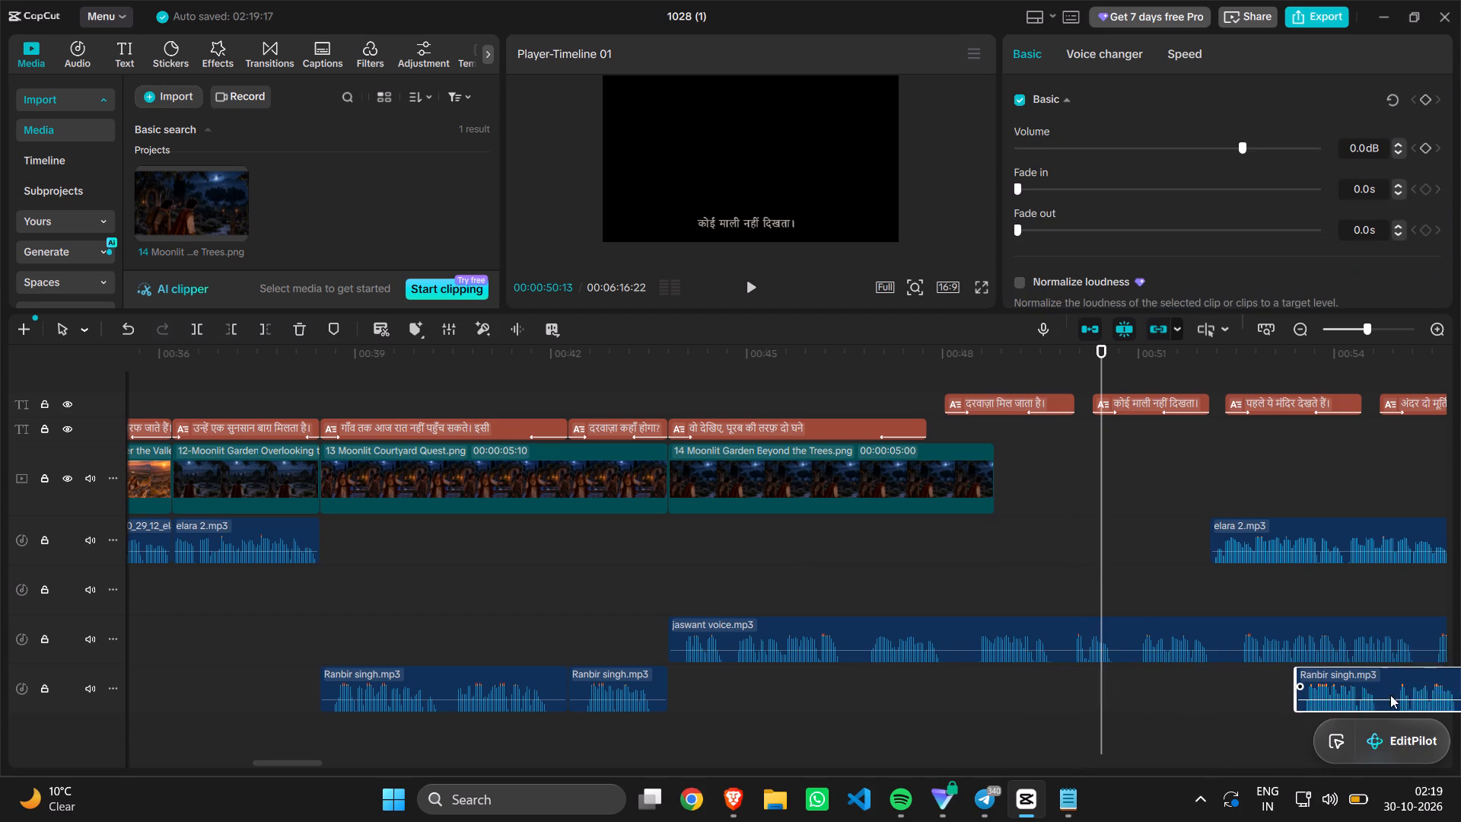
pyautogui.moveTo(1390, 695); pyautogui.dragTo(1395, 695)
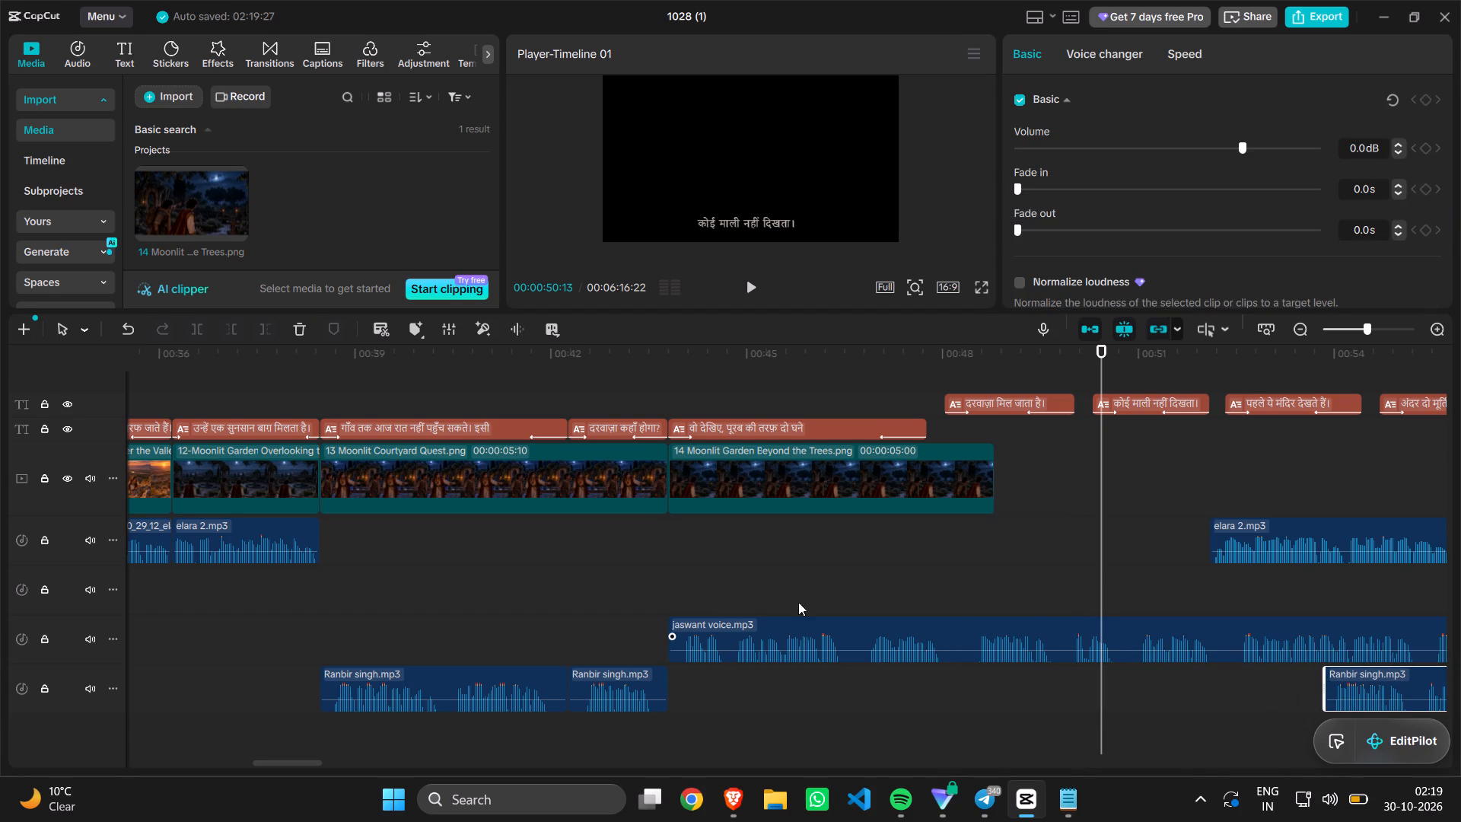
# Replay Jaswant's line over image 14 and split jaswant voice.mp3 at 00:00:48:11, where the line ends.
pyautogui.click(793, 588)
pyautogui.press('space')
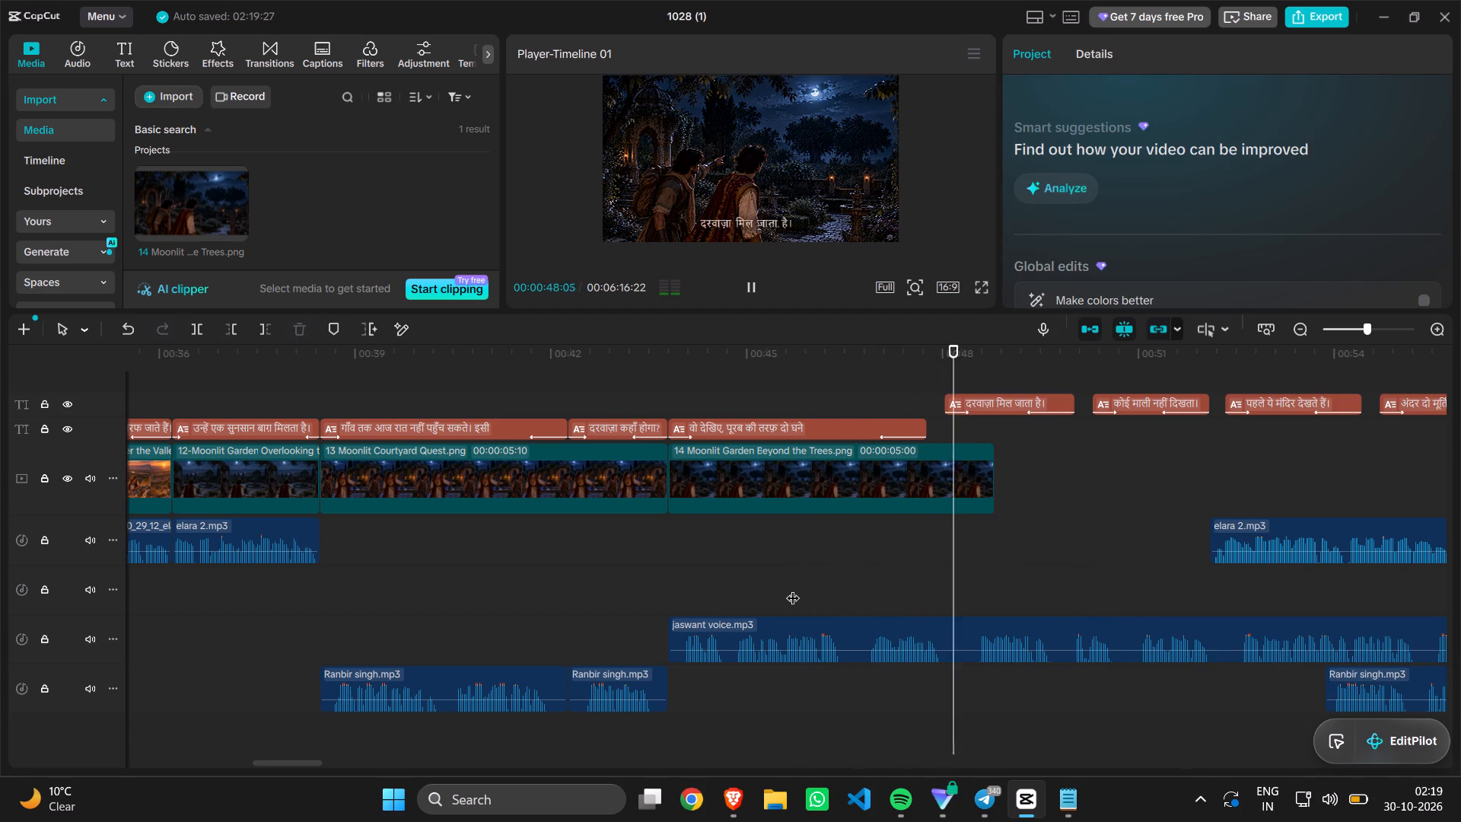
pyautogui.press('space')
pyautogui.click(874, 656)
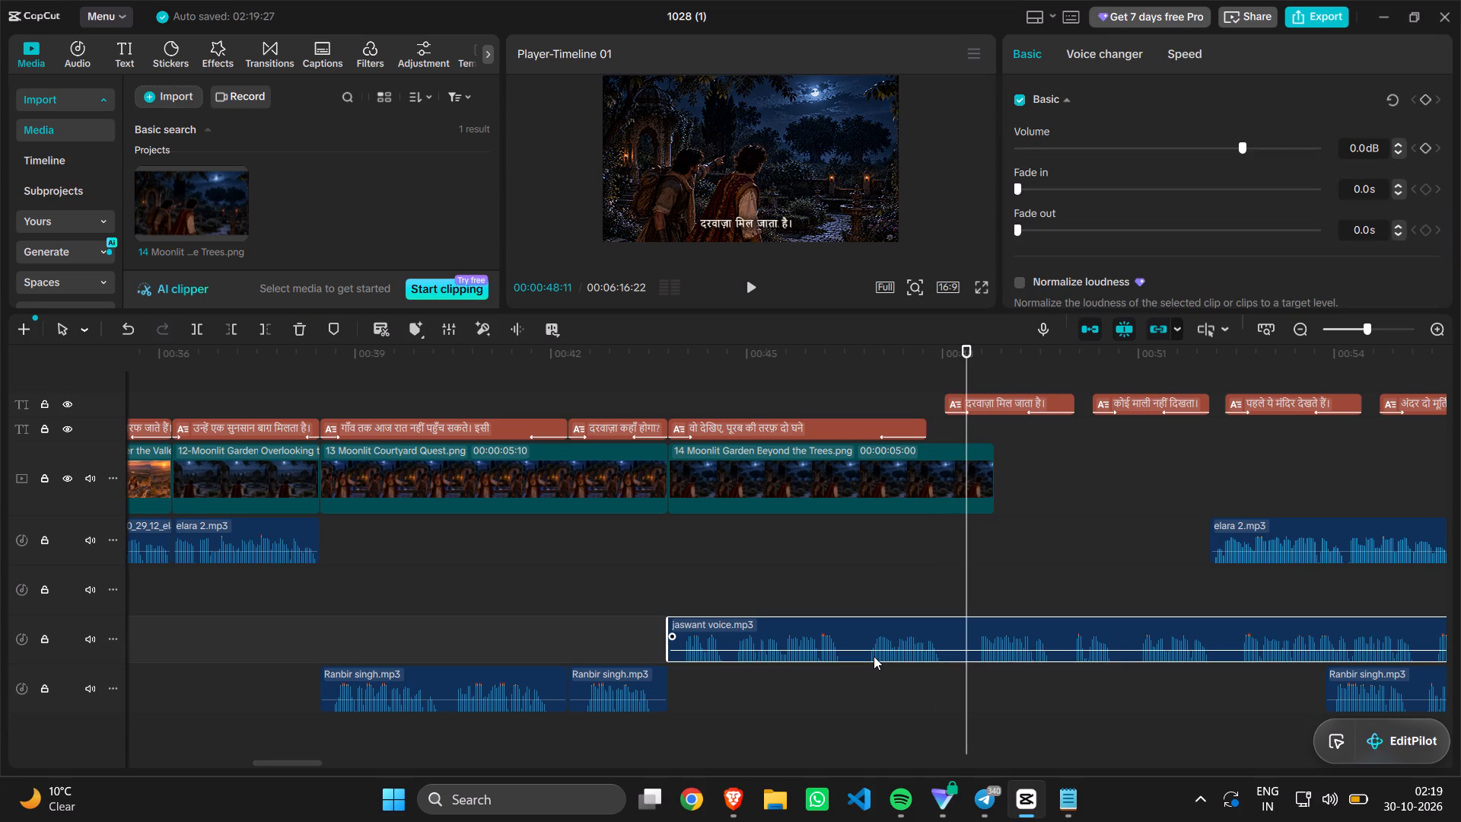
pyautogui.hotkey('ctrl', 'b')
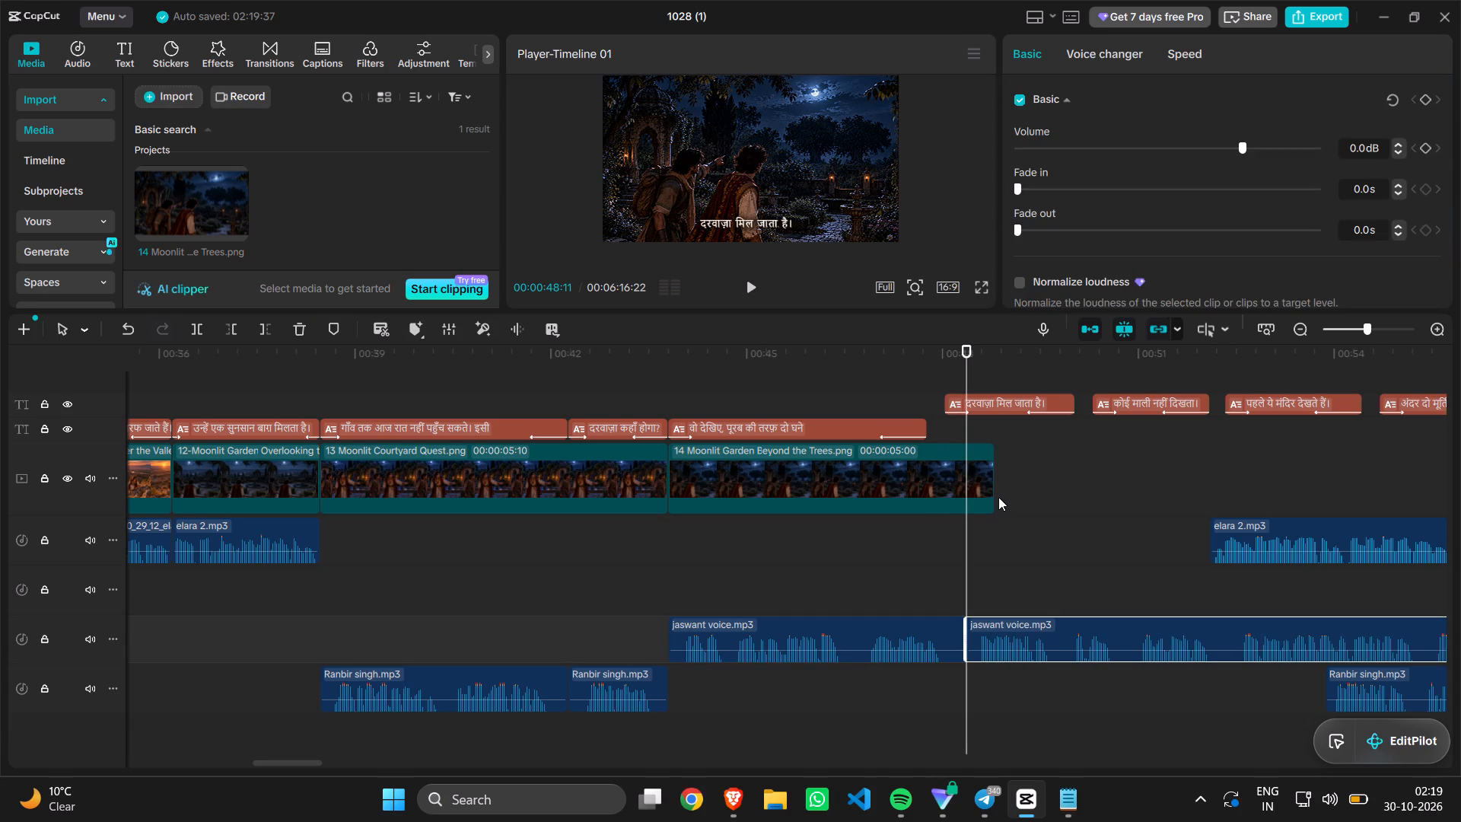
# Trim the end of image 14 to a duration of 00:00:04:17, matching the split in jaswant voice.mp3.
pyautogui.moveTo(995, 495); pyautogui.dragTo(969, 492)
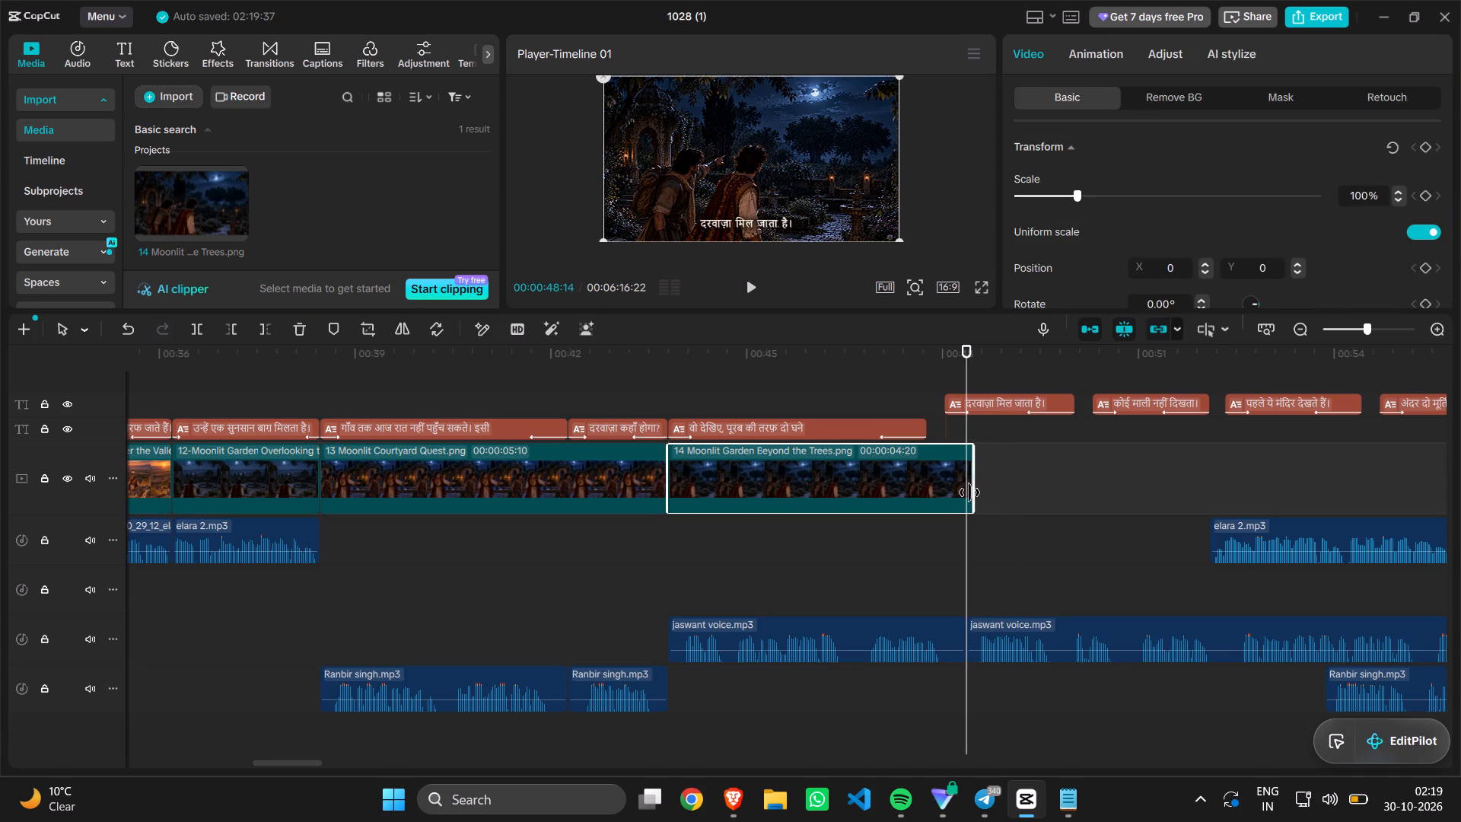
pyautogui.moveTo(969, 492); pyautogui.dragTo(969, 492)
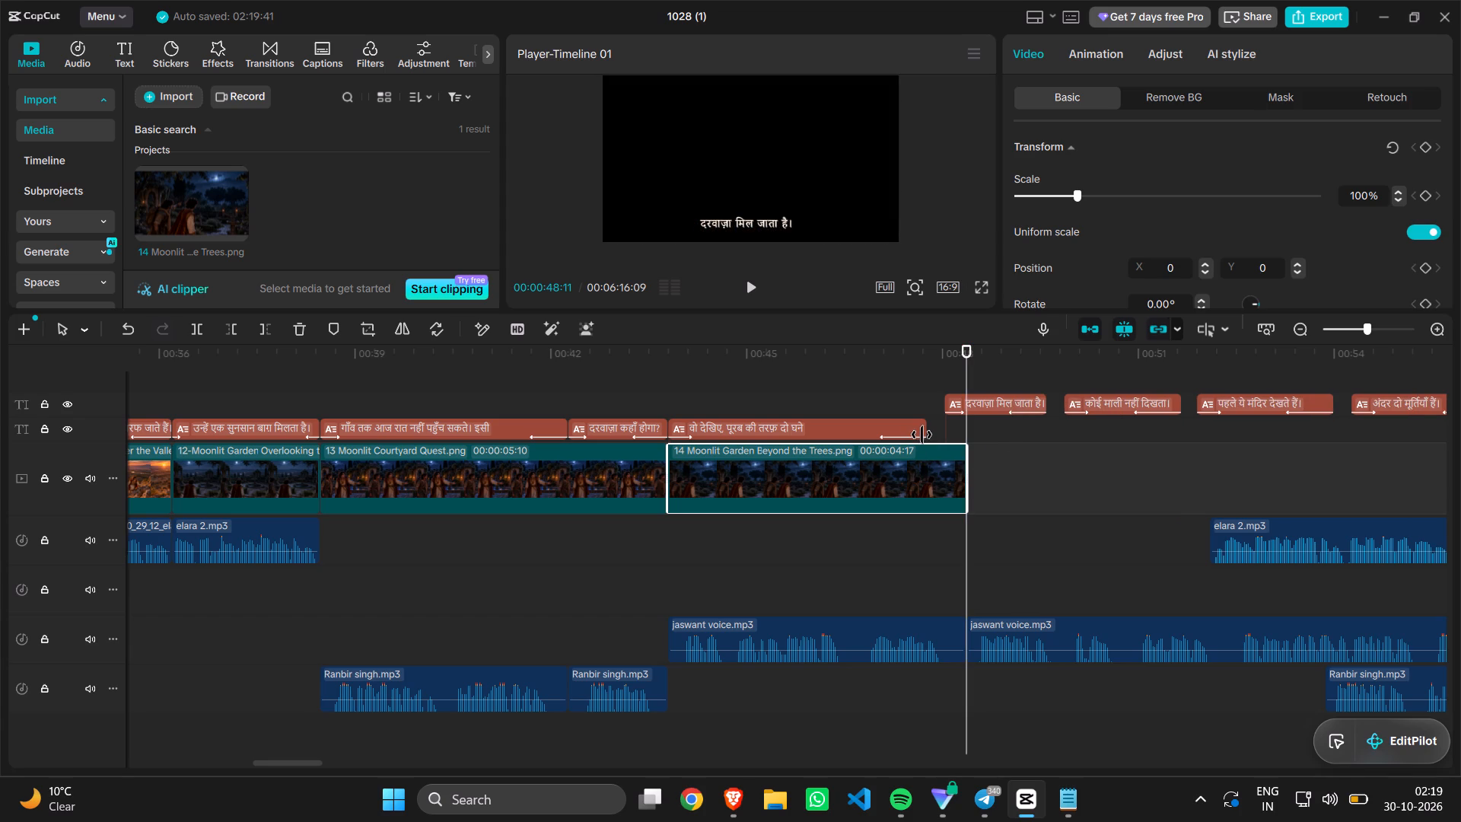
# Stretch the caption "वो देखिए, पूरब की तरफ़ दो घने" to span image 14, and play it through to check.
pyautogui.moveTo(921, 435); pyautogui.dragTo(961, 435)
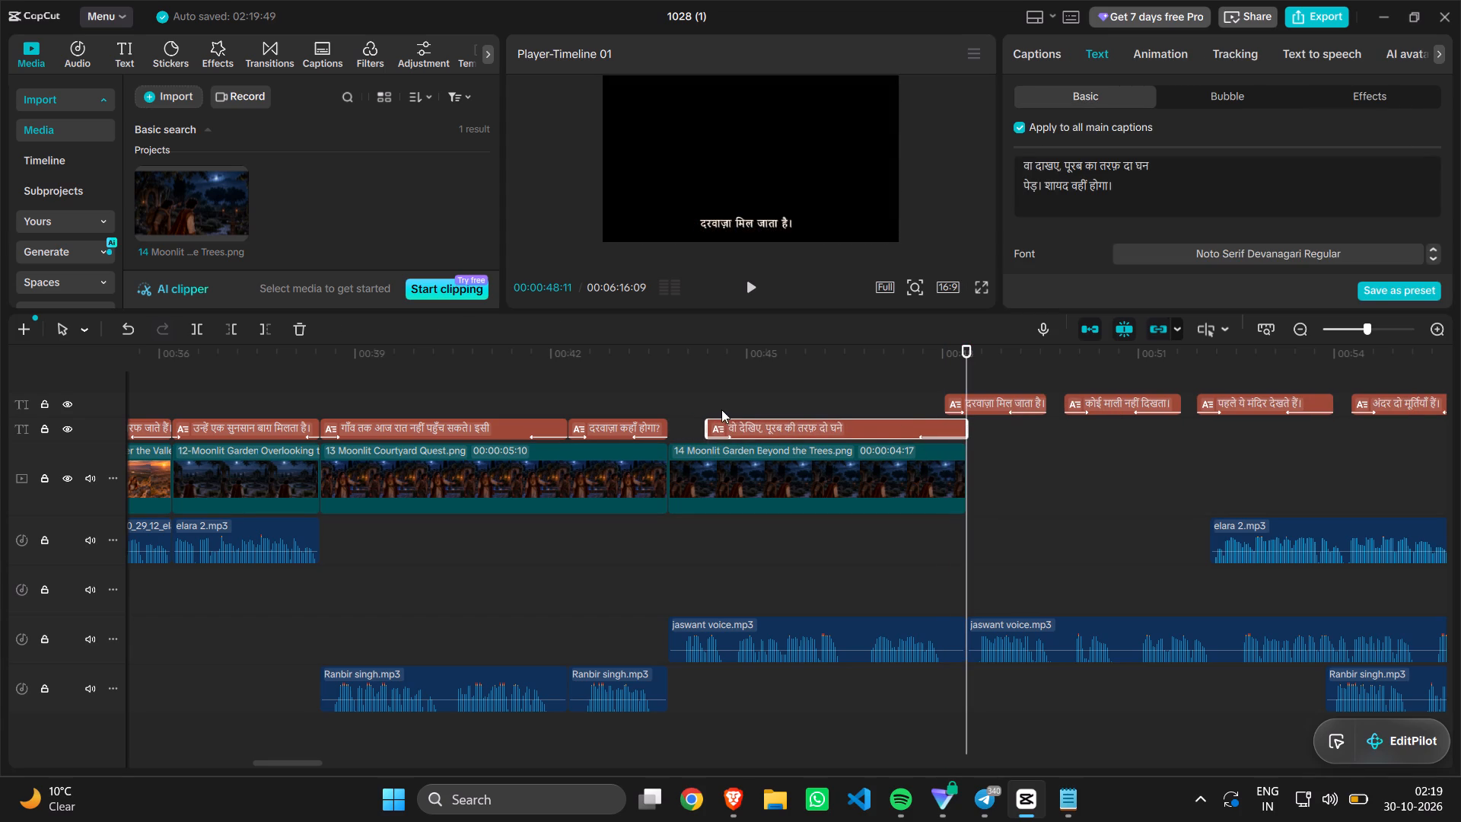
pyautogui.moveTo(706, 426); pyautogui.dragTo(675, 429)
pyautogui.click(669, 382)
pyautogui.press('space')
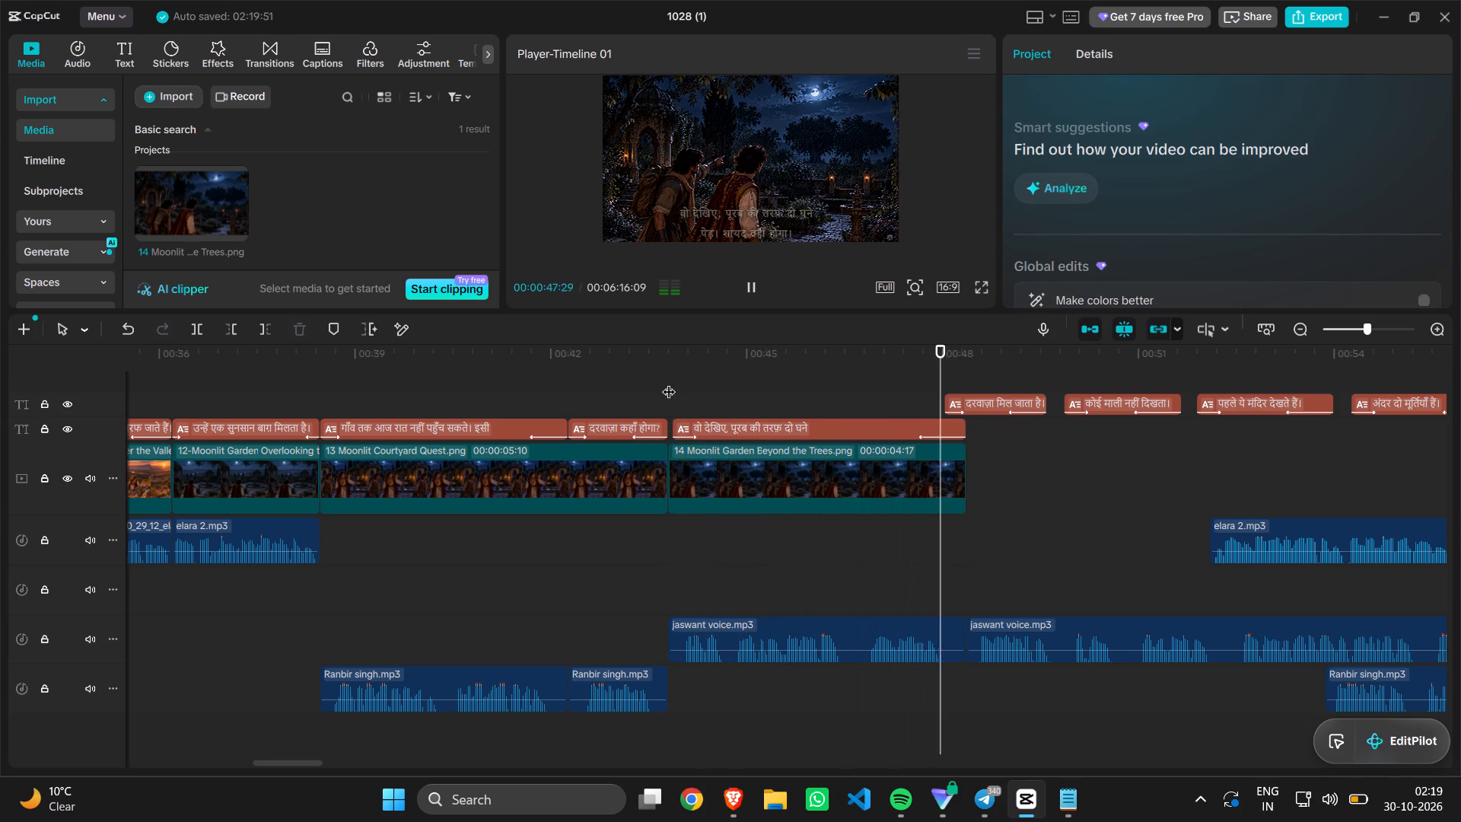
pyautogui.press('space')
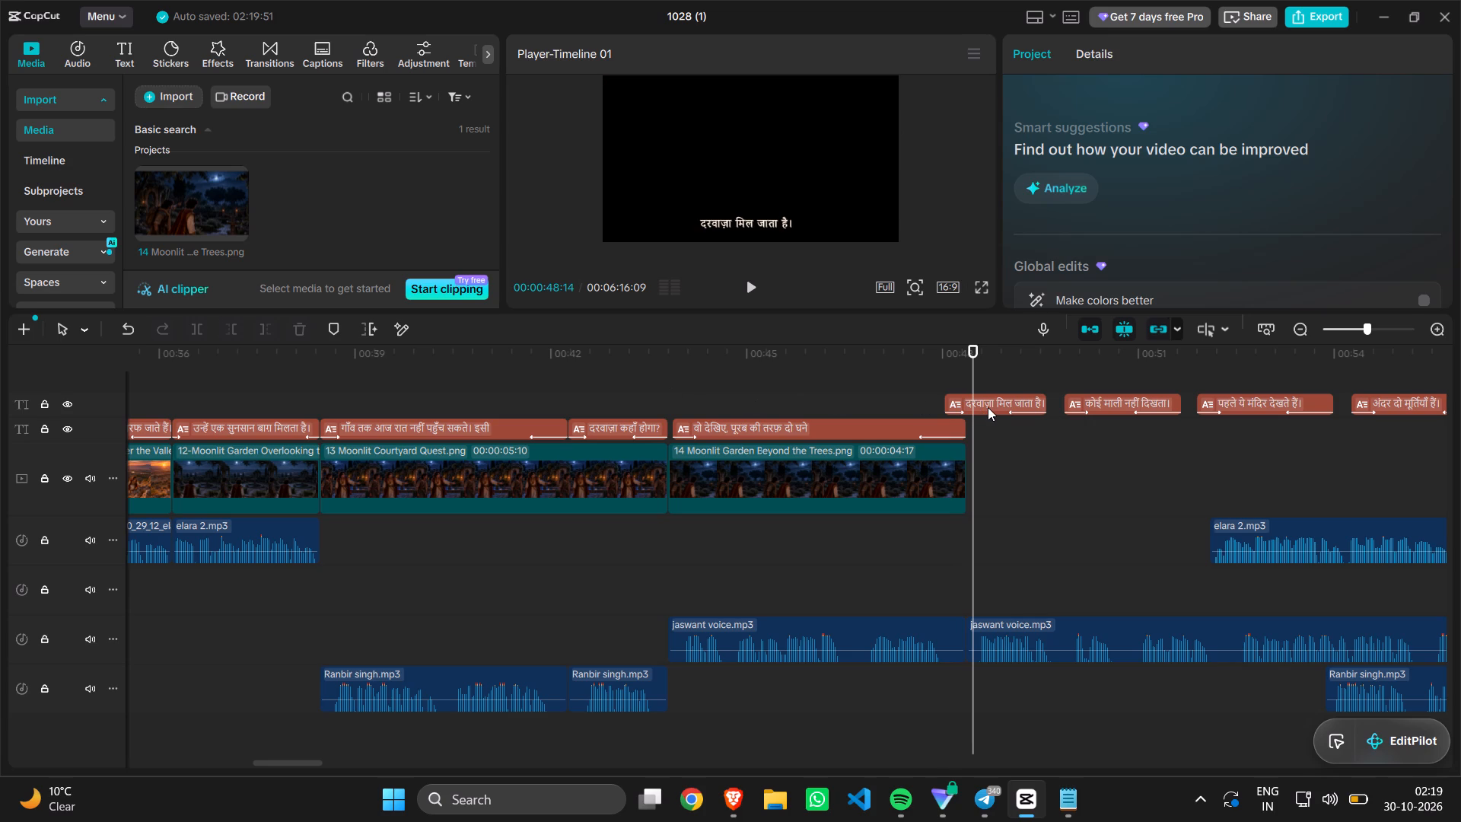
# Move the caption "दरवाज़ा मिल जाता है।" onto the main caption track at 00:00:48:14.
pyautogui.moveTo(988, 407); pyautogui.dragTo(1019, 438)
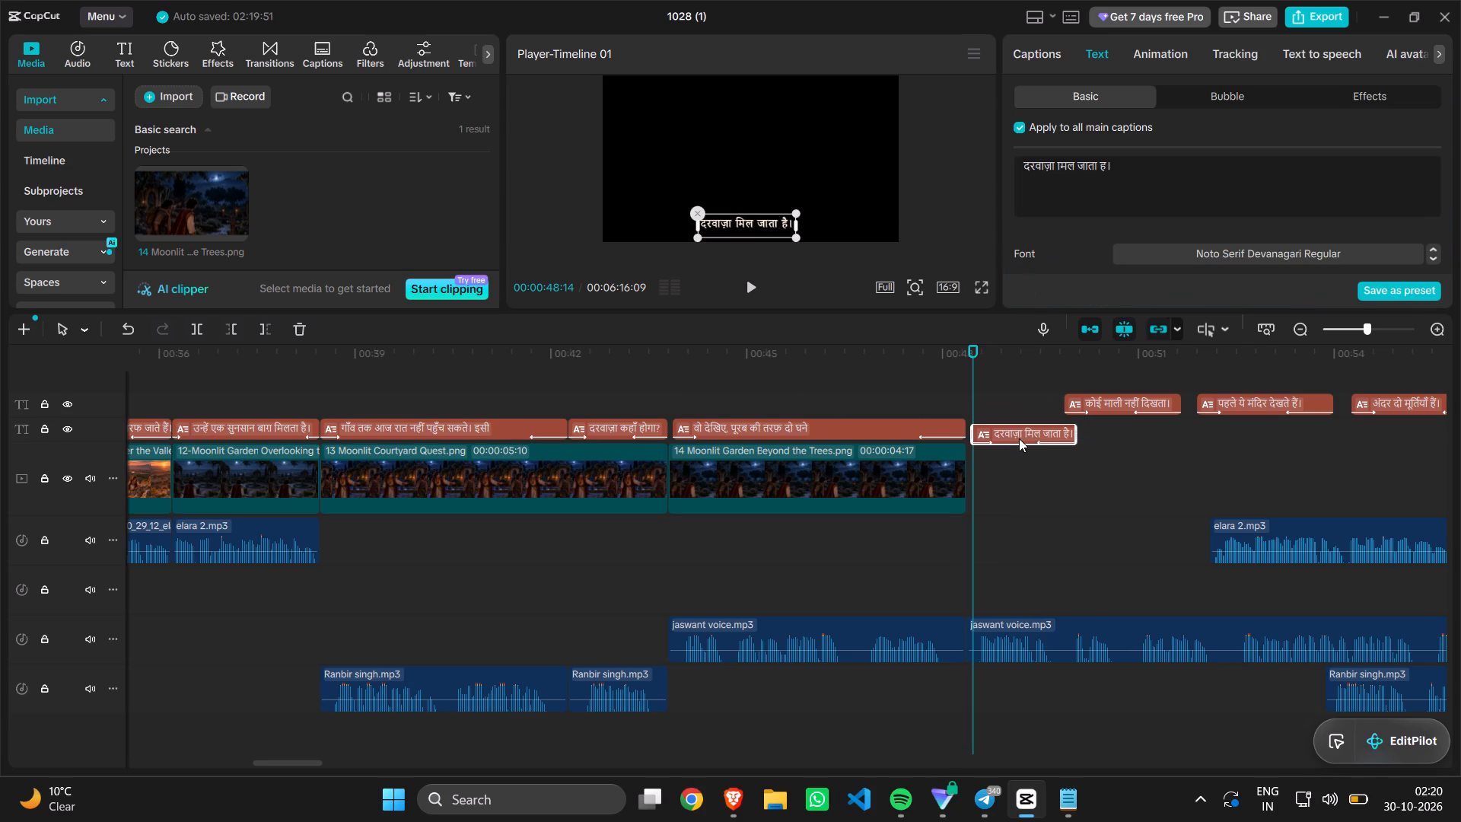
pyautogui.moveTo(1019, 438); pyautogui.dragTo(1017, 436)
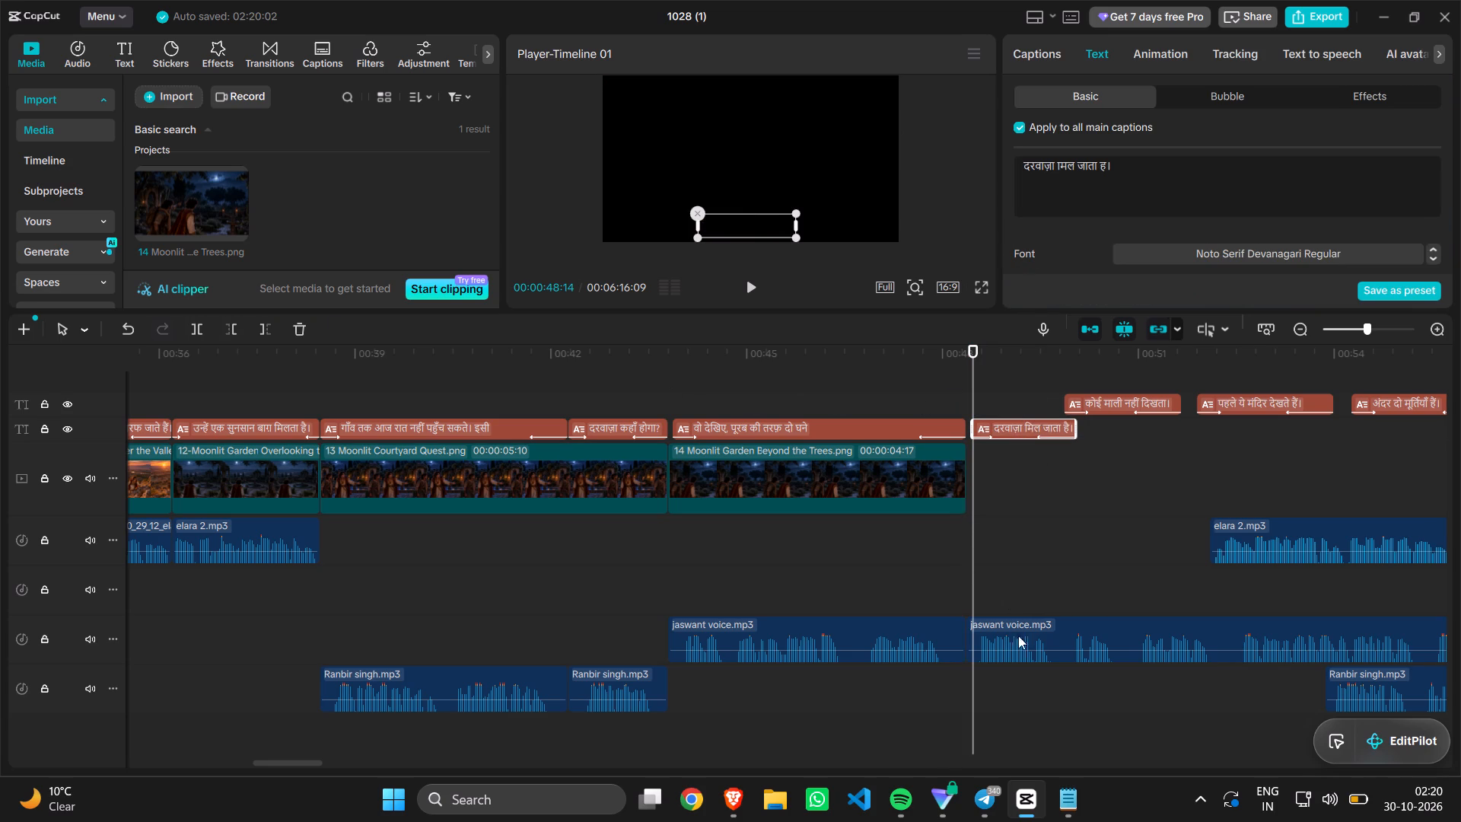
# Move the remaining jaswant voice.mp3 clip to about 00:00:51 on its own track, undoing a first placement that adds a track.
pyautogui.moveTo(1049, 621); pyautogui.dragTo(1247, 613)
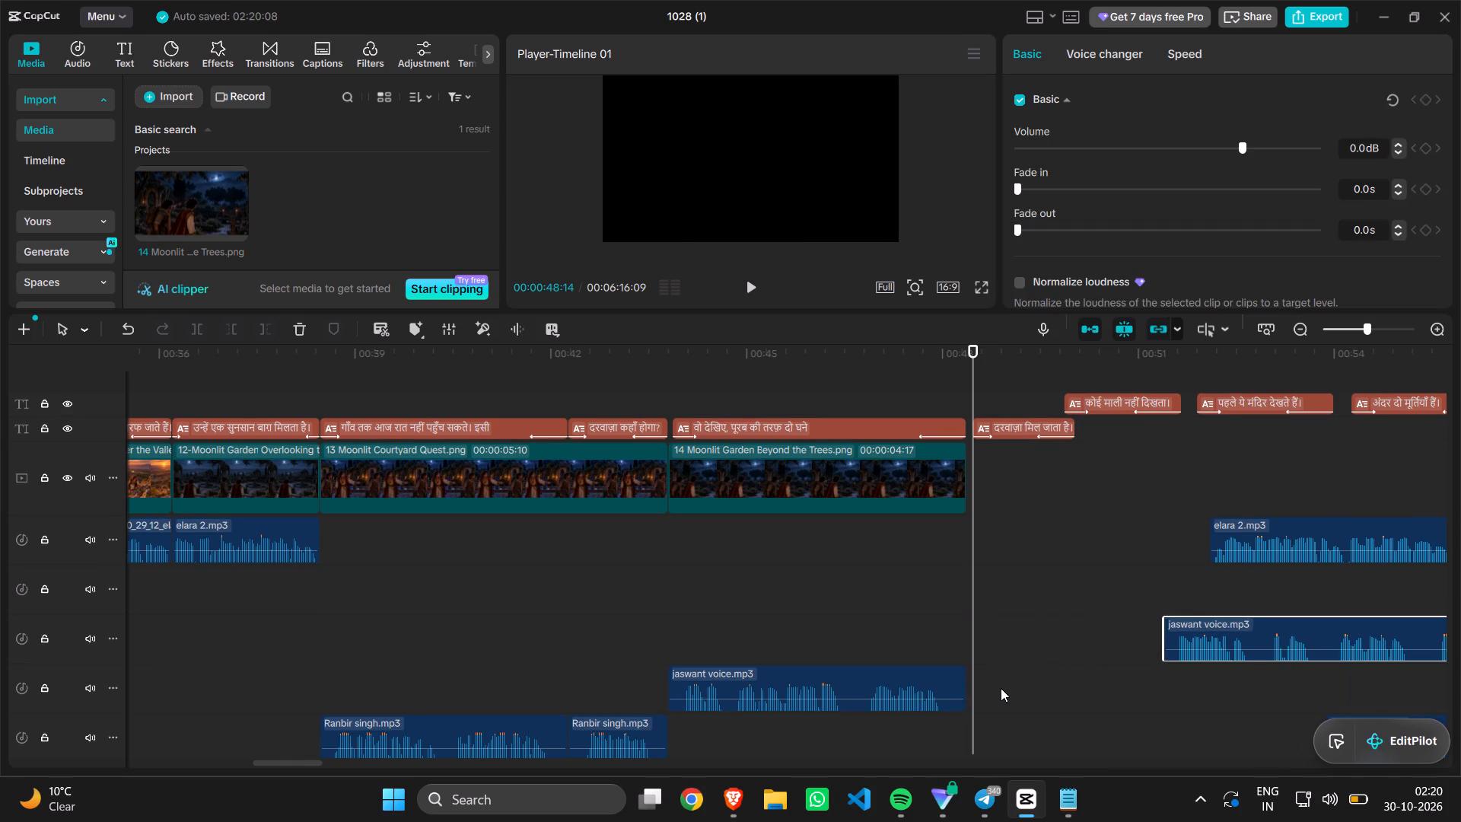
pyautogui.hotkey('ctrl', 'z')
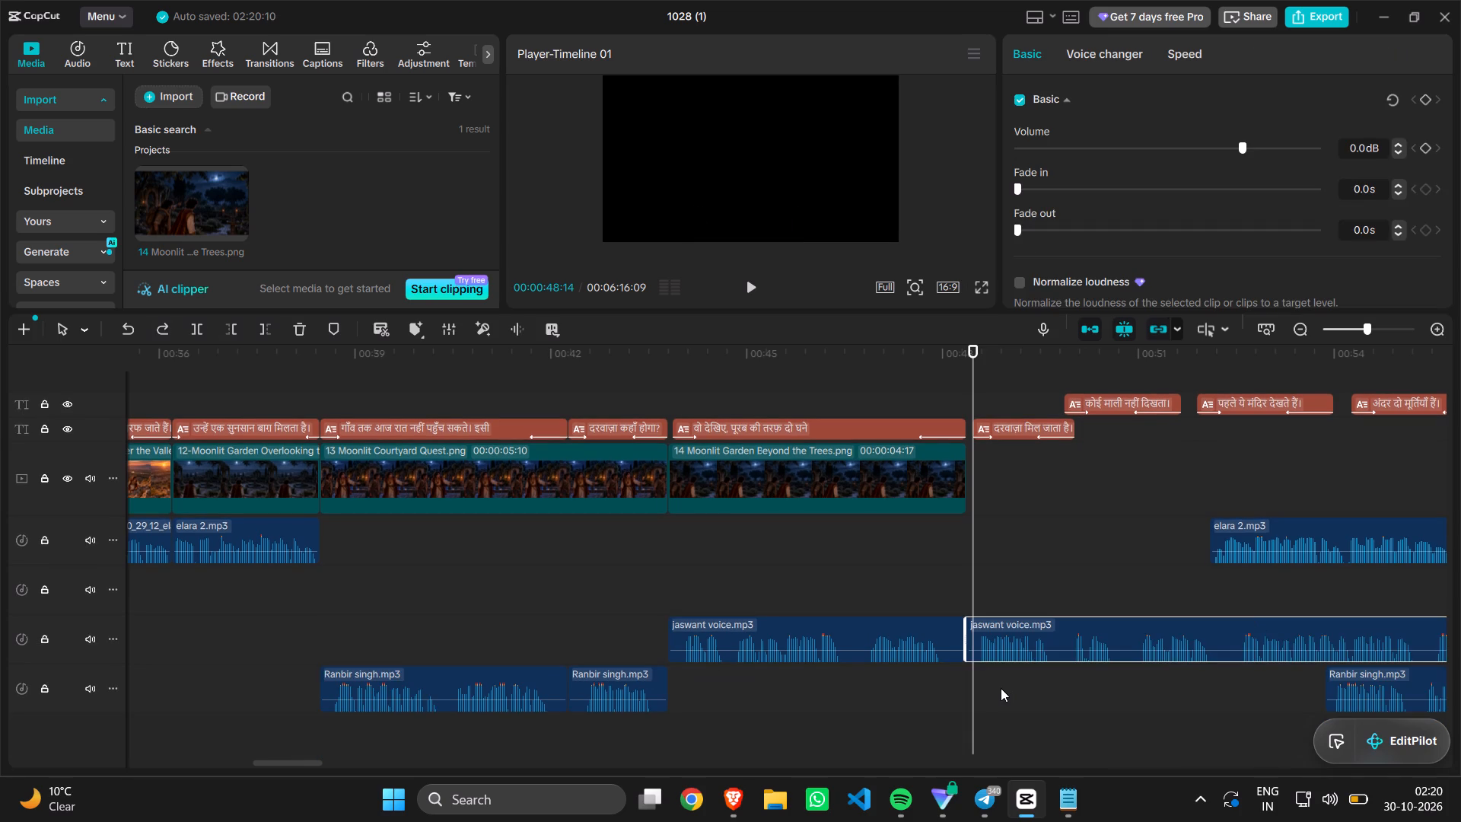
pyautogui.moveTo(1093, 634); pyautogui.dragTo(1268, 626)
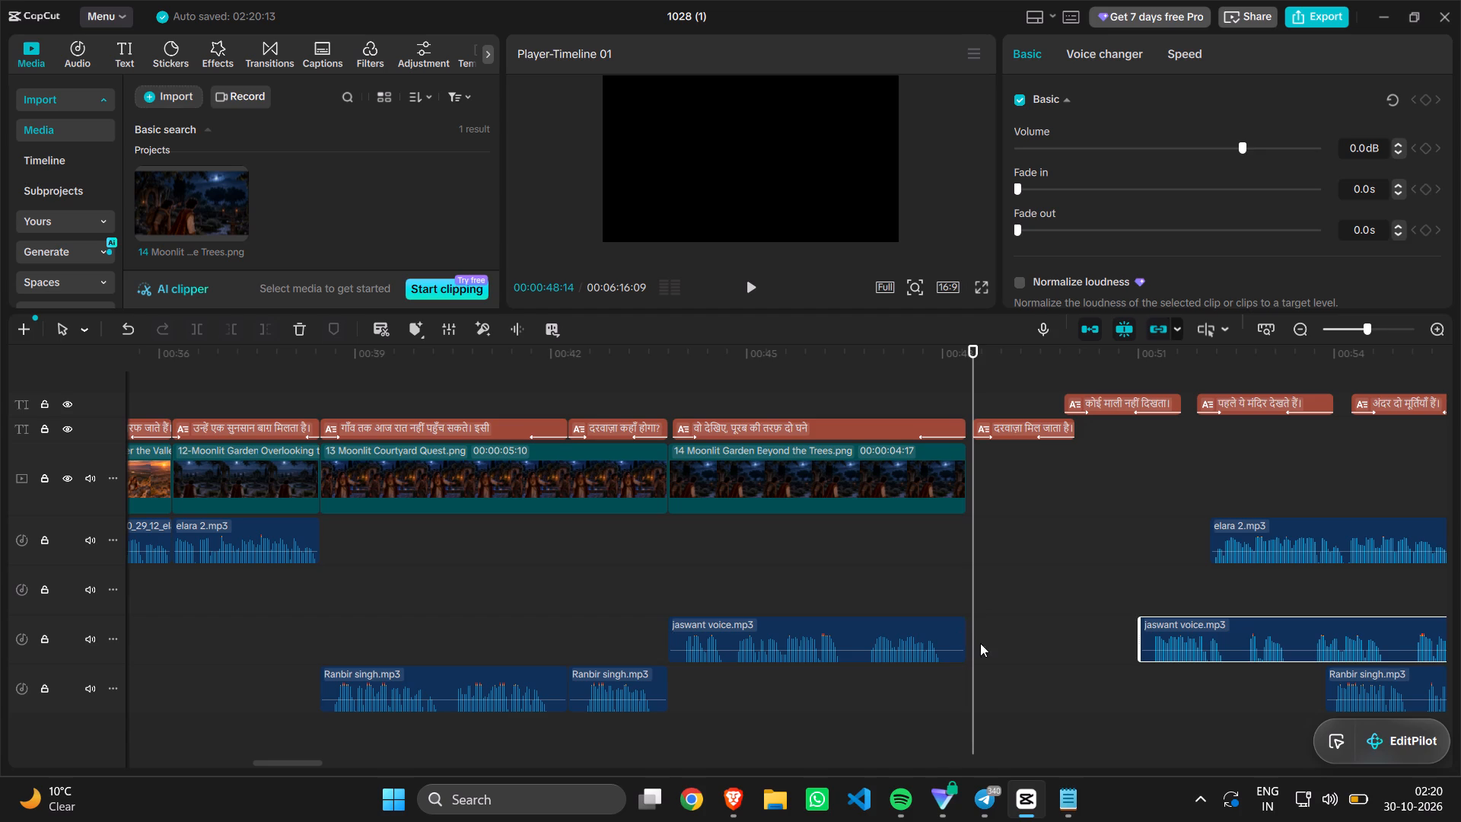
# Shift the caption "दरवाज़ा मिल जाता है।" back to start at the end of image 14.
pyautogui.moveTo(1002, 422); pyautogui.dragTo(993, 422)
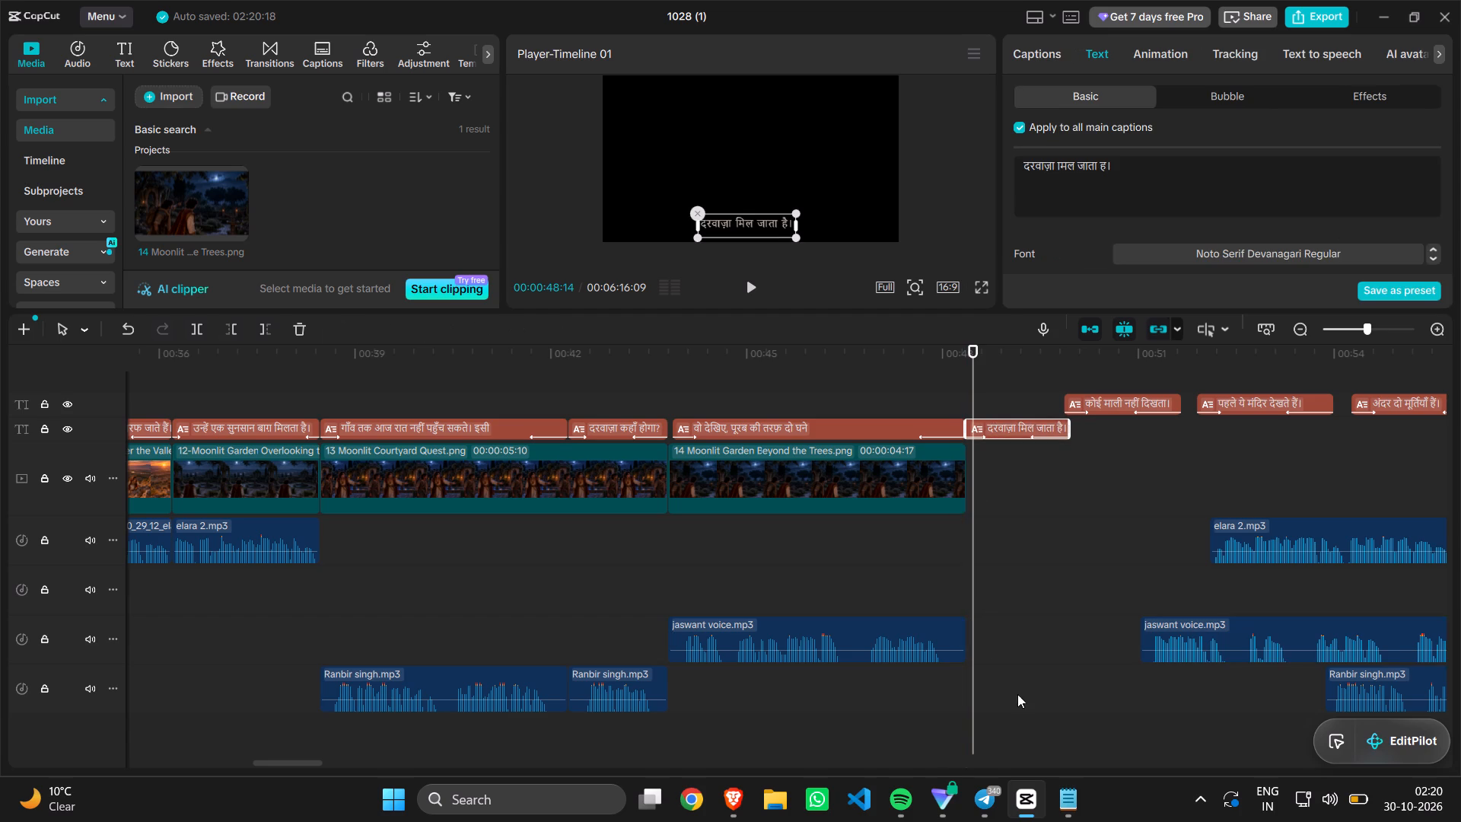
# Play back the end of image 14, and move the upcoming elara 2.mp3 clip to start where image 14 ends.
pyautogui.click(813, 724)
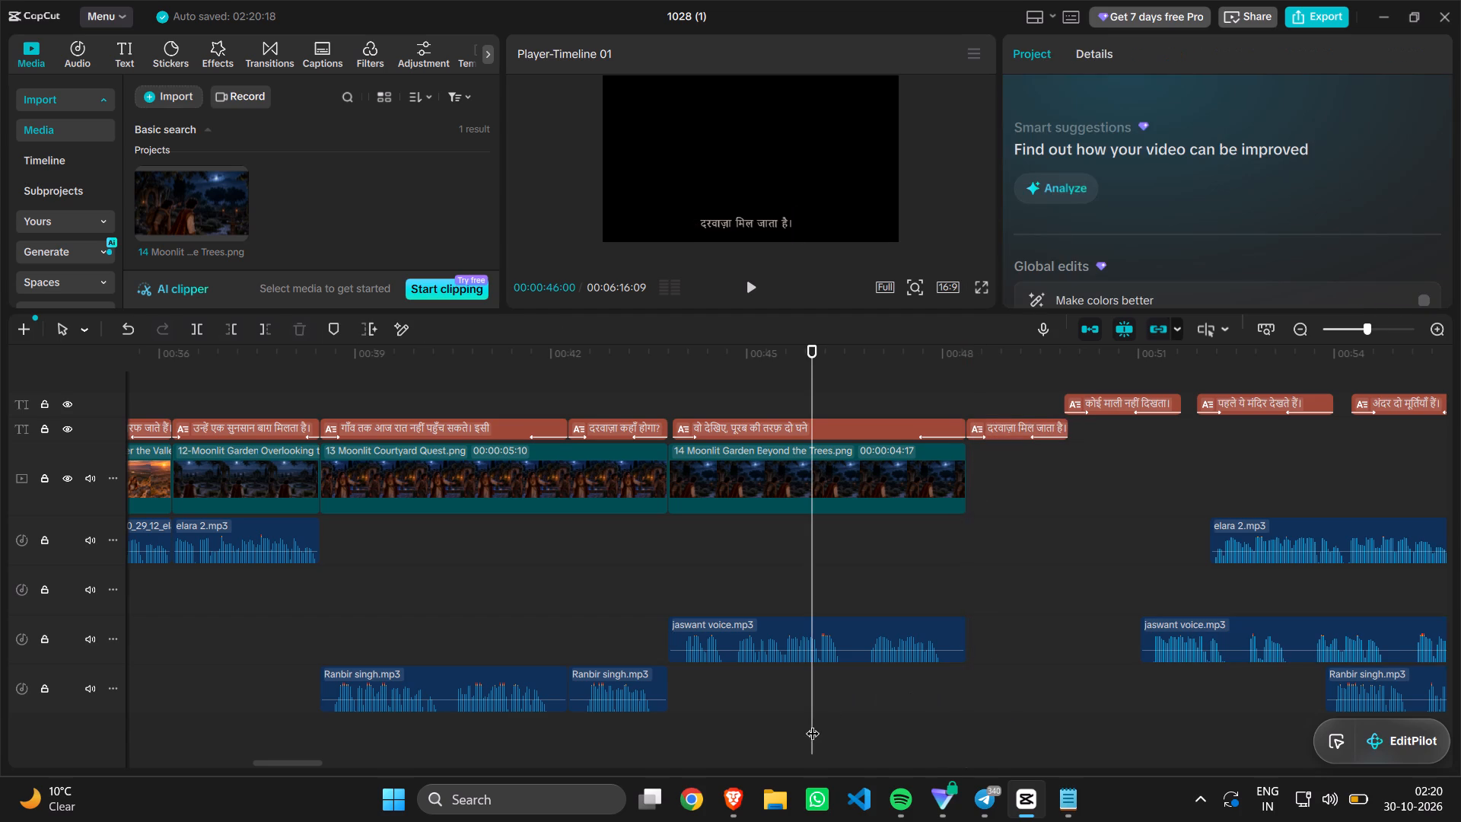
pyautogui.press('space')
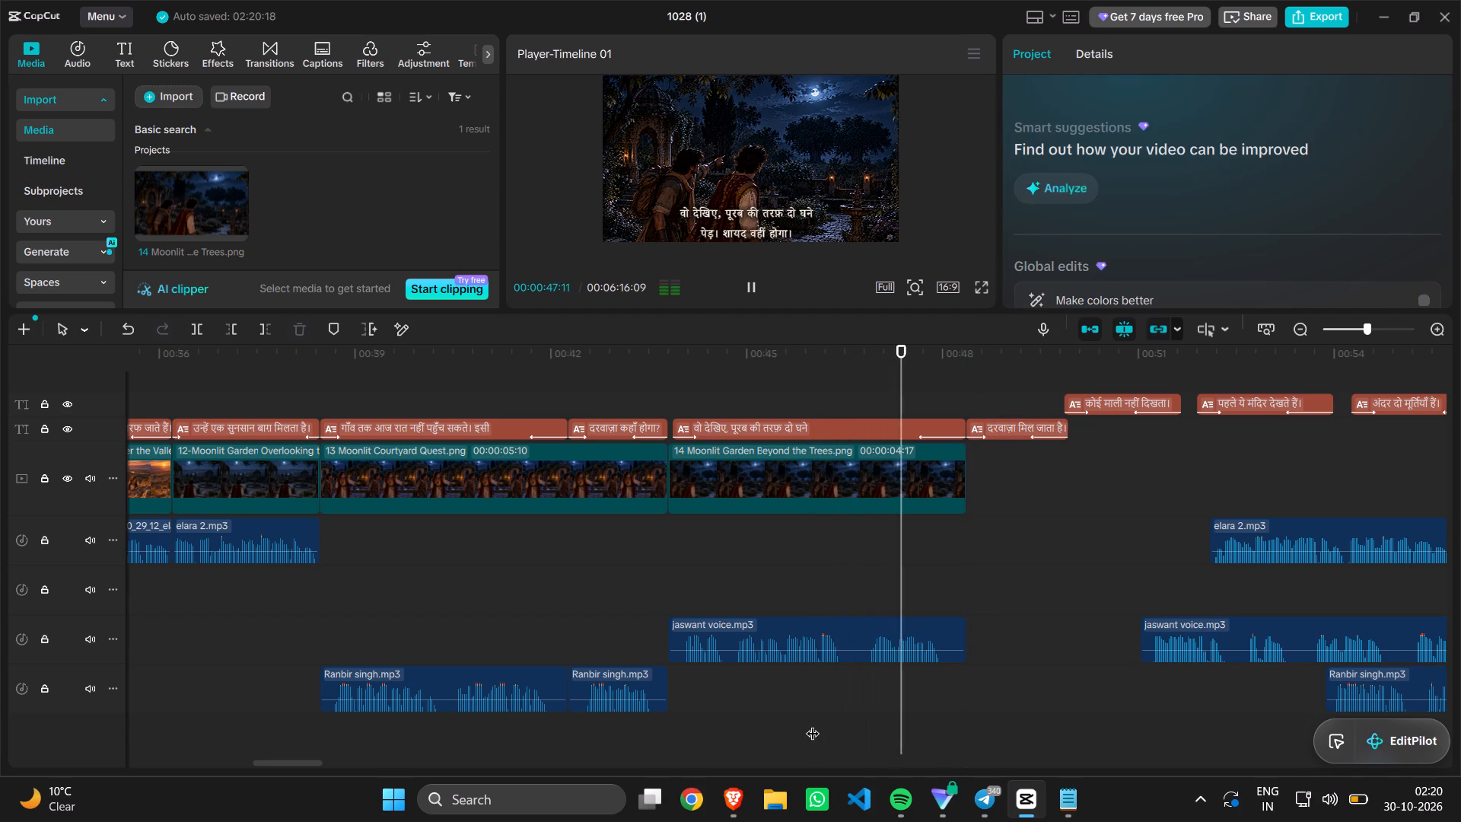
pyautogui.press('space')
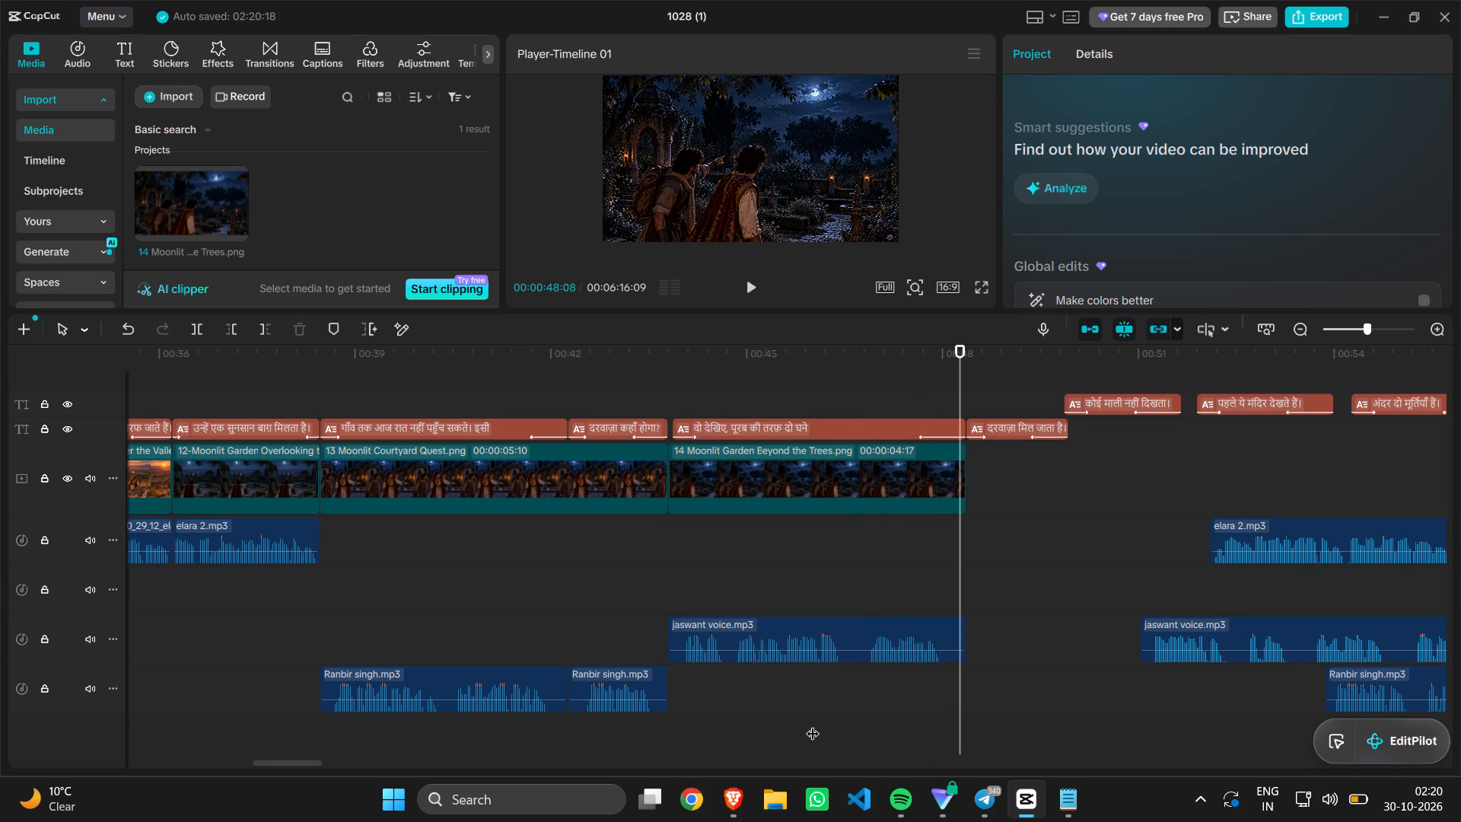
pyautogui.moveTo(1251, 544); pyautogui.dragTo(1246, 544)
pyautogui.moveTo(1246, 544); pyautogui.dragTo(1007, 555)
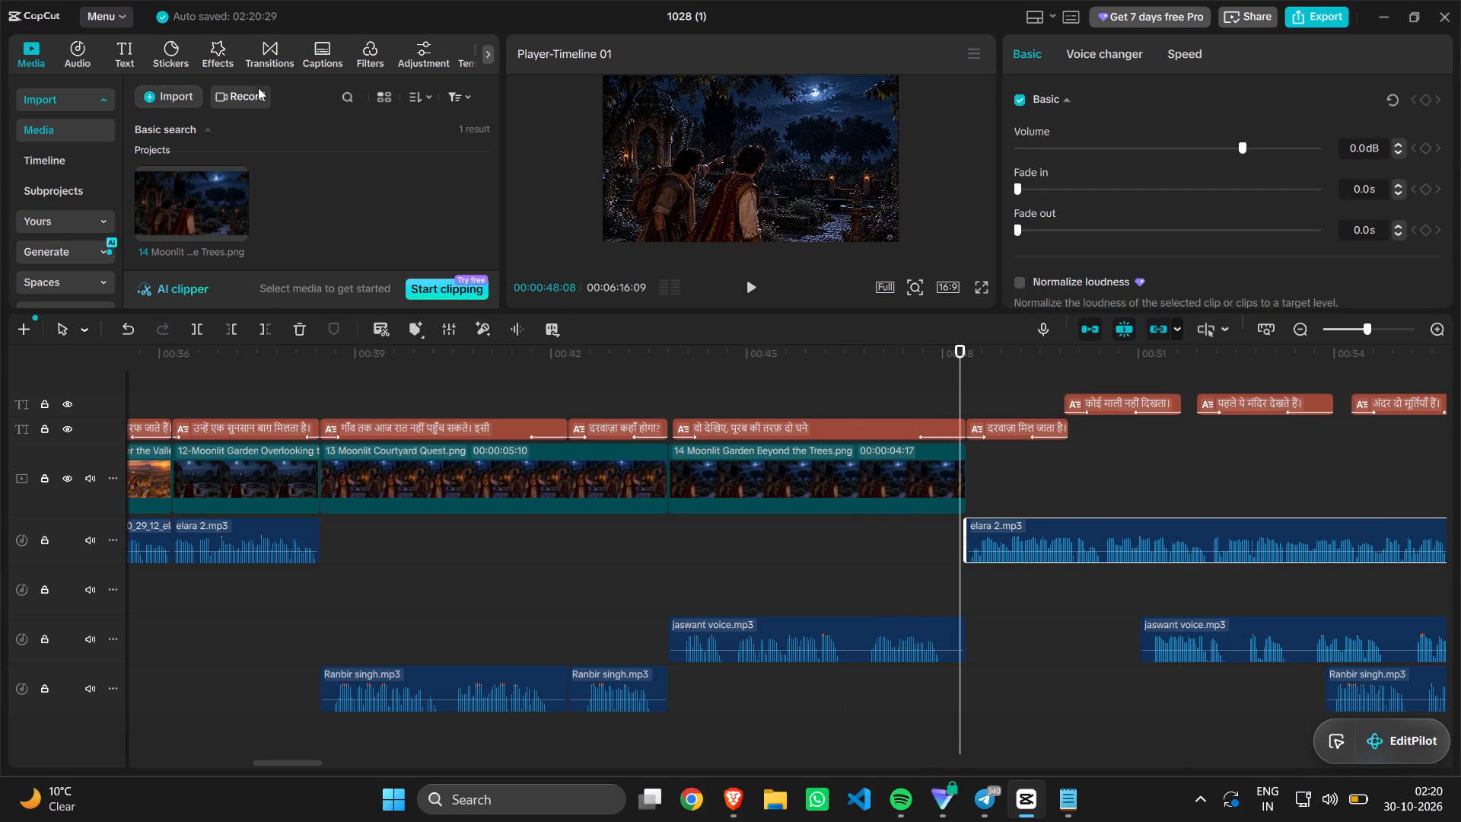
# Search the project media for 15 and add "15 Moonlit Garden Gate Encounter.png" to the main track after image 14.
pyautogui.click(347, 97)
pyautogui.click(347, 97)
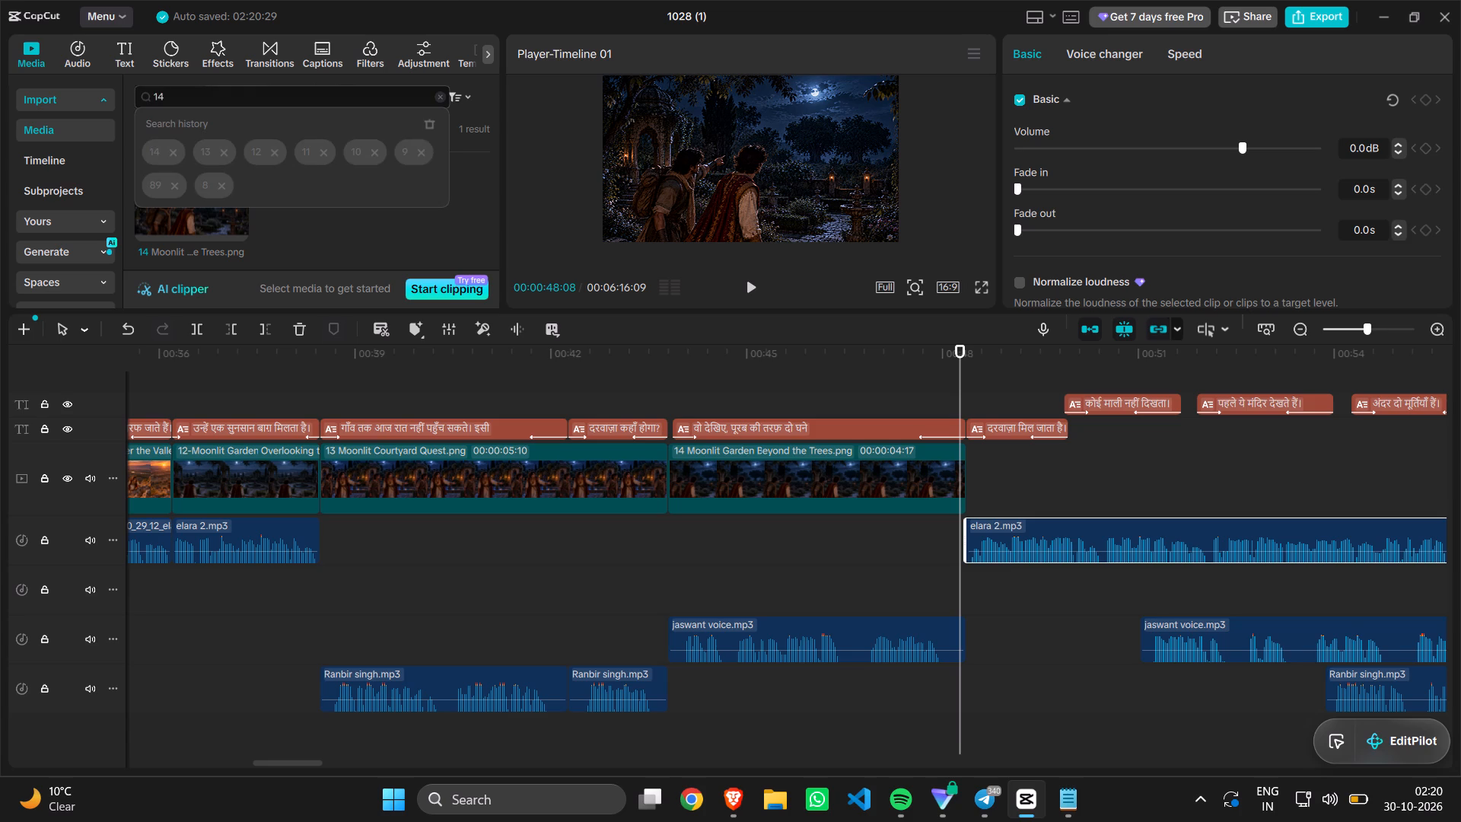
pyautogui.press('BackSpace')
pyautogui.press('5')
pyautogui.press('Return')
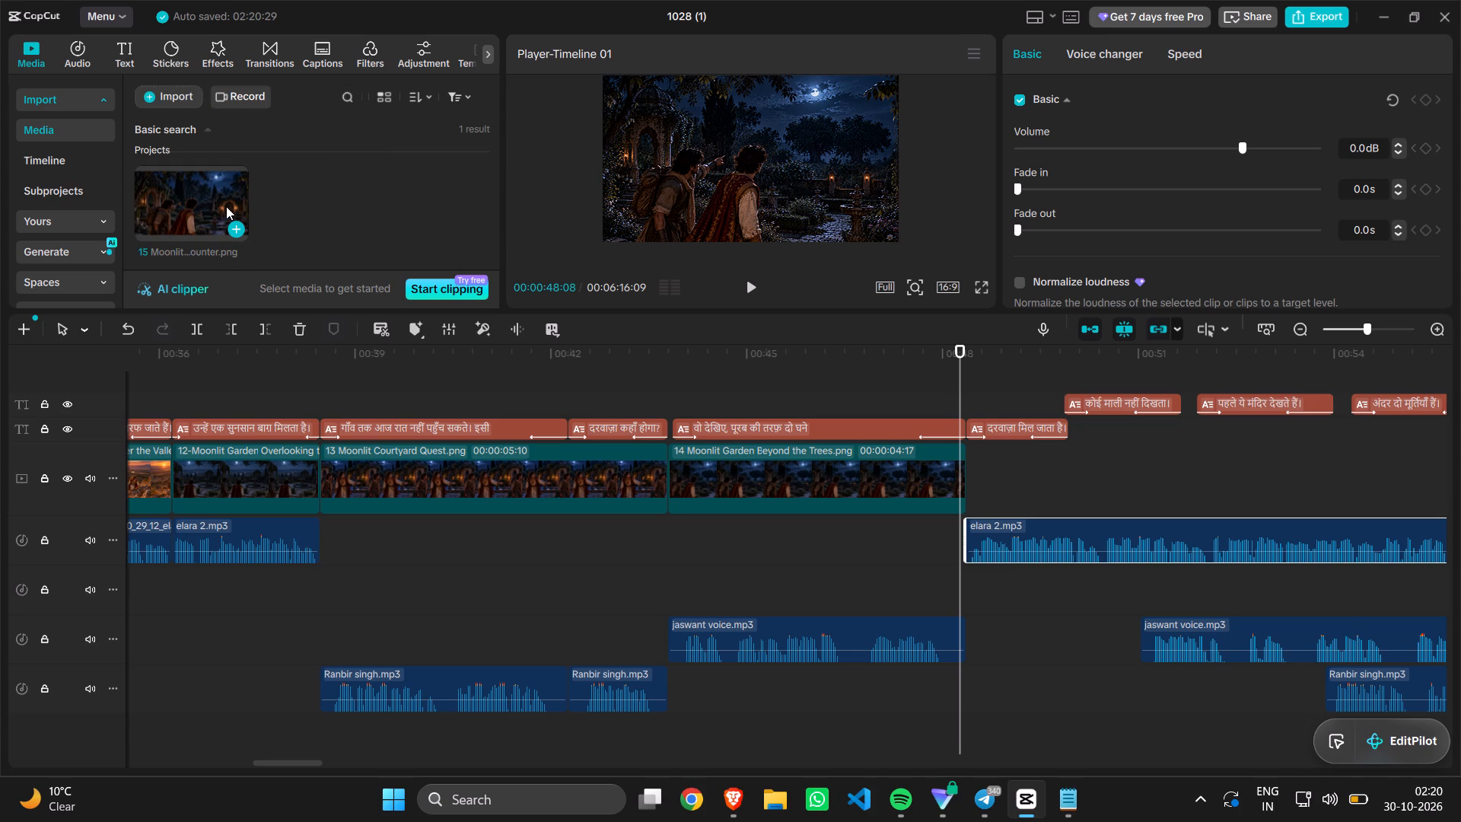
pyautogui.click(234, 225)
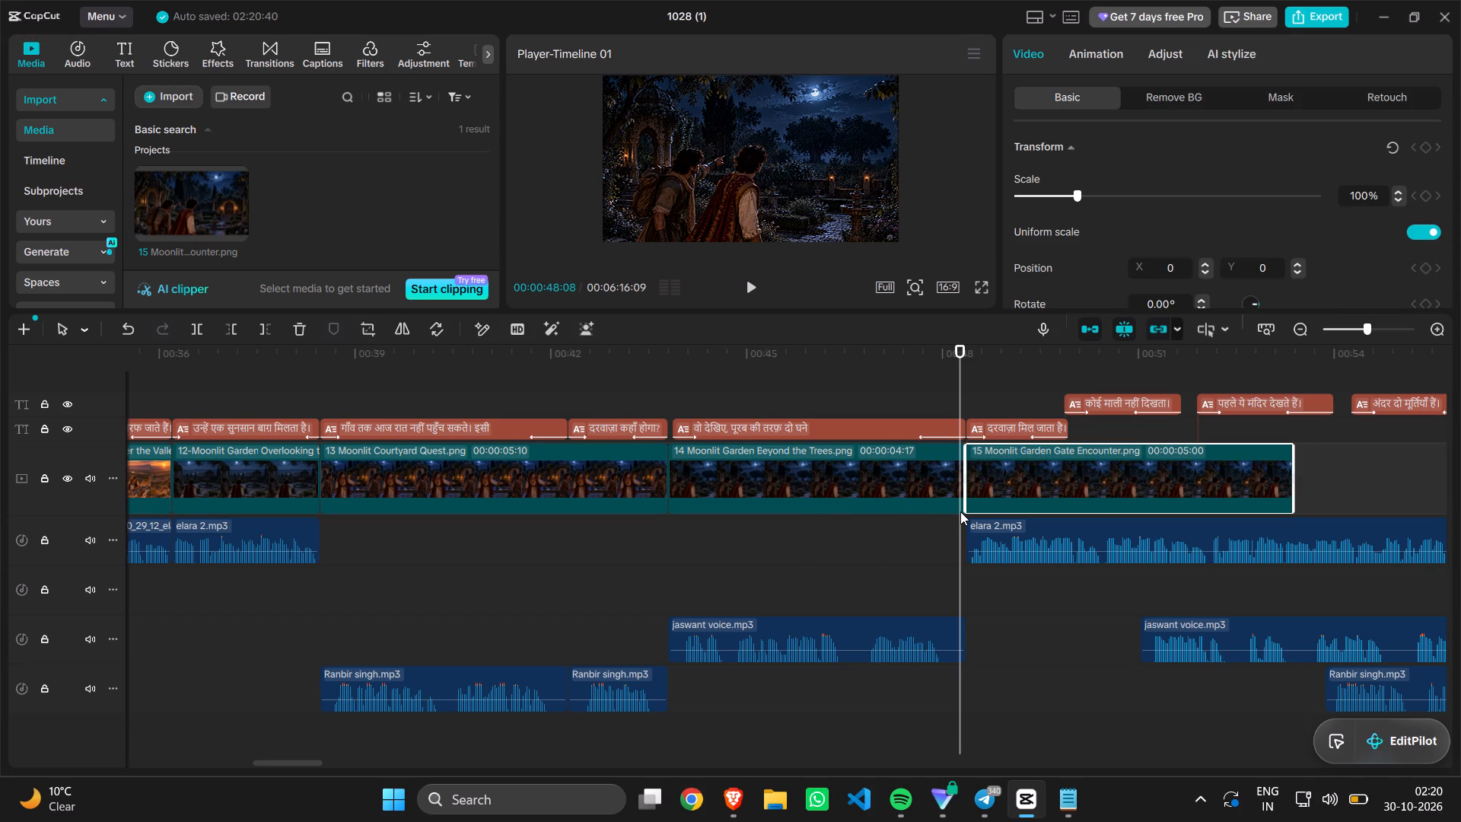
# Play the opening of image 15 to check its narration against the caption, and select the elara 2.mp3 clip under it.
pyautogui.press('space')
pyautogui.press('space')
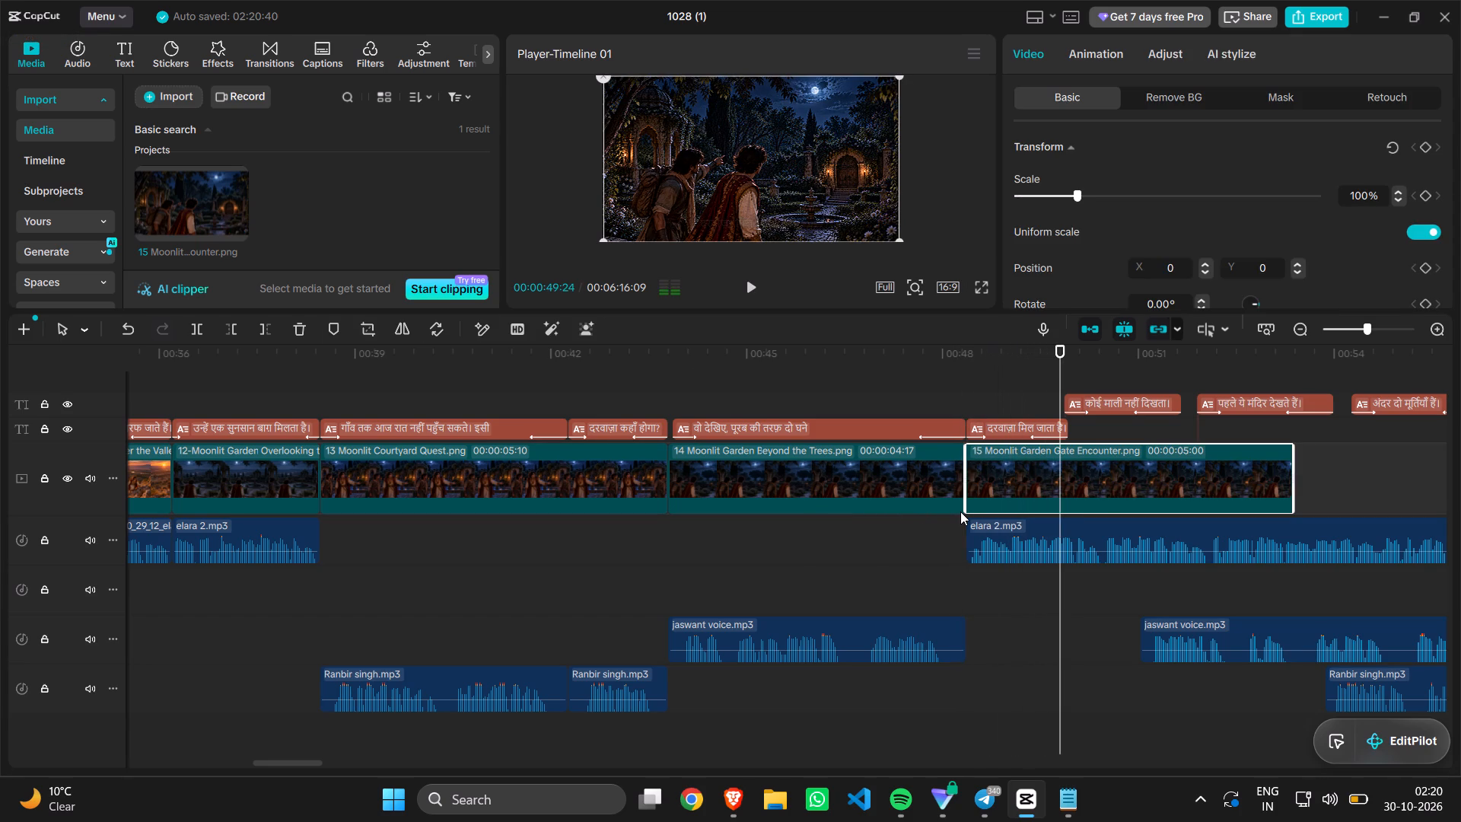
pyautogui.click(987, 548)
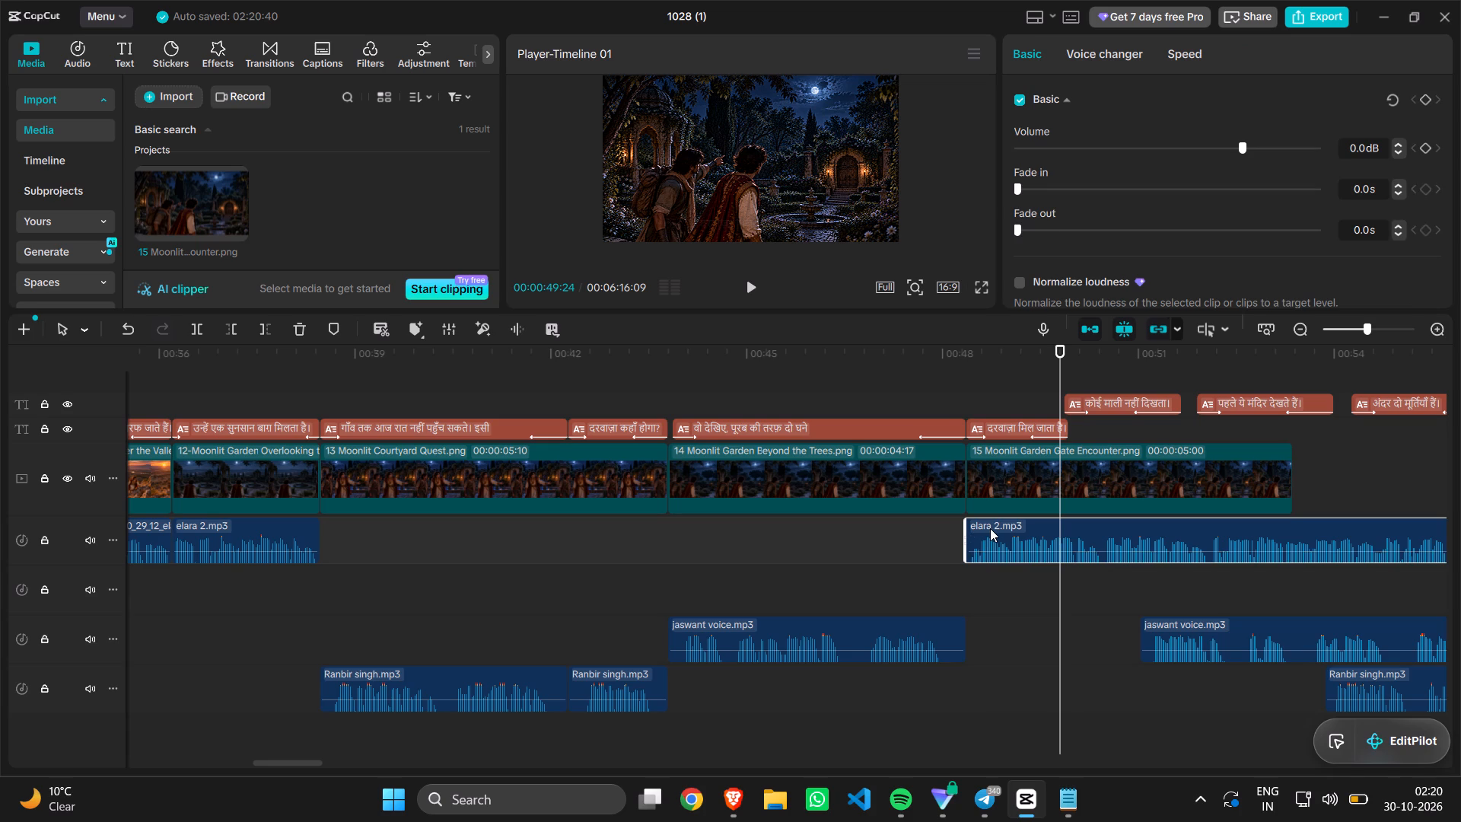
# Listen to the narration under image 15, split the elara 2.mp3 clip at 00:00:49:02 and delete the portion before the cut.
pyautogui.click(992, 581)
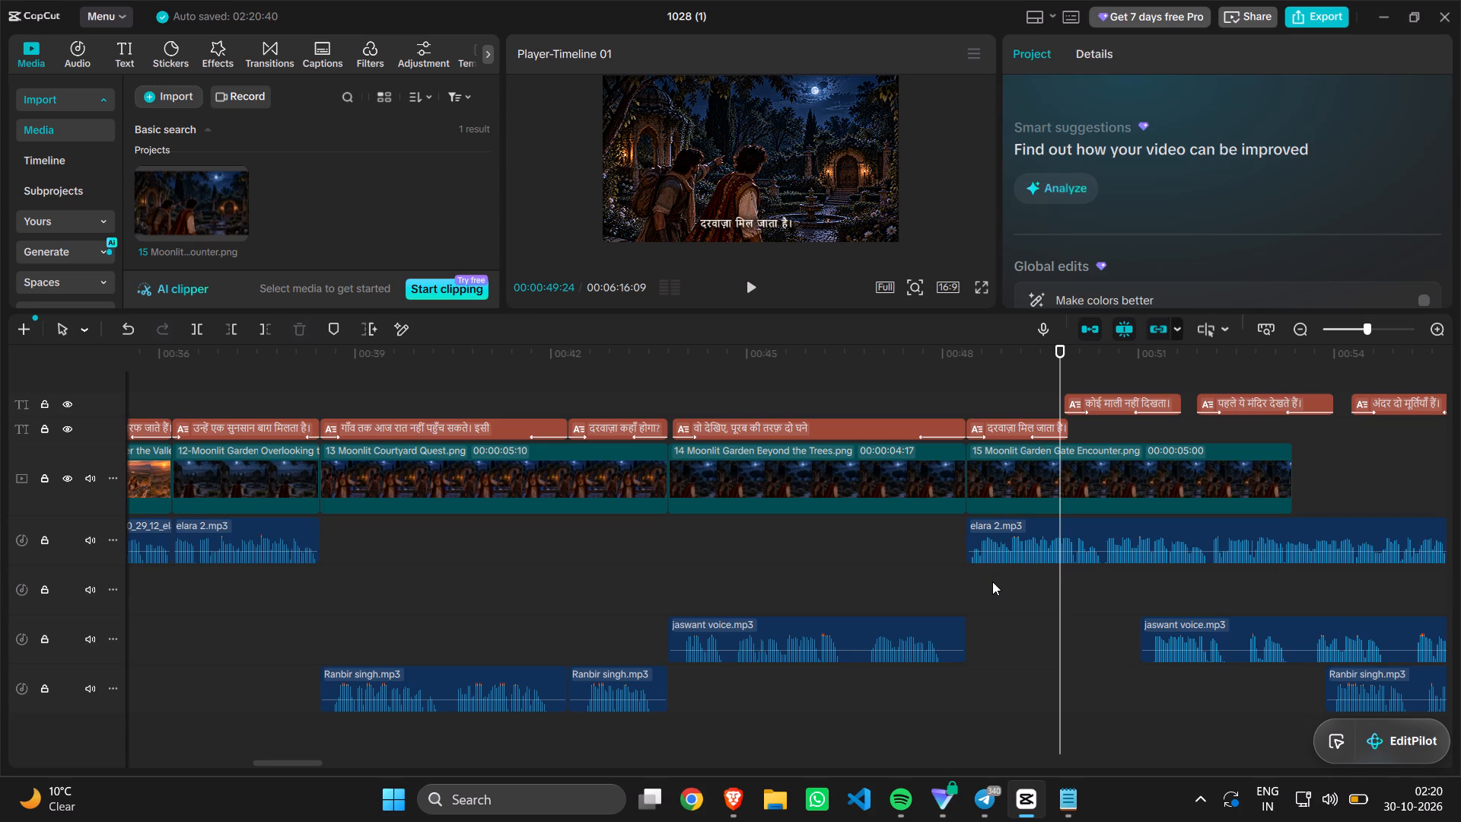
pyautogui.press('space')
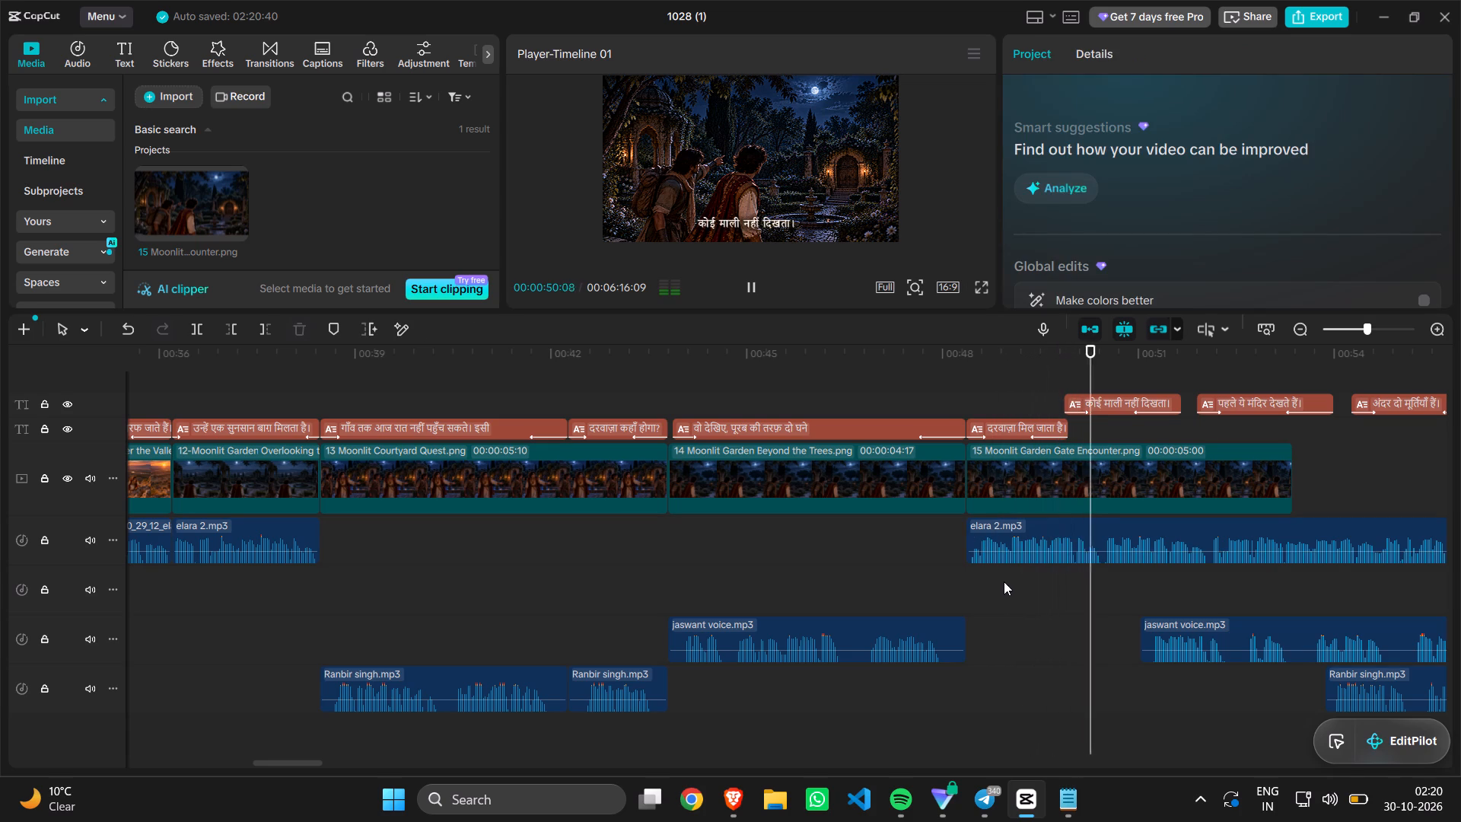
pyautogui.click(1007, 582)
pyautogui.press('space')
pyautogui.press('space')
pyautogui.press('space')
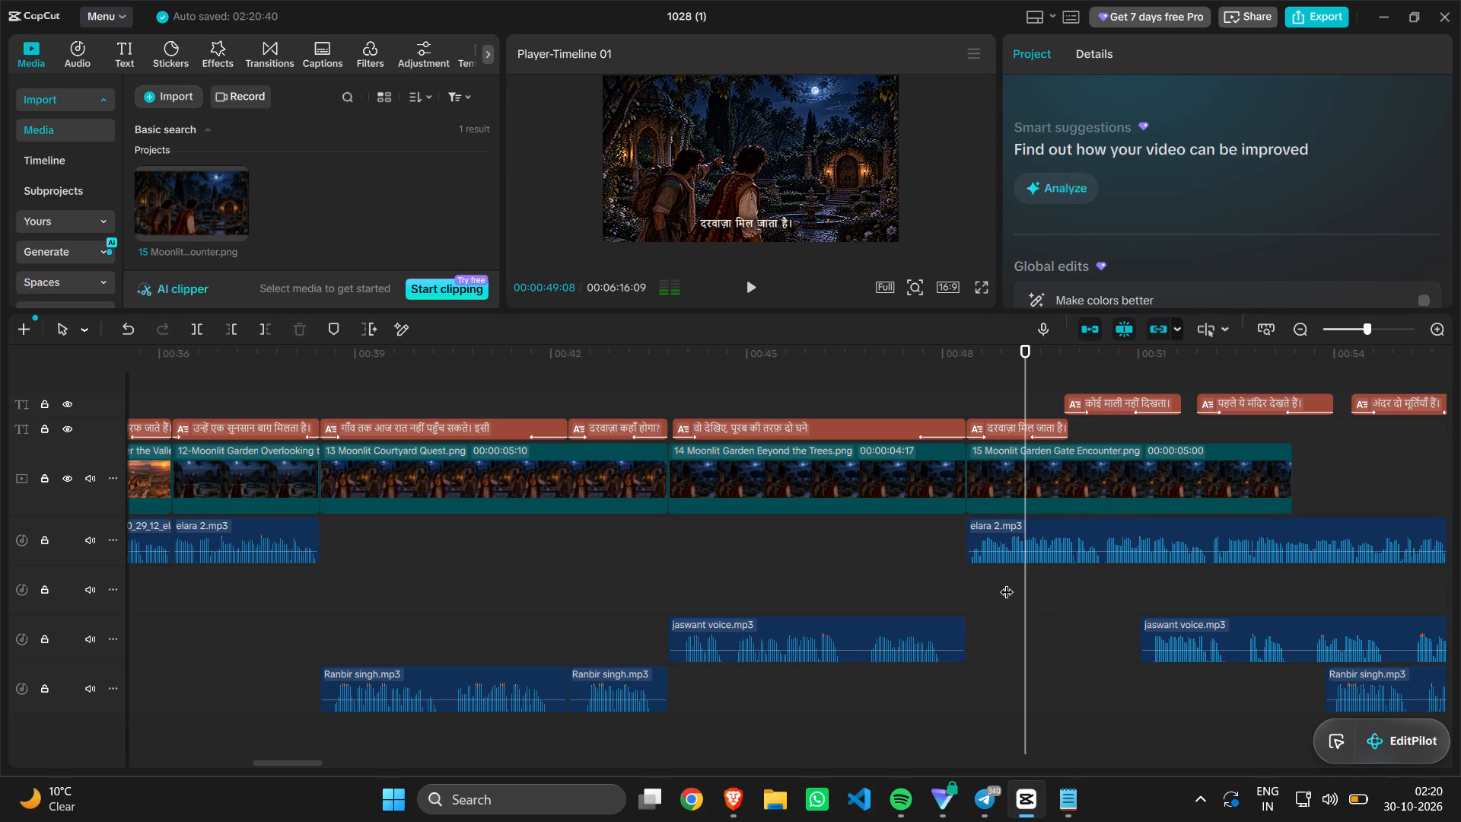
pyautogui.click(1011, 583)
pyautogui.press('space')
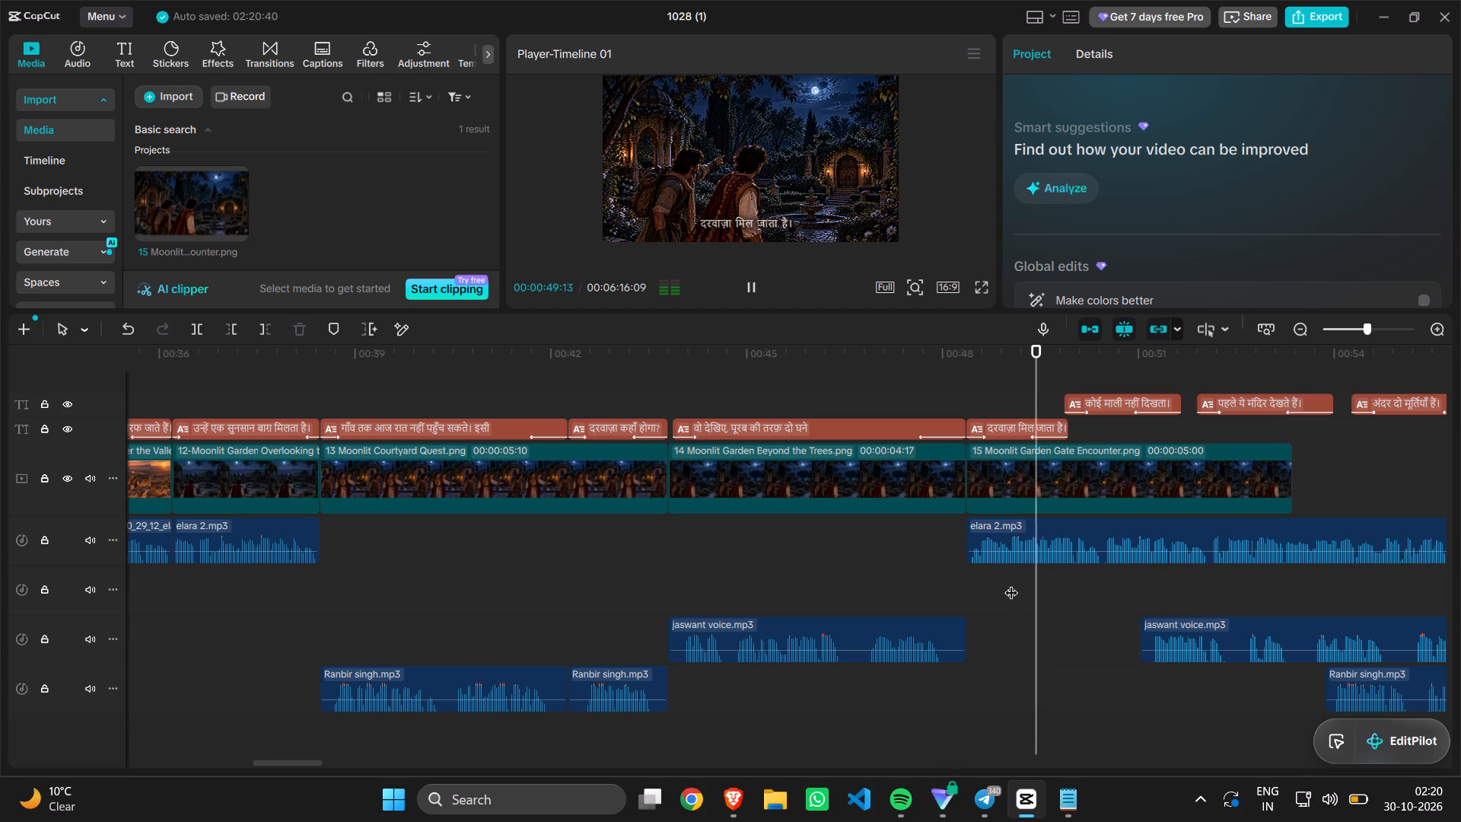
pyautogui.press('space')
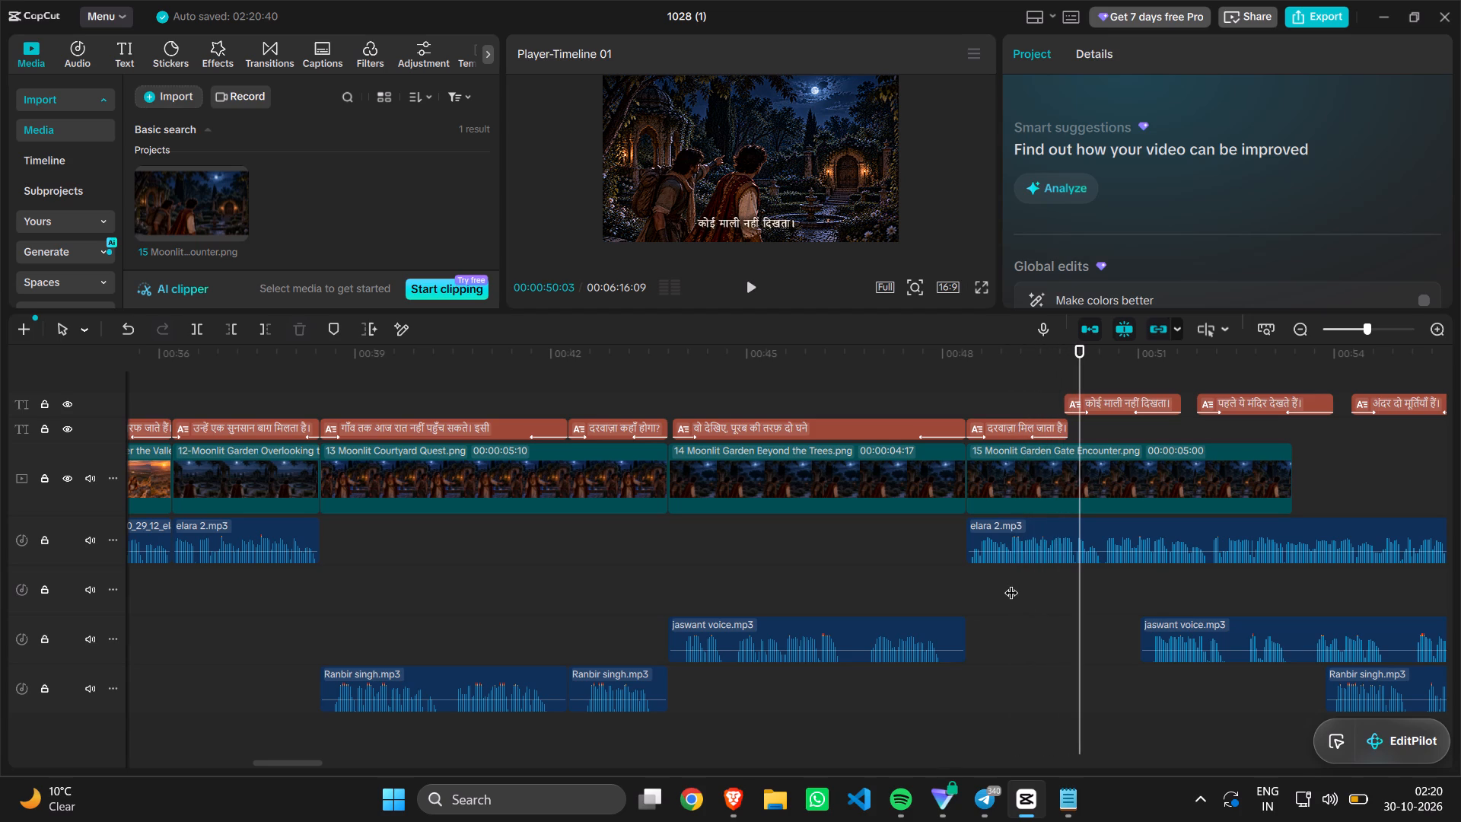
pyautogui.click(1011, 583)
pyautogui.click(993, 523)
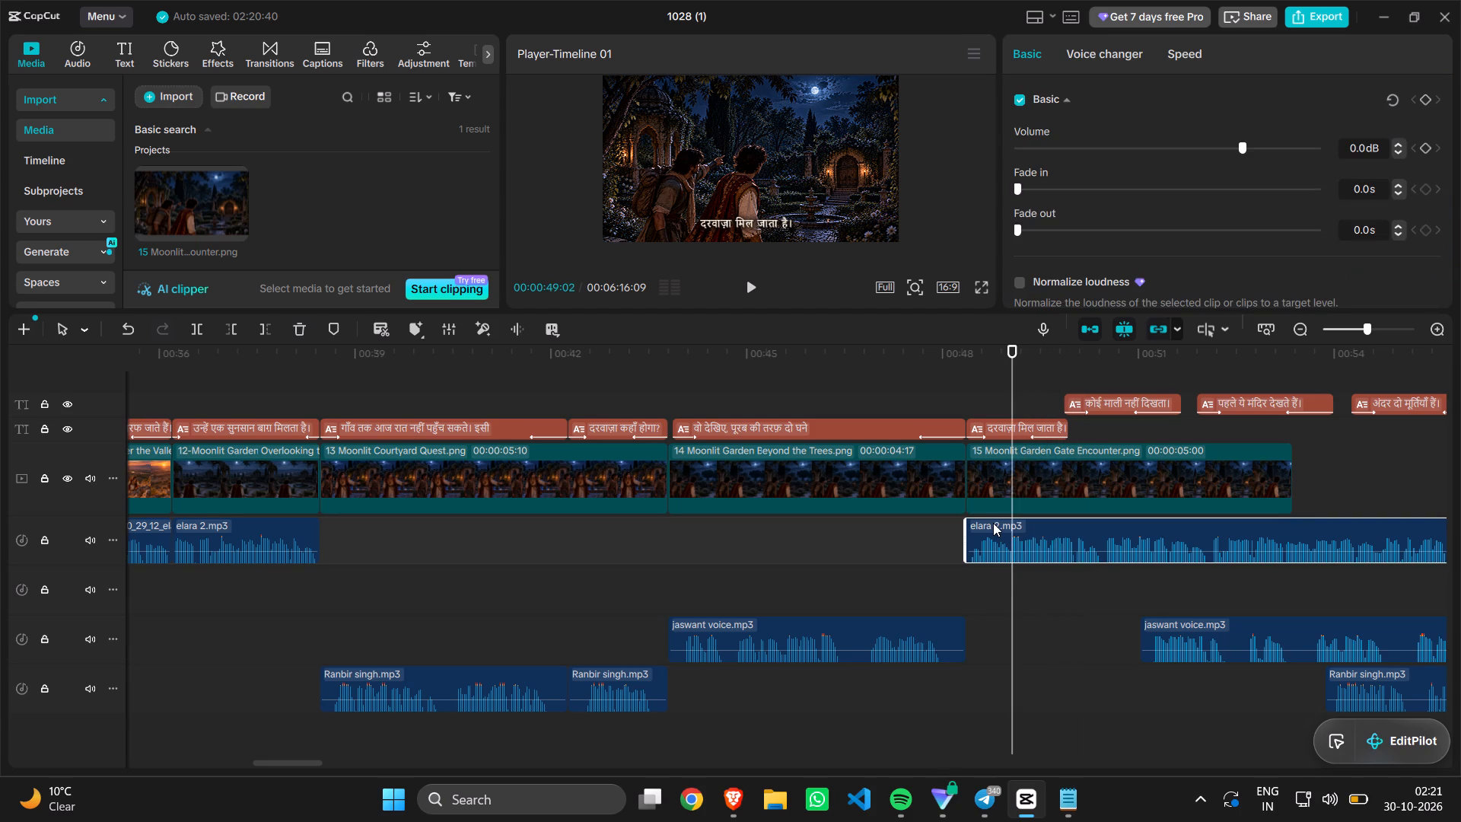
pyautogui.hotkey('ctrl', 'b')
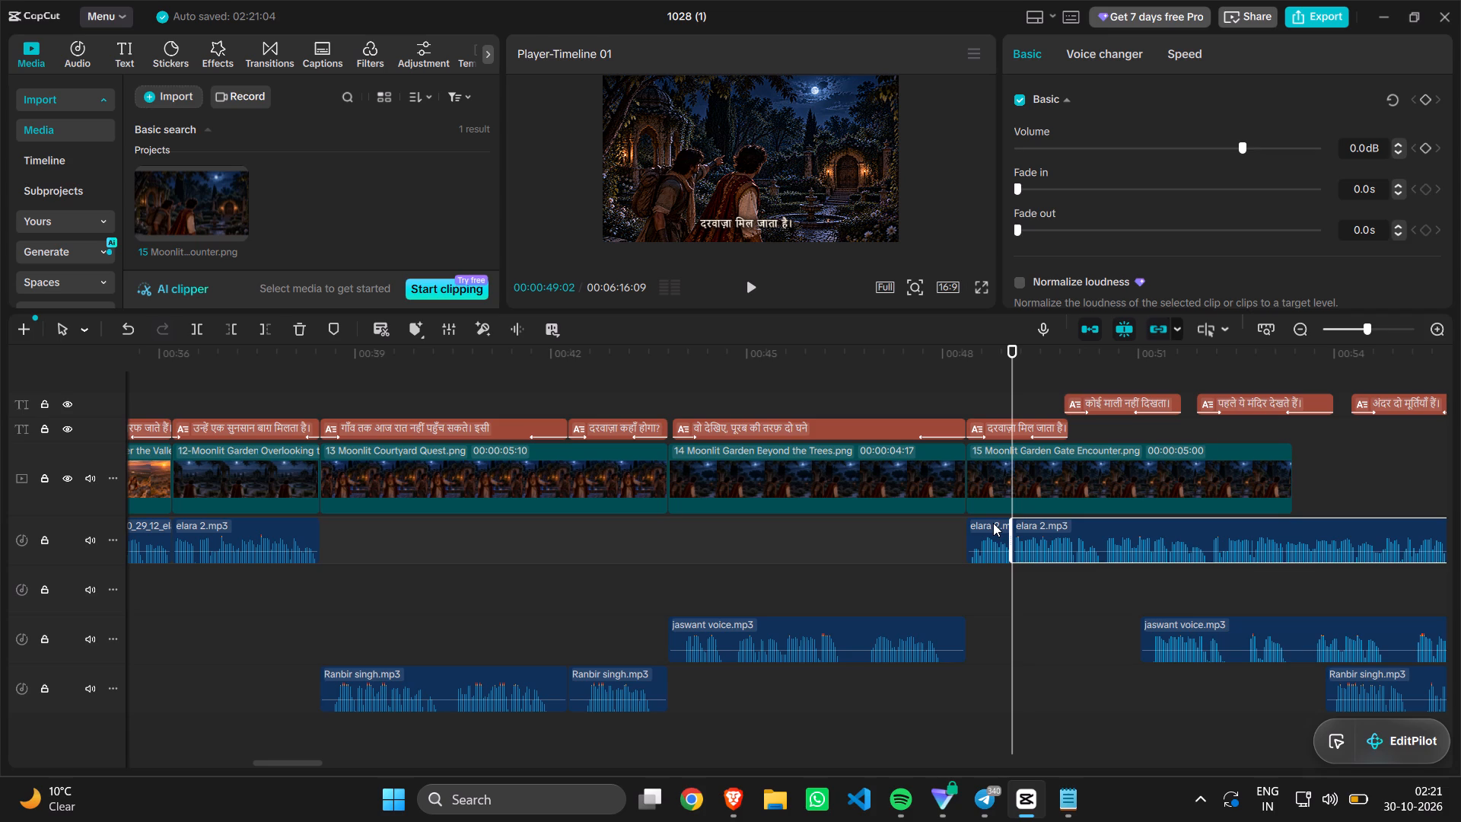
pyautogui.click(993, 523)
pyautogui.press('Delete')
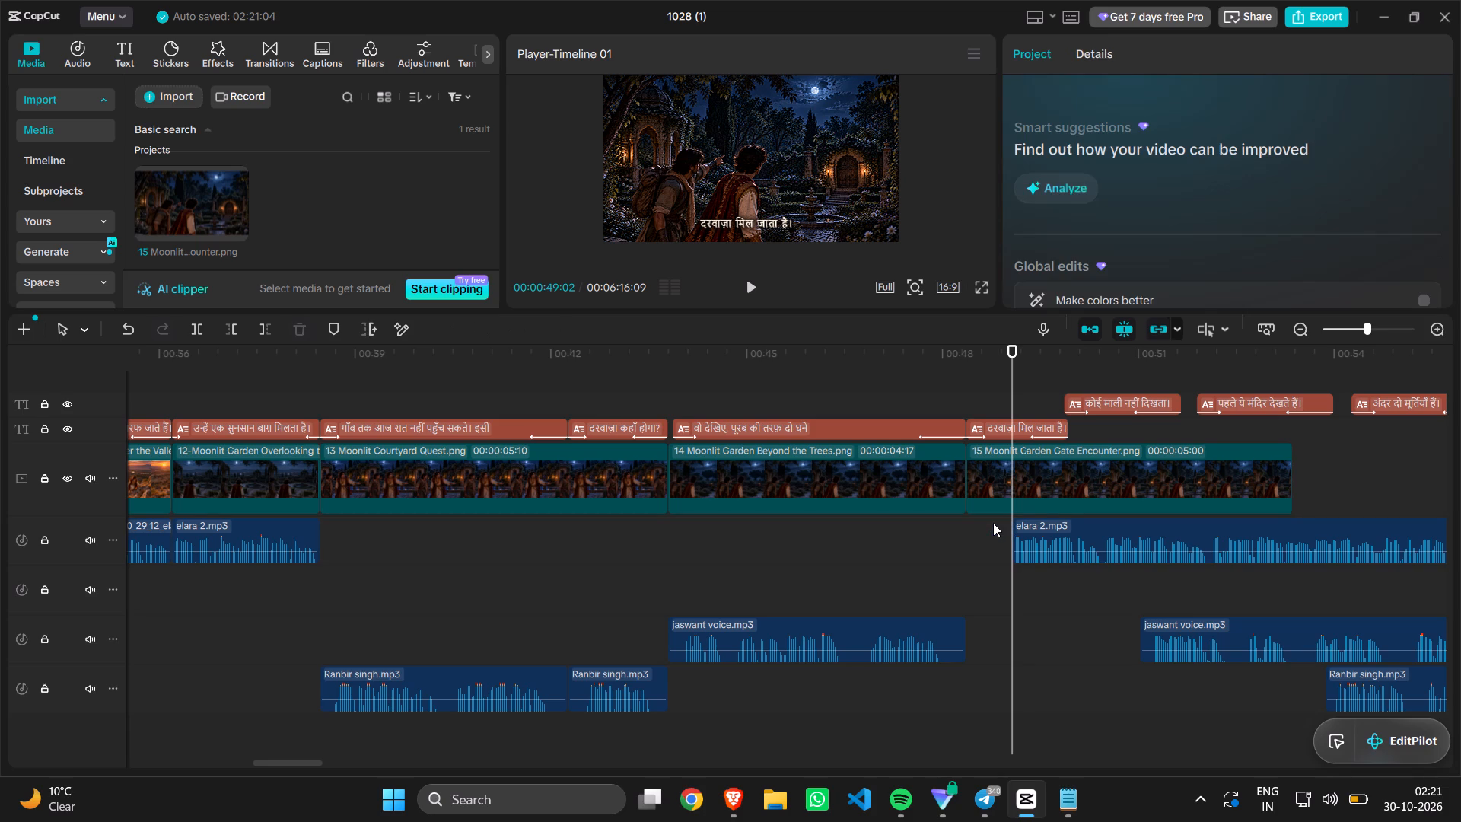
# Move the remaining elara 2.mp3 clip back to start exactly where image 15 begins.
pyautogui.moveTo(1058, 537); pyautogui.dragTo(1035, 537)
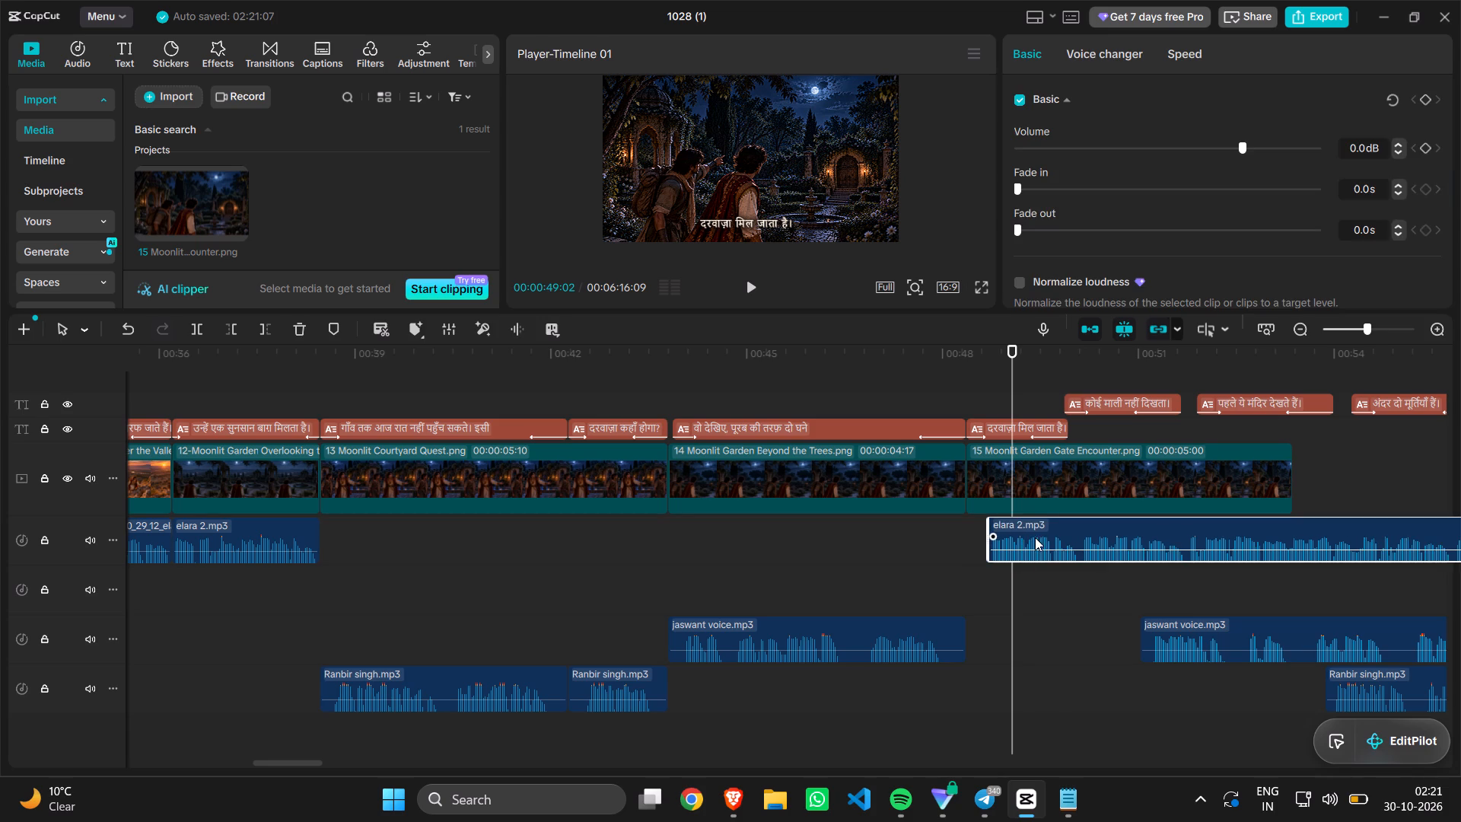
pyautogui.moveTo(1035, 537); pyautogui.dragTo(1020, 539)
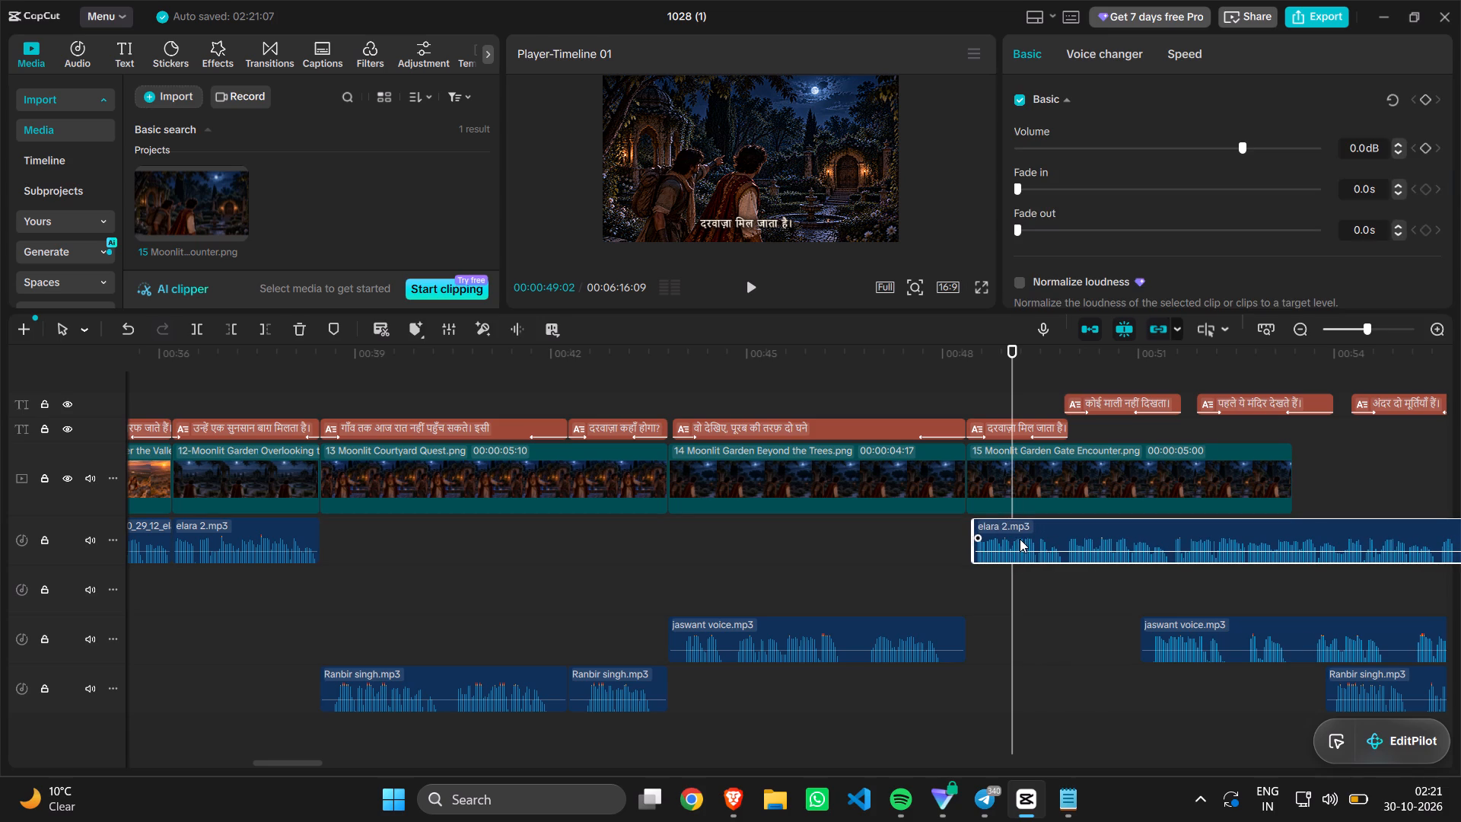
pyautogui.moveTo(1020, 539); pyautogui.dragTo(1017, 539)
# Play image 15's narration, split elara 2.mp3 at 00:00:49:22, and move the rest of the voice clip later to about 00:00:52.
pyautogui.press('space')
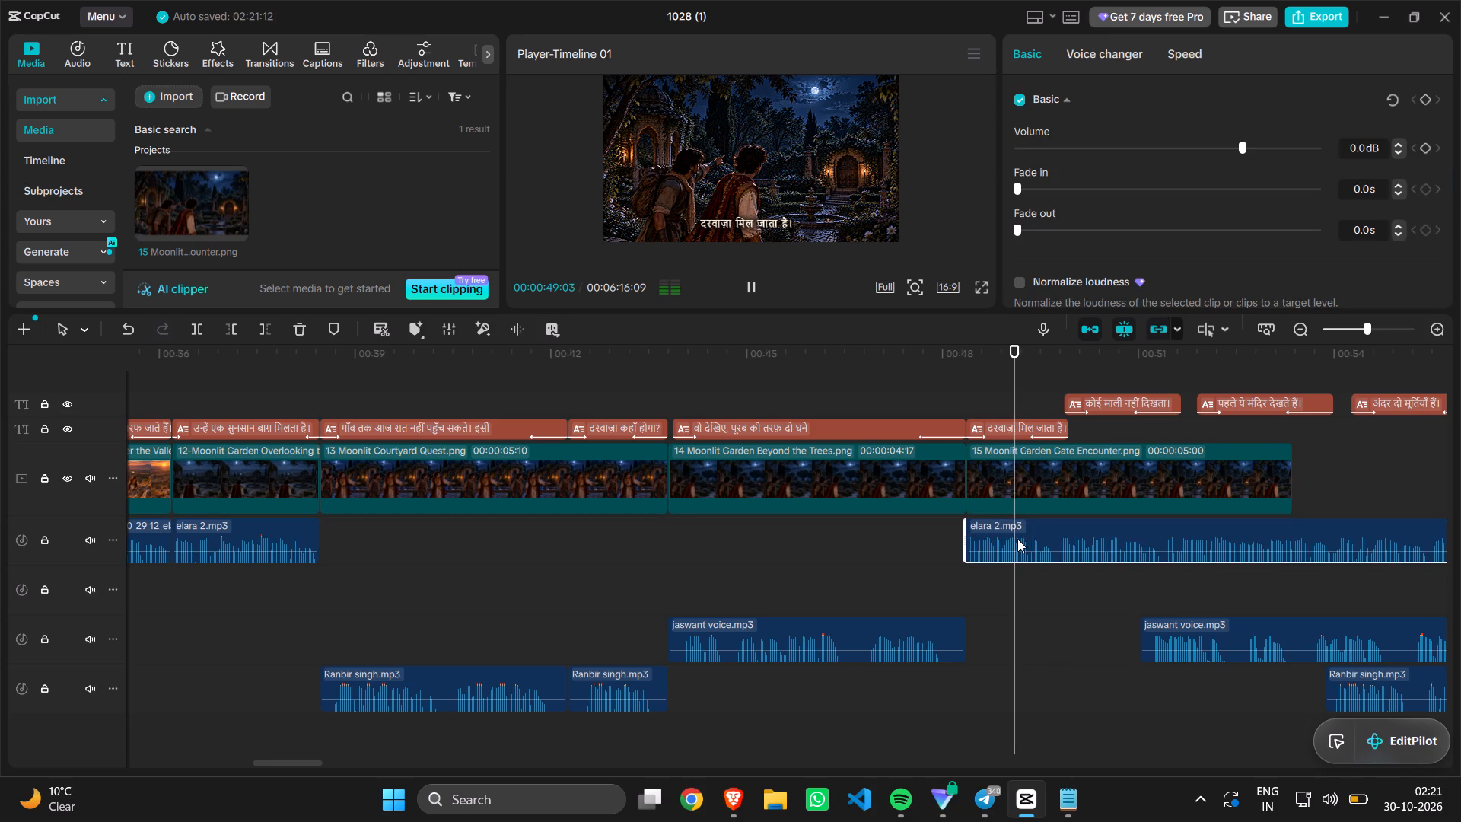
pyautogui.press('space')
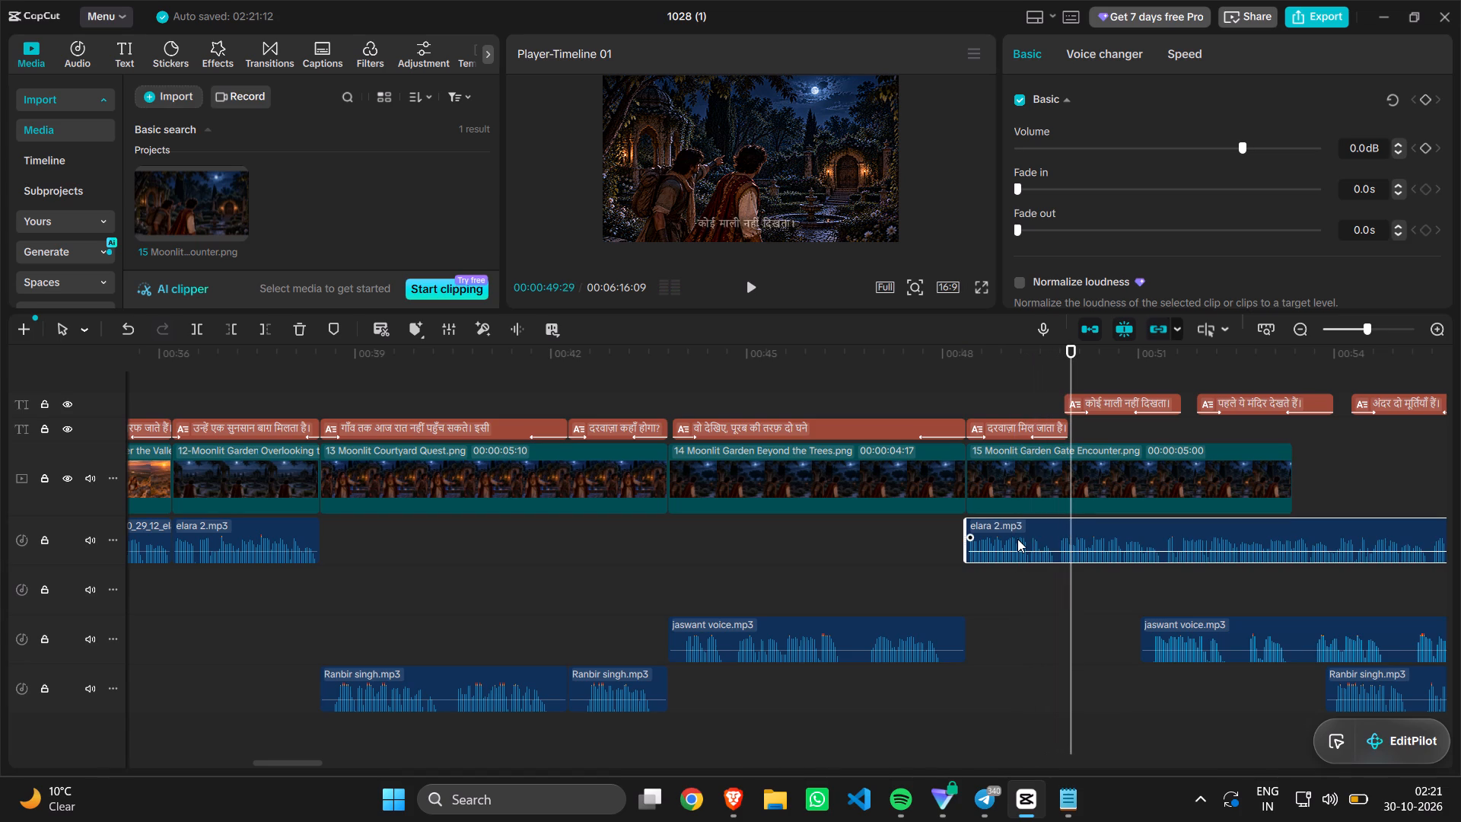
pyautogui.click(1055, 581)
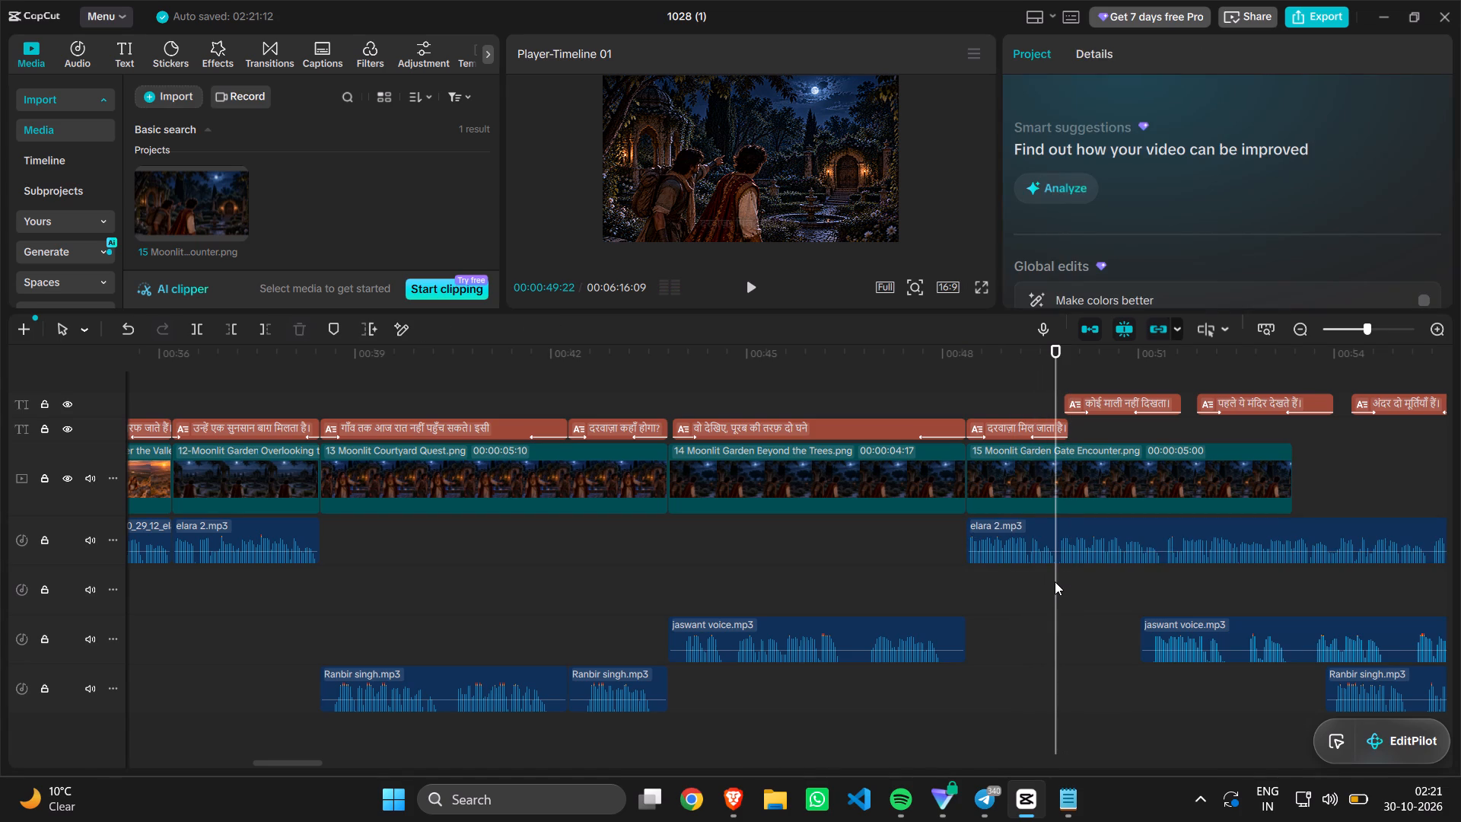
pyautogui.click(1059, 585)
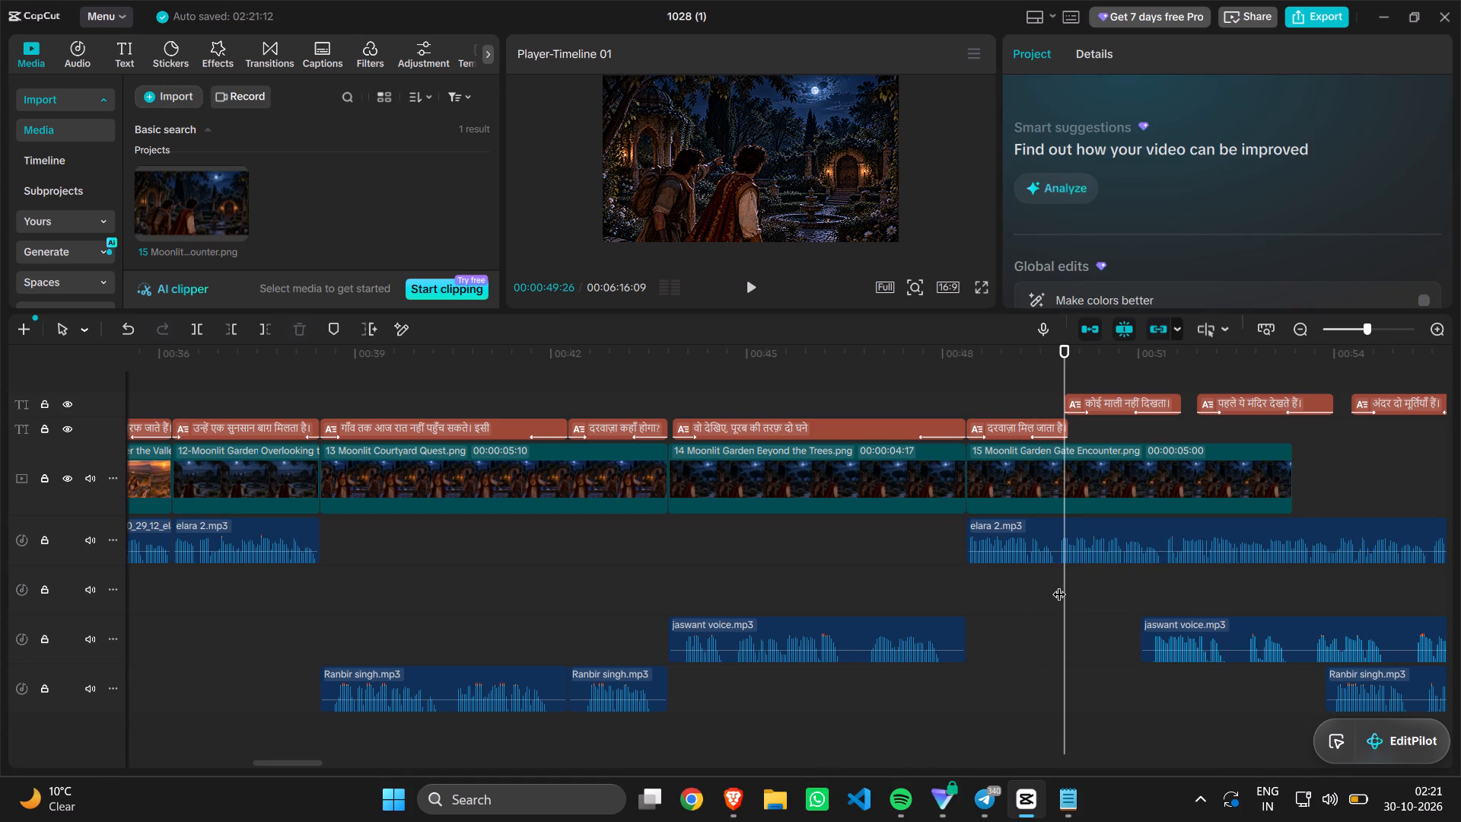
pyautogui.click(1056, 585)
pyautogui.click(1018, 544)
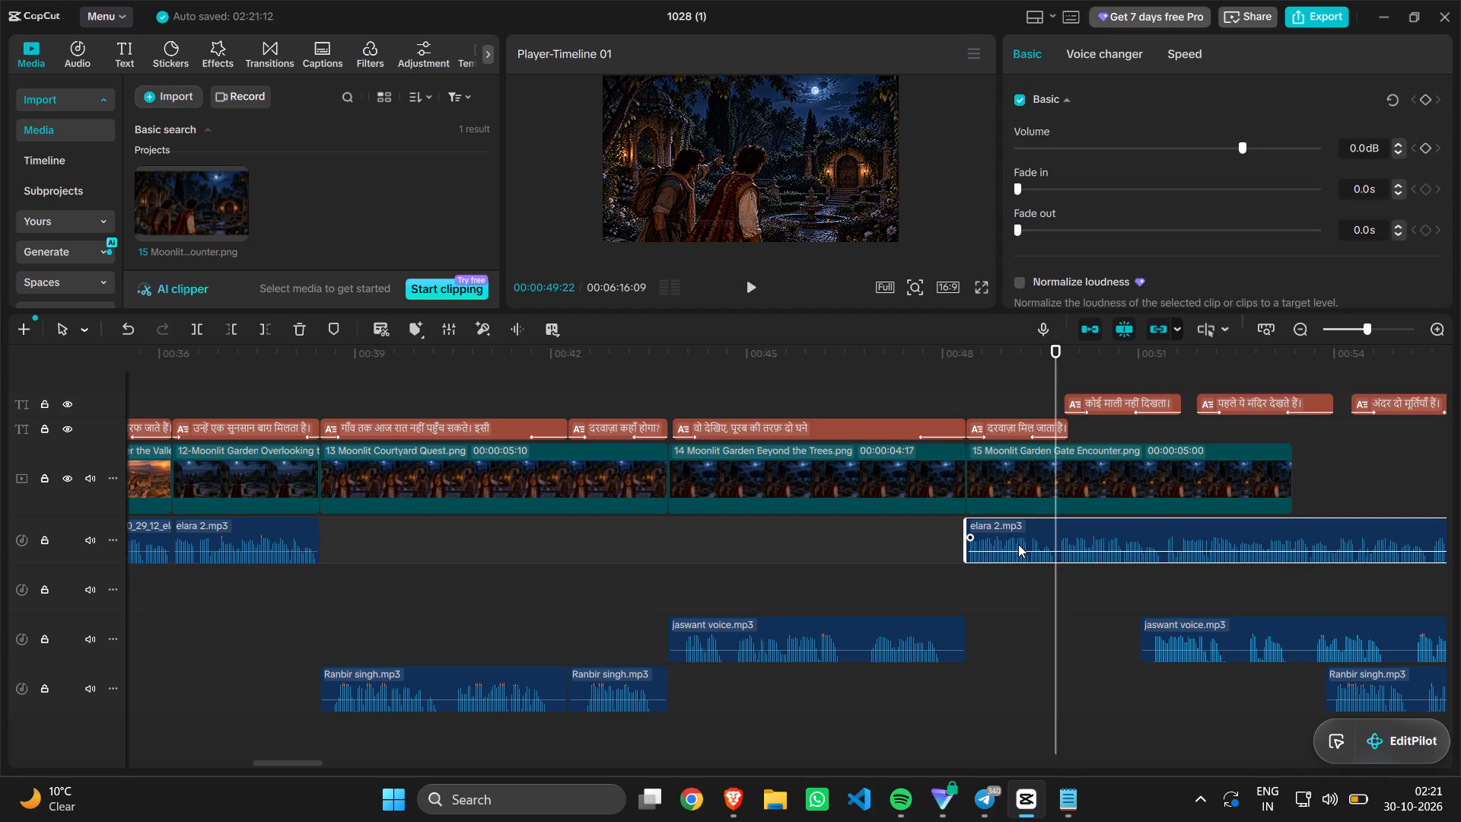
pyautogui.hotkey('ctrl', 'b')
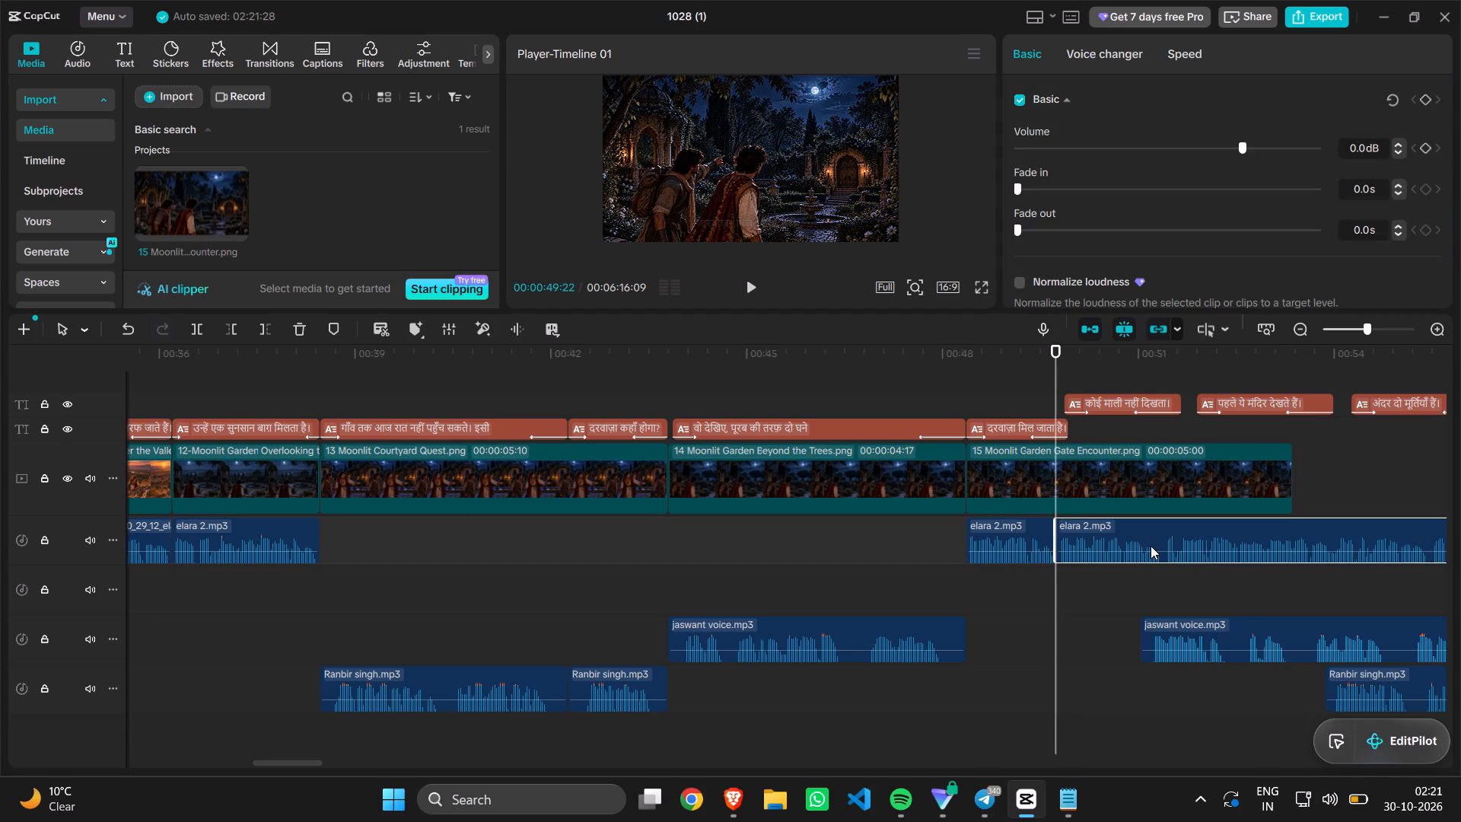
pyautogui.moveTo(1151, 546); pyautogui.dragTo(1332, 547)
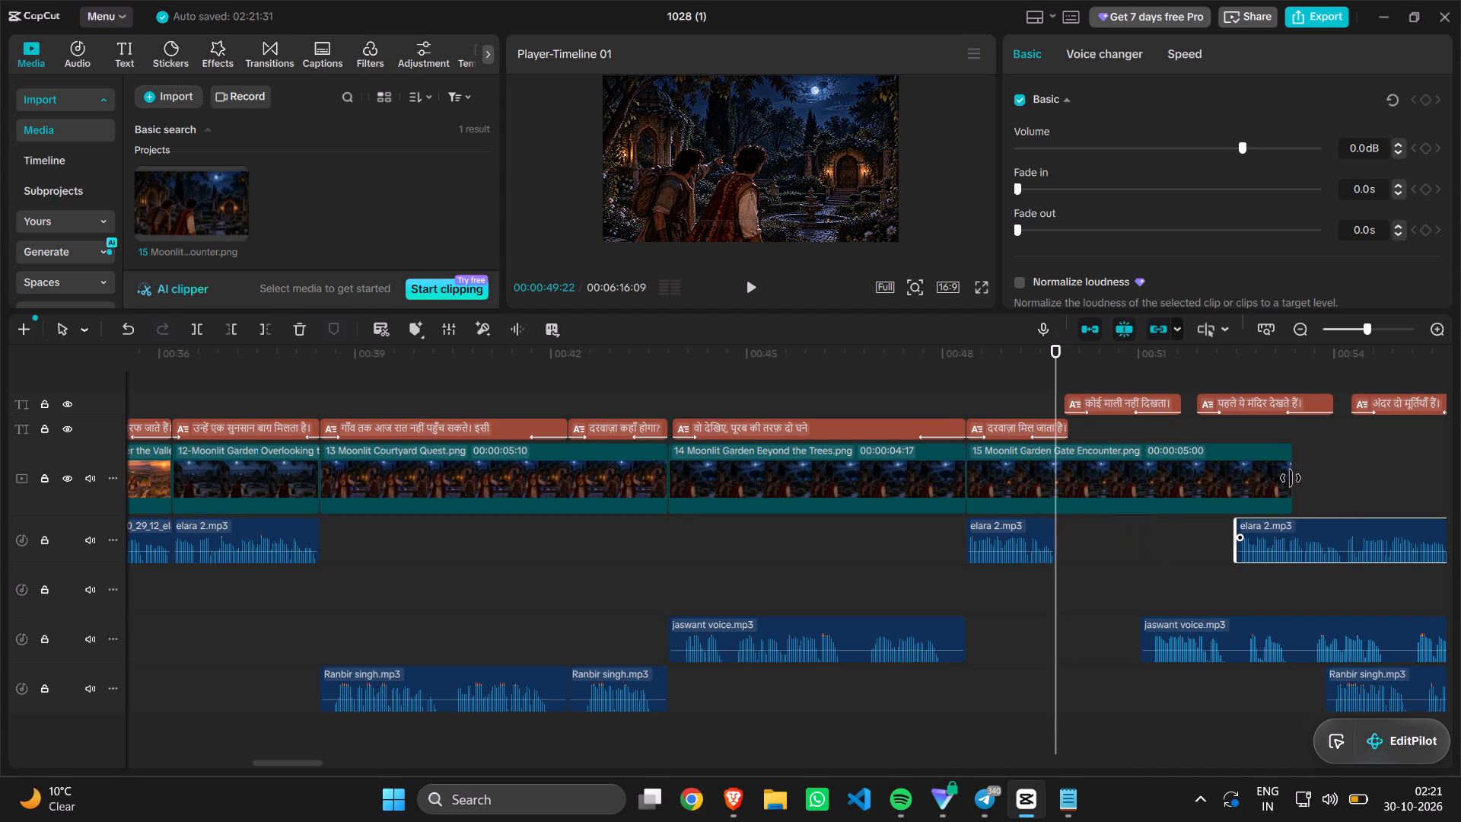
# Shorten image 15 on the main track to end where the short elara 2.mp3 clip beneath it ends.
pyautogui.moveTo(1291, 478); pyautogui.dragTo(1068, 478)
pyautogui.click(1048, 534)
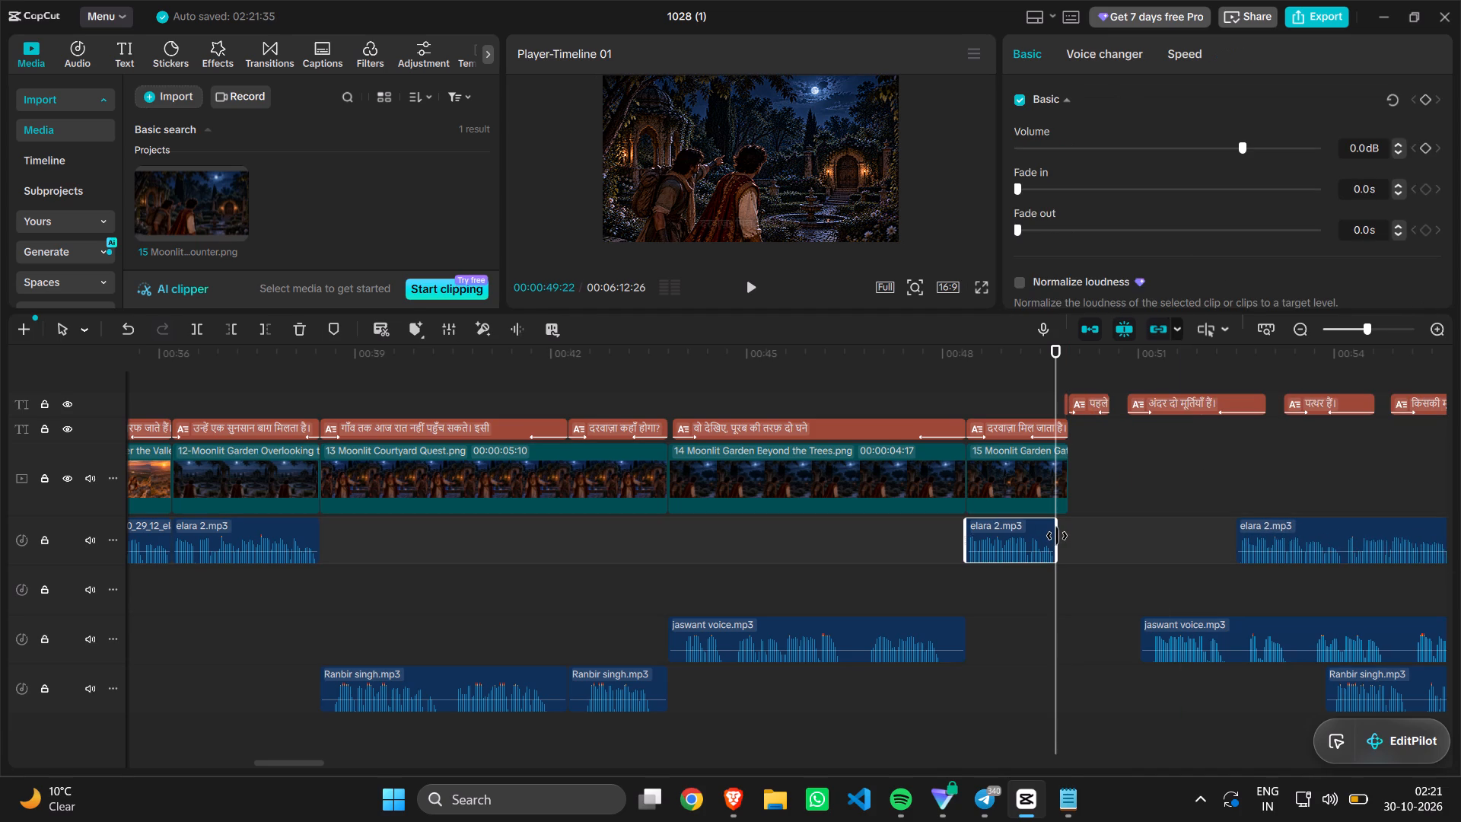
pyautogui.moveTo(1057, 536); pyautogui.dragTo(1073, 538)
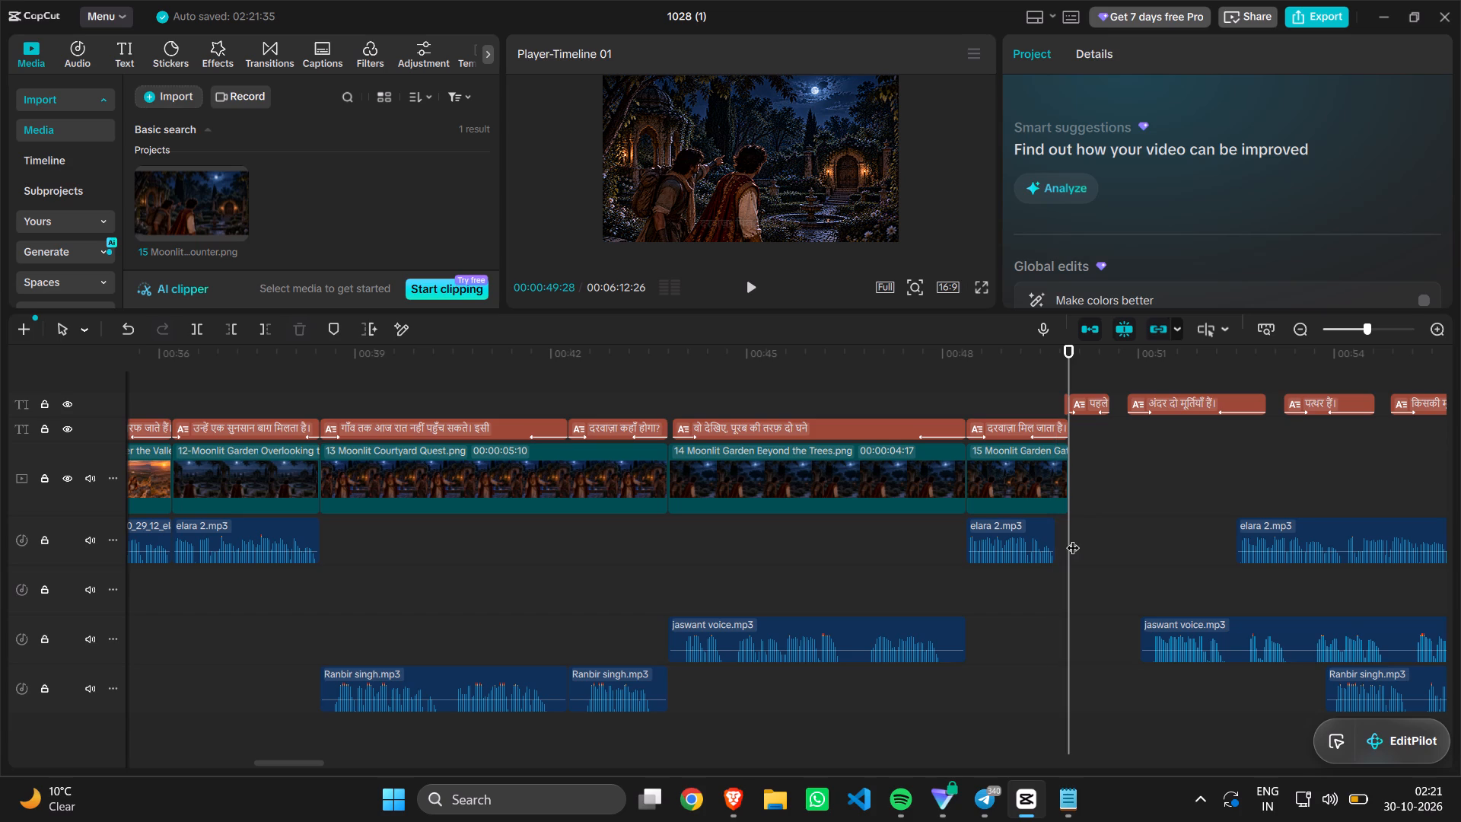
pyautogui.doubleClick(1052, 536)
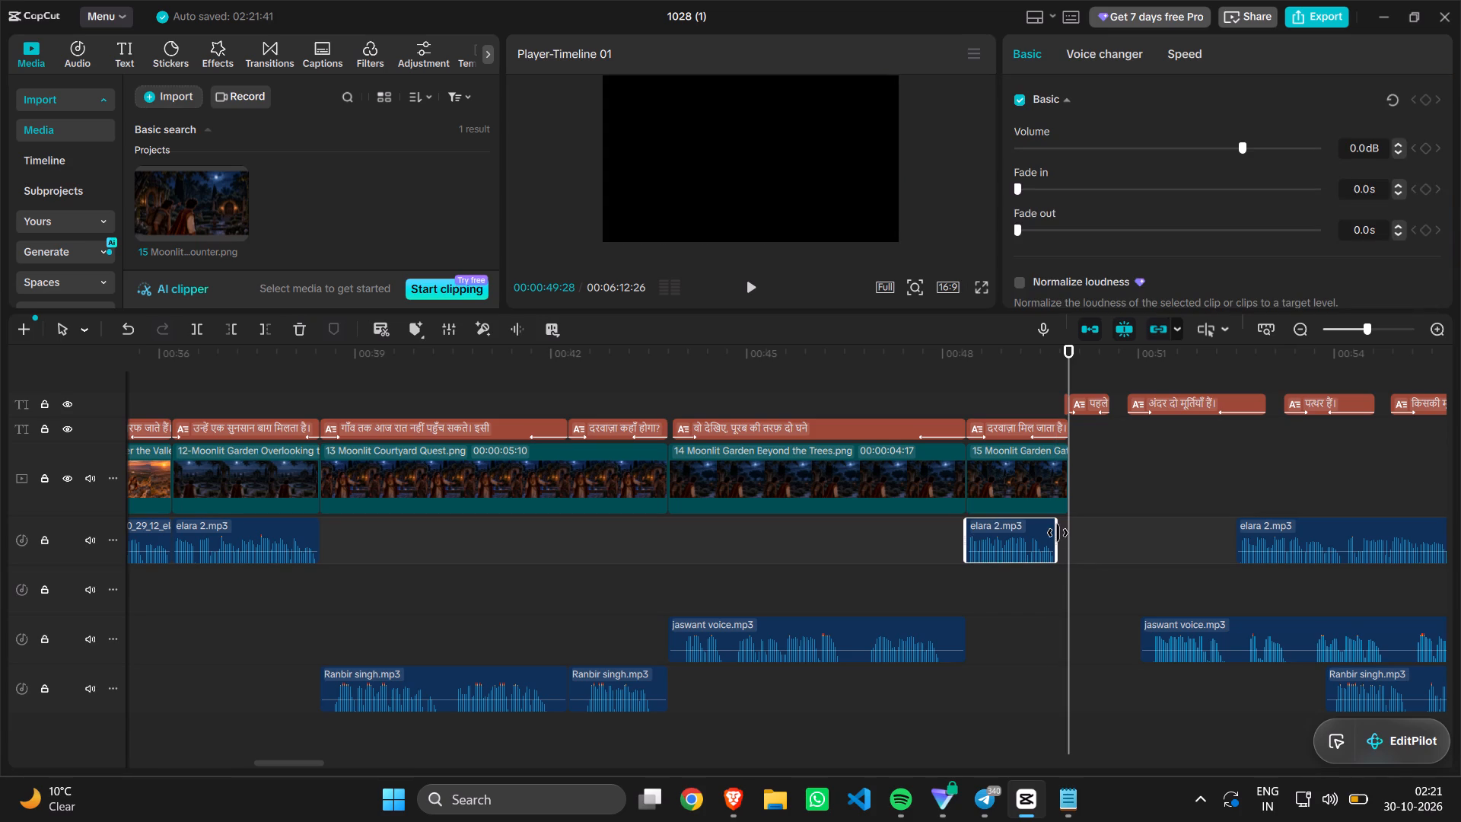
pyautogui.moveTo(1058, 537); pyautogui.dragTo(1065, 536)
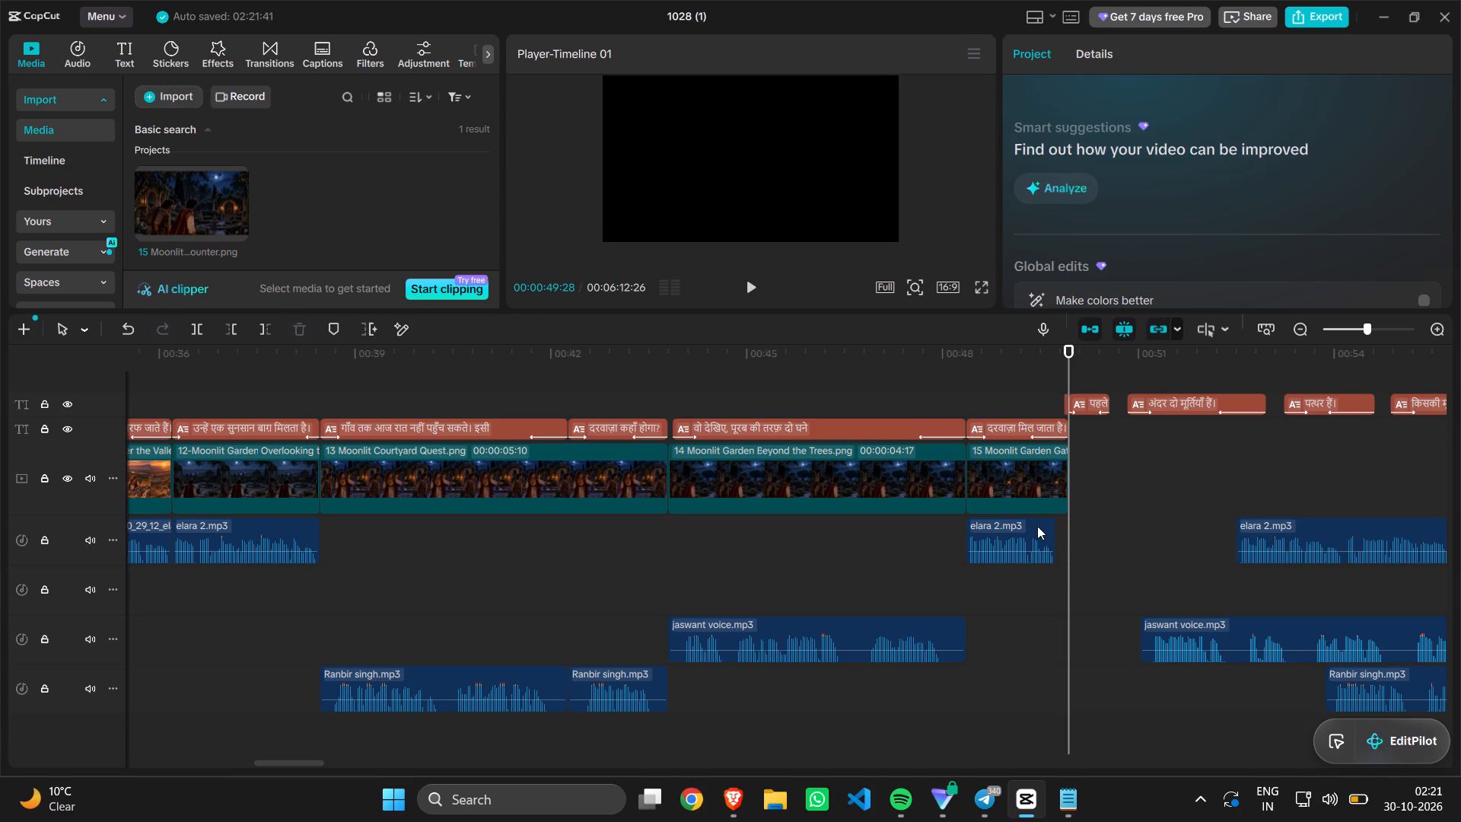
pyautogui.moveTo(1065, 479); pyautogui.dragTo(1058, 479)
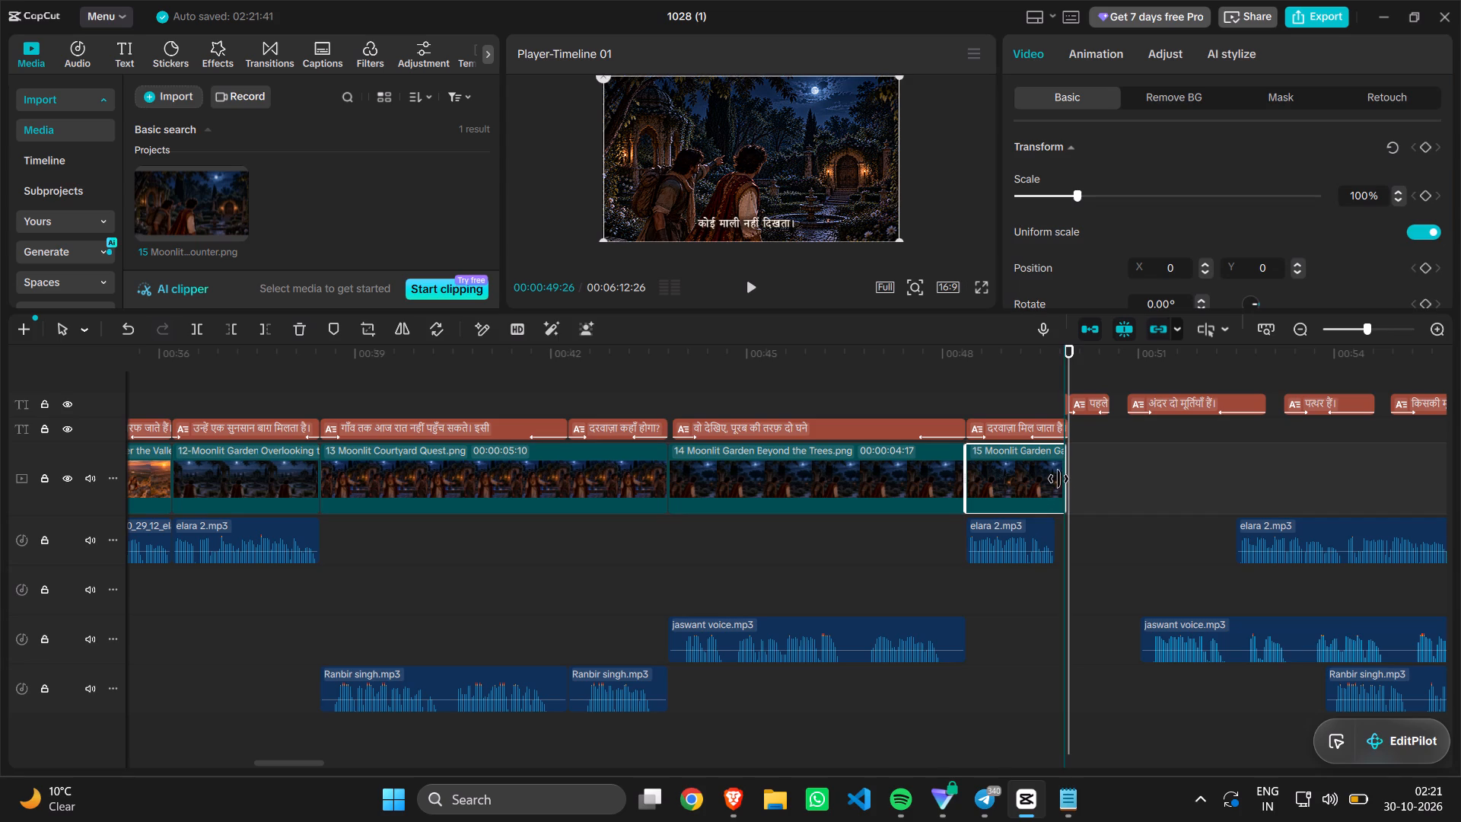
pyautogui.moveTo(1058, 479); pyautogui.dragTo(1052, 479)
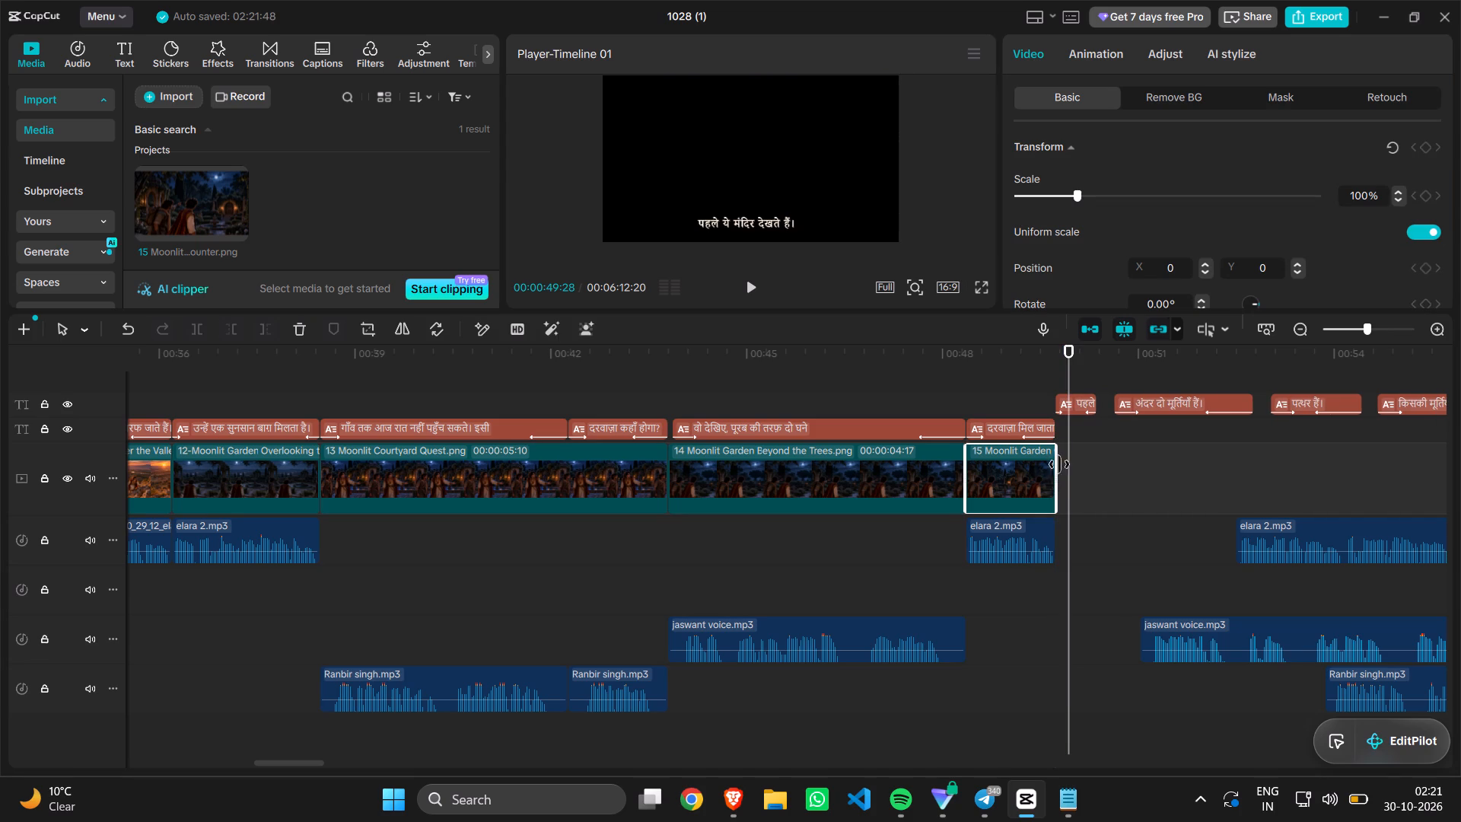
# Play back the shortened image 15 and check the script for the dialogue lines following "दरवाज़ा मिल जाता है।".
pyautogui.click(995, 617)
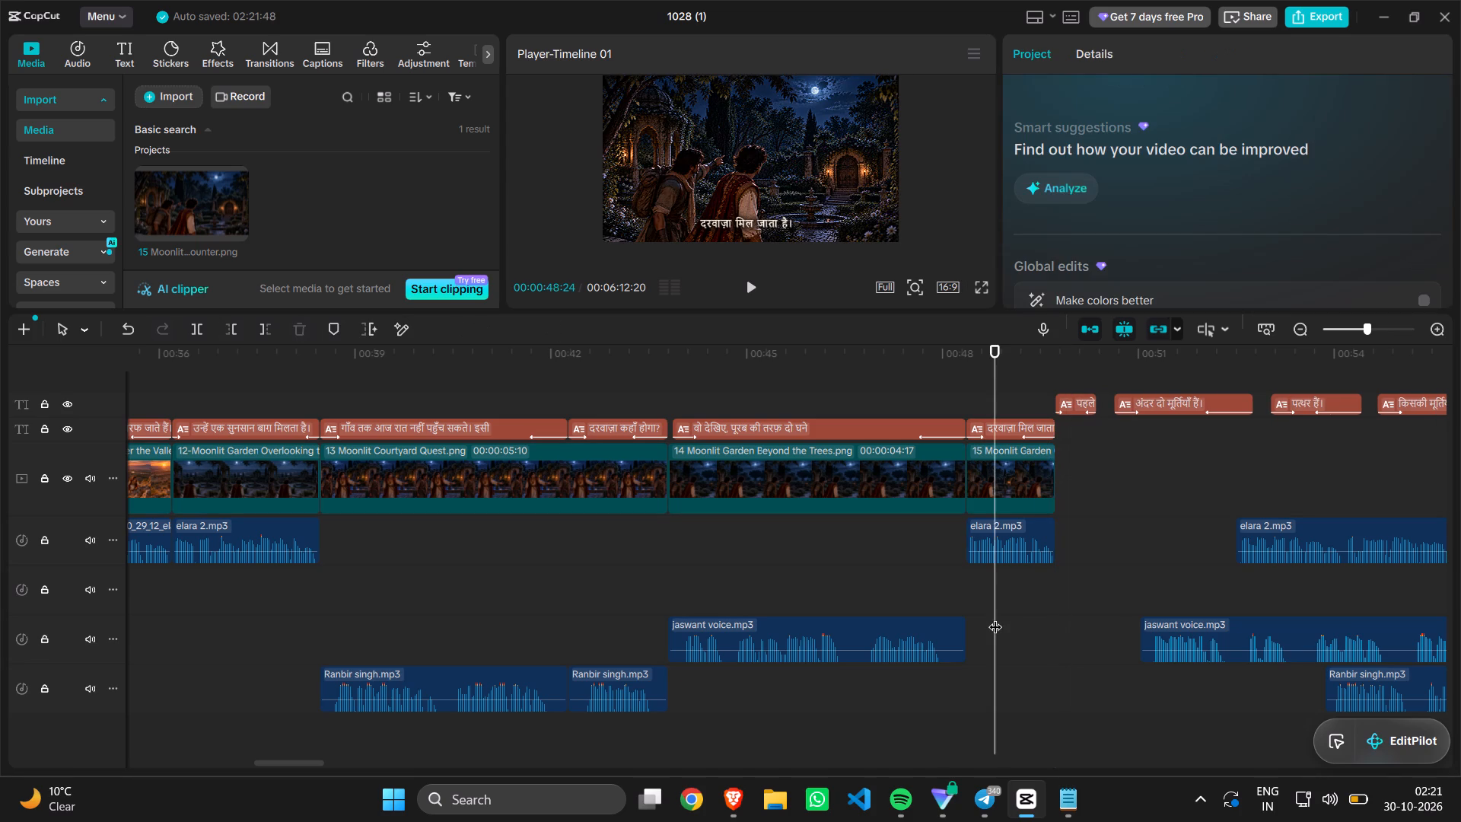
pyautogui.press('space')
pyautogui.press('space')
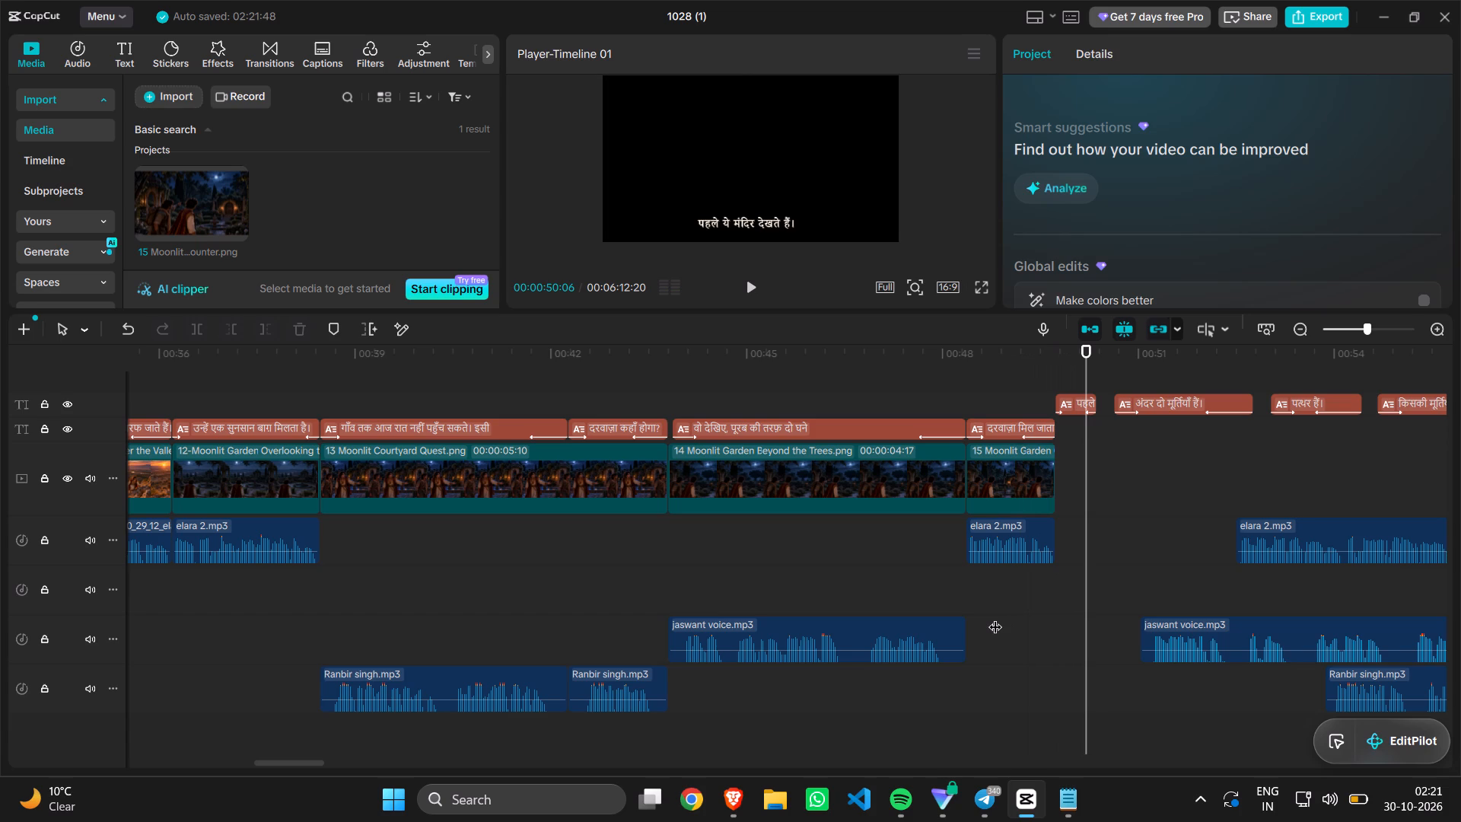
pyautogui.click(1056, 782)
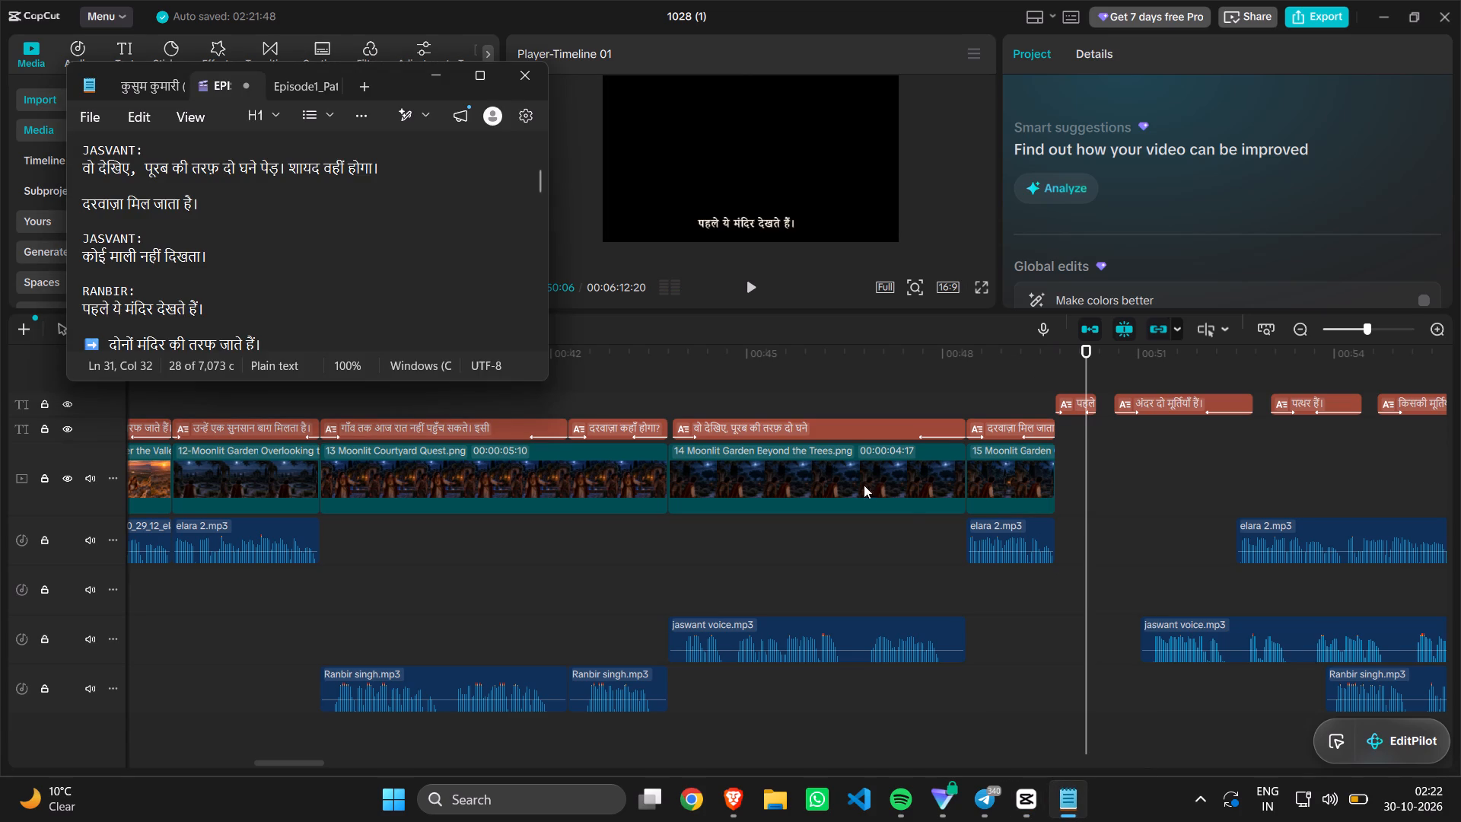
pyautogui.click(903, 512)
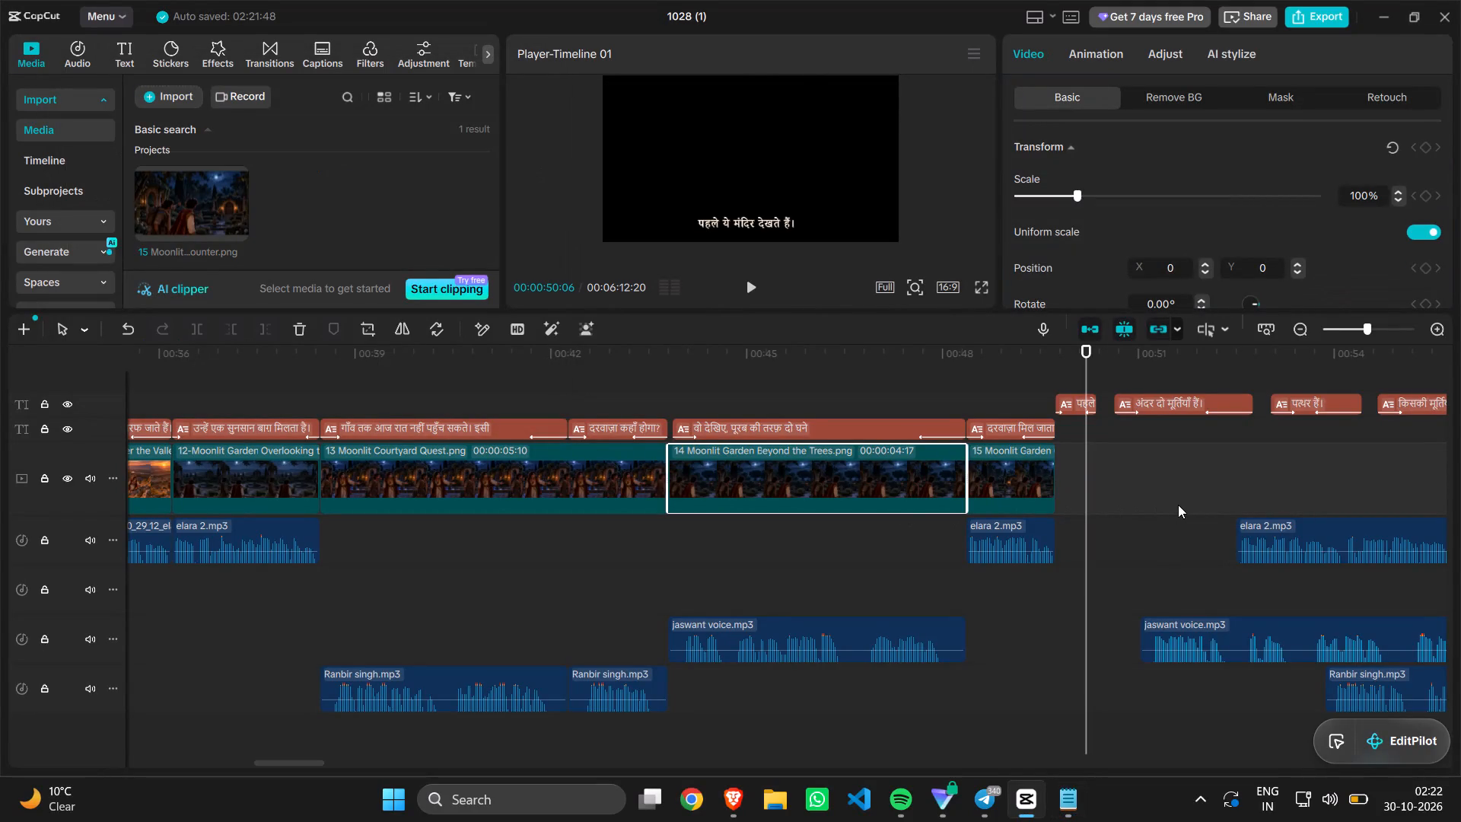
pyautogui.hscroll(-2, 1166, 503)
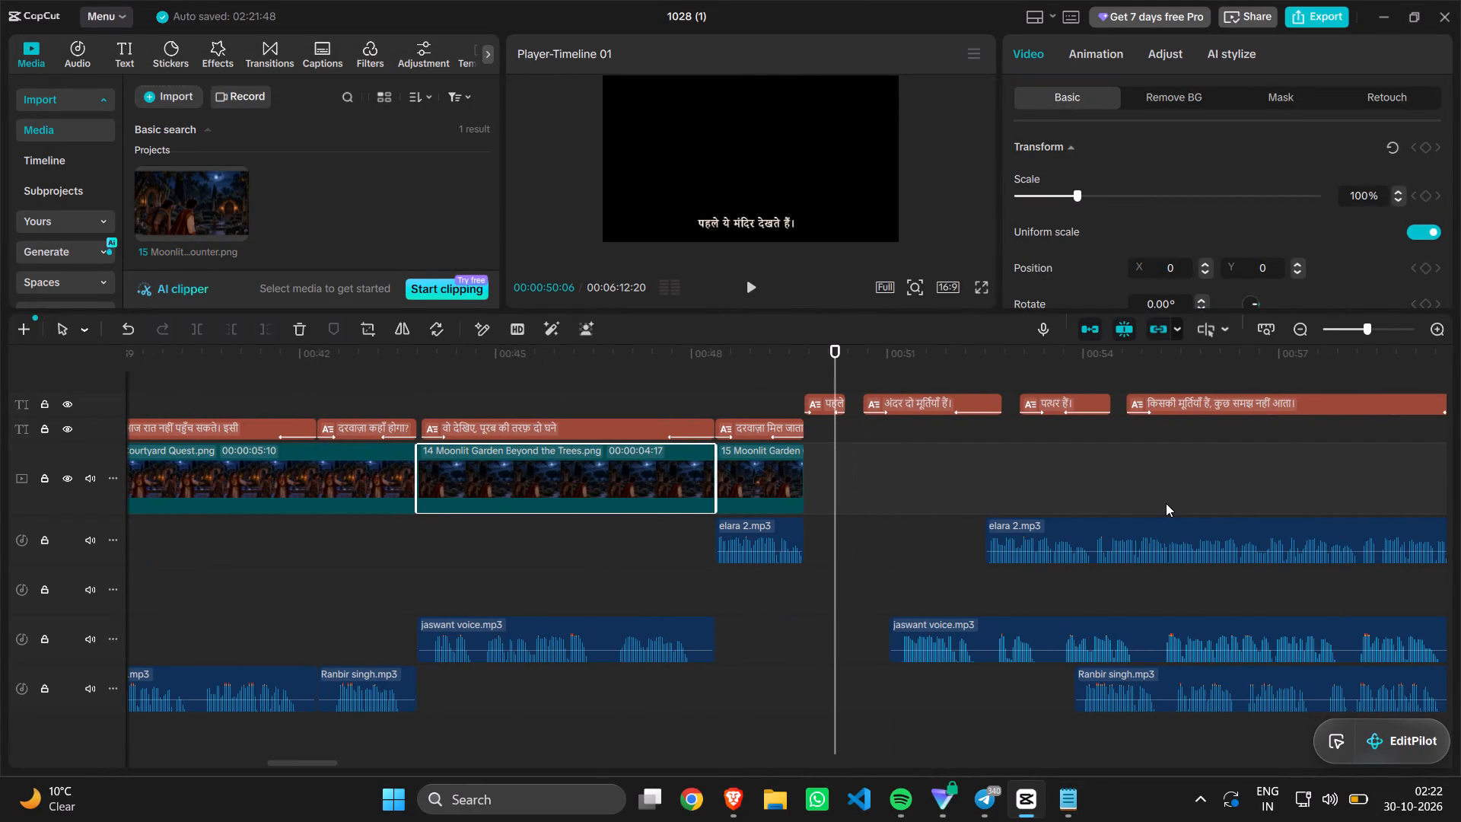
pyautogui.click(1081, 797)
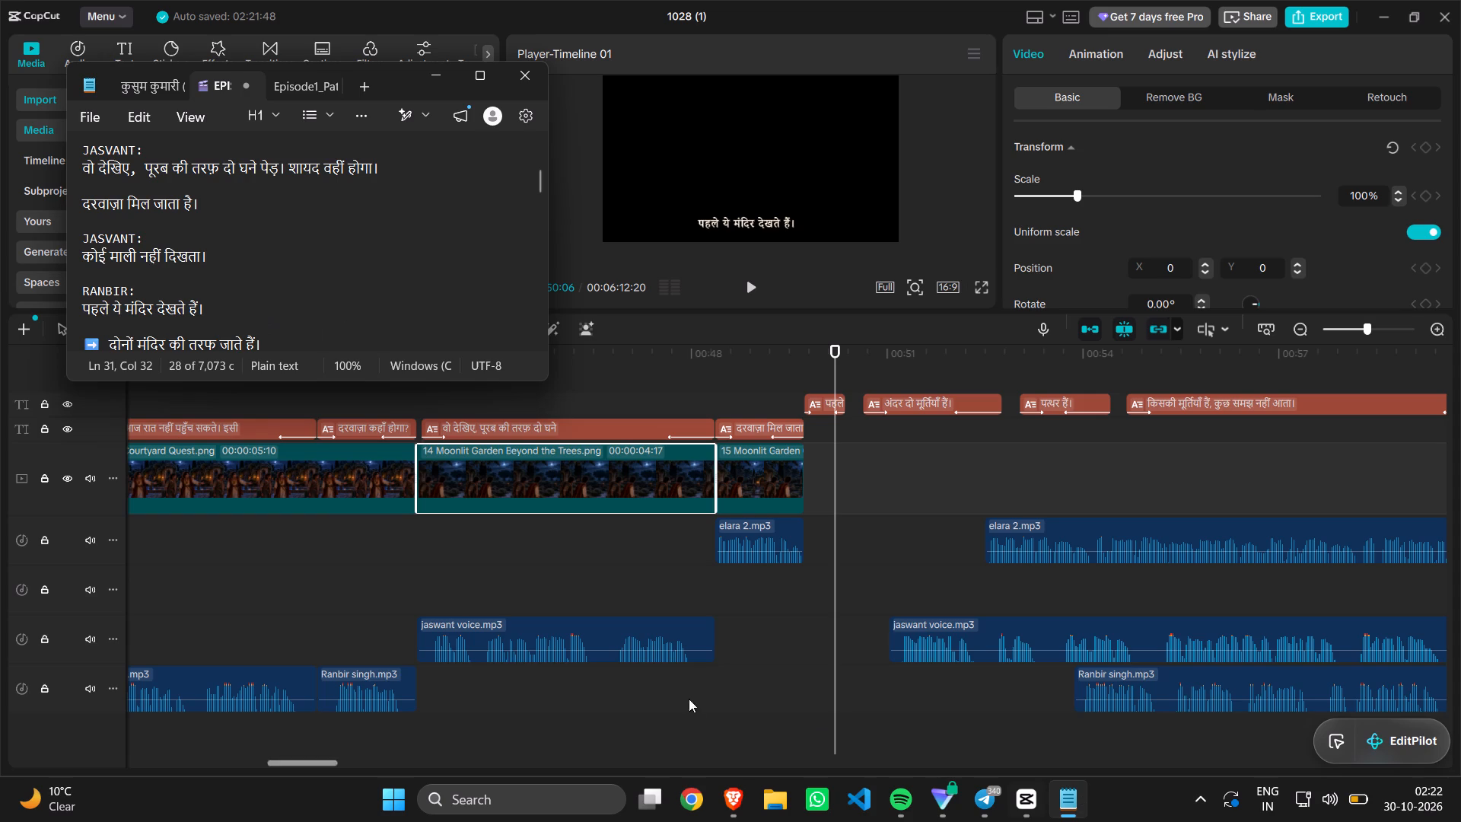
pyautogui.scroll(-1, 371, 311)
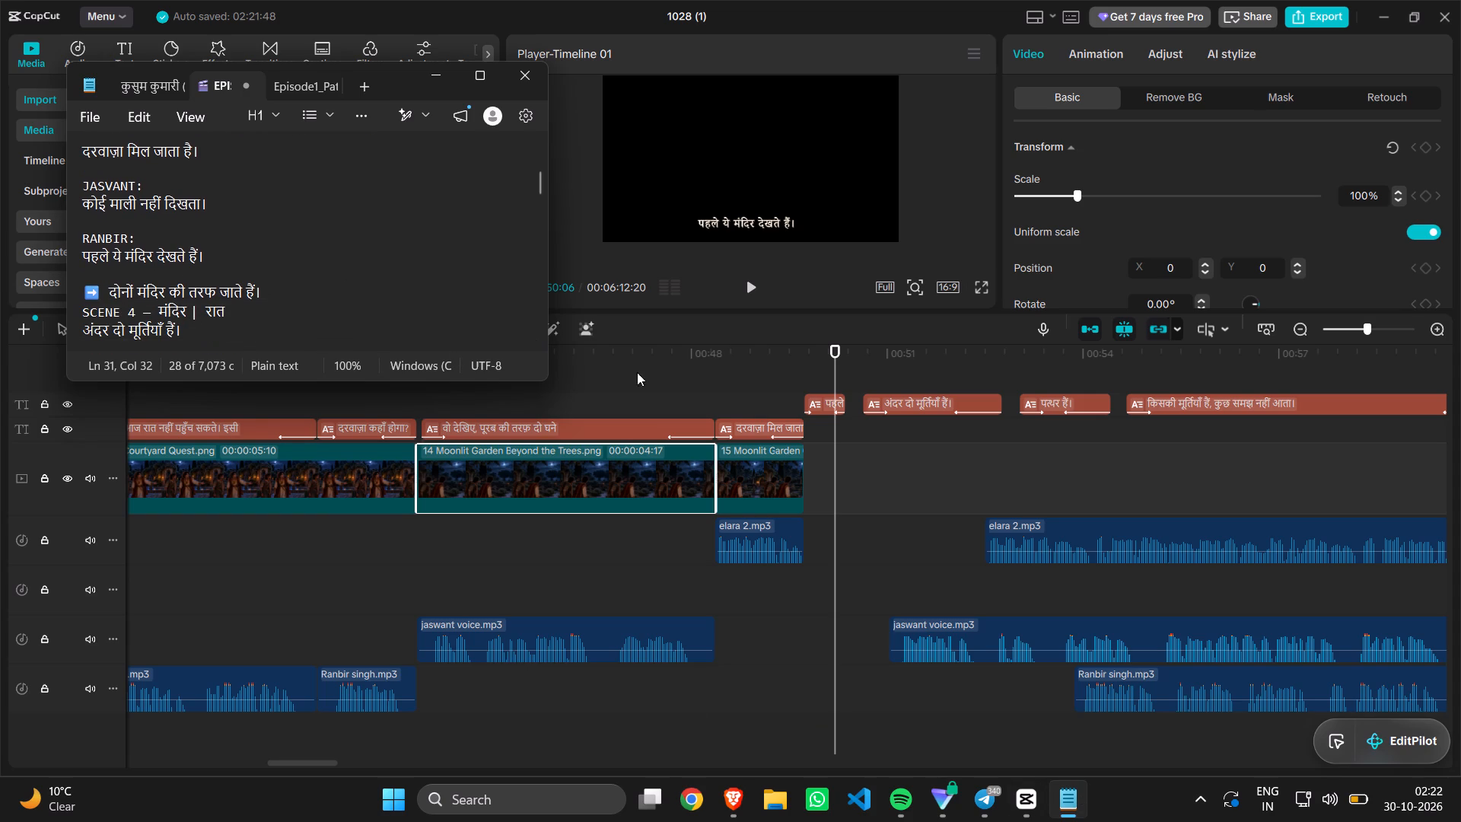
# Move the caption "पहले ये मंदिर देखते हैं।" to the lower caption track, starting where image 15 ends.
pyautogui.click(813, 406)
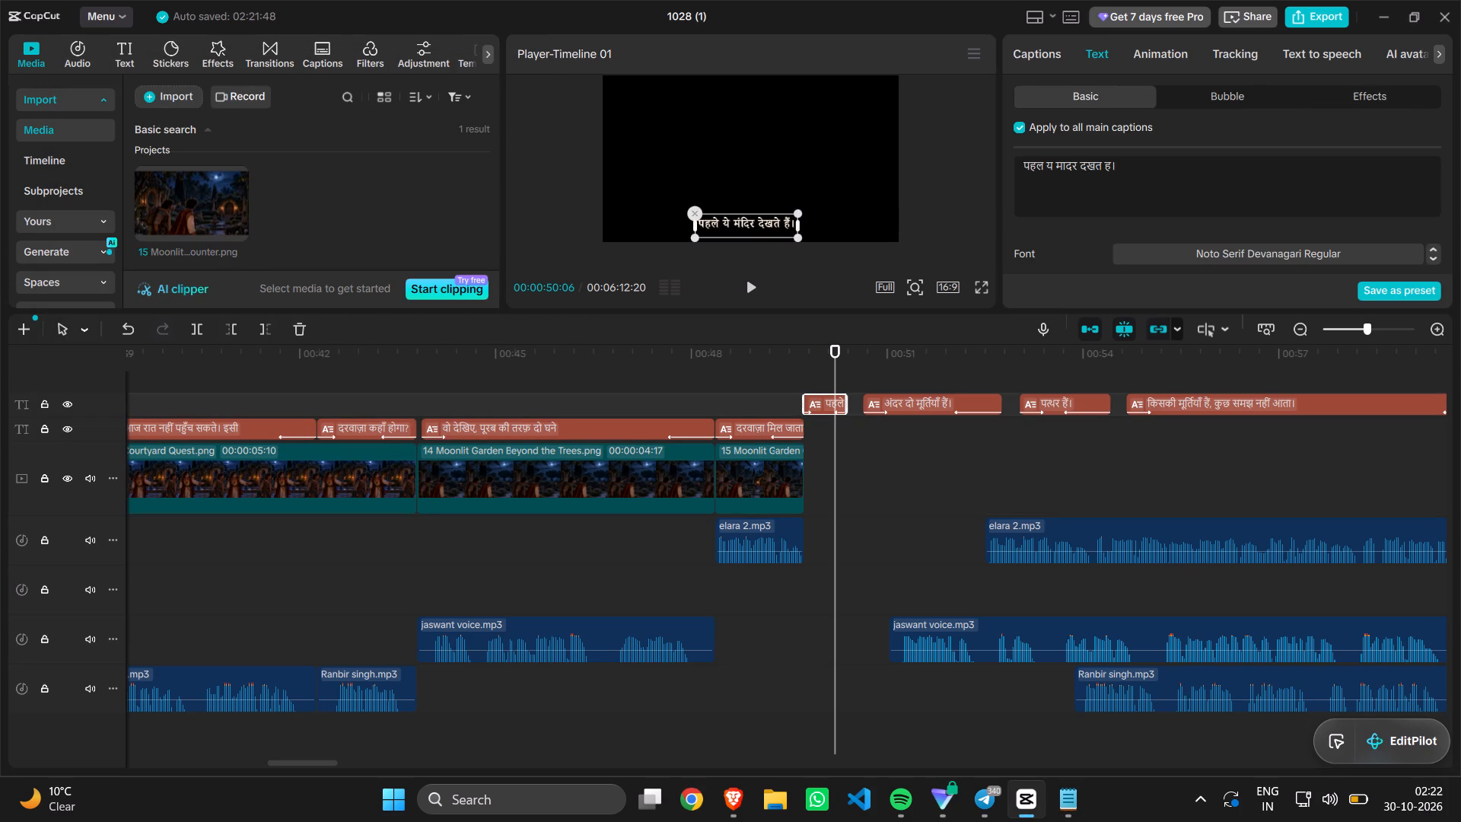
pyautogui.scroll(1, 1132, 193)
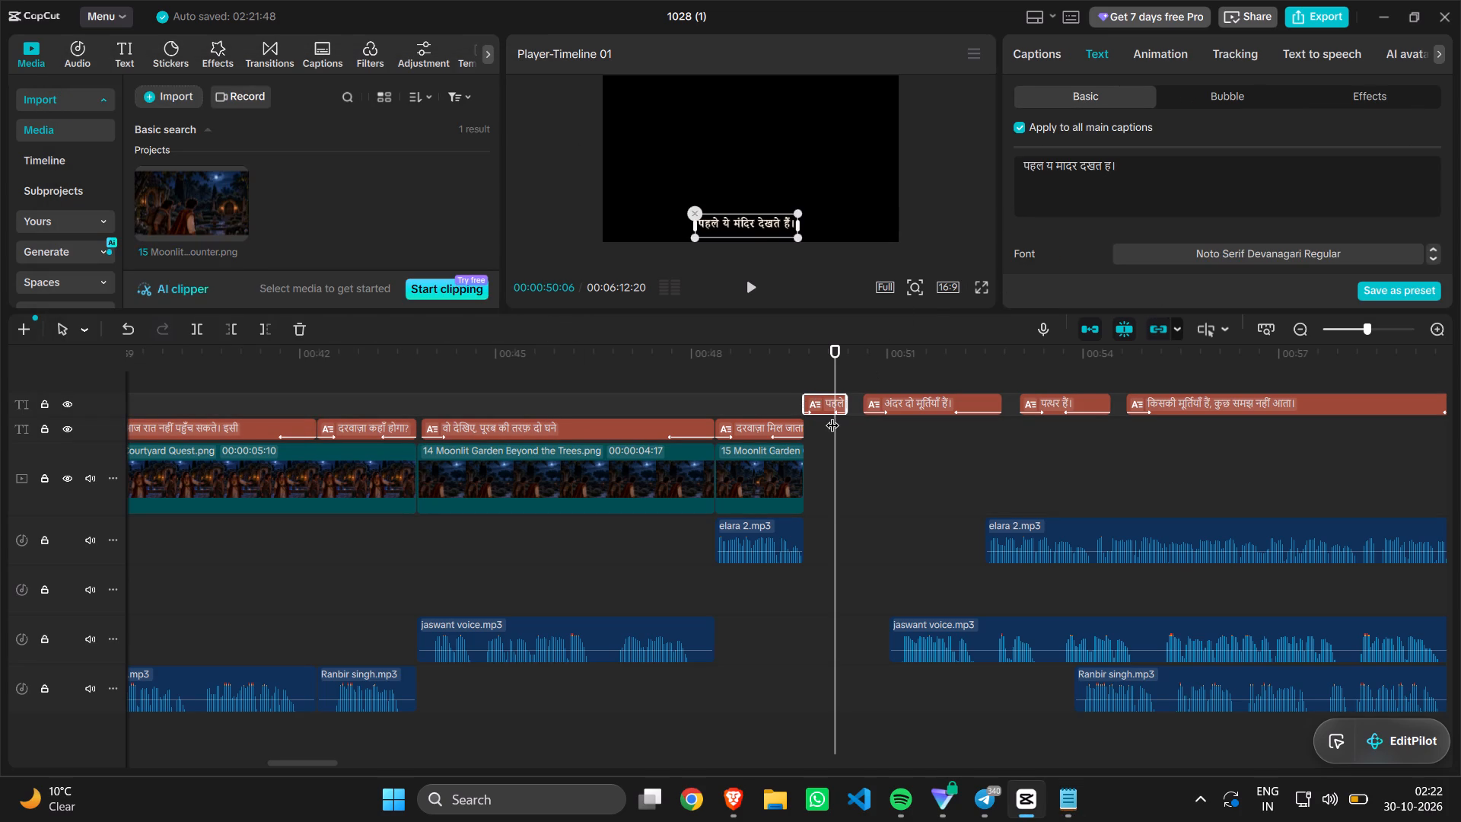
pyautogui.click(832, 416)
pyautogui.moveTo(826, 403); pyautogui.dragTo(833, 420)
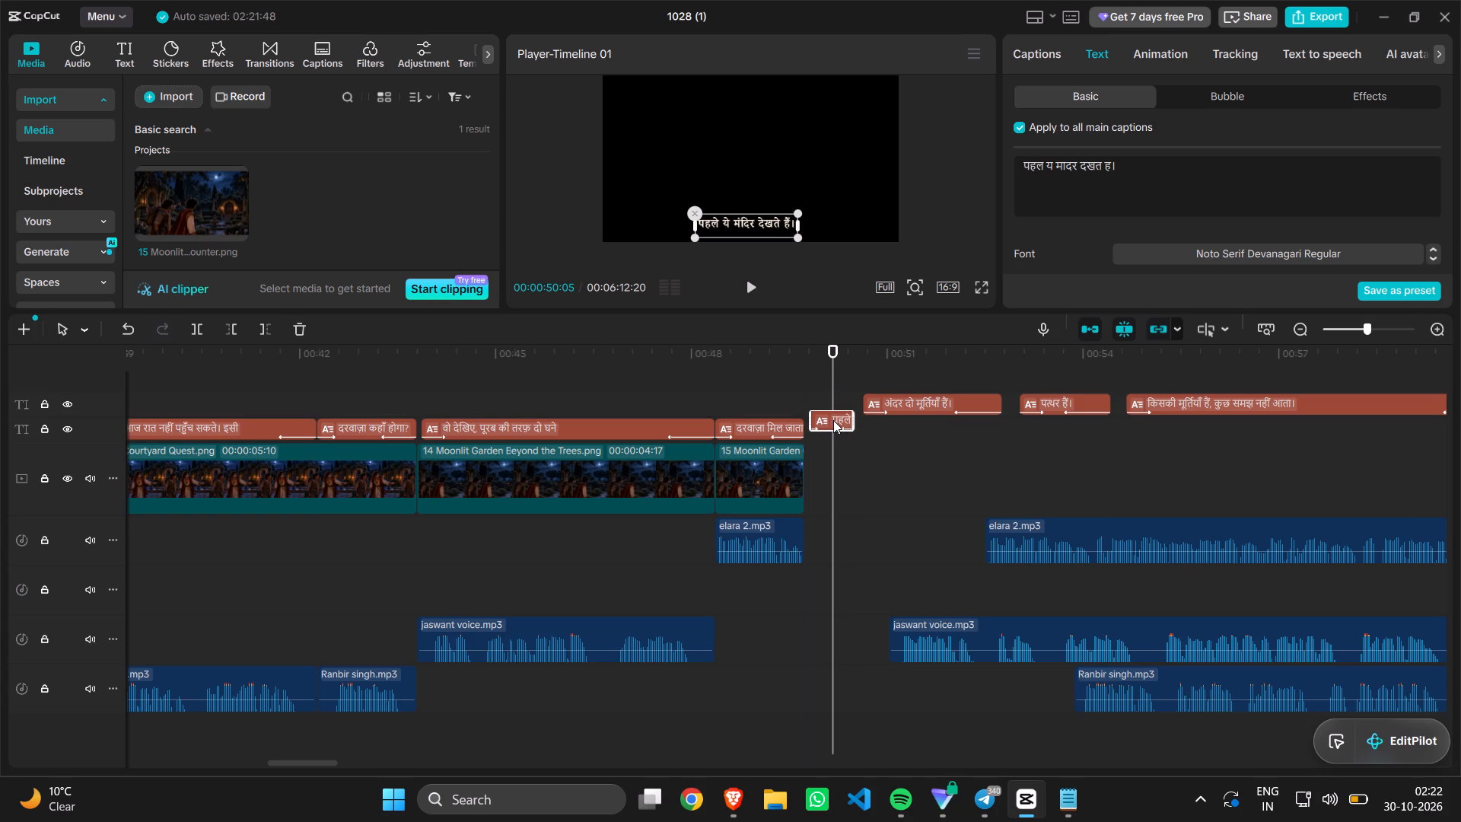
pyautogui.moveTo(833, 420); pyautogui.dragTo(830, 425)
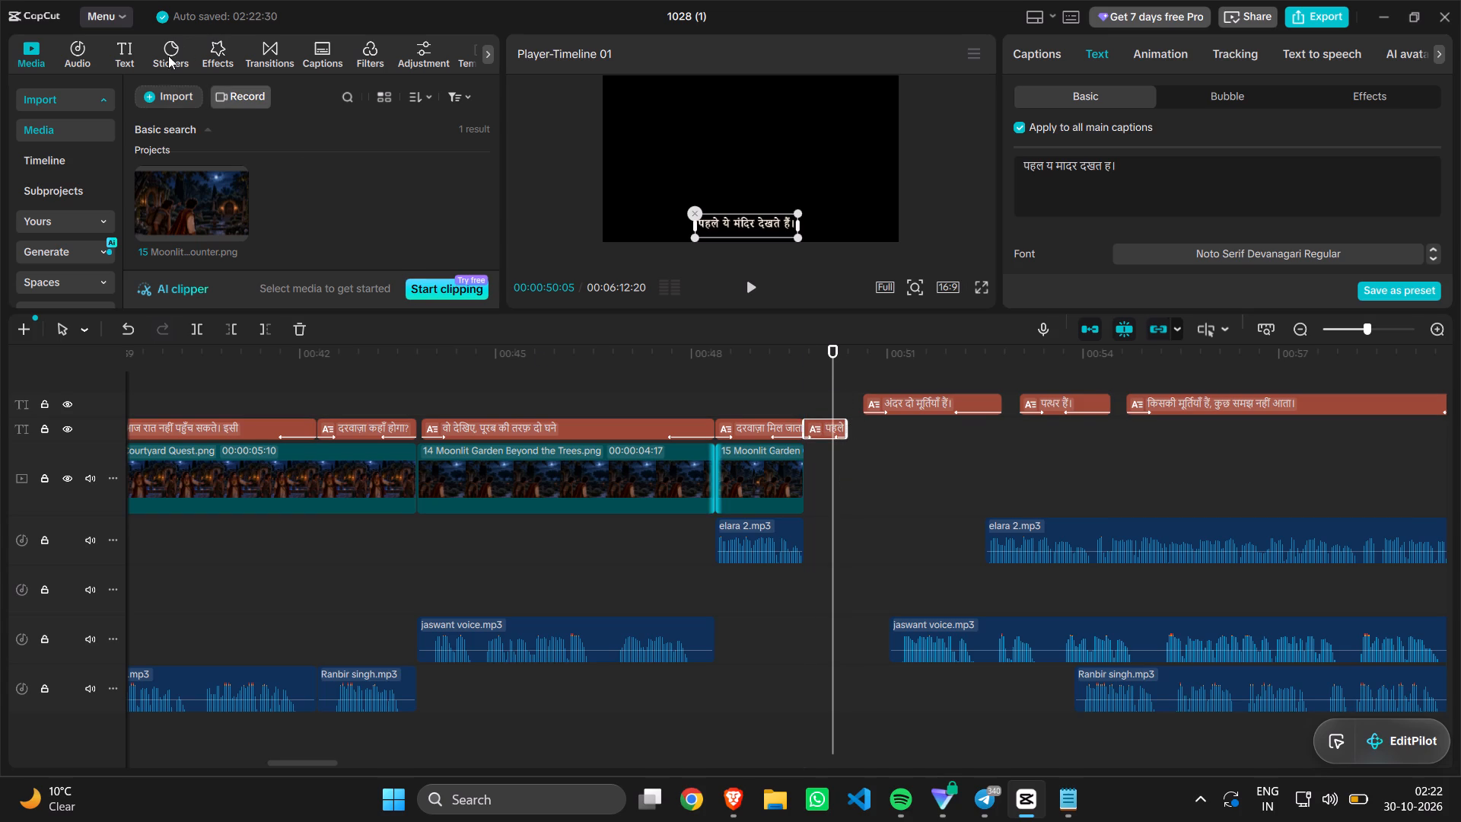
# Search the media for 16 and add the image 16 Moonlit Garden Gate Discovery.png to the main track after image 15.
pyautogui.click(341, 104)
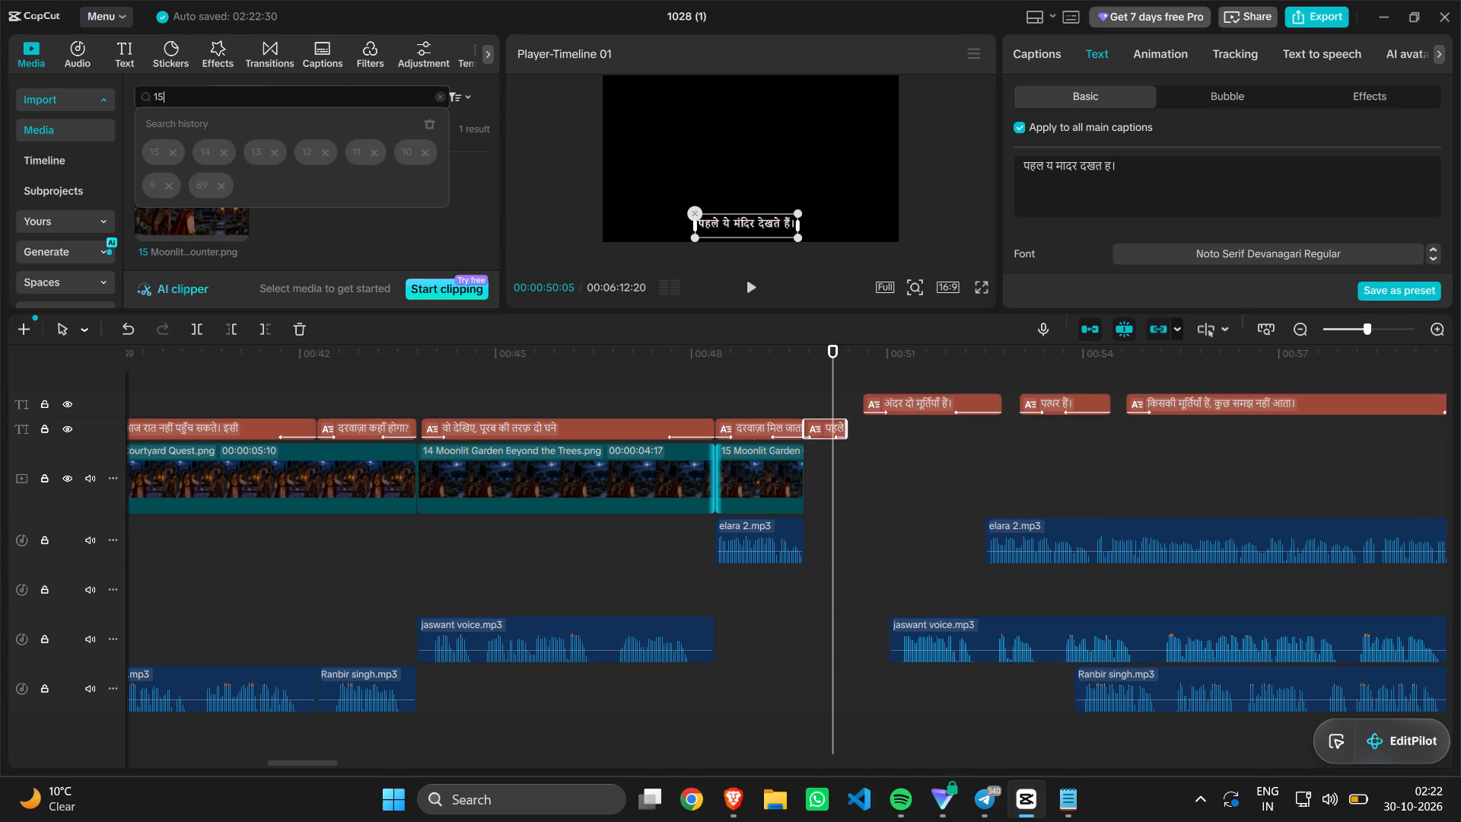
pyautogui.press('BackSpace')
pyautogui.press('6')
pyautogui.press('Return')
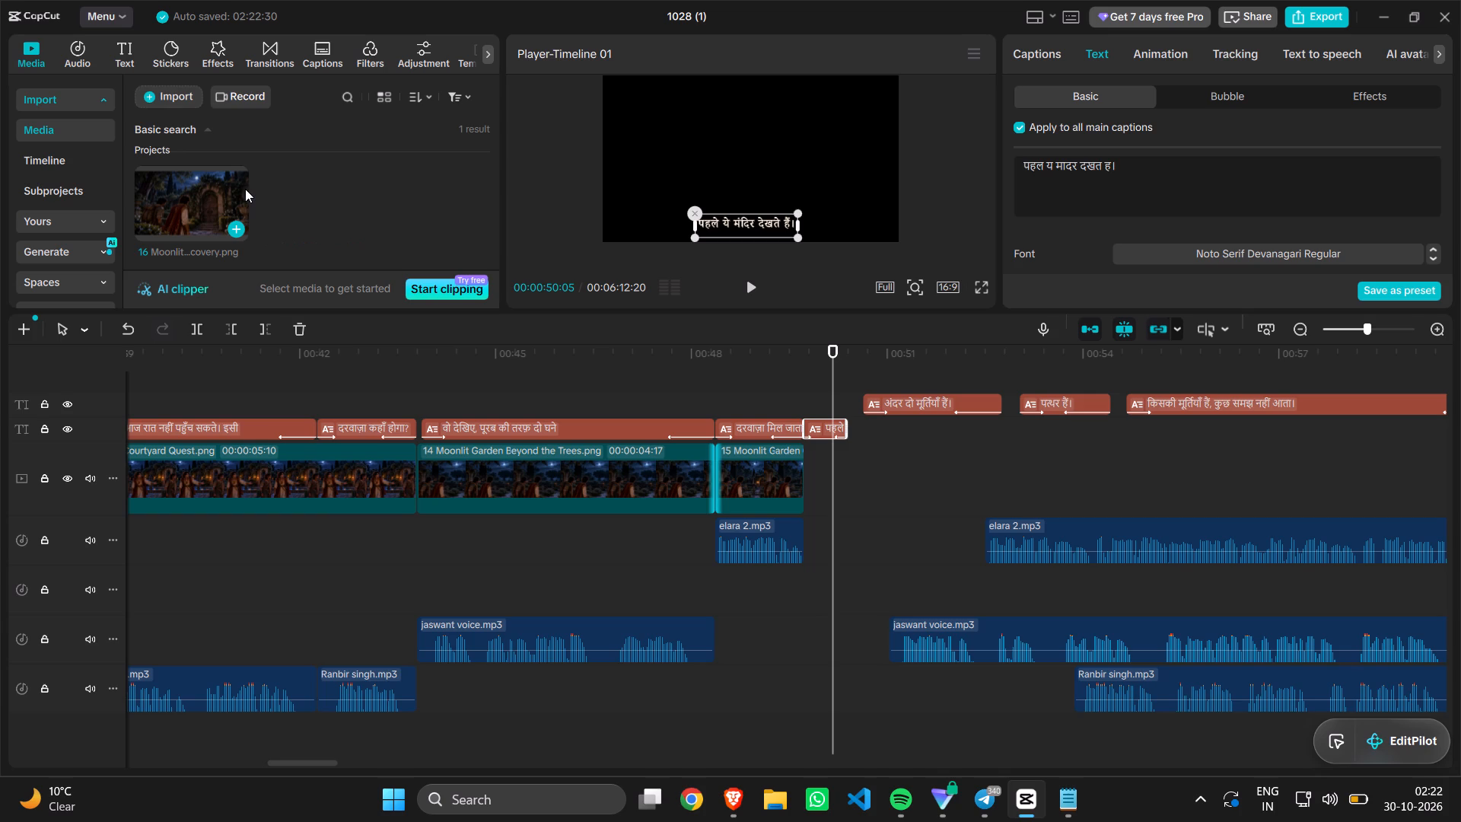
pyautogui.click(236, 225)
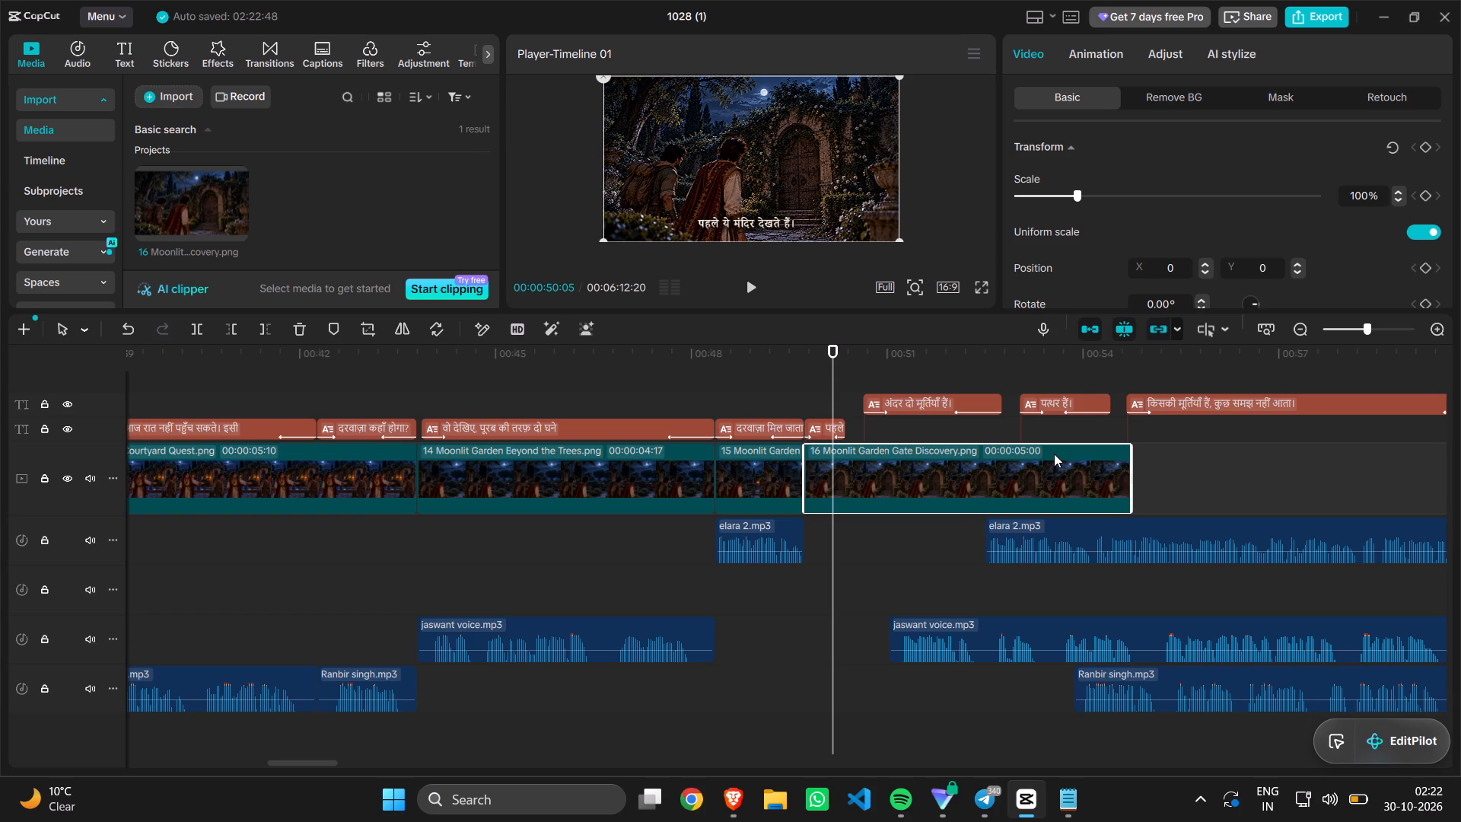
# Switch to the Notepad script and read the lines from "दरवाज़ा मिल जाता है।" to "पत्थर हैं।" to find image 16's dialogue.
pyautogui.click(1058, 798)
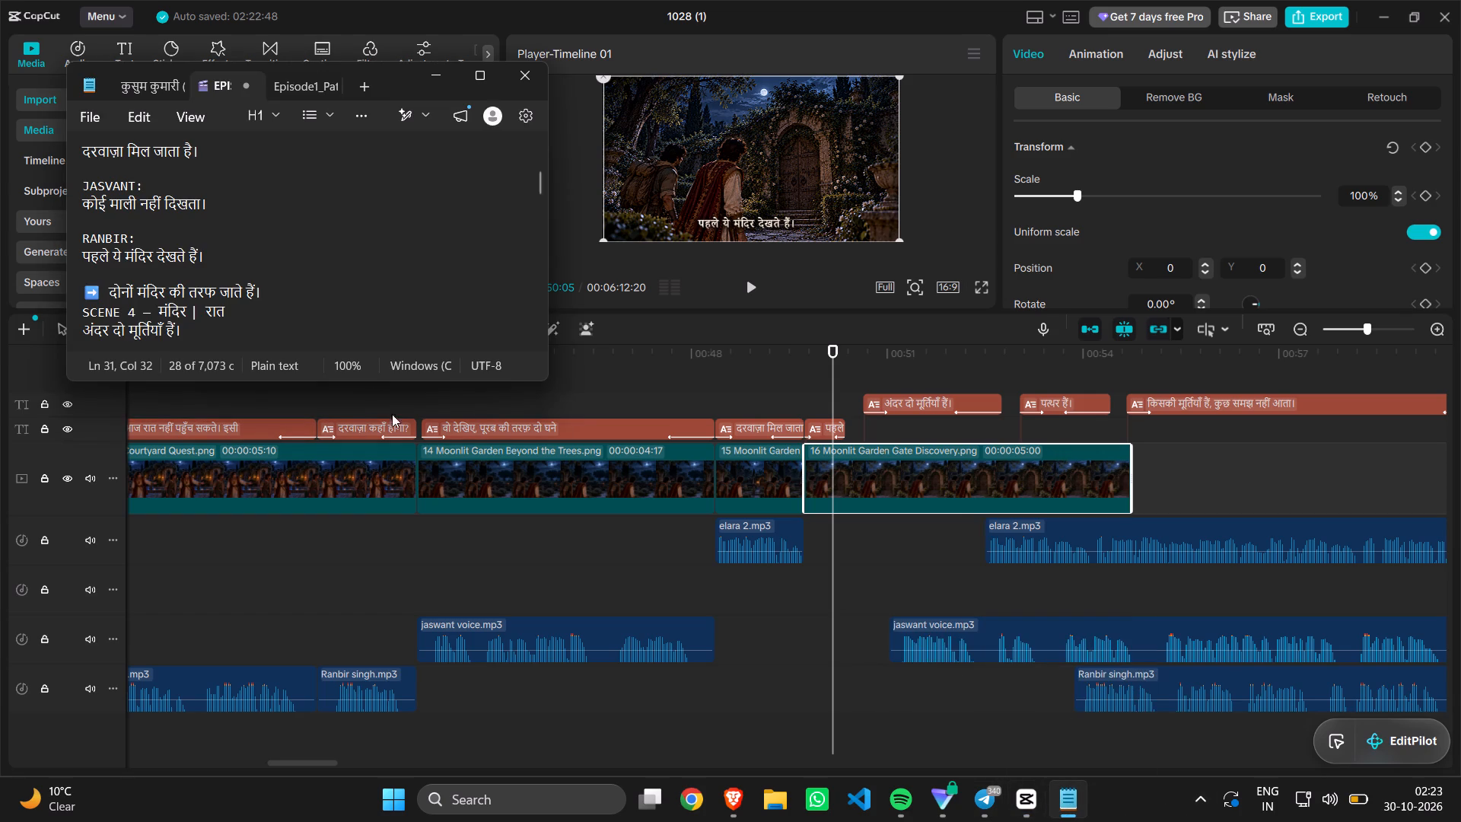
pyautogui.scroll(-1, 314, 313)
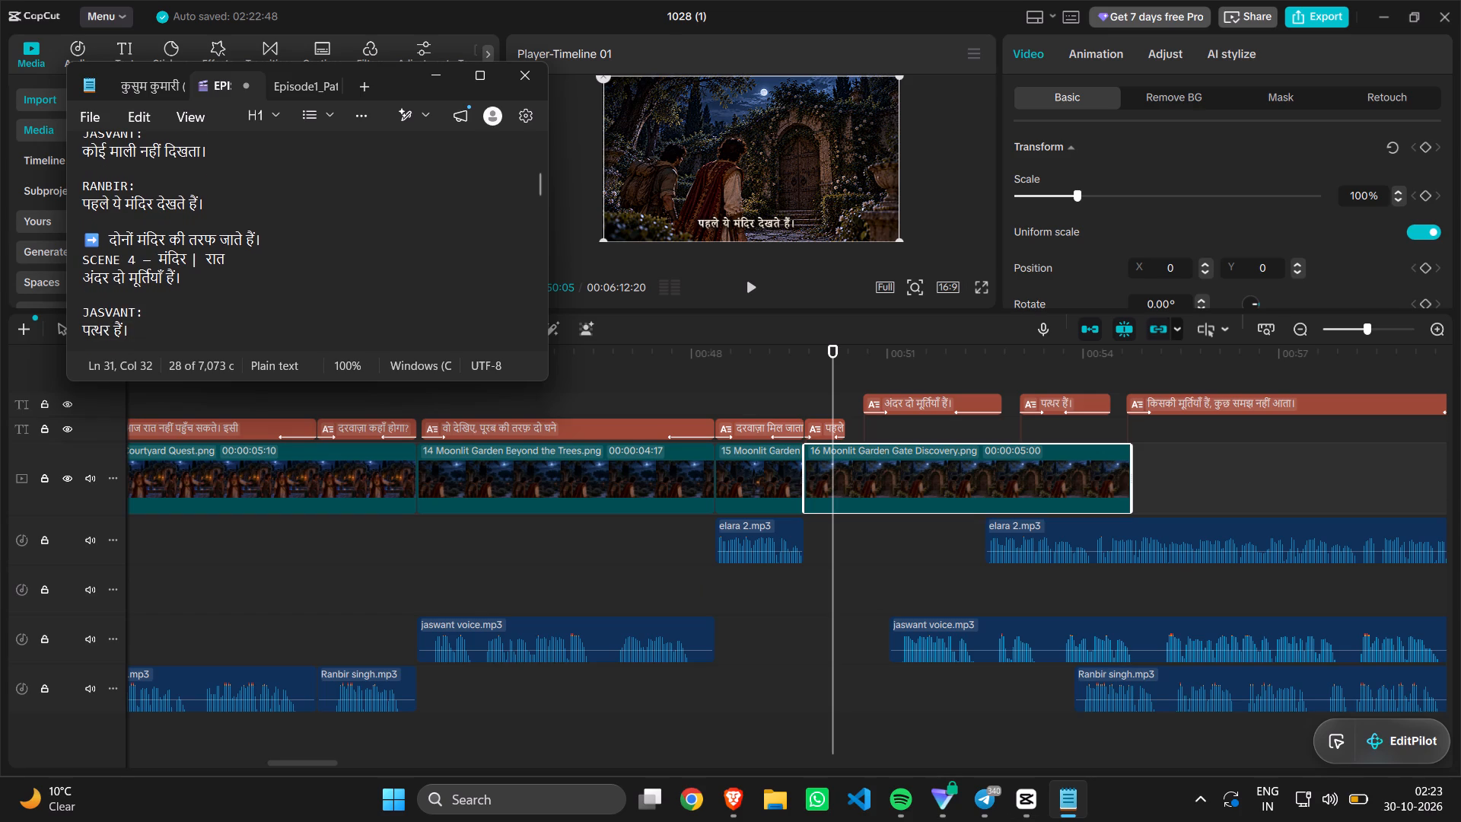
pyautogui.scroll(1, 314, 313)
pyautogui.click(972, 585)
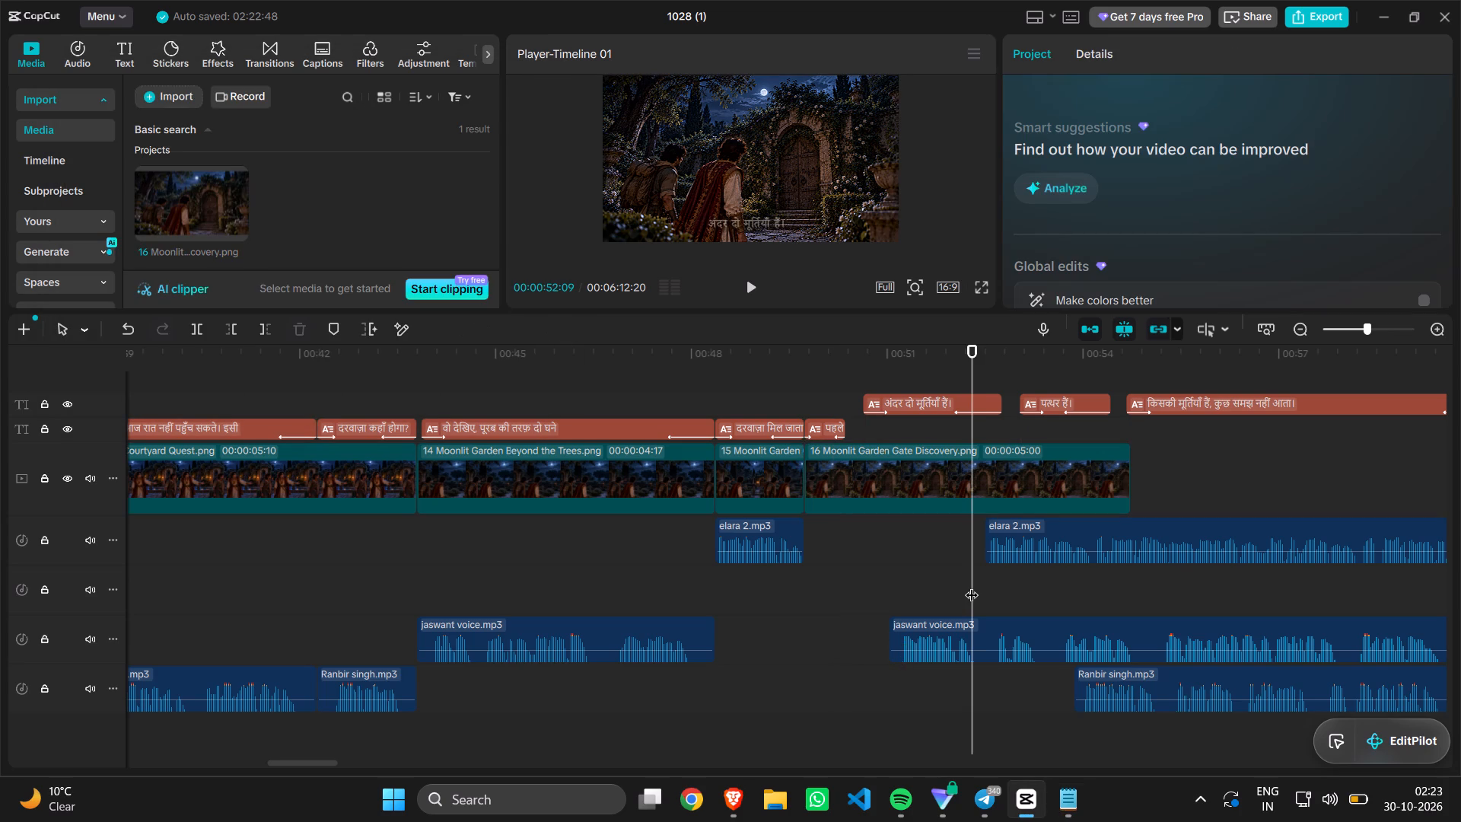
pyautogui.click(1076, 798)
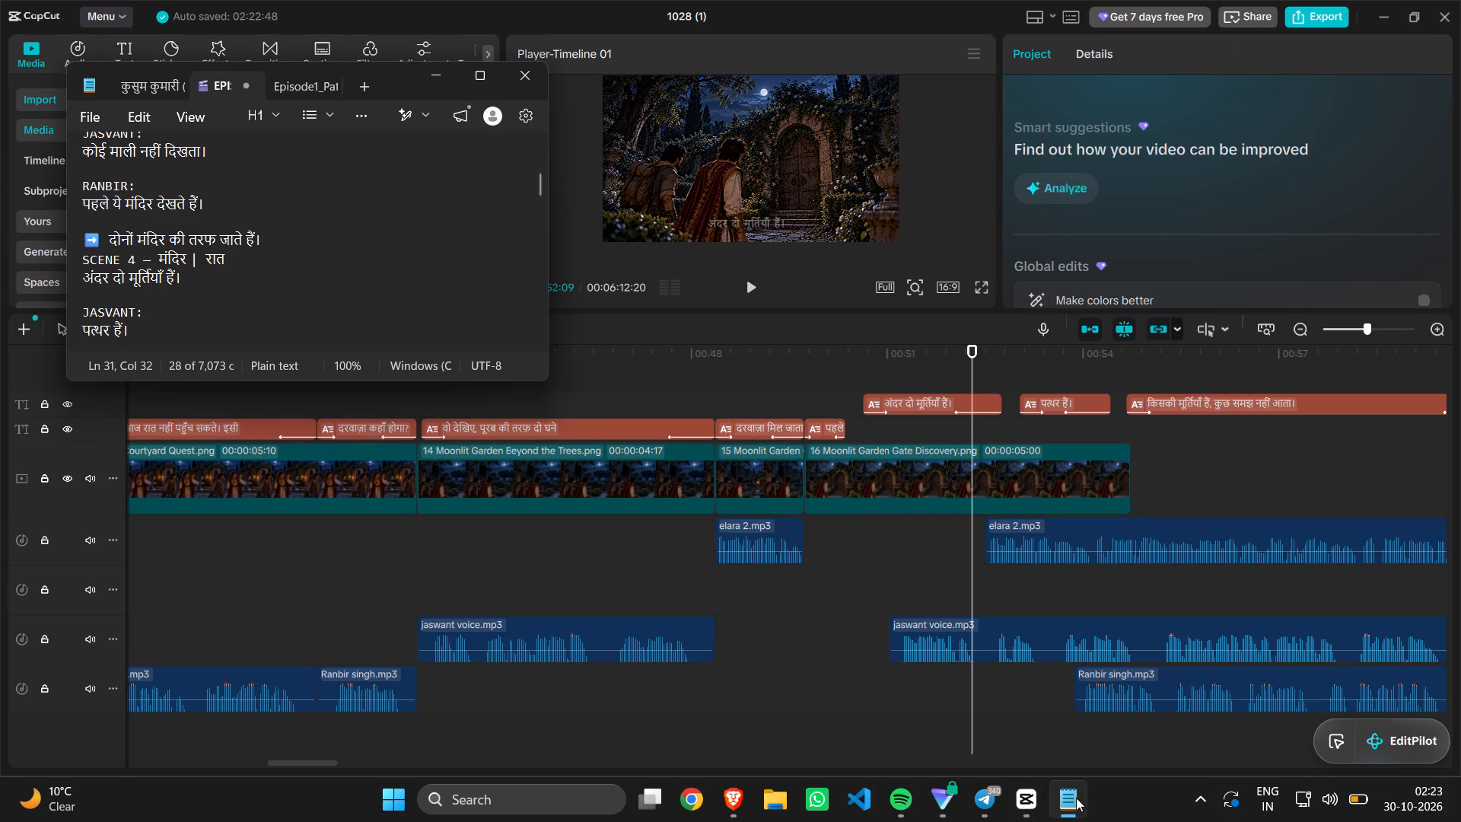
pyautogui.scroll(1, 419, 284)
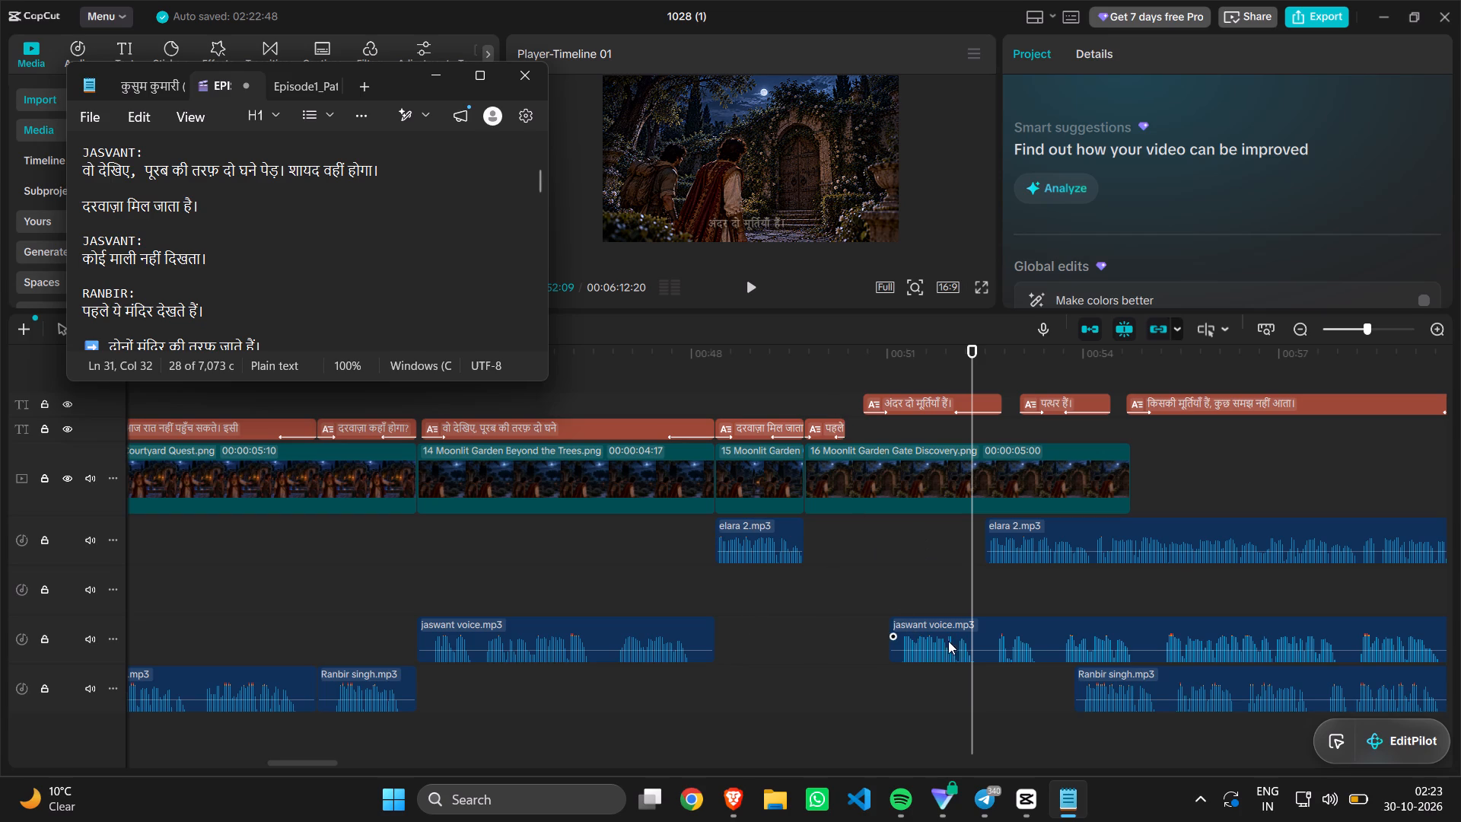
# Play jaswant voice.mp3 from about 00:00:51 and split it at 00:00:52:15, after its first spoken line.
pyautogui.click(908, 723)
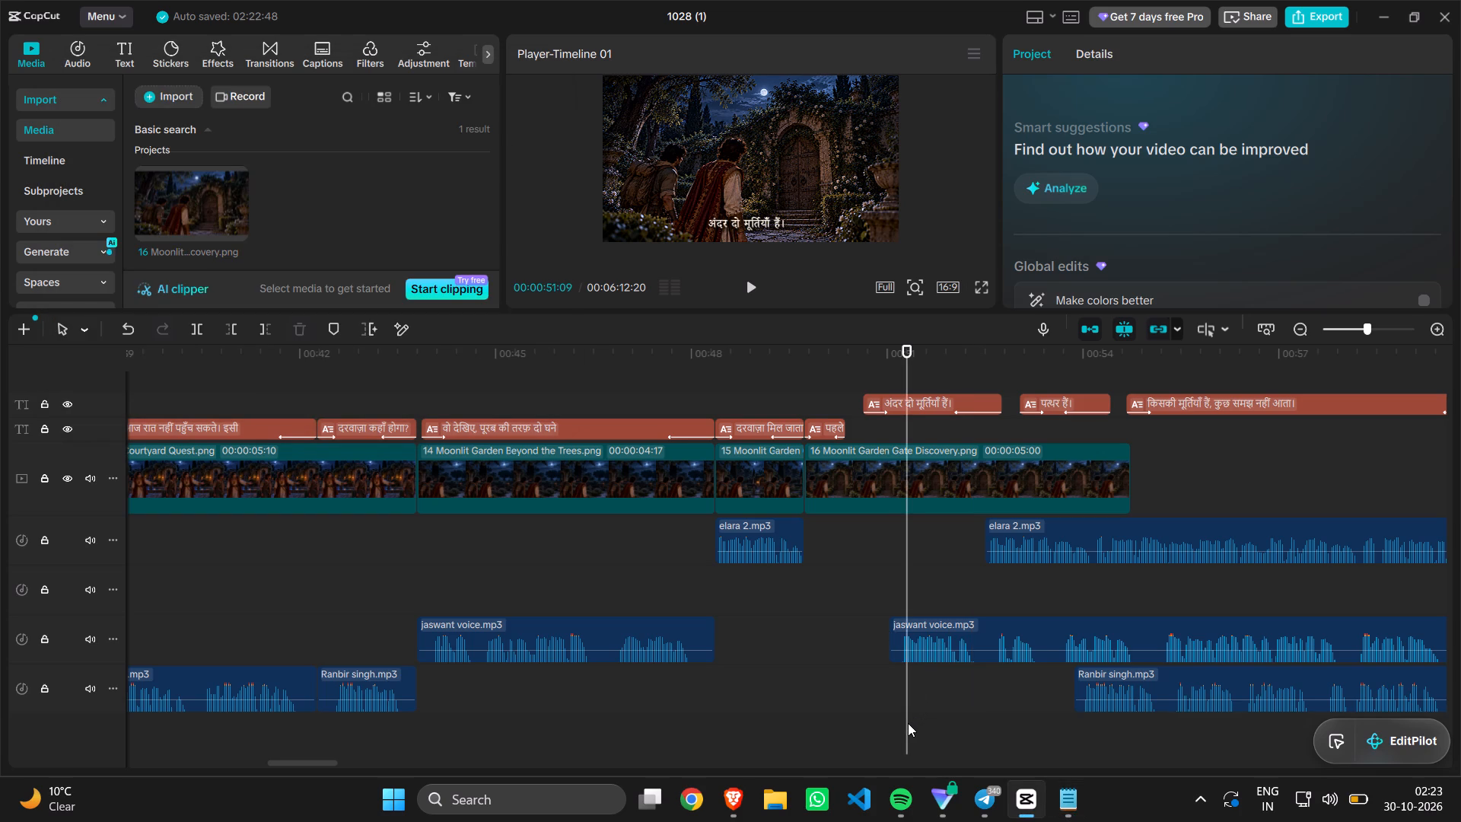
pyautogui.press('space')
pyautogui.press('space')
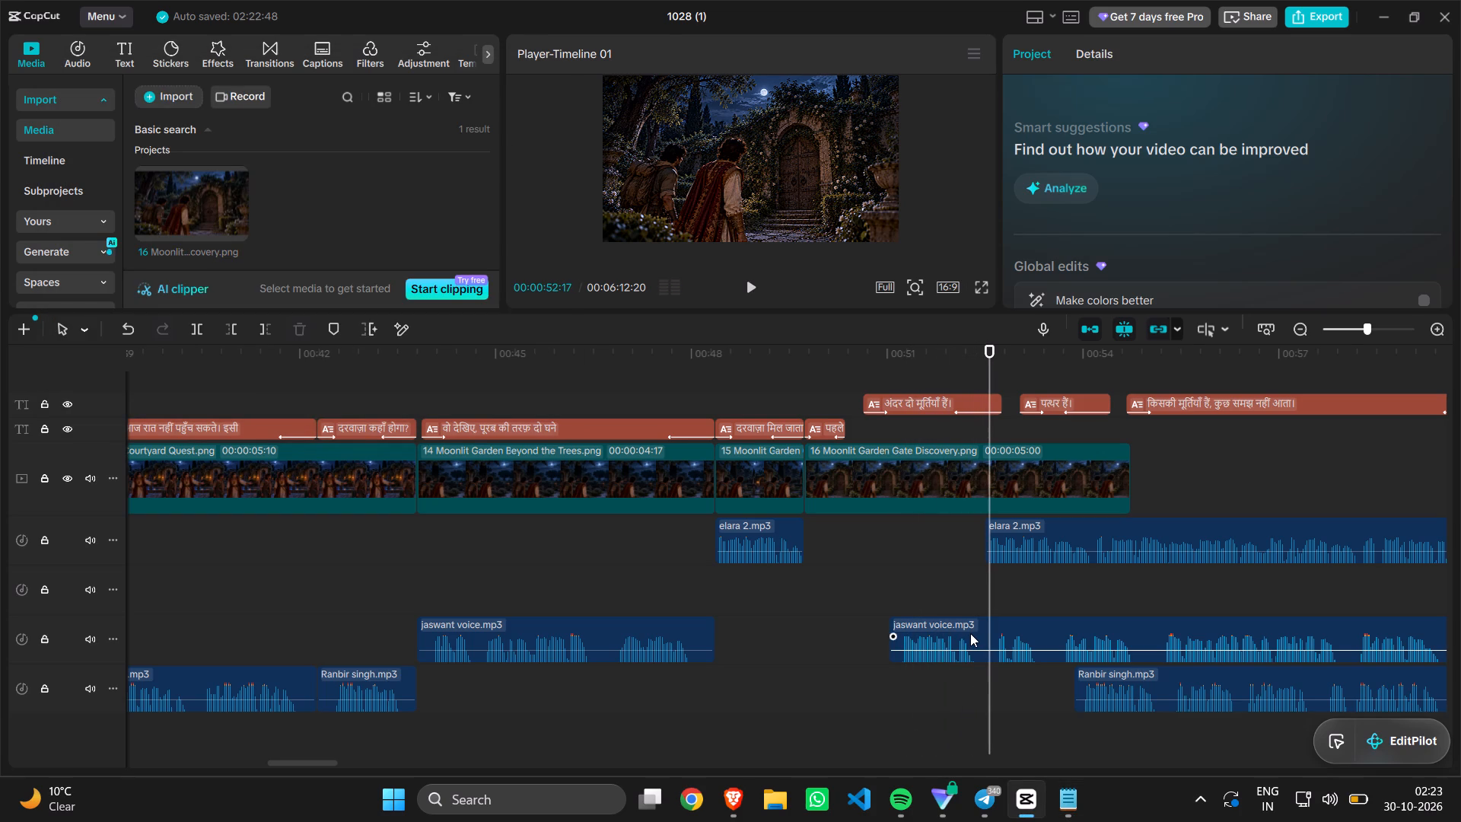
pyautogui.click(970, 633)
pyautogui.click(979, 667)
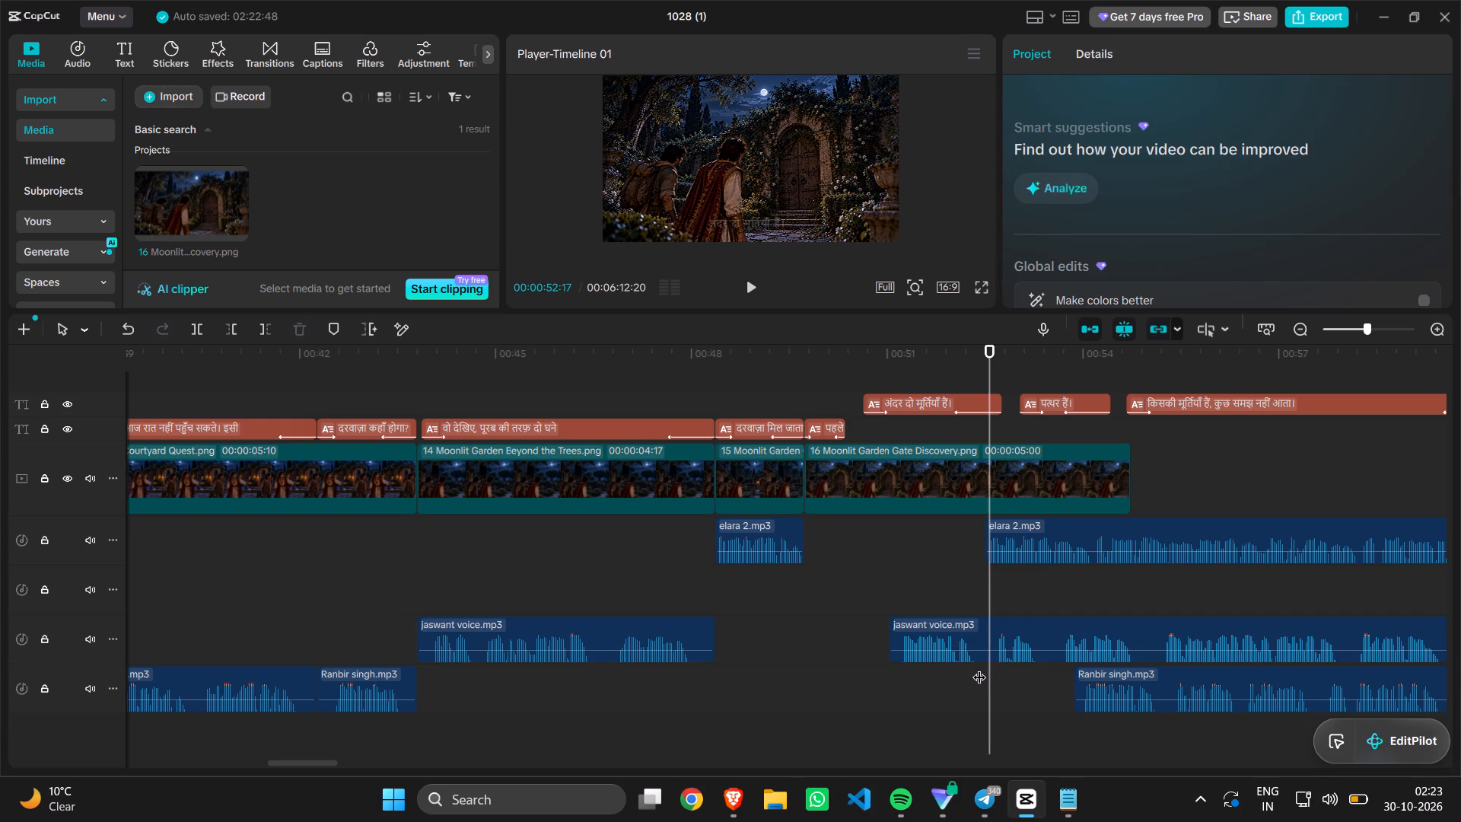
pyautogui.click(983, 675)
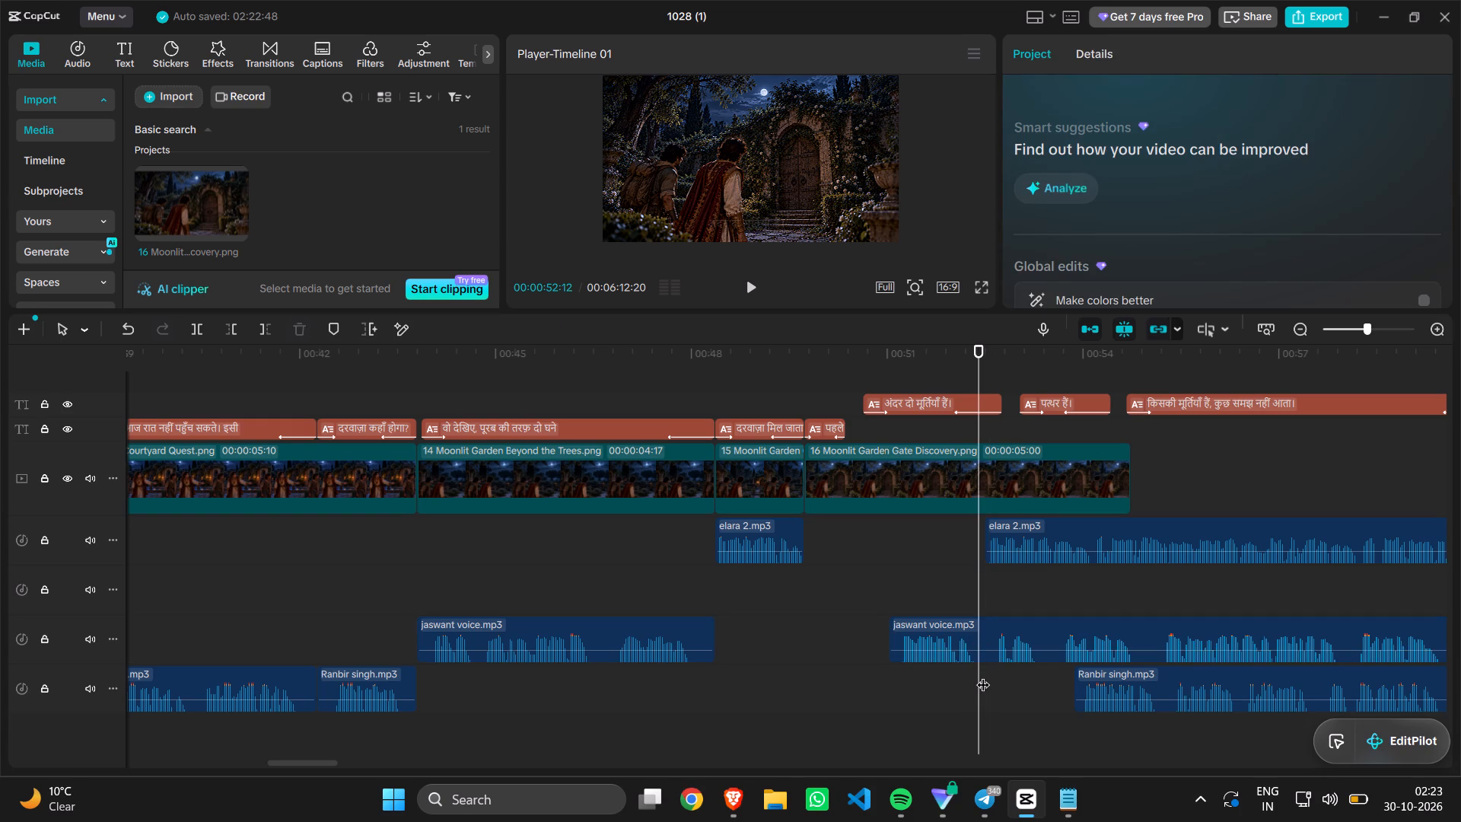
pyautogui.click(977, 642)
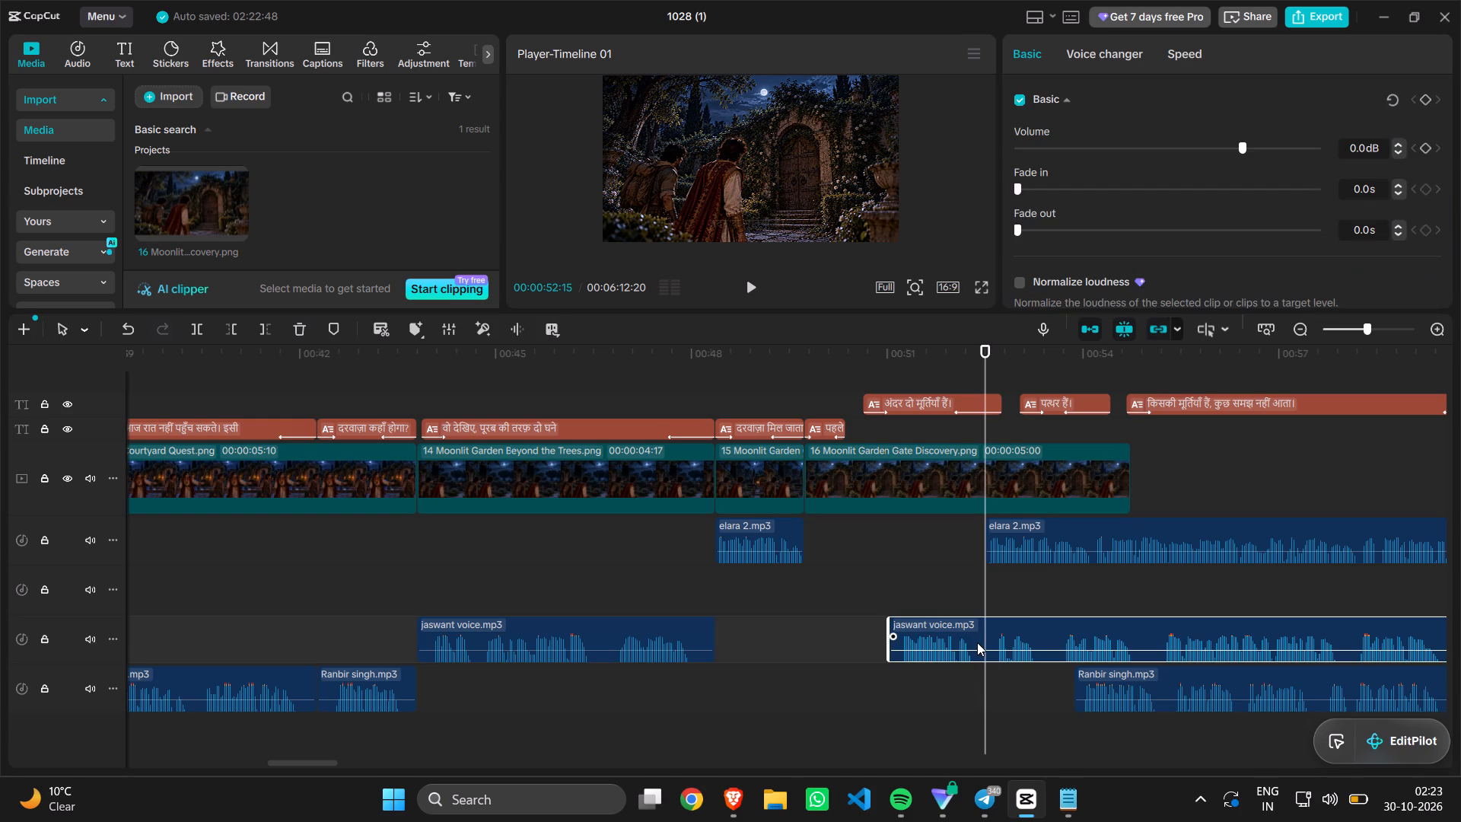
pyautogui.hotkey('ctrl', 'b')
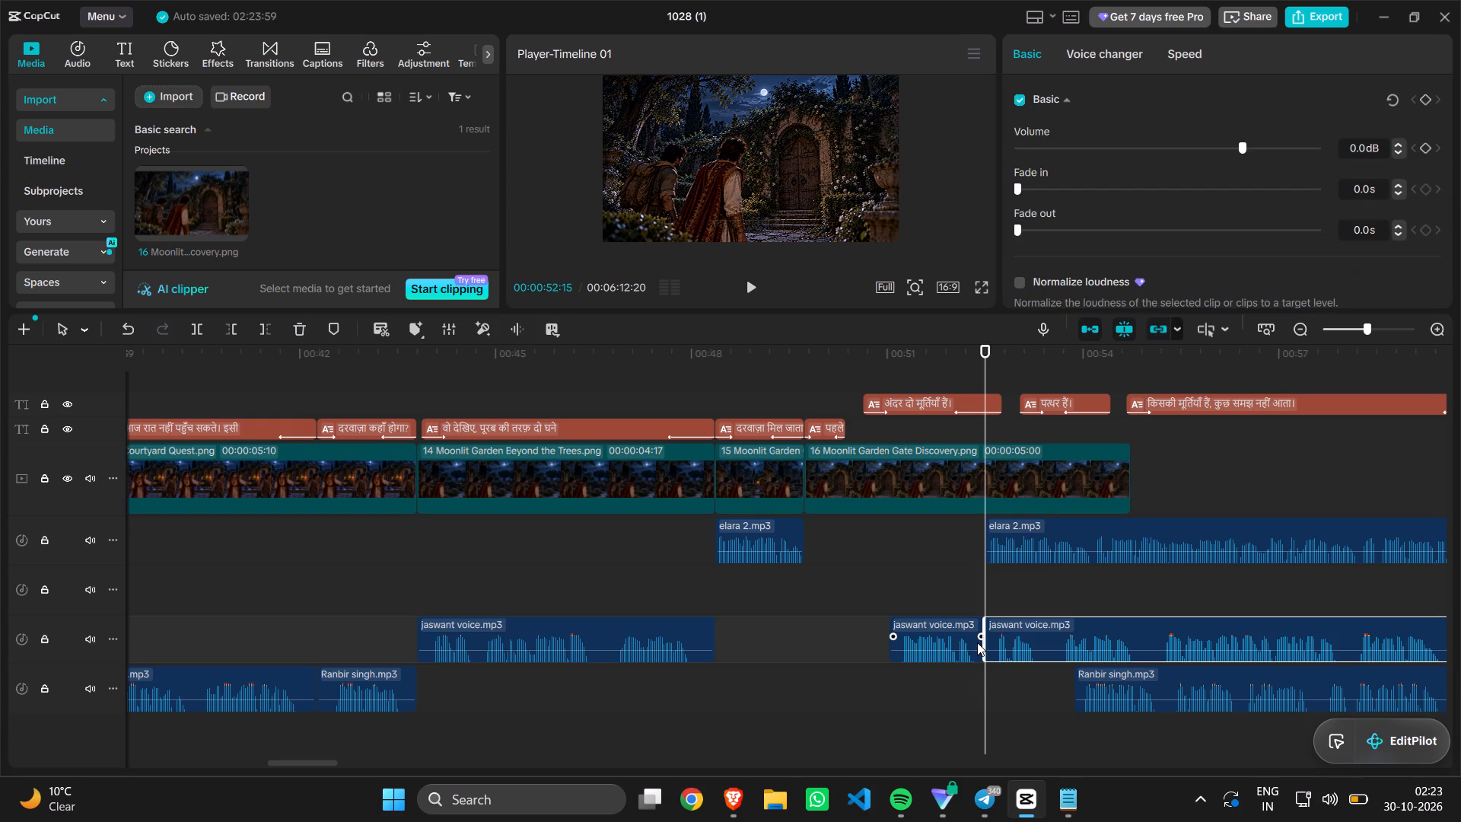
# Move the short split jaswant voice.mp3 clip earlier to start where image 16 starts, and play it back.
pyautogui.moveTo(949, 633); pyautogui.dragTo(881, 629)
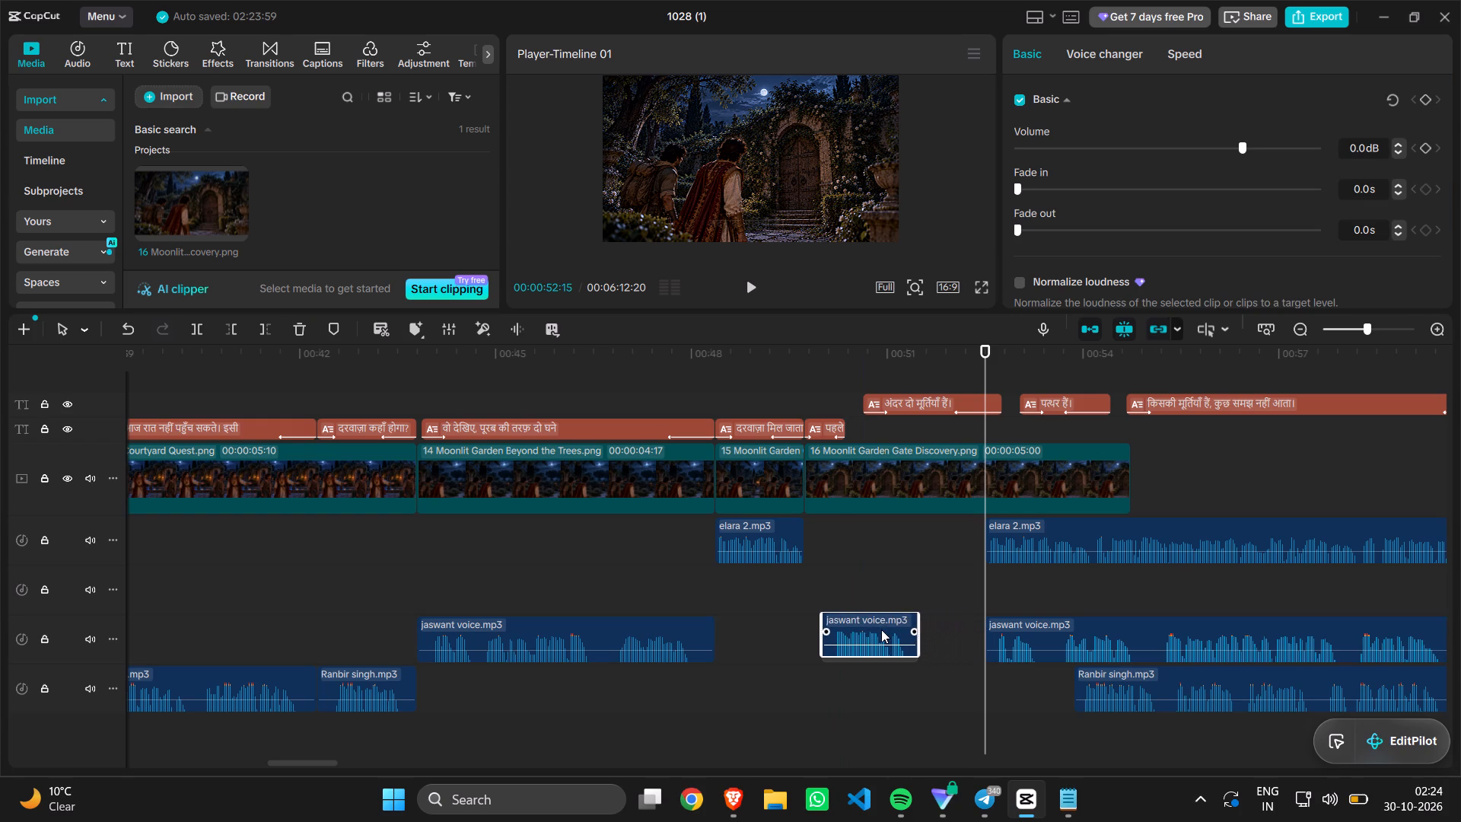
pyautogui.moveTo(881, 629); pyautogui.dragTo(872, 632)
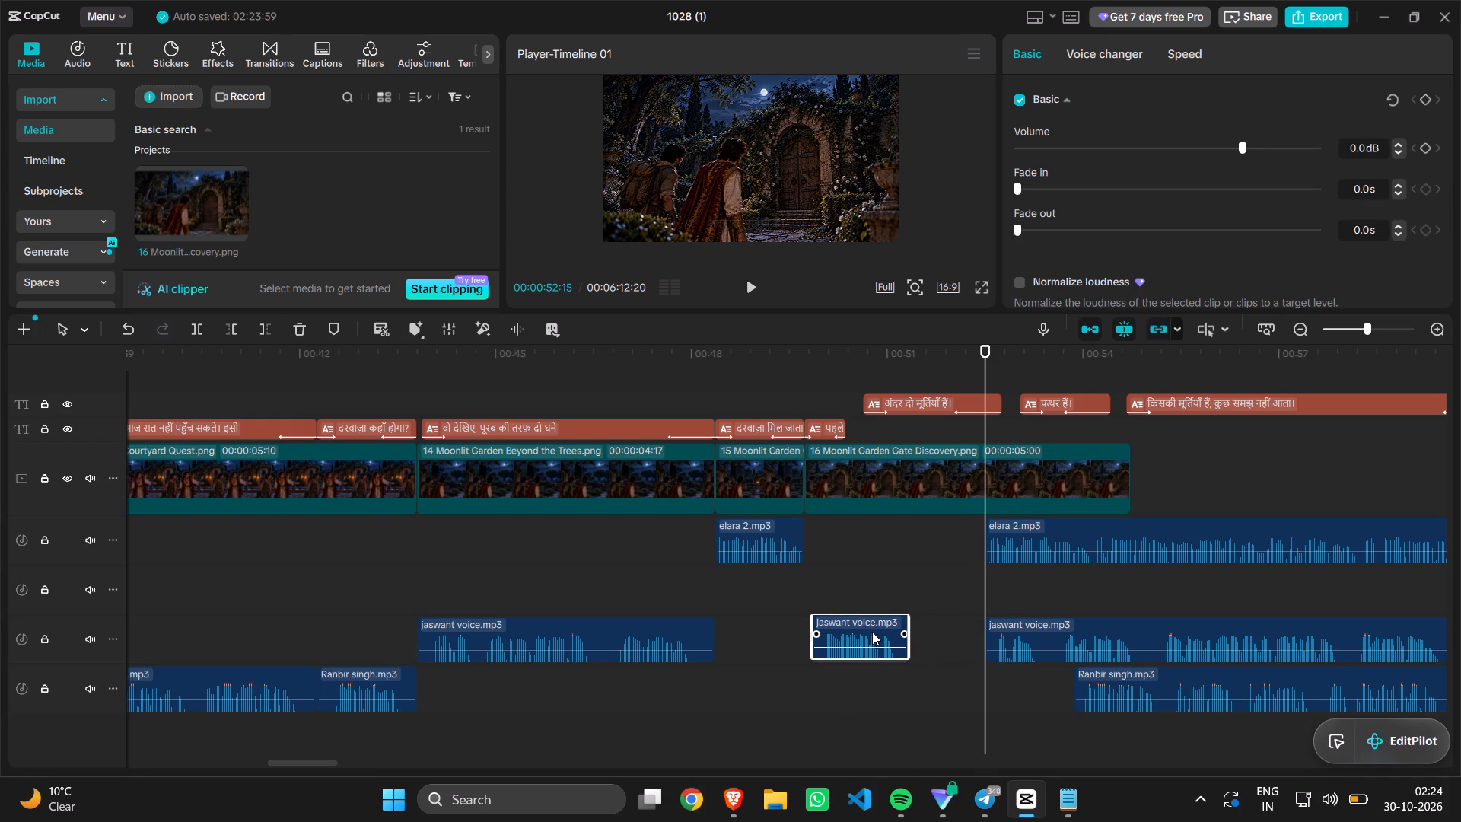
pyautogui.moveTo(872, 632); pyautogui.dragTo(862, 628)
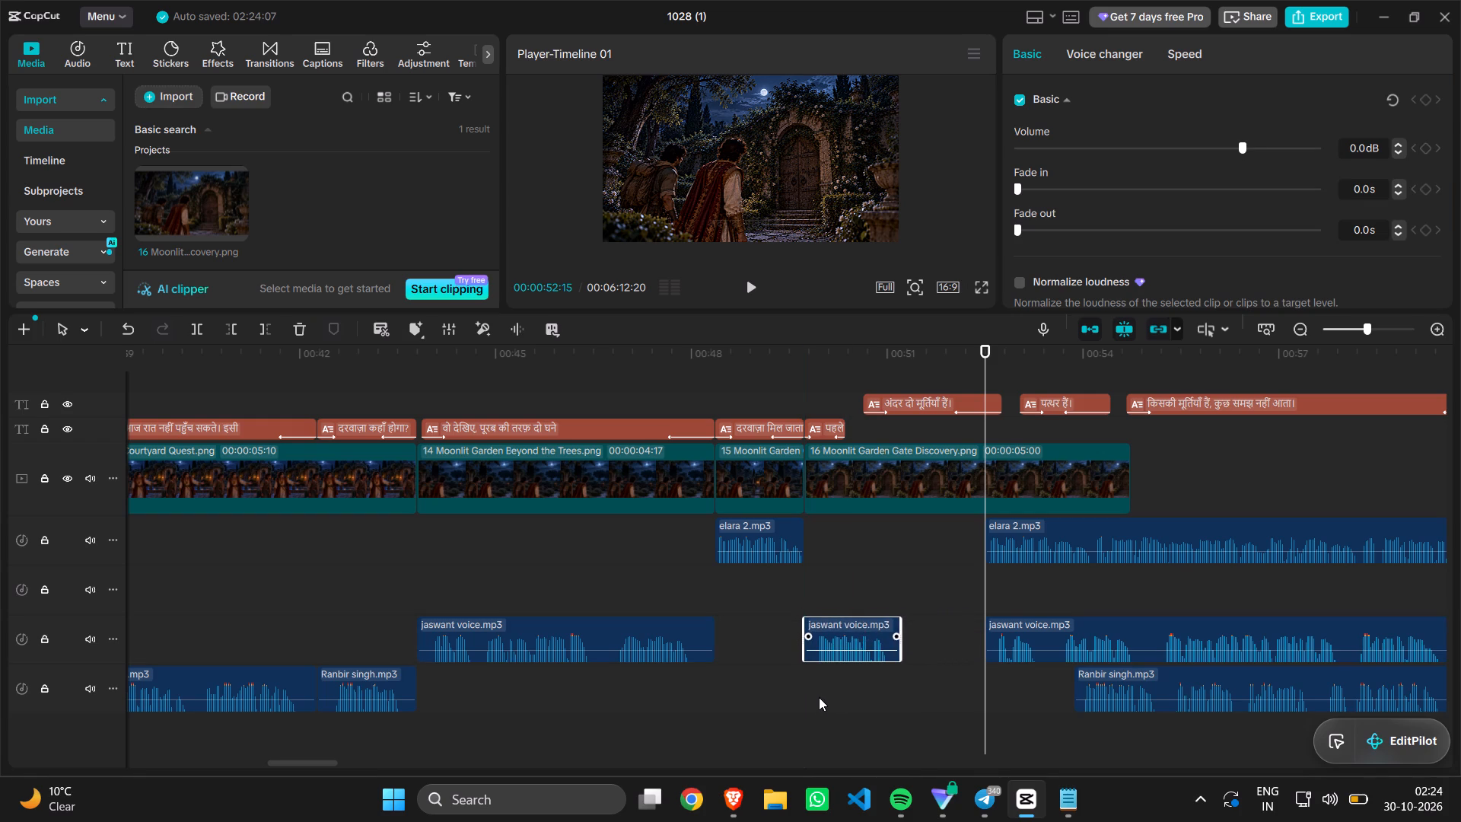
pyautogui.click(813, 699)
pyautogui.press('space')
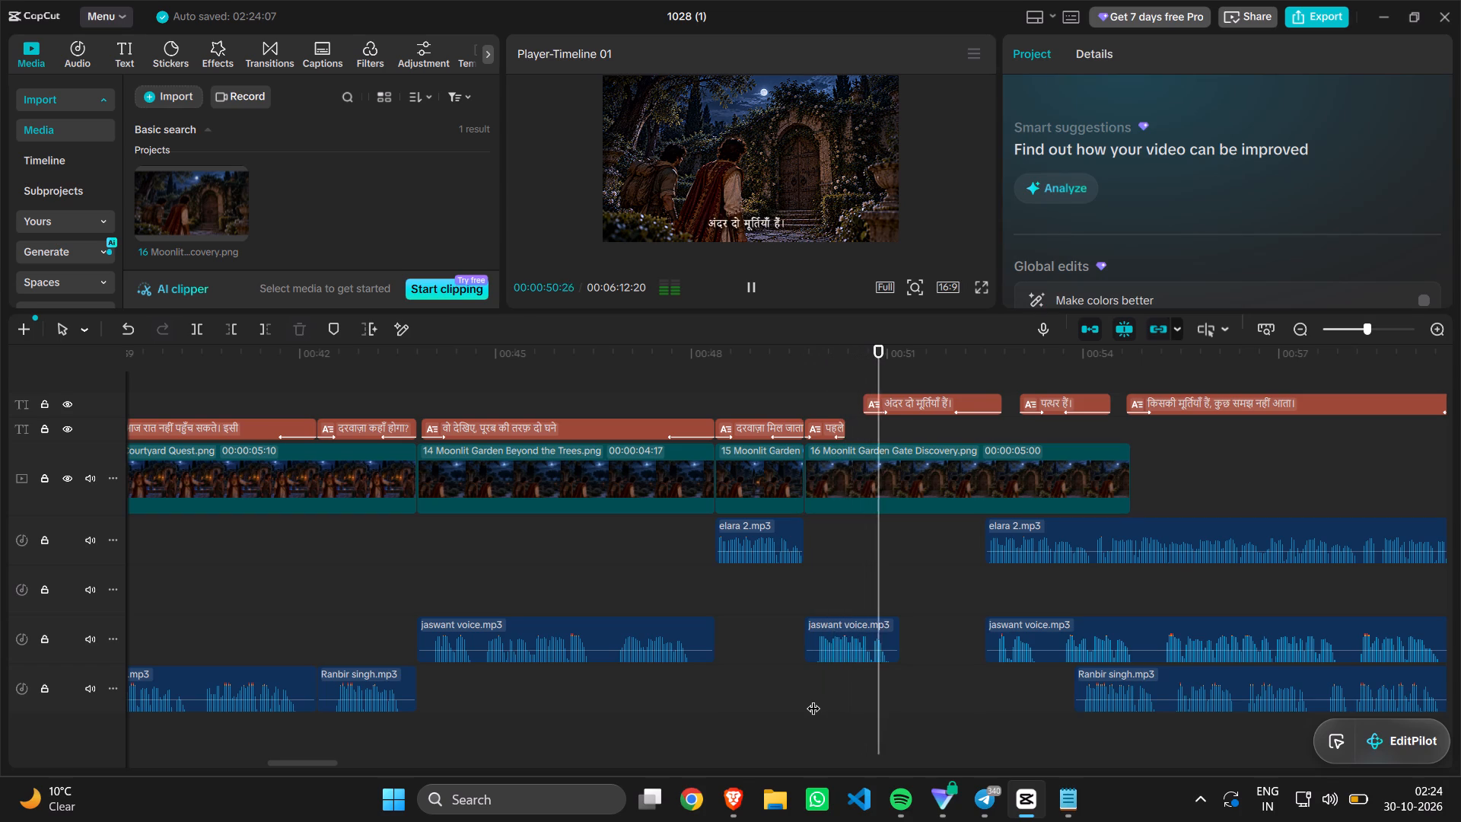
pyautogui.press('space')
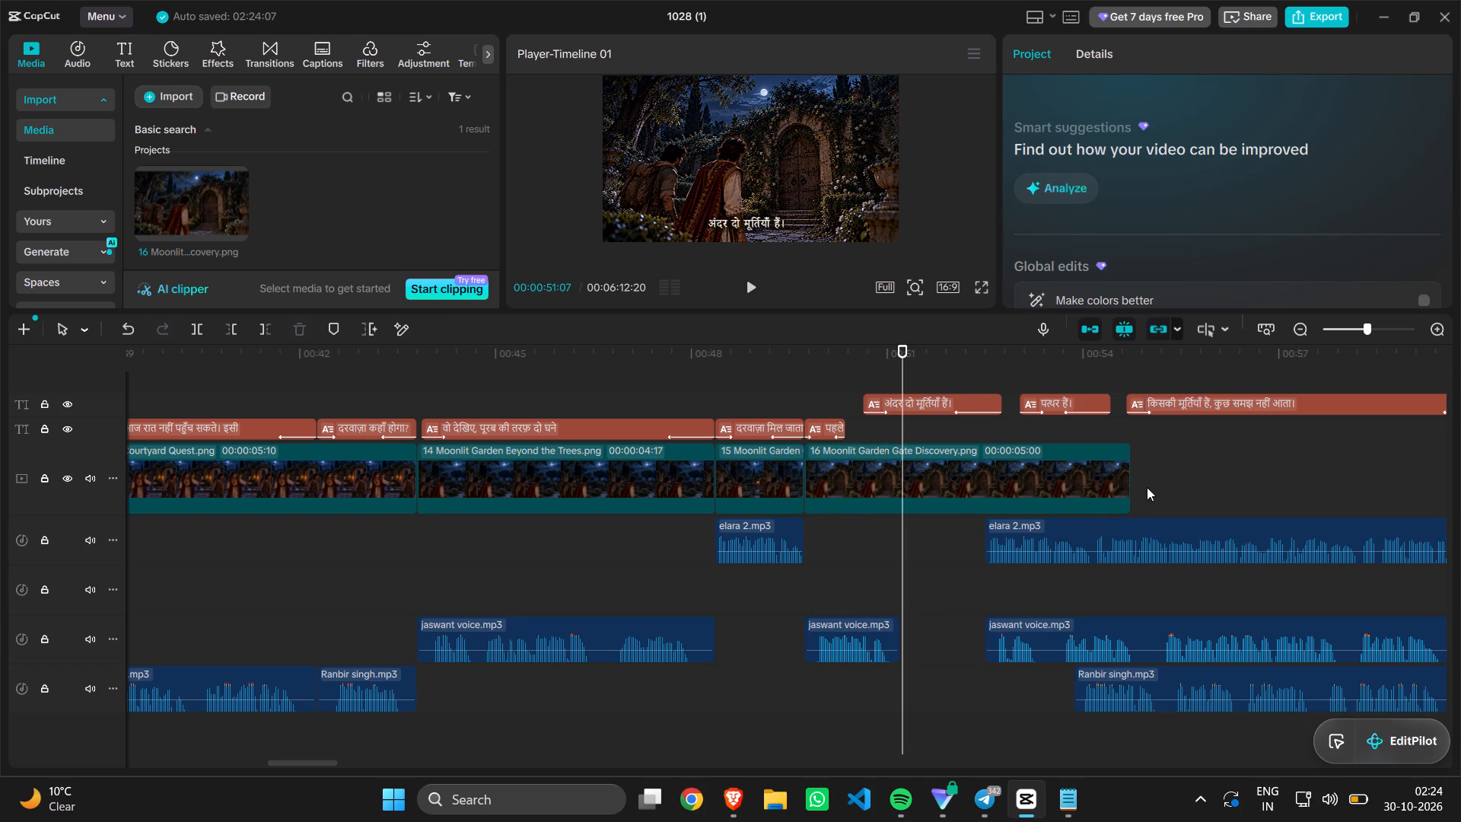
# Shorten image 16 on the main track to end at about 00:00:51:07, with the short jaswant voice.mp3 clip beneath it.
pyautogui.moveTo(1131, 477); pyautogui.dragTo(917, 477)
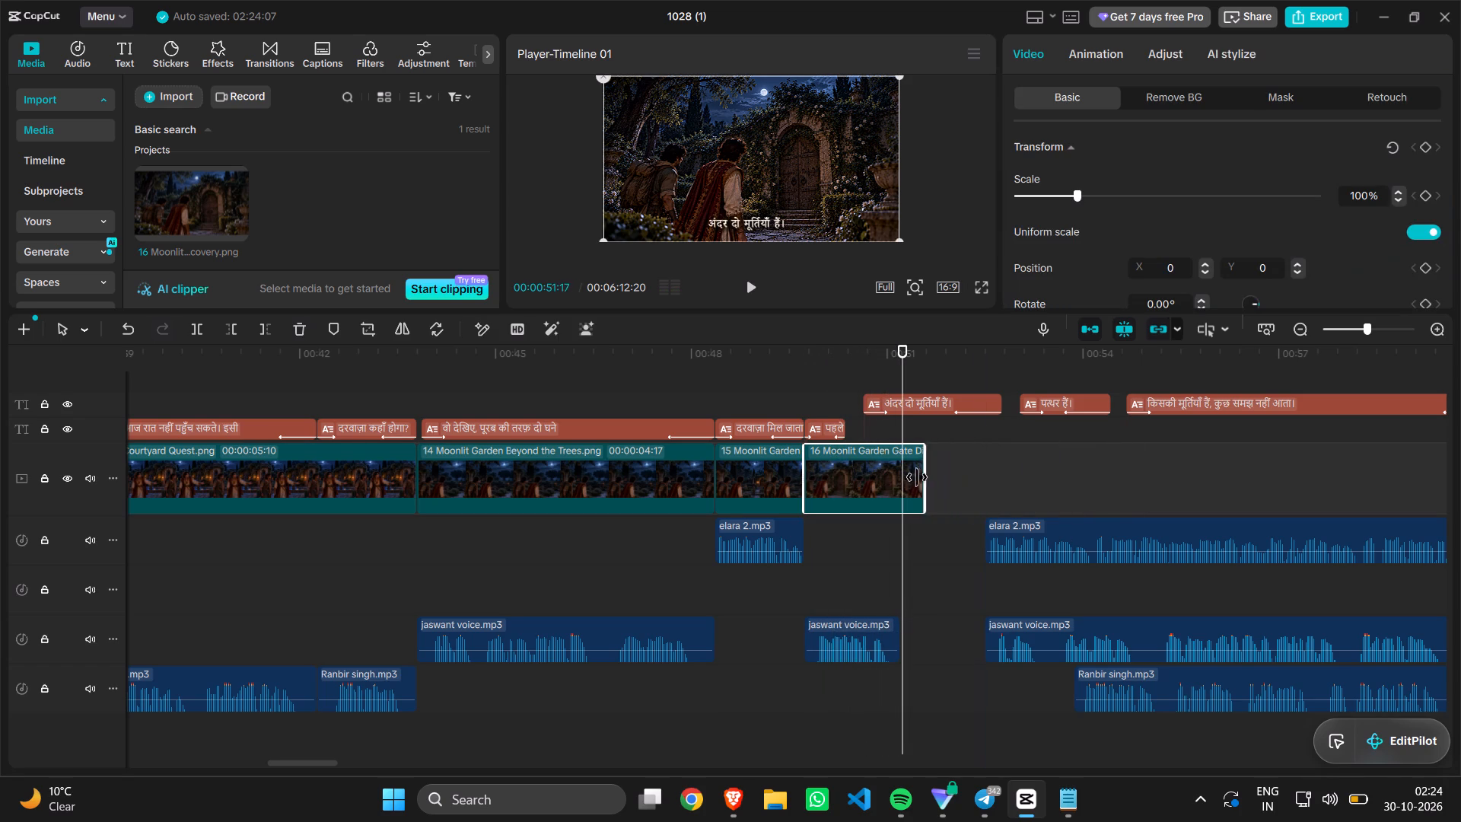
pyautogui.moveTo(917, 477); pyautogui.dragTo(905, 479)
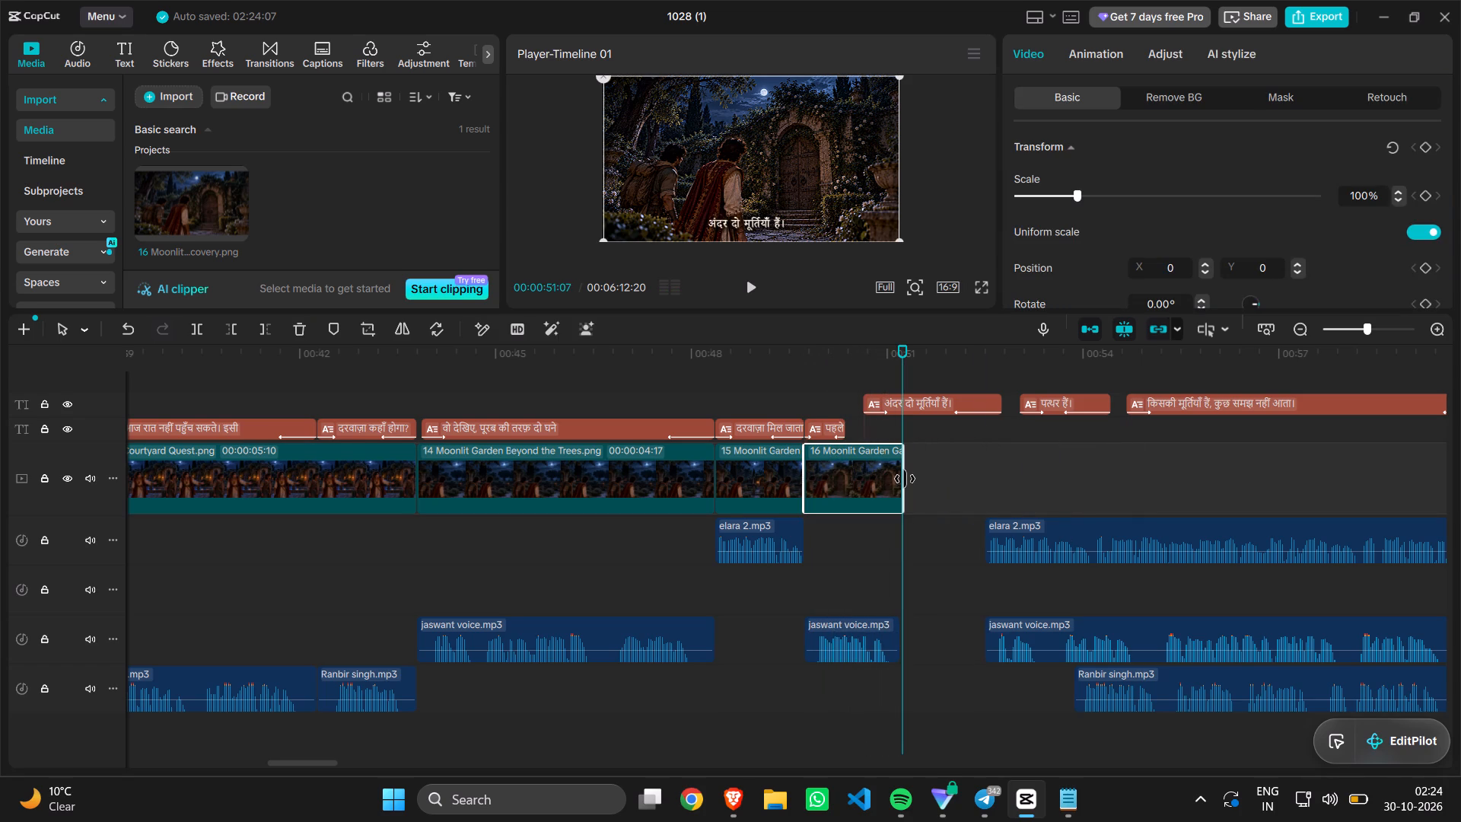
pyautogui.moveTo(905, 479); pyautogui.dragTo(893, 481)
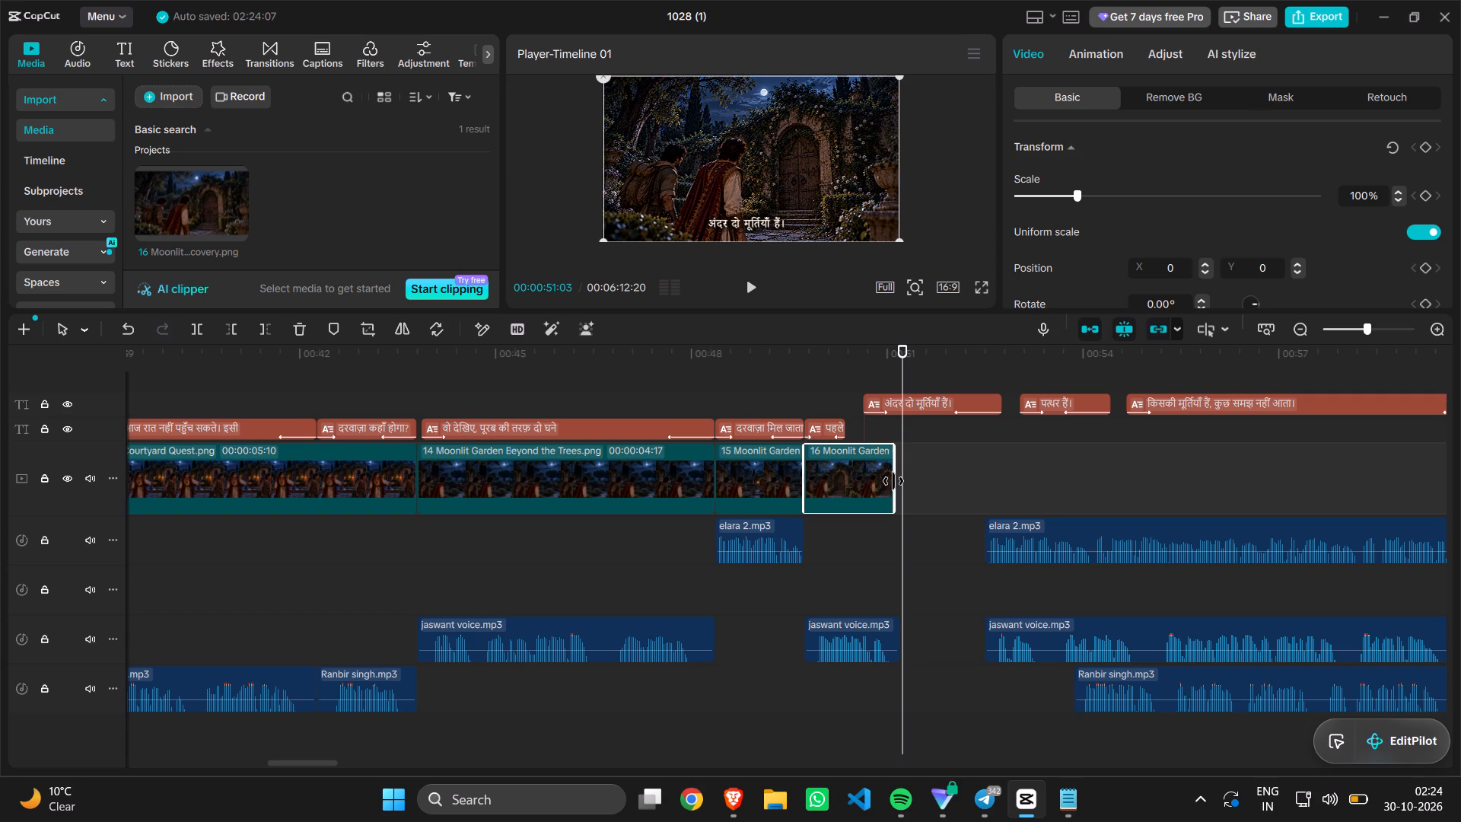
pyautogui.moveTo(893, 481); pyautogui.dragTo(899, 481)
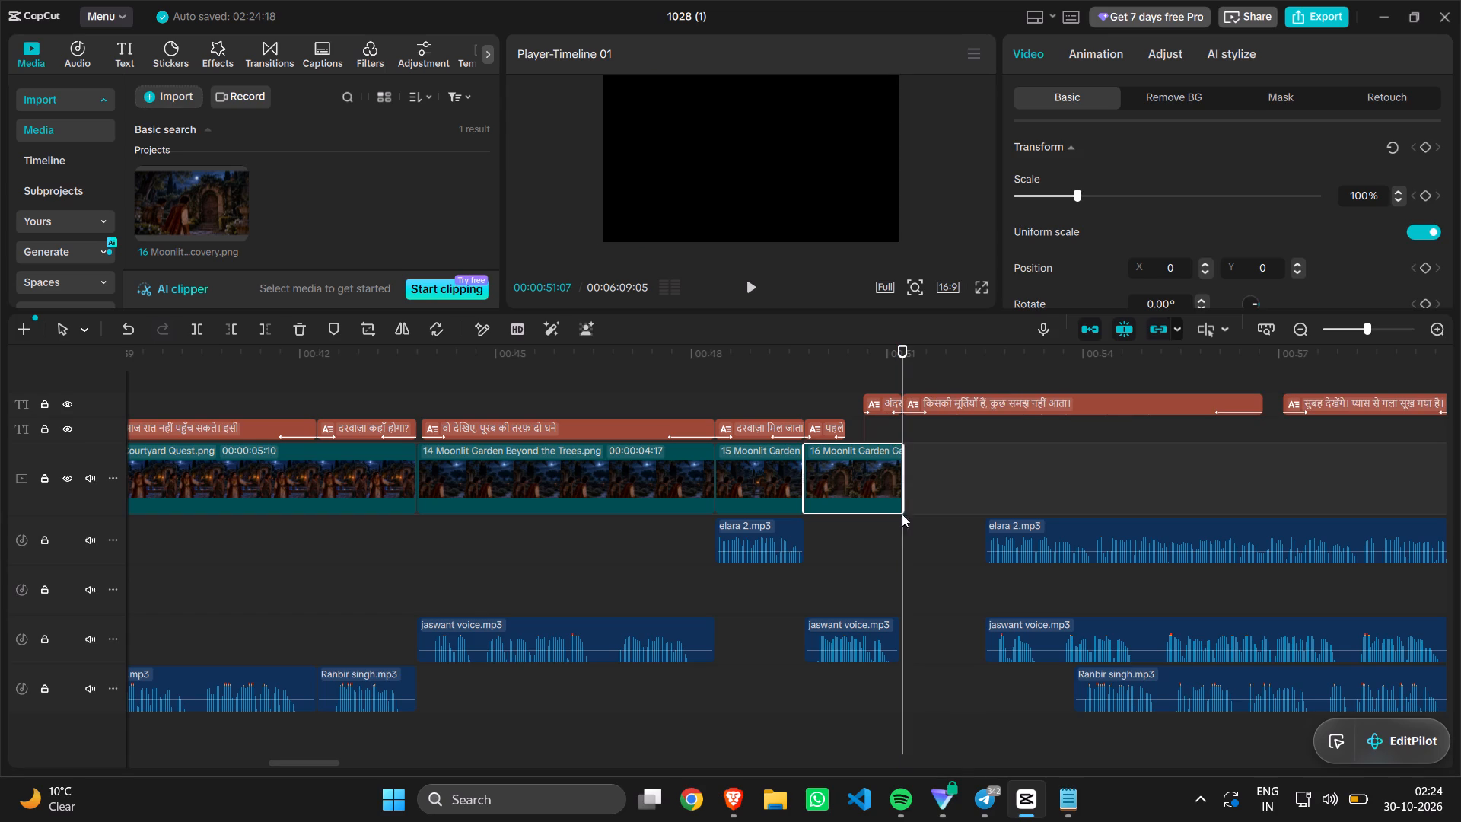
# Move the caption "पहले ये मंदिर देखते हैं।" on the lower caption track to start at about 00:00:52, where the remaining jaswant voice.mp3 starts.
pyautogui.click(824, 423)
pyautogui.moveTo(836, 428); pyautogui.dragTo(1006, 425)
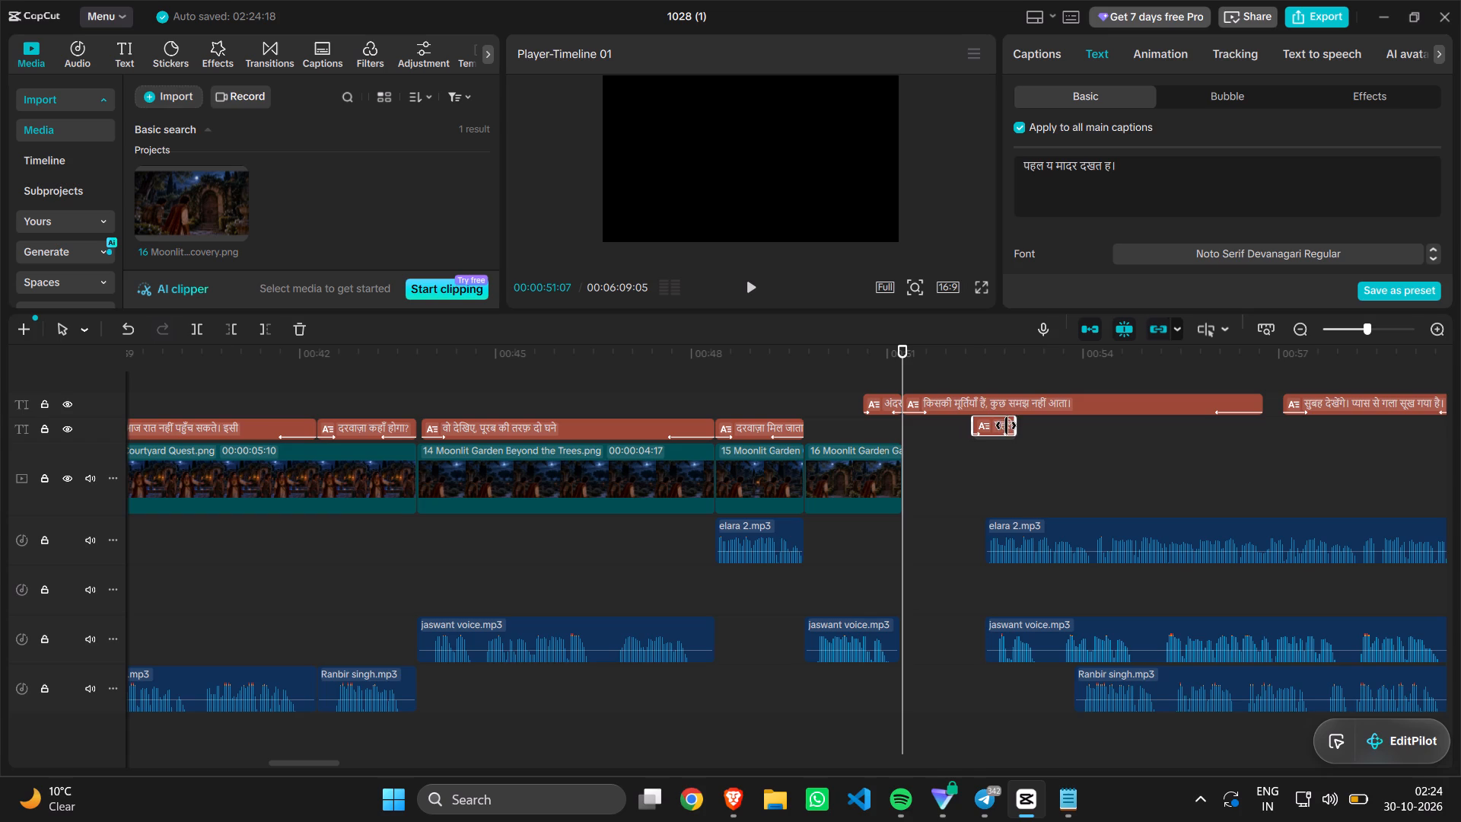
pyautogui.moveTo(1006, 425); pyautogui.dragTo(1019, 429)
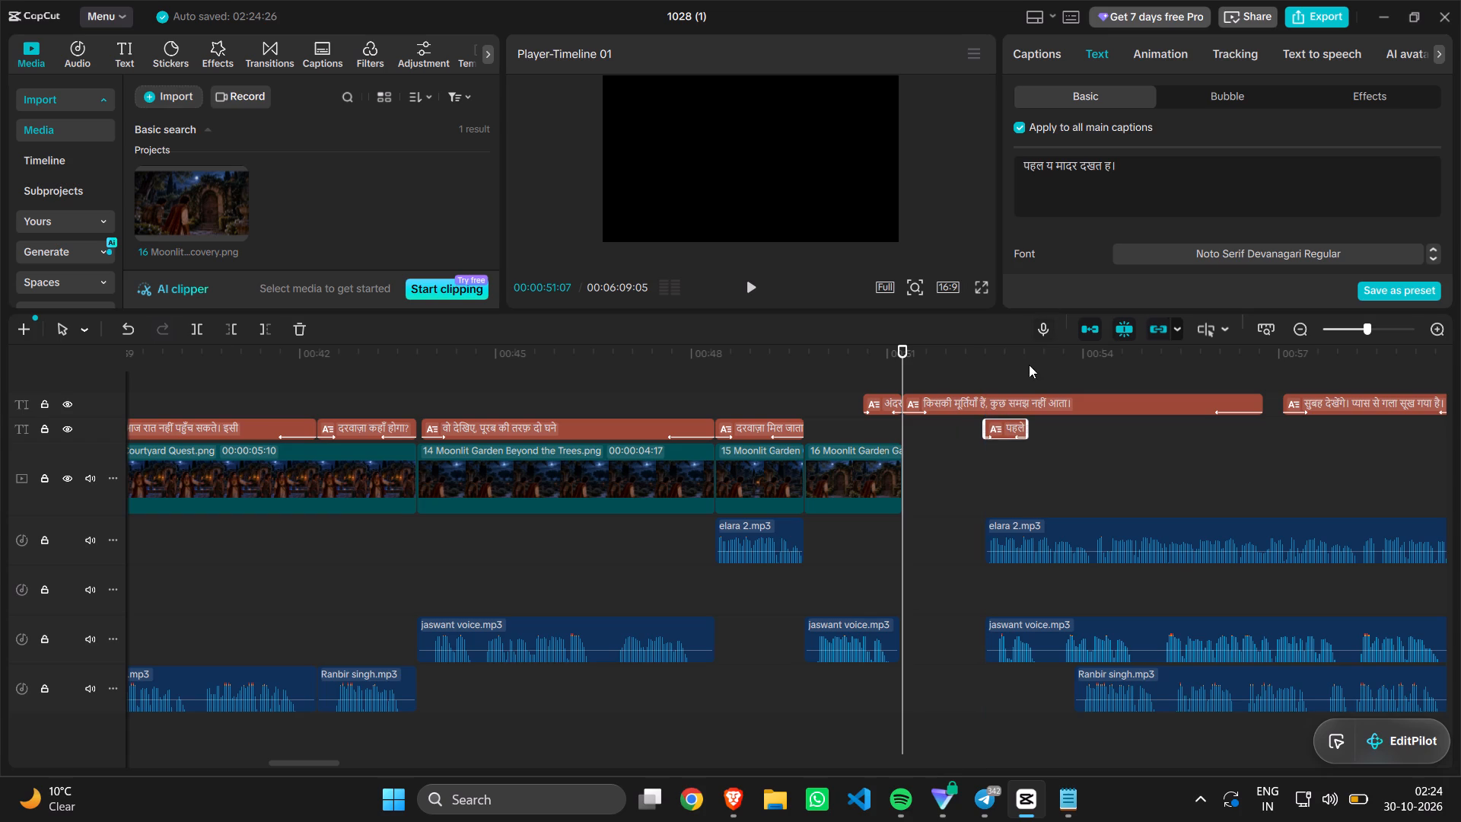
# Look through the captions list around lines 15 to 22 for the dialogue following "दरवाज़ा मिल जाता है।".
pyautogui.click(1042, 53)
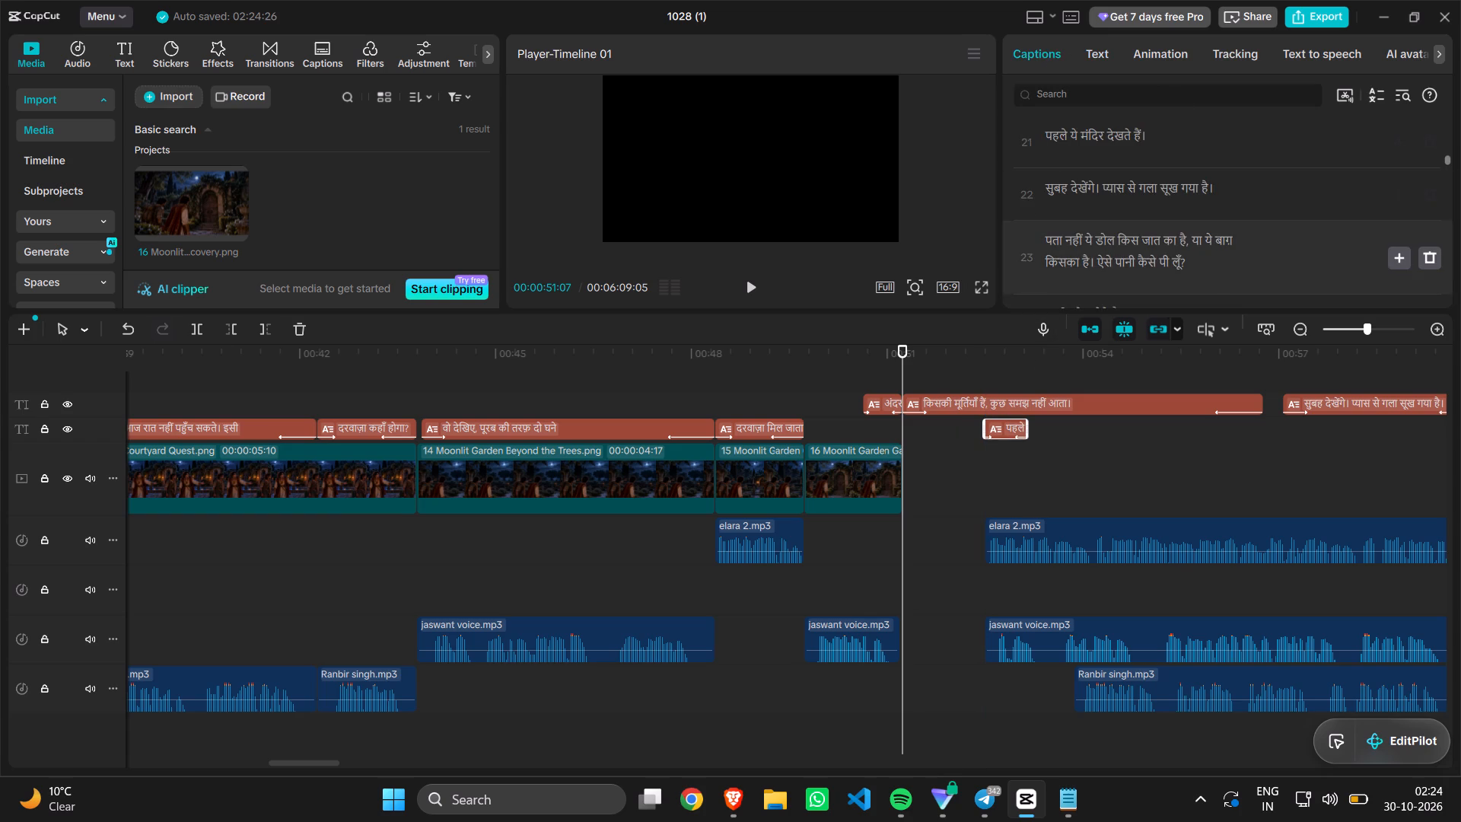
pyautogui.scroll(7, 1311, 209)
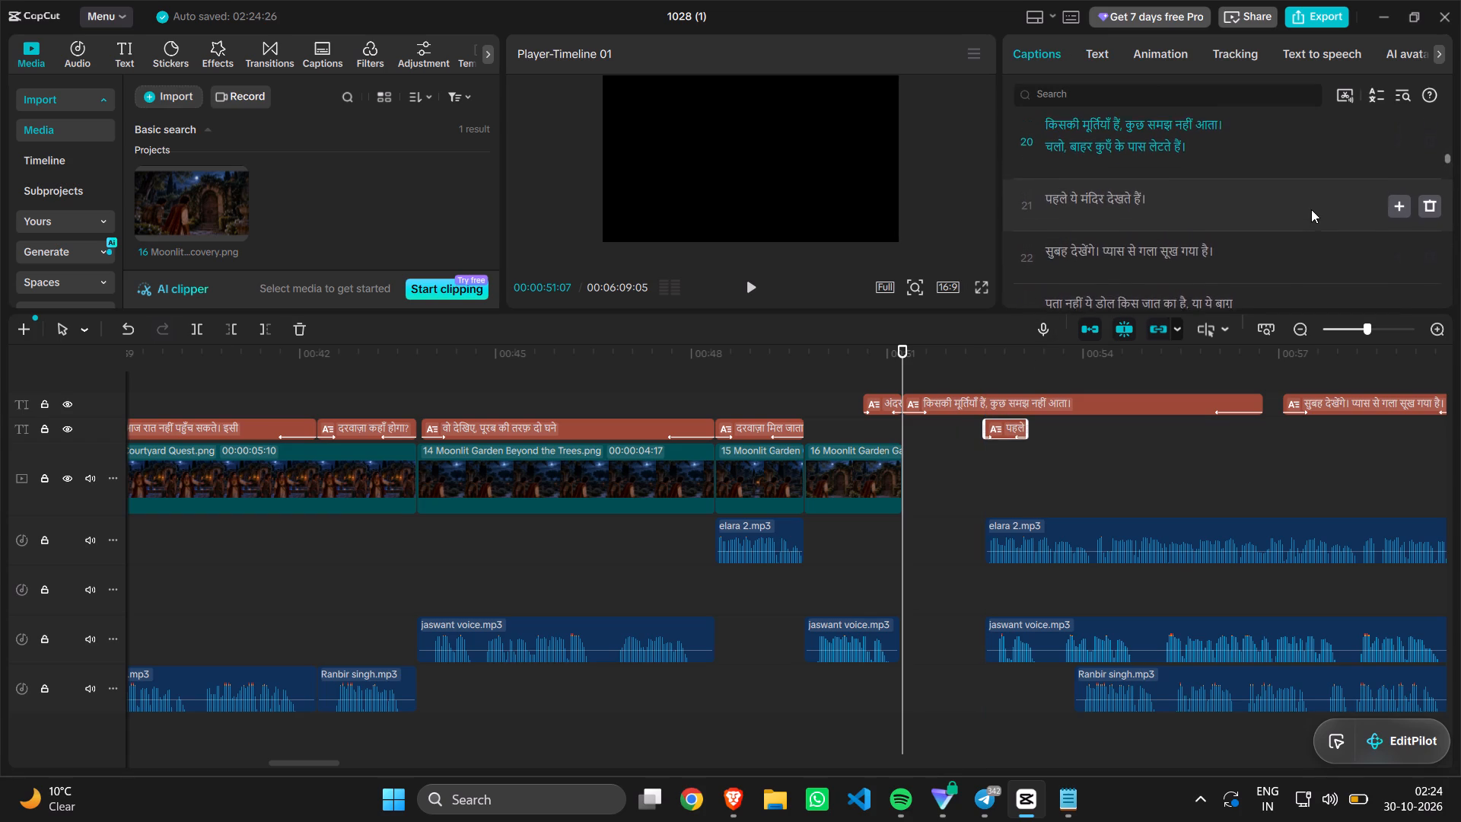
pyautogui.scroll(19, 1311, 209)
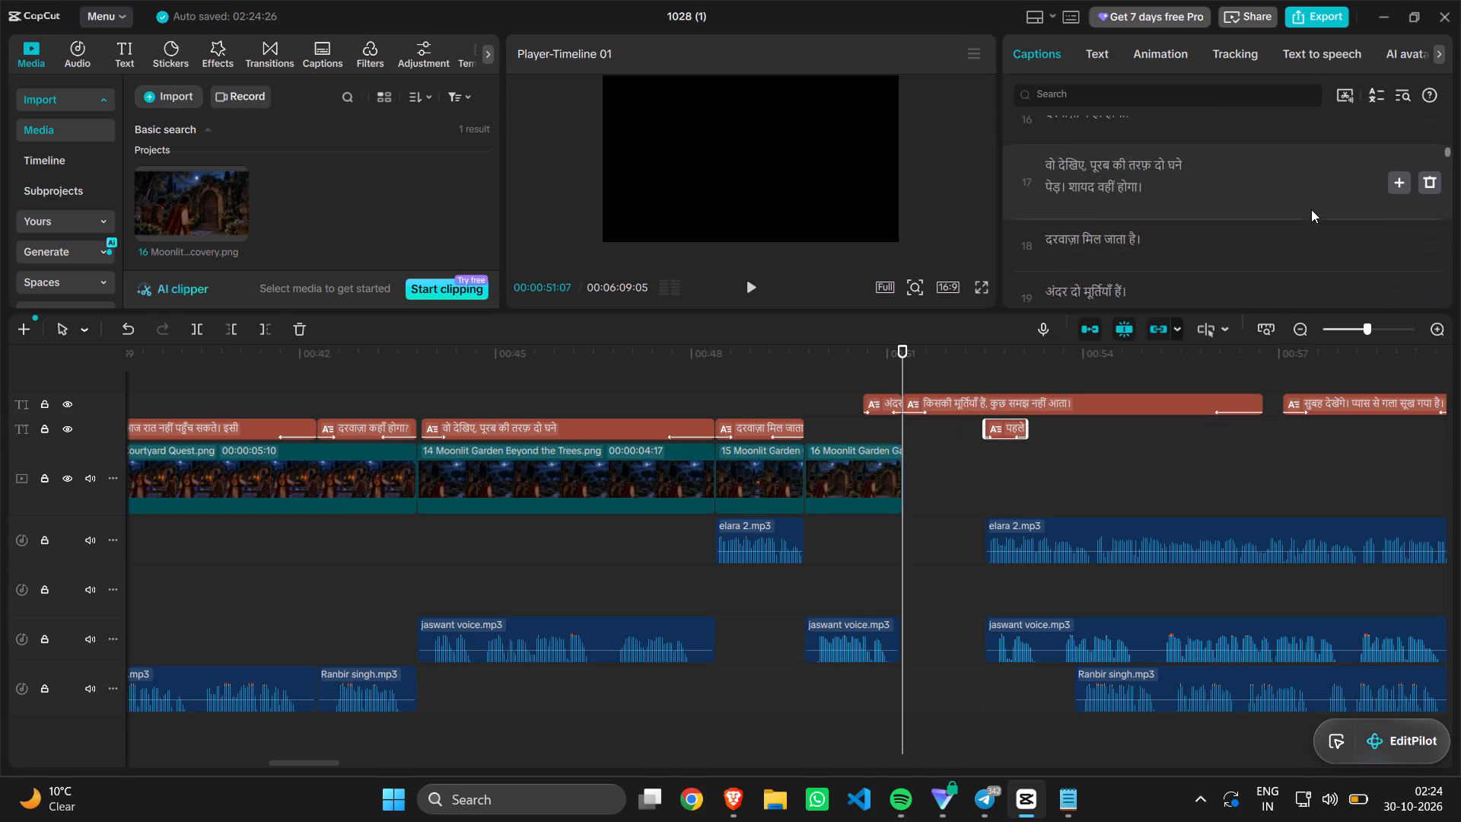
pyautogui.scroll(20, 1311, 209)
pyautogui.scroll(2, 1311, 209)
pyautogui.scroll(-3, 1311, 209)
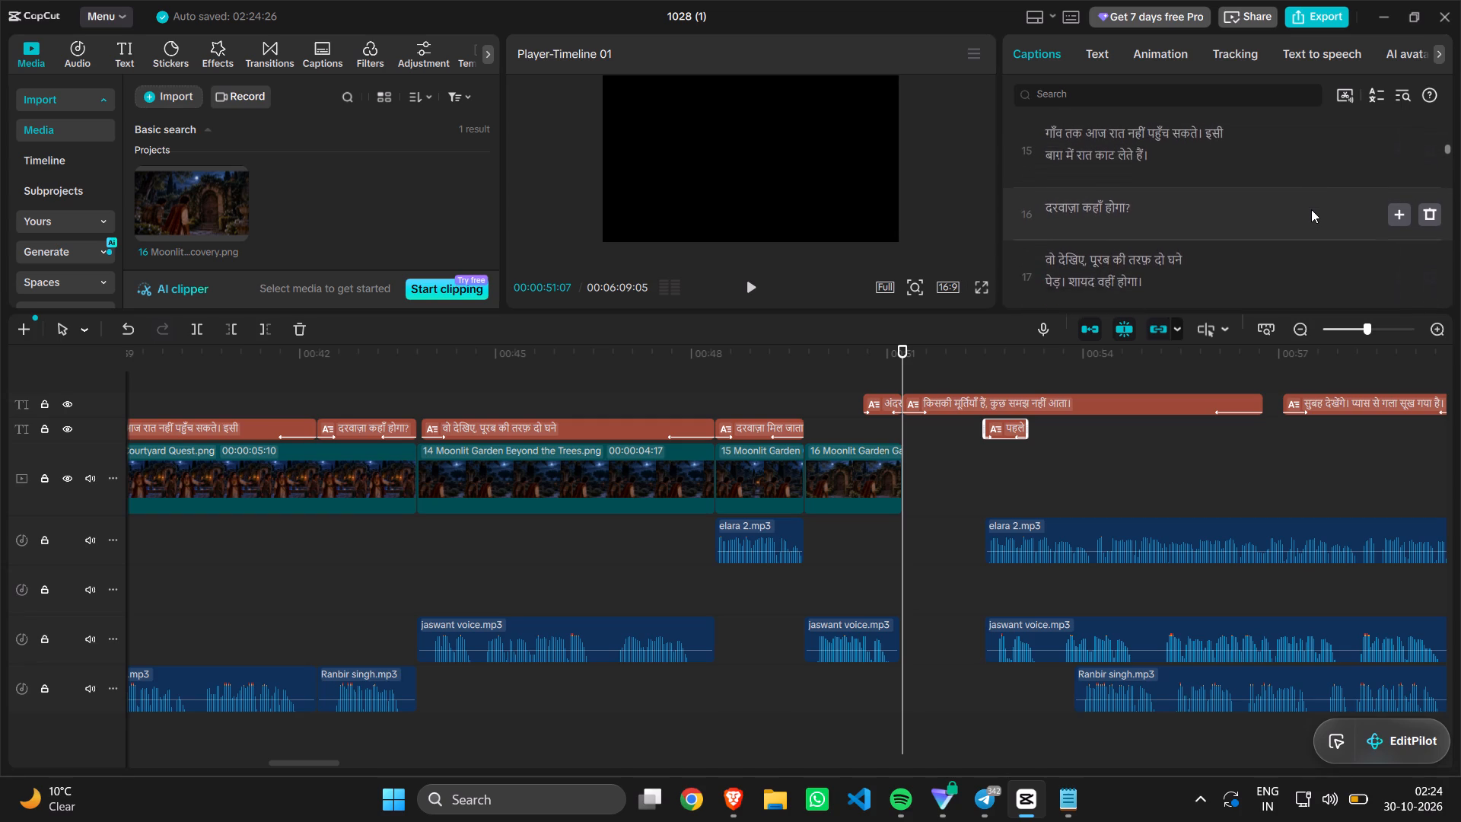
pyautogui.scroll(-14, 1311, 209)
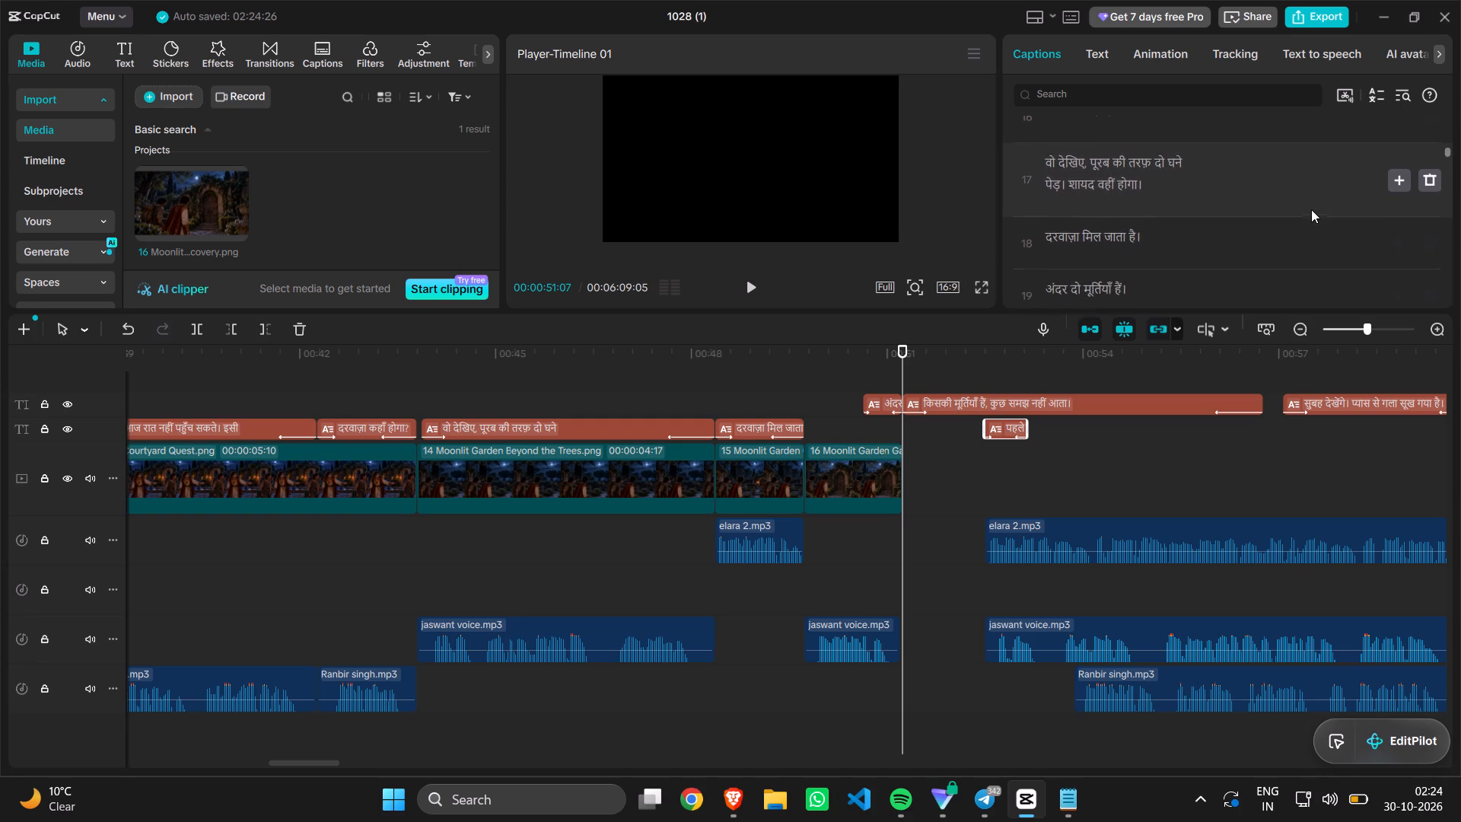
pyautogui.scroll(-3, 1311, 209)
pyautogui.scroll(1, 1311, 209)
pyautogui.scroll(-4, 1311, 209)
pyautogui.scroll(1, 1311, 209)
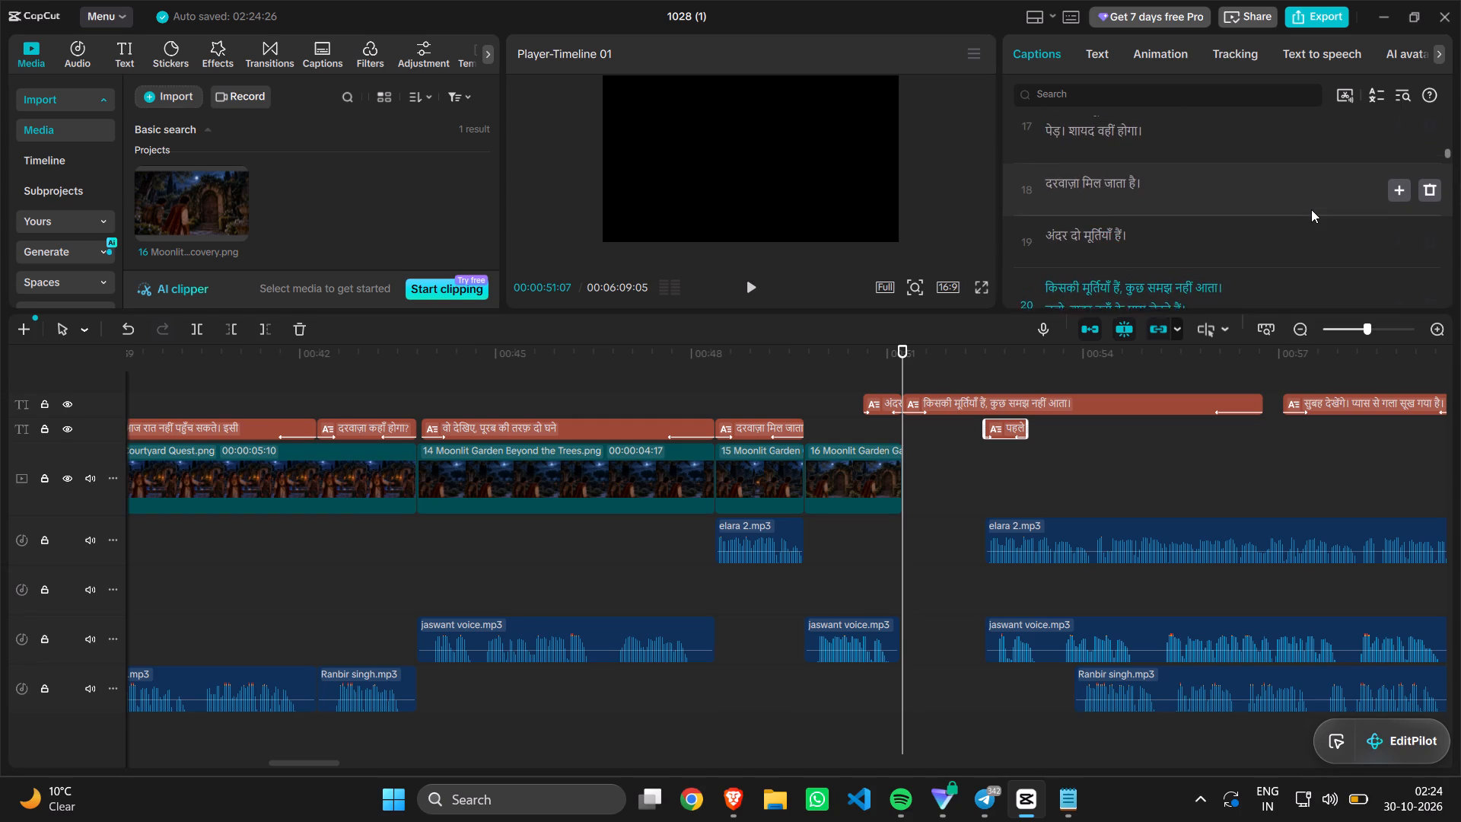
pyautogui.scroll(2, 1311, 209)
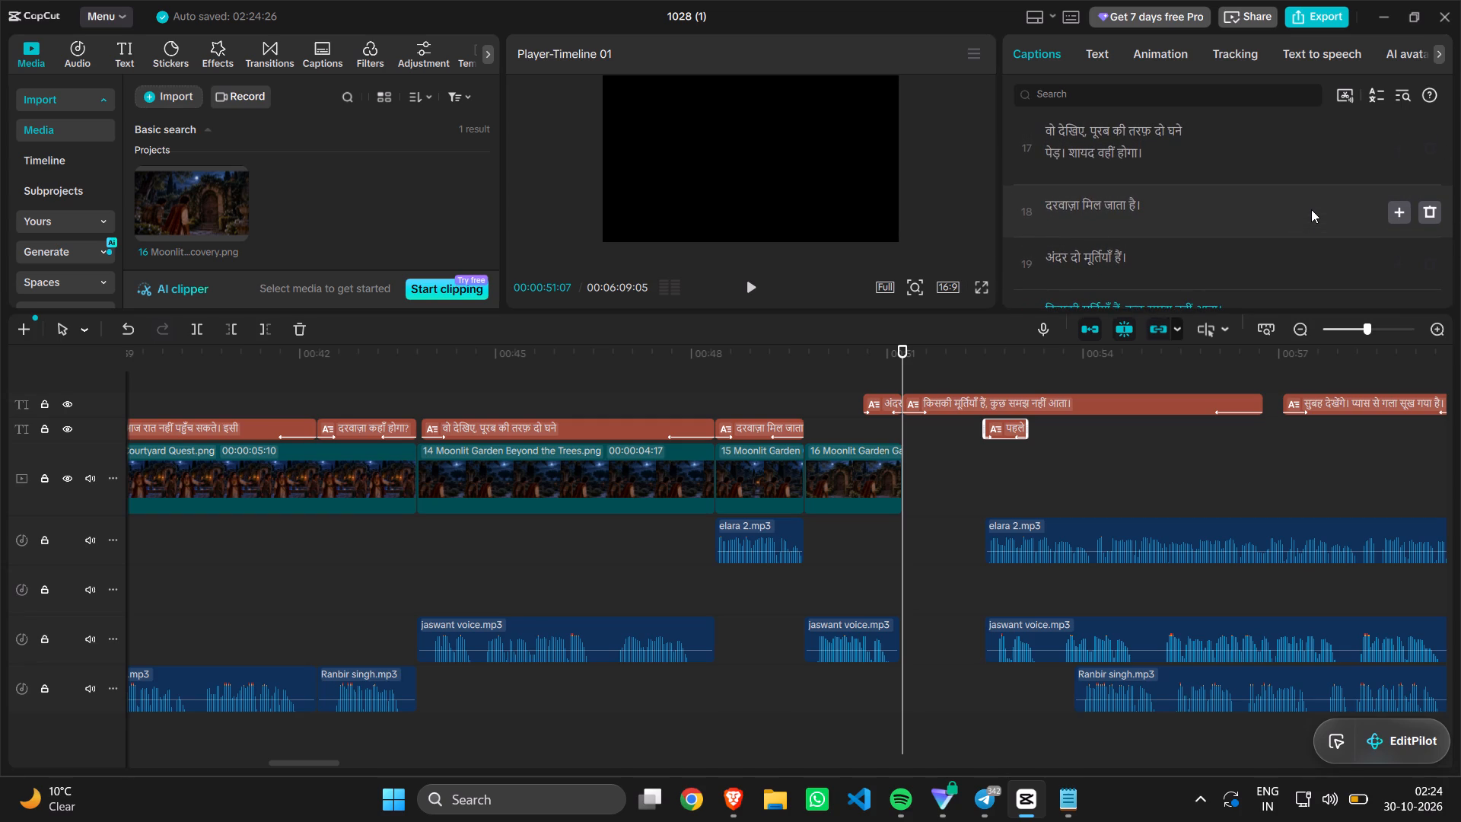
# Add a new caption next to "दरवाज़ा मिल जाता है।" with the text "कोई माली नहीं दिखता।" copied from the Notepad script.
pyautogui.click(1394, 212)
pyautogui.scroll(1, 1267, 226)
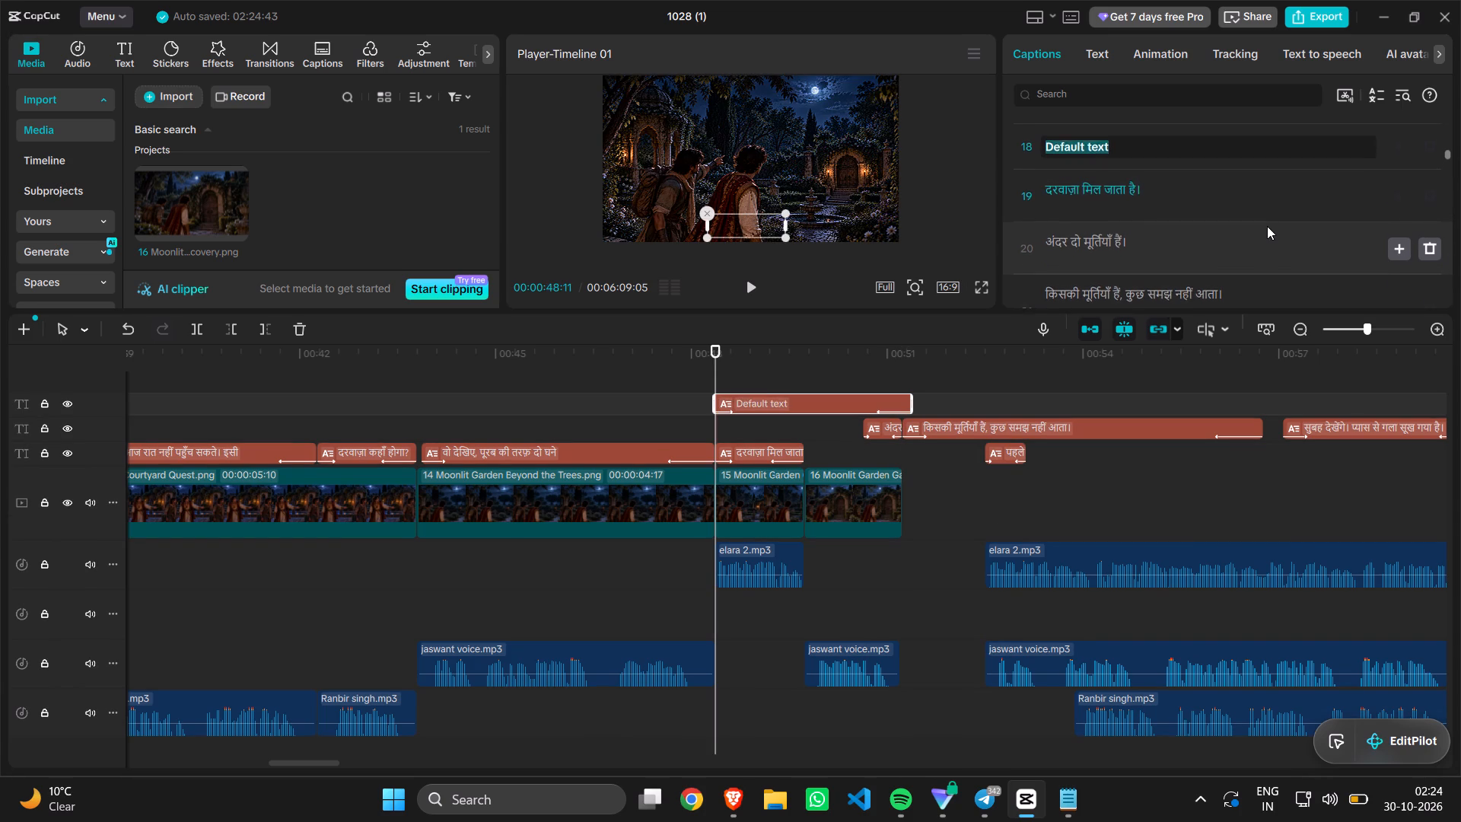
pyautogui.scroll(1, 1267, 226)
pyautogui.click(1074, 785)
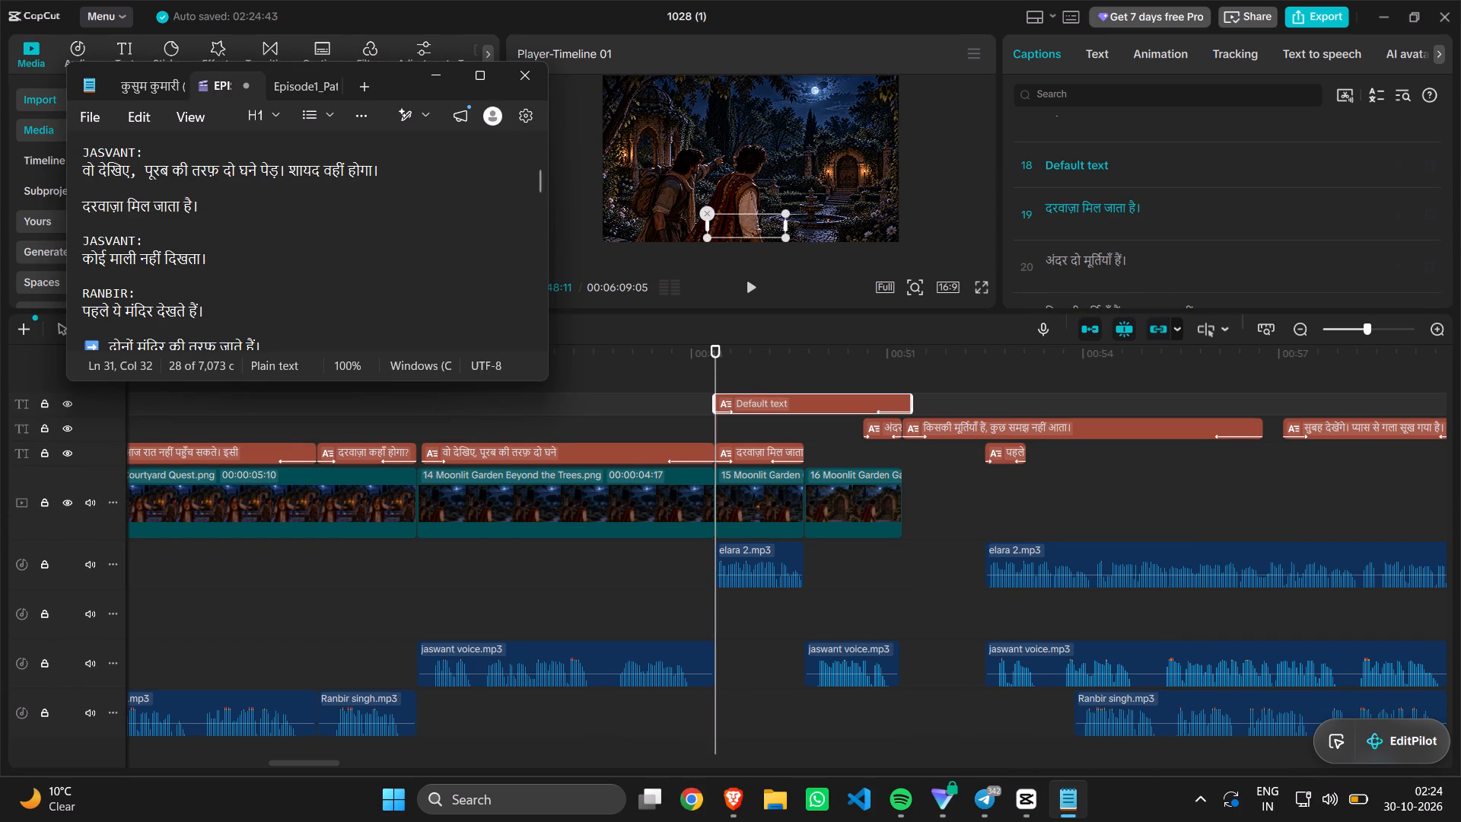
pyautogui.moveTo(251, 263); pyautogui.dragTo(81, 256)
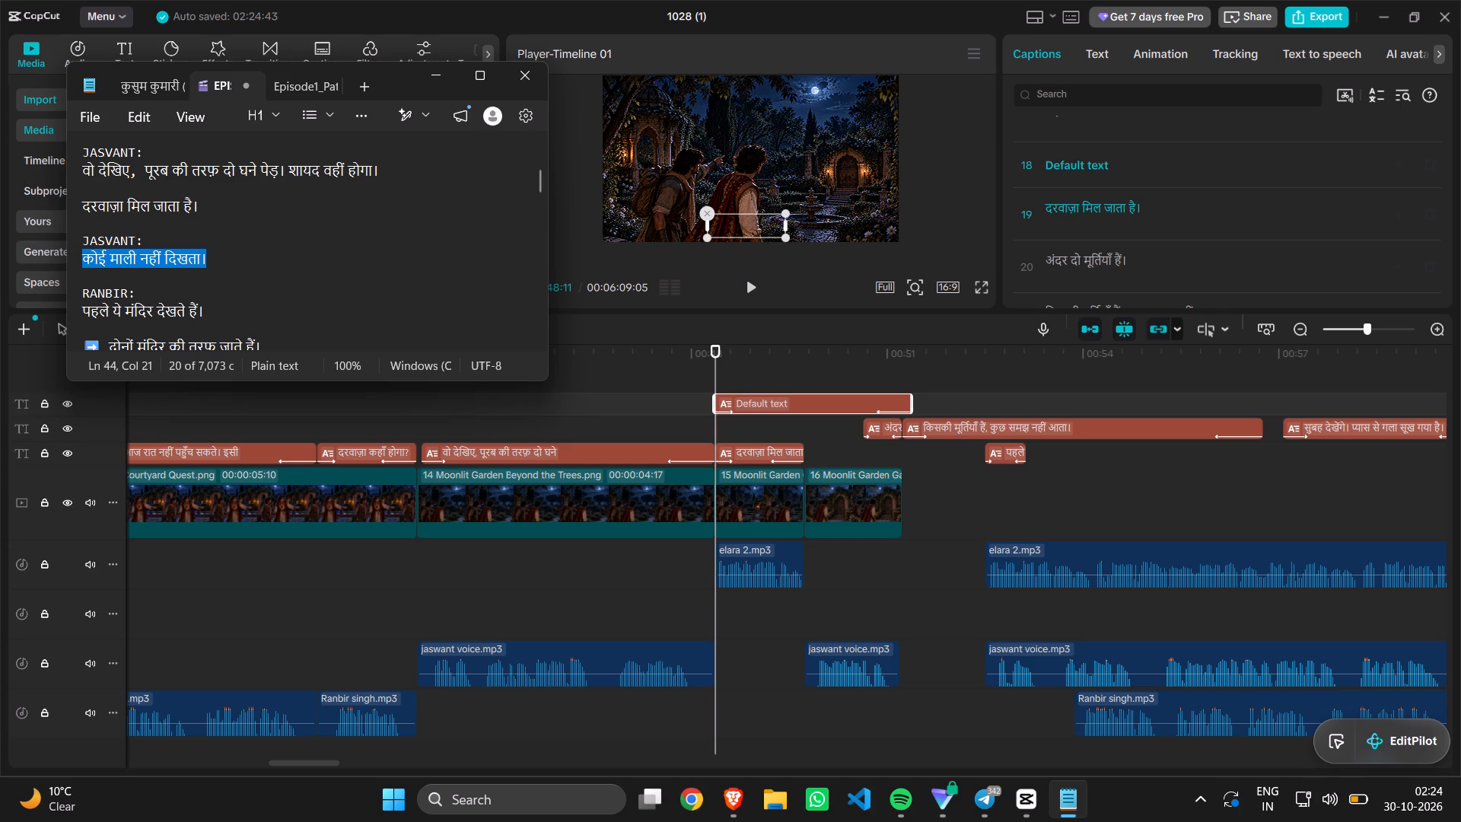
pyautogui.hotkey('ctrl', 'c')
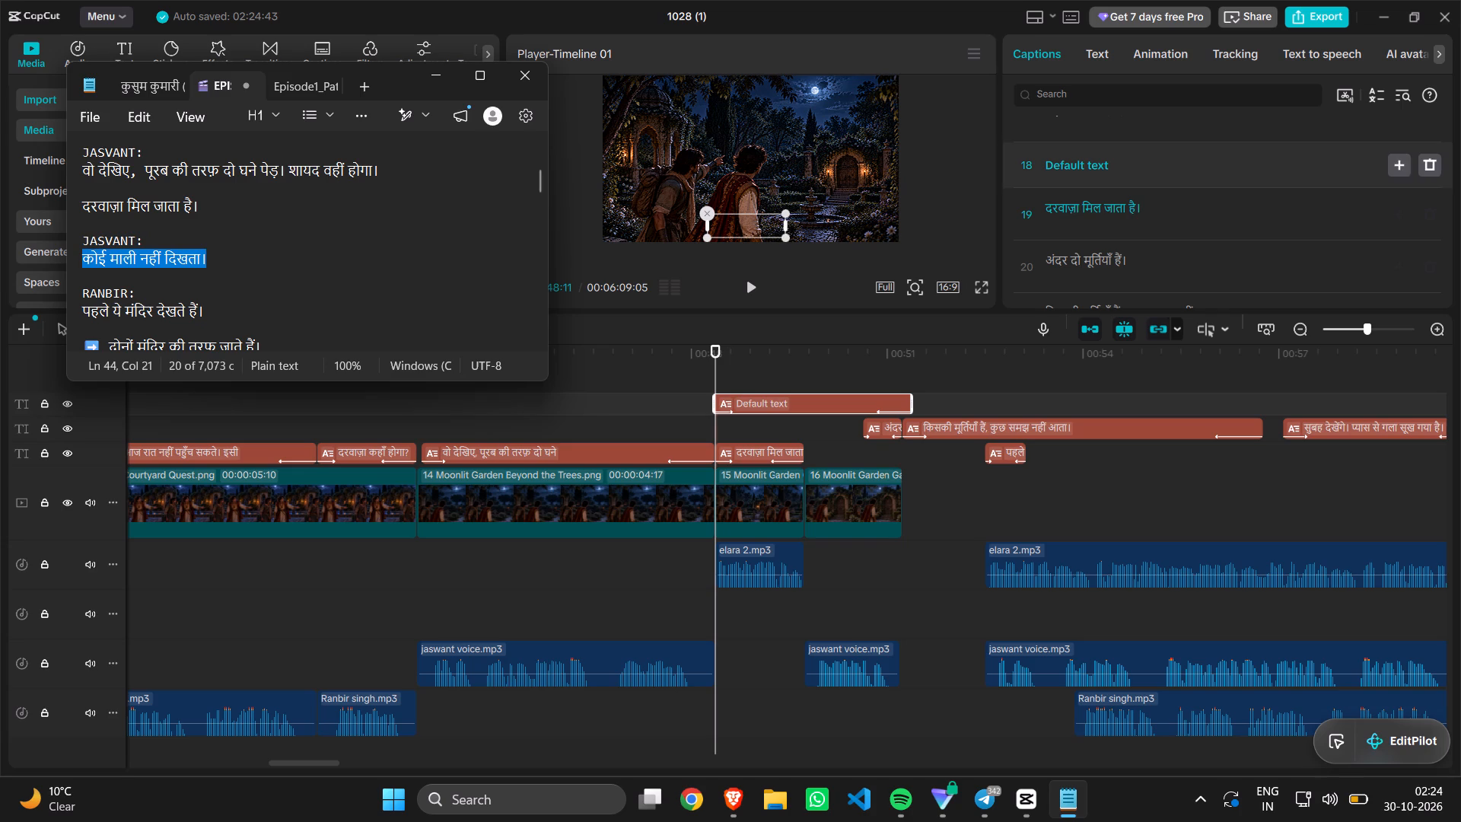
pyautogui.click(1145, 163)
pyautogui.hotkey('ctrl', 'a')
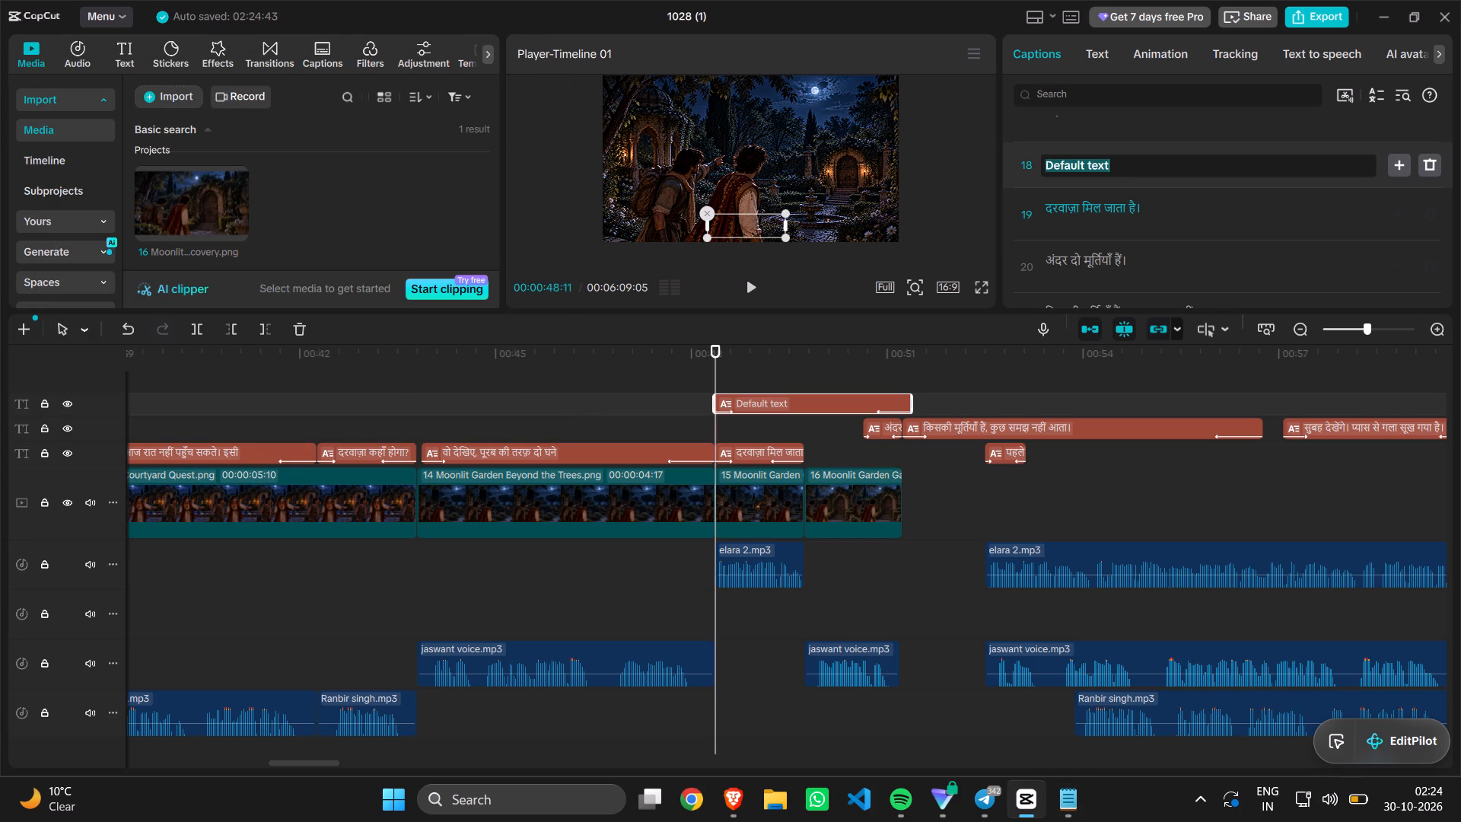
pyautogui.hotkey('ctrl', 'v')
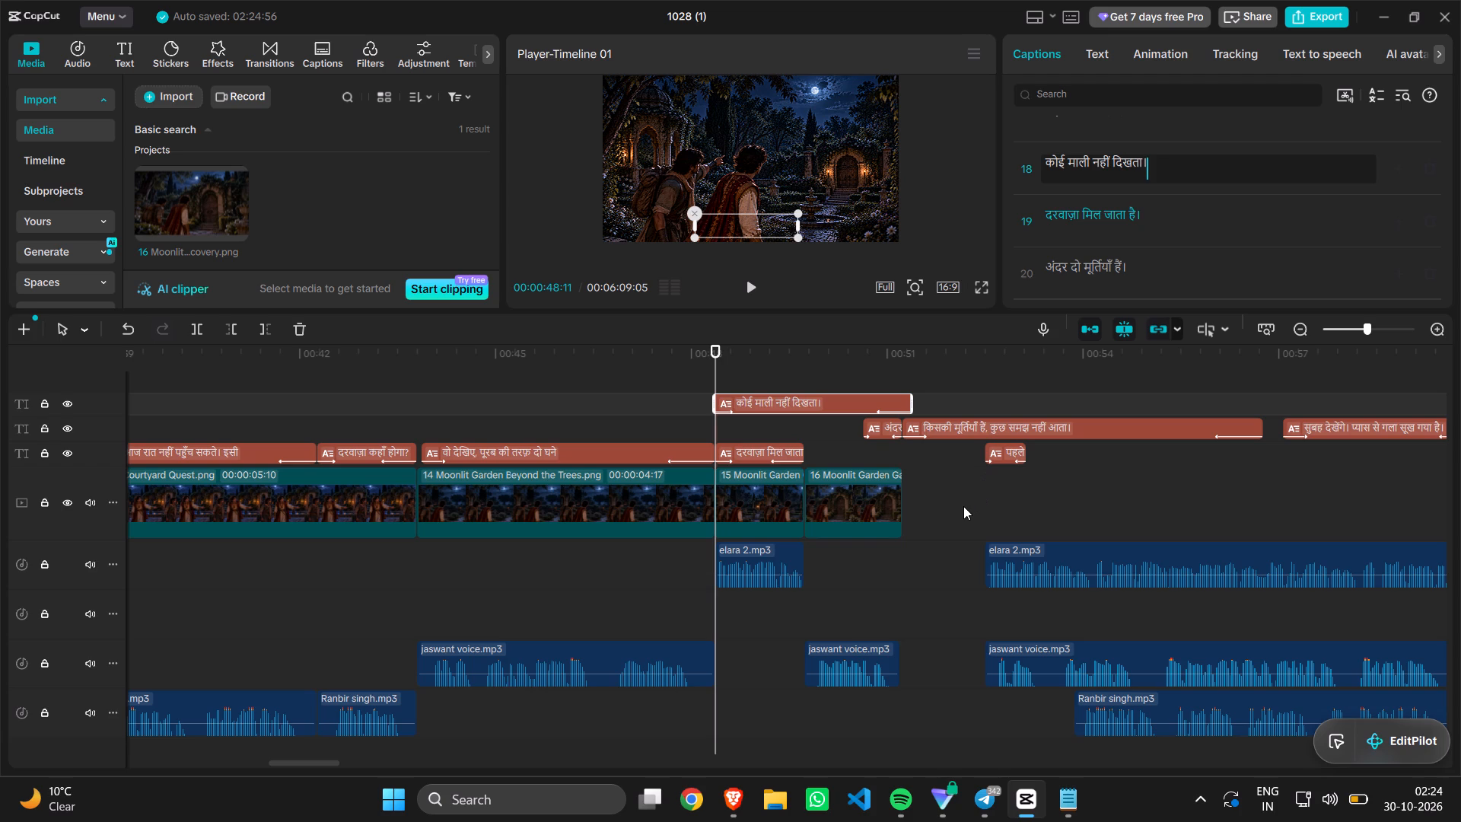
pyautogui.press('Return')
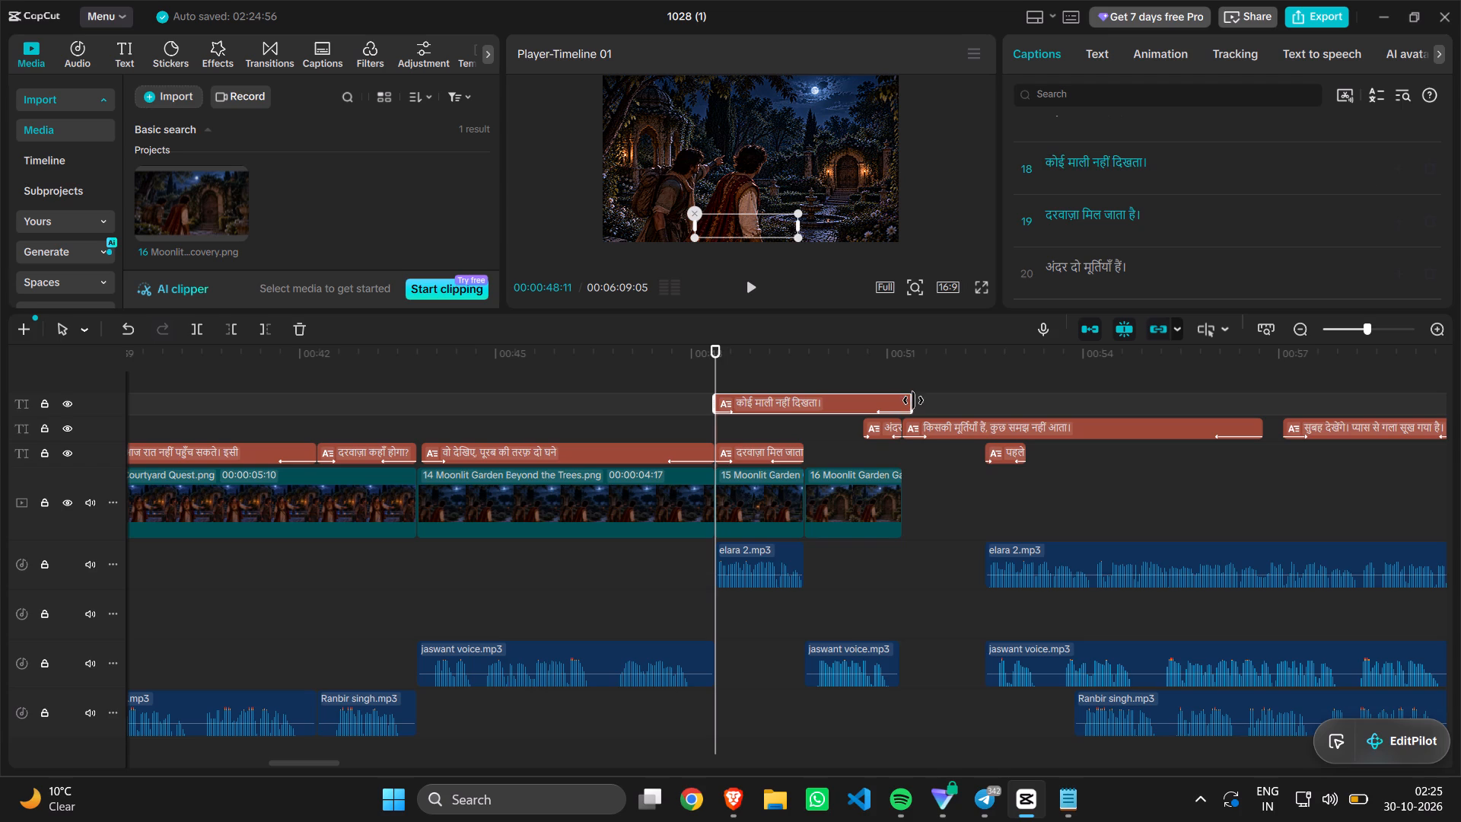
# Shorten the caption "कोई माली नहीं दिखता।", place it on the lower caption track over image 16, match its length, and play it back.
pyautogui.moveTo(913, 401); pyautogui.dragTo(834, 410)
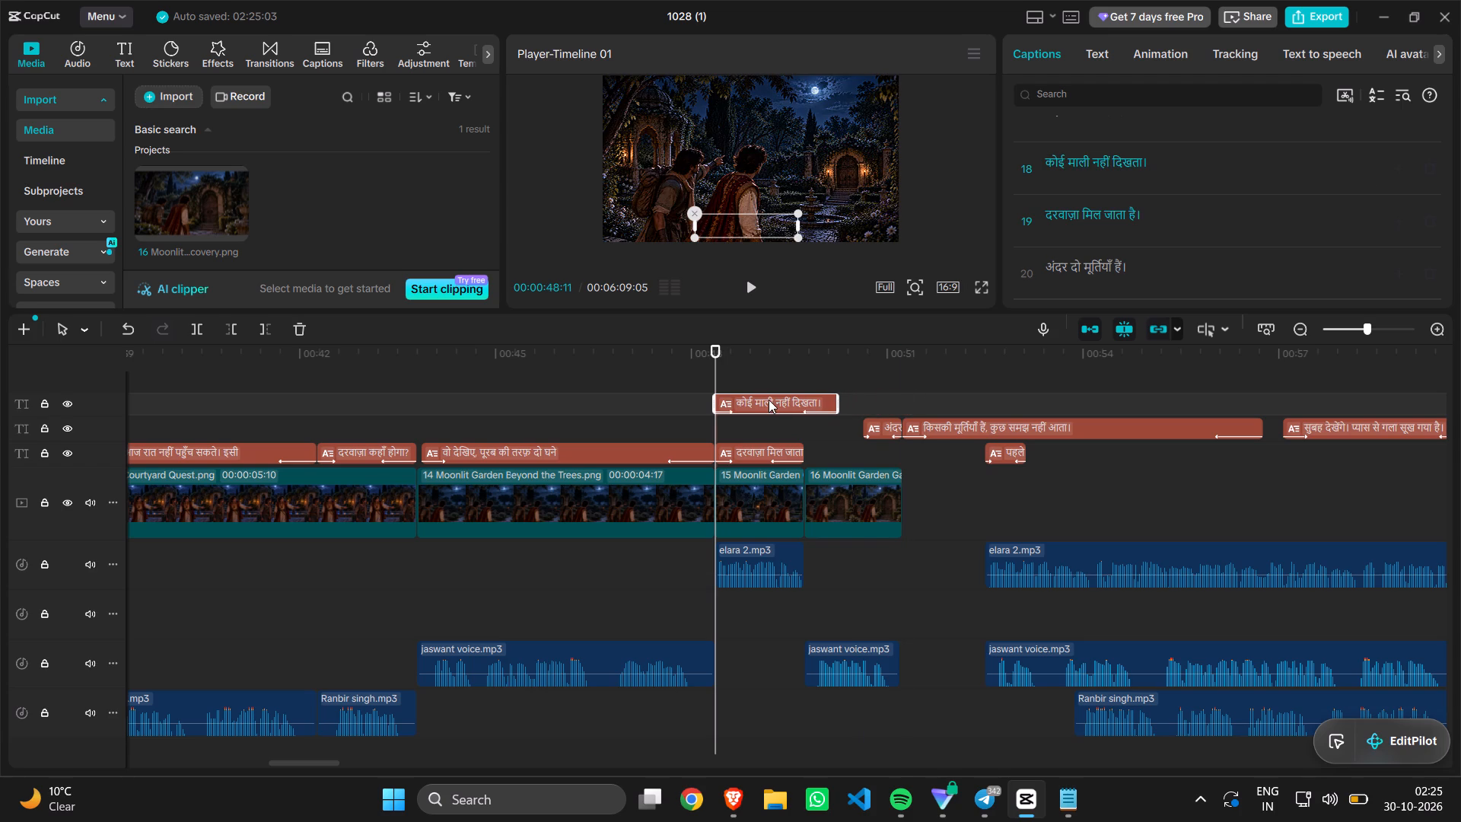
pyautogui.moveTo(766, 397); pyautogui.dragTo(856, 458)
pyautogui.moveTo(925, 428); pyautogui.dragTo(907, 432)
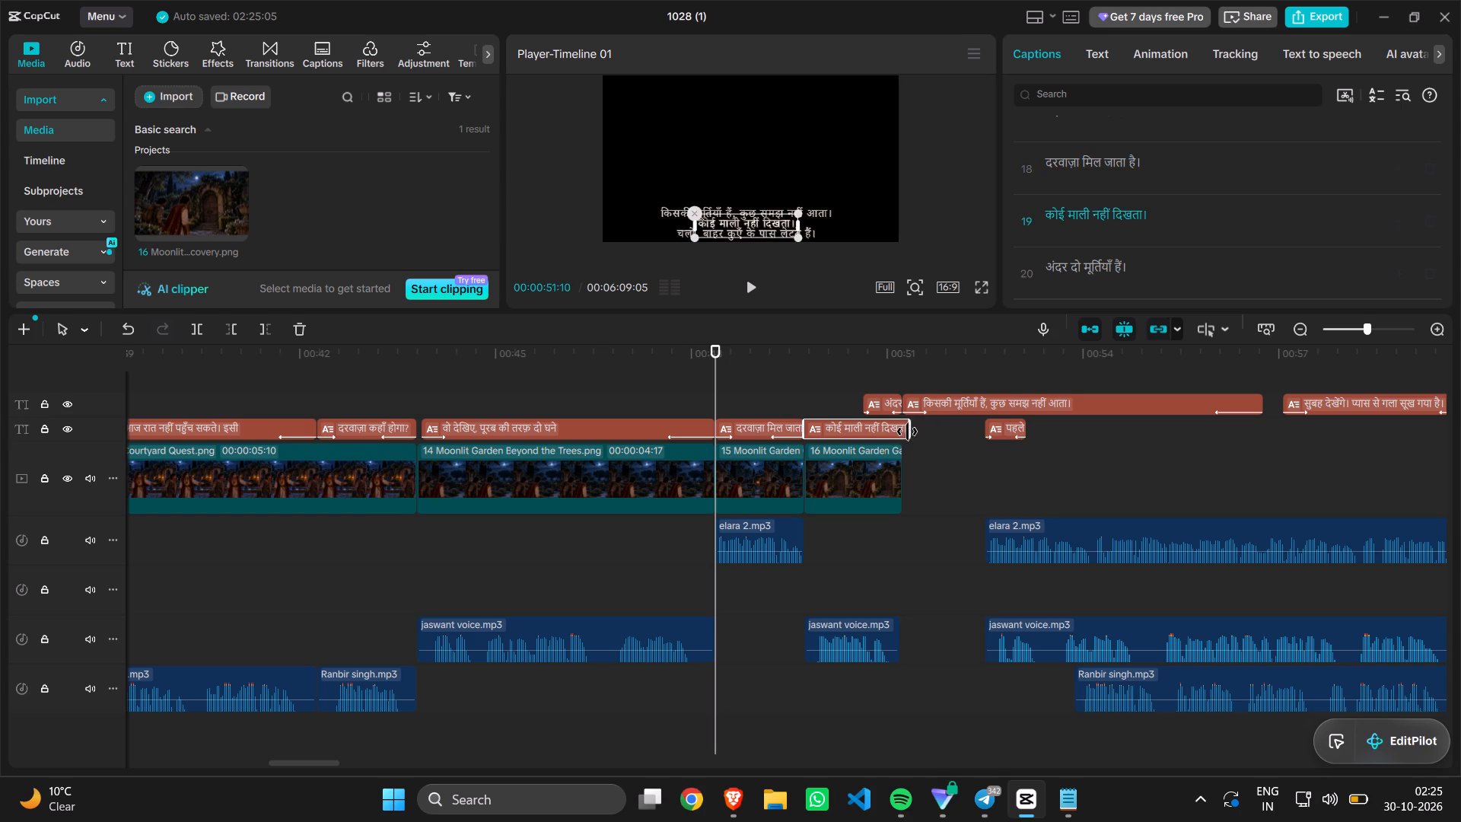
pyautogui.moveTo(907, 432); pyautogui.dragTo(899, 434)
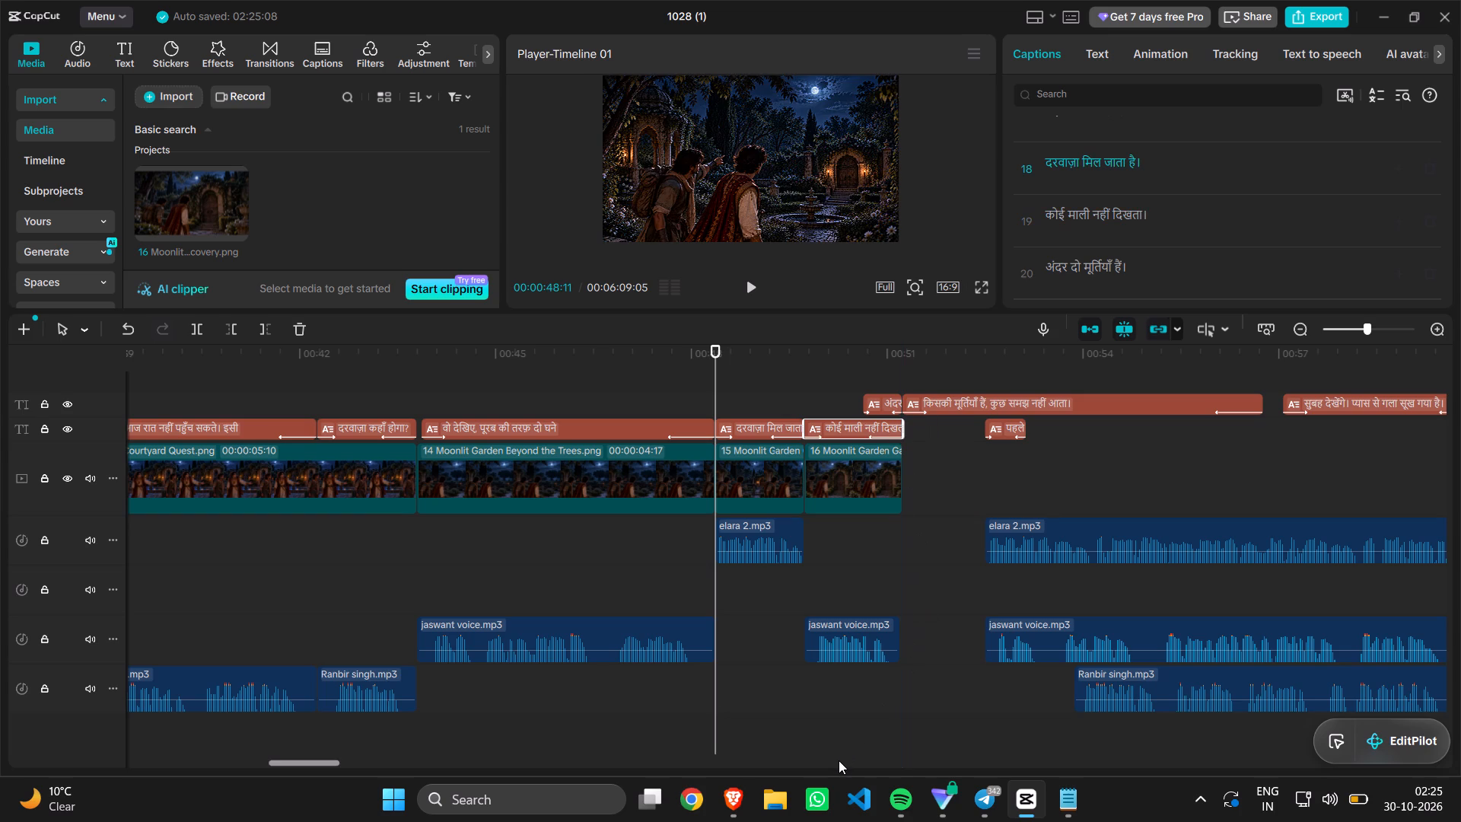
pyautogui.press('space')
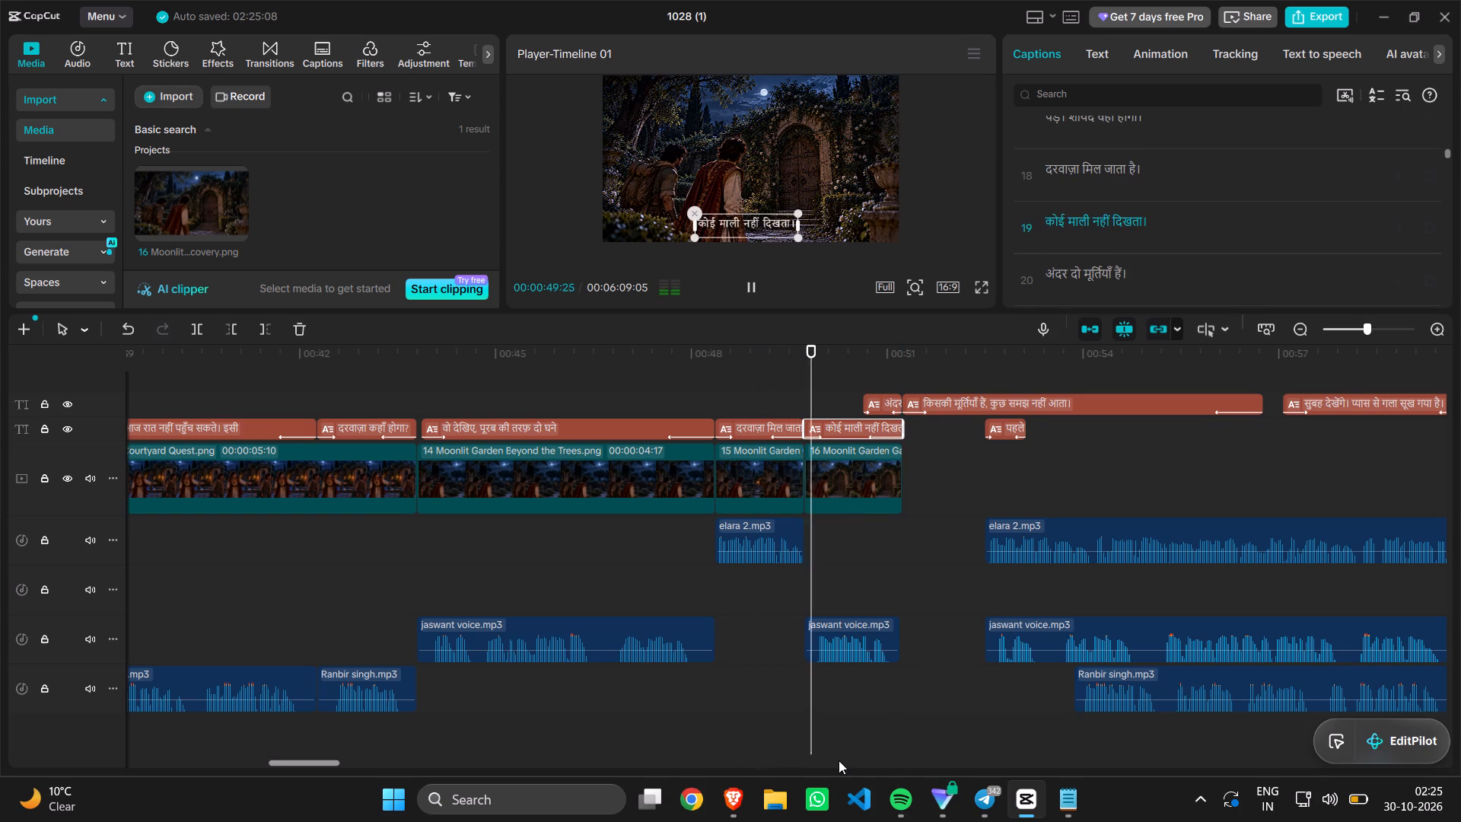
pyautogui.press('space')
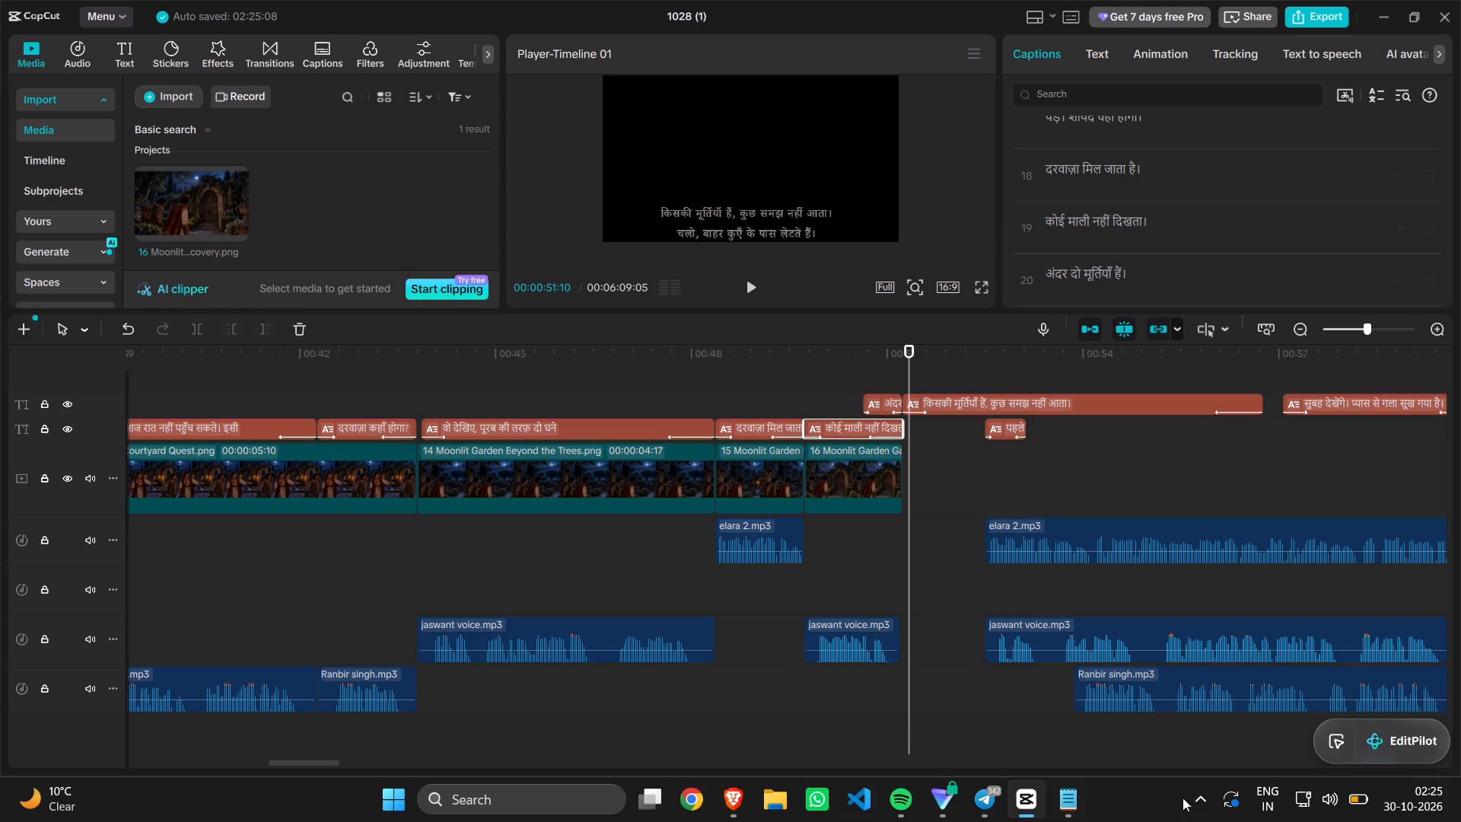
pyautogui.click(1075, 798)
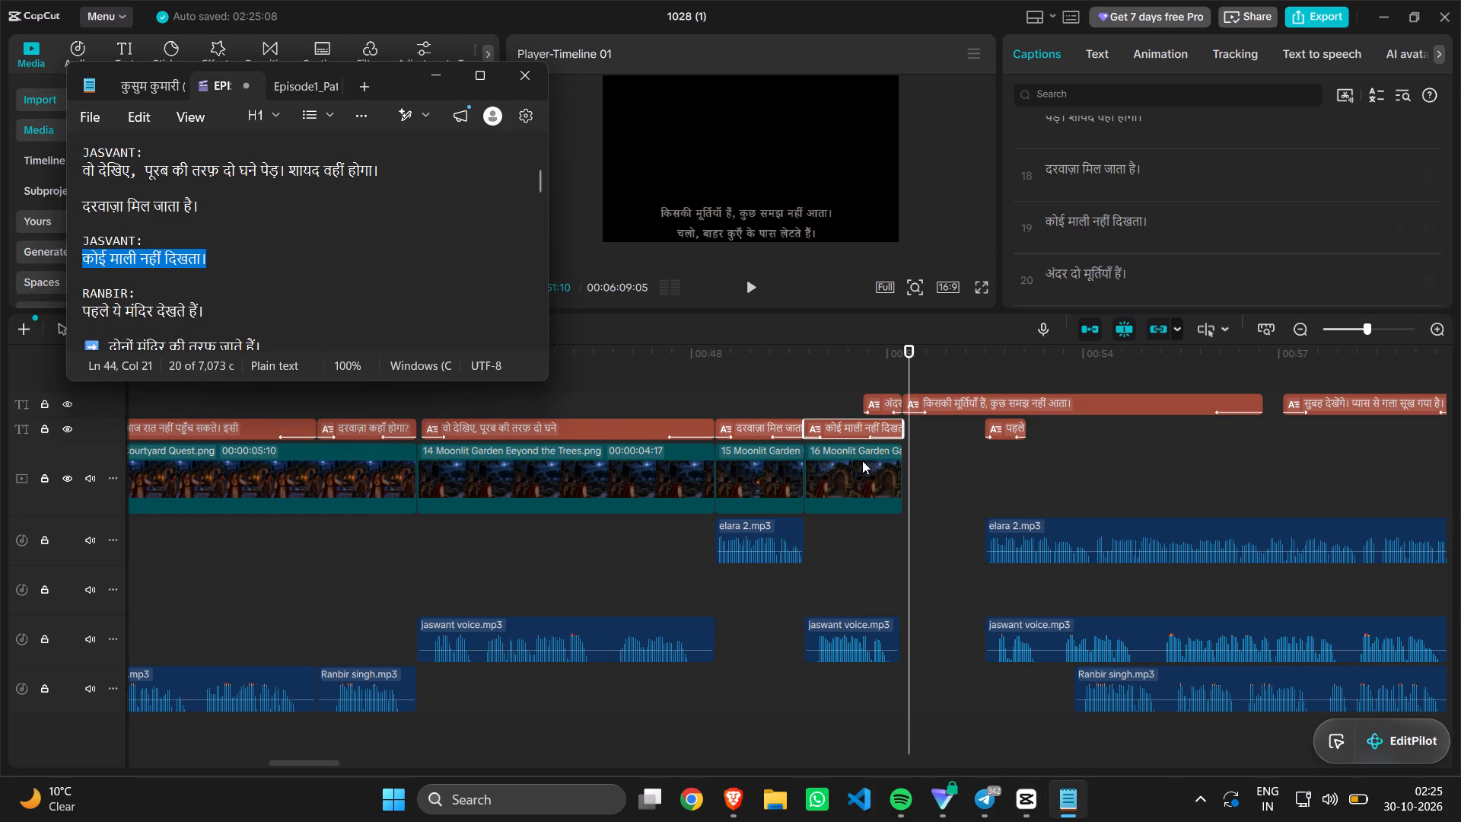
pyautogui.moveTo(1004, 432); pyautogui.dragTo(973, 432)
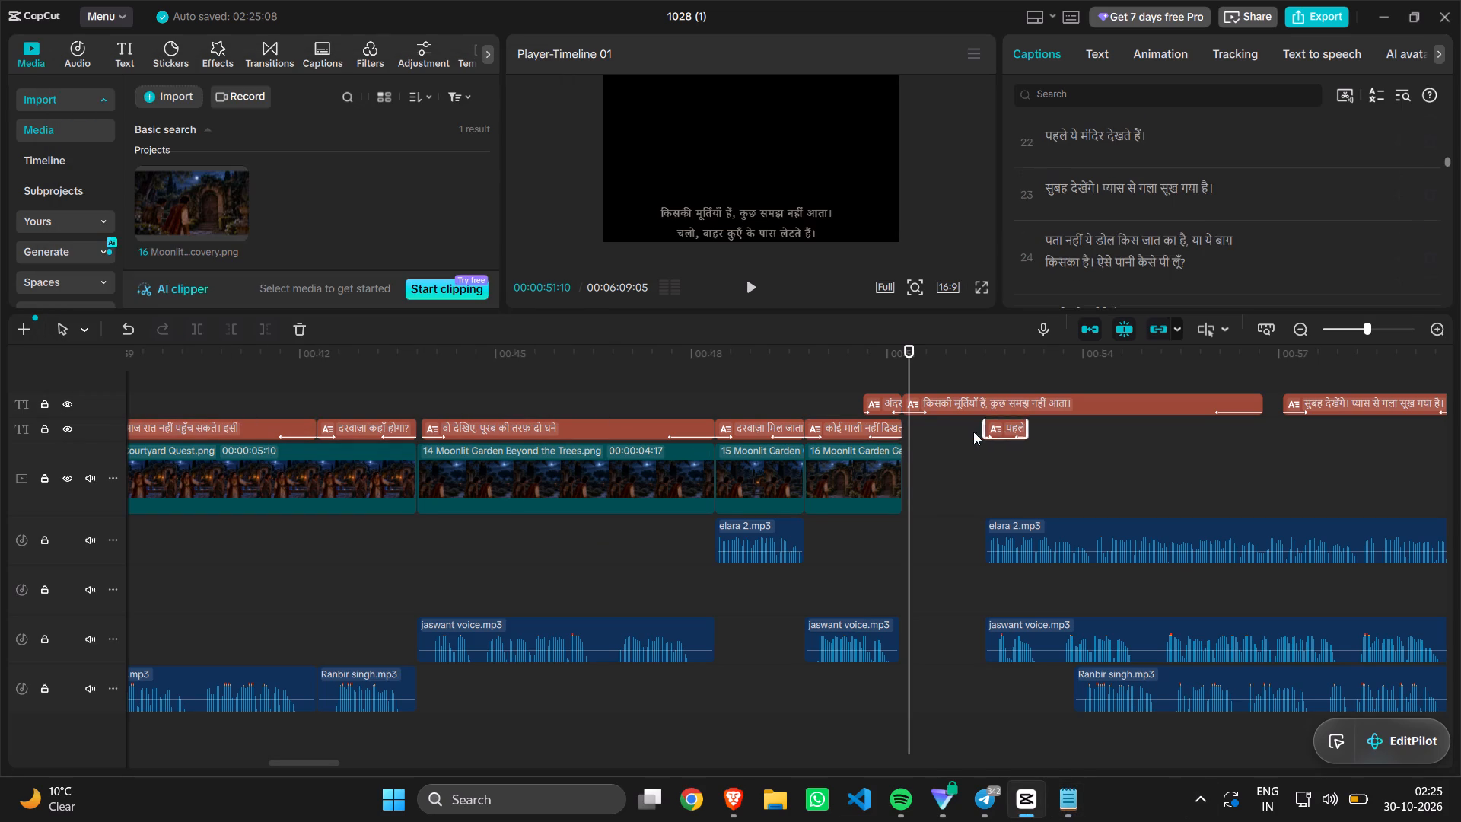
pyautogui.moveTo(973, 432); pyautogui.dragTo(933, 435)
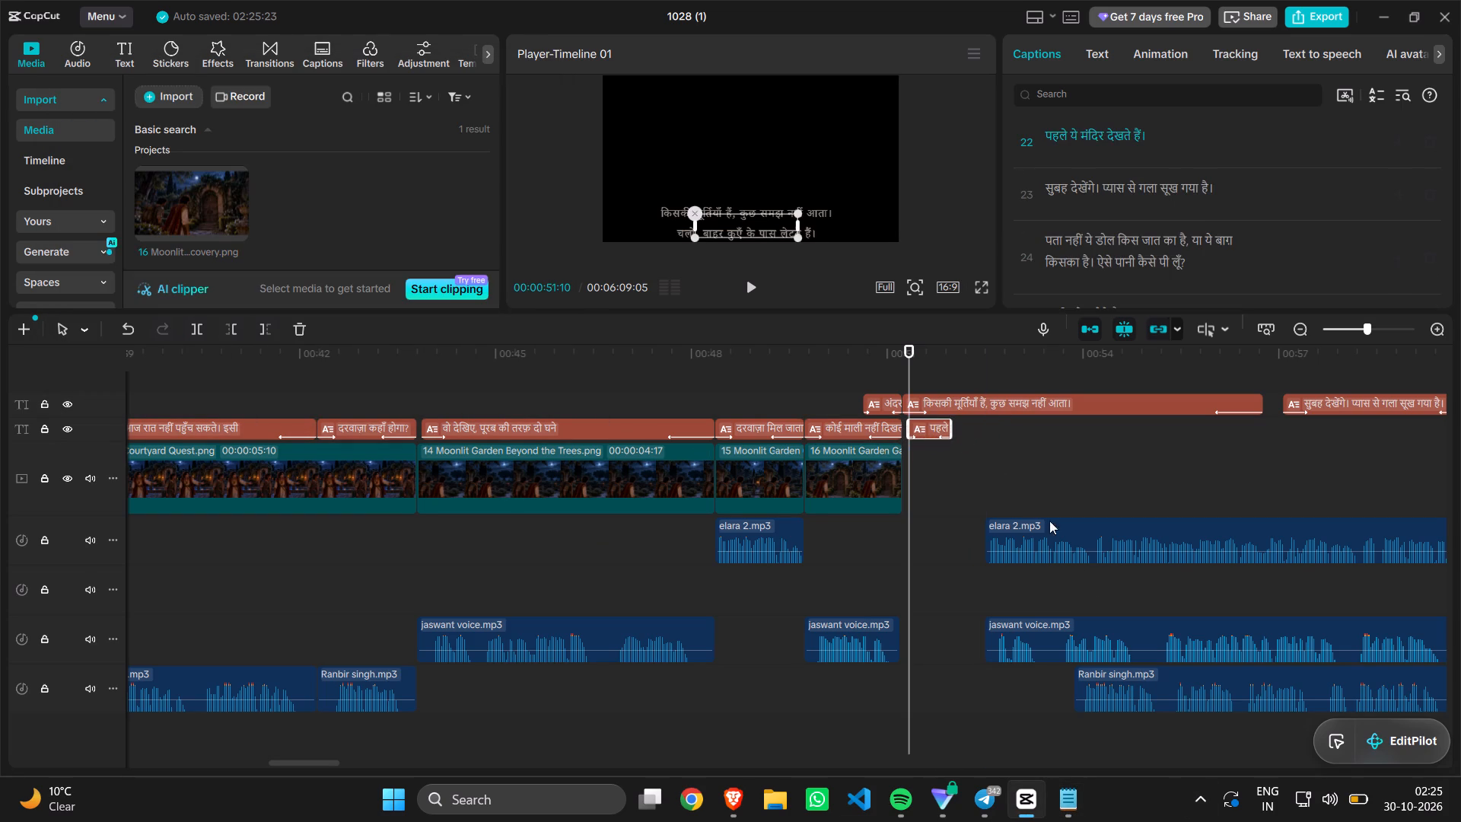
pyautogui.moveTo(1103, 680); pyautogui.dragTo(988, 690)
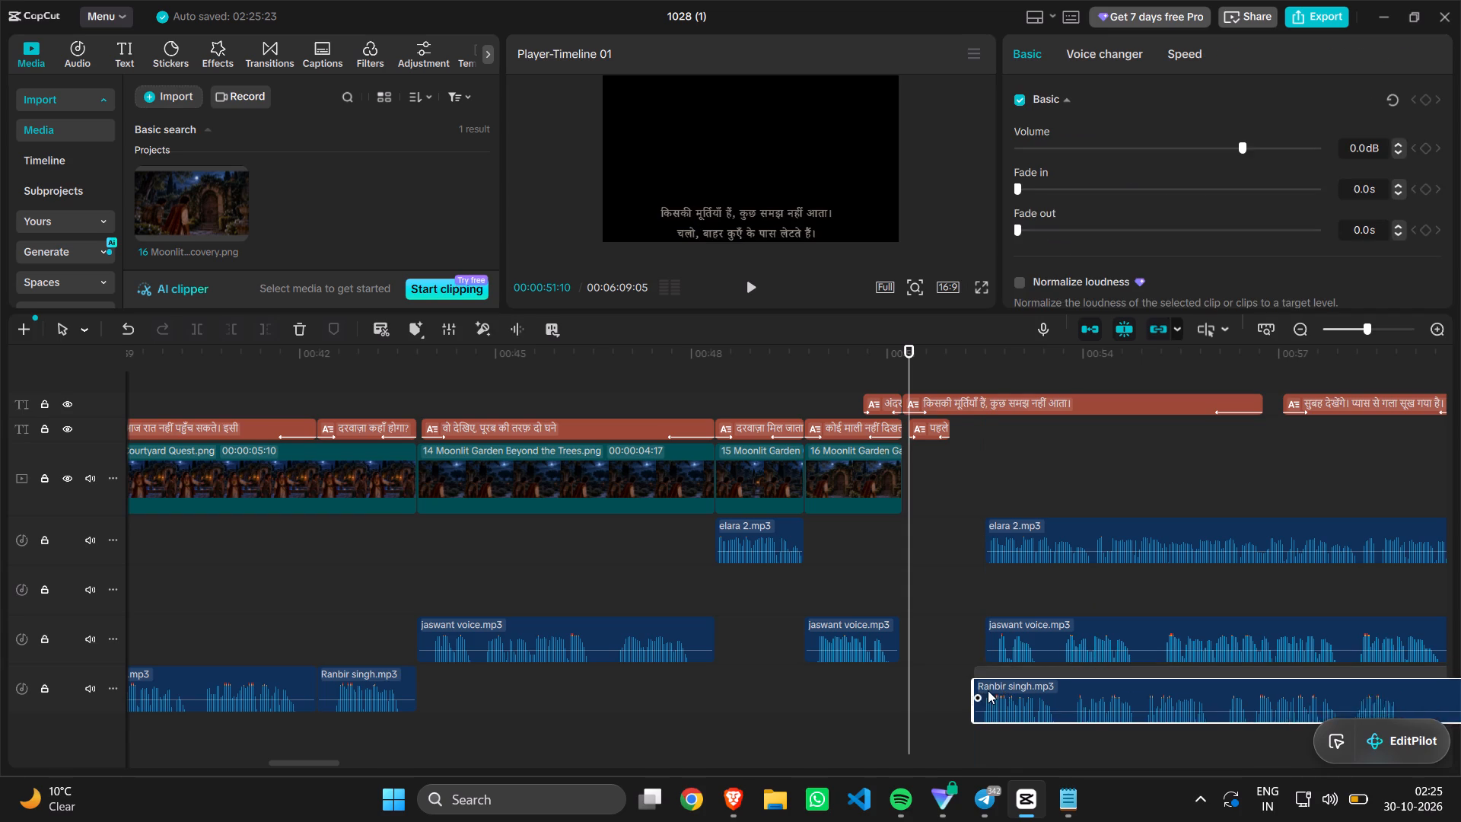
pyautogui.moveTo(988, 690); pyautogui.dragTo(934, 684)
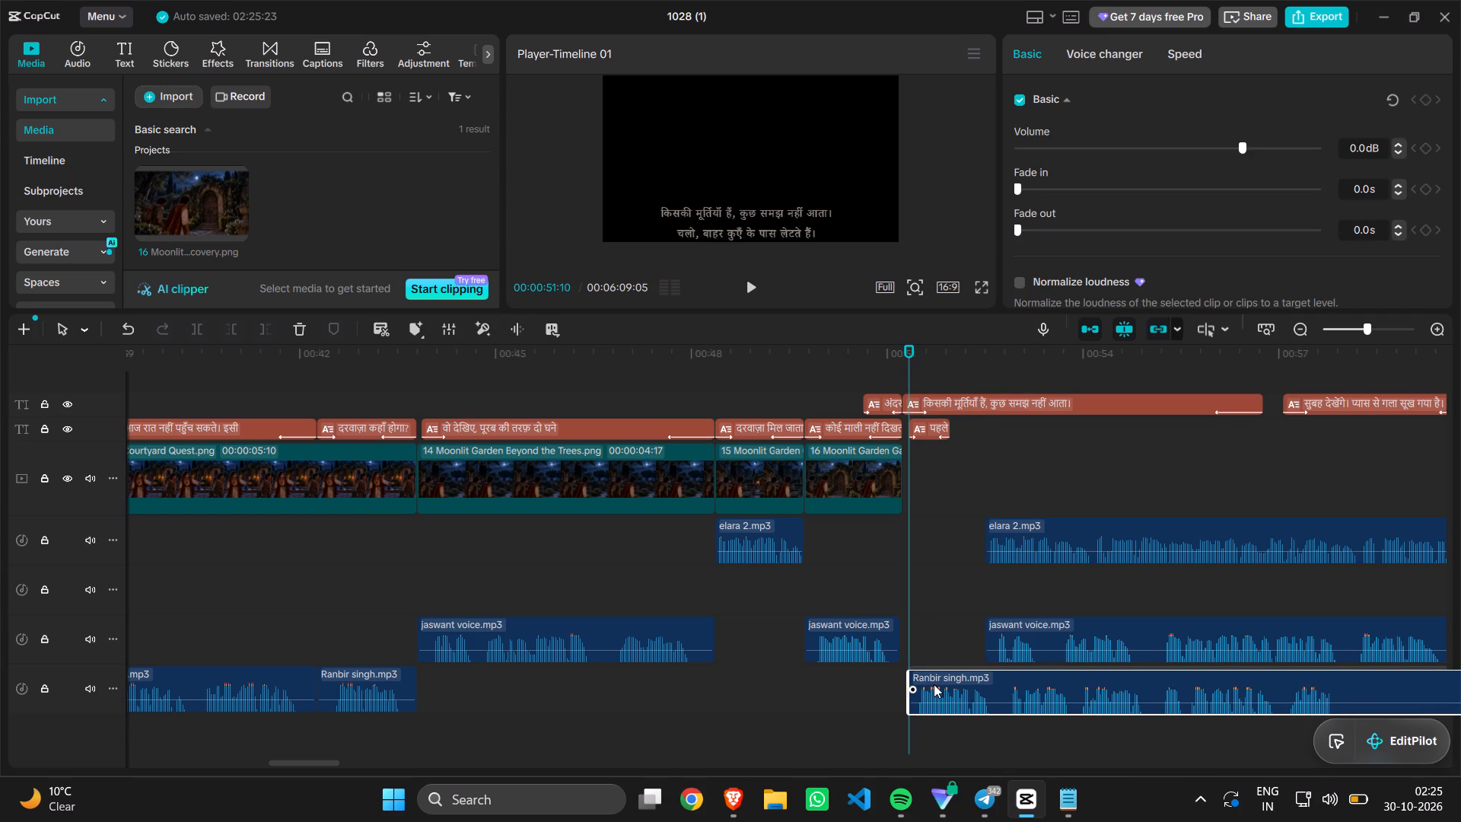
pyautogui.moveTo(934, 684); pyautogui.dragTo(937, 679)
# Move the remaining elara 2.mp3 clip later to start at about 00:00:54:15.
pyautogui.moveTo(1078, 528); pyautogui.dragTo(1206, 523)
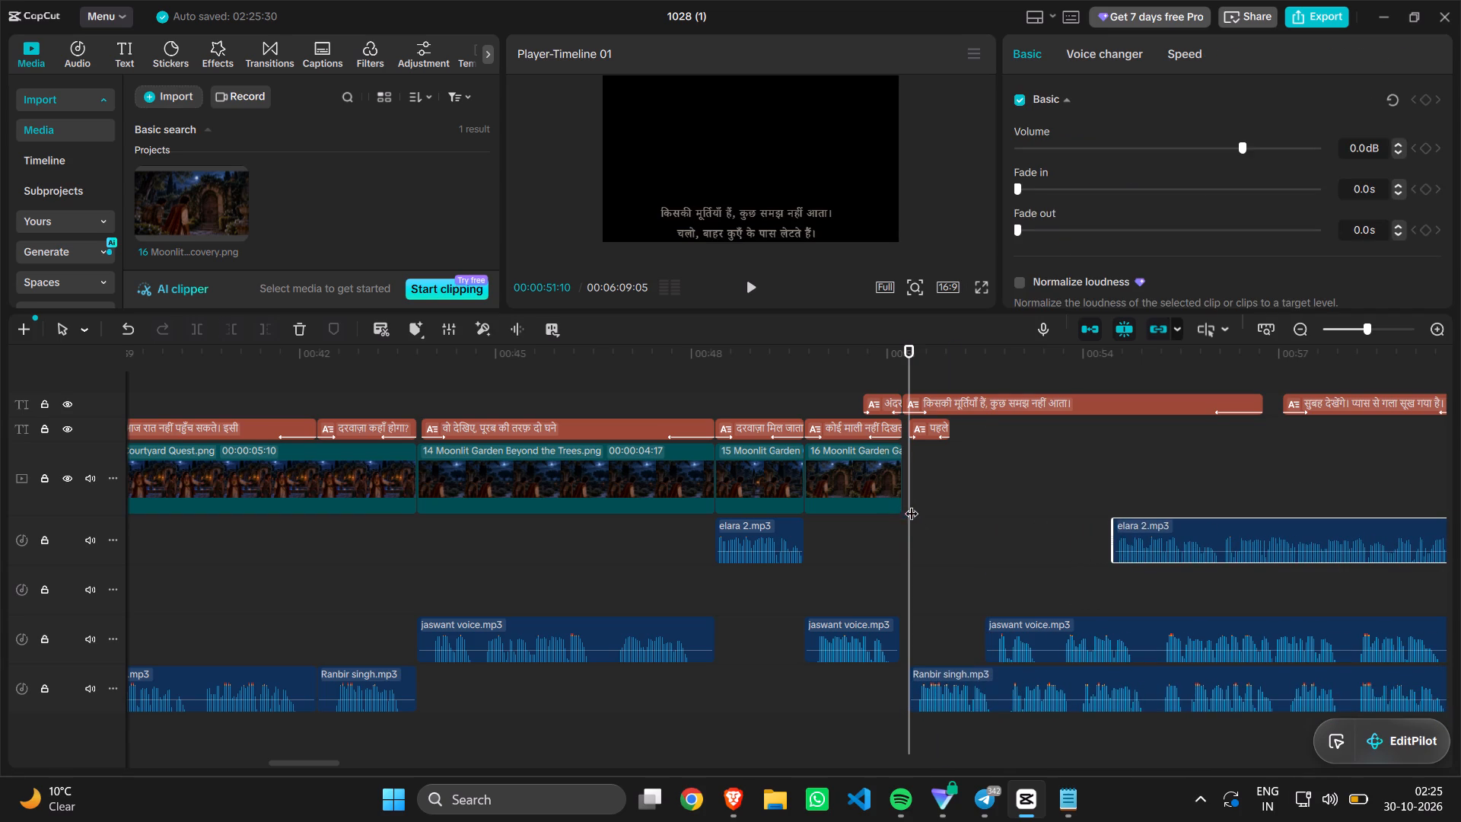
pyautogui.click(906, 542)
pyautogui.moveTo(956, 680); pyautogui.dragTo(947, 683)
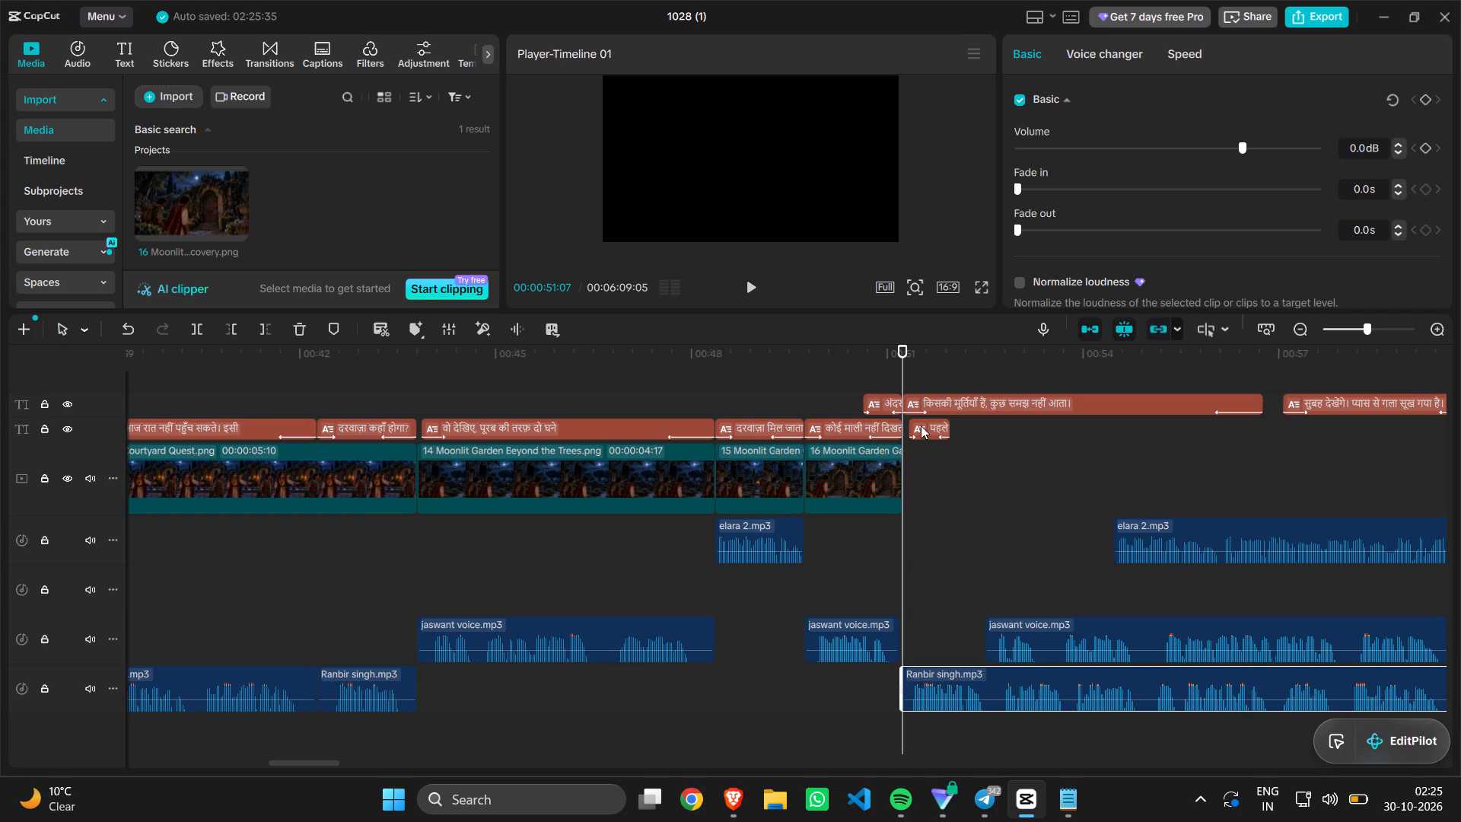
pyautogui.moveTo(927, 432); pyautogui.dragTo(916, 434)
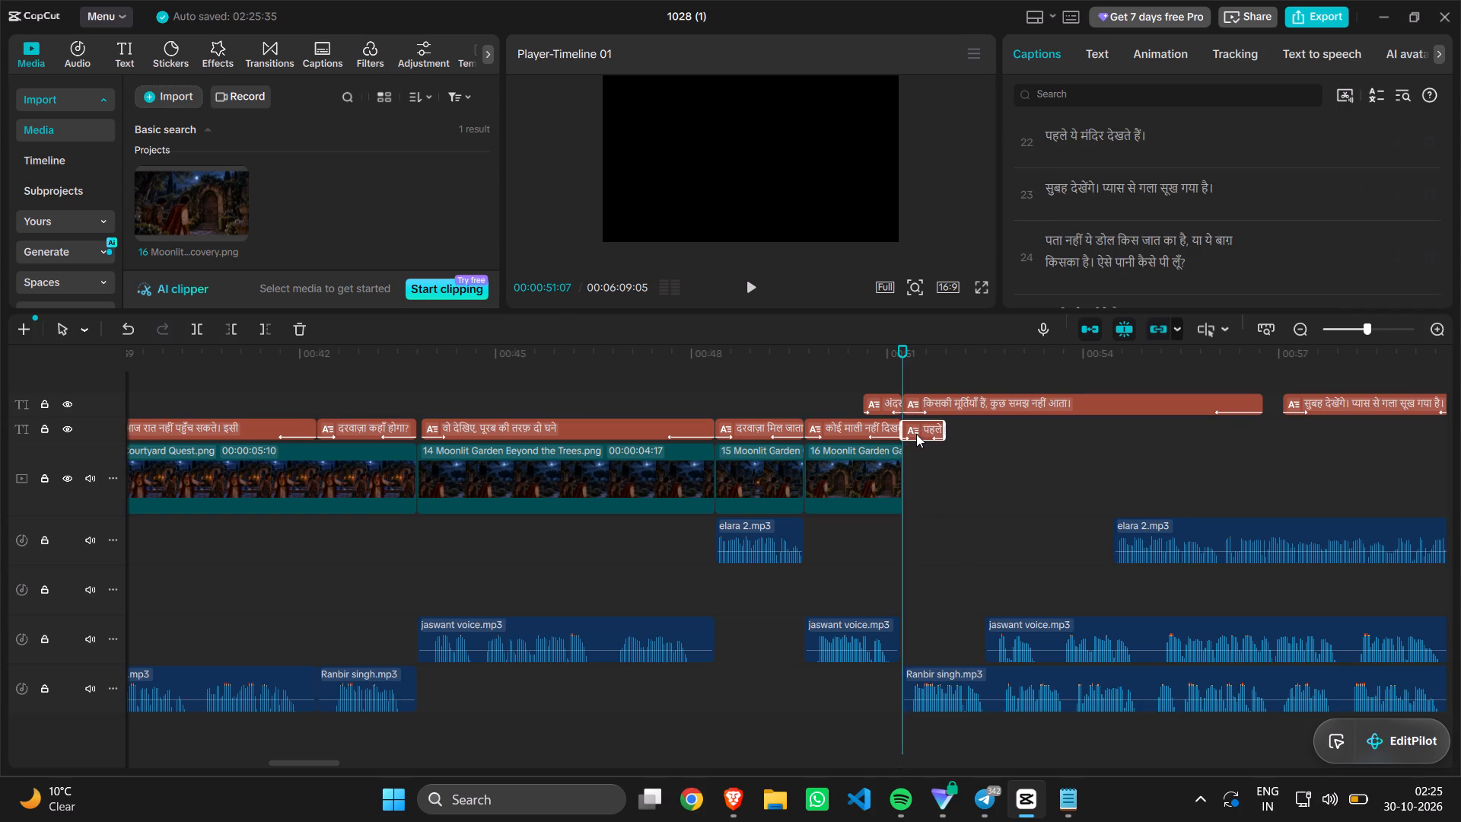
pyautogui.moveTo(916, 434); pyautogui.dragTo(917, 434)
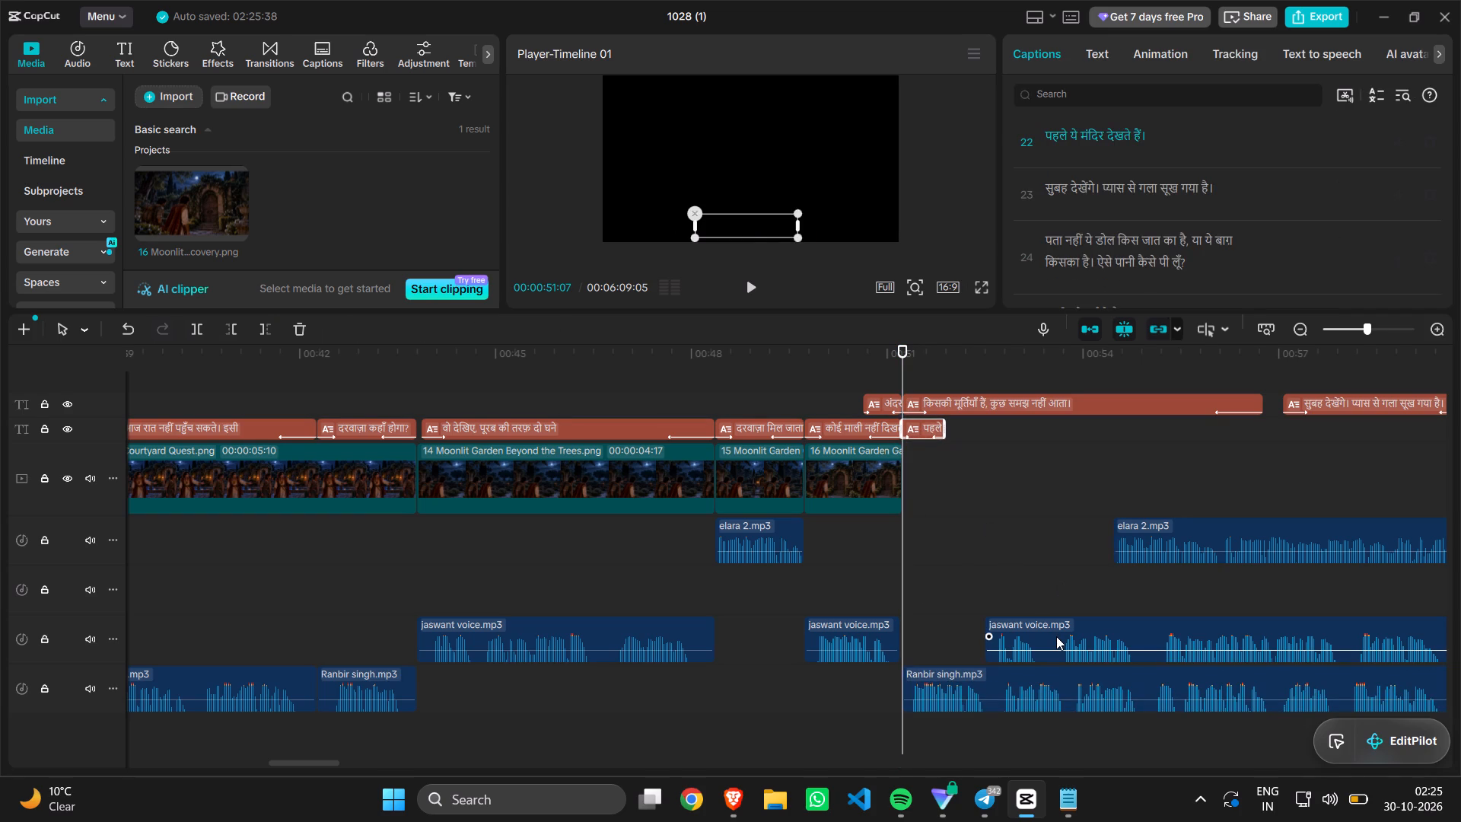
pyautogui.press('space')
pyautogui.press('space')
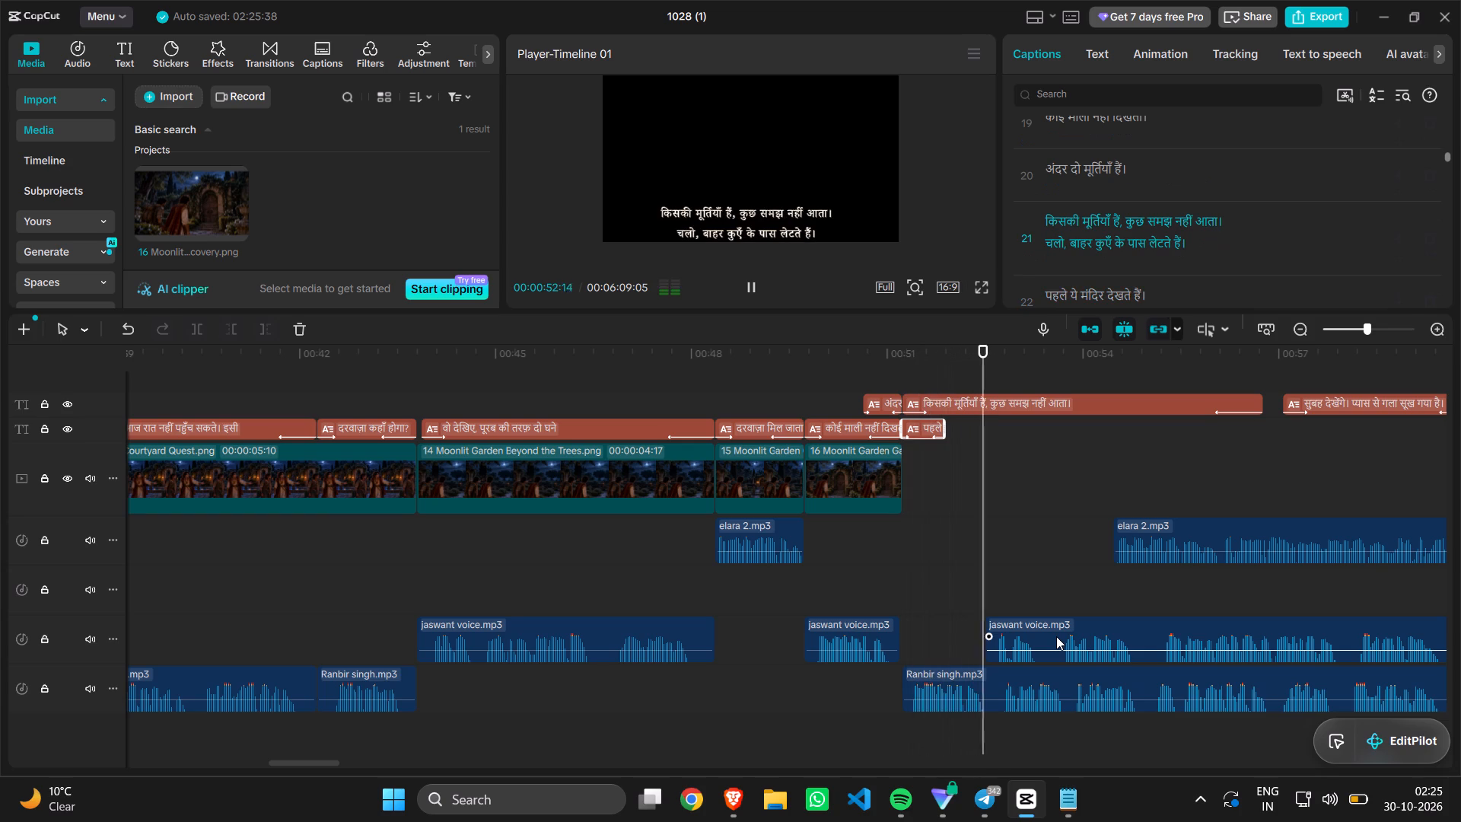
# Move the remaining jaswant voice.mp3 clip later to start at about 00:00:54:10.
pyautogui.moveTo(1056, 636); pyautogui.dragTo(1128, 641)
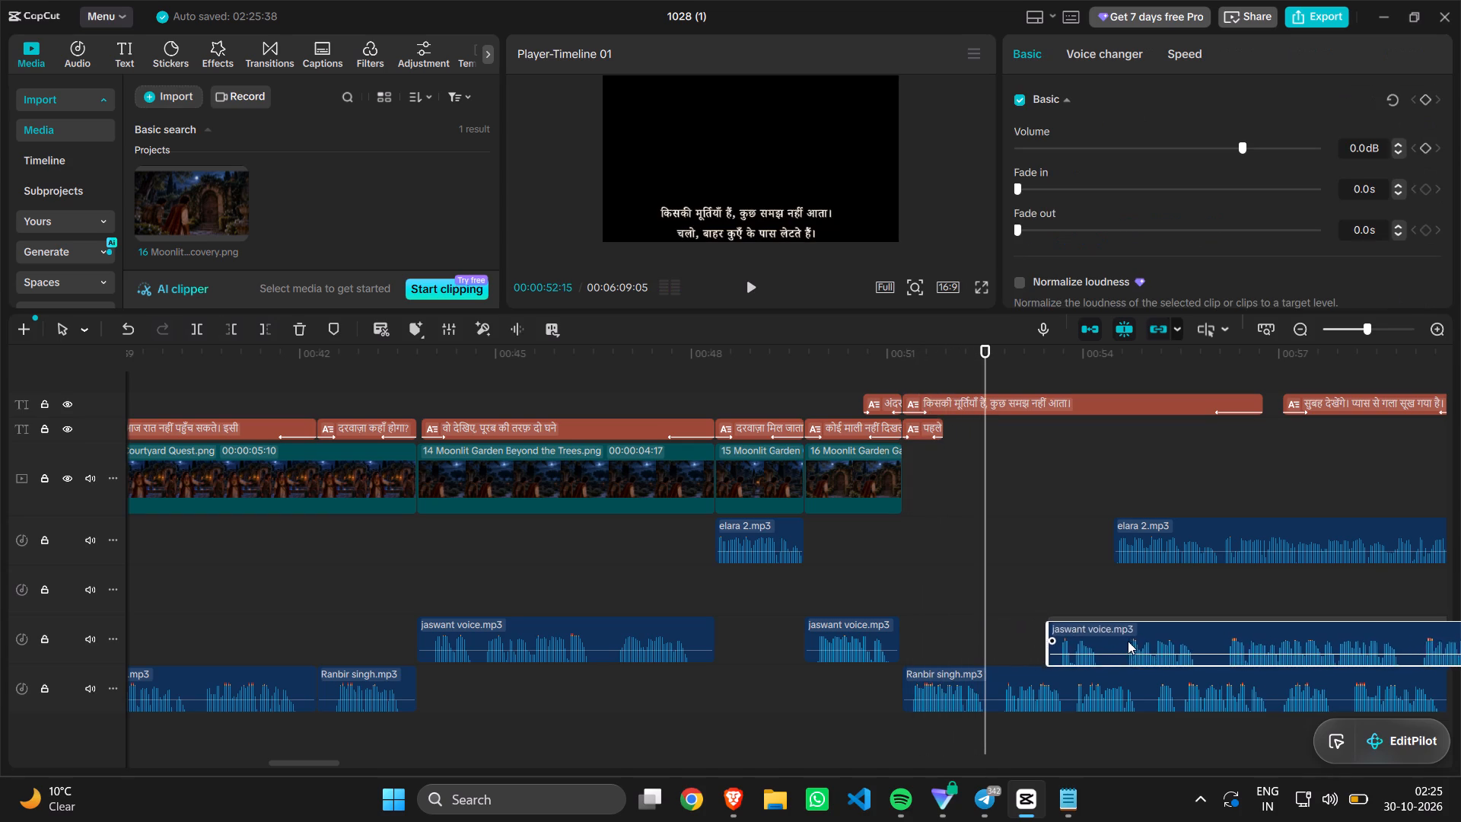
pyautogui.moveTo(1128, 641); pyautogui.dragTo(1174, 632)
pyautogui.click(1060, 815)
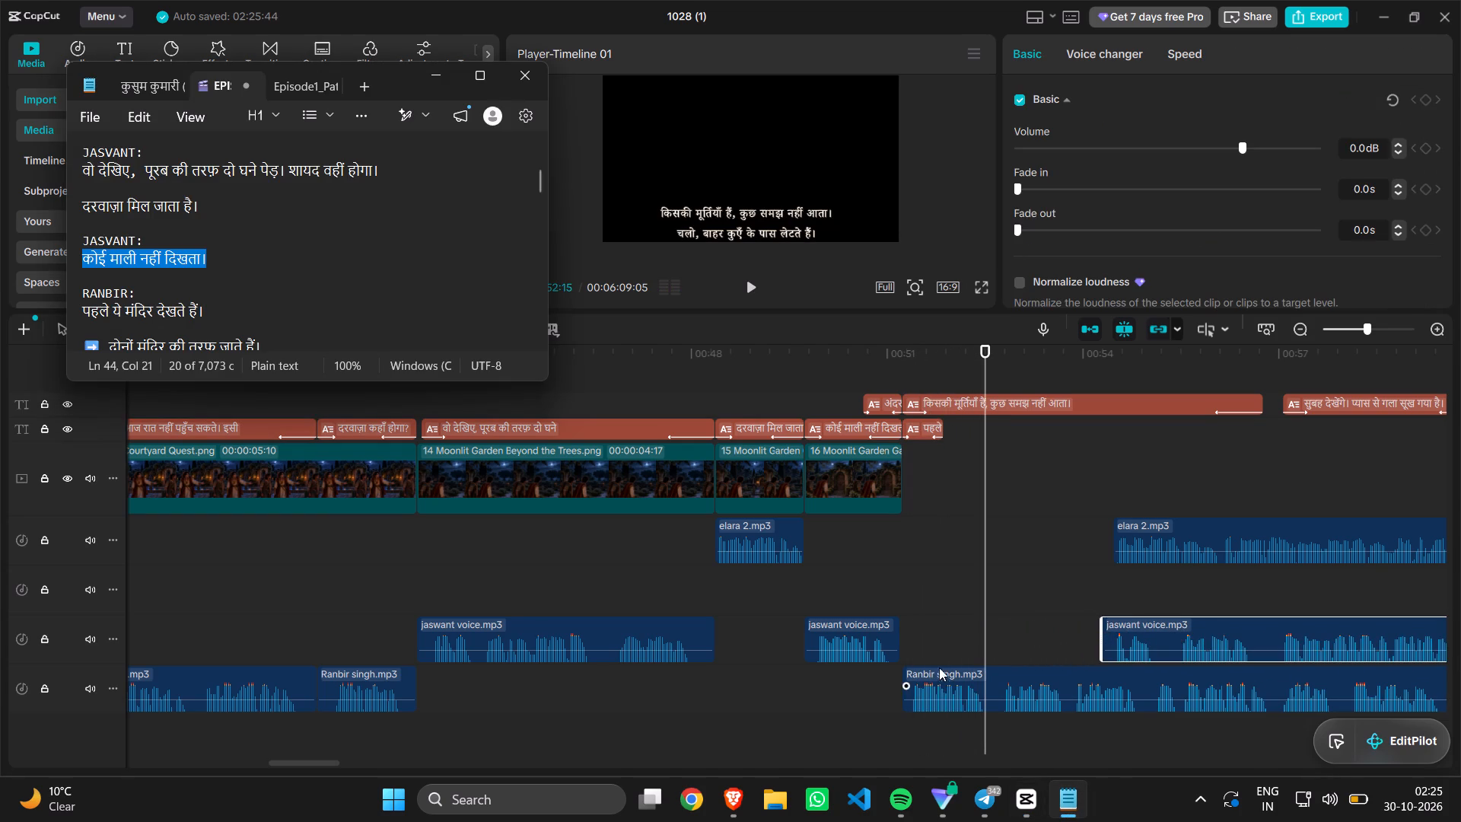
pyautogui.click(875, 736)
pyautogui.press('space')
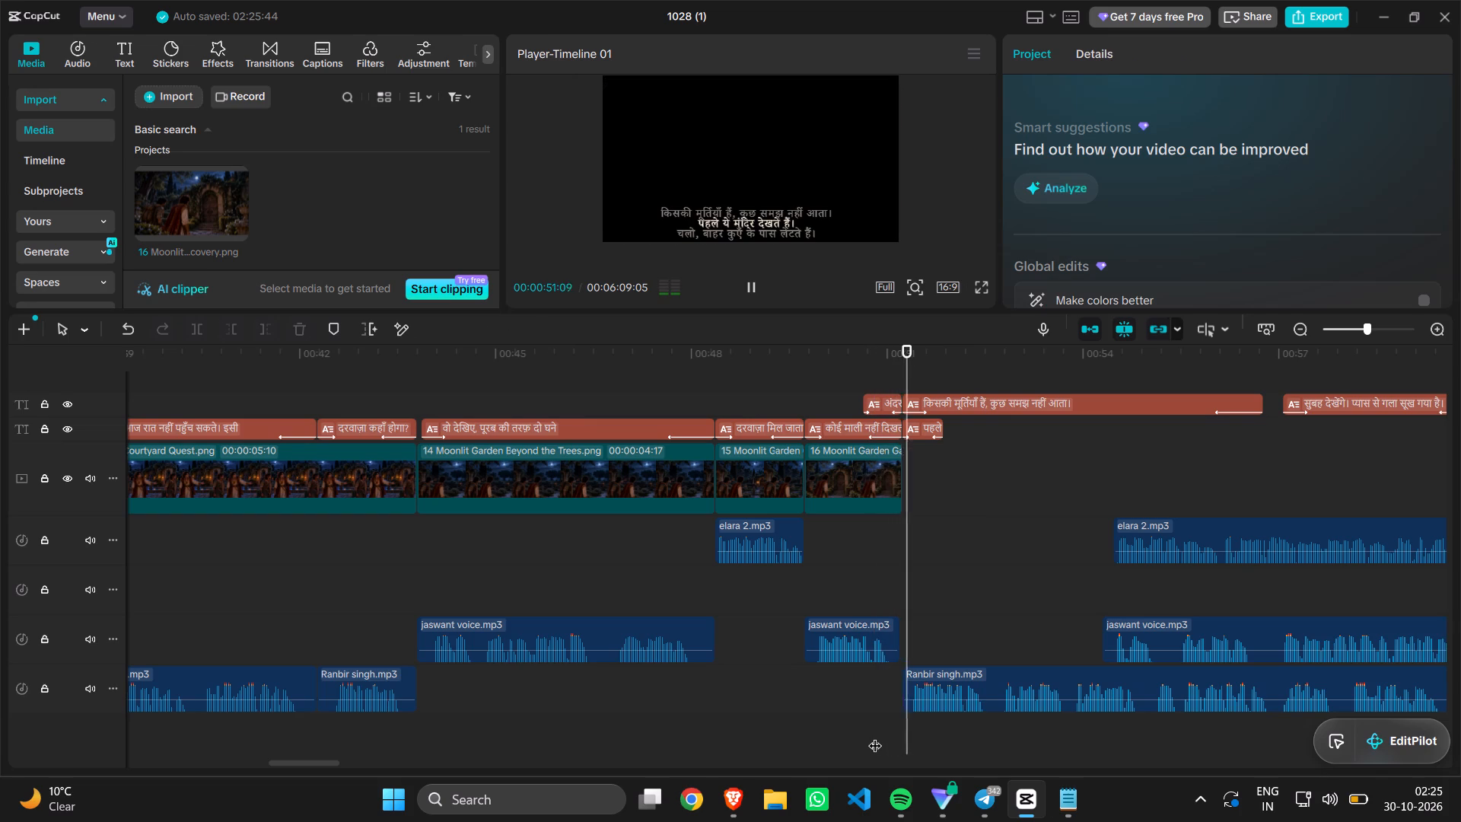
pyautogui.press('space')
pyautogui.press('space')
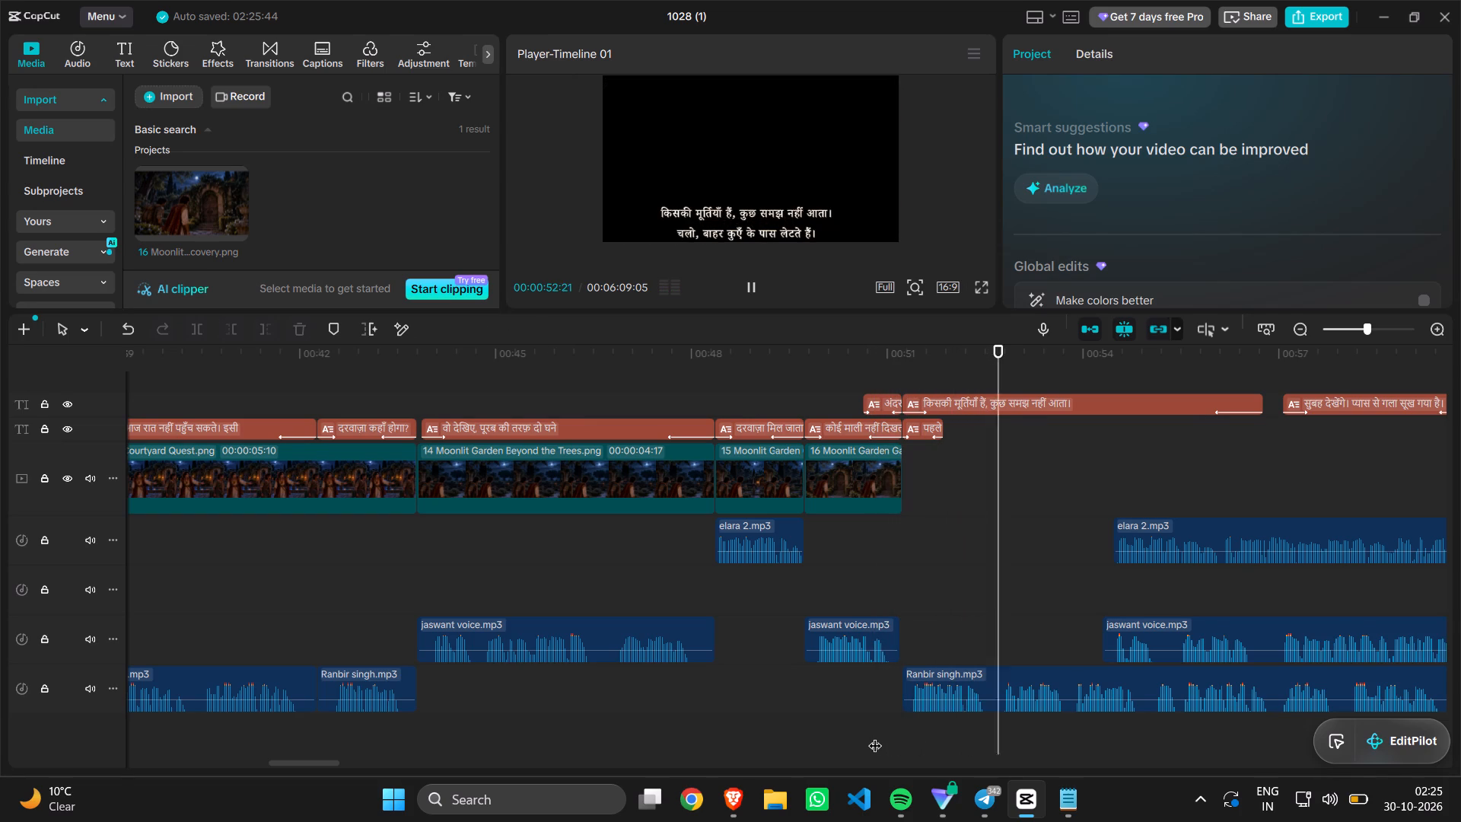
pyautogui.click(994, 733)
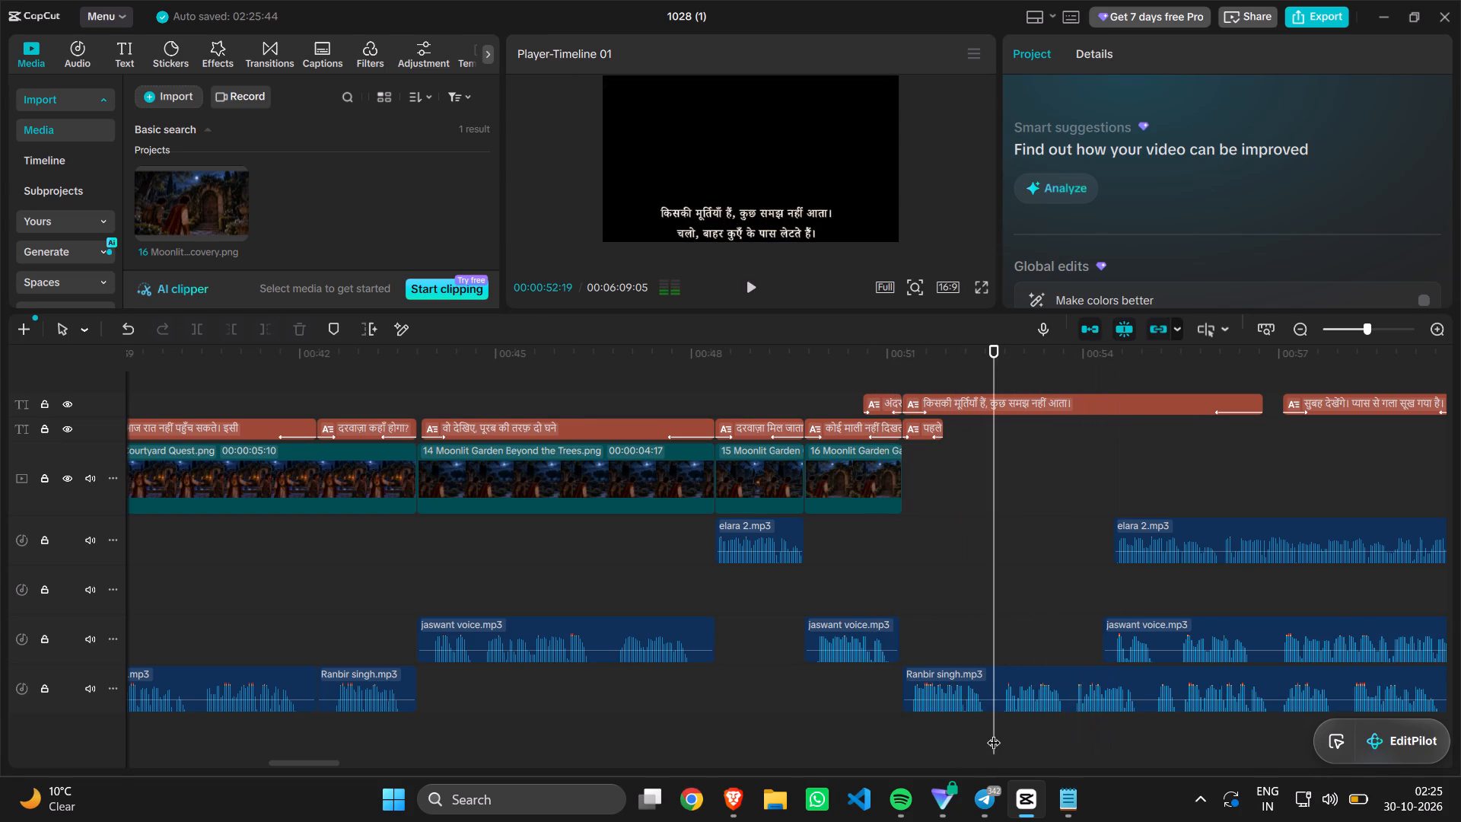
pyautogui.press('space')
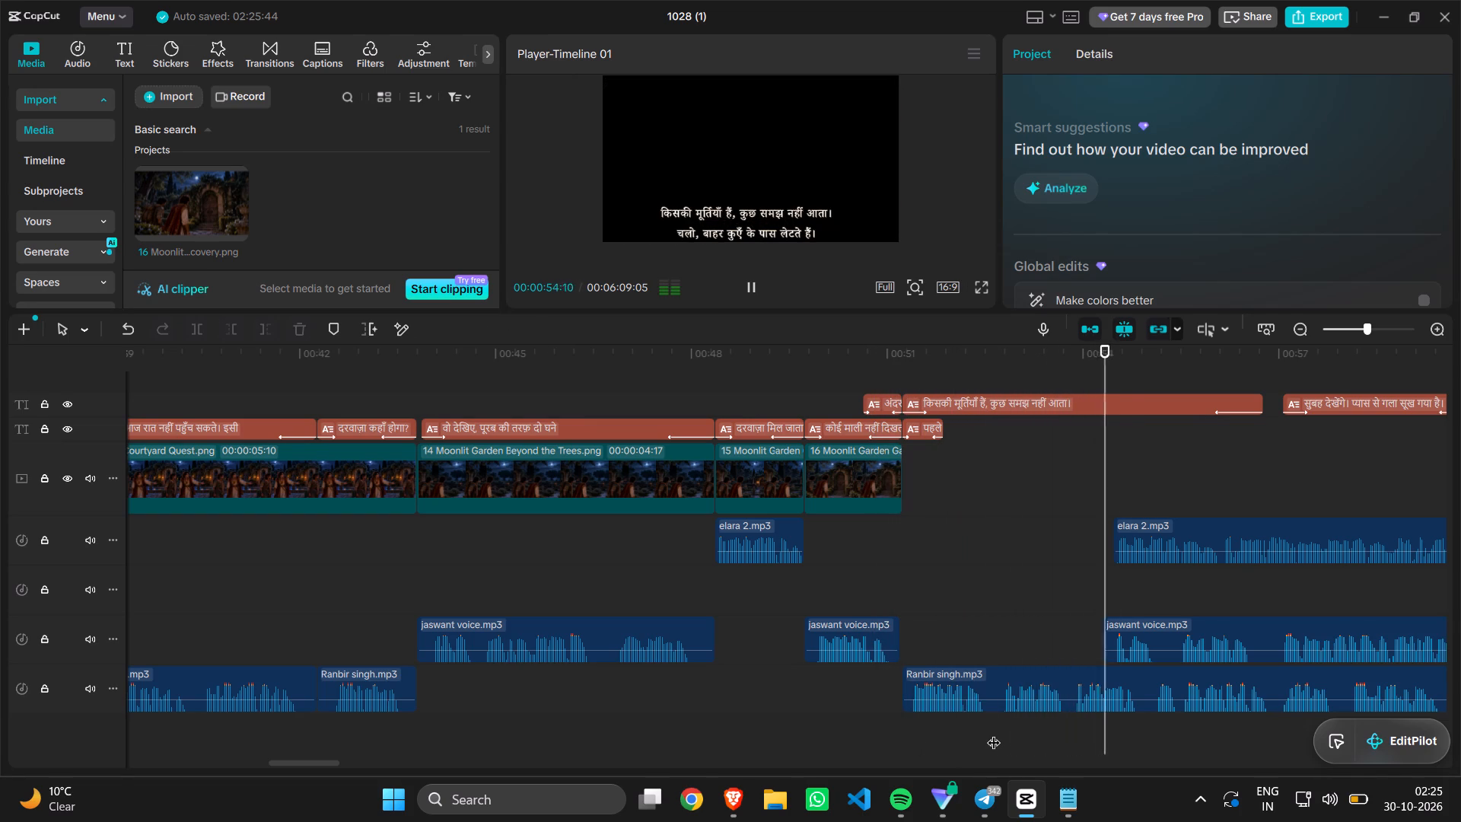
pyautogui.click(994, 733)
pyautogui.click(994, 733)
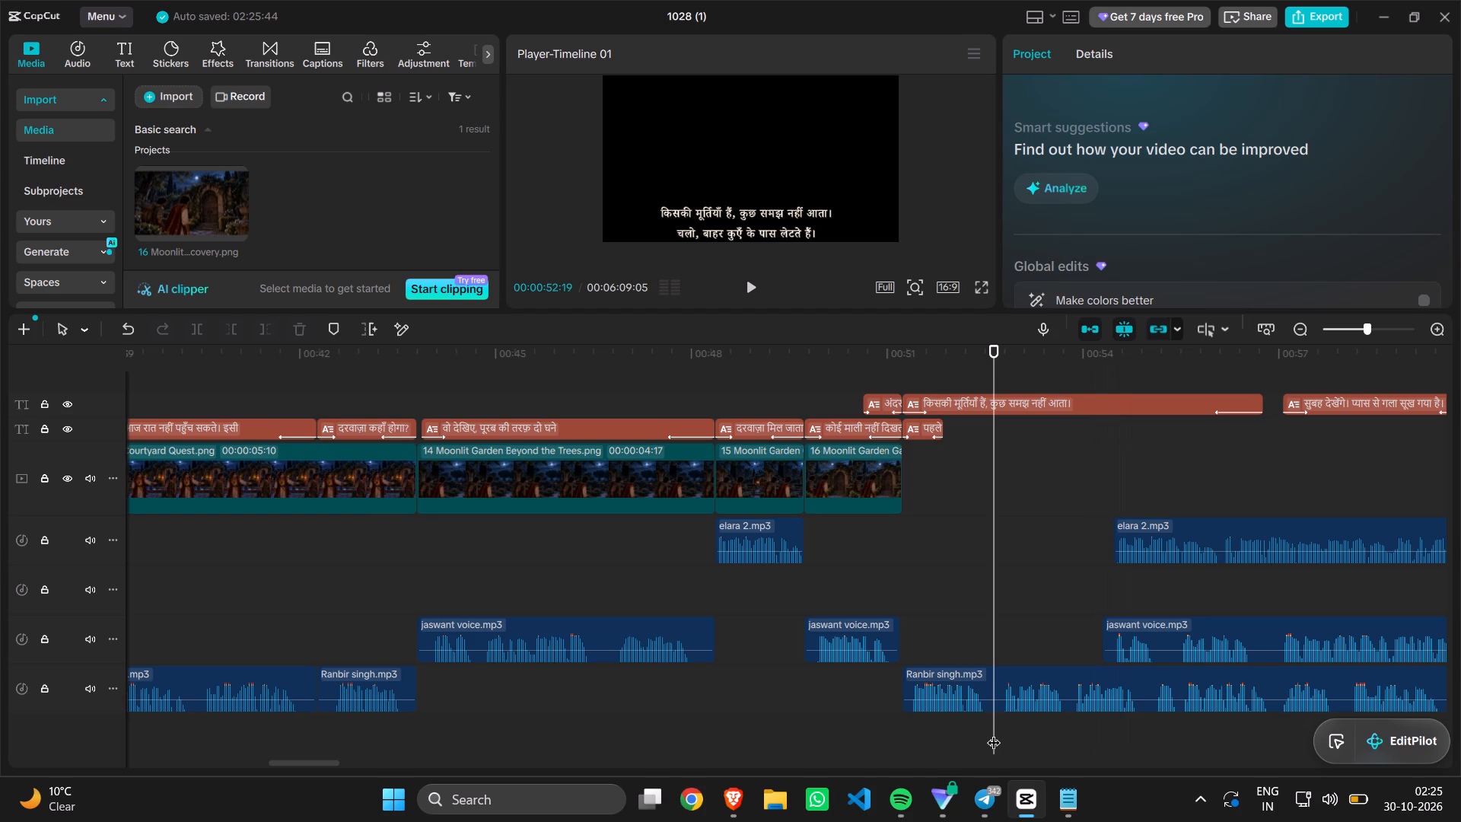
pyautogui.hotkey('ctrl', 'b')
pyautogui.click(972, 693)
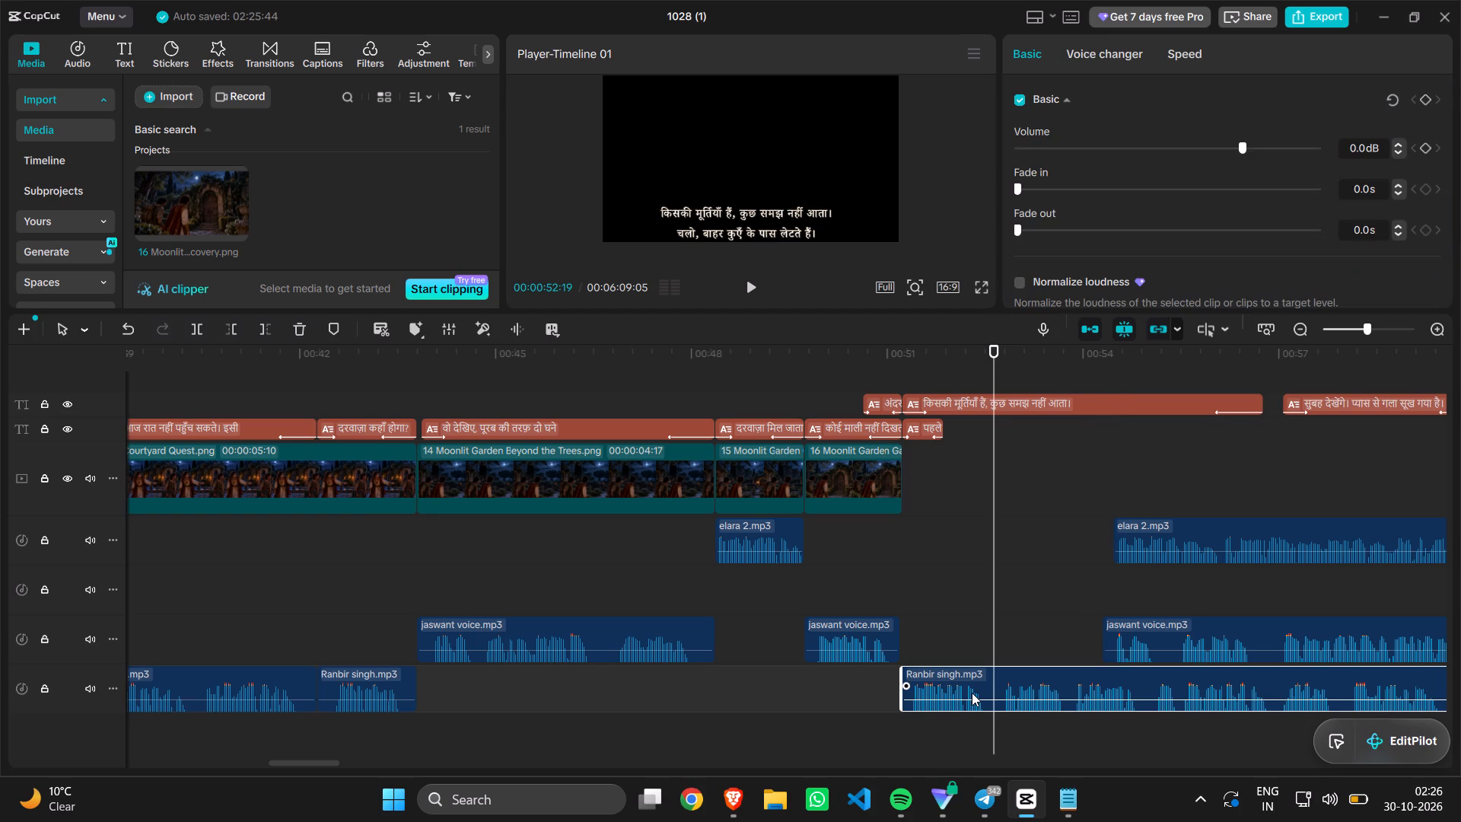
pyautogui.hotkey('ctrl', 'b')
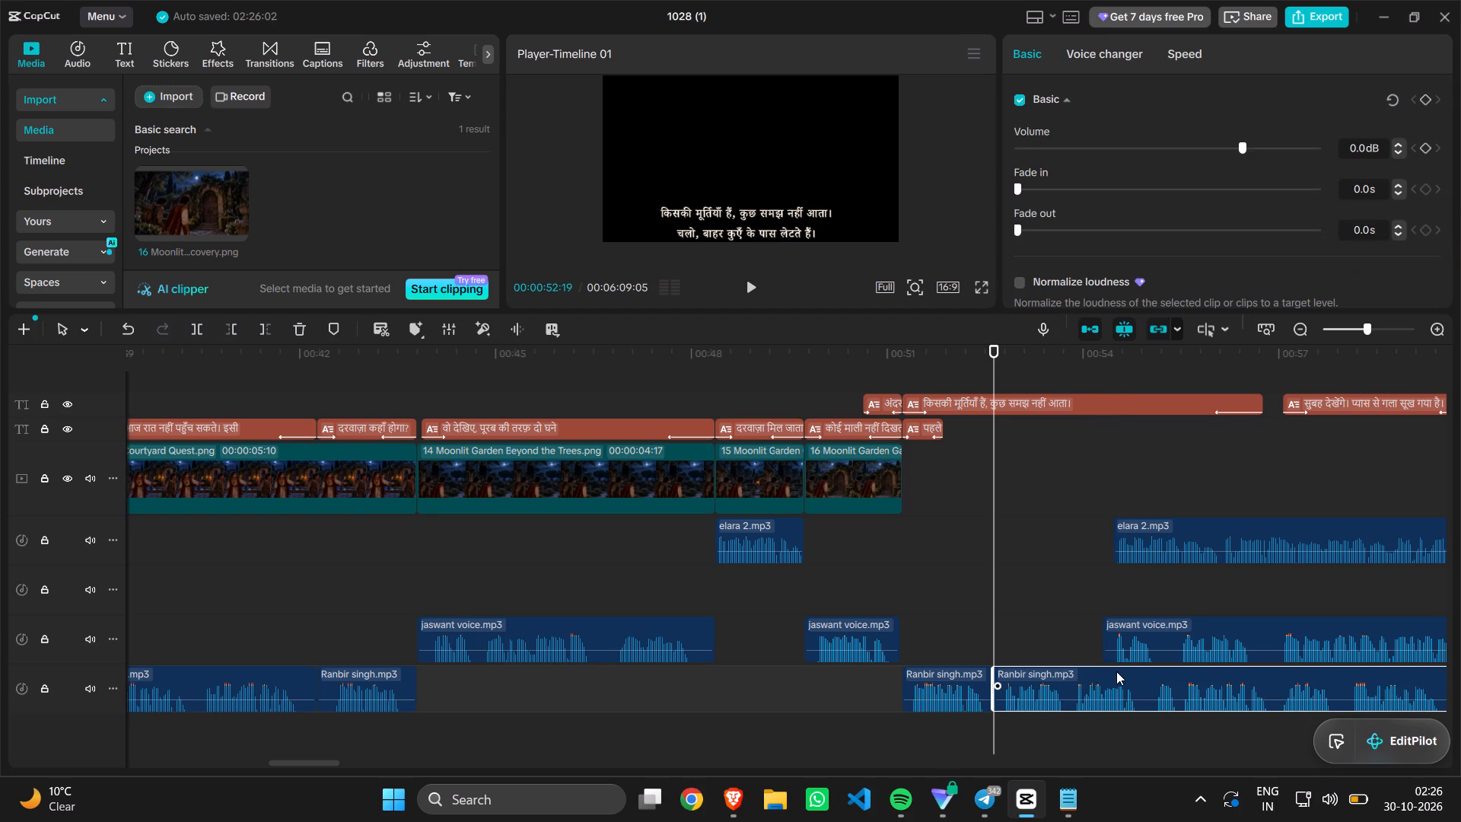
pyautogui.moveTo(1116, 671); pyautogui.dragTo(1291, 678)
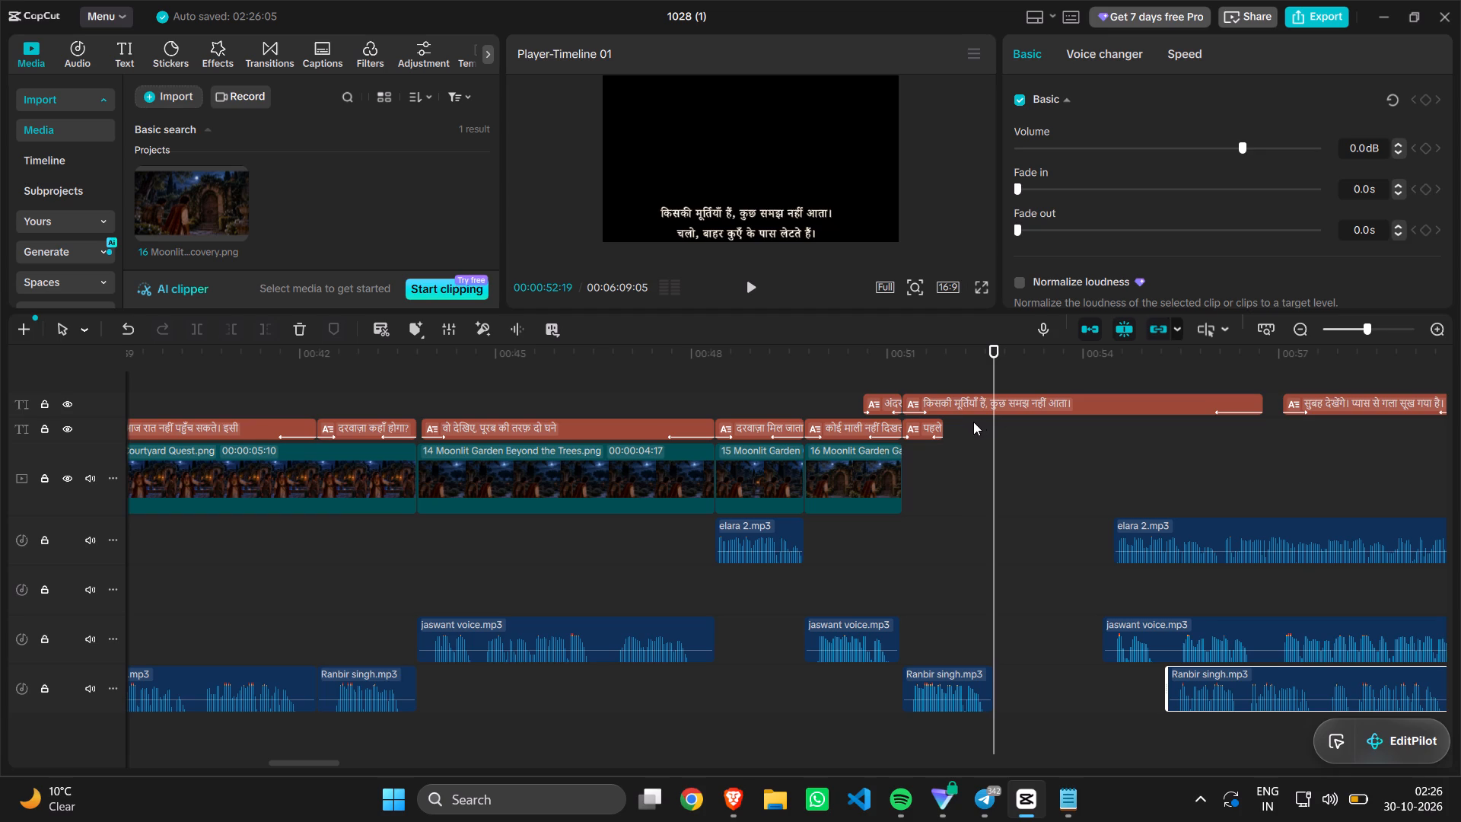
# Extend the caption "पहले ये मंदिर देखते हैं।" so that it ends at 00:00:52:19.
pyautogui.moveTo(939, 433); pyautogui.dragTo(954, 433)
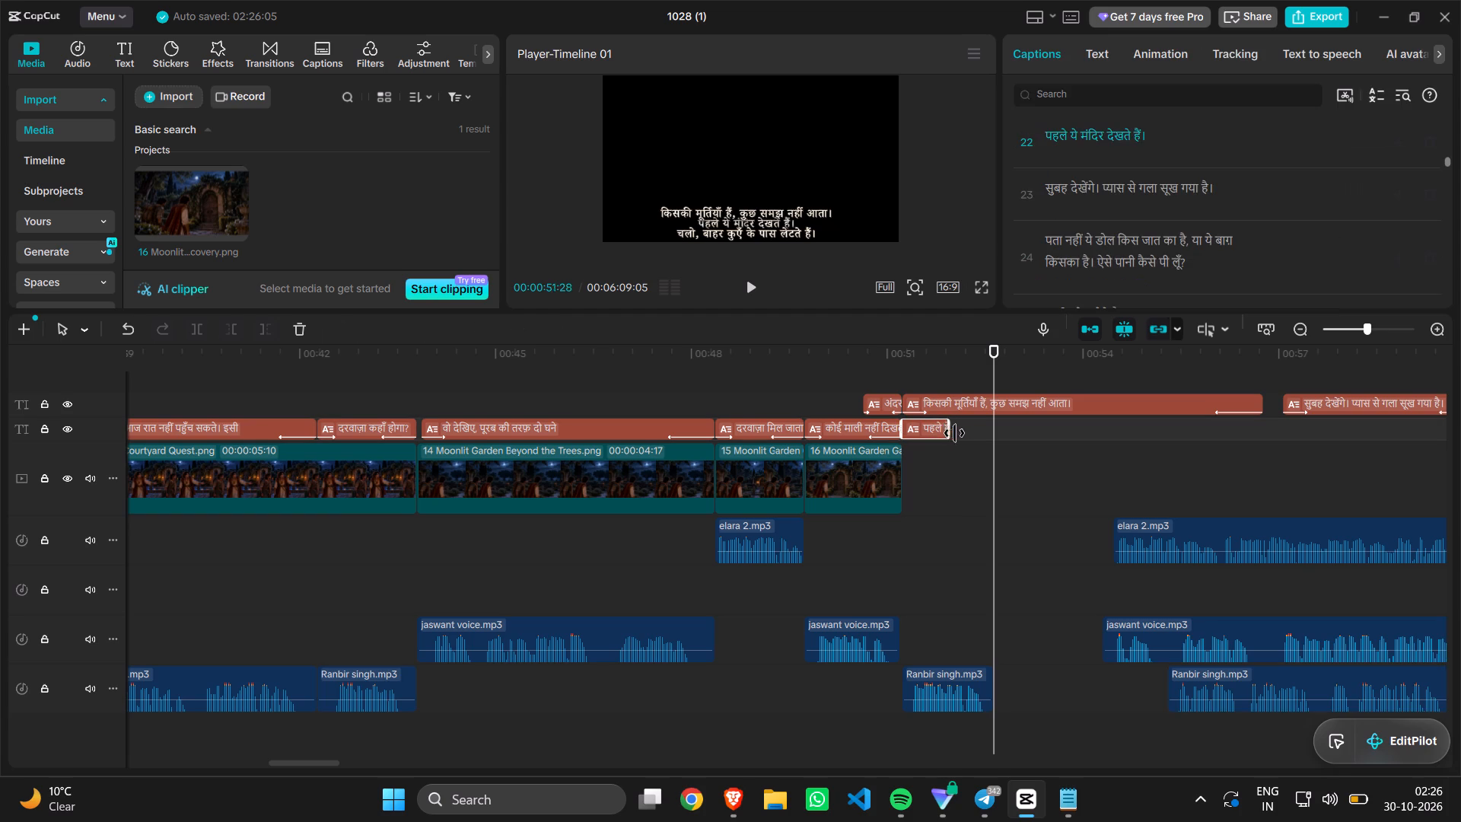
pyautogui.moveTo(954, 433); pyautogui.dragTo(985, 436)
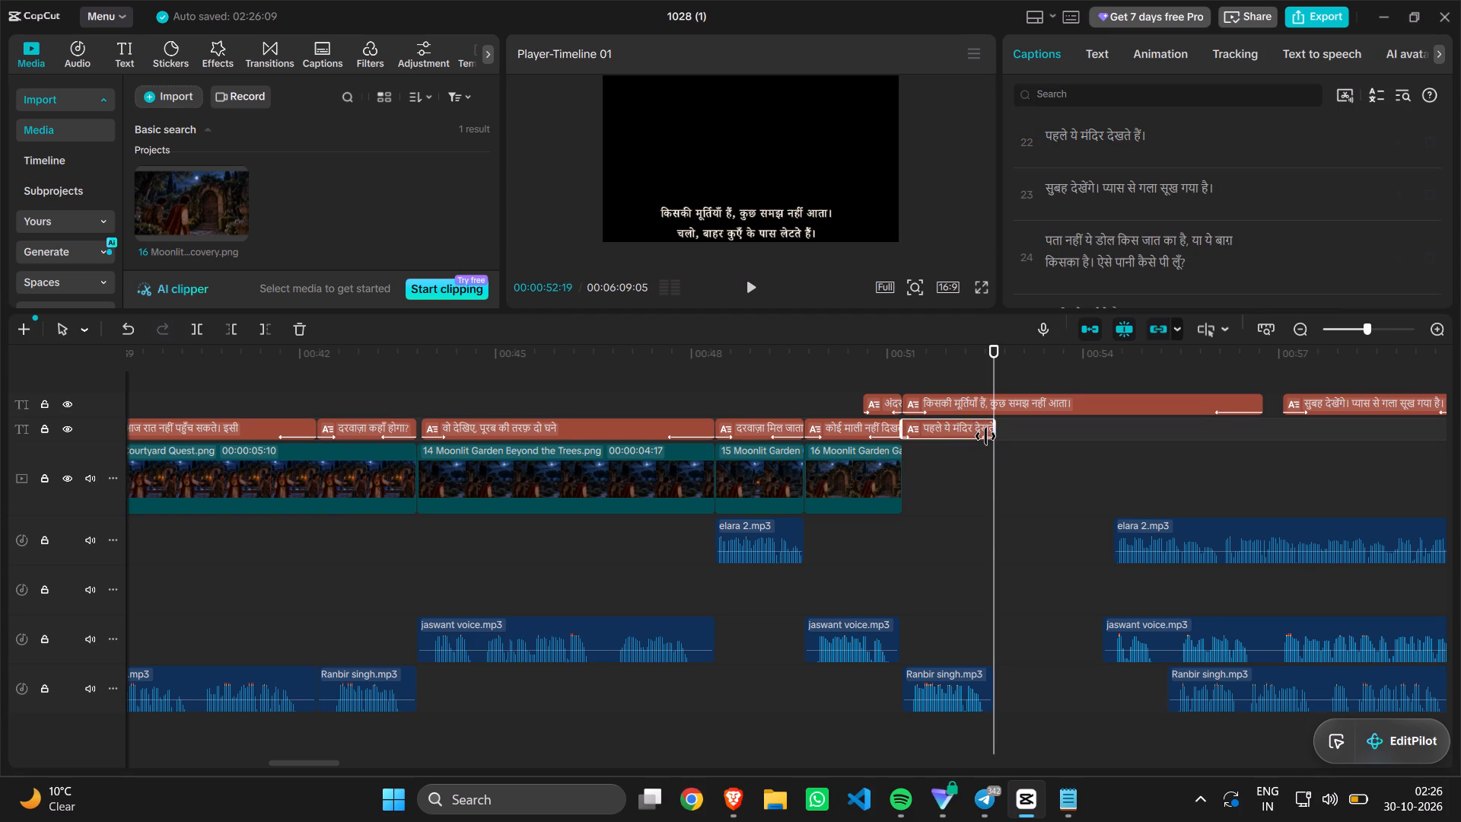
# Find image 17 in the project media, add it after image 16, trim its end to 00:00:52:19, and play it back.
pyautogui.click(350, 84)
pyautogui.doubleClick(348, 92)
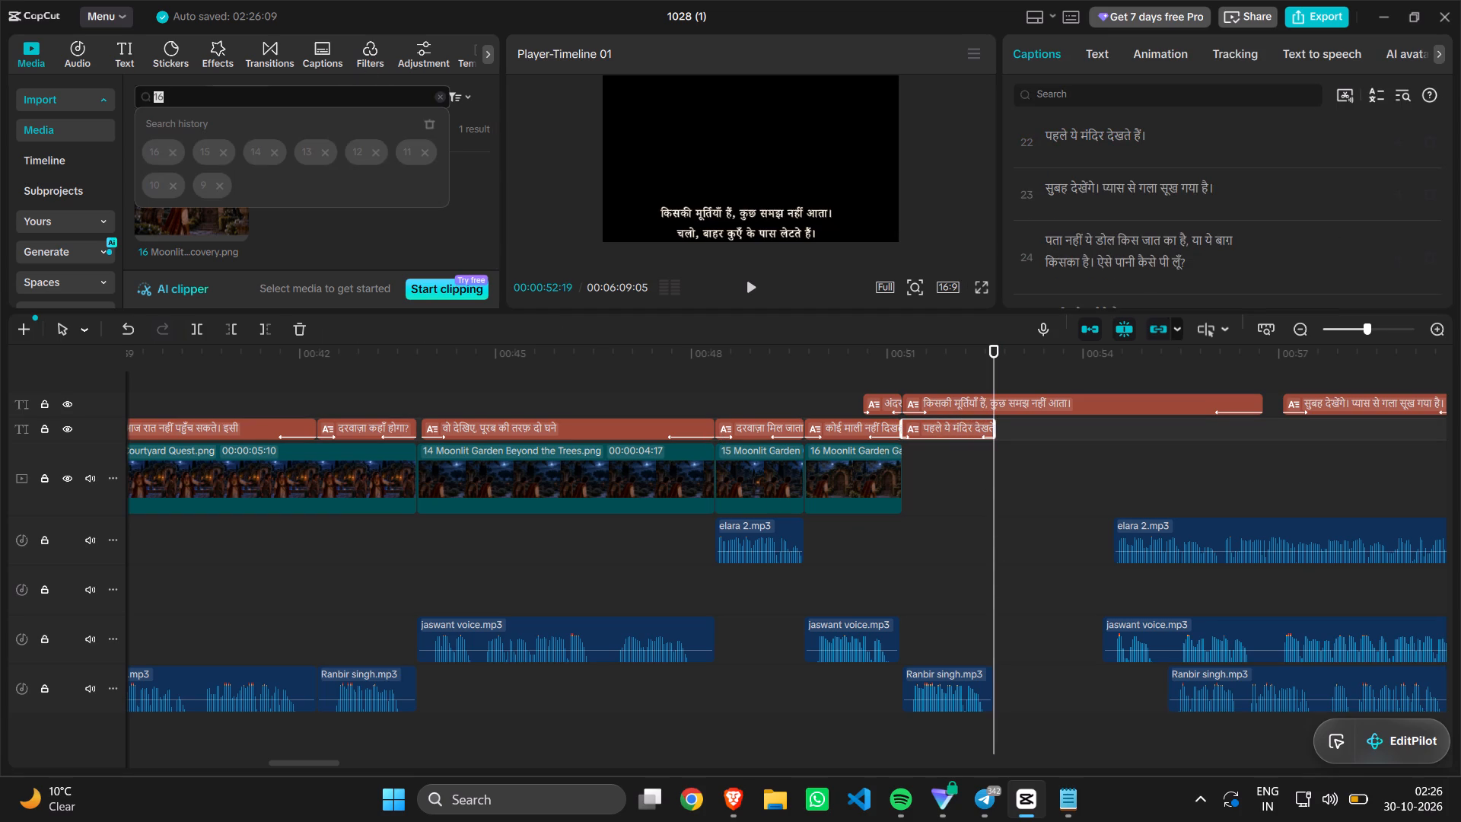
pyautogui.write('17')
pyautogui.press('Return')
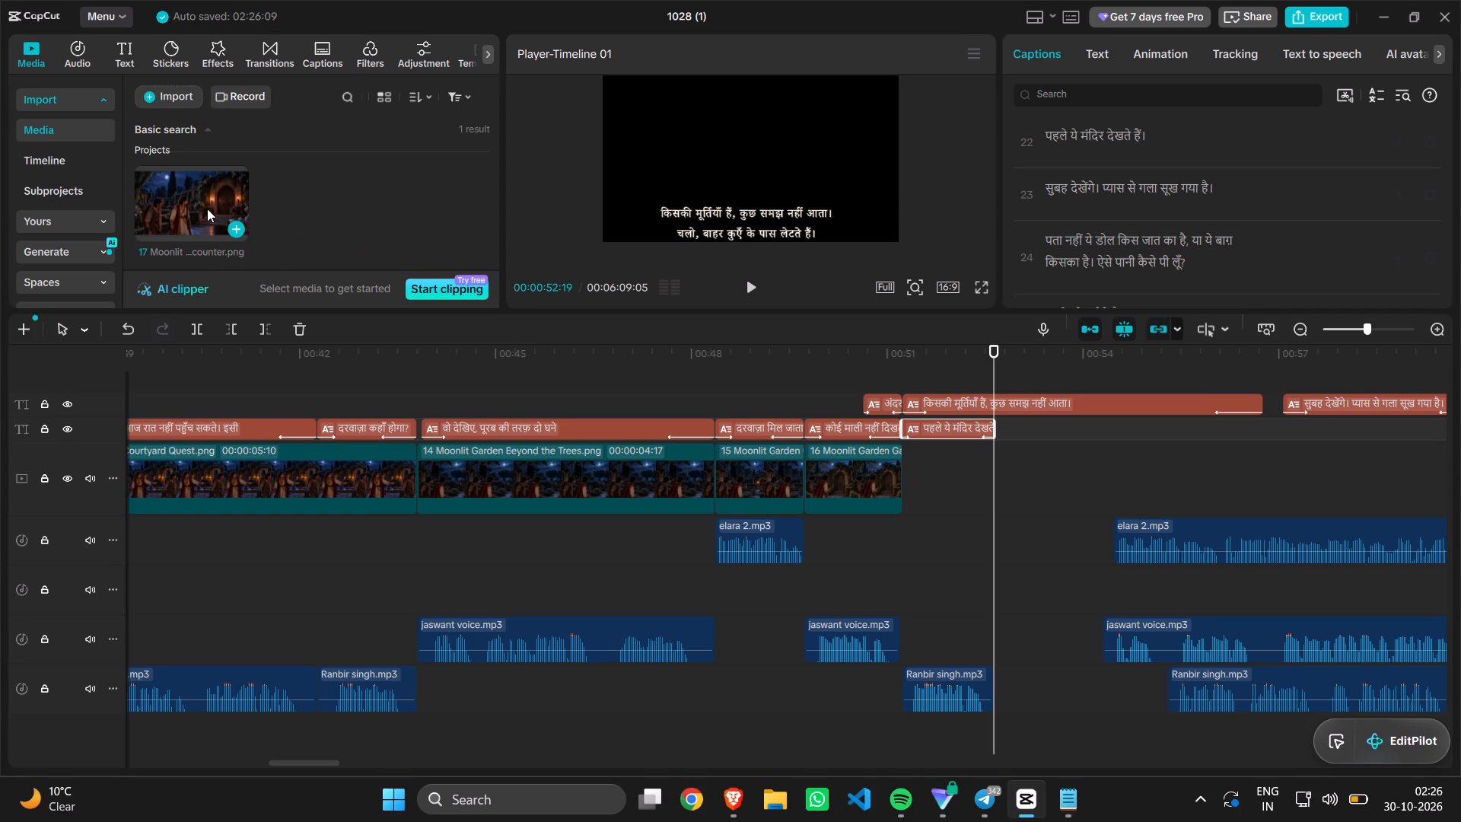
pyautogui.click(234, 227)
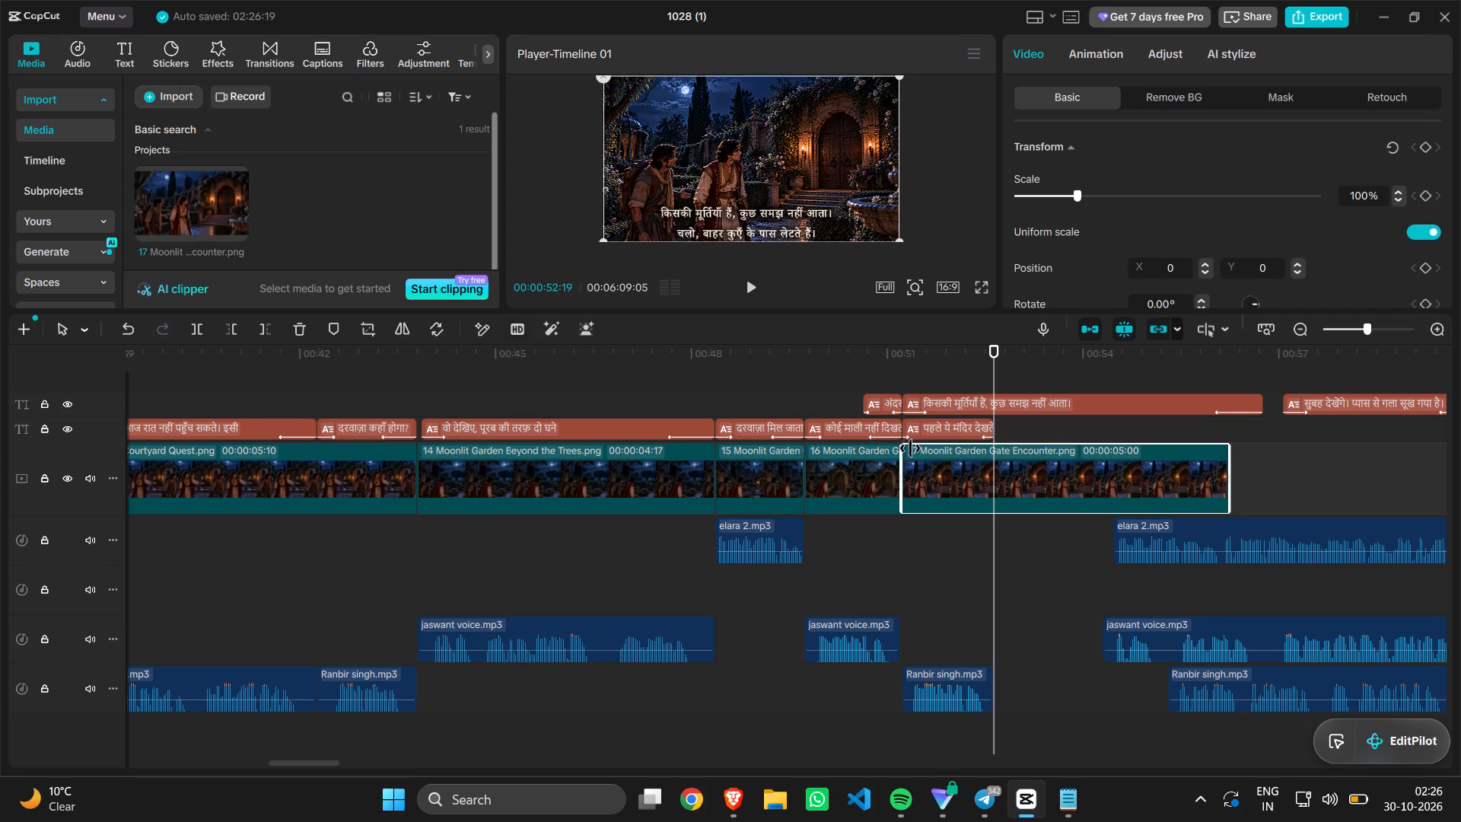
pyautogui.moveTo(1228, 488); pyautogui.dragTo(990, 494)
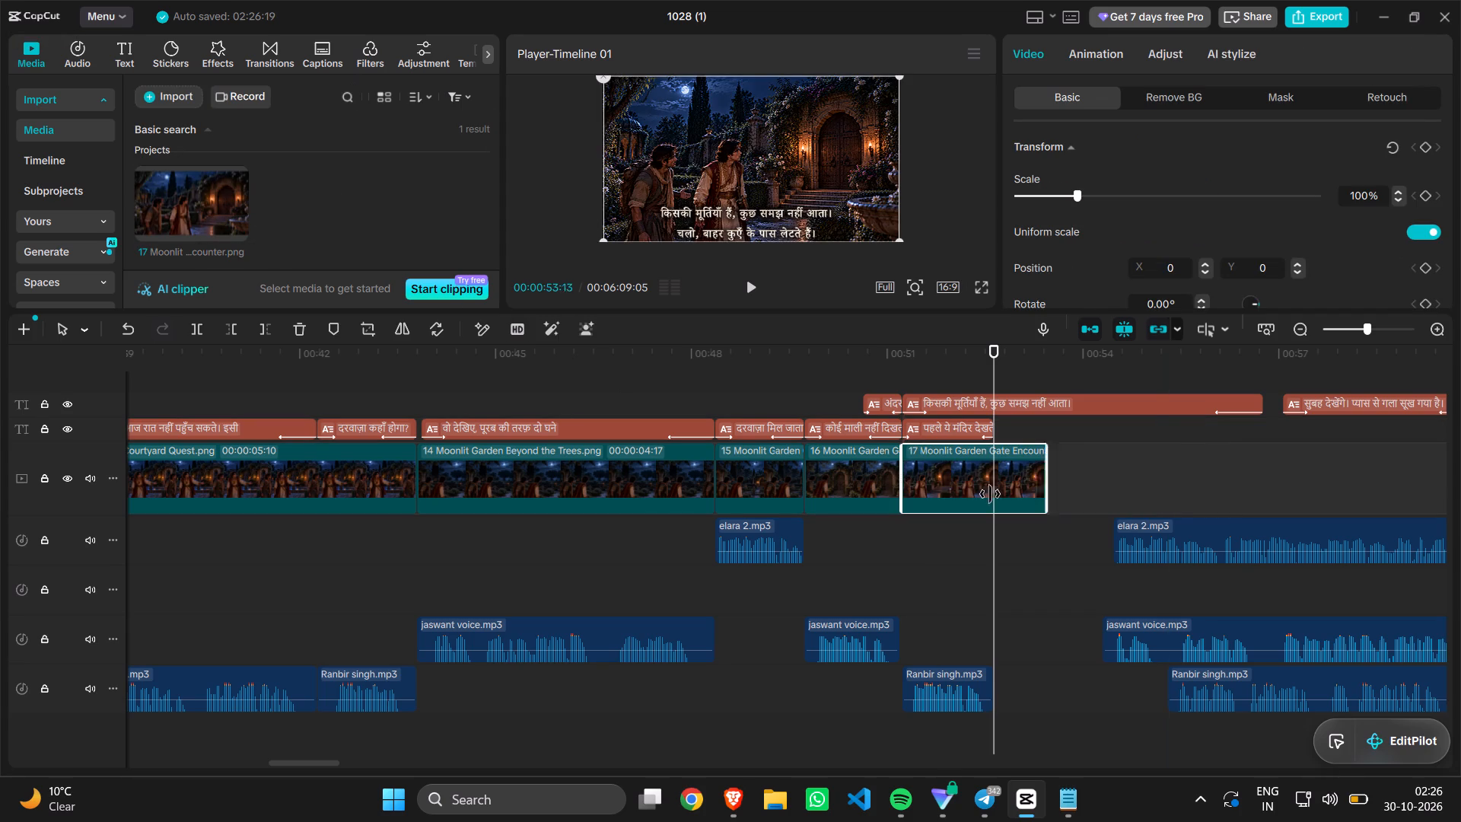
pyautogui.moveTo(990, 494); pyautogui.dragTo(986, 501)
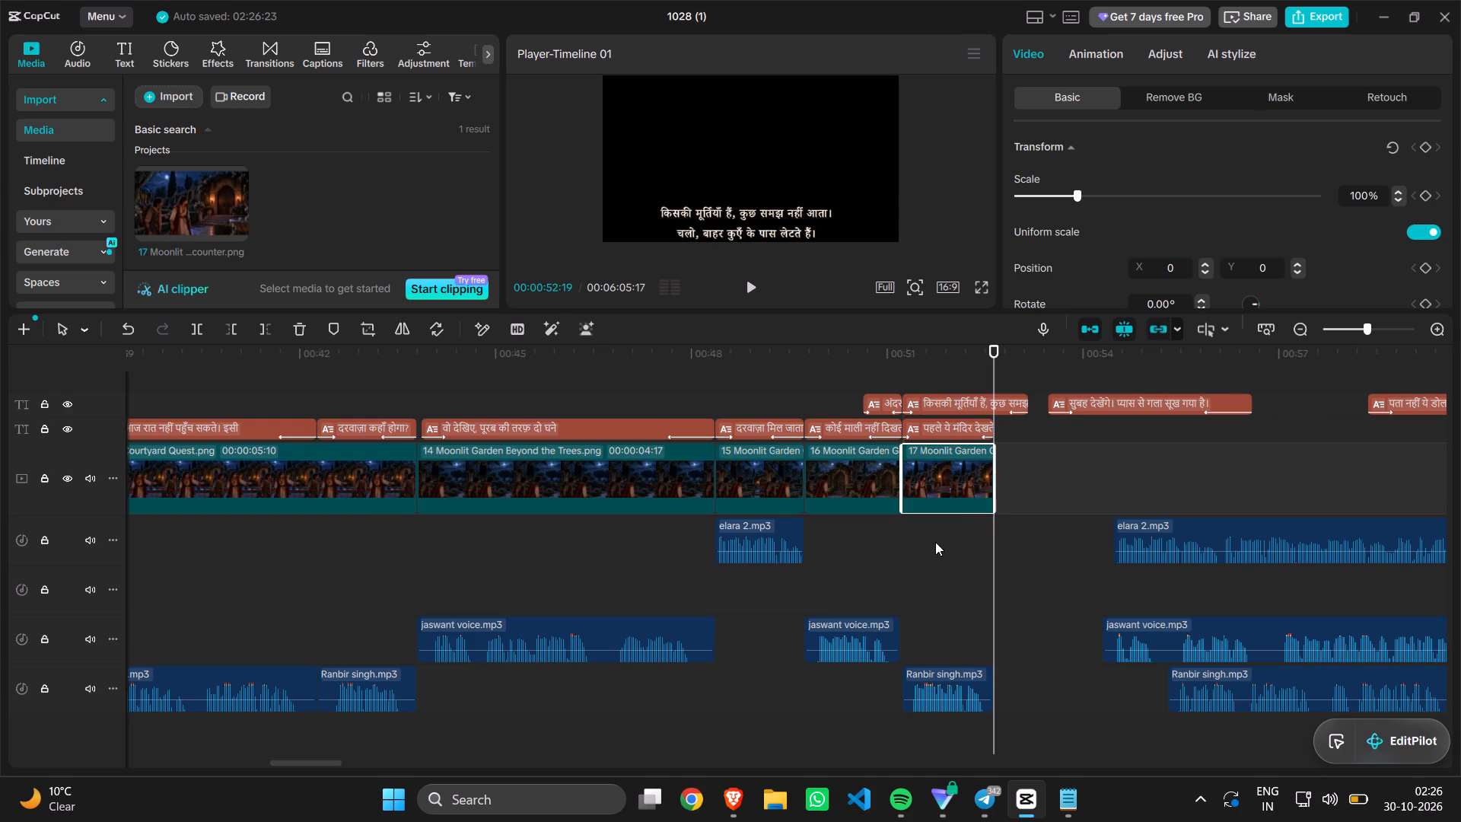
pyautogui.click(892, 557)
pyautogui.press('space')
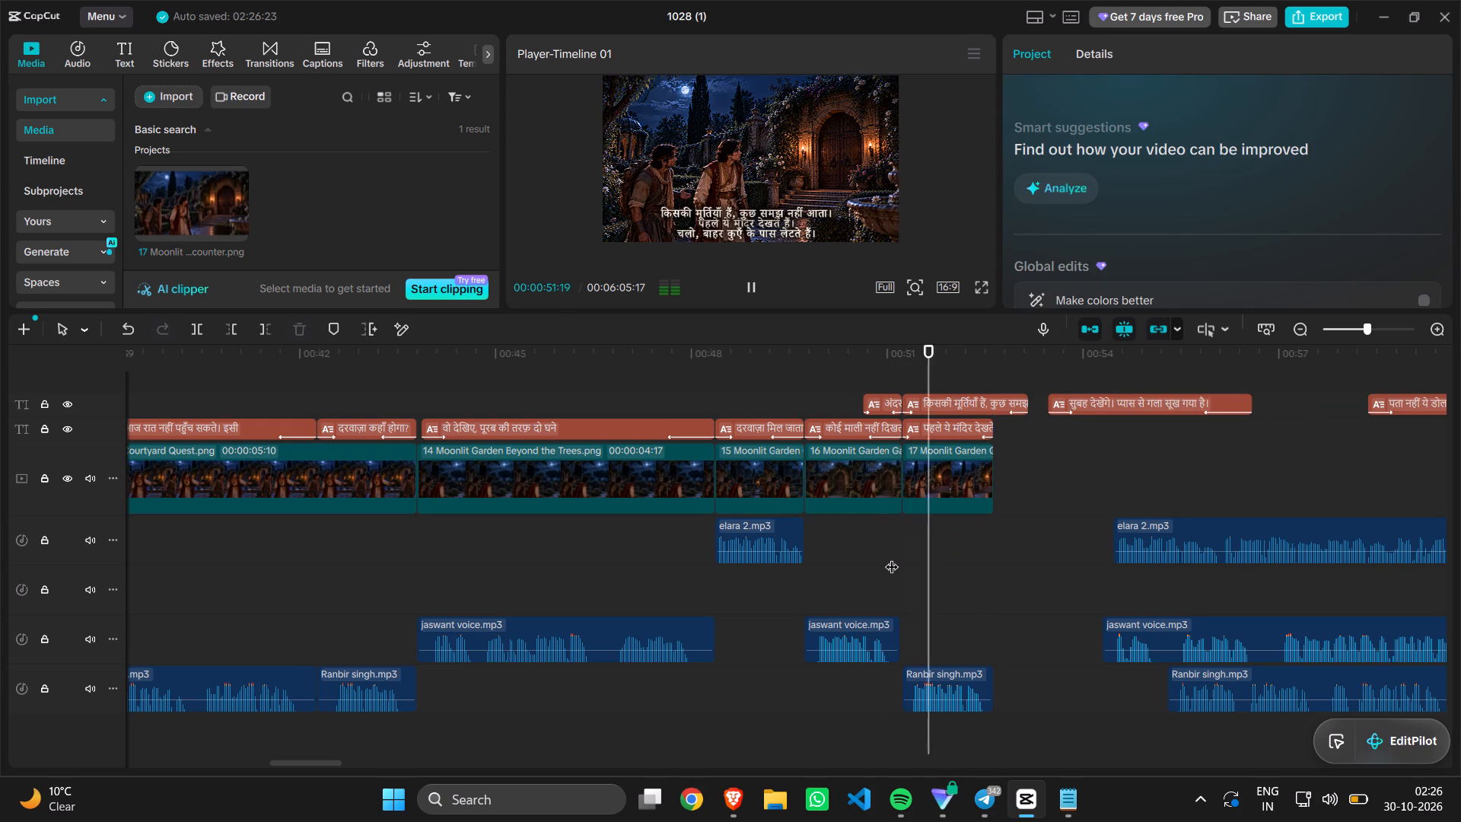
pyautogui.press('space')
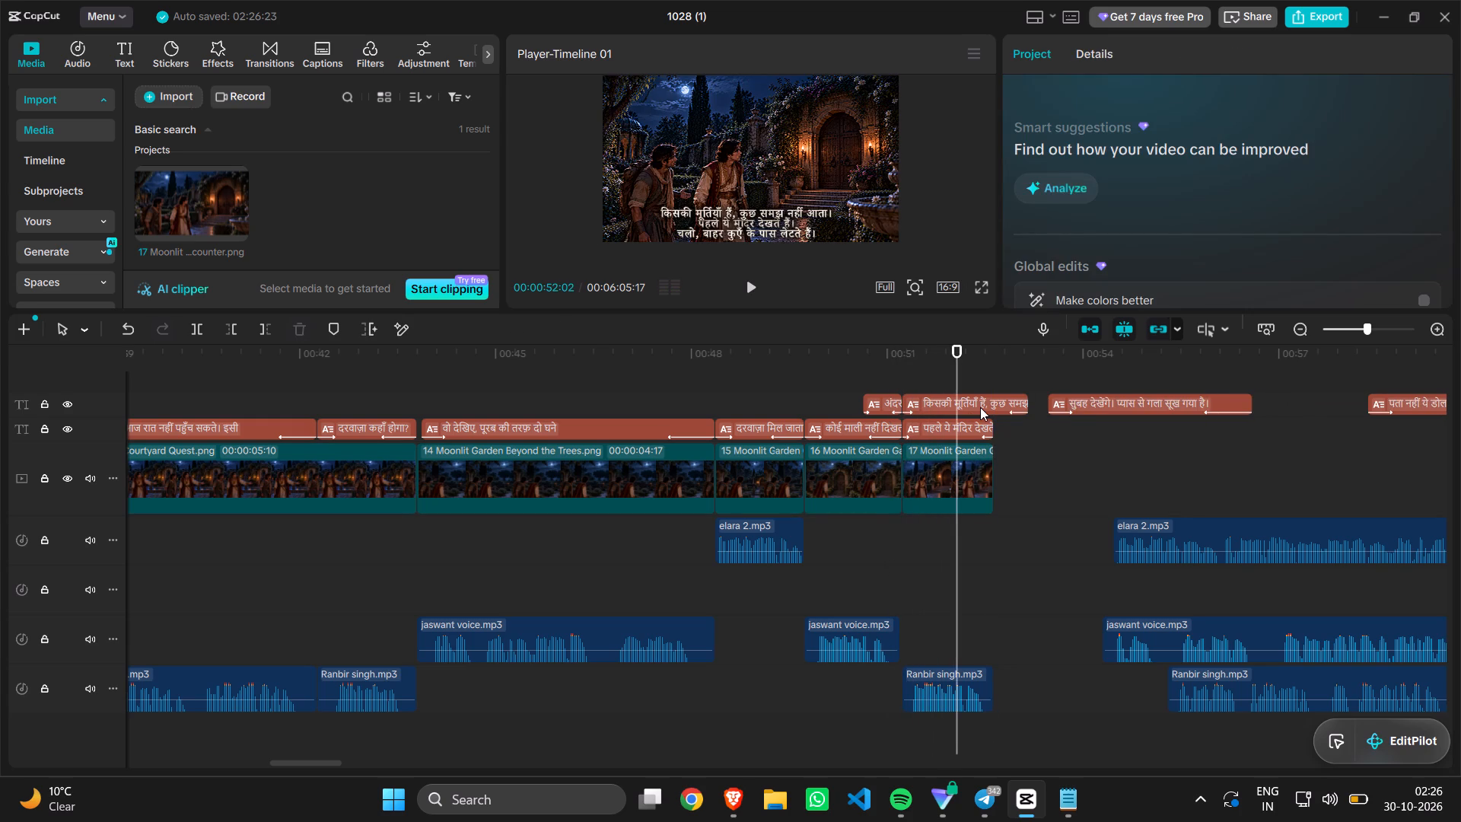
# Move the caption "सुबह देखेंगे। प्यास से गला सूख गया है।" later so that it ends where the following caption begins.
pyautogui.hscroll(-1, 1195, 447)
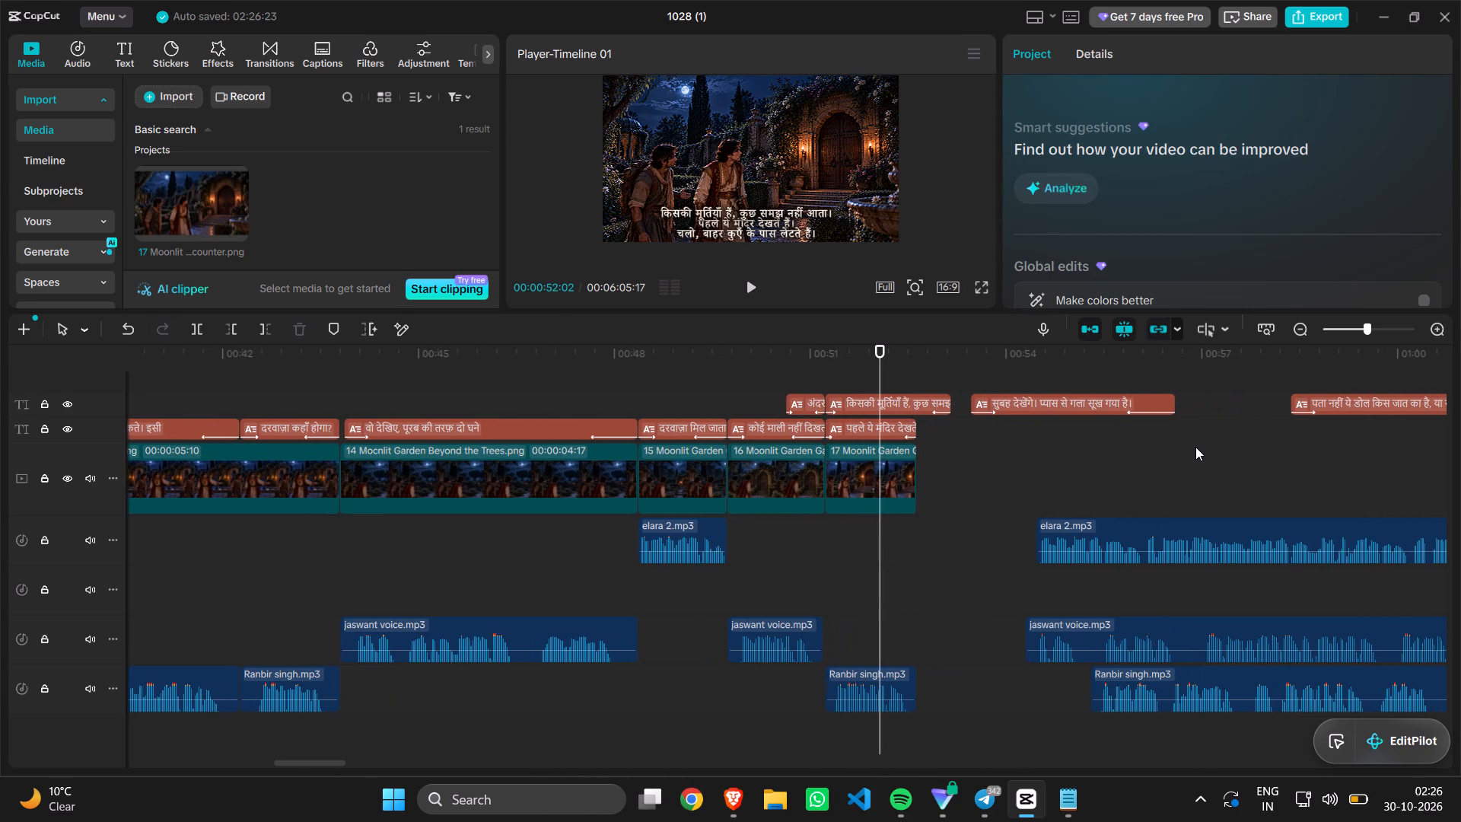
pyautogui.moveTo(1098, 406); pyautogui.dragTo(1205, 406)
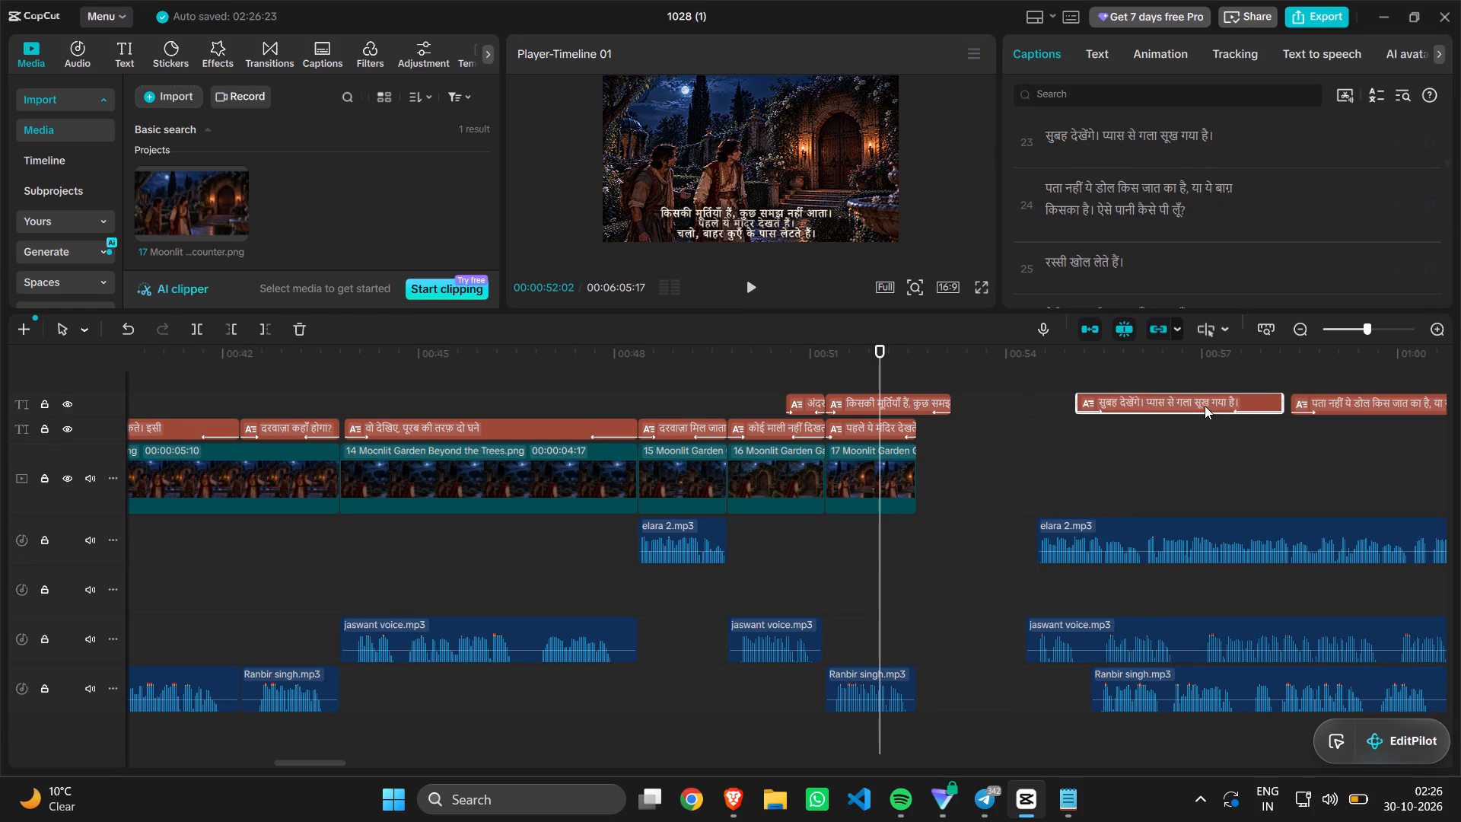
pyautogui.moveTo(1205, 406); pyautogui.dragTo(1210, 408)
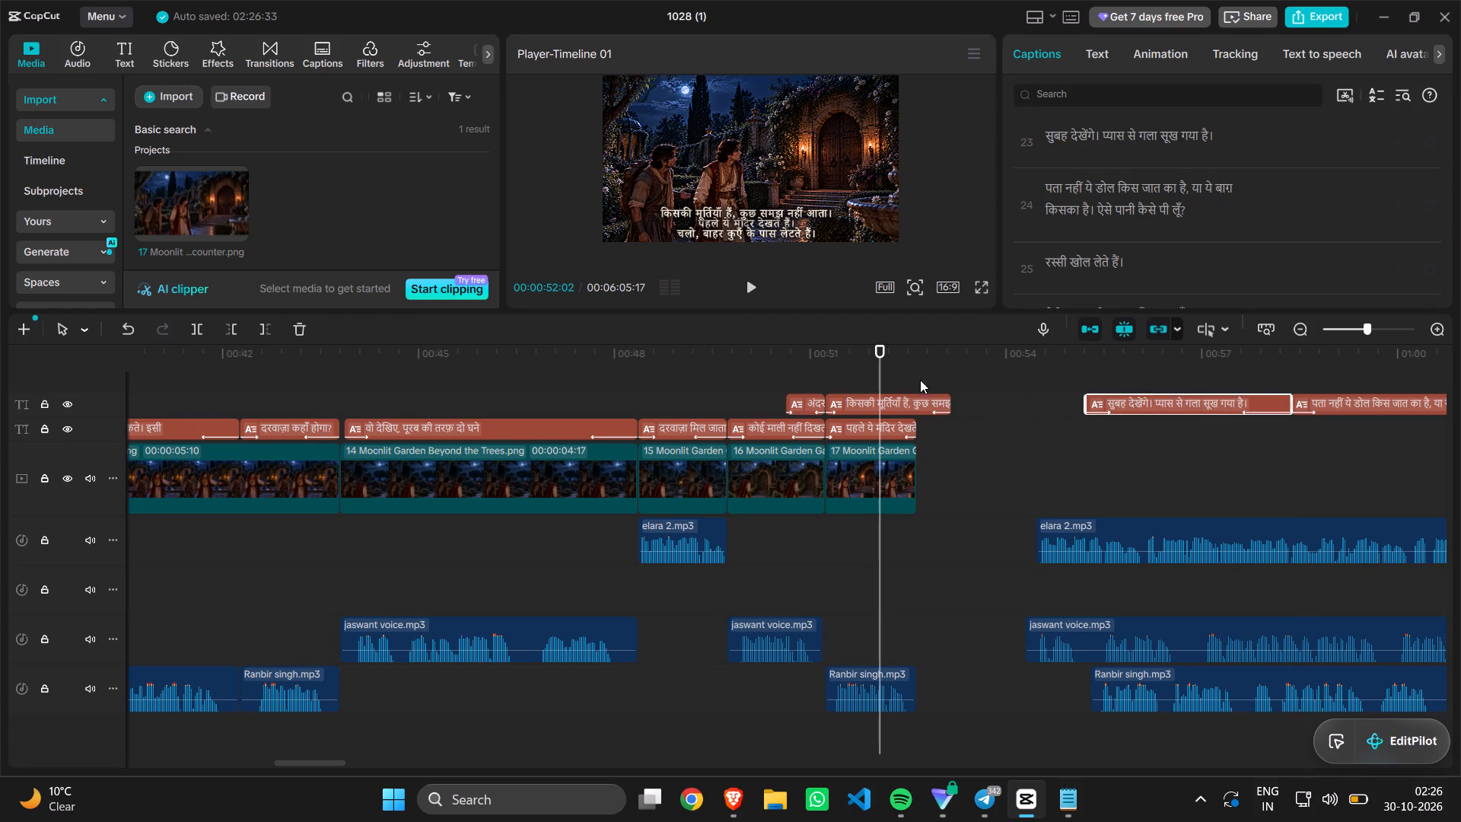
# Move the captions "किसकी मूर्तियाँ हैं…" and "अंदर दो मूर्तियाँ हैं।" onto the lower caption track, starting at about 00:00:59 and 00:00:57:23.
pyautogui.click(909, 396)
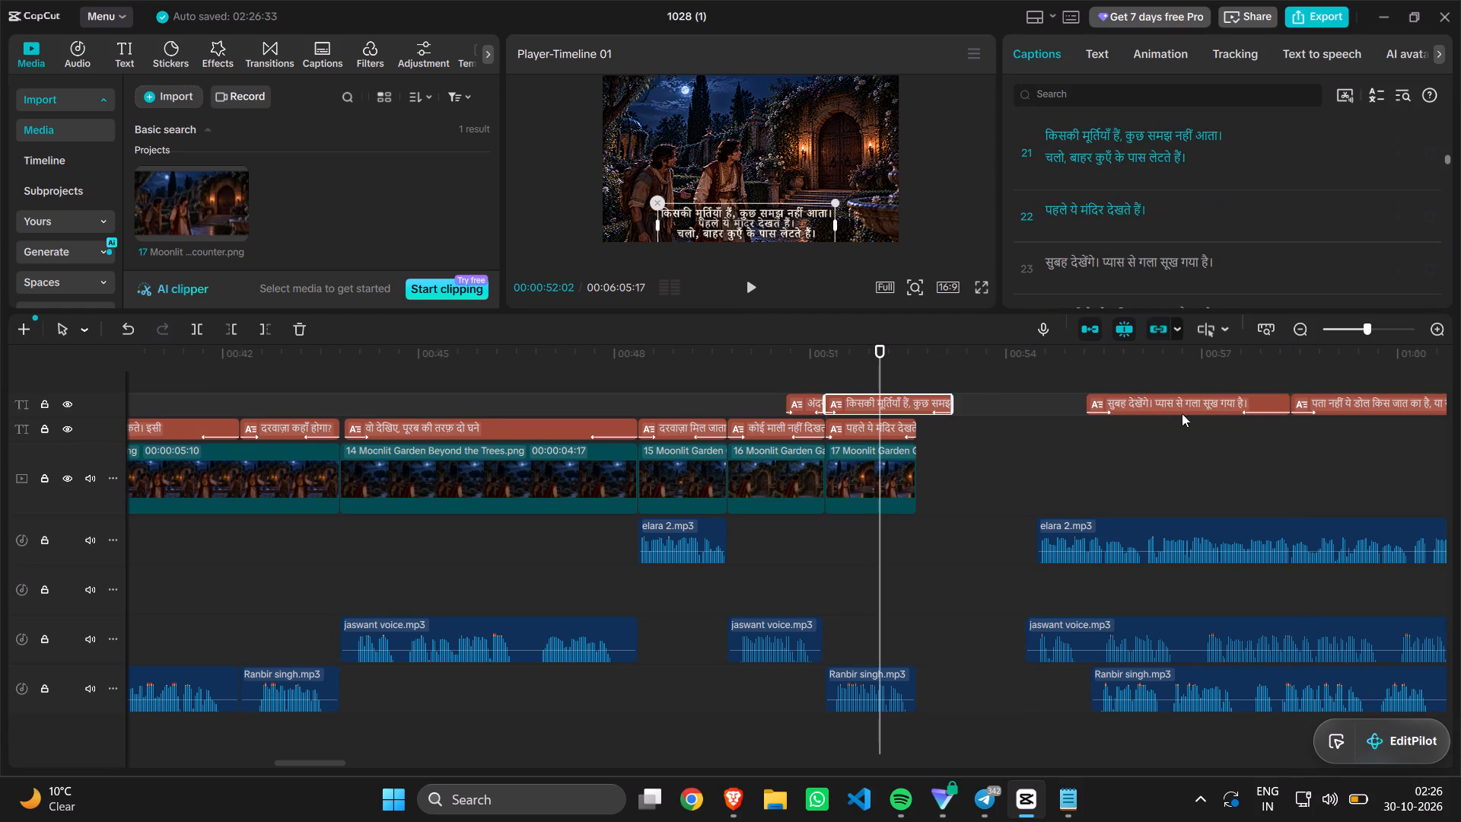
pyautogui.moveTo(909, 399); pyautogui.dragTo(1056, 413)
pyautogui.moveTo(1056, 413); pyautogui.dragTo(1413, 425)
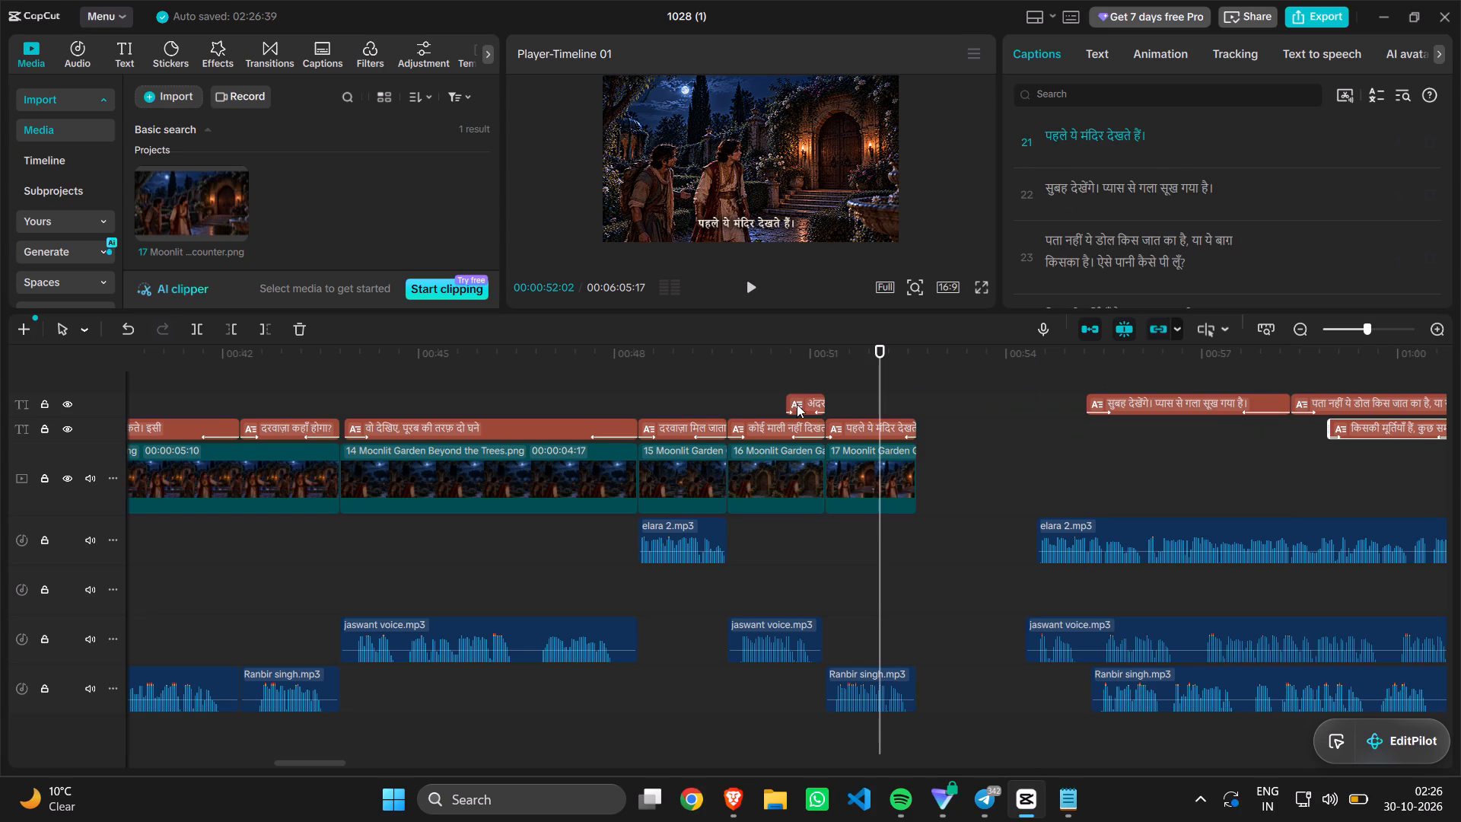
pyautogui.moveTo(798, 406); pyautogui.dragTo(1260, 455)
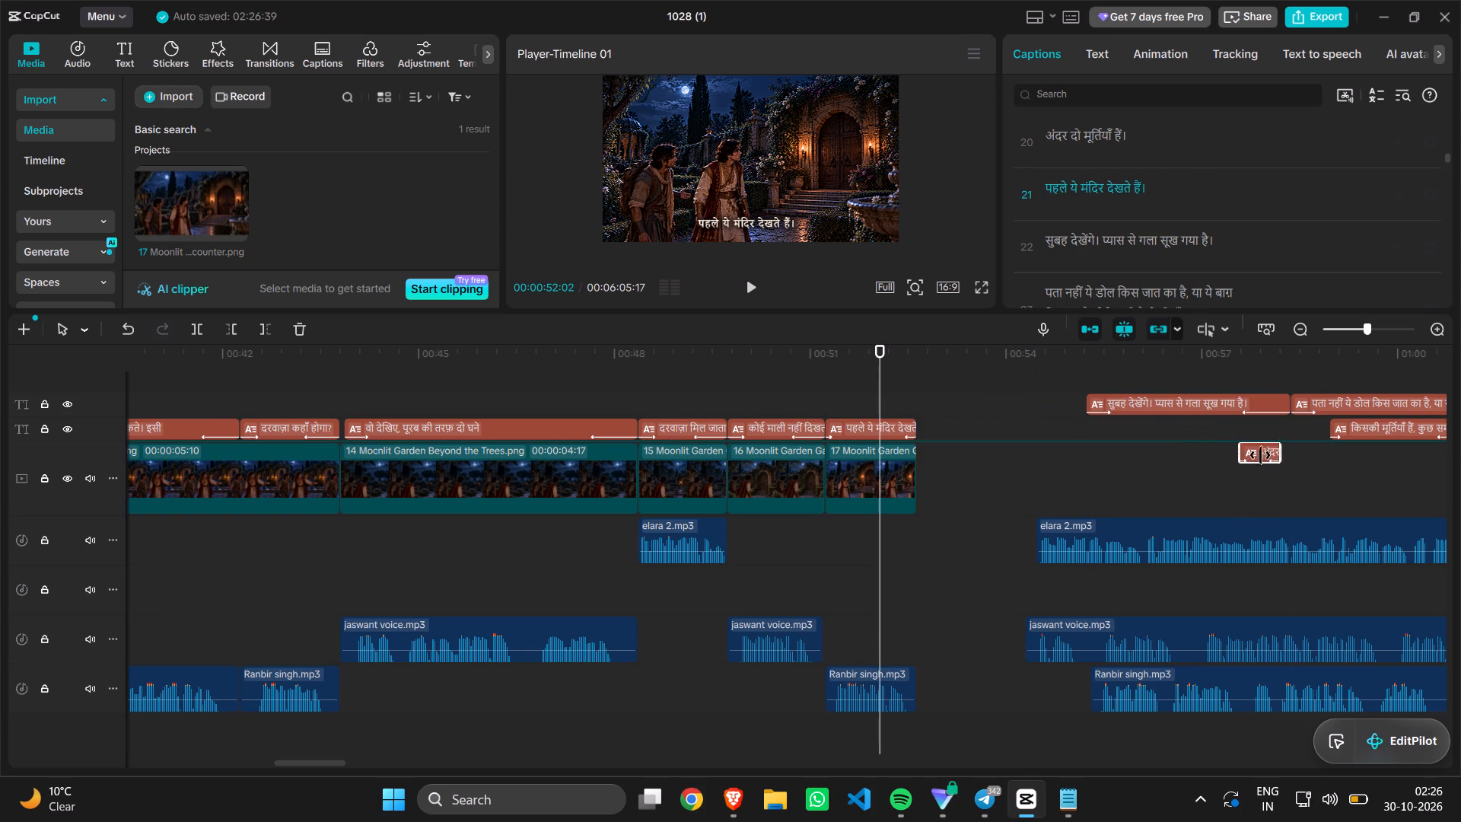
pyautogui.moveTo(1260, 455); pyautogui.dragTo(1263, 437)
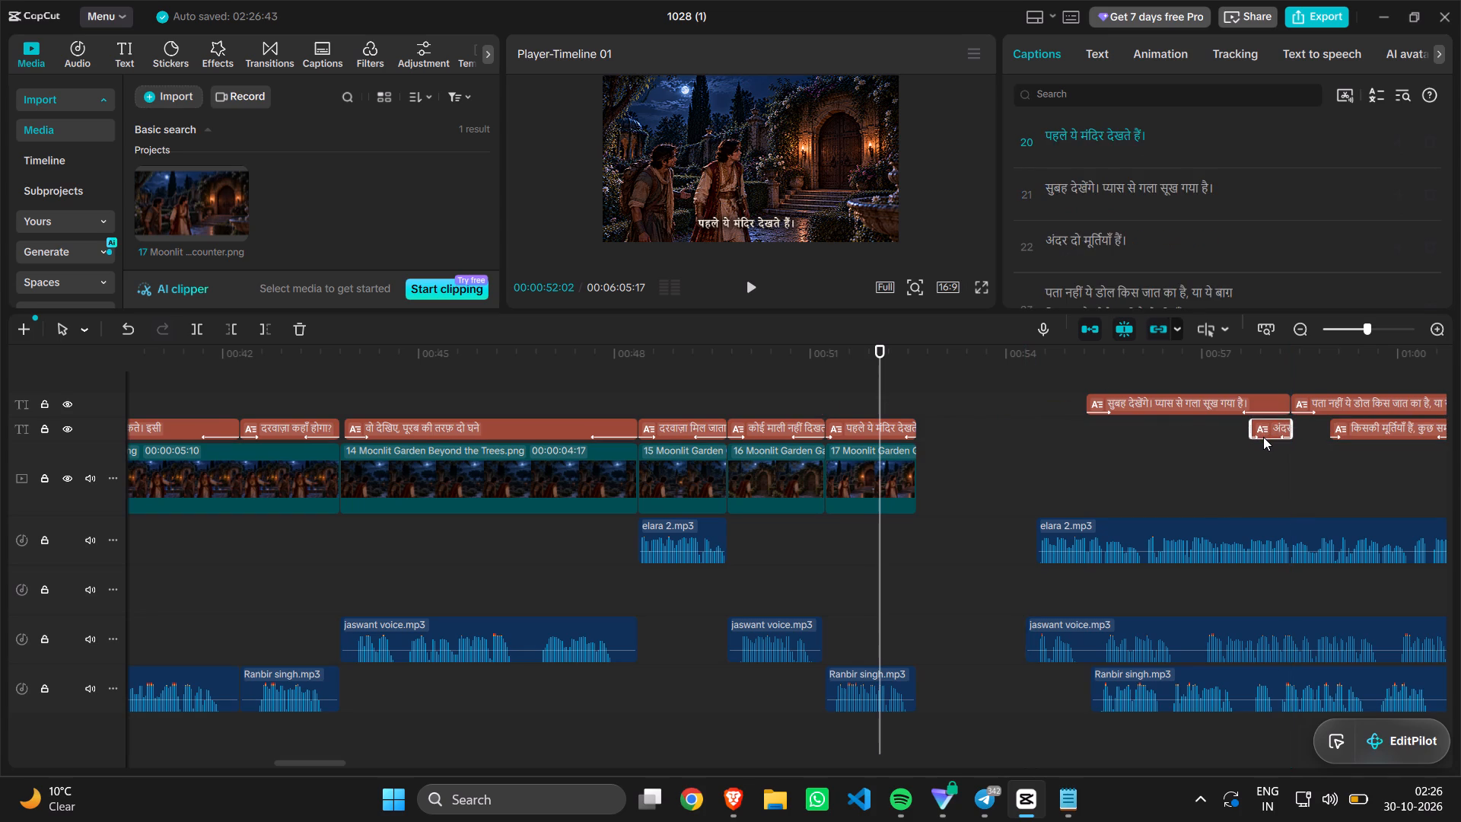
# Play back the image 17 section to check Ranbir's line against its caption.
pyautogui.press('space')
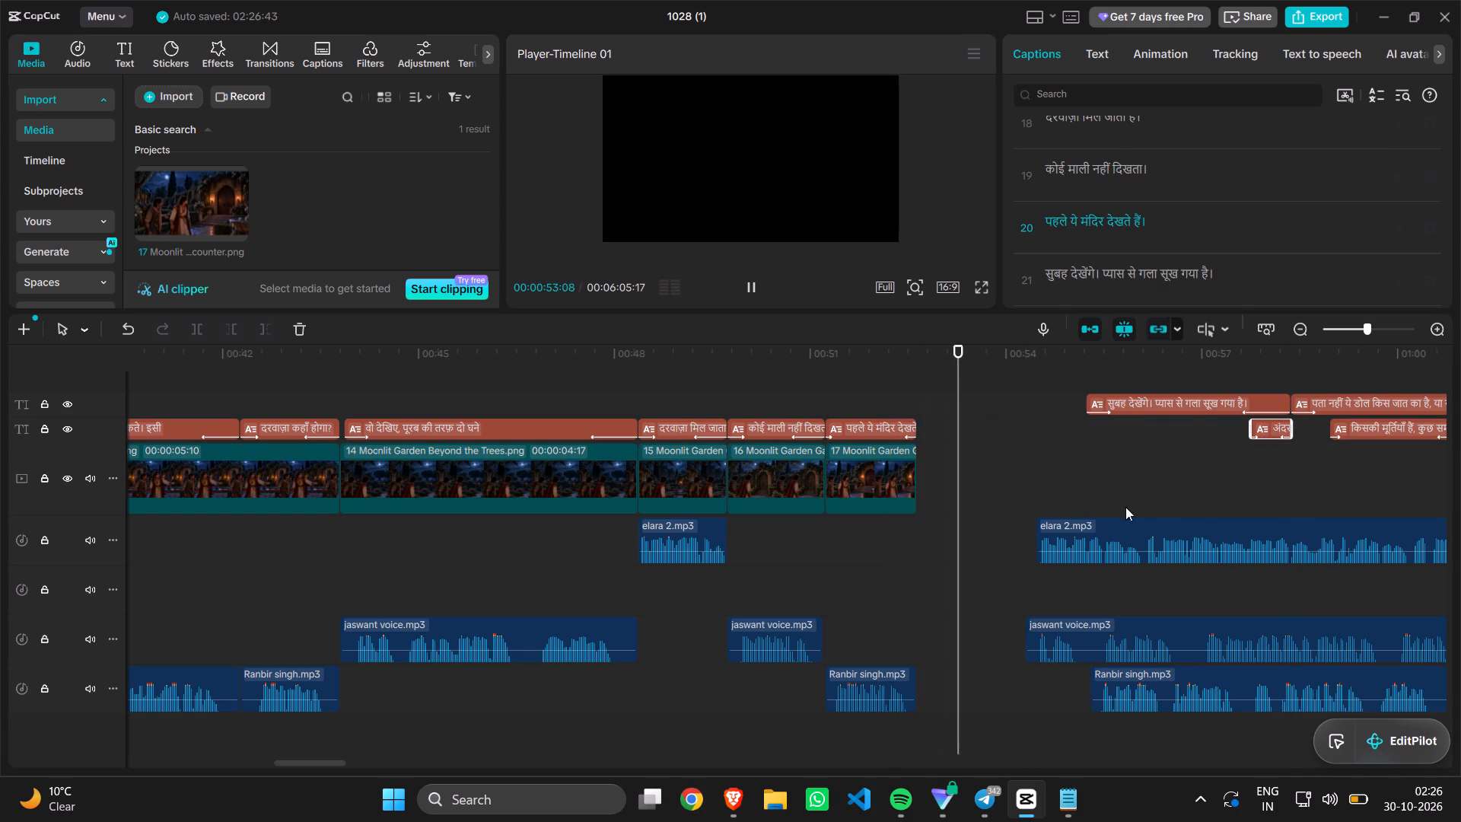
pyautogui.click(808, 547)
pyautogui.press('space')
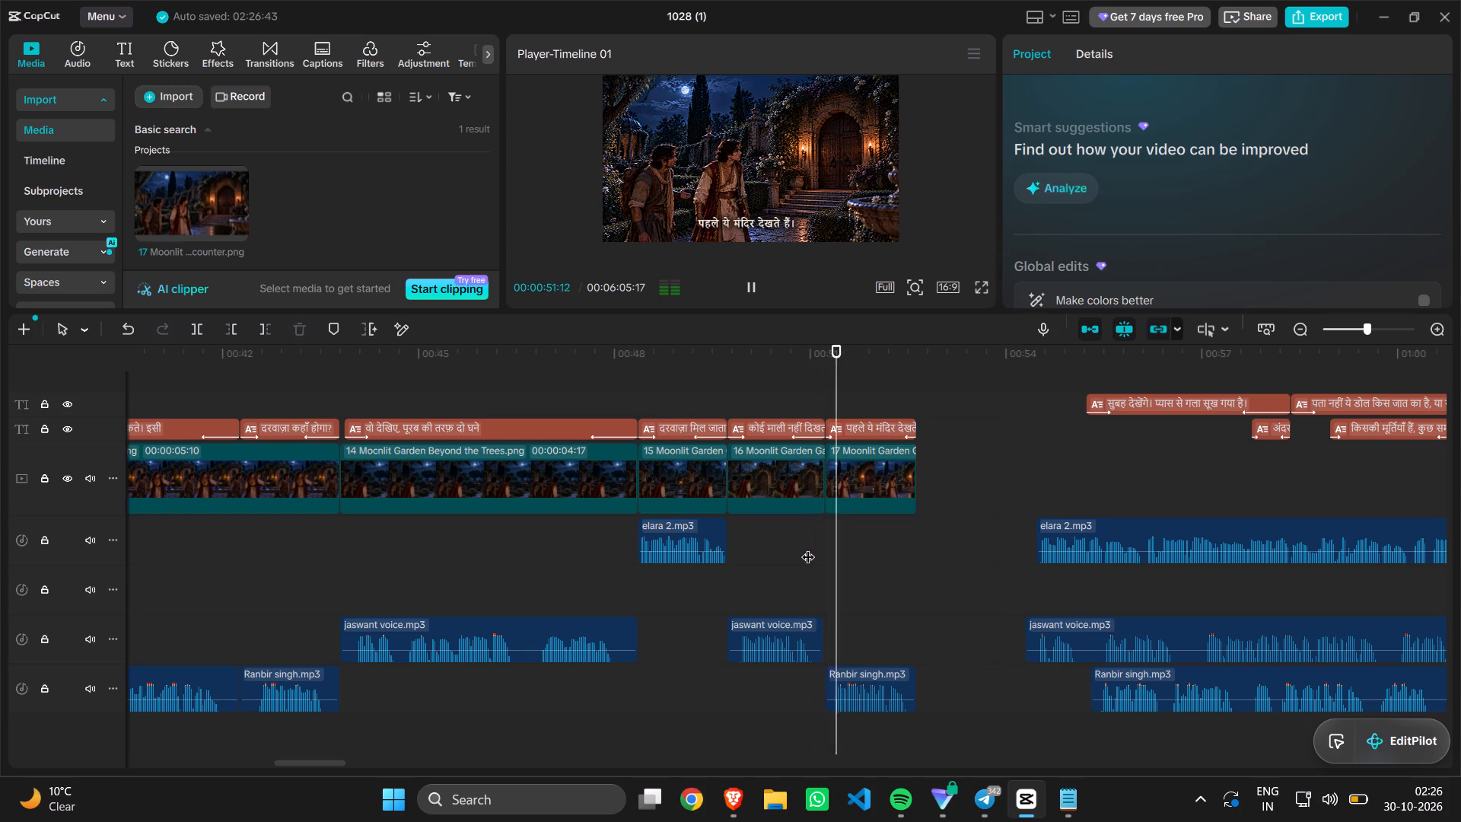
pyautogui.press('space')
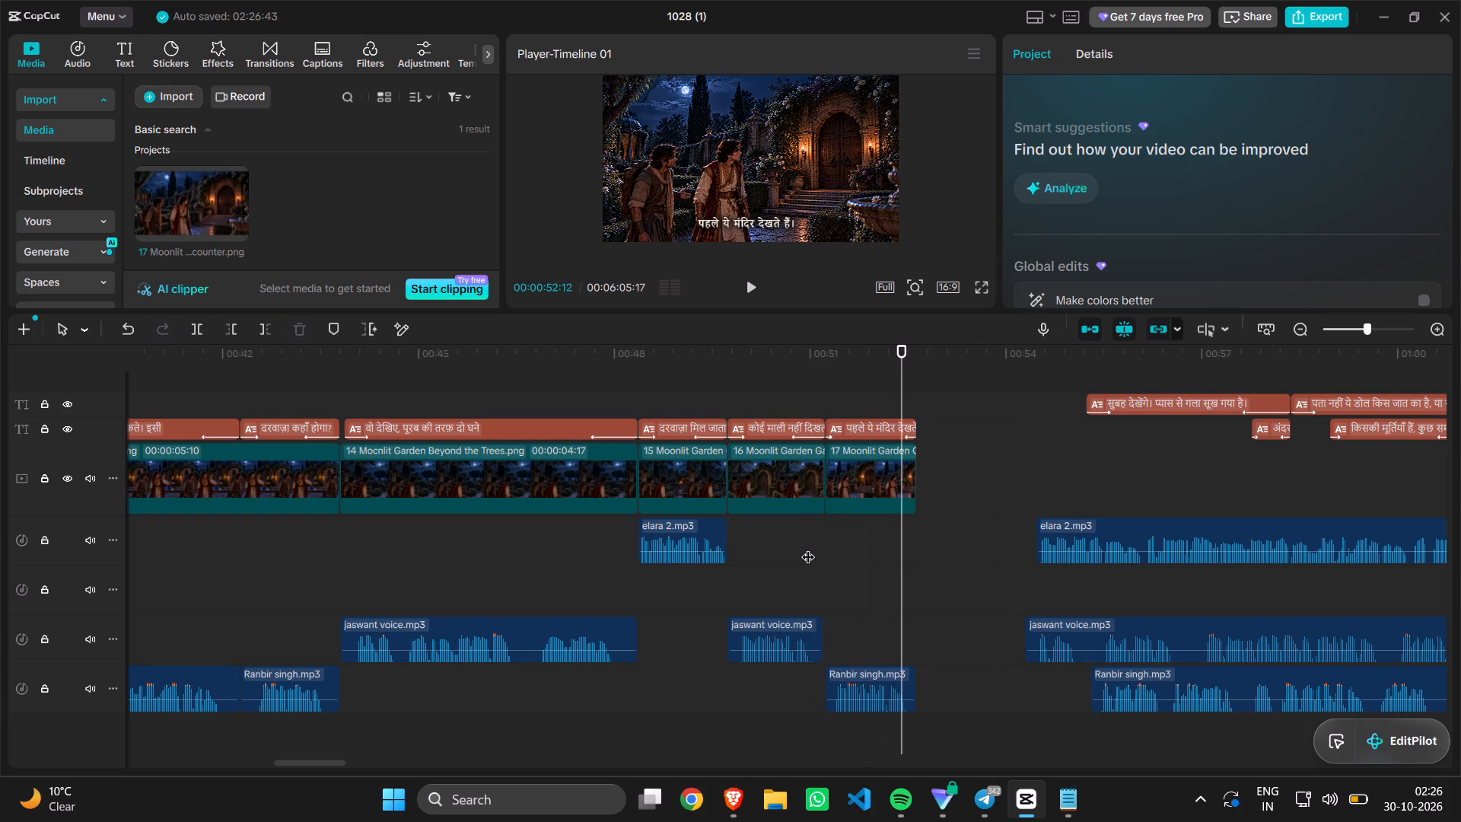
pyautogui.press('space')
pyautogui.press('space')
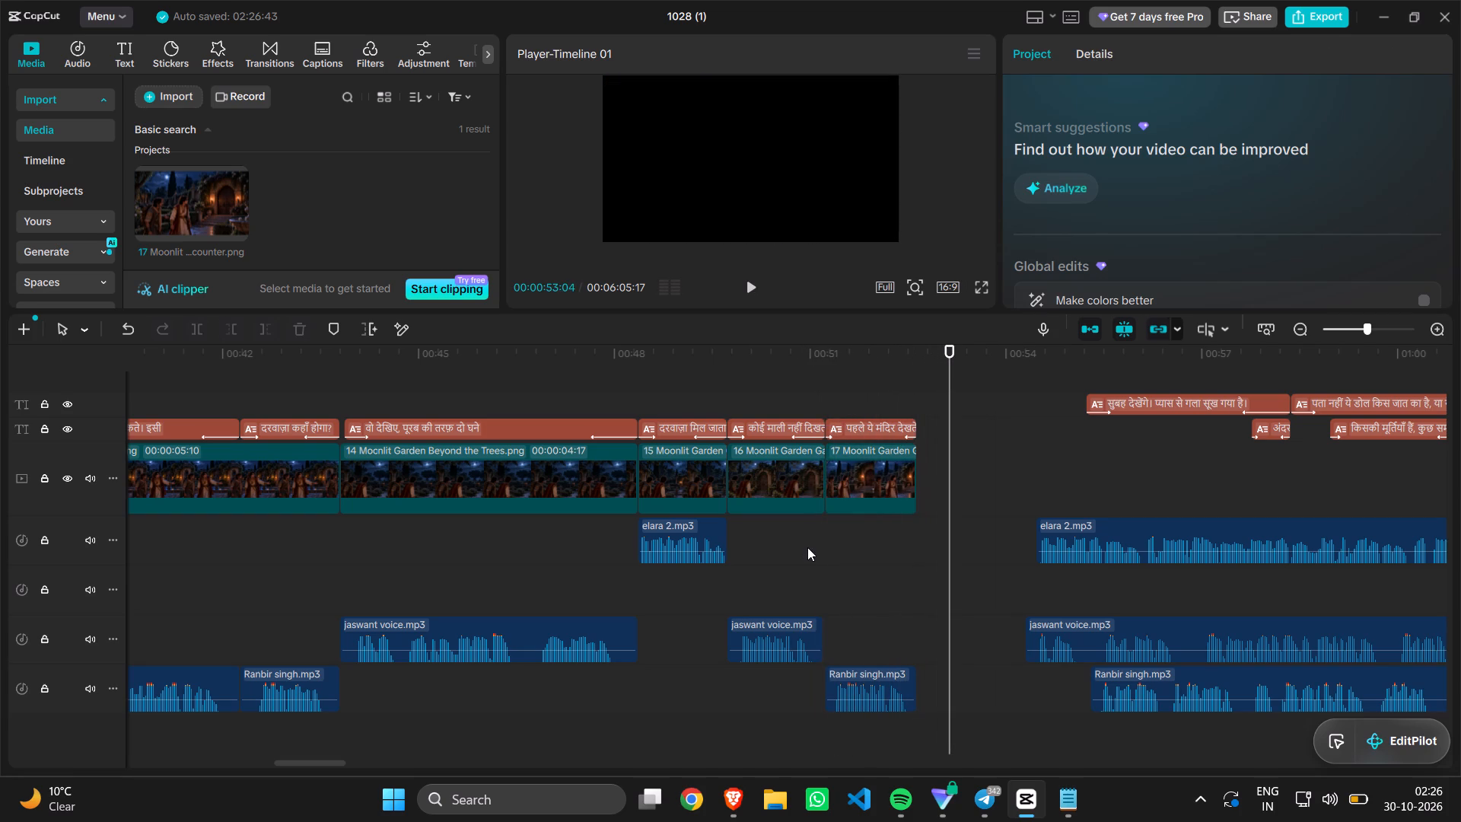
# Check the next script lines in Notepad, align the remaining elara 2.mp3 clip to image 17's end at 00:00:52:19, and play it back.
pyautogui.click(1086, 801)
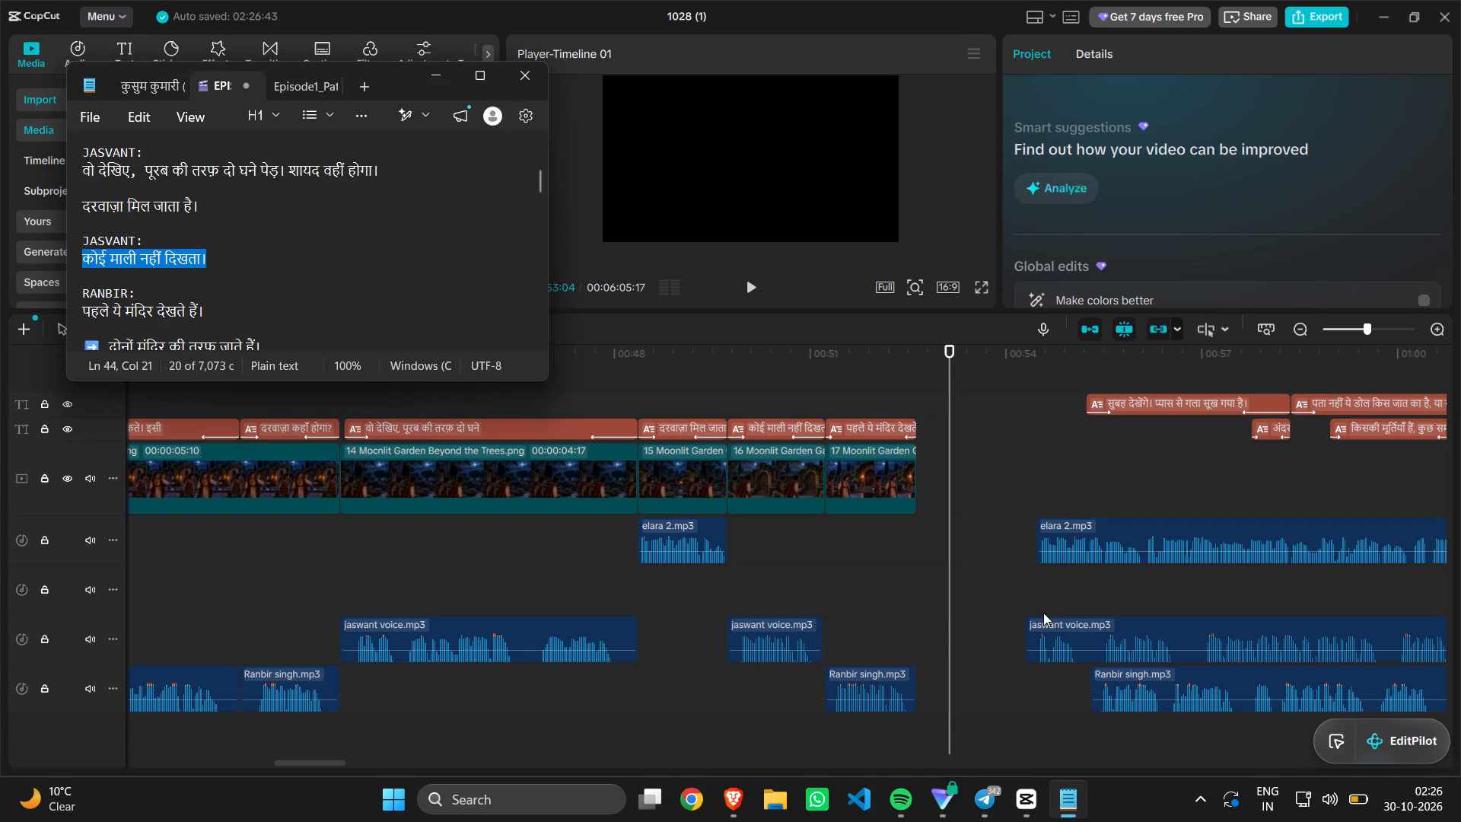
pyautogui.scroll(-2, 419, 297)
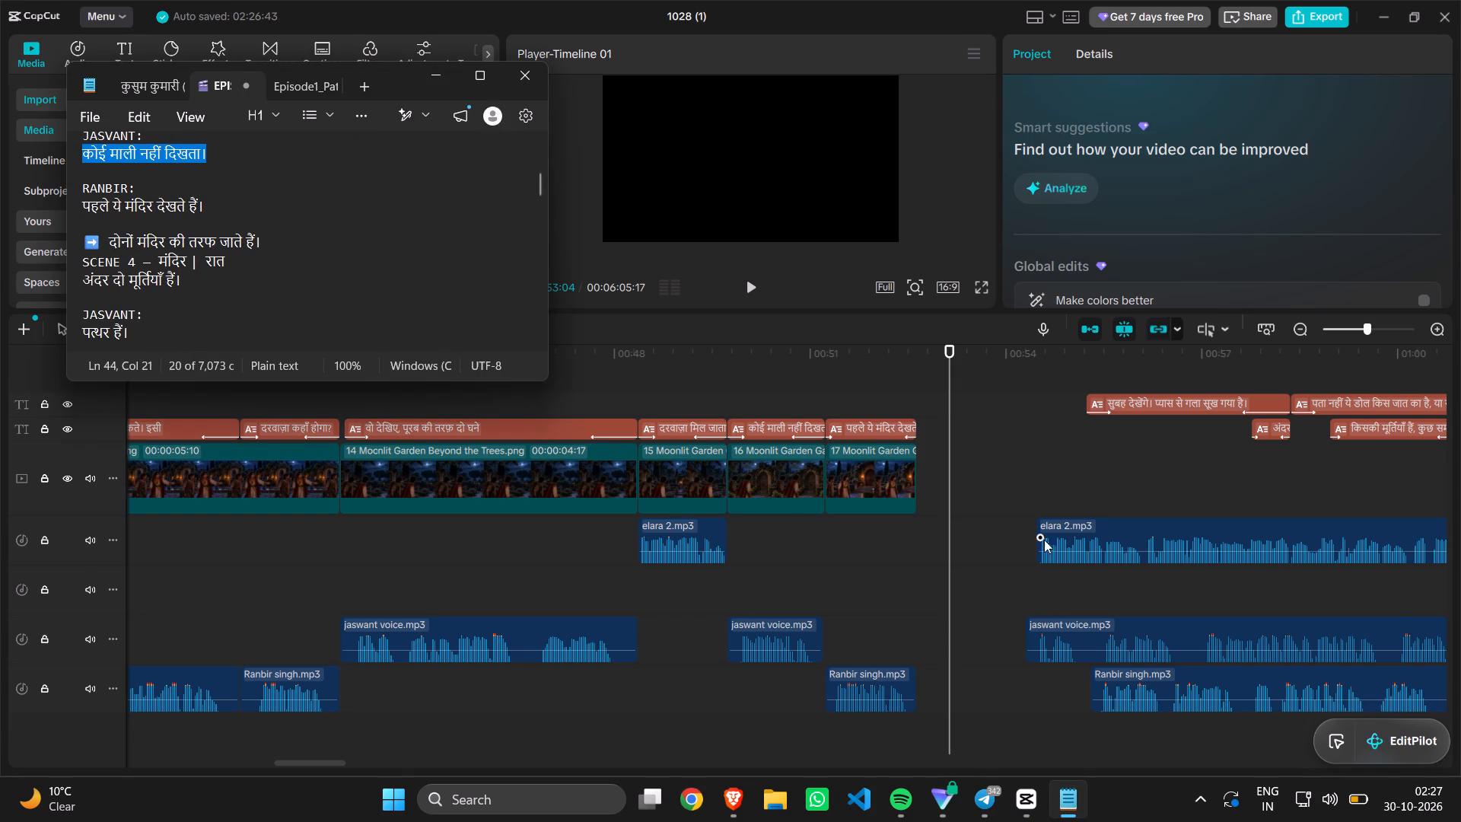
pyautogui.moveTo(1068, 546); pyautogui.dragTo(955, 556)
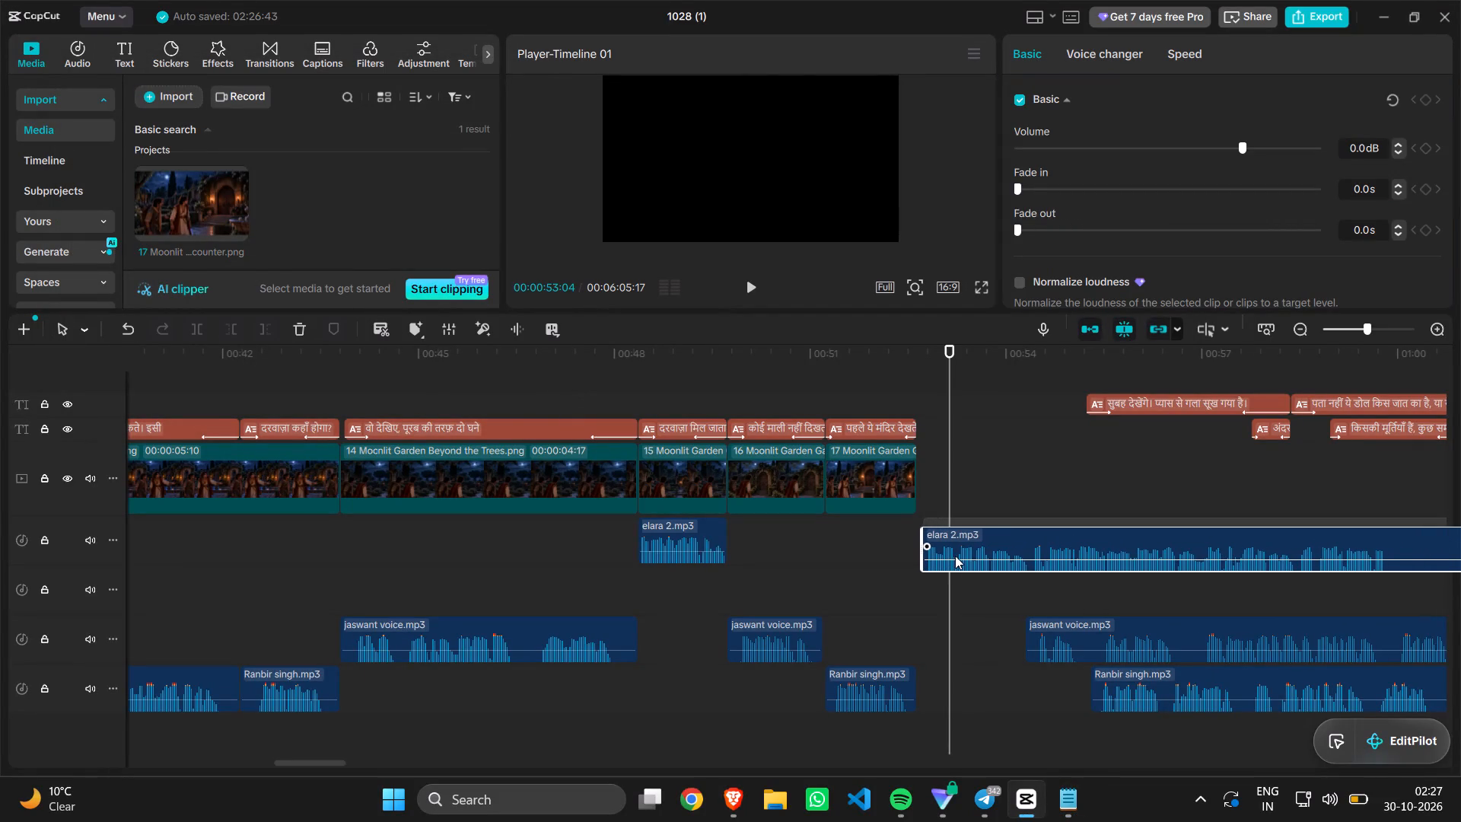
pyautogui.moveTo(955, 556); pyautogui.dragTo(953, 556)
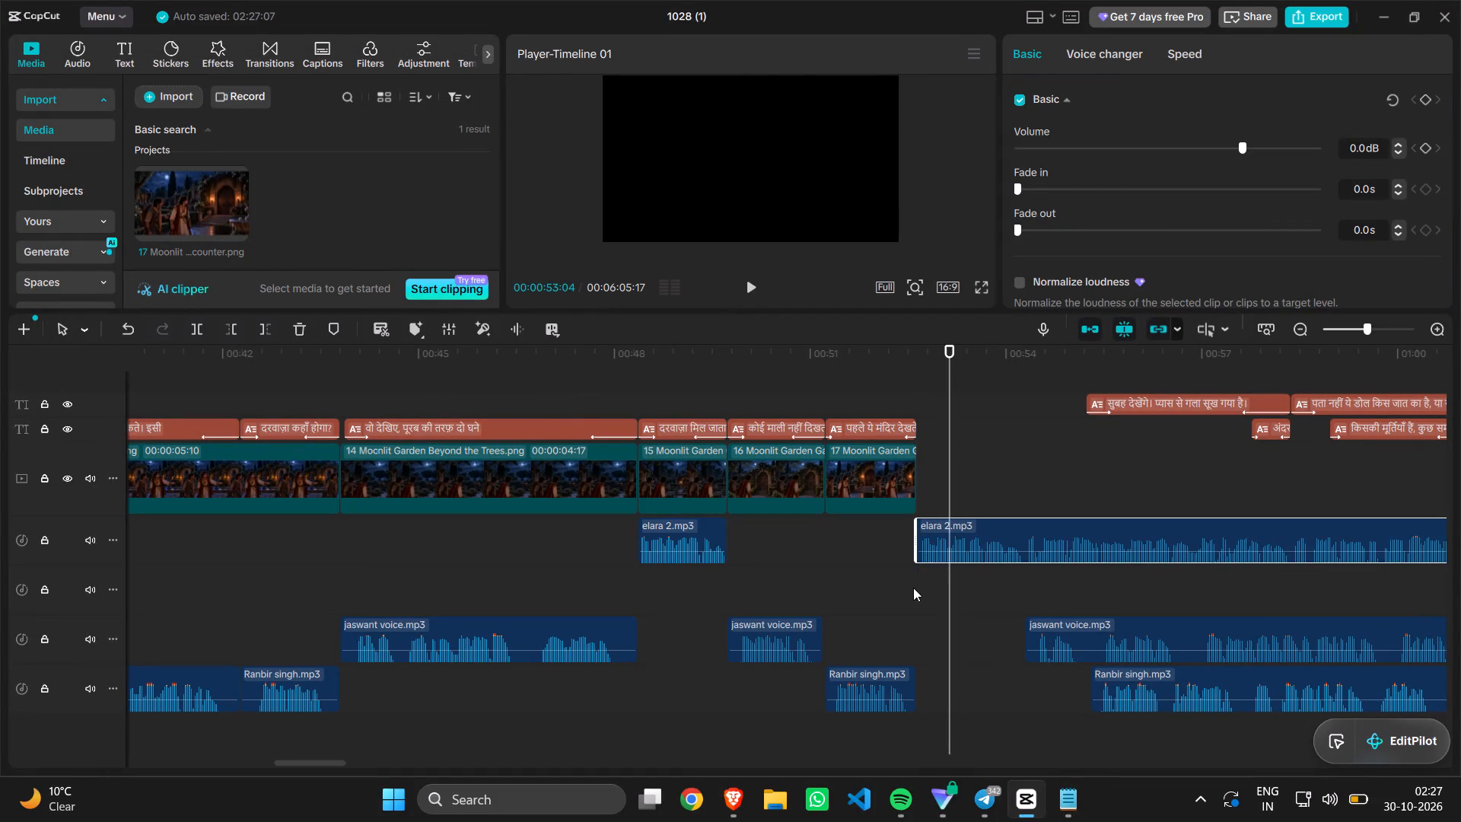
pyautogui.click(912, 588)
pyautogui.press('space')
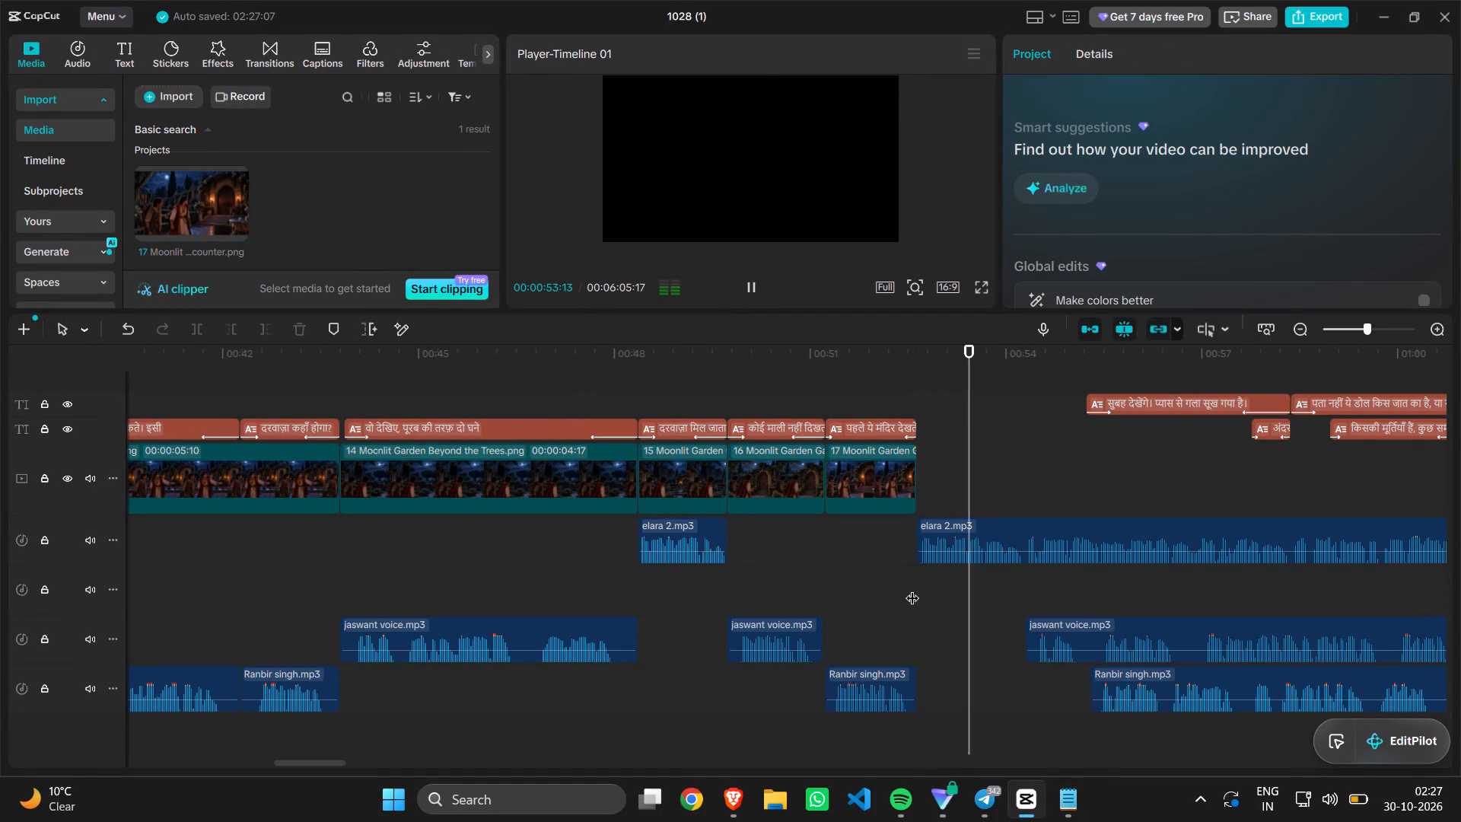
pyautogui.press('space')
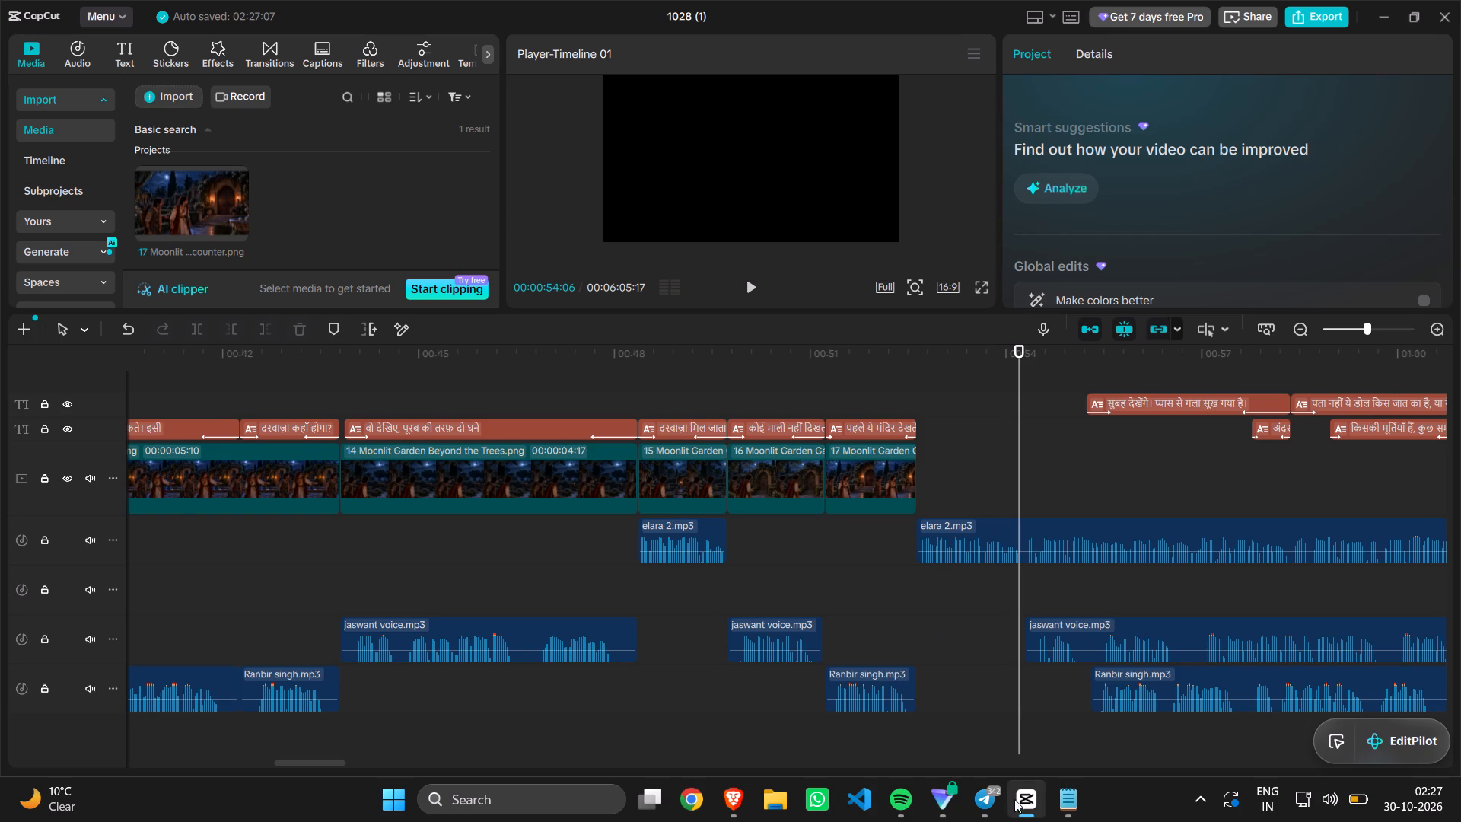
# Copy the narration line "दोनों मंदिर की तरफ जाते हैं।" before Scene 4 from the Notepad script.
pyautogui.click(1056, 808)
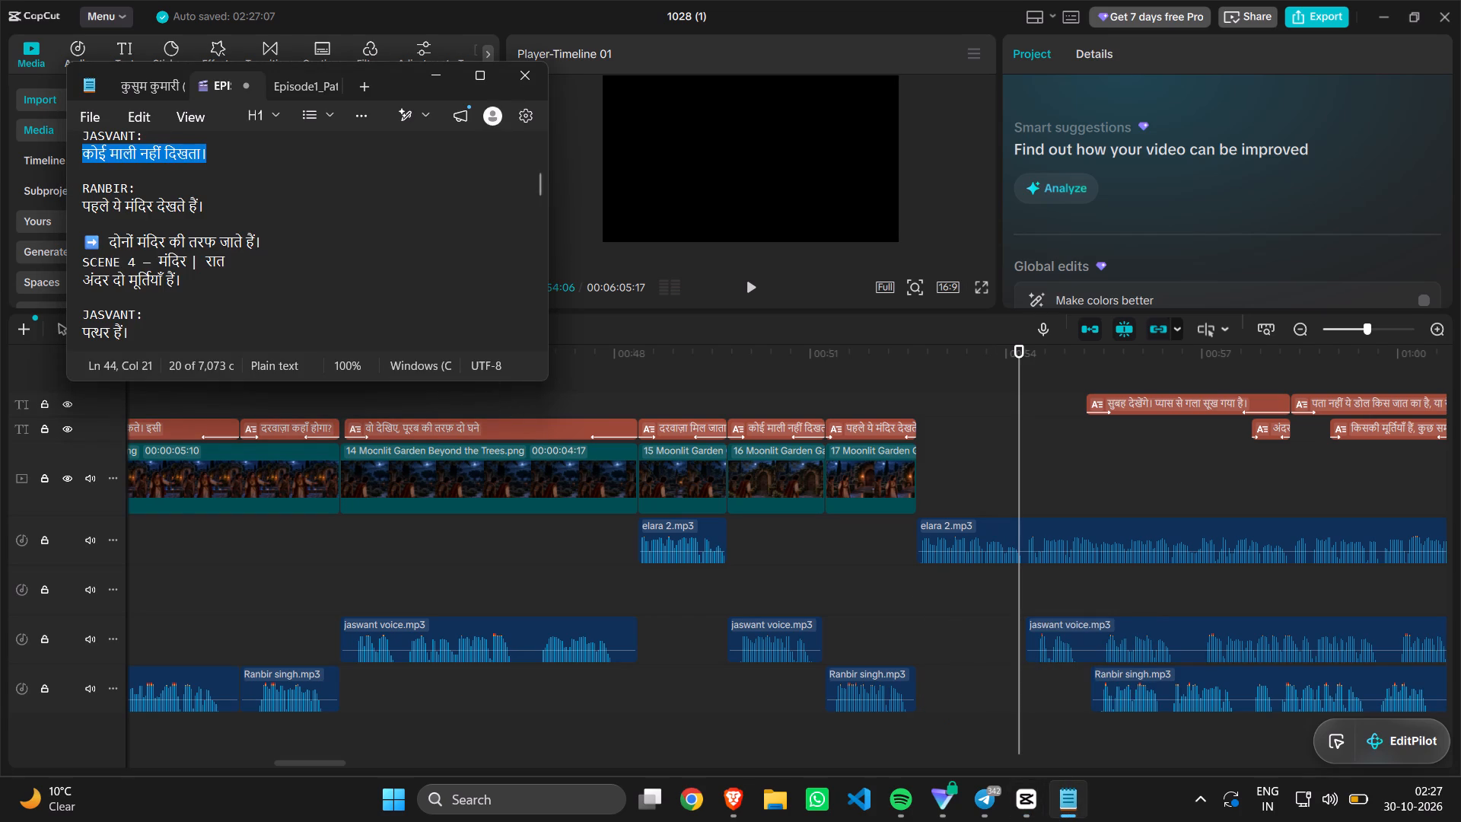
pyautogui.scroll(-1, 441, 312)
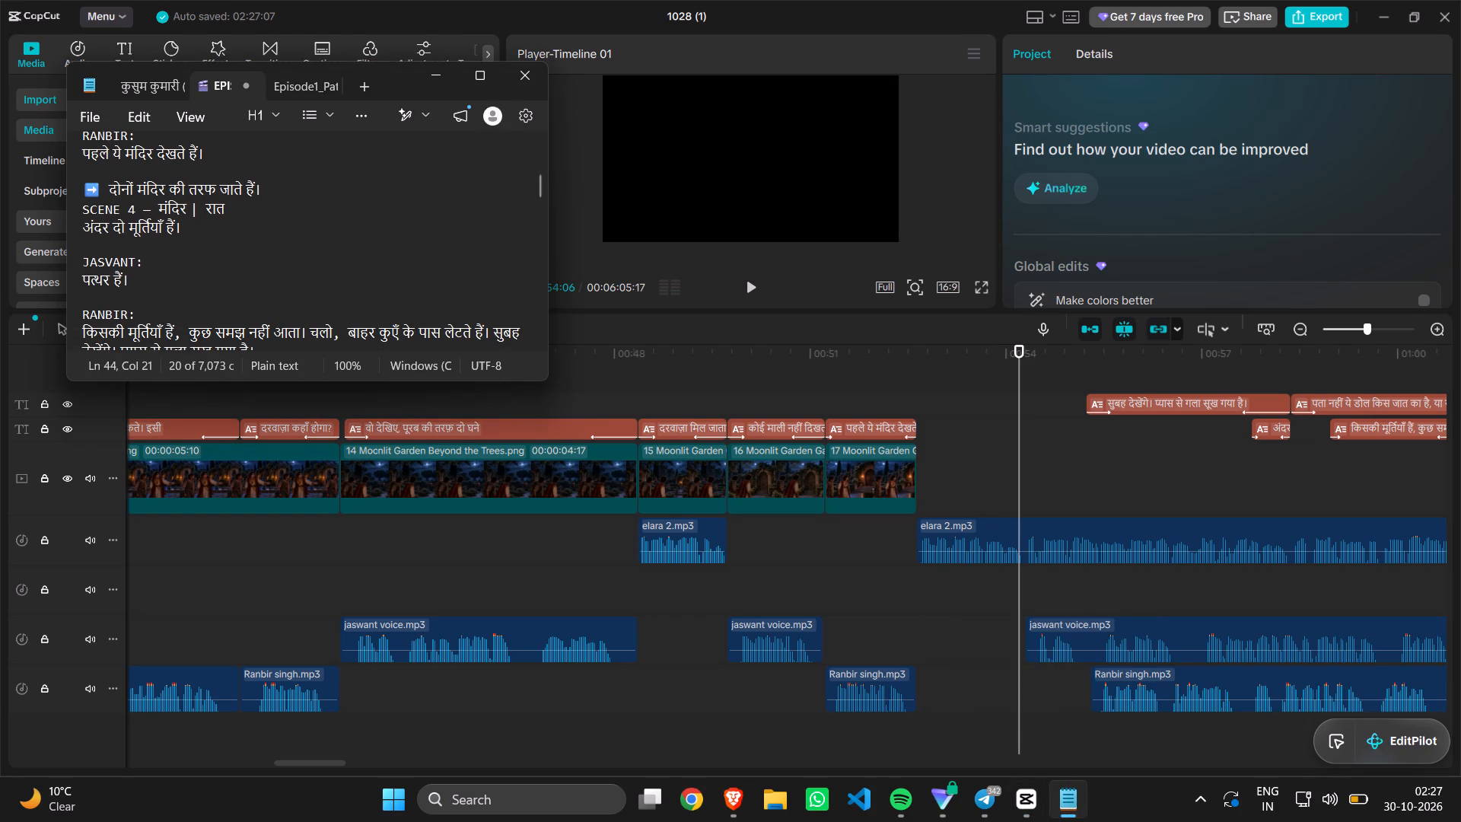
pyautogui.scroll(-1, 441, 312)
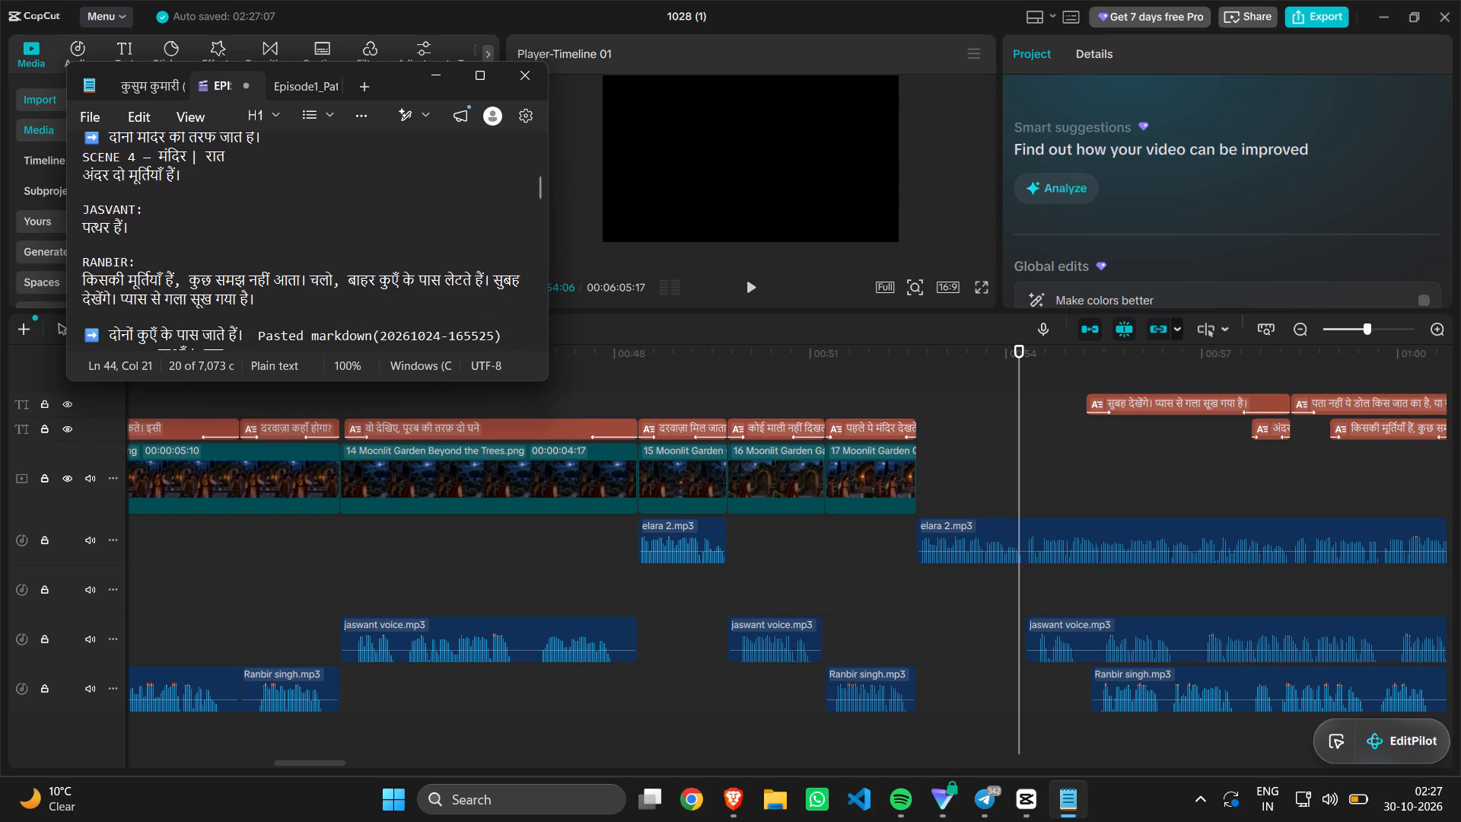
pyautogui.scroll(1, 329, 268)
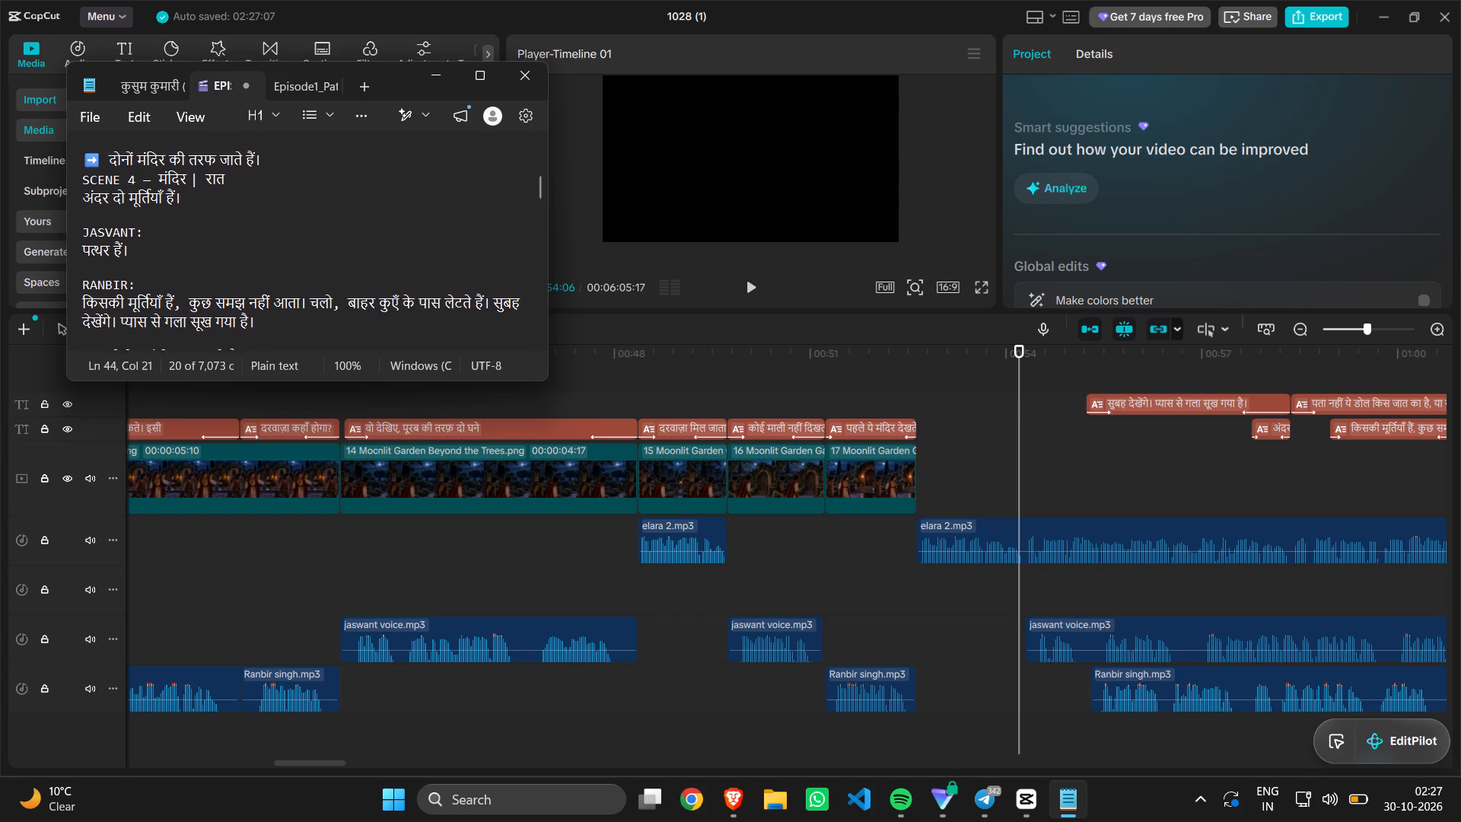
pyautogui.scroll(1, 329, 268)
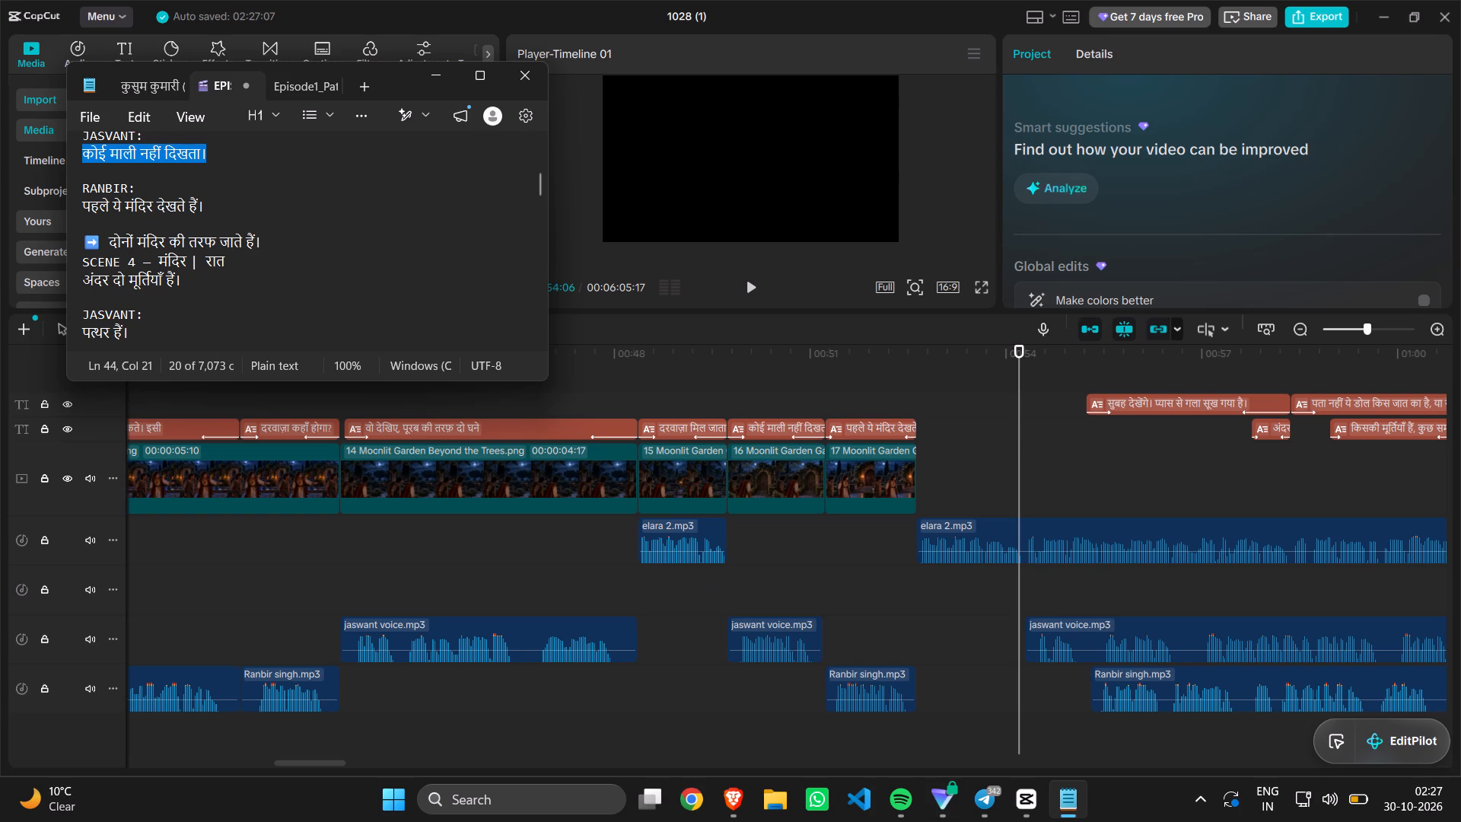
pyautogui.moveTo(283, 239); pyautogui.dragTo(122, 239)
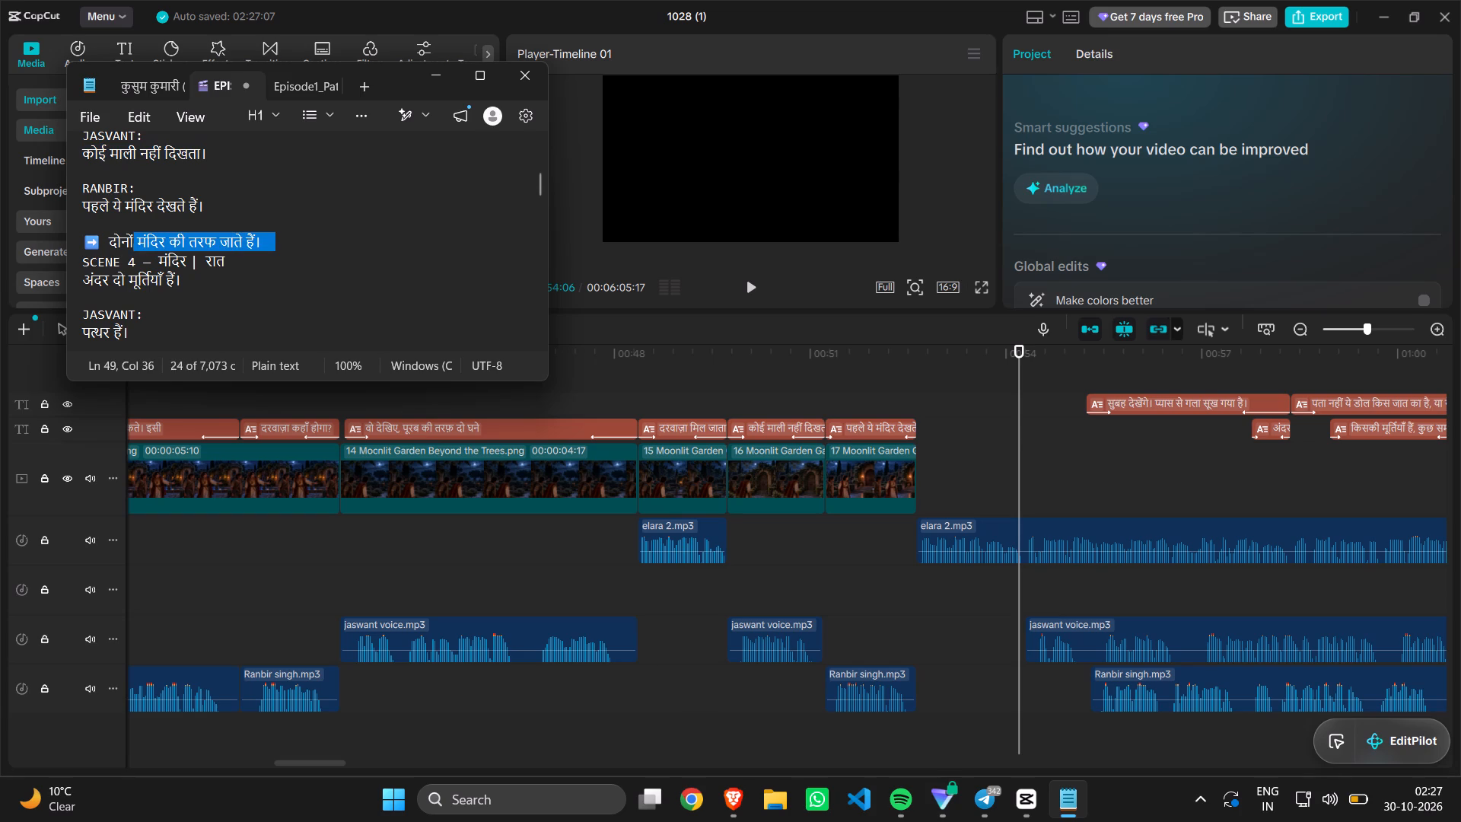
pyautogui.moveTo(122, 239); pyautogui.dragTo(109, 237)
pyautogui.hotkey('ctrl', 'c')
pyautogui.click(734, 789)
pyautogui.click(584, 432)
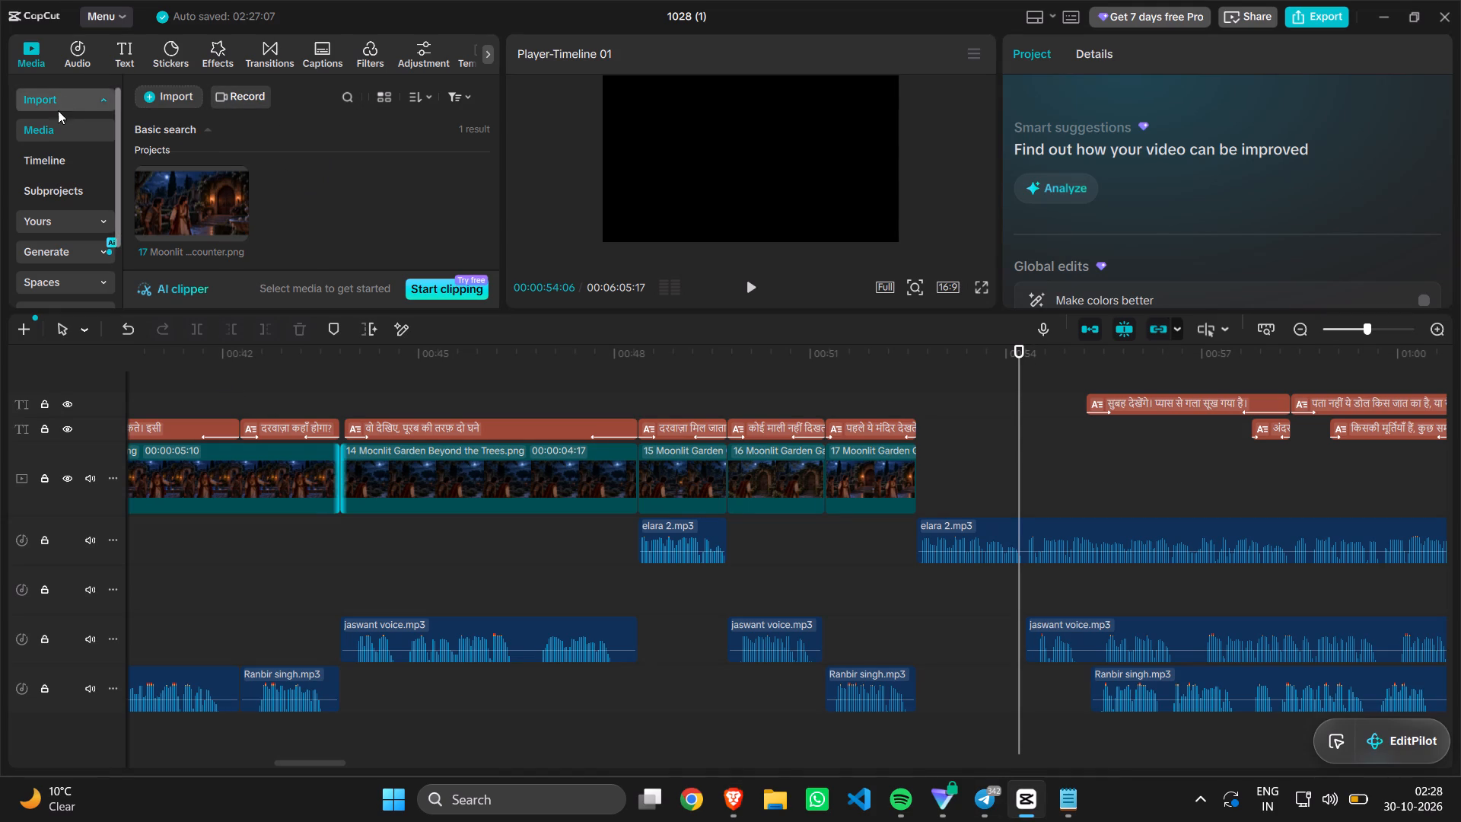
pyautogui.click(34, 61)
pyautogui.scroll(-1, 90, 191)
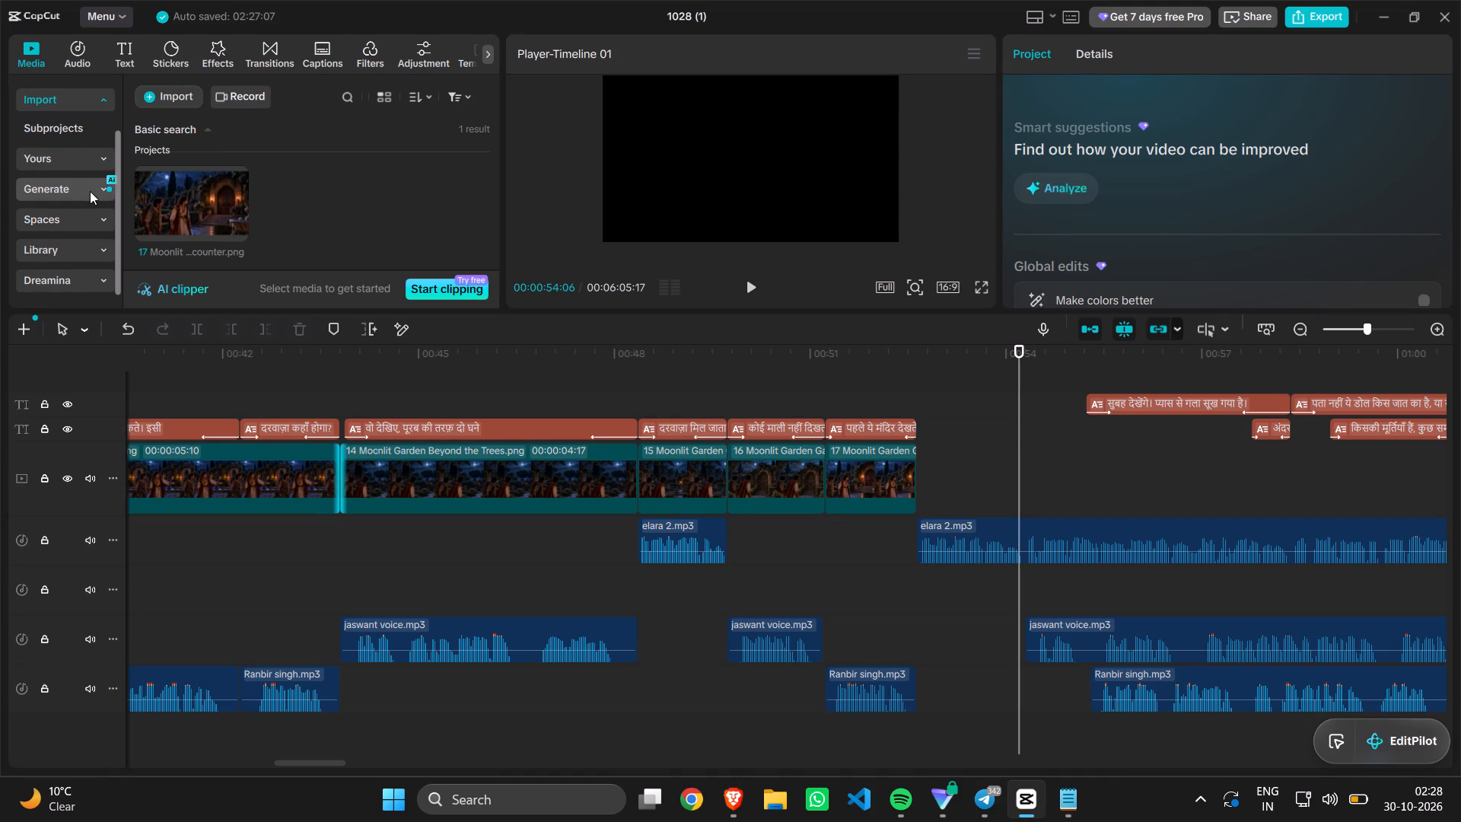
pyautogui.scroll(-1, 90, 191)
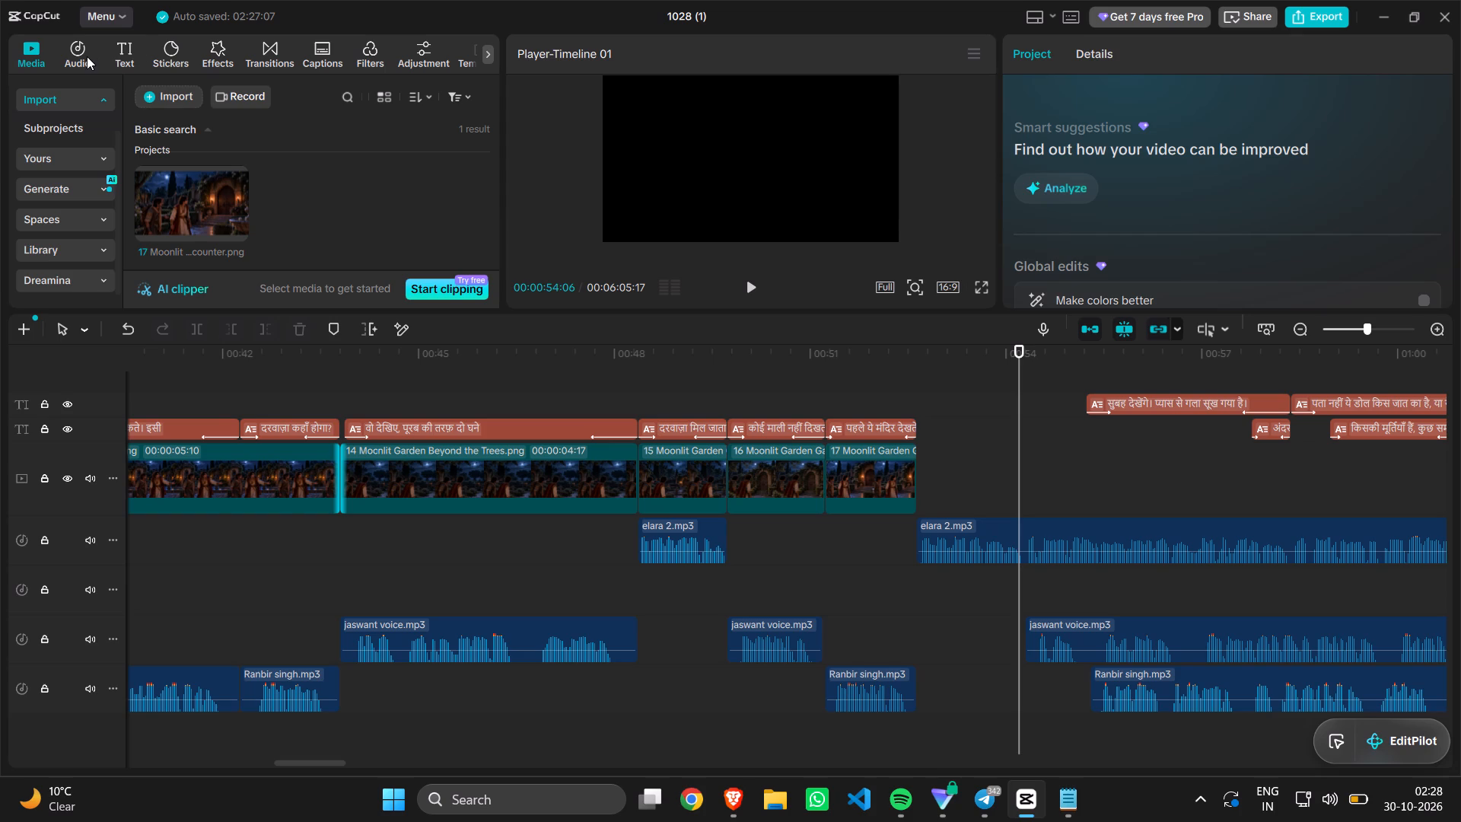
pyautogui.click(167, 106)
pyautogui.click(177, 128)
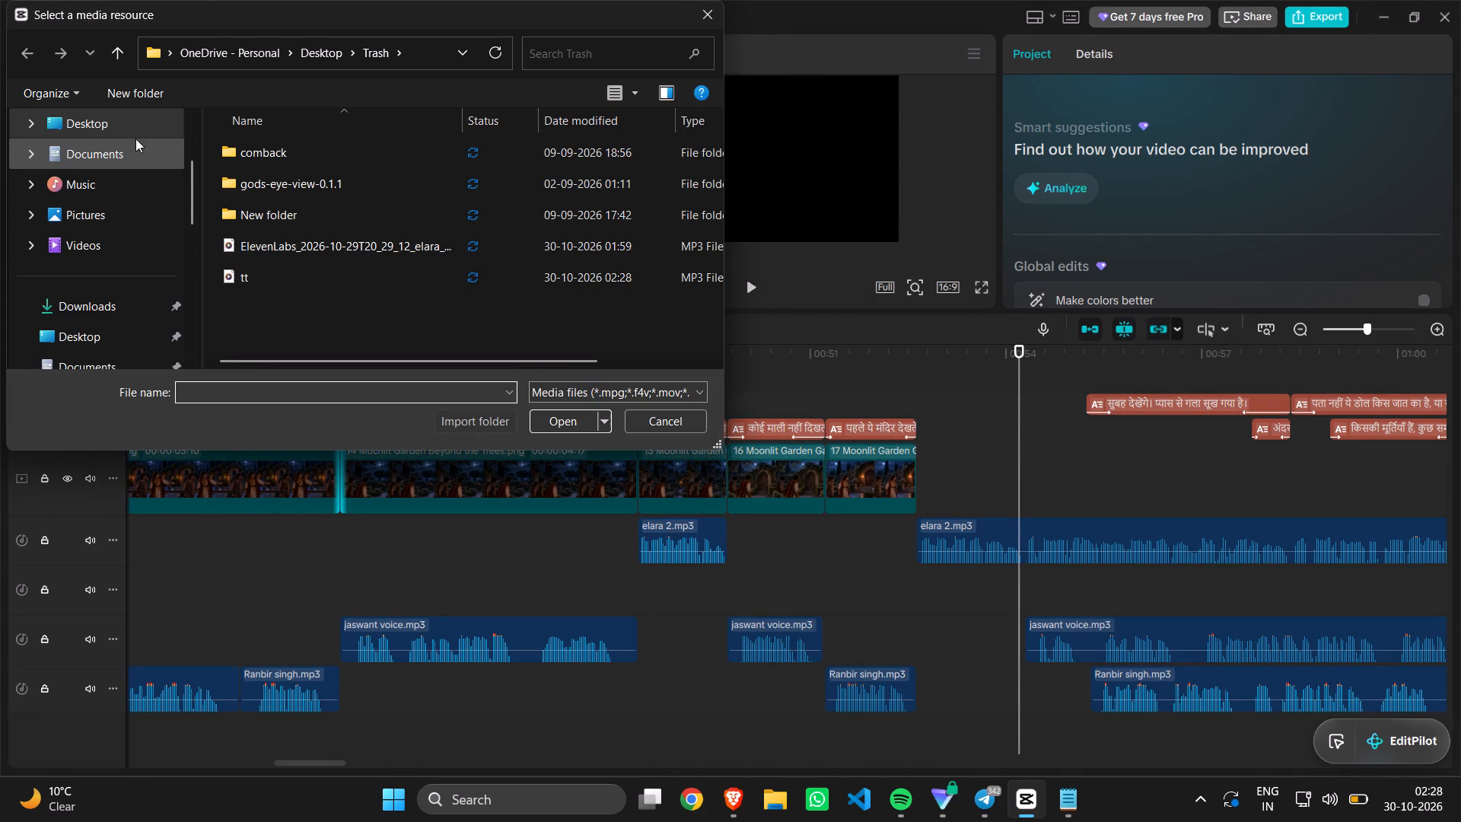
pyautogui.doubleClick(129, 128)
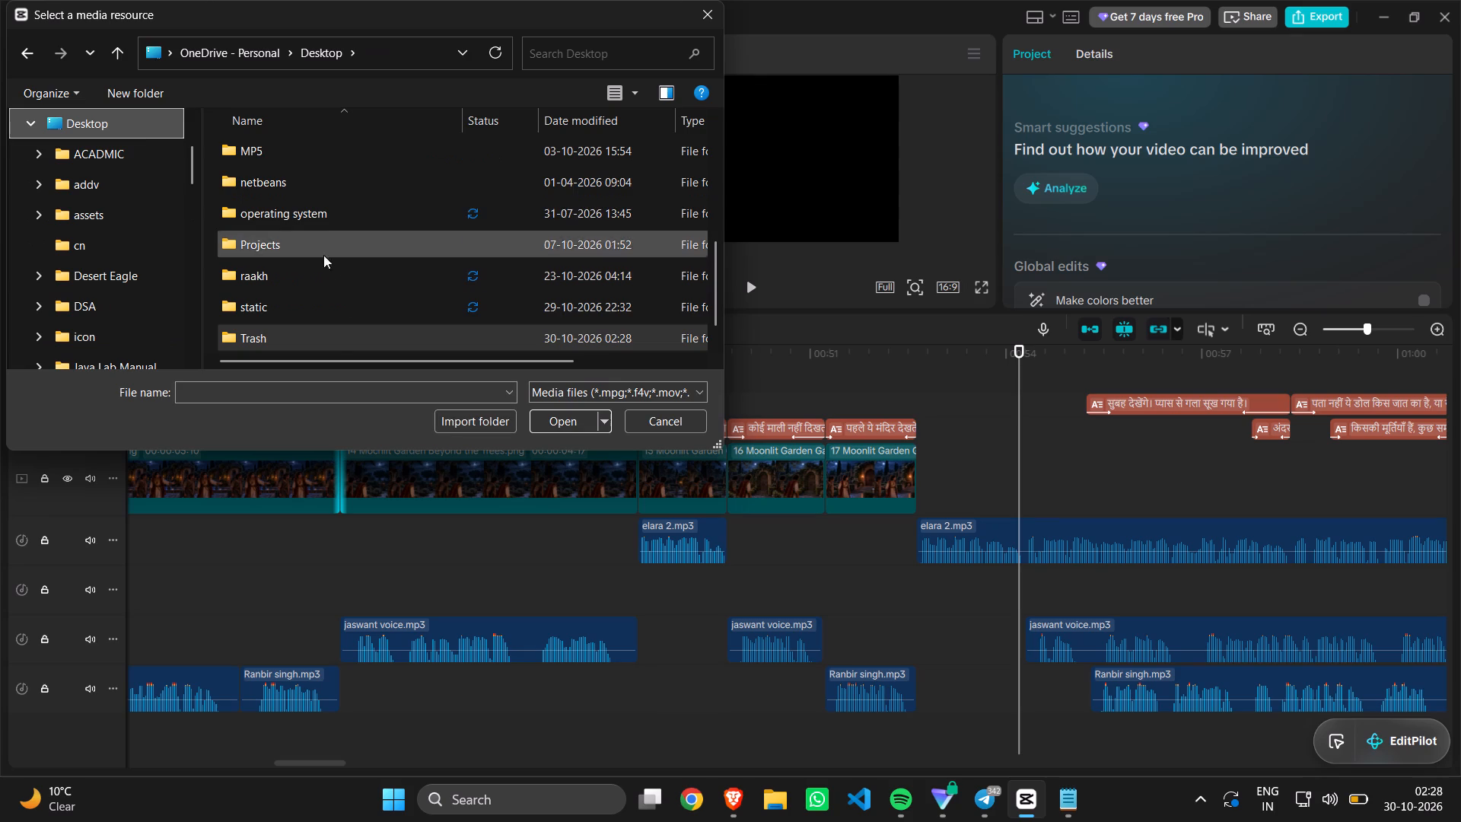
pyautogui.scroll(-1, 334, 331)
pyautogui.doubleClick(311, 315)
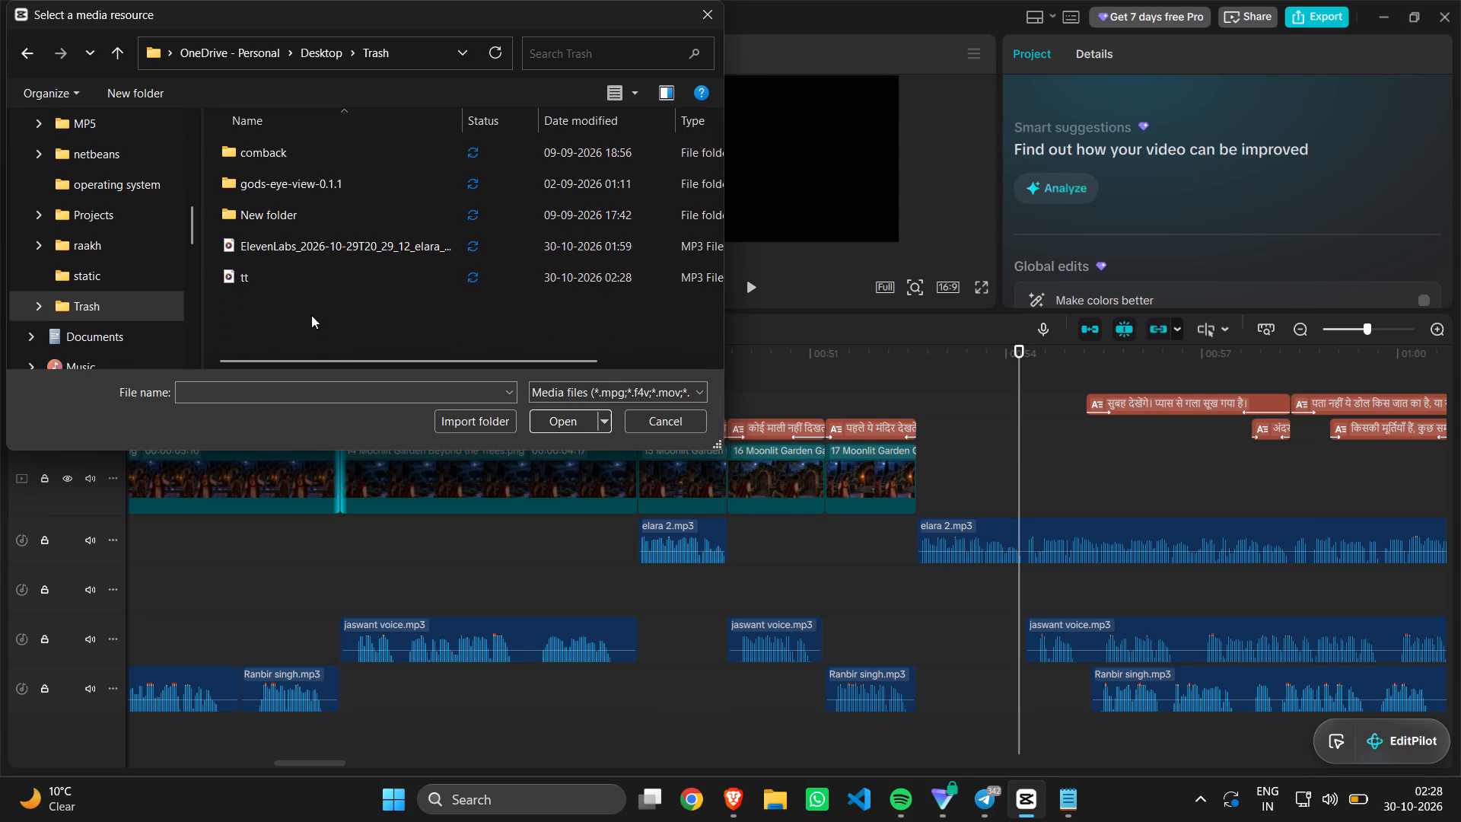
pyautogui.doubleClick(272, 273)
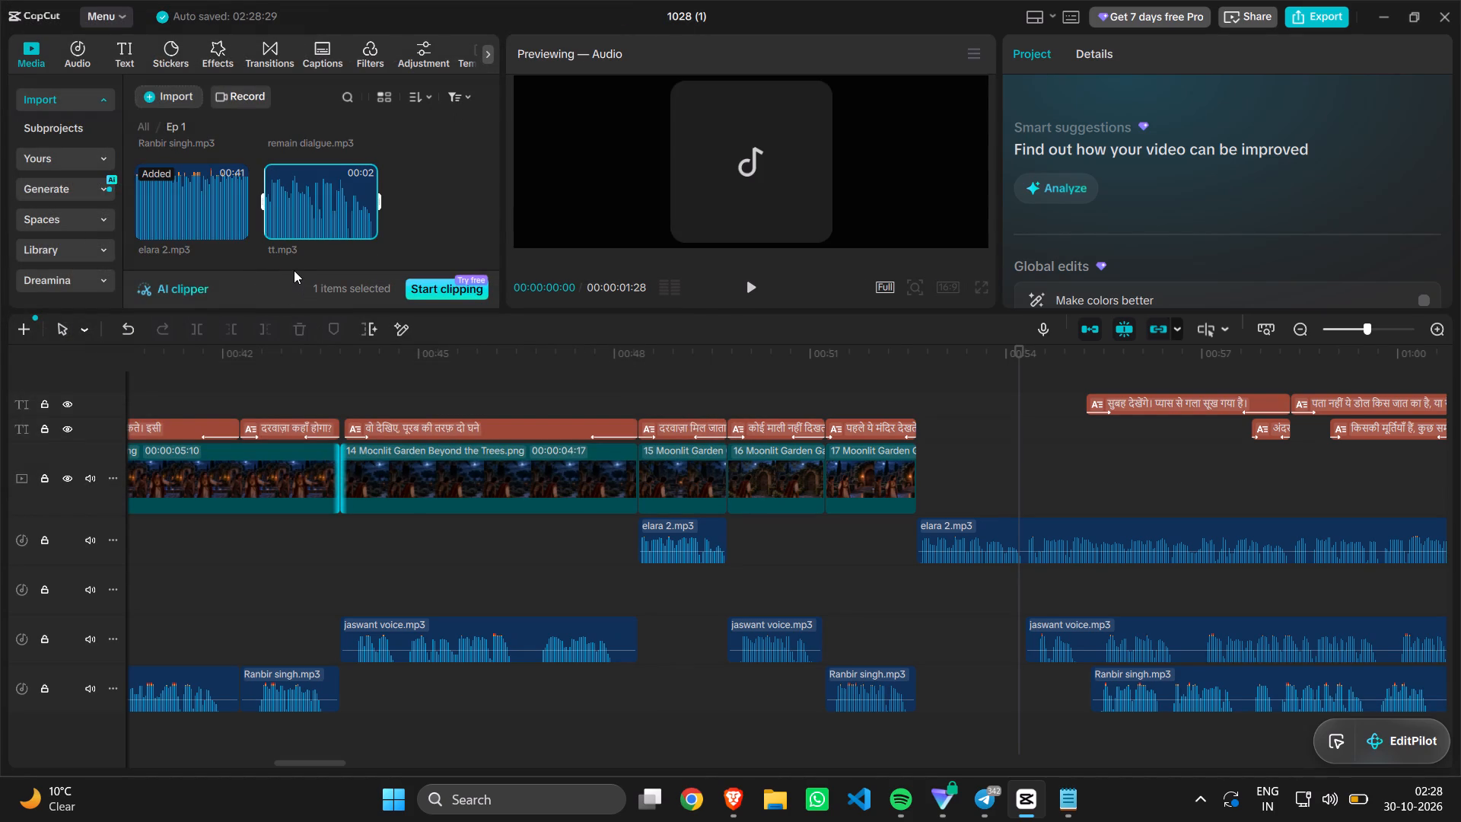
# Place tt.mp3 on the empty audio track below elara 2.mp3, starting at image 17's end.
pyautogui.moveTo(308, 218); pyautogui.dragTo(886, 590)
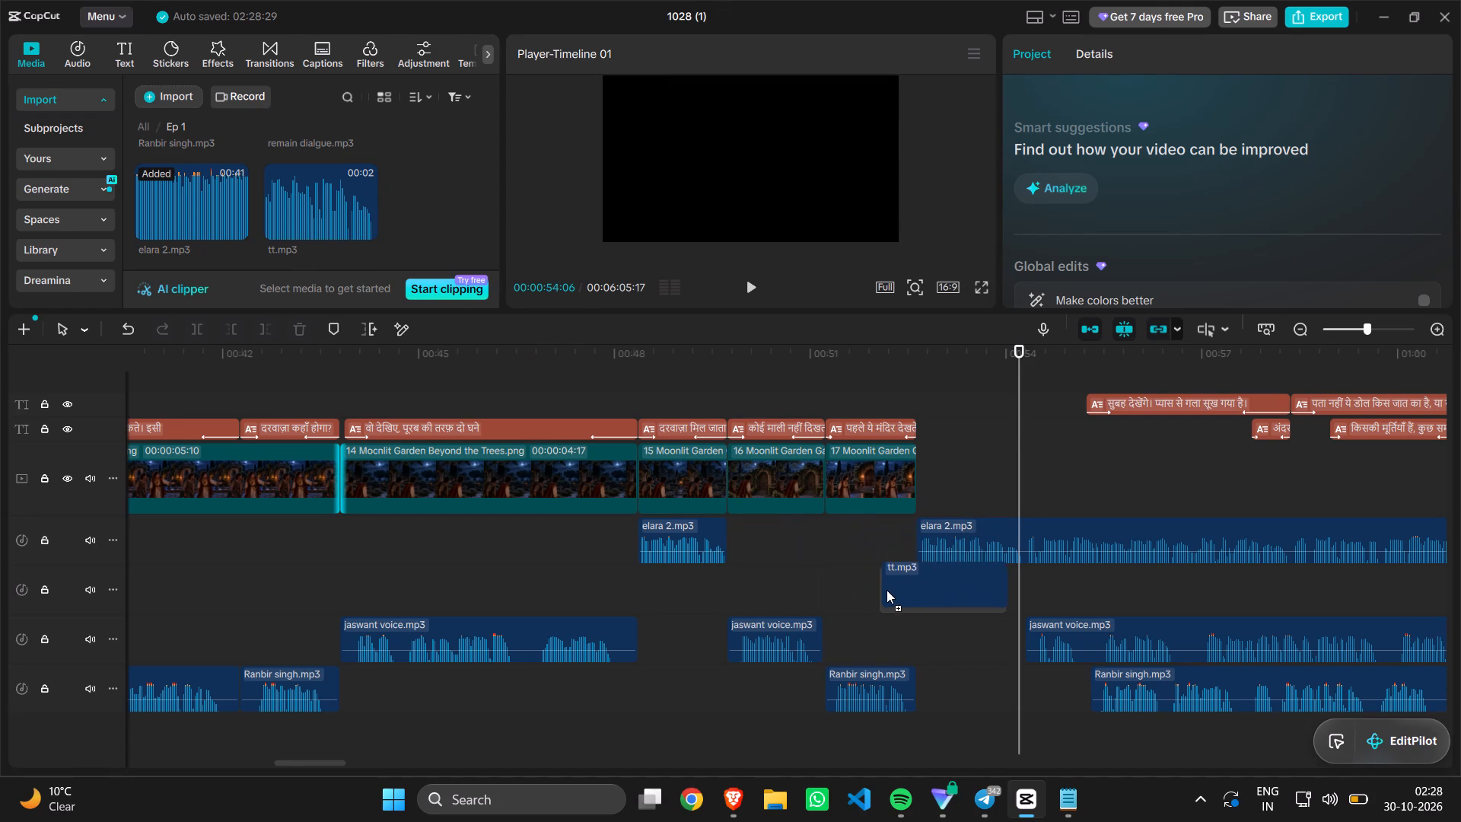
pyautogui.moveTo(886, 590); pyautogui.dragTo(896, 594)
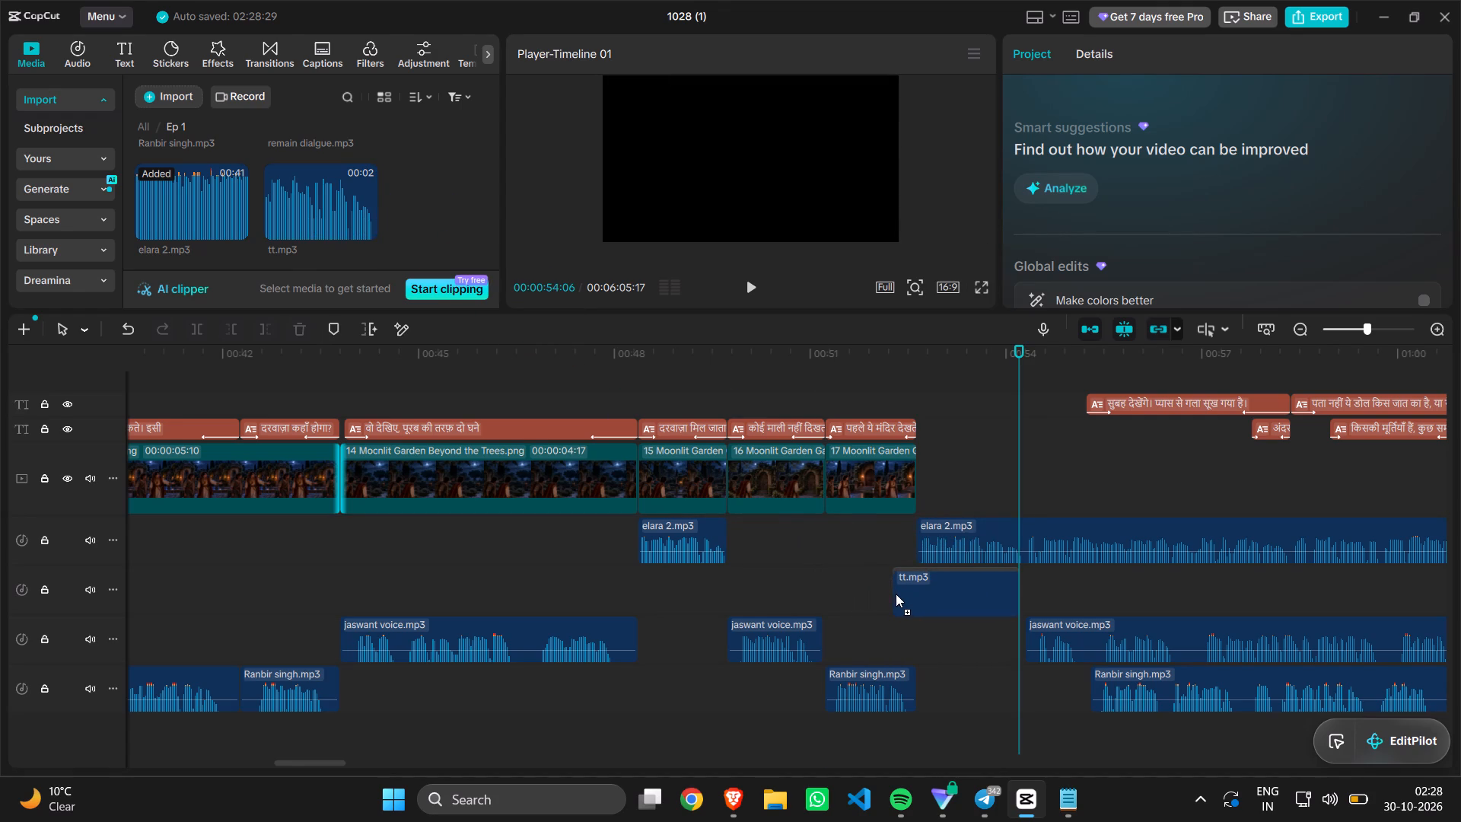
pyautogui.moveTo(896, 594); pyautogui.dragTo(912, 592)
# Shift the remaining elara 2.mp3 clip to about 00:00:55:17 and move tt.mp3 onto its track at image 17's end.
pyautogui.moveTo(1097, 534); pyautogui.dragTo(1101, 534)
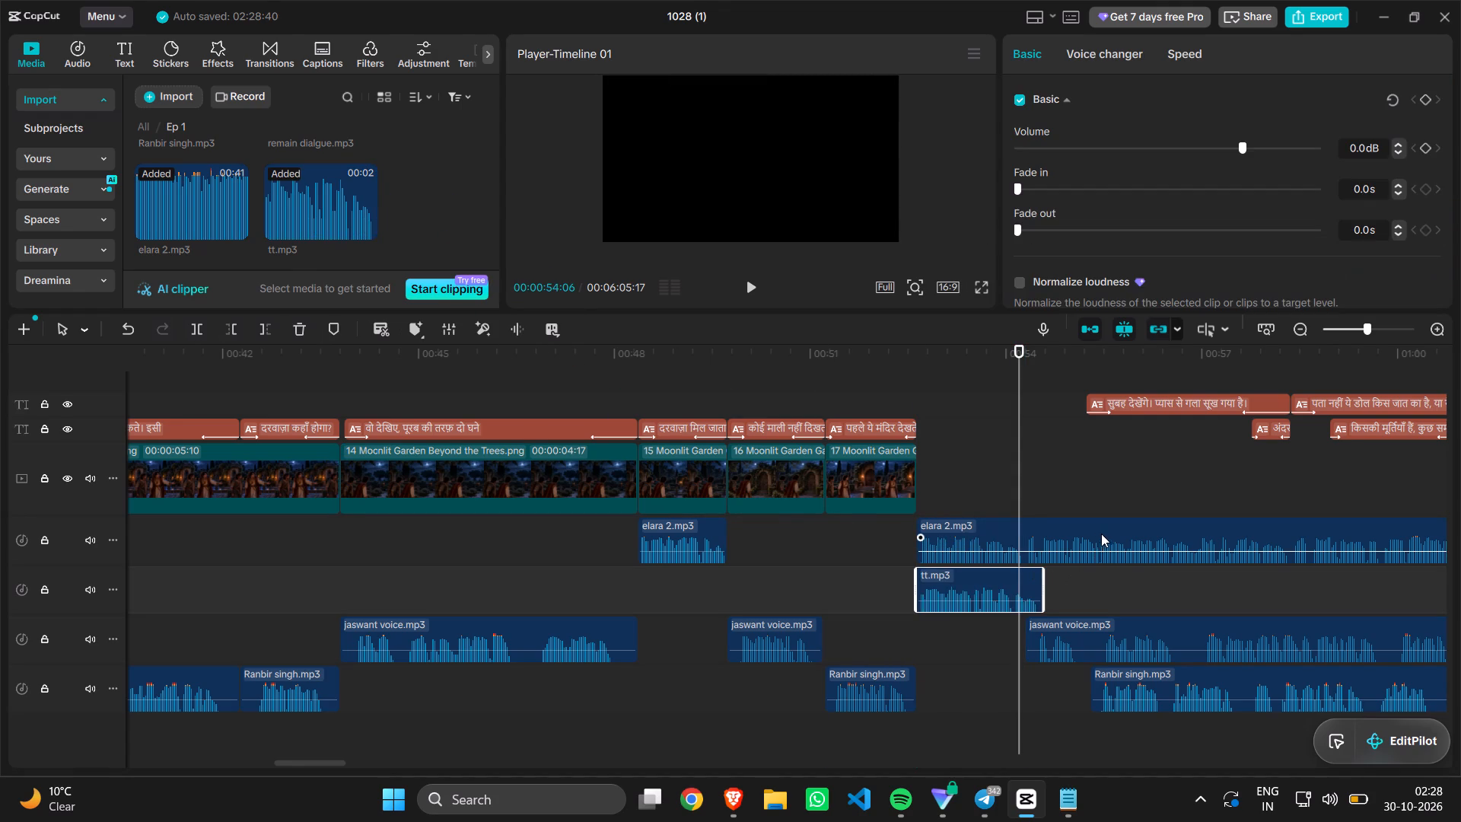
pyautogui.moveTo(1101, 534); pyautogui.dragTo(1288, 531)
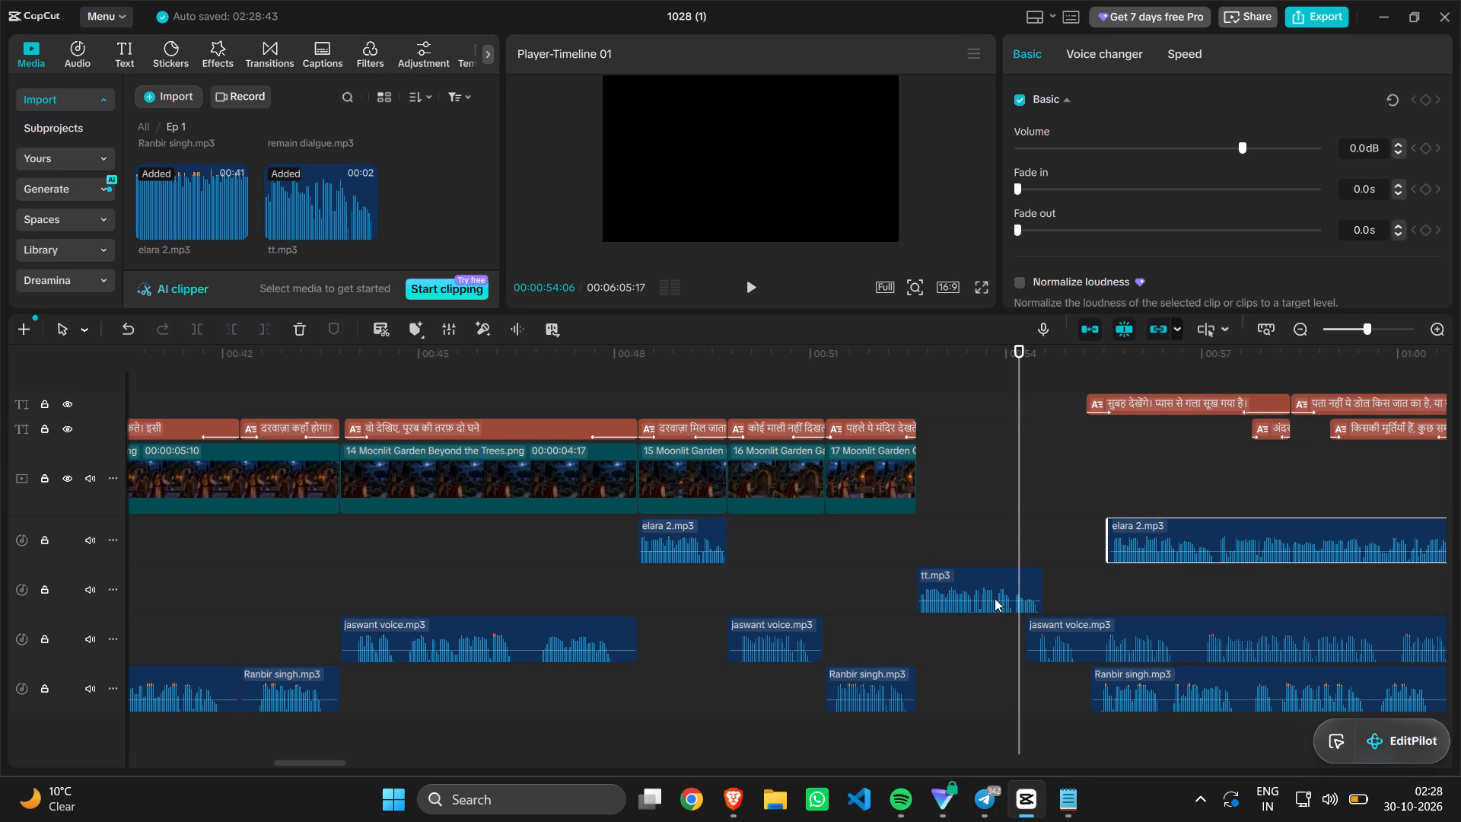
pyautogui.moveTo(969, 594); pyautogui.dragTo(966, 553)
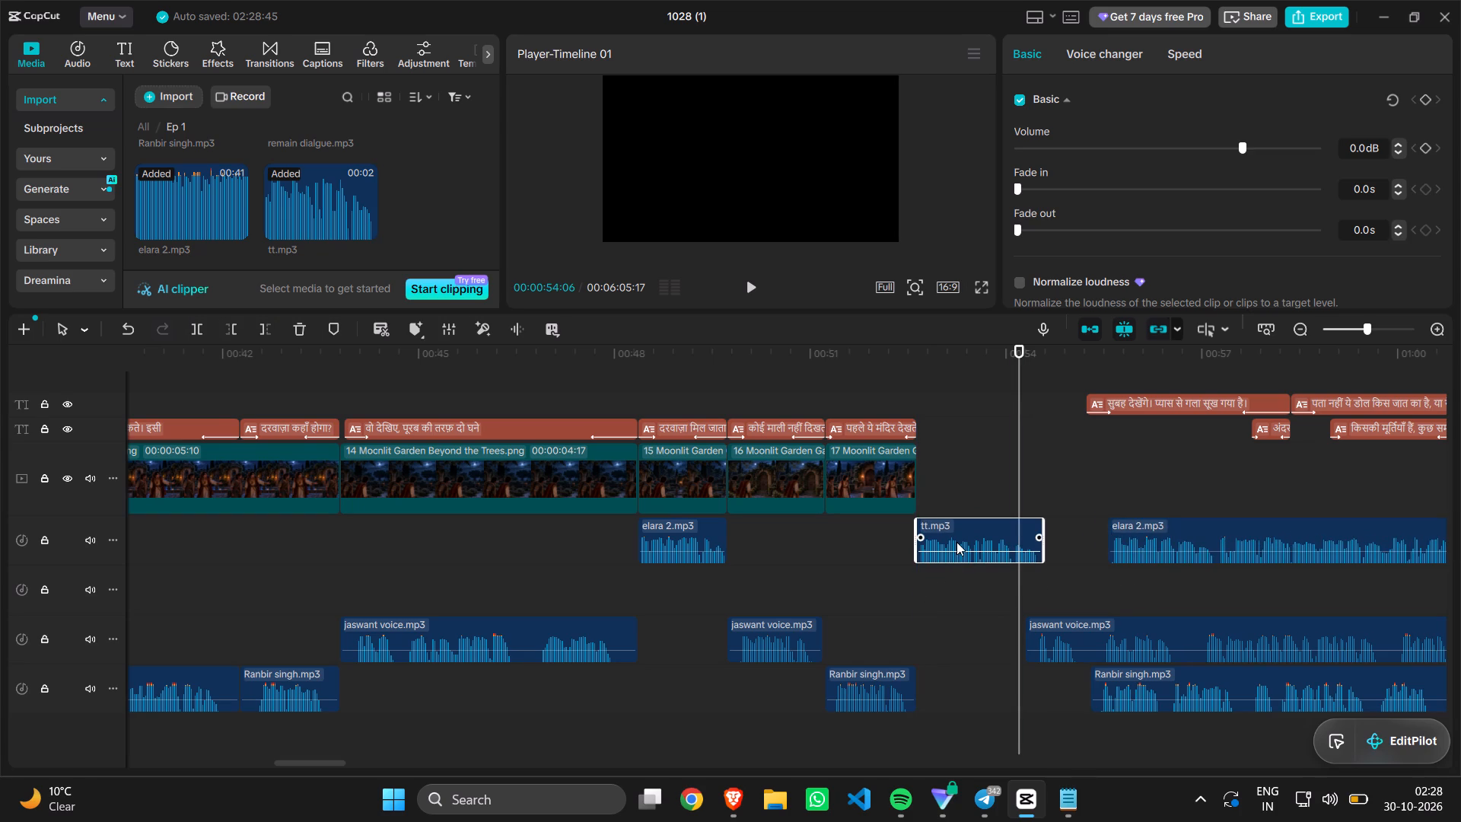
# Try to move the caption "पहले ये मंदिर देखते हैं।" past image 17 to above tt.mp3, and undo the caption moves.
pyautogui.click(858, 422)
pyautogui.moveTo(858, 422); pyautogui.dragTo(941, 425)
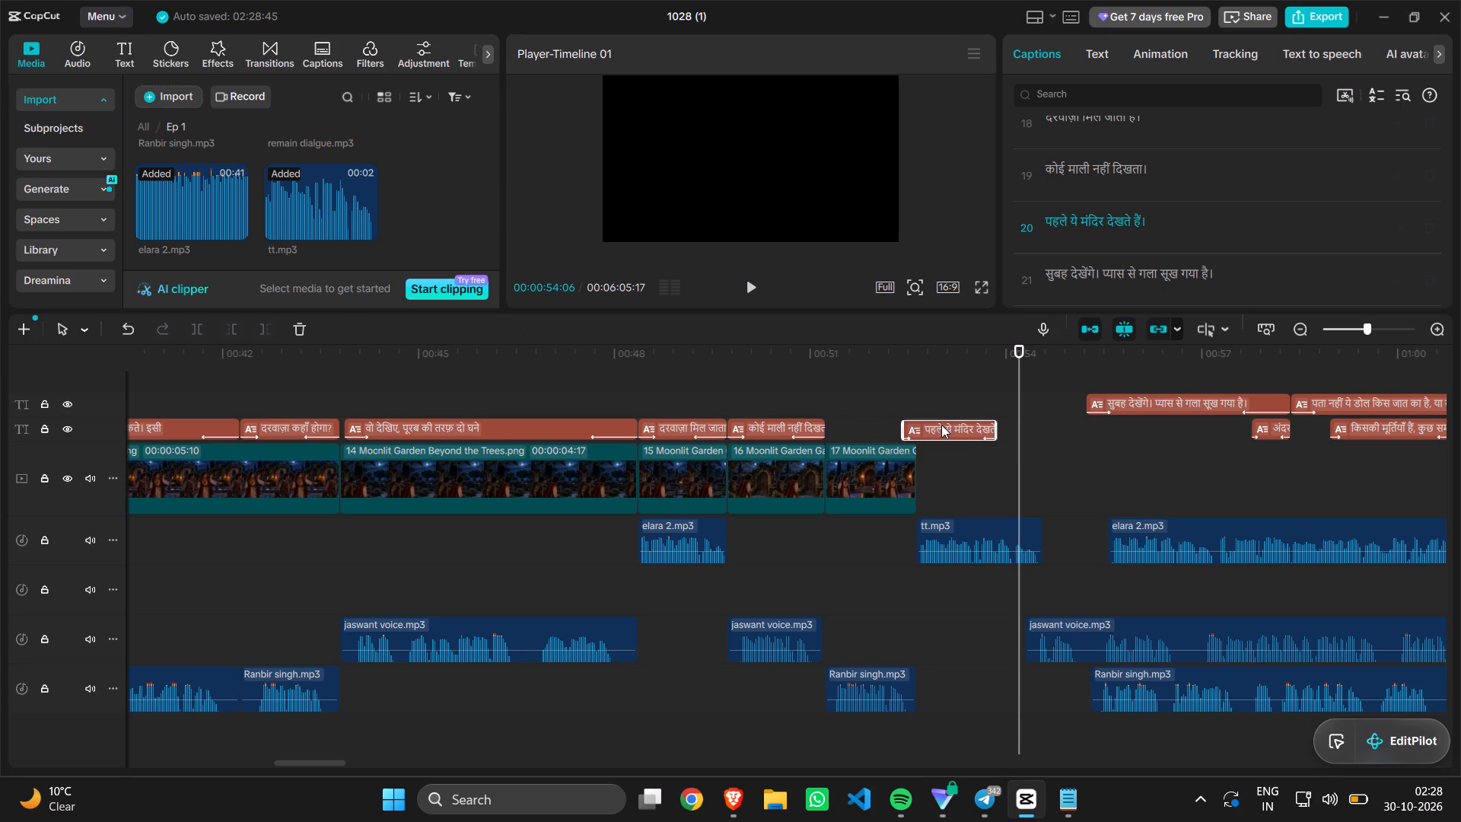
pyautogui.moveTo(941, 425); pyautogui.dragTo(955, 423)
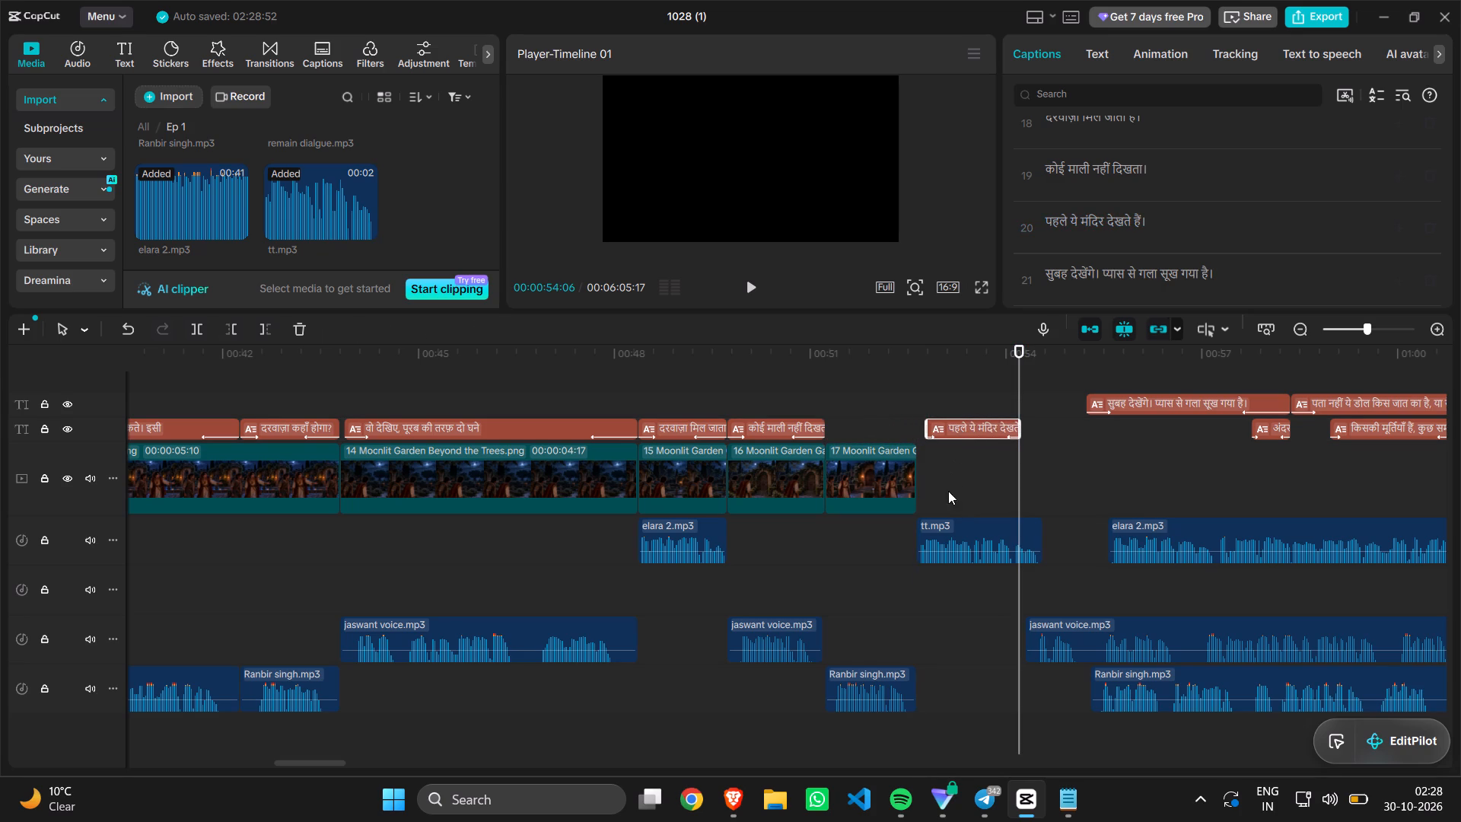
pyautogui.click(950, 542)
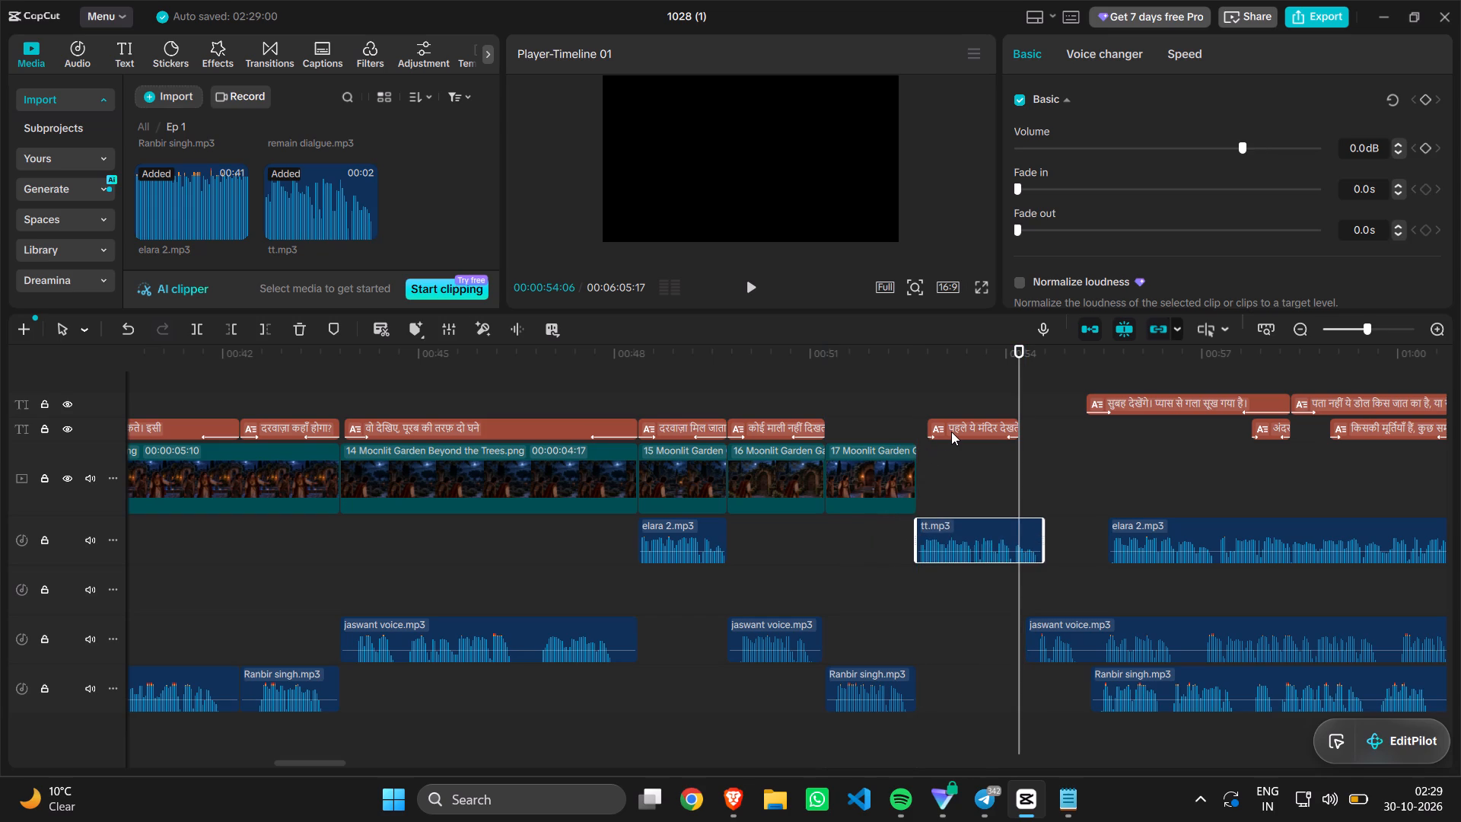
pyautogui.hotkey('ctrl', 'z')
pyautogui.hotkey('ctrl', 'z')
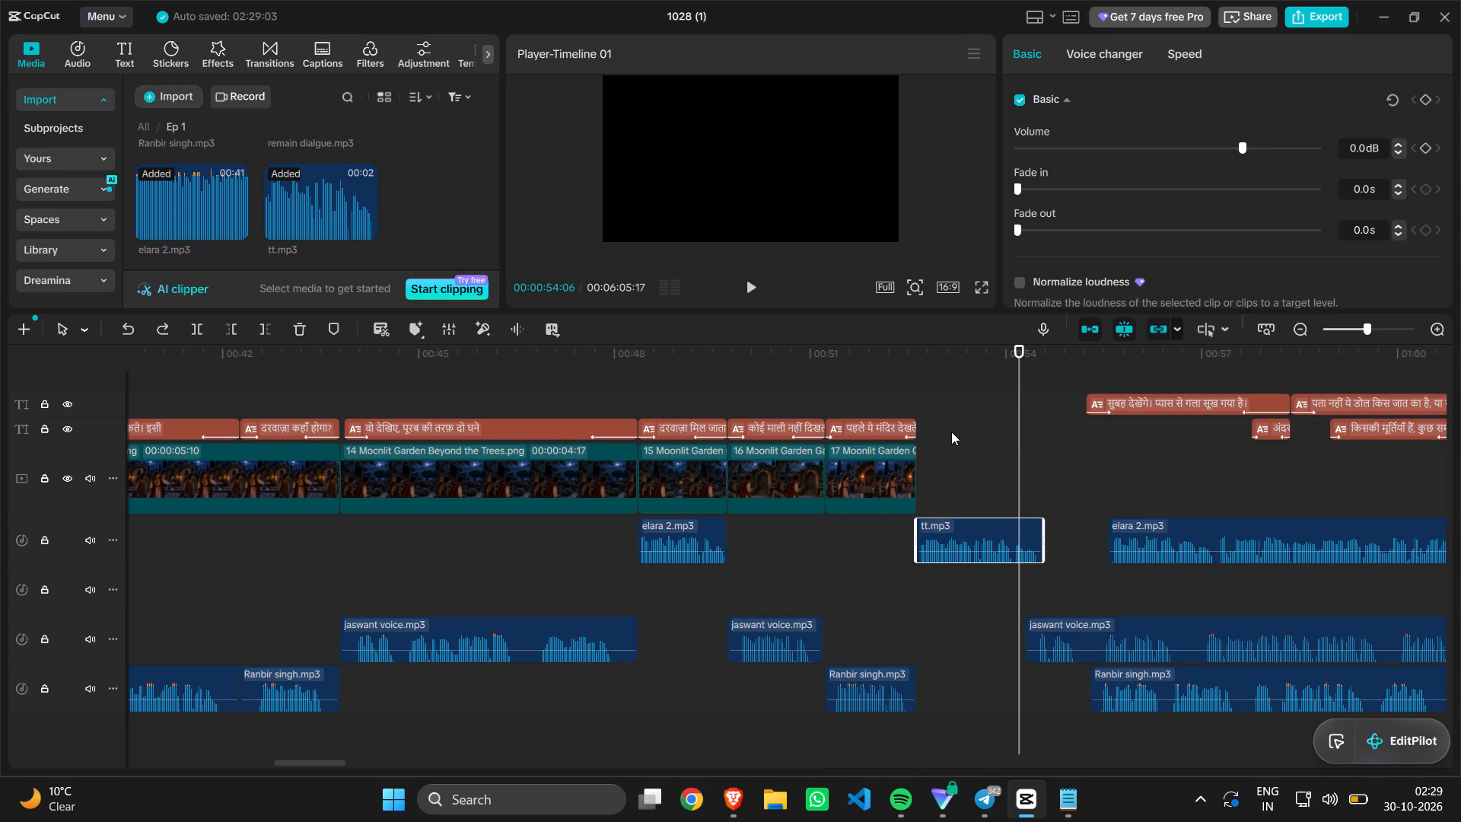
# Play back from image 16 through tt.mp3 to check the new narration after Ranbir's line.
pyautogui.click(794, 581)
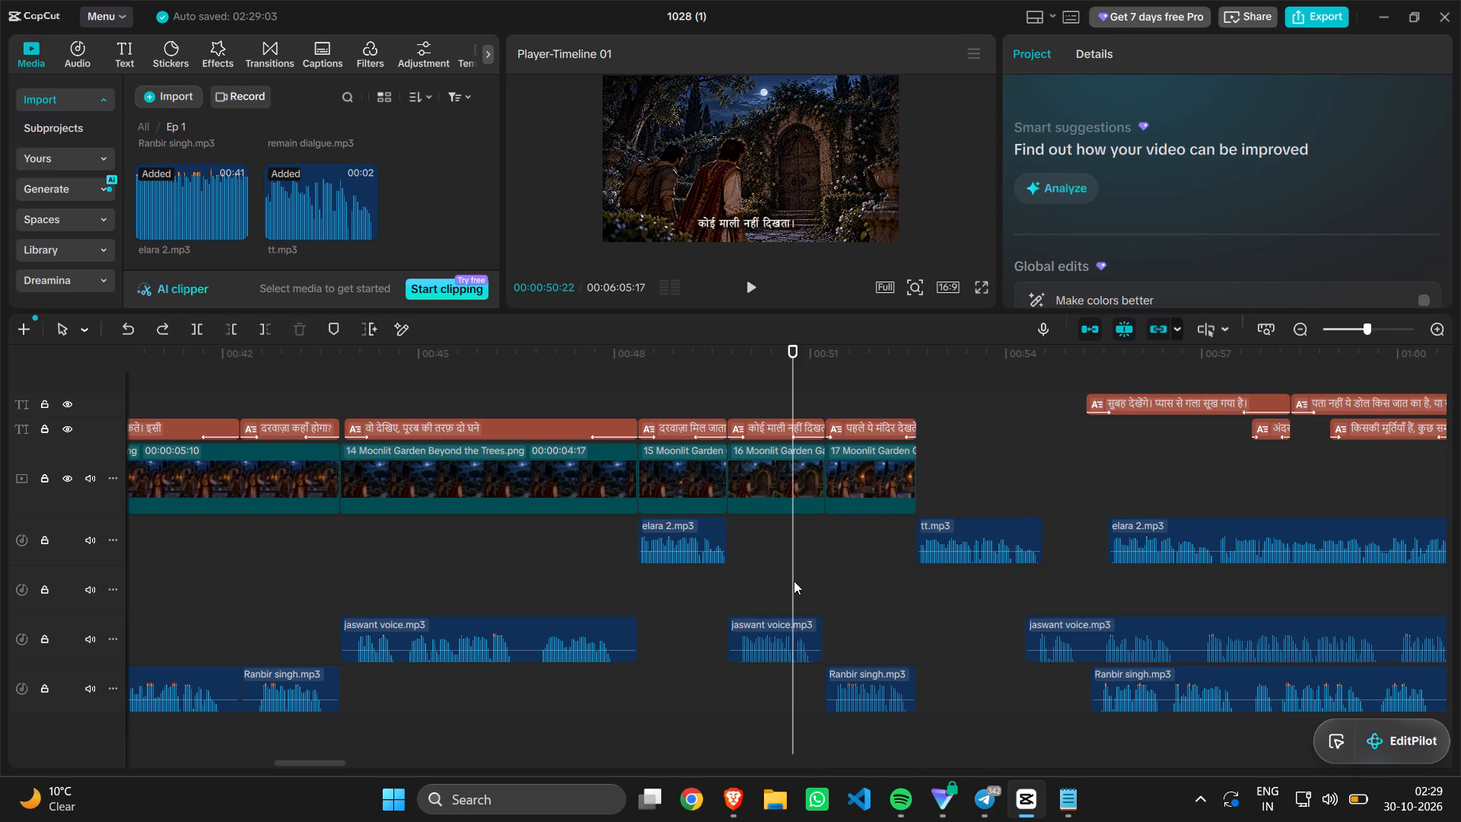
pyautogui.press('space')
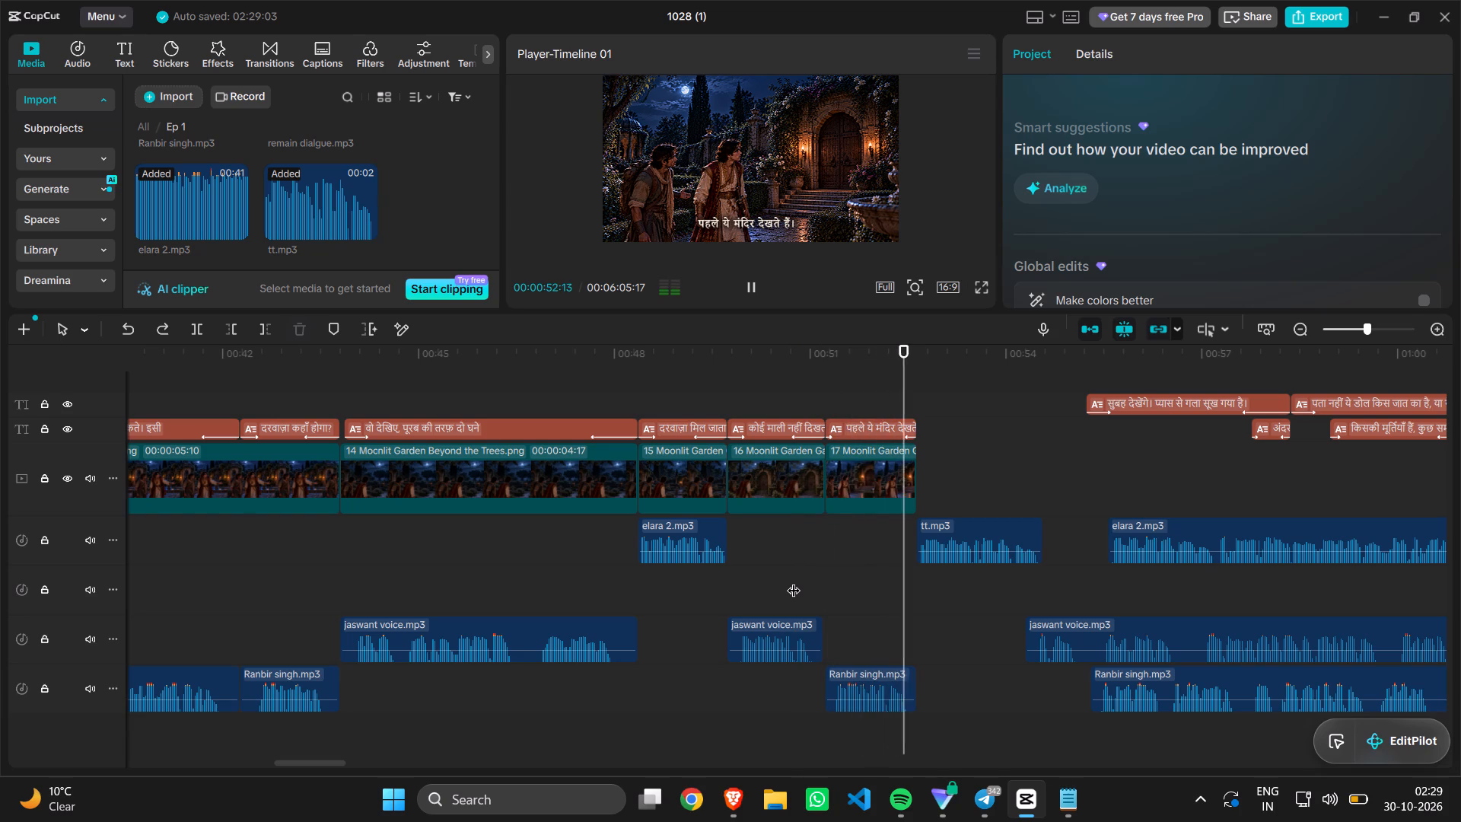
pyautogui.press('space')
pyautogui.press('space')
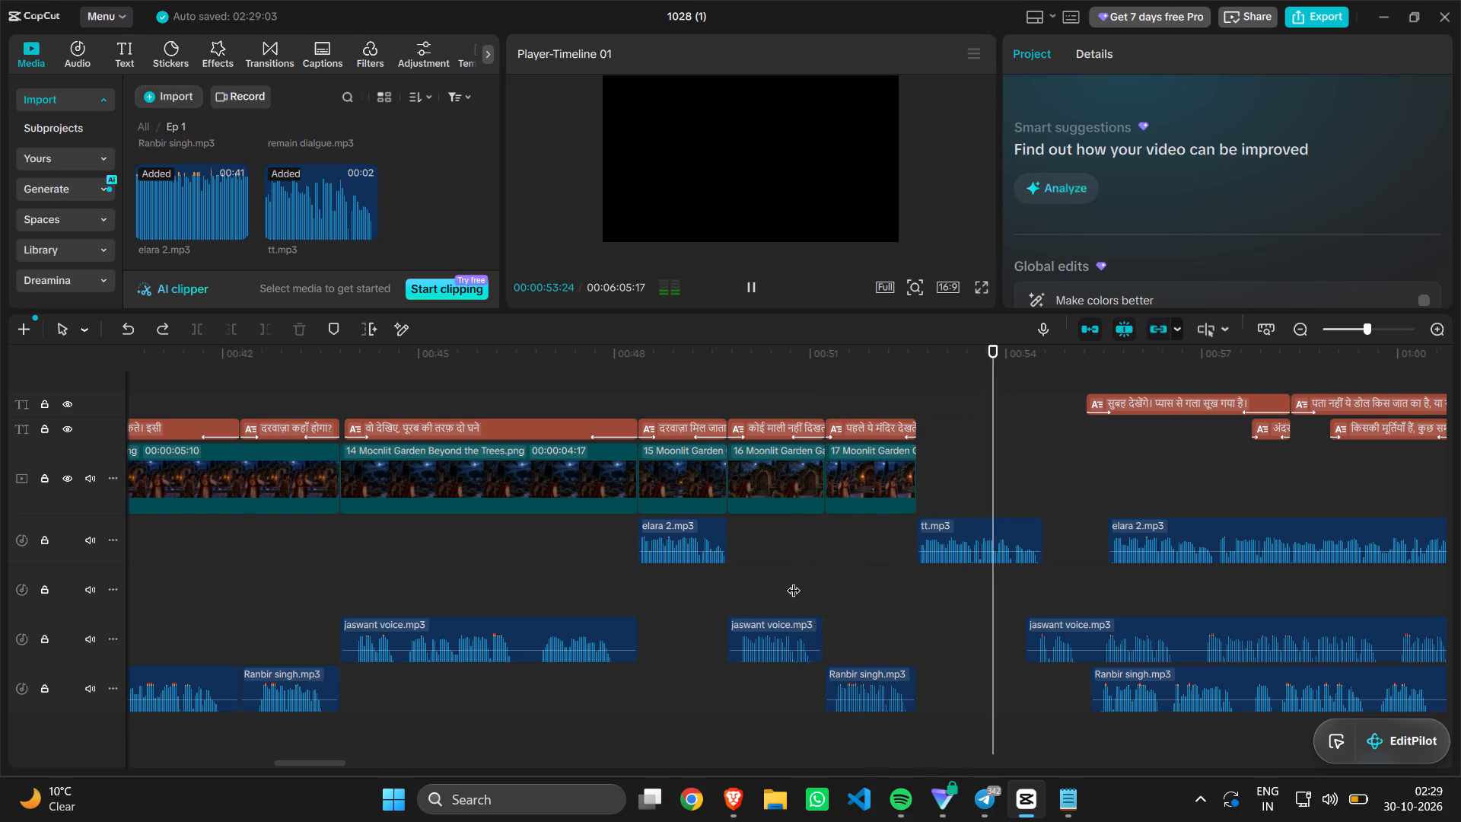
pyautogui.press('space')
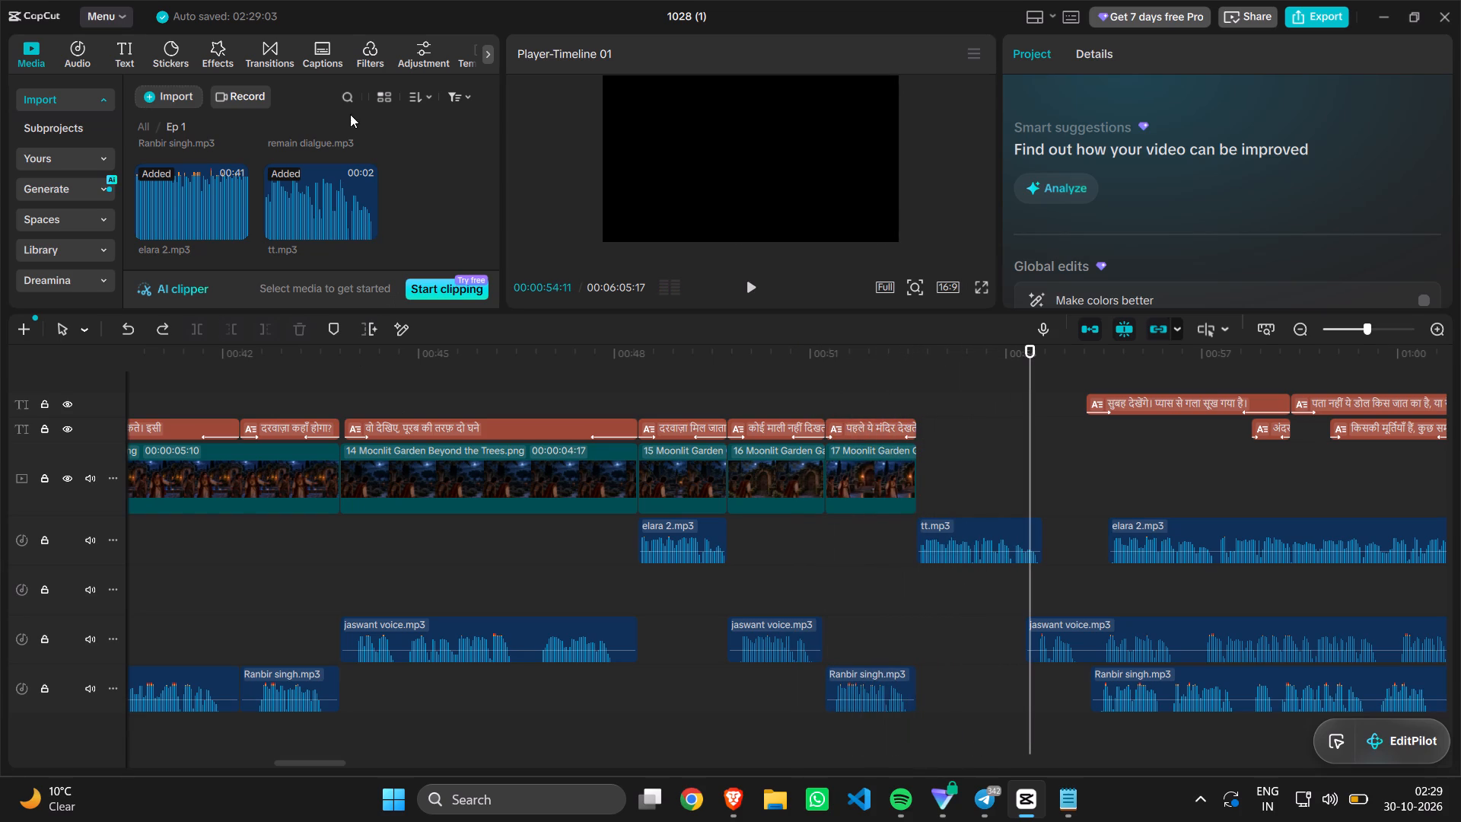
# Search the media for 18, add 18.png after image 17, and trim it to 00:00:01:28 to match tt.mp3's end.
pyautogui.click(343, 95)
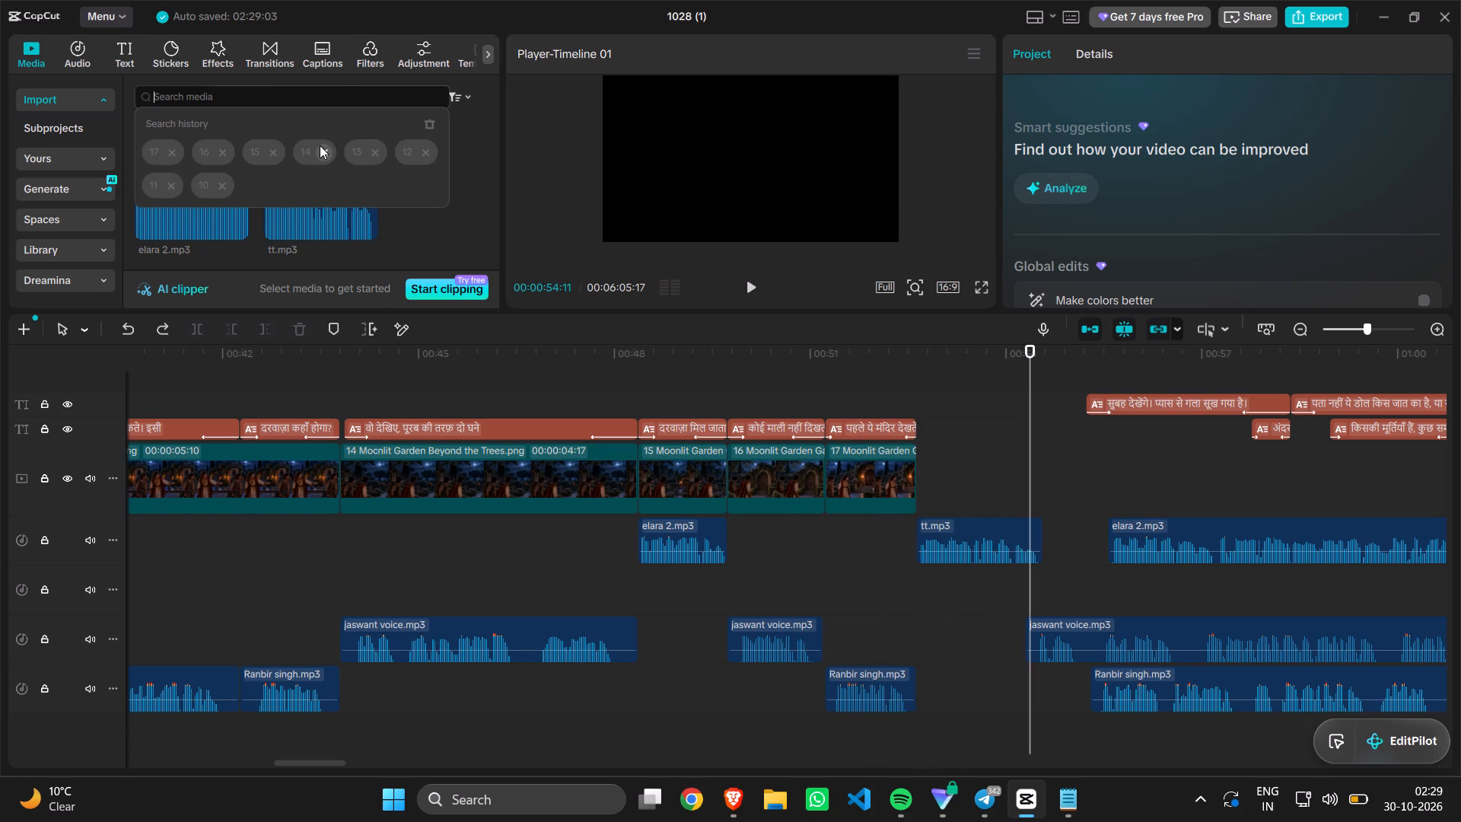
pyautogui.write('18')
pyautogui.press('Return')
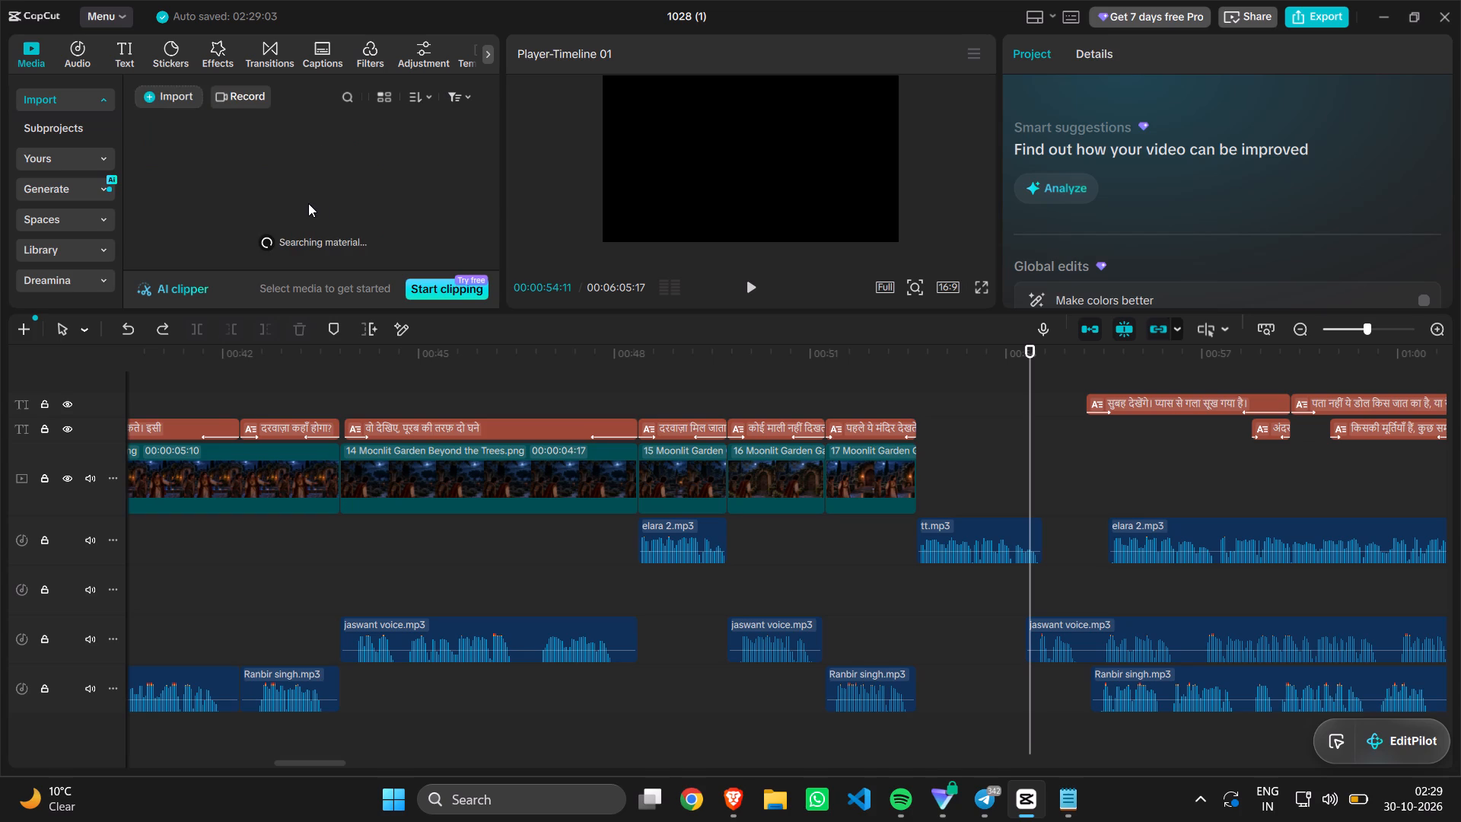
pyautogui.doubleClick(211, 214)
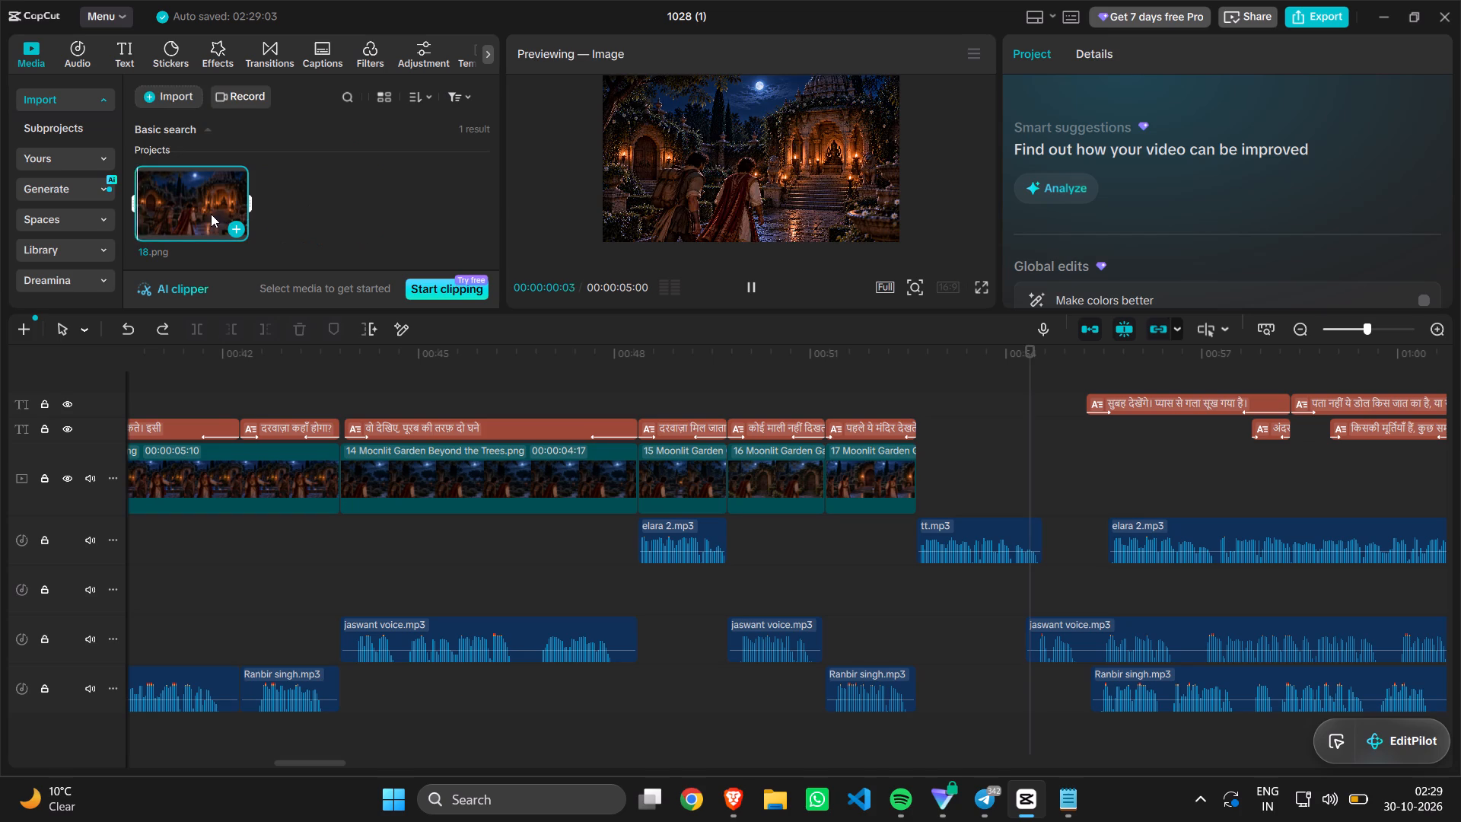
pyautogui.click(236, 231)
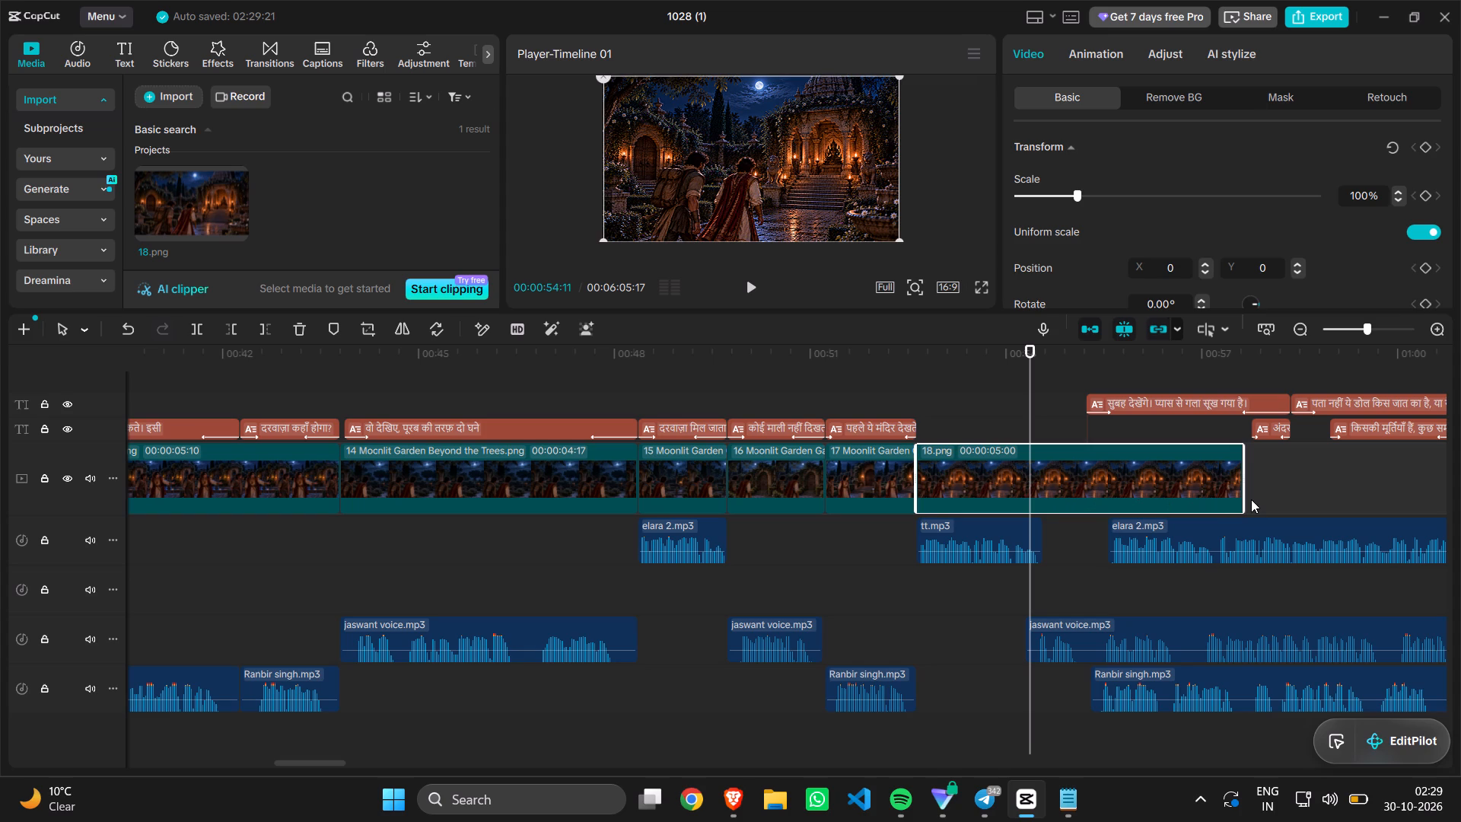
pyautogui.moveTo(1246, 496); pyautogui.dragTo(1042, 498)
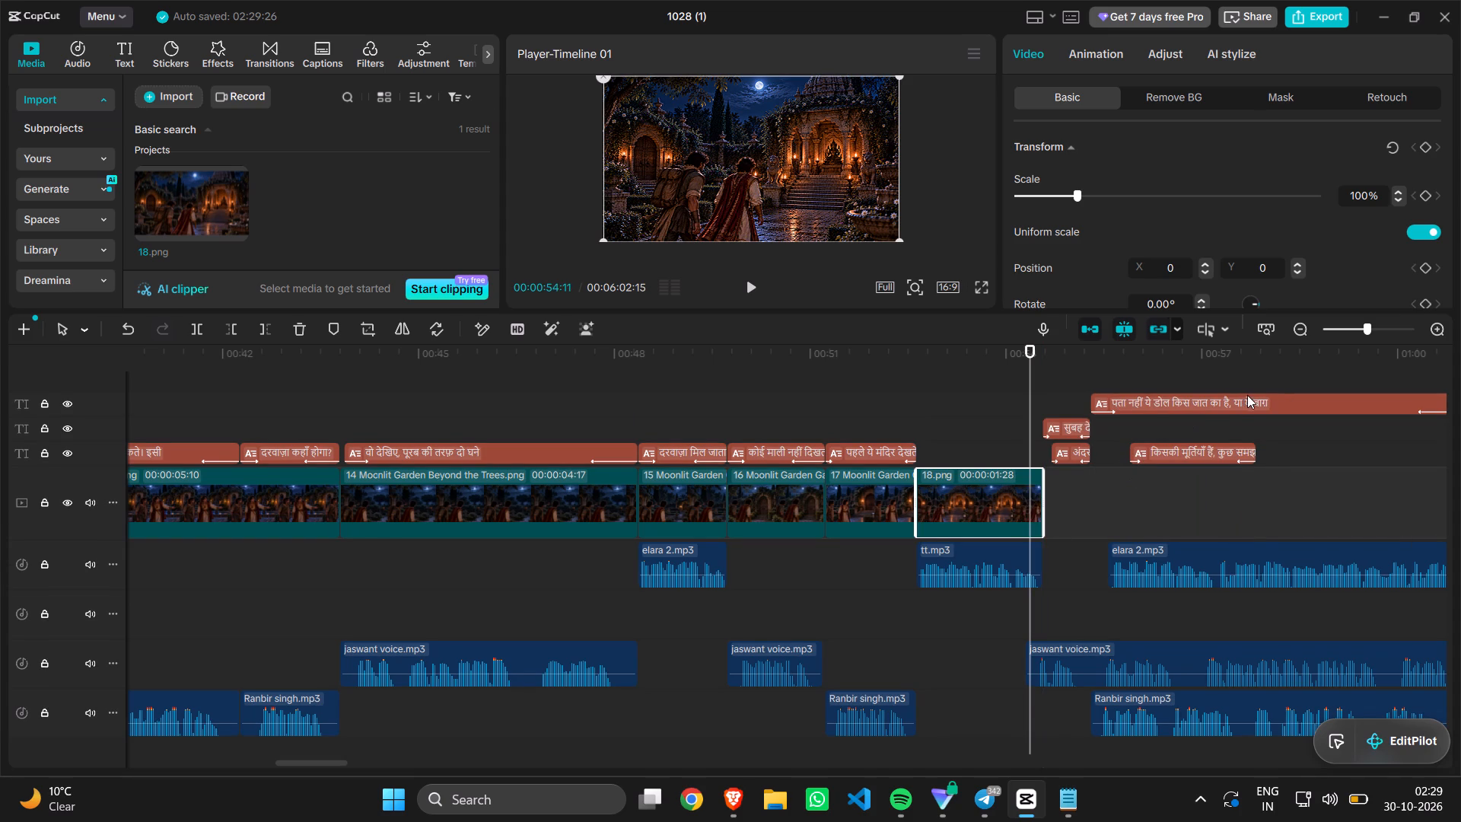
# Move the caption "पता नहीं ये डोल किस जात का है…" down one caption track, starting at about 00:00:55:13 after "सुबह देखेंगे…".
pyautogui.scroll(1, 1162, 423)
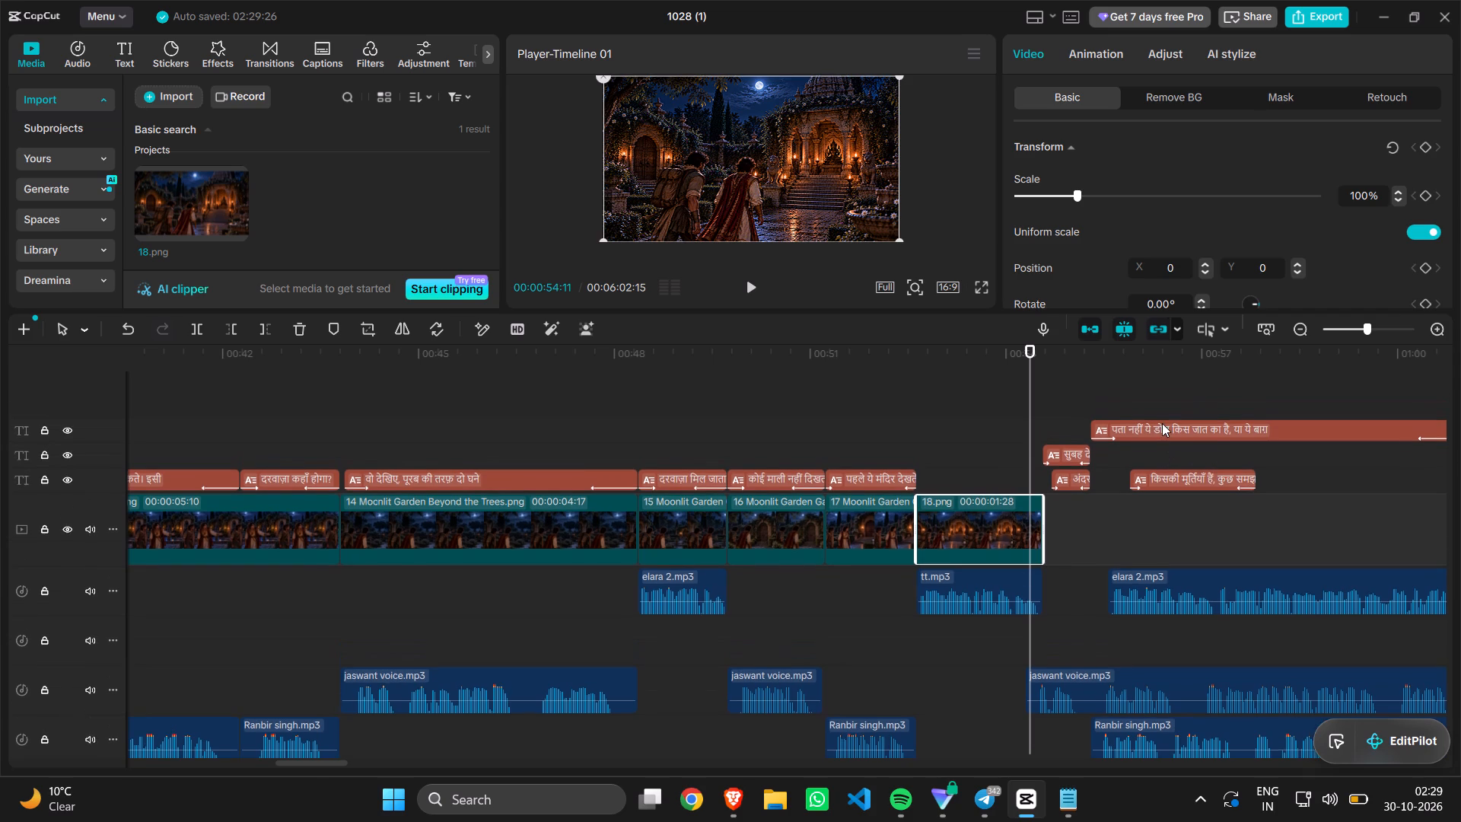
pyautogui.scroll(1, 1162, 423)
pyautogui.scroll(-1, 1162, 423)
pyautogui.hscroll(-1, 1162, 423)
pyautogui.scroll(-1, 1162, 423)
pyautogui.hscroll(-1, 1162, 423)
pyautogui.scroll(-1, 1162, 423)
pyautogui.hscroll(-1, 1162, 423)
pyautogui.scroll(-1, 1162, 423)
pyautogui.hscroll(-1, 1162, 423)
pyautogui.scroll(-1, 1162, 423)
pyautogui.hscroll(-1, 1162, 423)
pyautogui.scroll(-1, 1162, 423)
pyautogui.hscroll(-1, 1162, 423)
pyautogui.moveTo(1141, 417); pyautogui.dragTo(1150, 438)
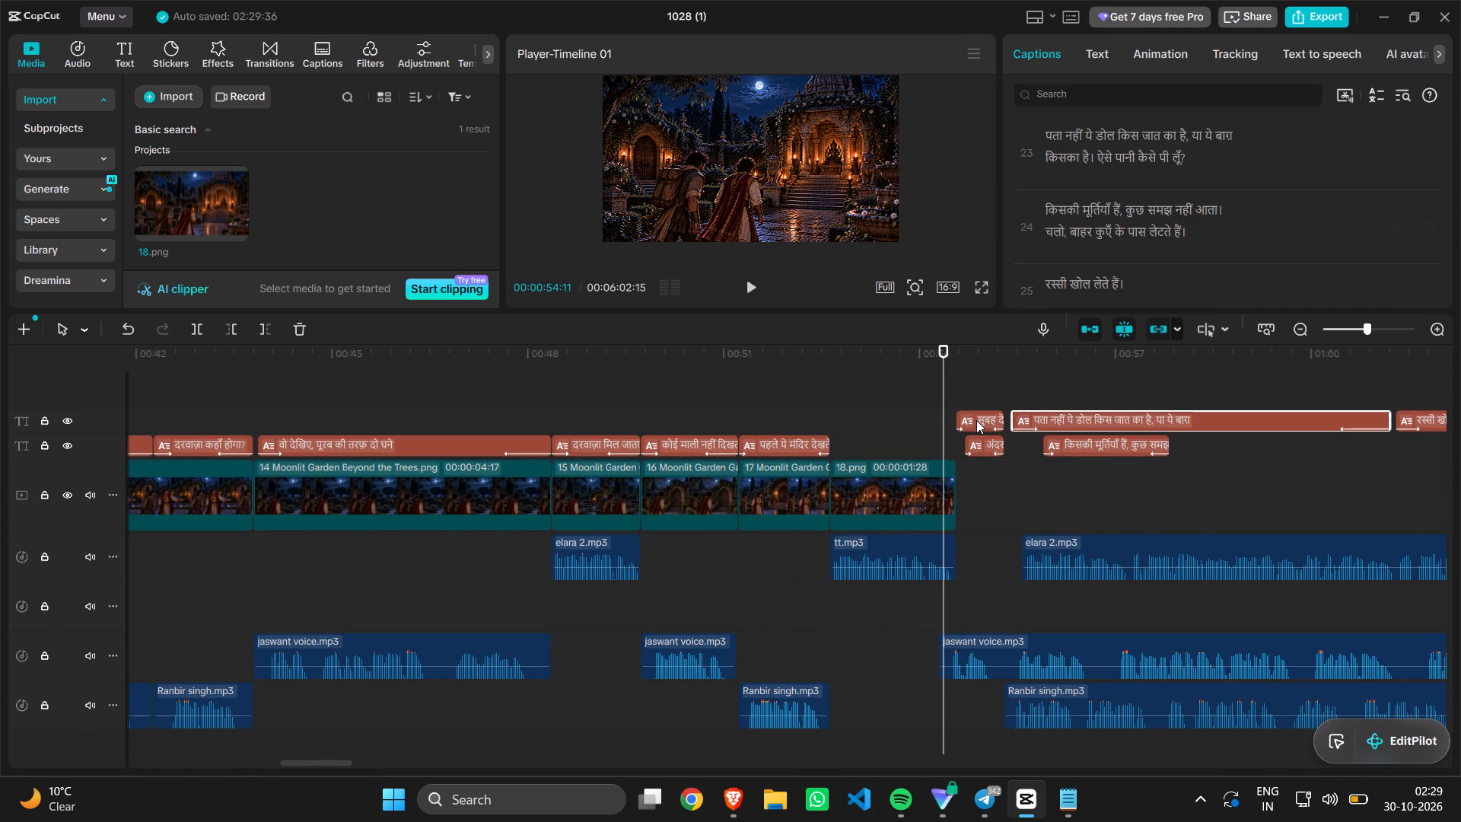
# Add a new caption after "पहले ये मंदिर देखते हैं।" in the caption list.
pyautogui.scroll(15, 1233, 211)
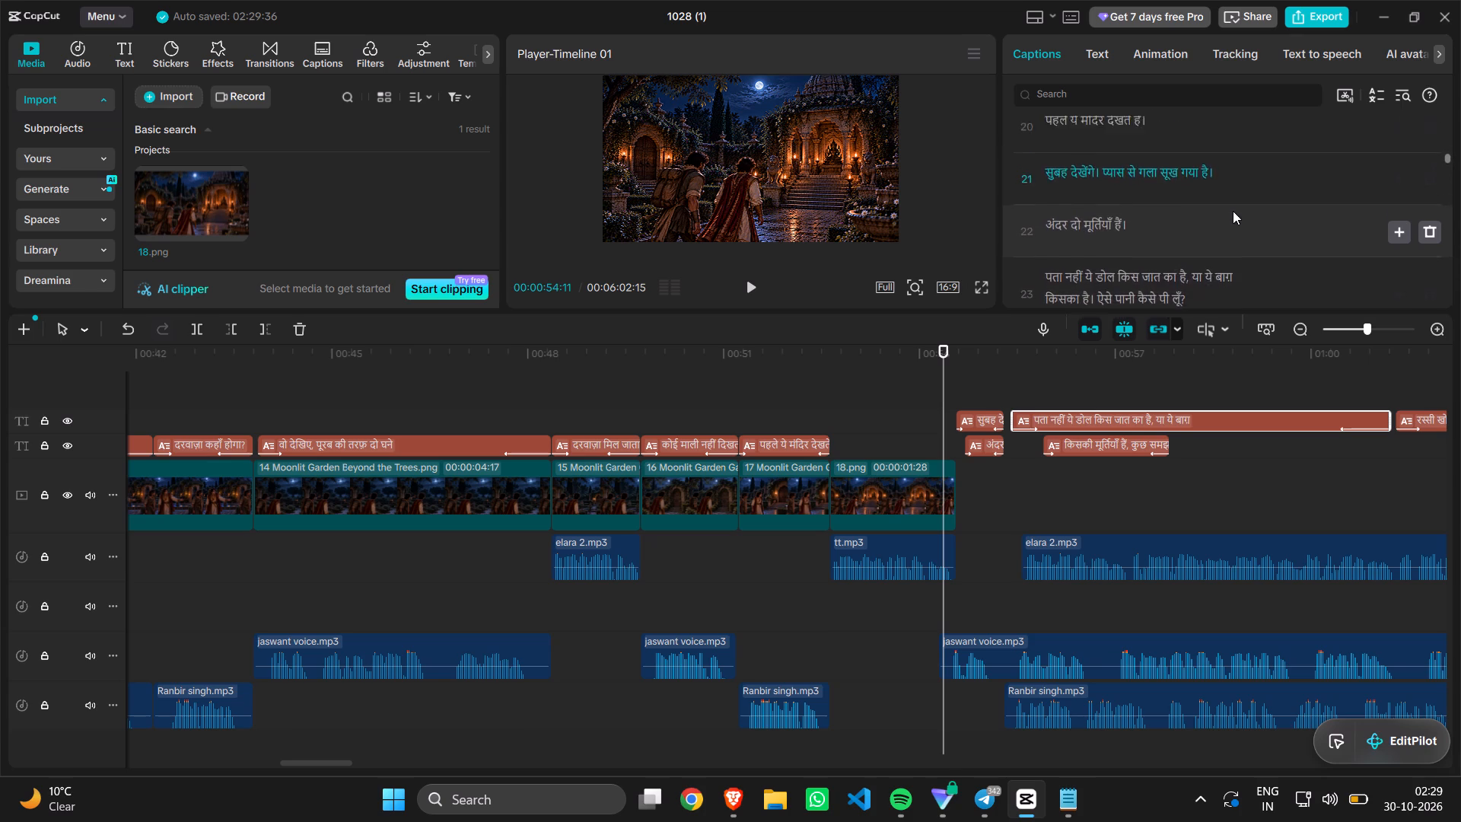
pyautogui.scroll(5, 1233, 211)
pyautogui.scroll(-1, 1233, 211)
pyautogui.scroll(6, 1233, 211)
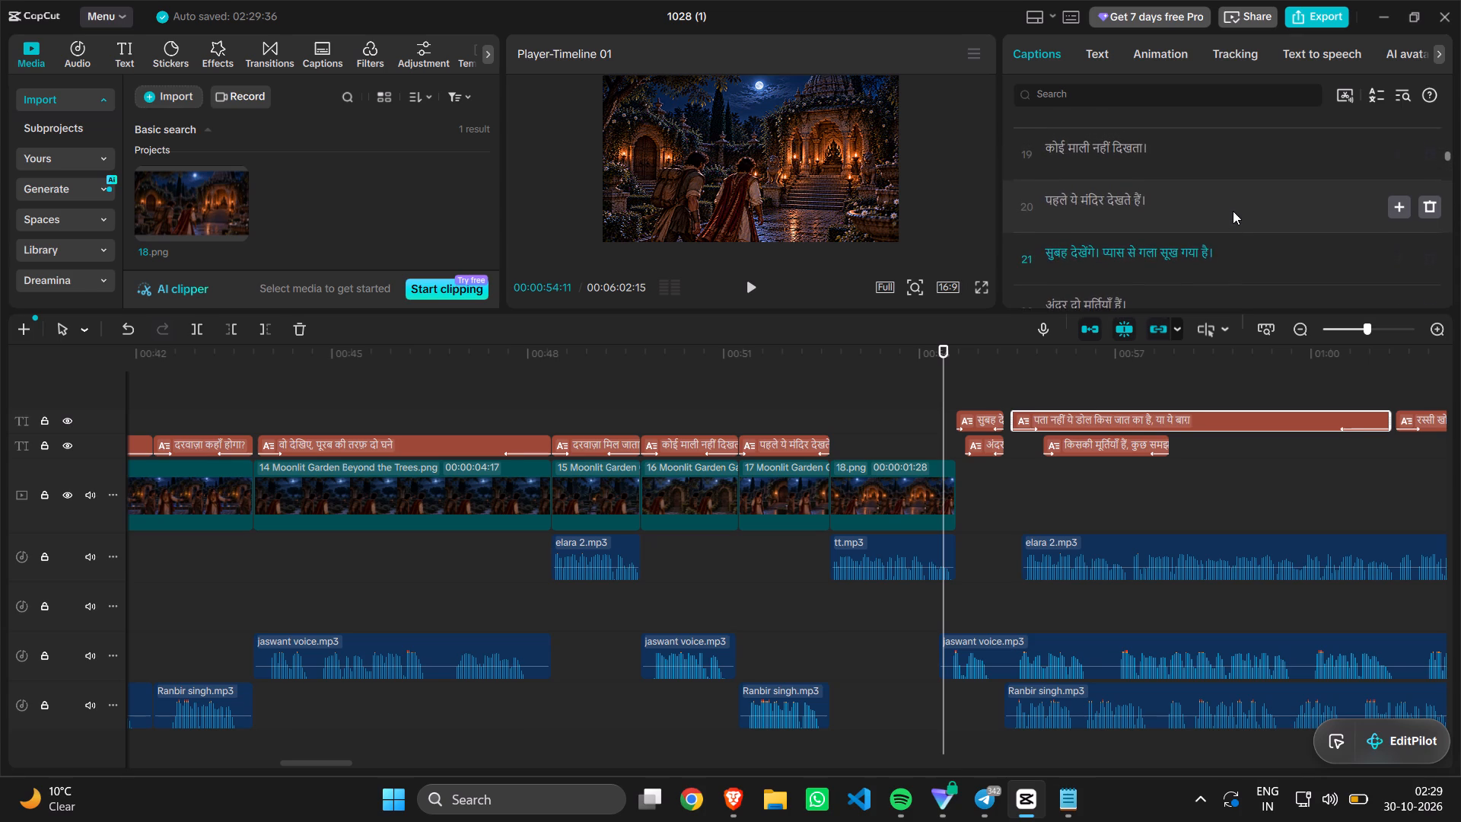
pyautogui.scroll(1, 1233, 211)
pyautogui.scroll(-1, 1233, 211)
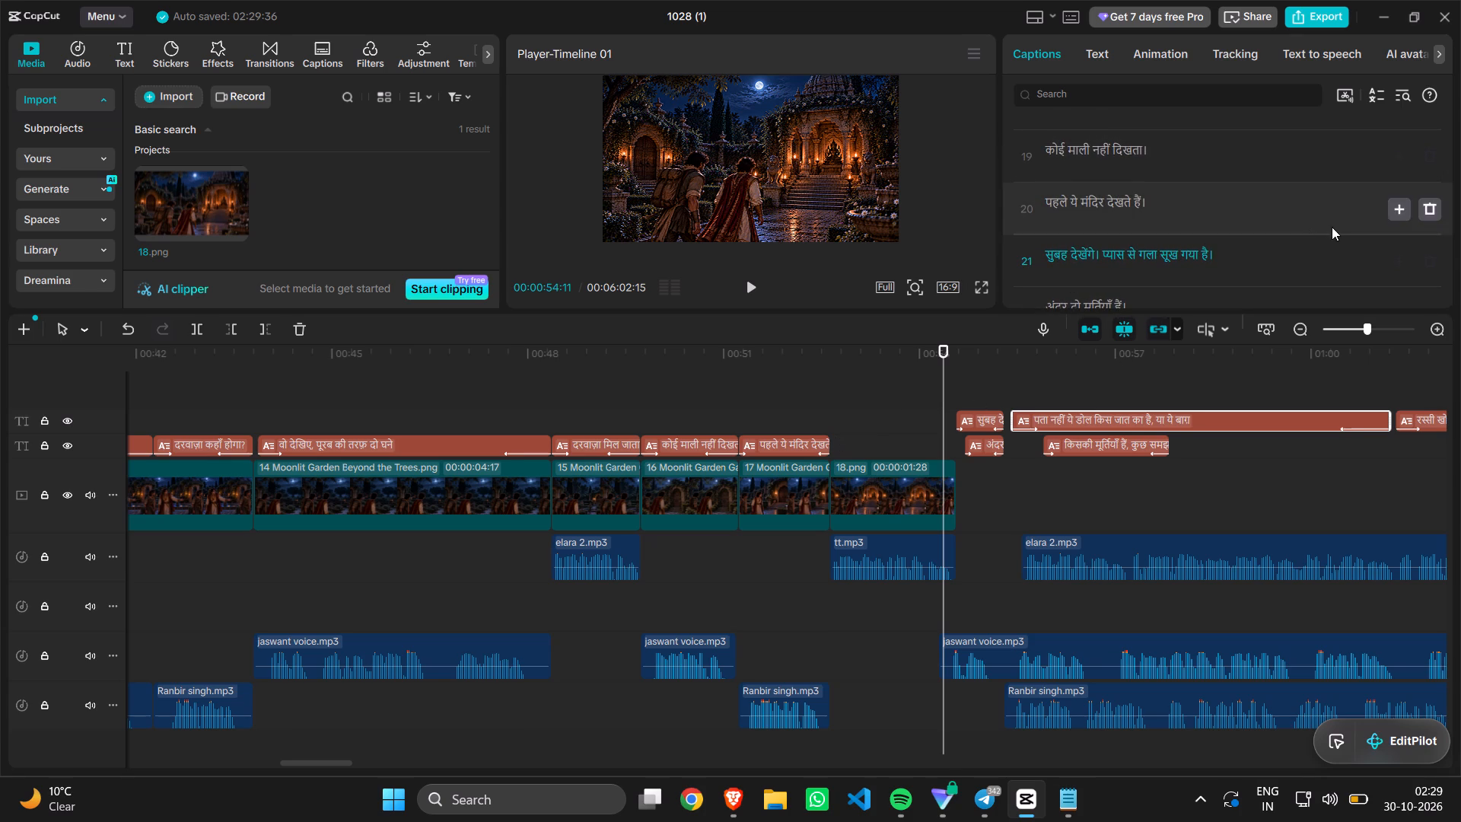
pyautogui.scroll(-2, 1333, 250)
pyautogui.click(1406, 231)
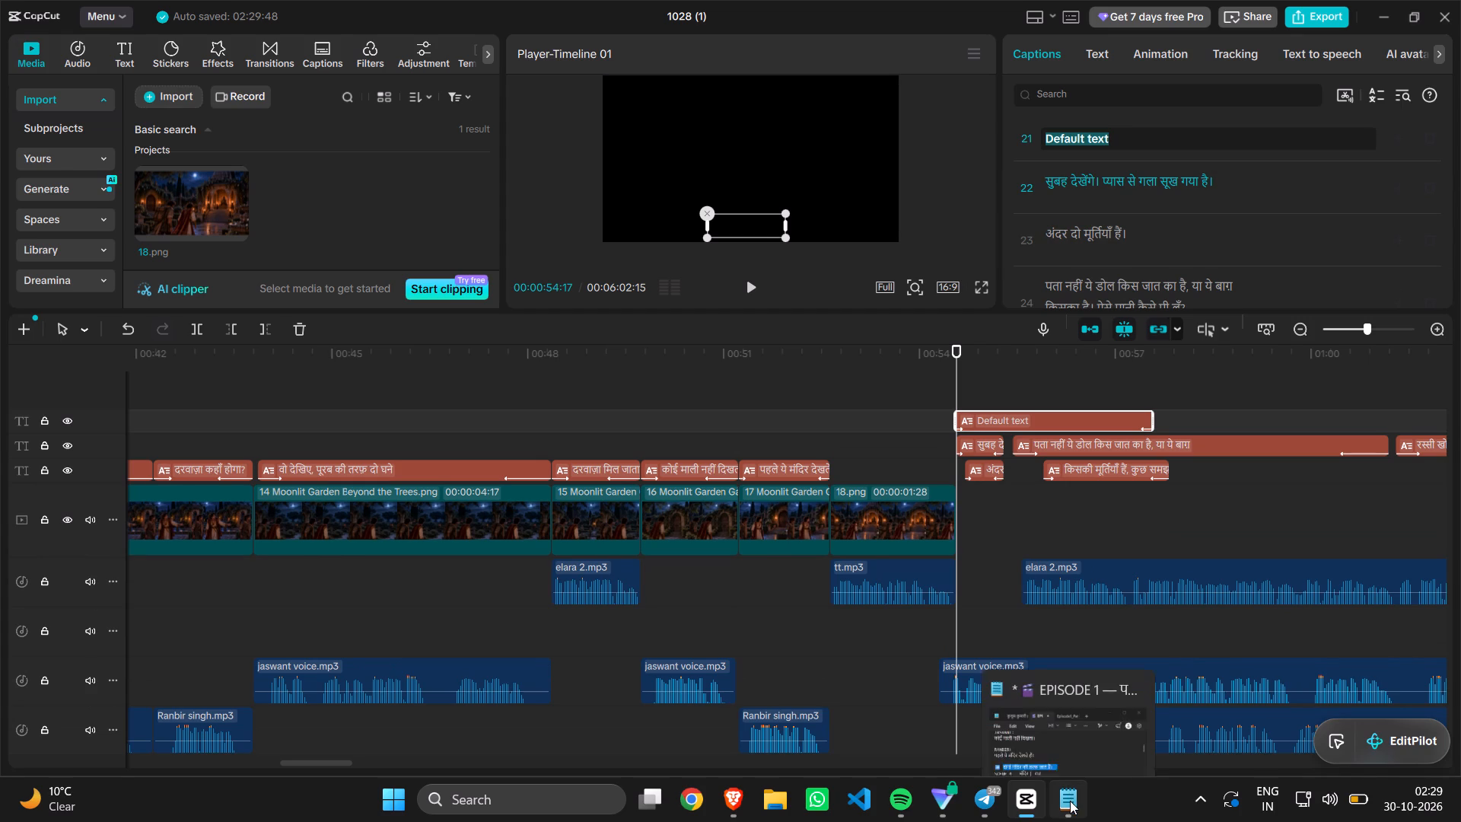
pyautogui.click(735, 802)
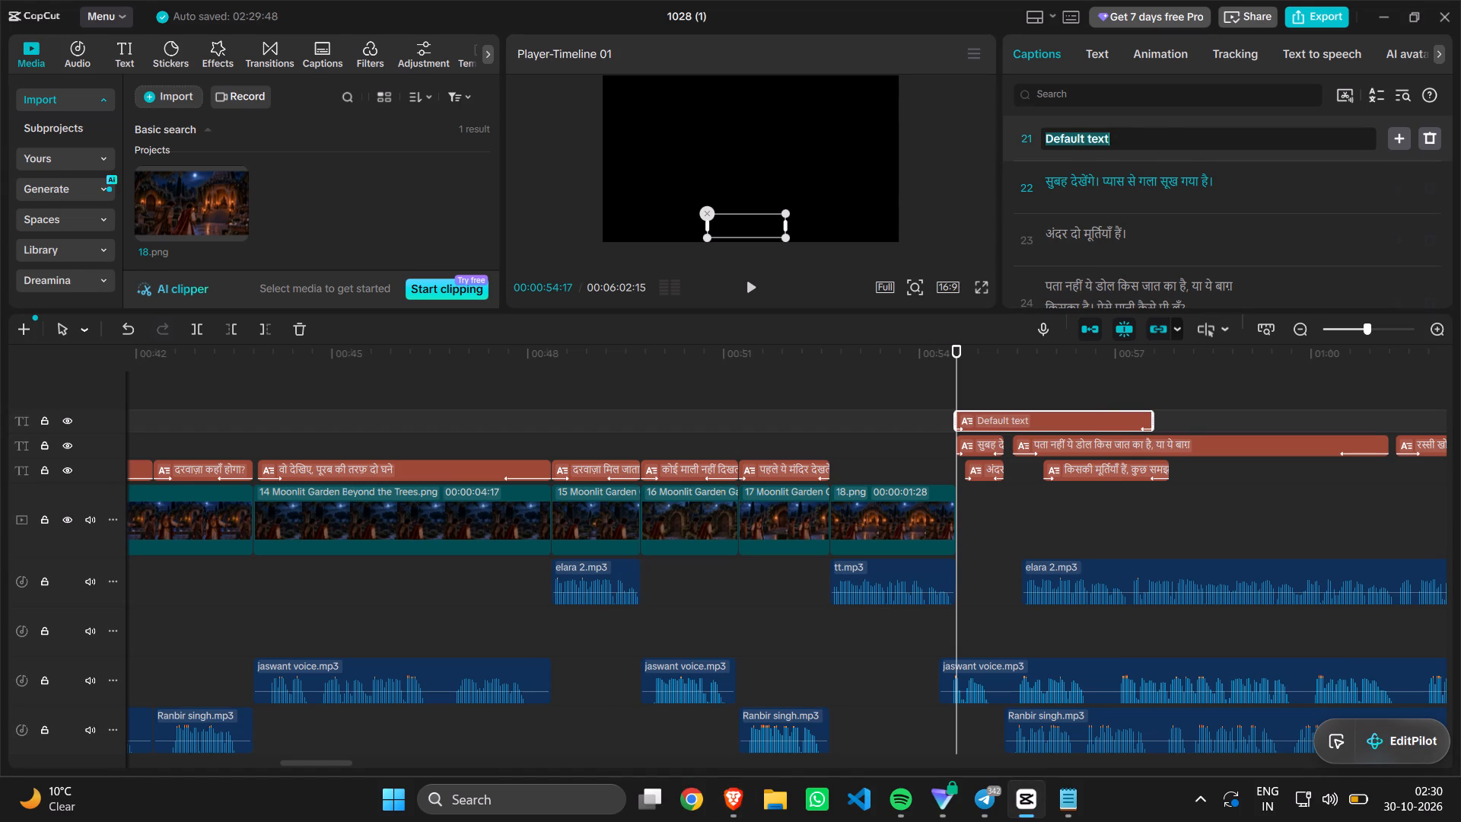
pyautogui.hotkey('ctrl', 'v')
pyautogui.keyDown('ctrl'); pyautogui.click(1124, 139); pyautogui.keyUp('ctrl')
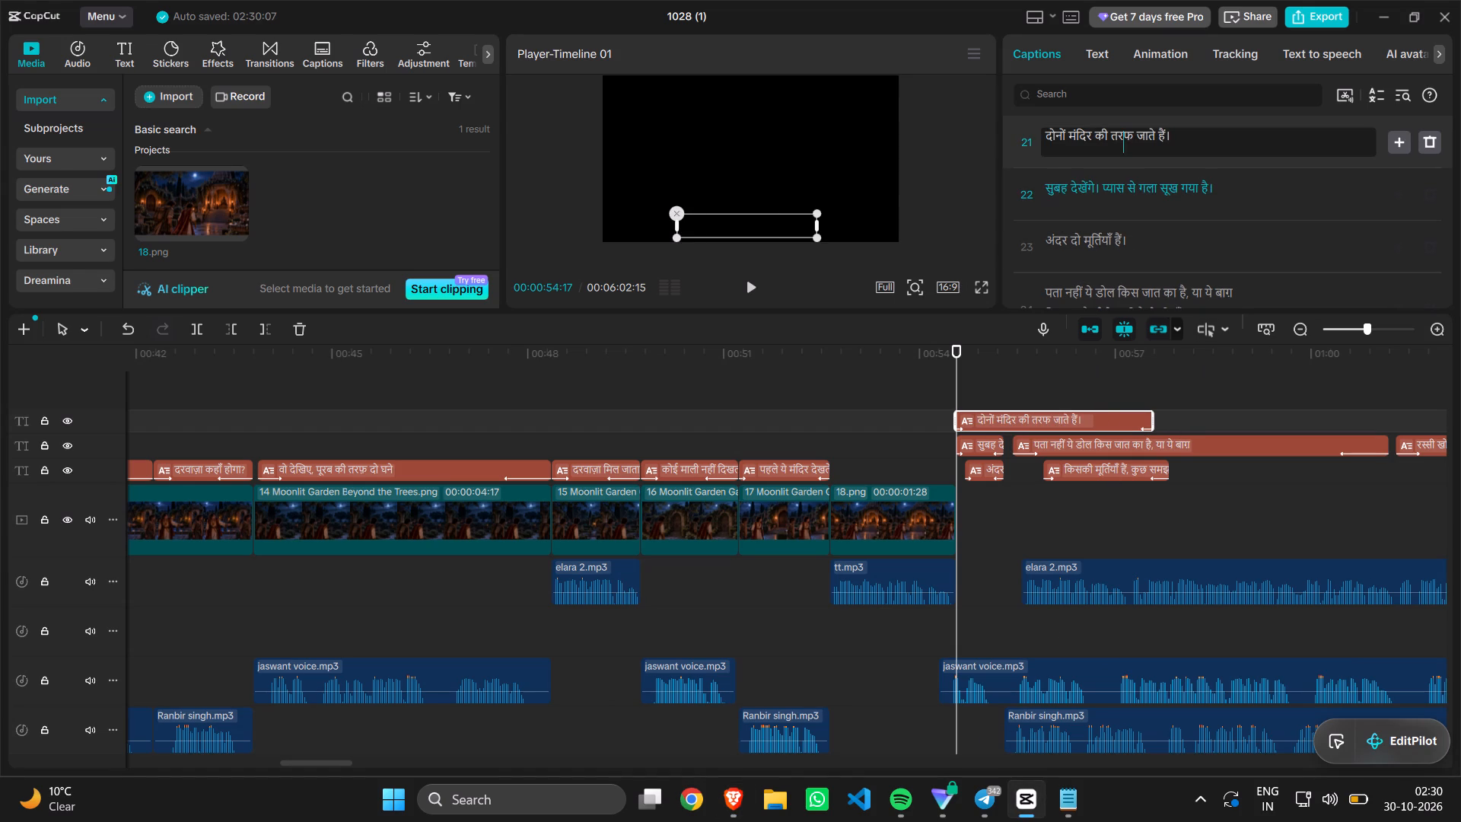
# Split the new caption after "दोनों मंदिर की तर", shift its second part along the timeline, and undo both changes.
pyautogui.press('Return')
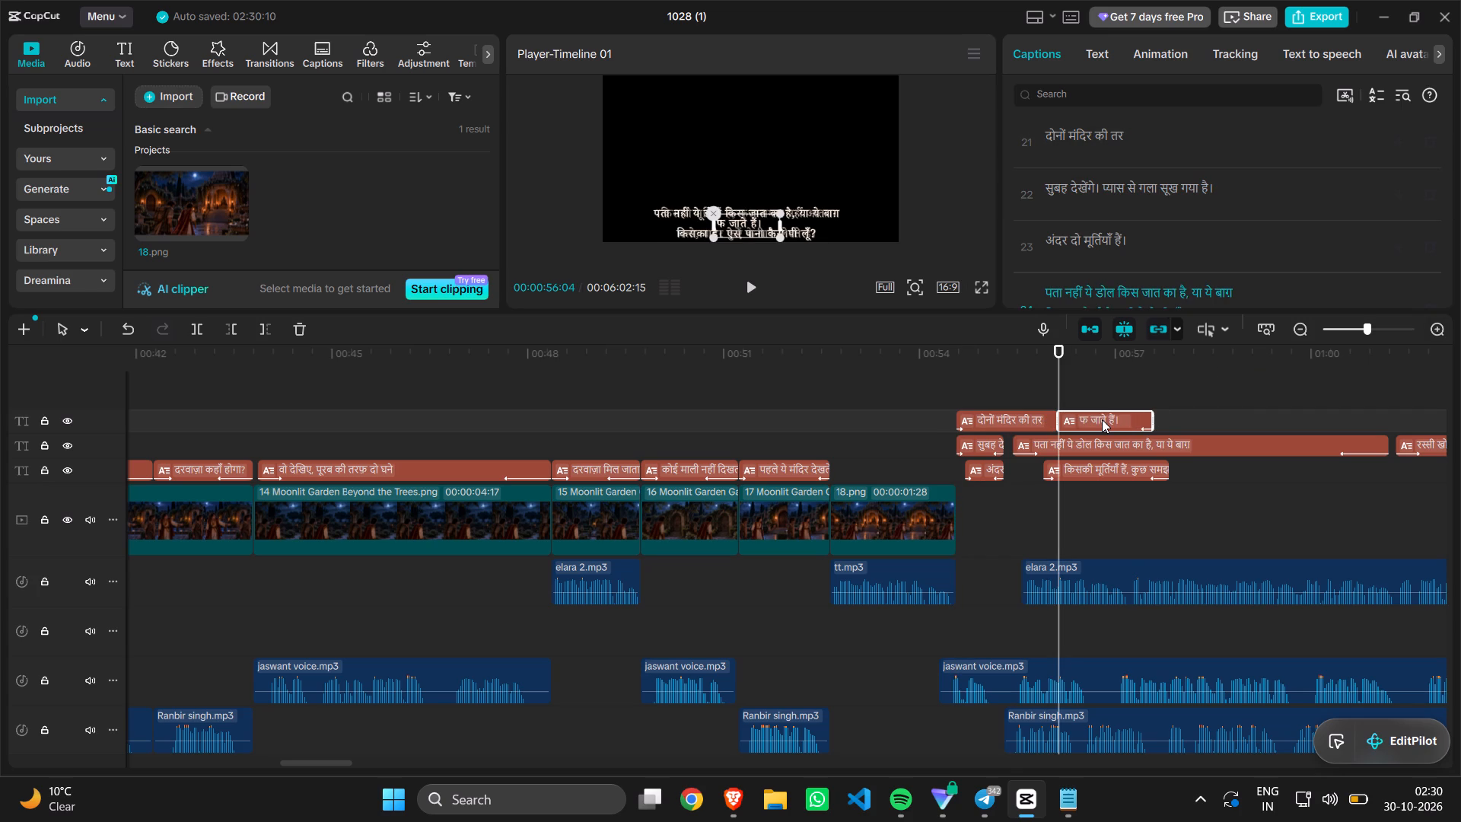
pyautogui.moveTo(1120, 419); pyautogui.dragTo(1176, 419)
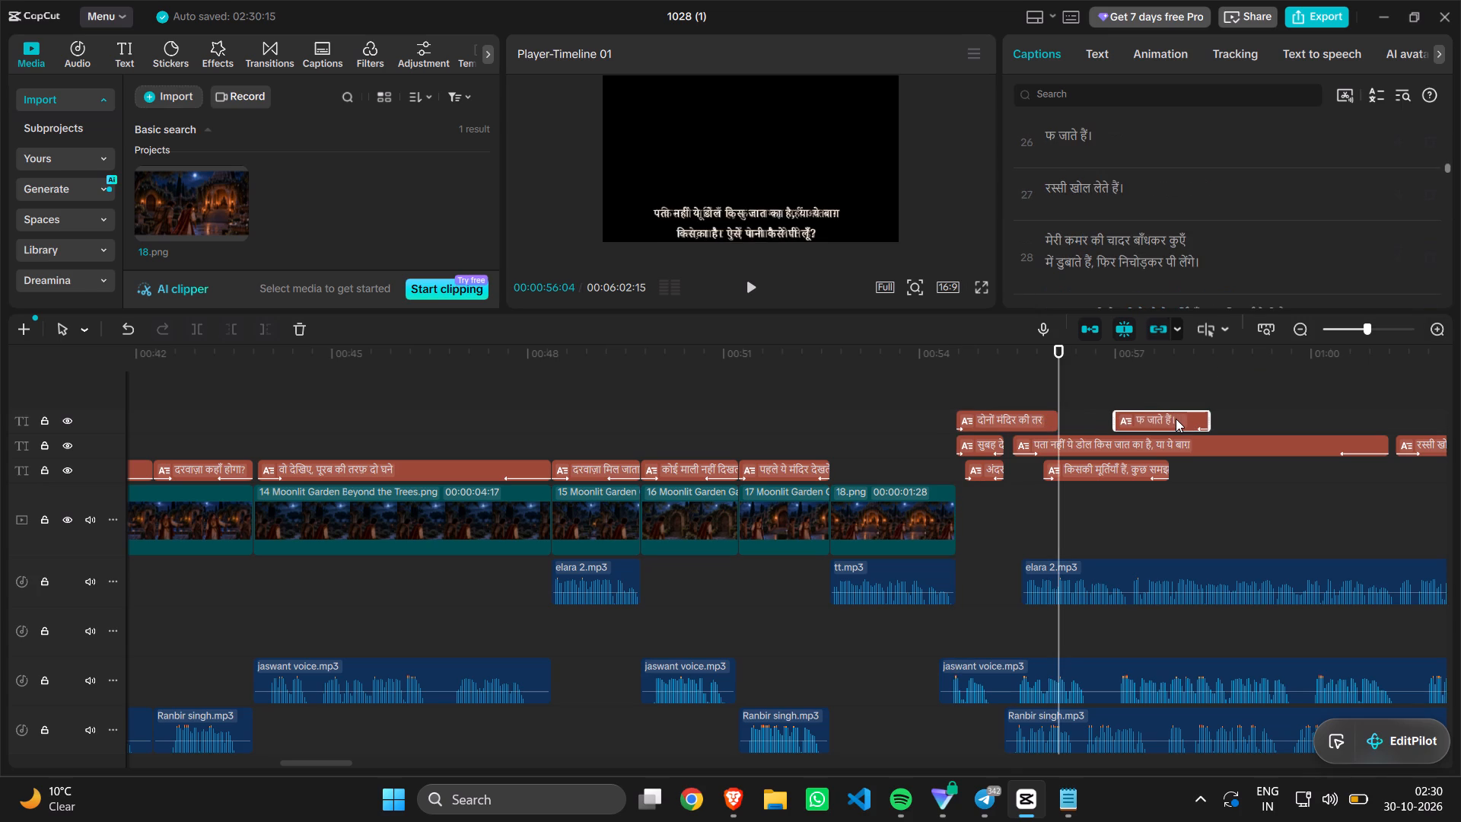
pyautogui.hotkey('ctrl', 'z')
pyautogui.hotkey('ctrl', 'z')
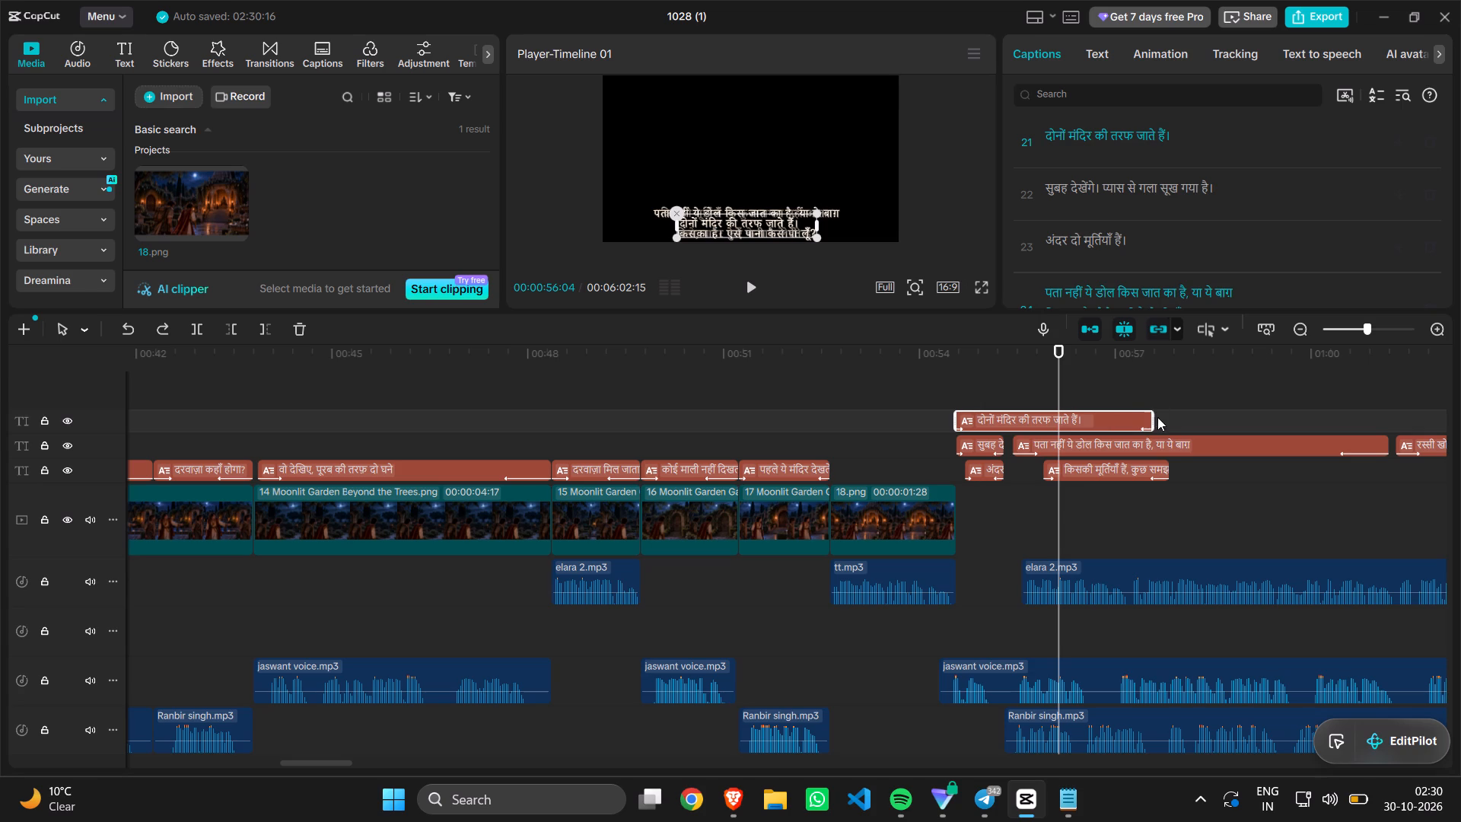
# Shorten the caption "दोनों मंदिर की तरफ जाते हैं।", place it directly above 18.png, and extend it to that image's end.
pyautogui.moveTo(1153, 420); pyautogui.dragTo(1067, 426)
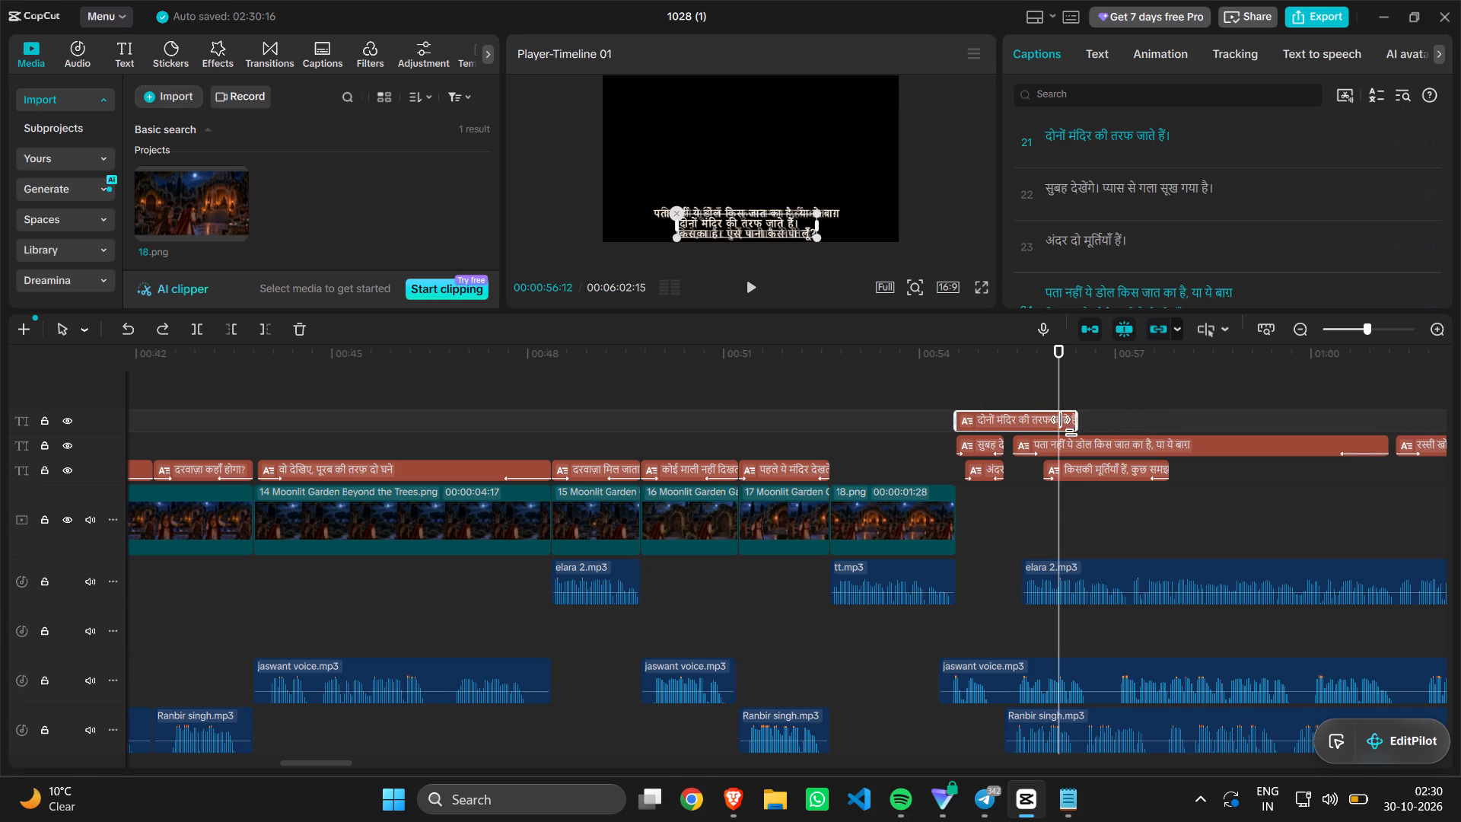
pyautogui.moveTo(1067, 426); pyautogui.dragTo(1054, 426)
pyautogui.moveTo(1016, 414); pyautogui.dragTo(949, 435)
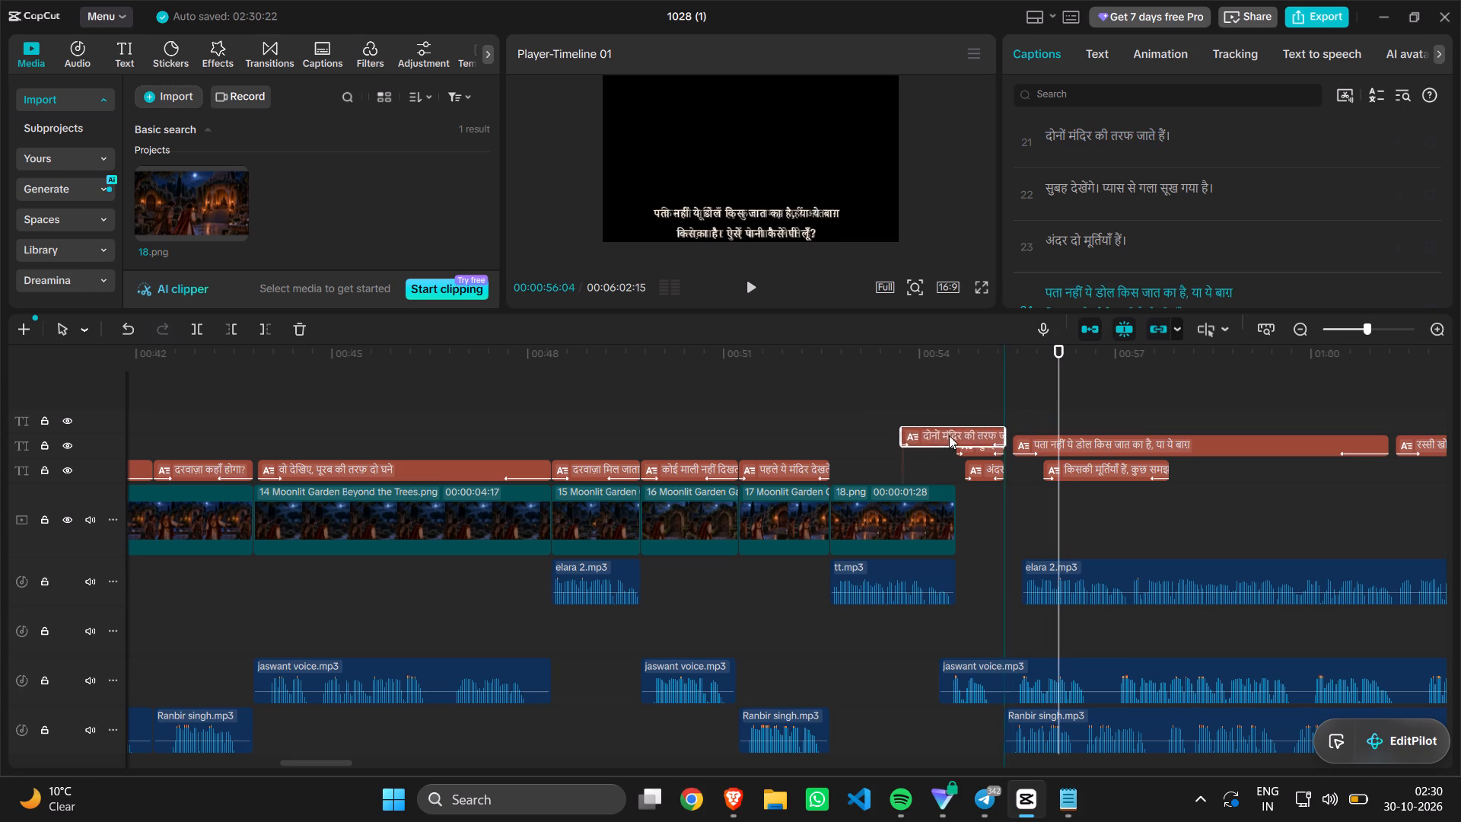
pyautogui.moveTo(949, 435); pyautogui.dragTo(899, 463)
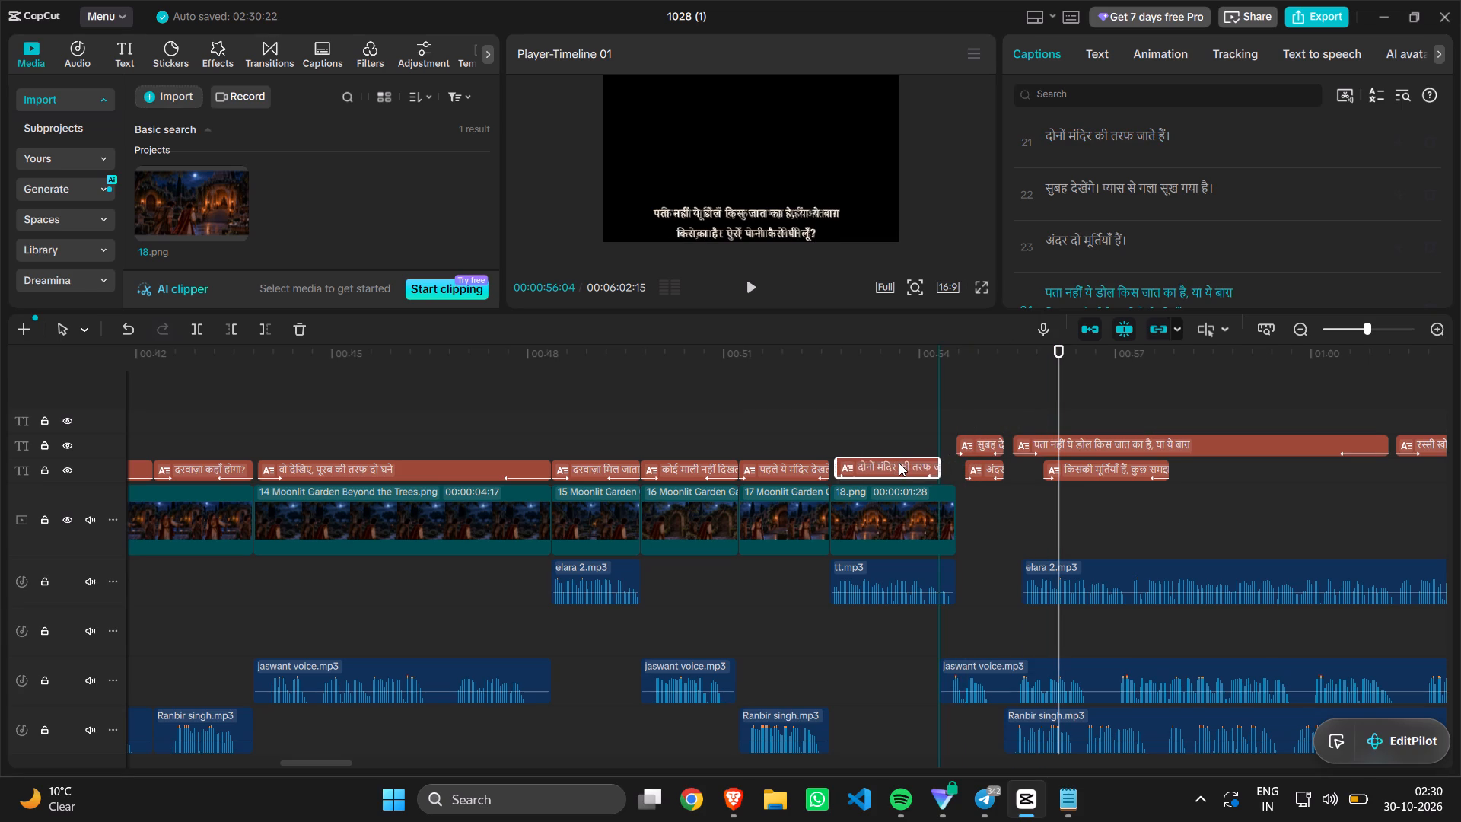
pyautogui.moveTo(899, 463); pyautogui.dragTo(888, 466)
pyautogui.moveTo(934, 441); pyautogui.dragTo(950, 441)
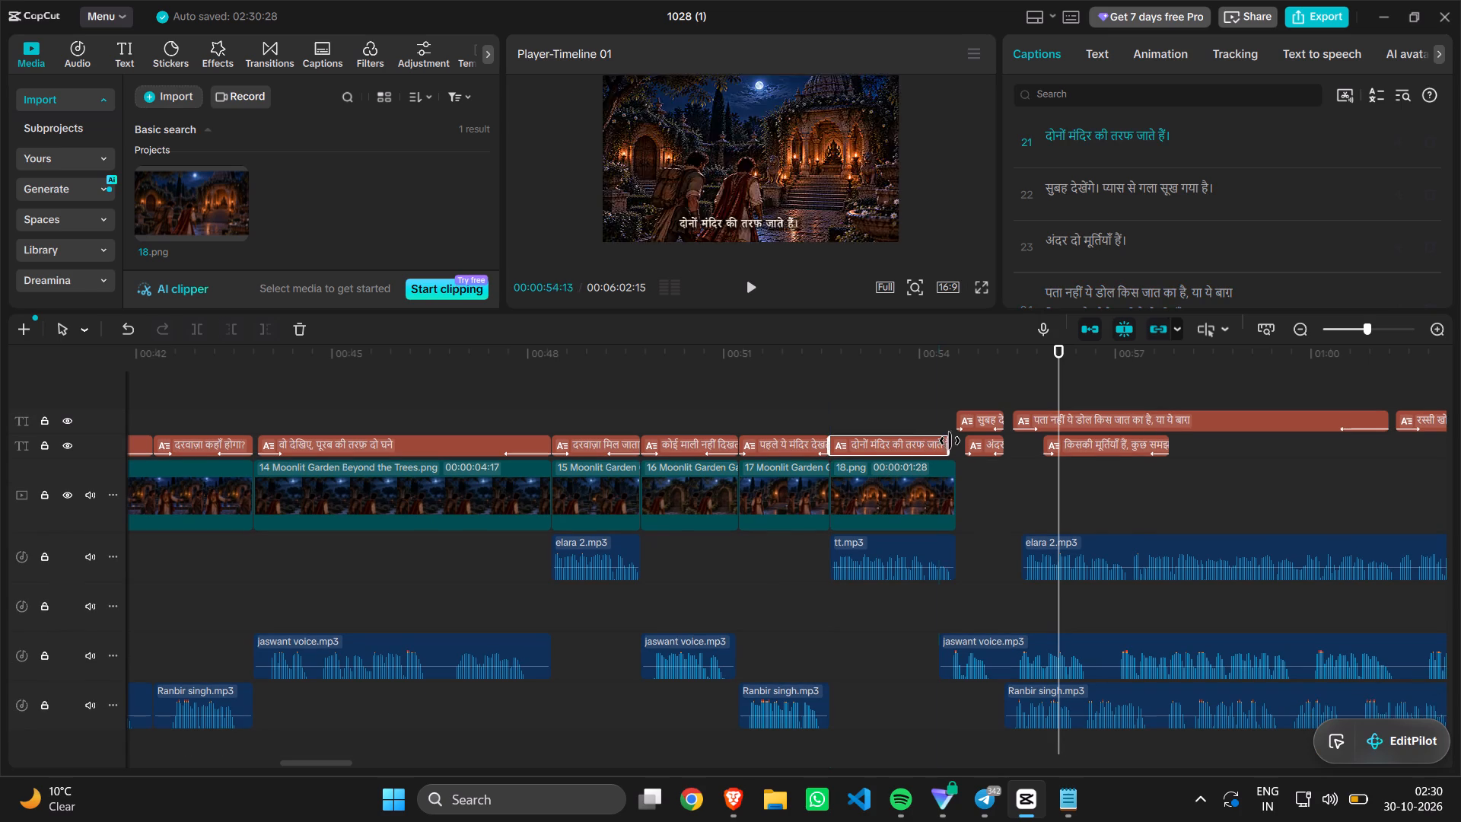
pyautogui.moveTo(950, 441); pyautogui.dragTo(953, 441)
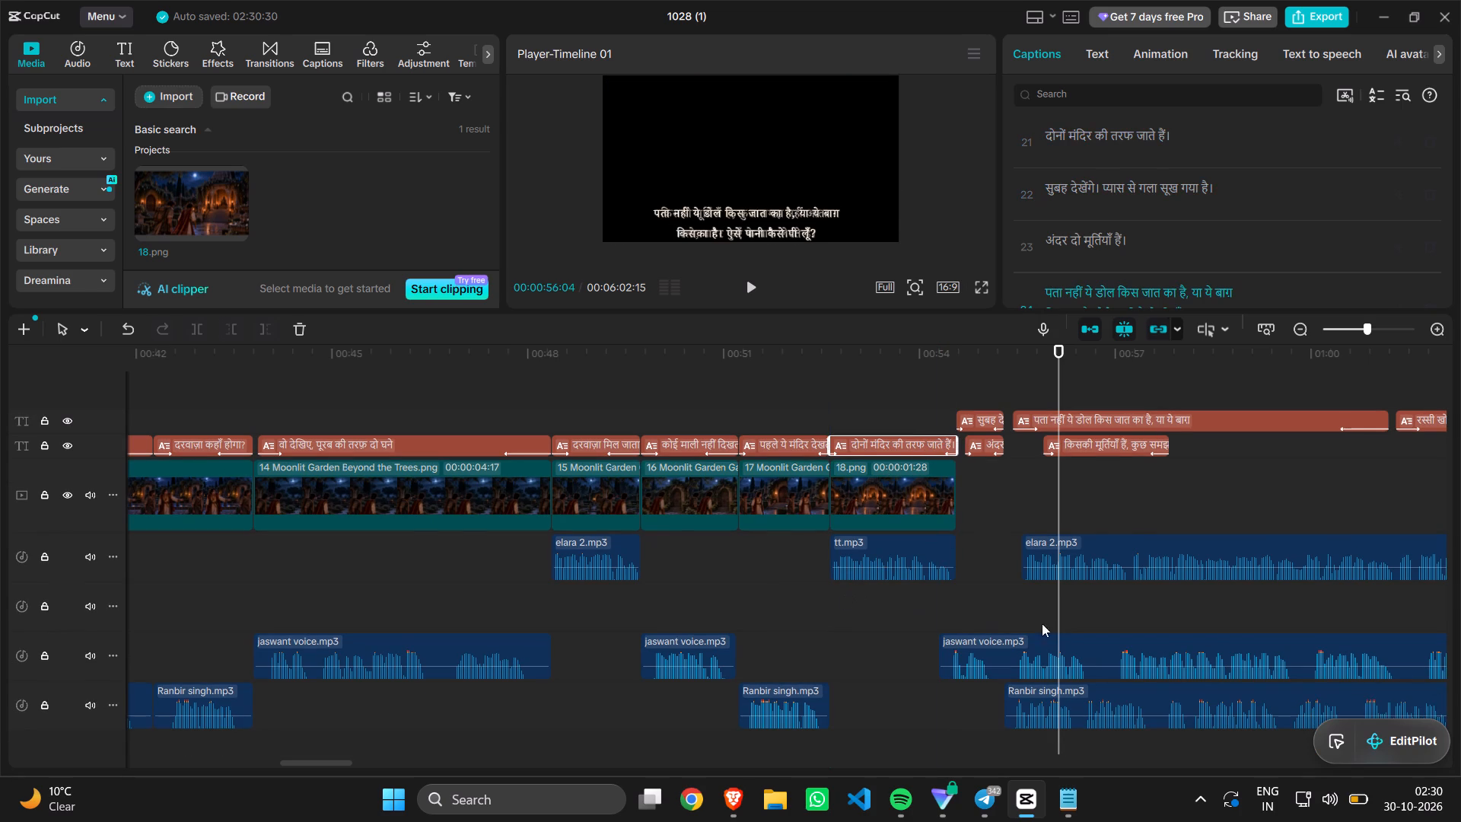
pyautogui.moveTo(1042, 645); pyautogui.dragTo(1175, 645)
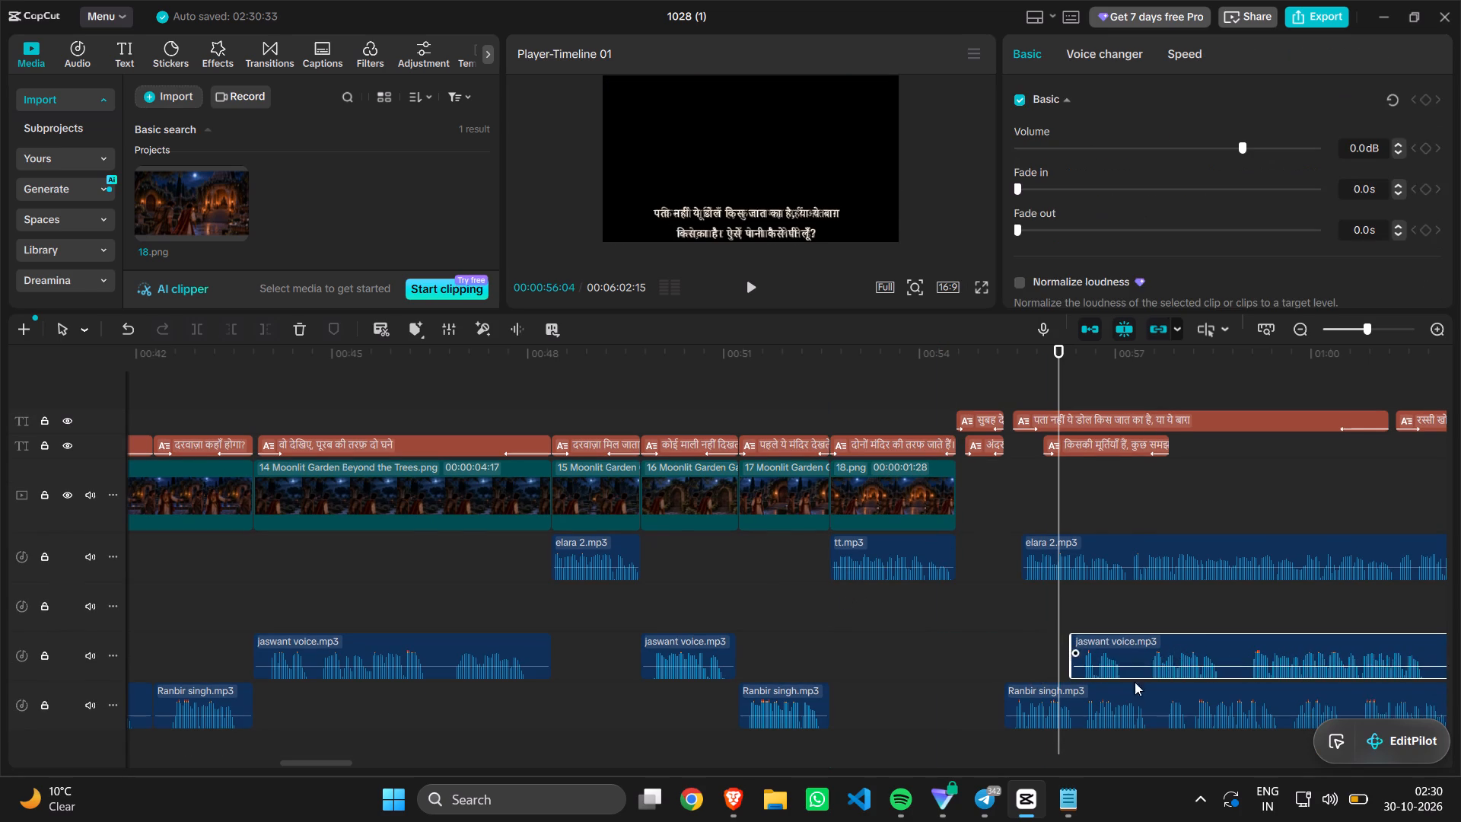
pyautogui.moveTo(1106, 712); pyautogui.dragTo(1163, 699)
pyautogui.moveTo(1091, 562); pyautogui.dragTo(1157, 568)
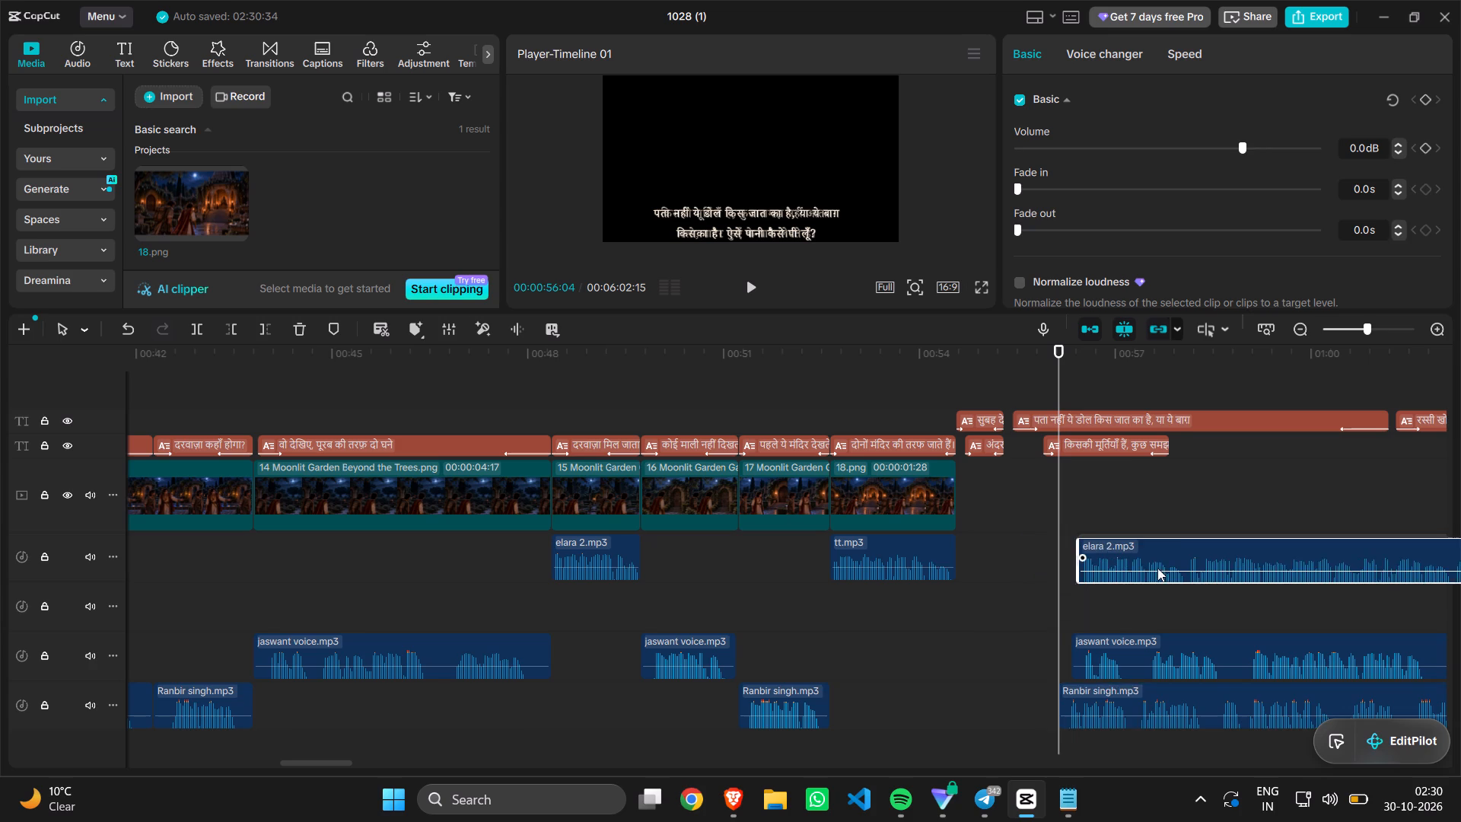
pyautogui.moveTo(1157, 568); pyautogui.dragTo(1161, 569)
# Play back image 18 with tt.mp3 to check the new caption against the narration.
pyautogui.click(851, 613)
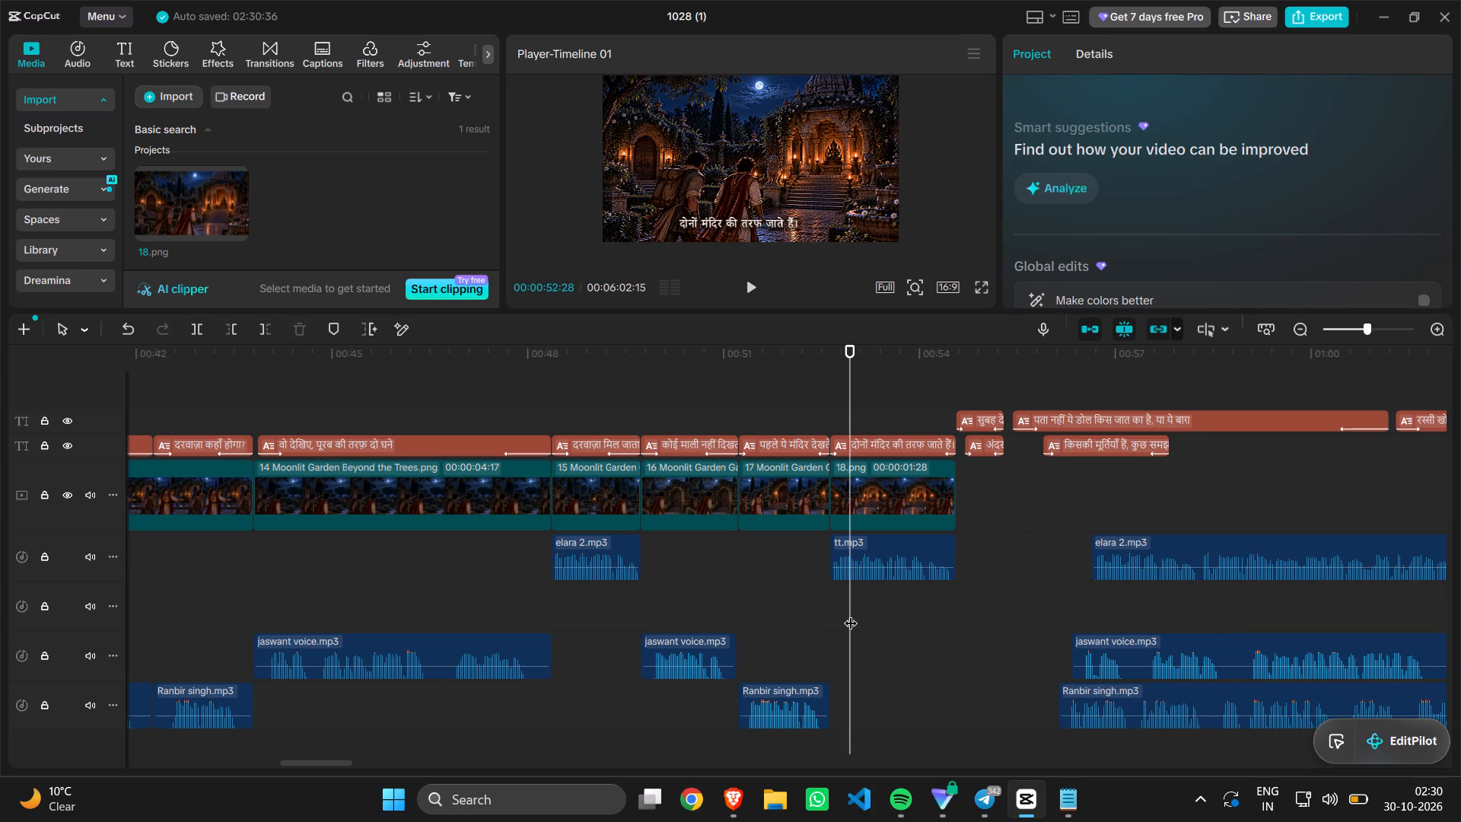
pyautogui.press('space')
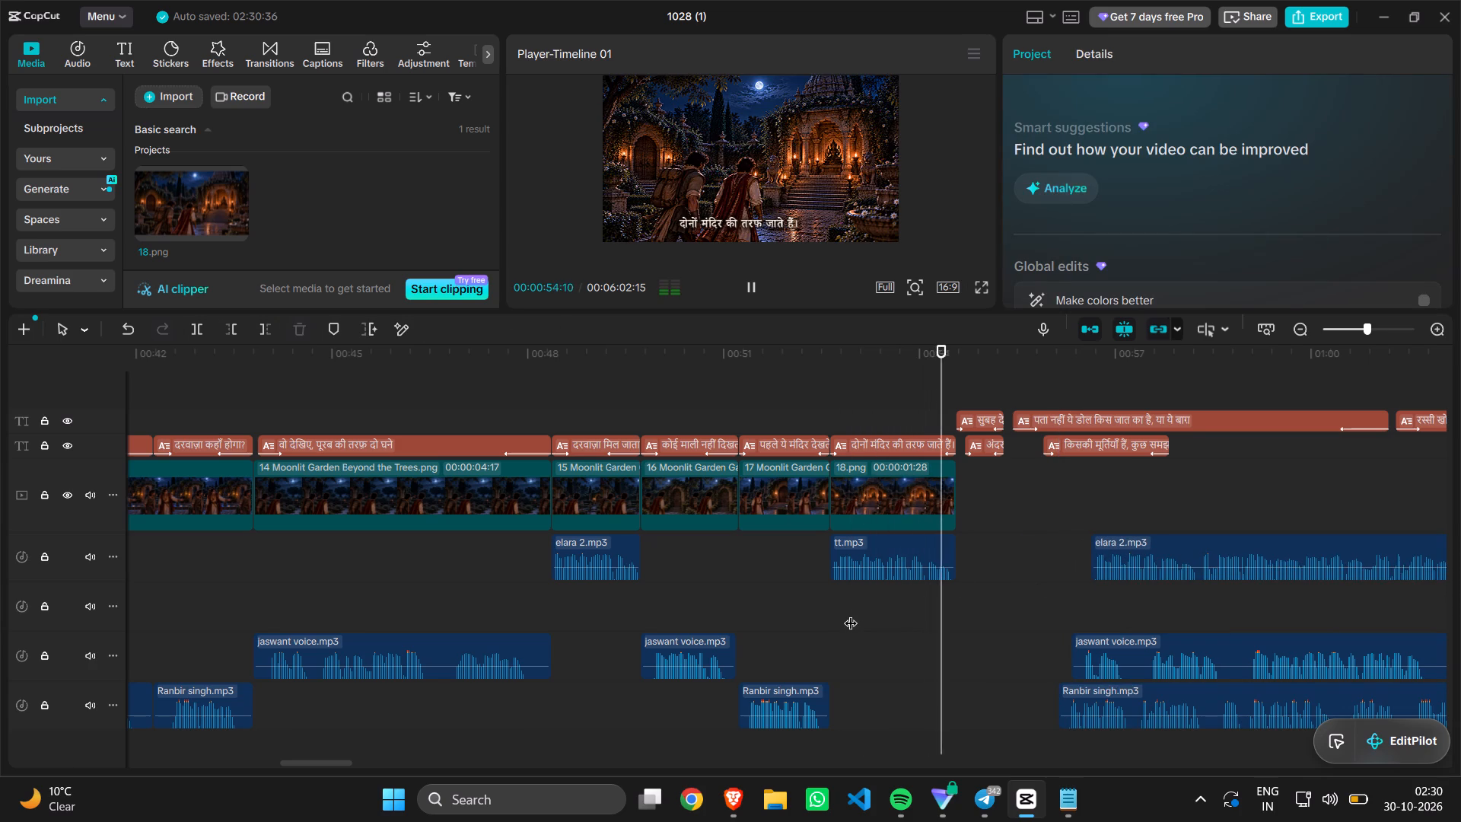
pyautogui.press('space')
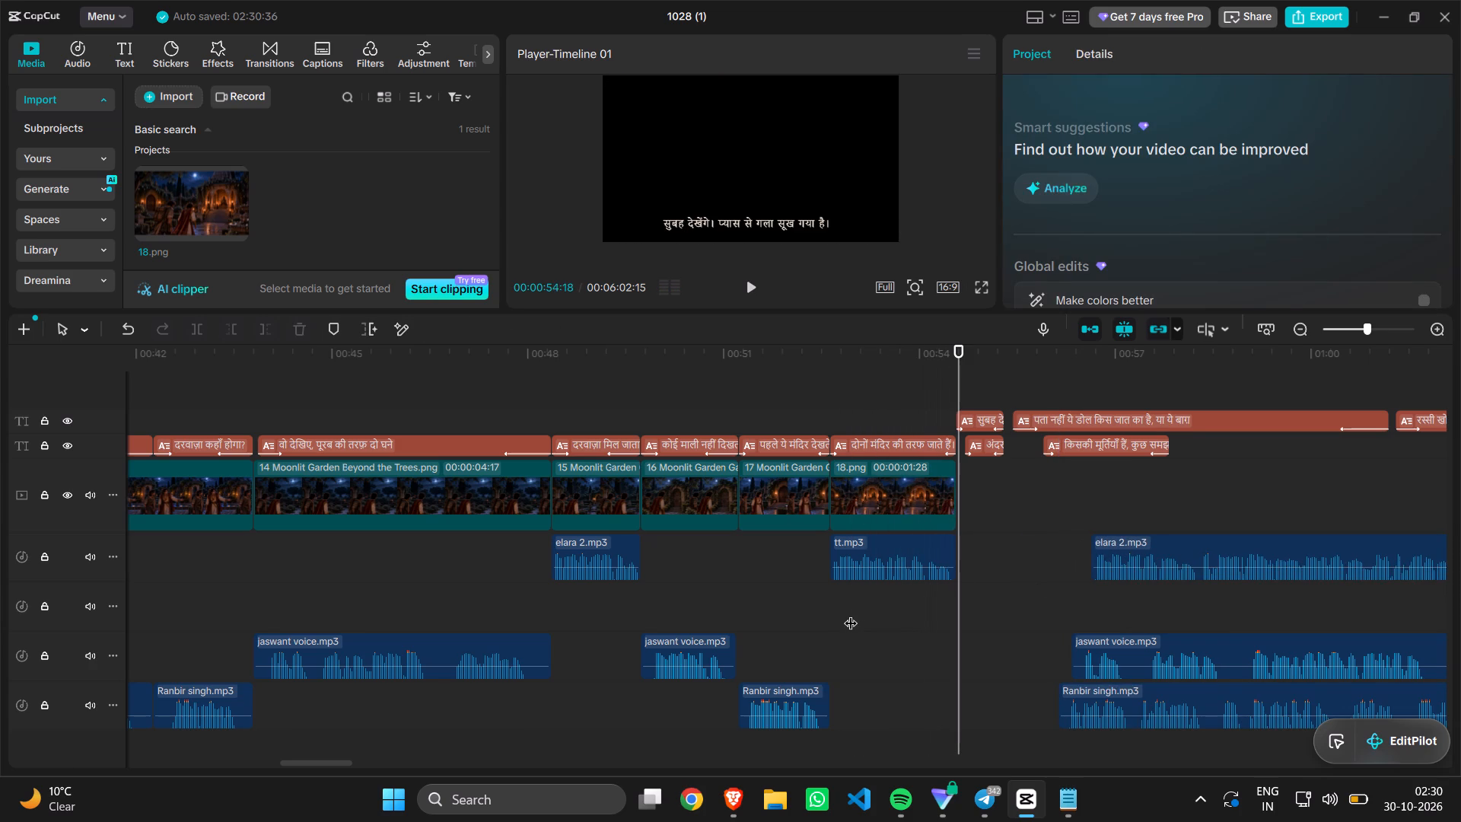
# Check the script for the line after "दोनों मंदिर की तरफ जाते हैं।" and move elara 2.mp3 to about 00:00:54:18, just after tt.mp3.
pyautogui.click(1062, 808)
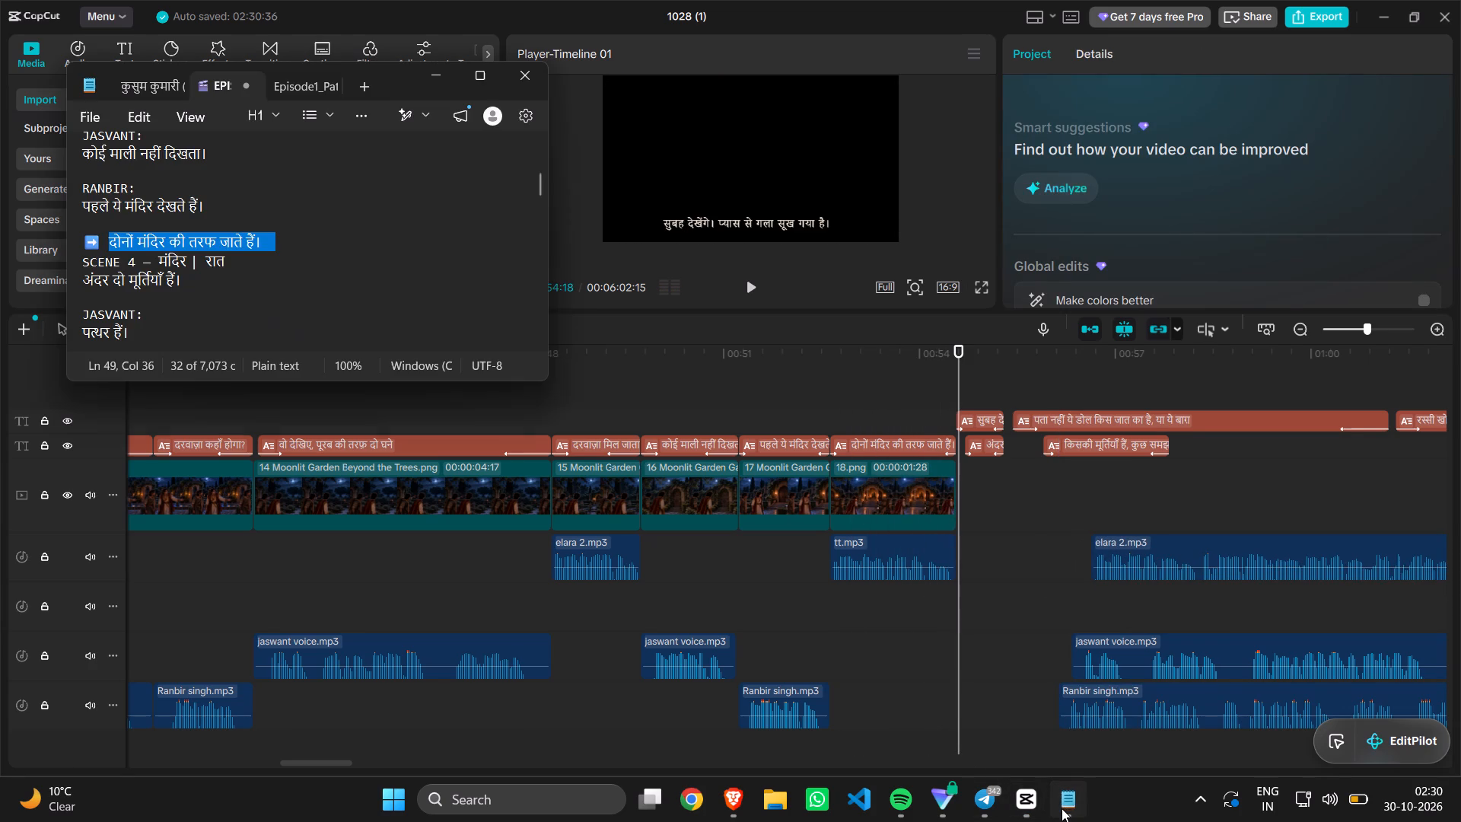
pyautogui.scroll(-2, 299, 325)
pyautogui.moveTo(1151, 560); pyautogui.dragTo(1128, 564)
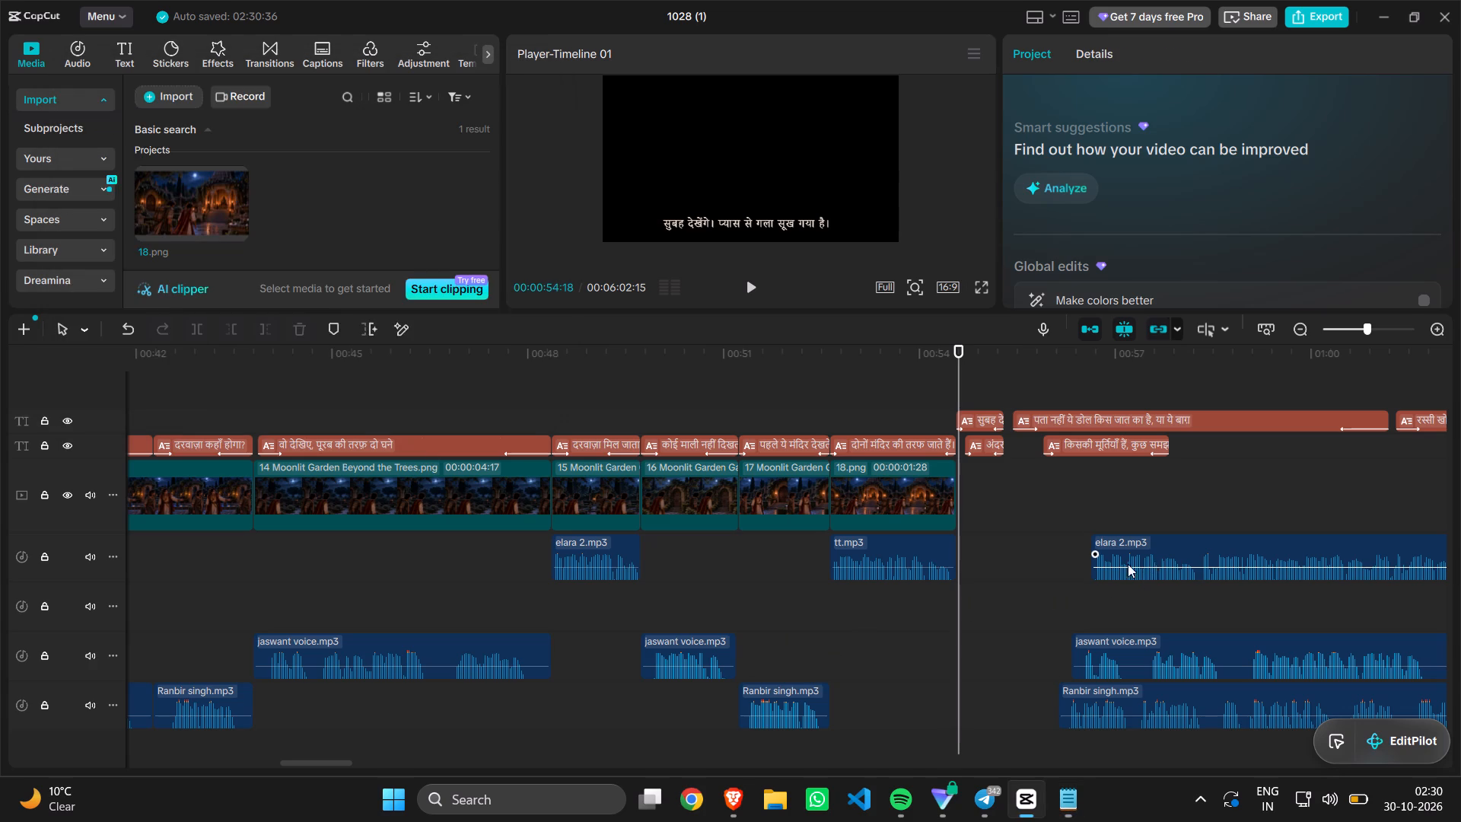
pyautogui.moveTo(1128, 564); pyautogui.dragTo(1020, 562)
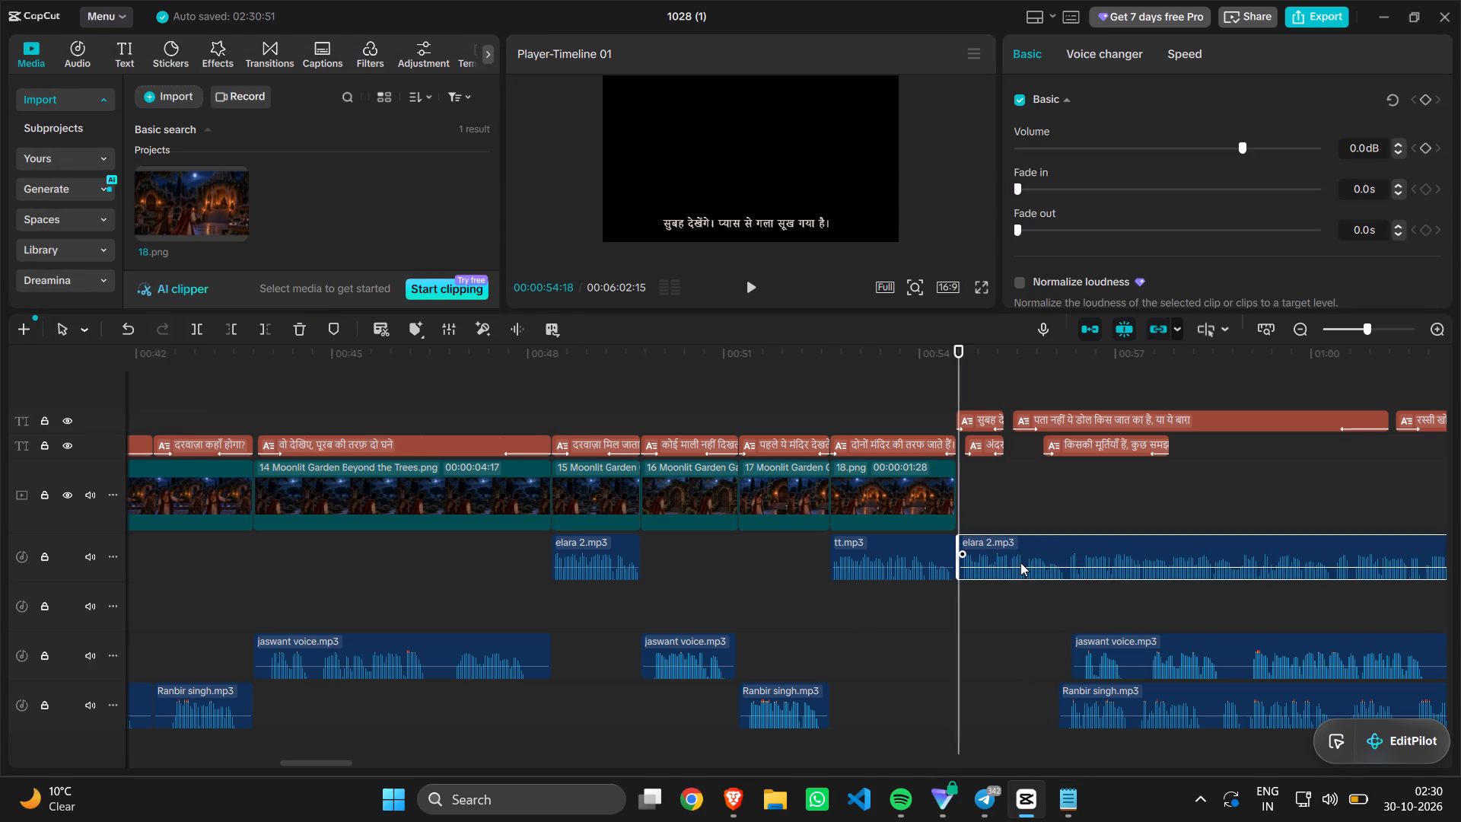
# Play back from image 18 into elara 2.mp3 to find where its first narrated line ends.
pyautogui.click(882, 637)
pyautogui.press('space')
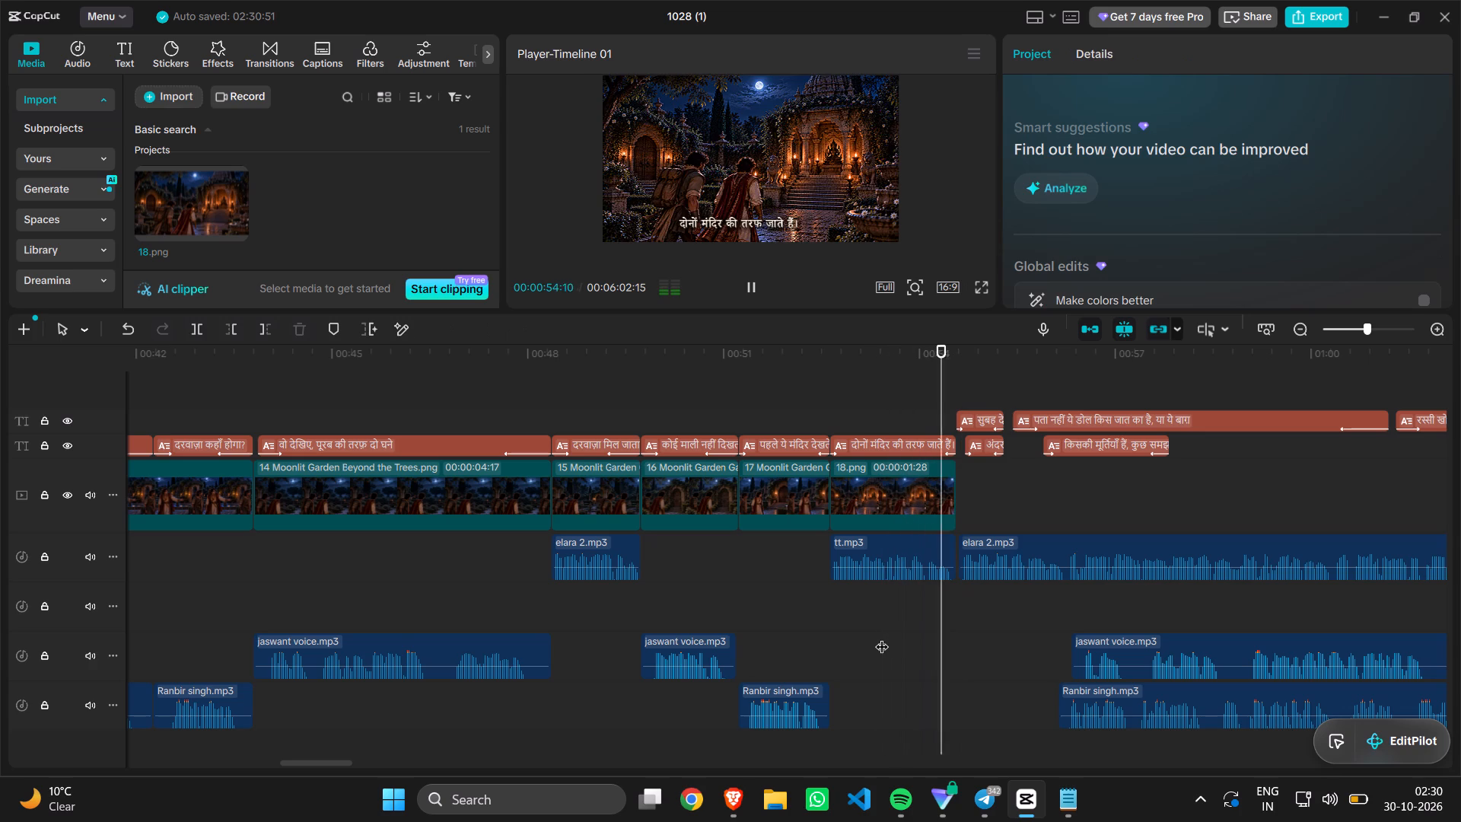
pyautogui.press('space')
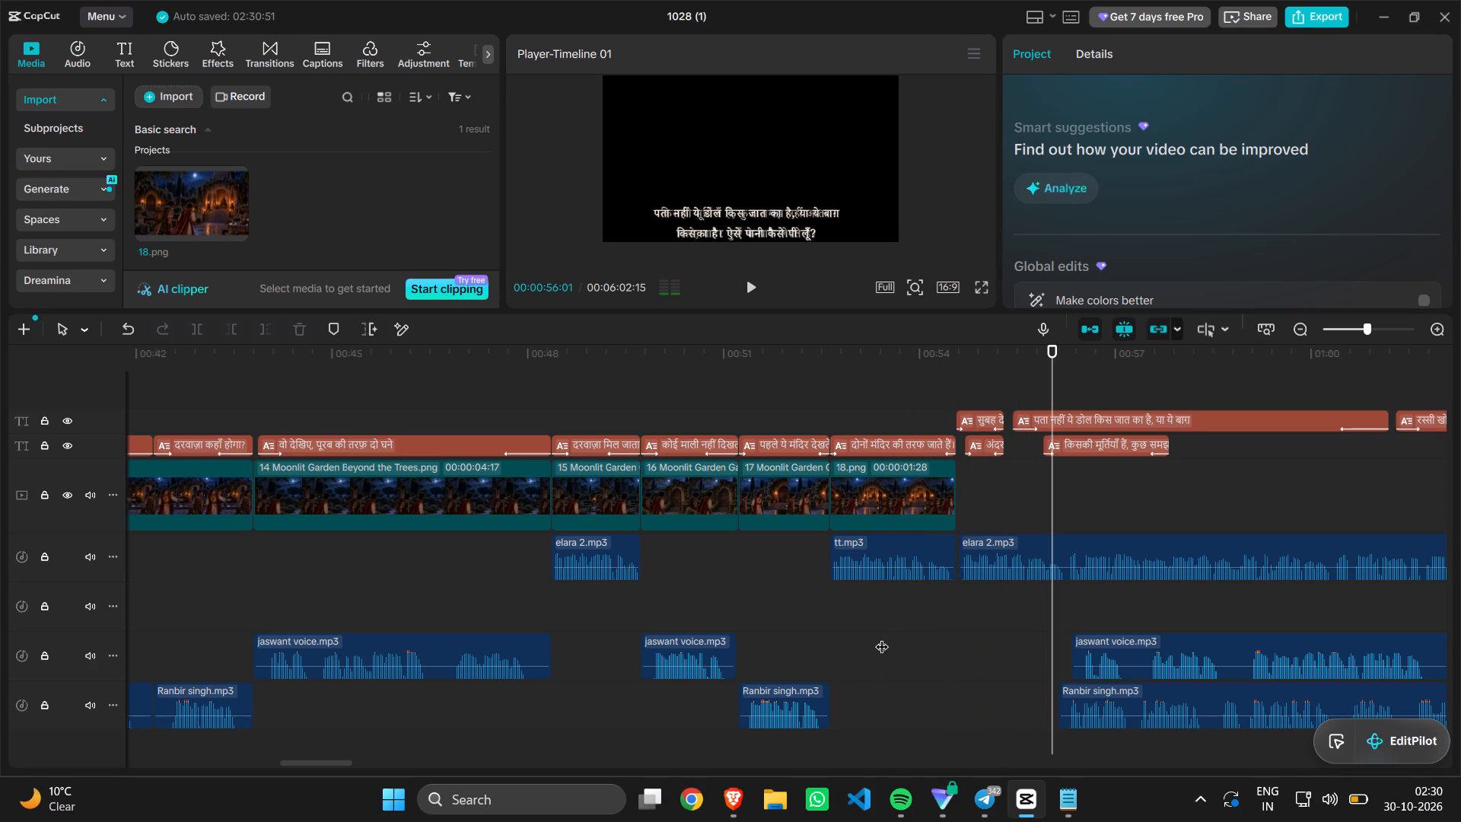
pyautogui.press('space')
pyautogui.press('space')
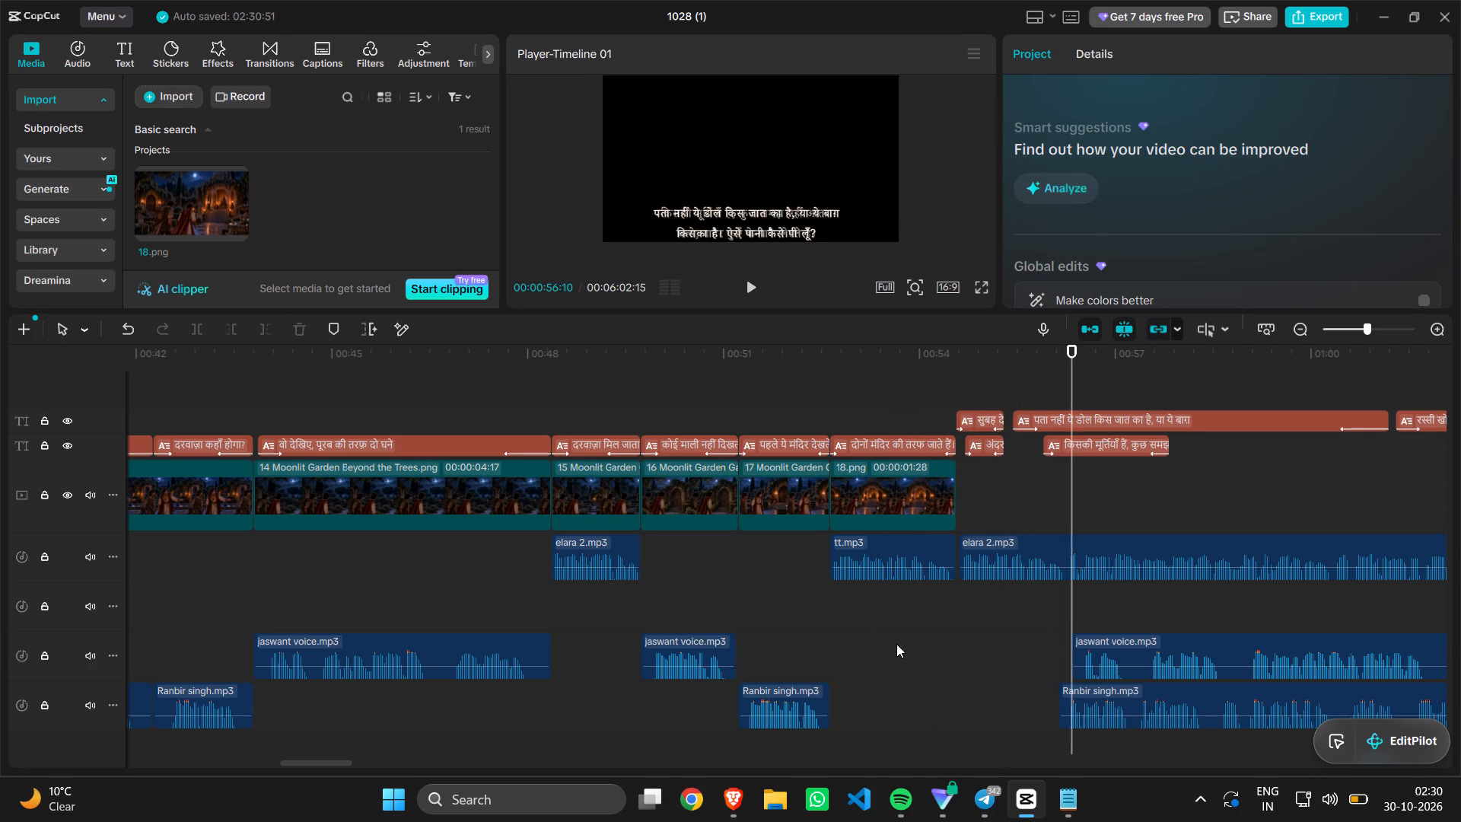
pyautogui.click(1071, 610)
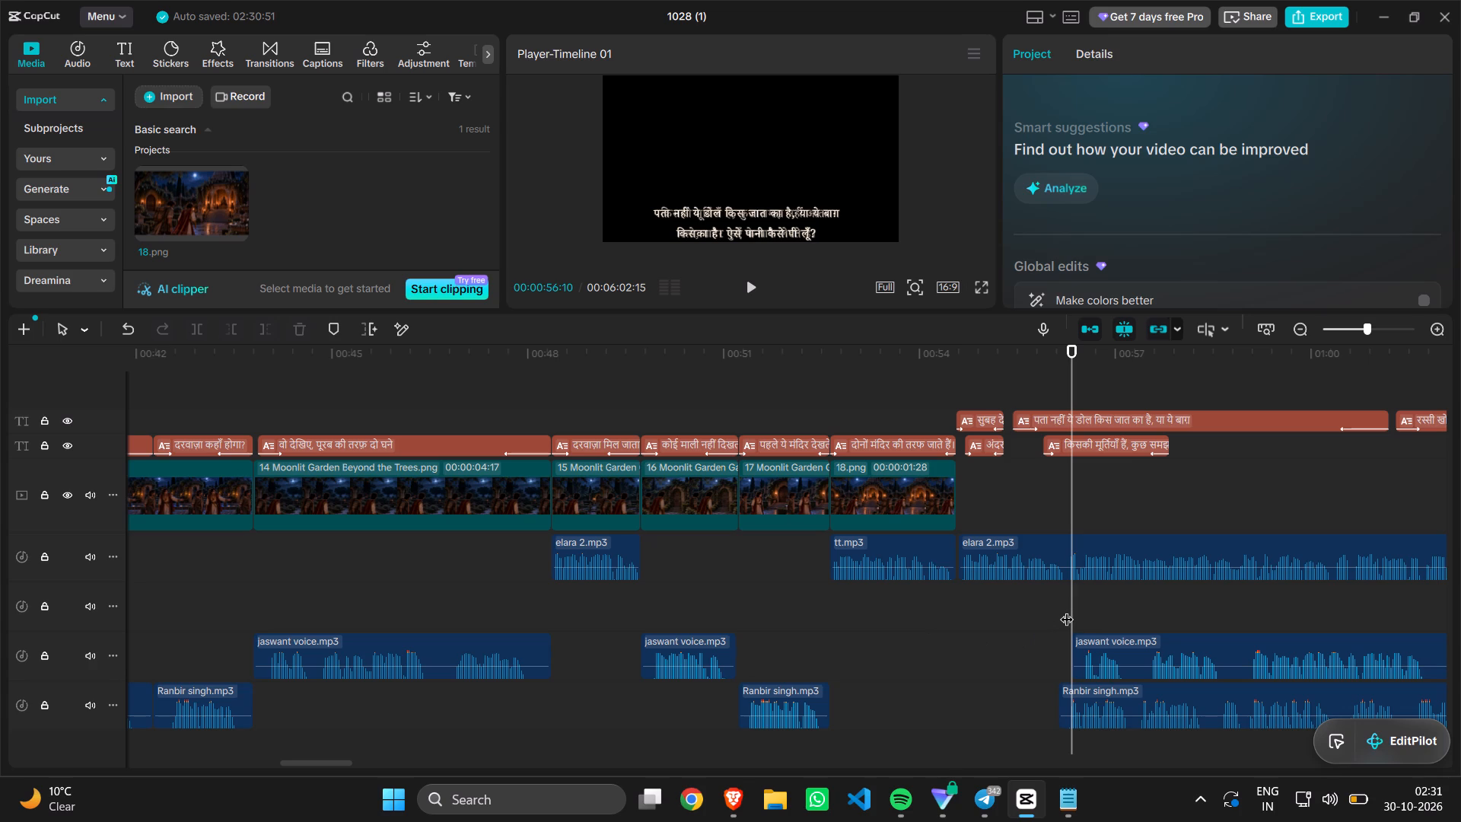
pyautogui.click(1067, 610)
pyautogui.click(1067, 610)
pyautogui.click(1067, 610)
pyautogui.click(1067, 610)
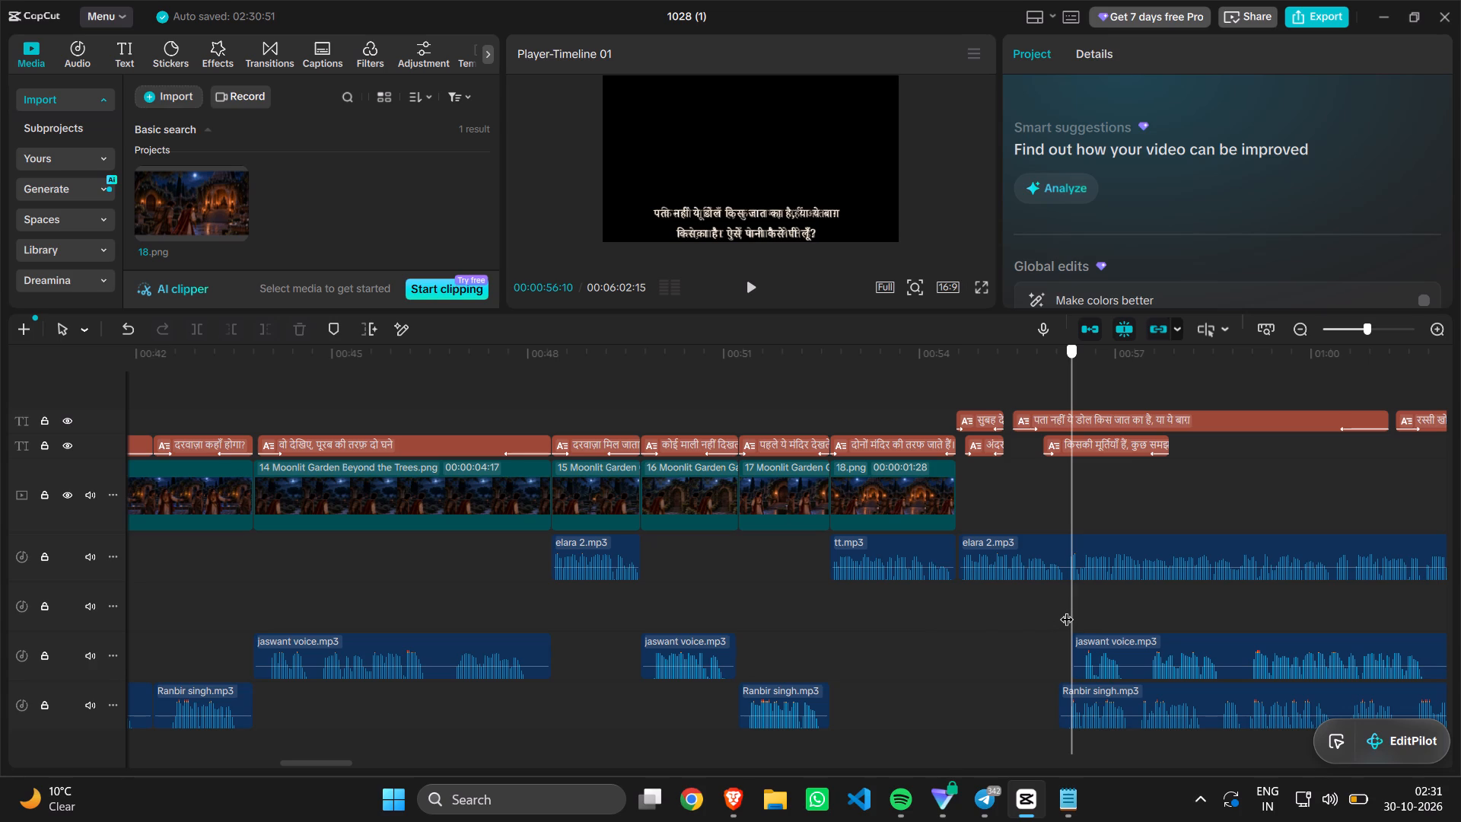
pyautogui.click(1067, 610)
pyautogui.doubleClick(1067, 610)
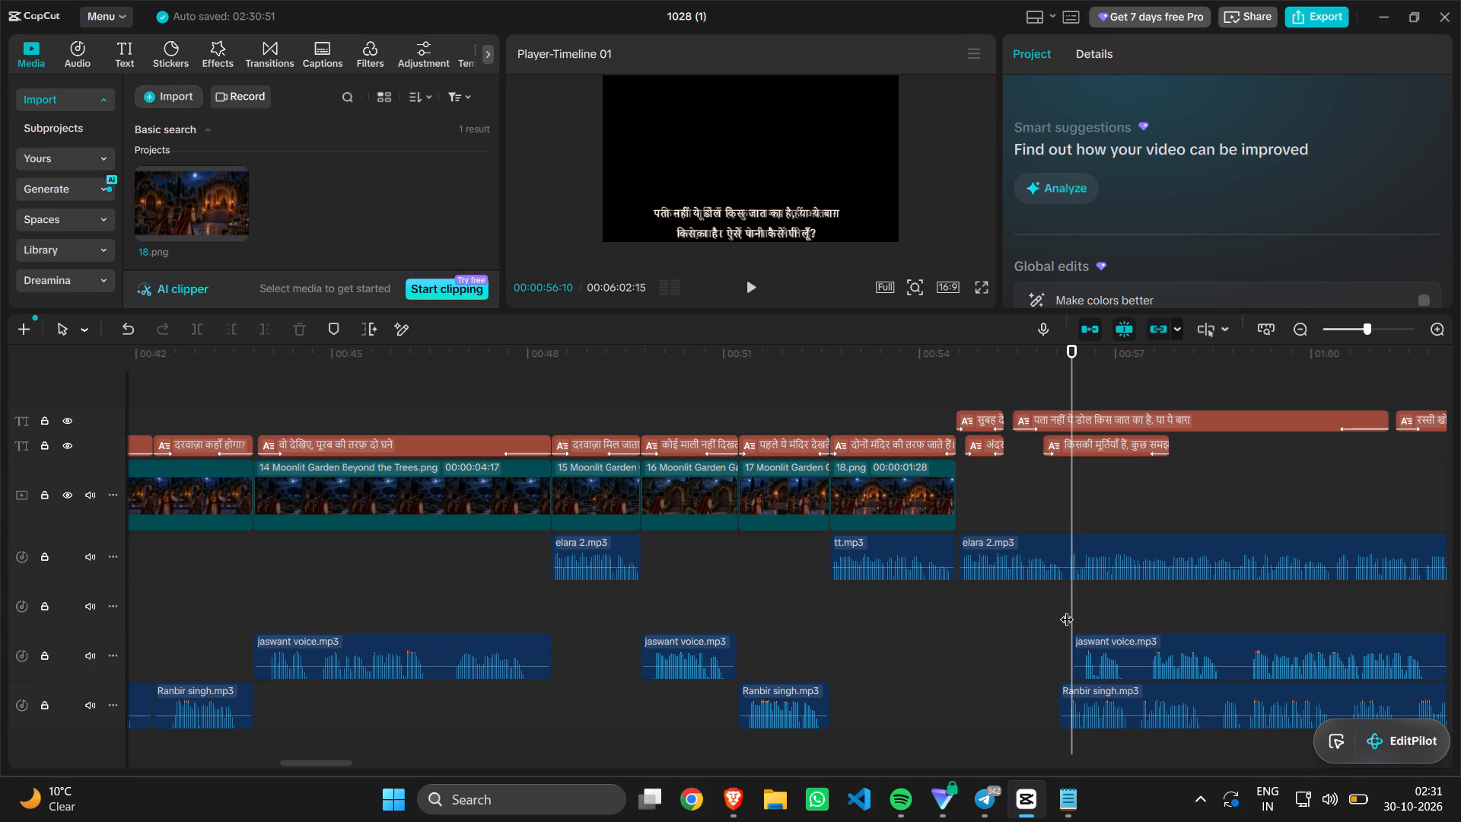
# Split elara 2.mp3 at 00:00:56:08, where the narration line after tt.mp3 ends.
pyautogui.click(1050, 610)
pyautogui.click(1071, 609)
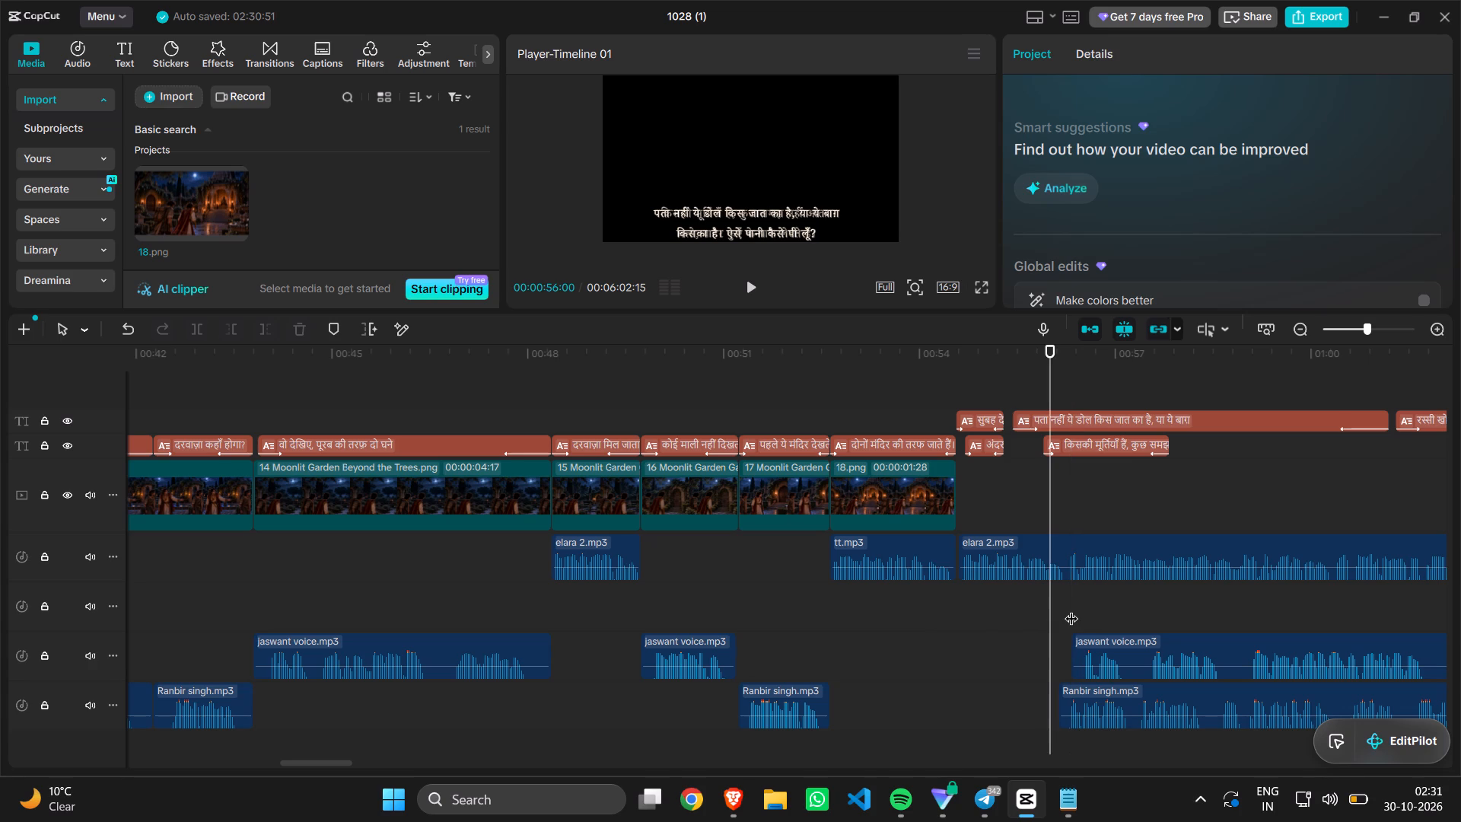
pyautogui.click(1065, 609)
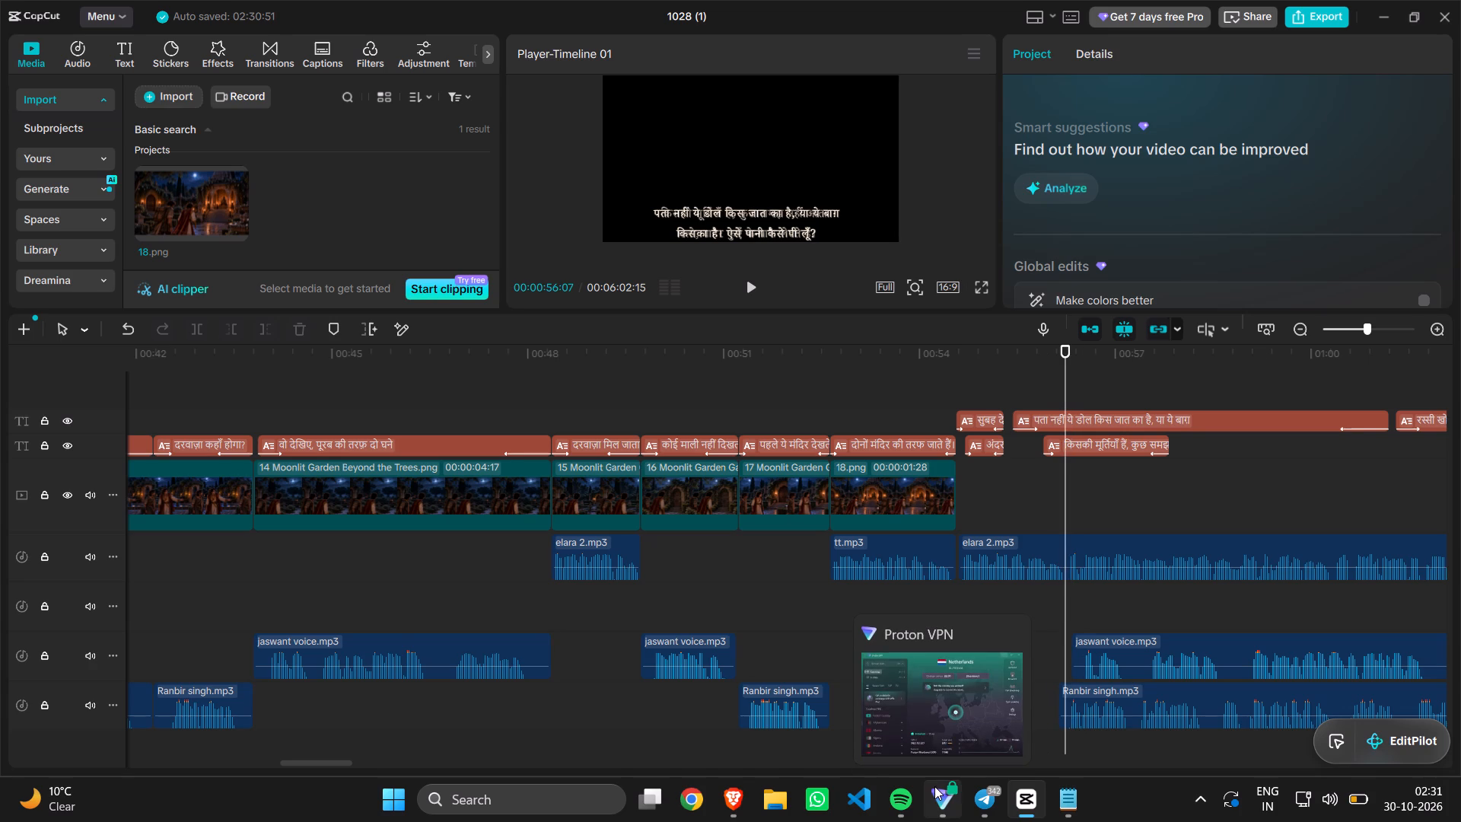
pyautogui.press('Right')
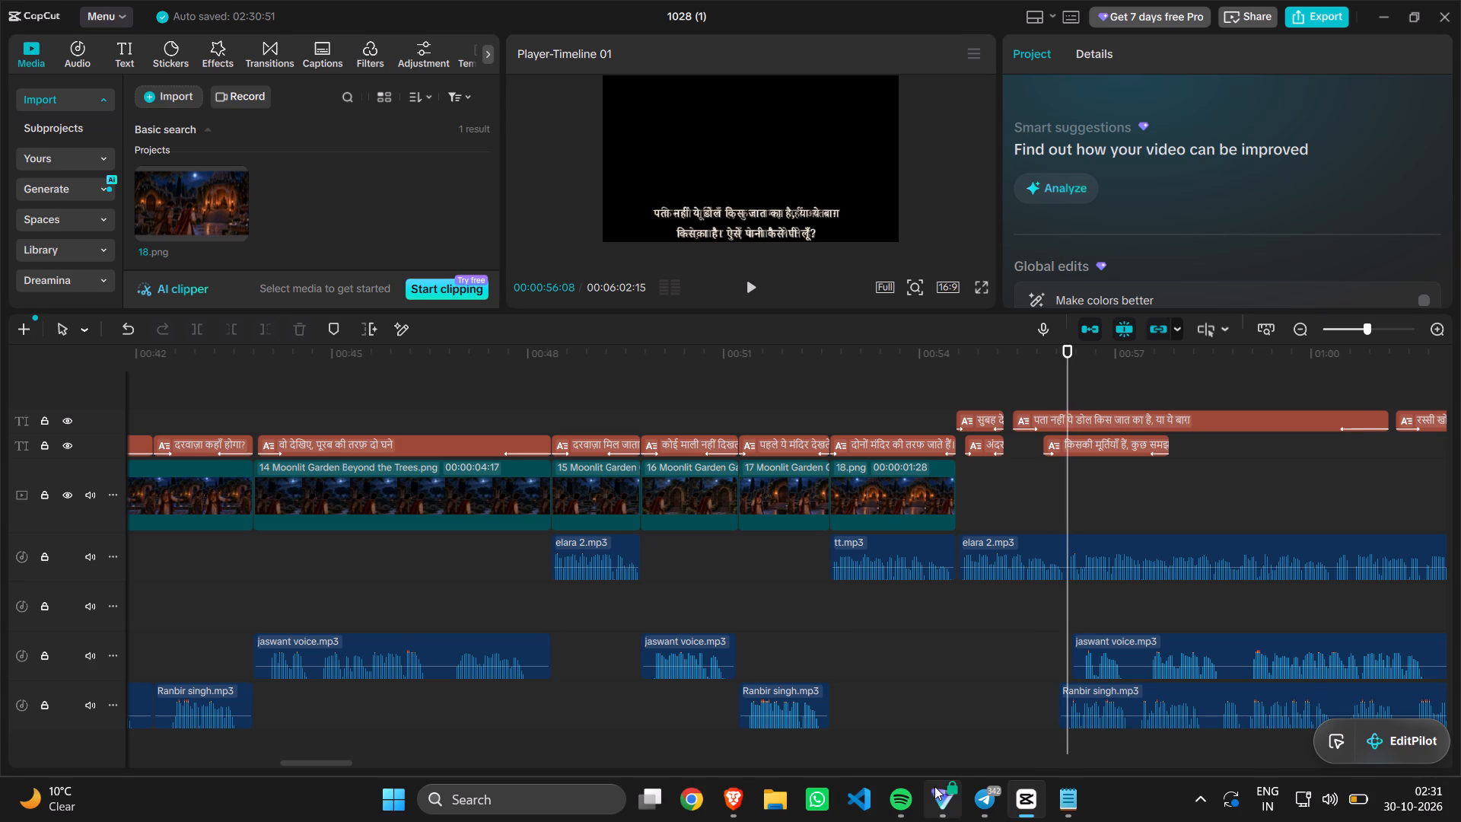
pyautogui.click(911, 551)
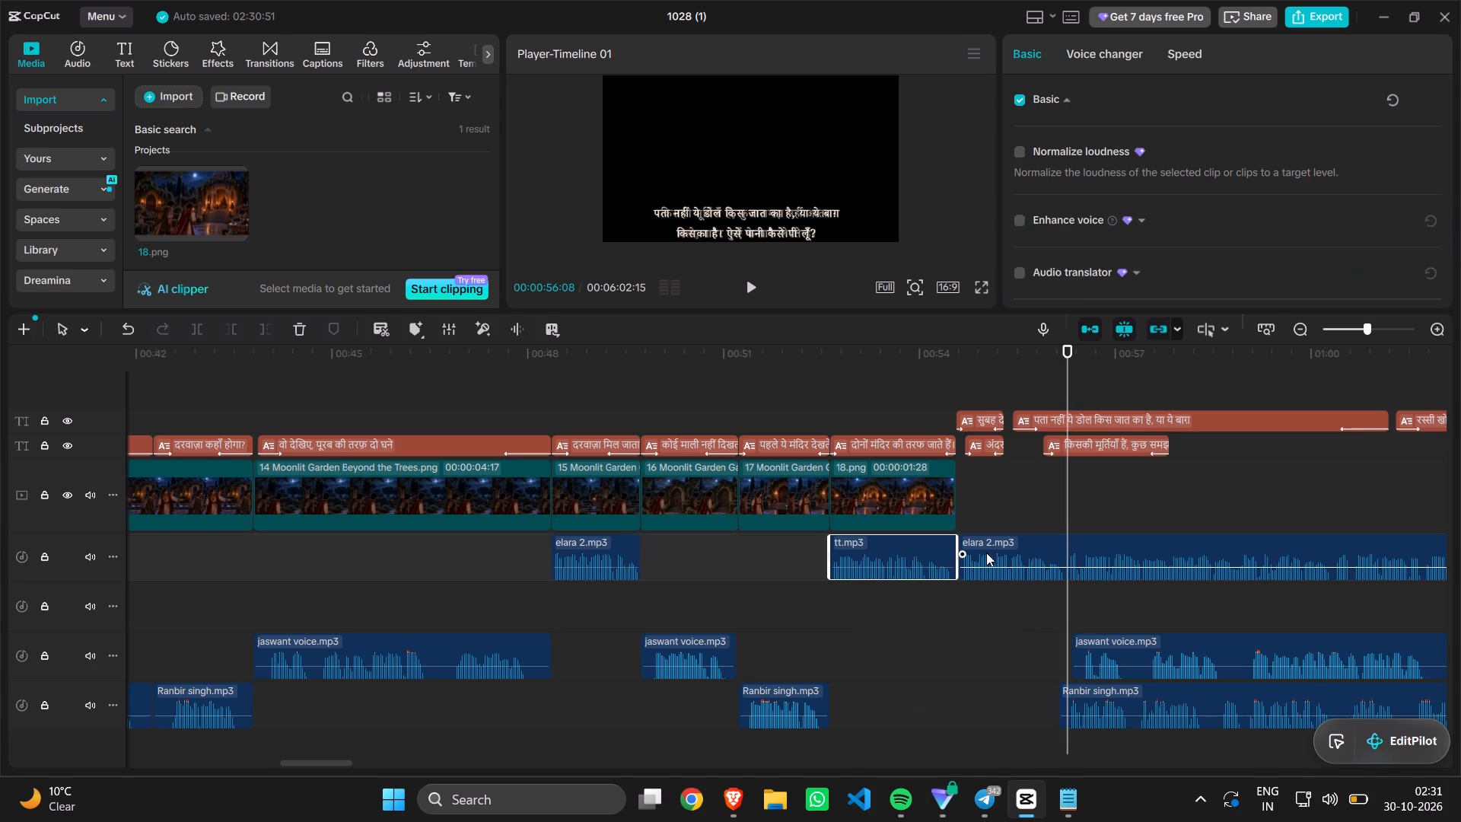
pyautogui.click(1000, 555)
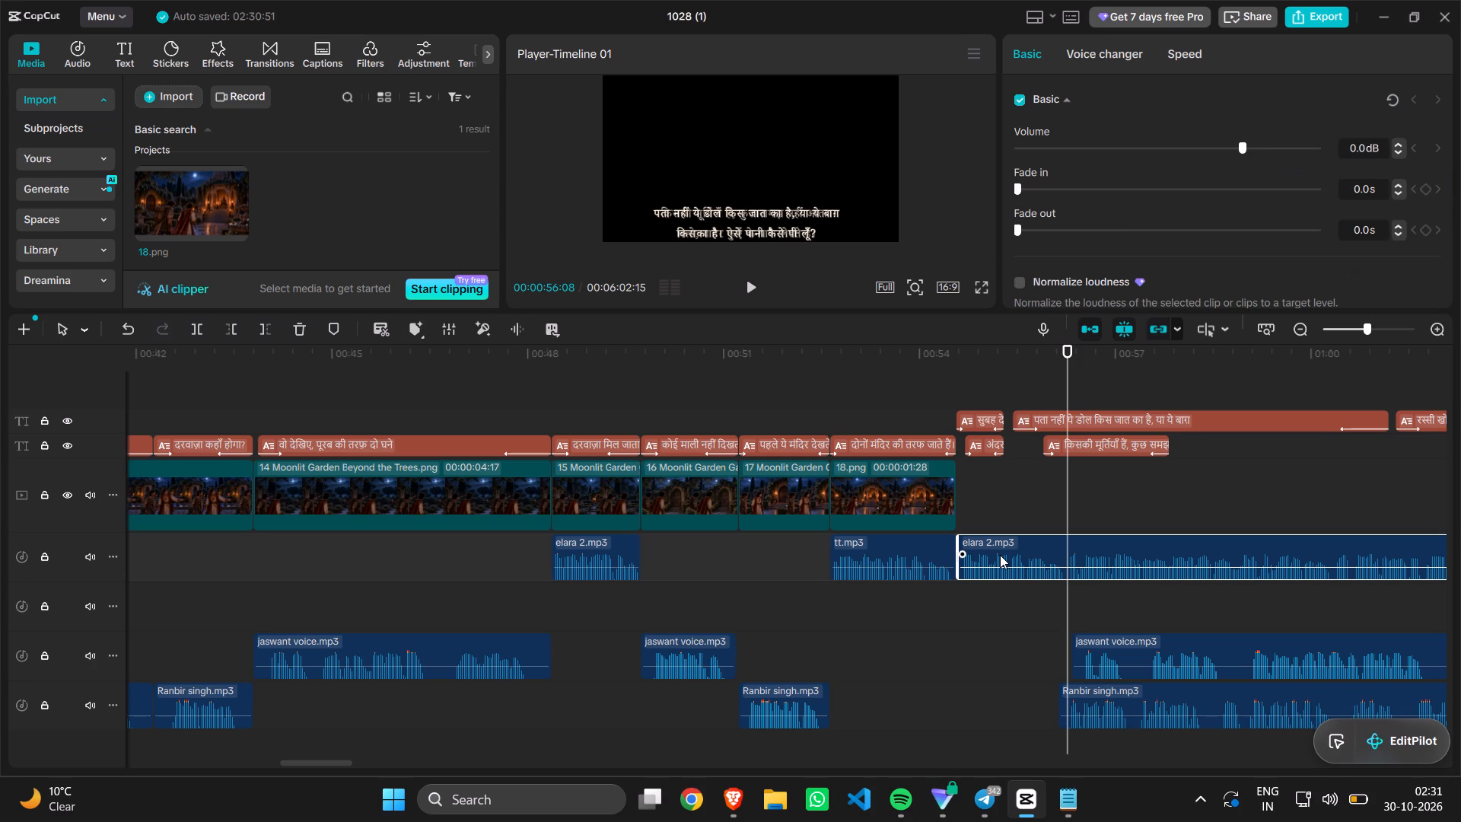
pyautogui.hotkey('ctrl', 'b')
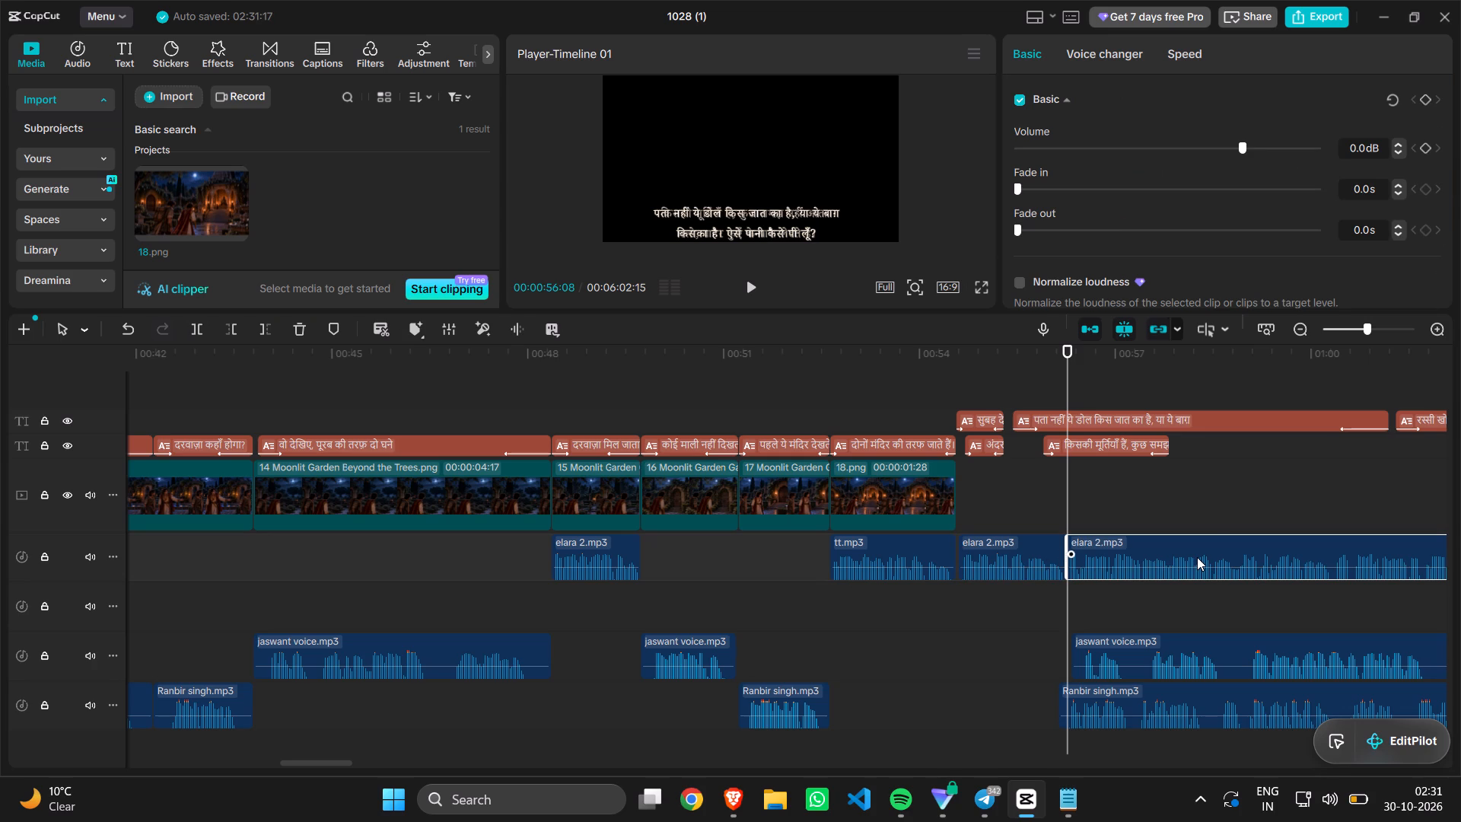
# Move the captions starting "किसकी मूर्तियाँ हैं" and "सुबह" forward, and the remaining elara 2.mp3 to about 00:00:57:09.
pyautogui.moveTo(1122, 443); pyautogui.dragTo(1313, 450)
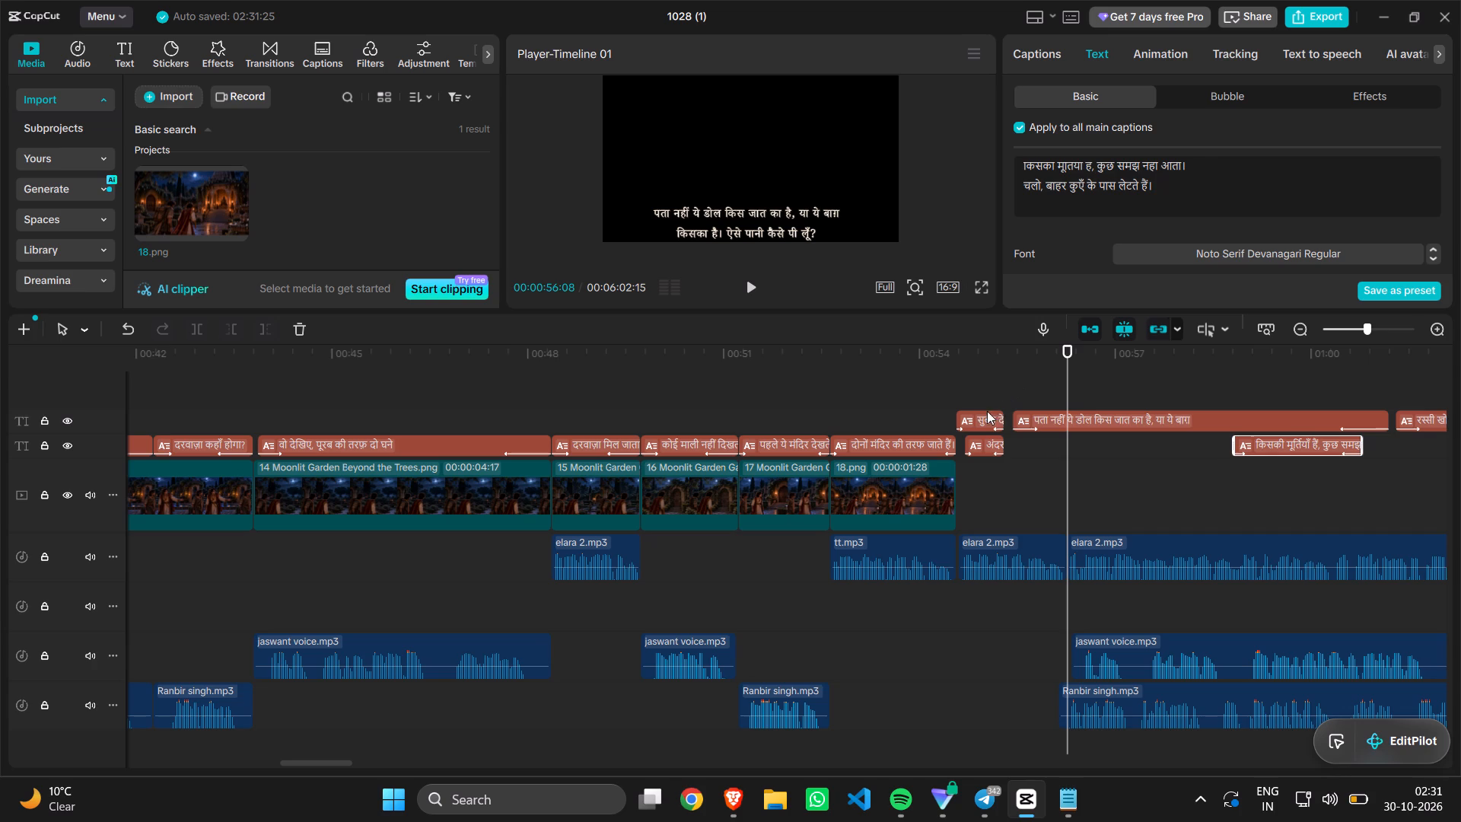
pyautogui.moveTo(979, 416); pyautogui.dragTo(1184, 442)
pyautogui.moveTo(1168, 559); pyautogui.dragTo(1235, 563)
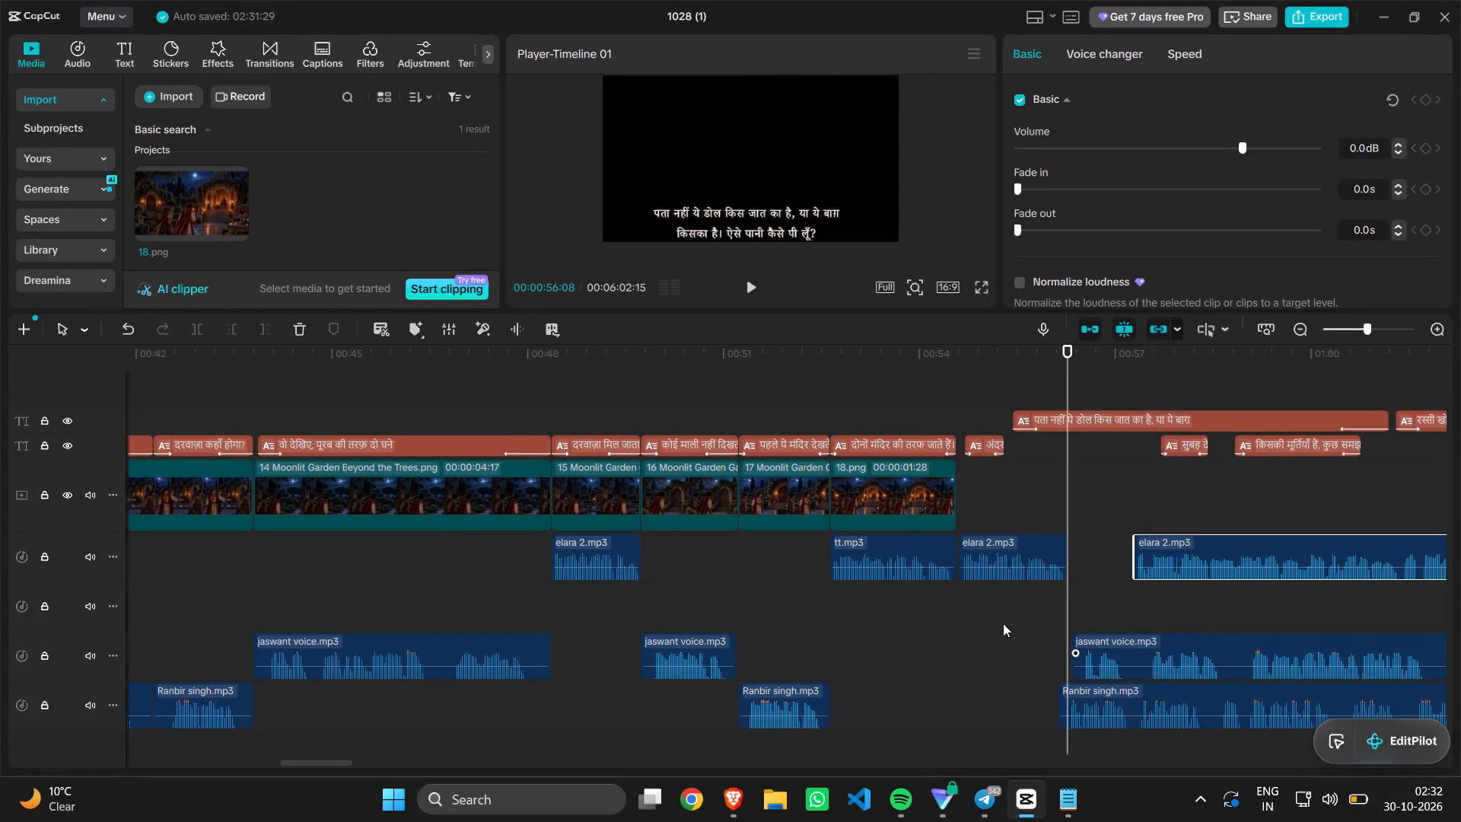
# Check the script around the start of Scene 4 and search the project media for image 19.
pyautogui.click(1050, 810)
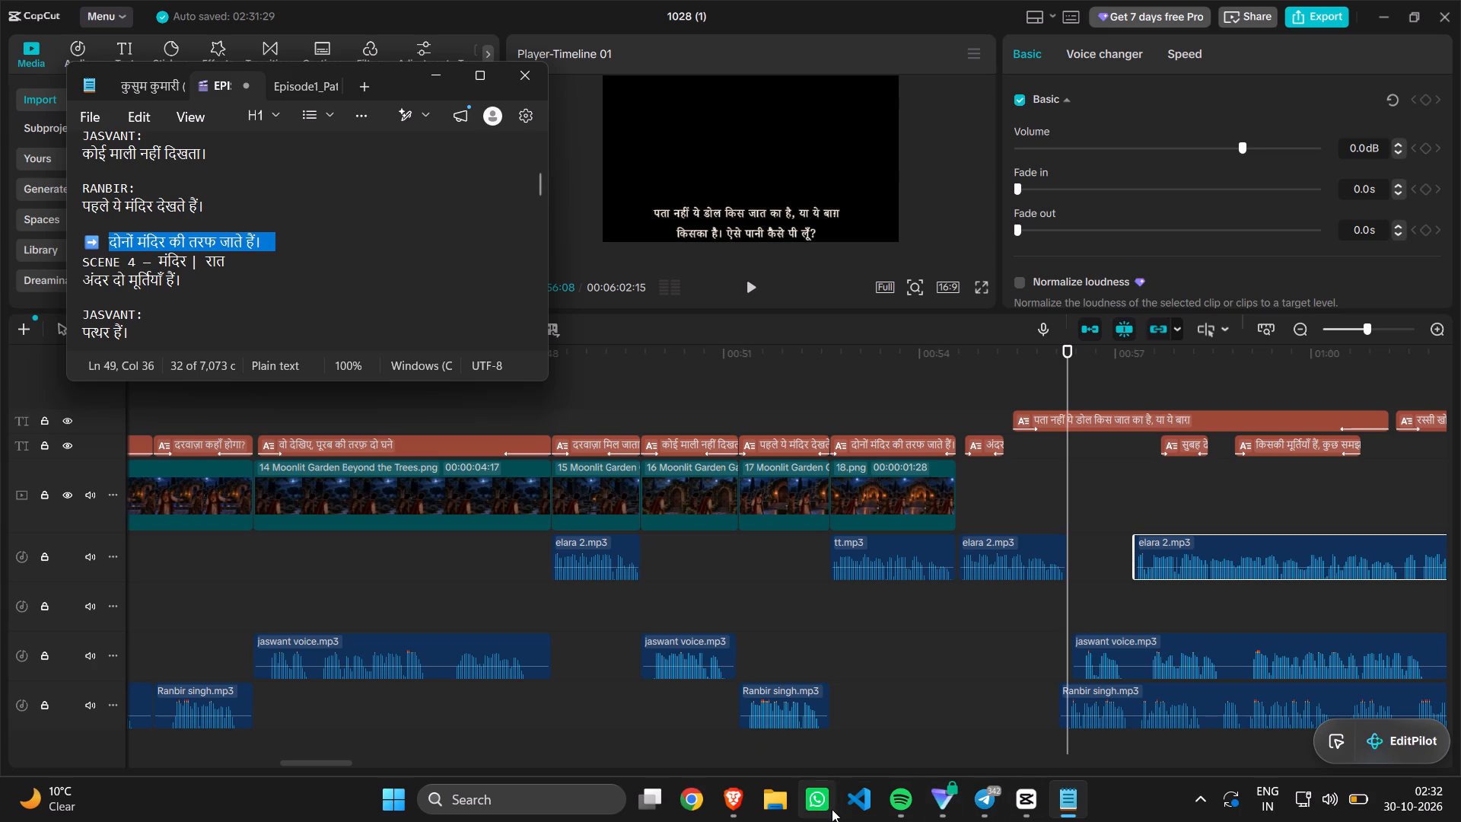
pyautogui.click(625, 733)
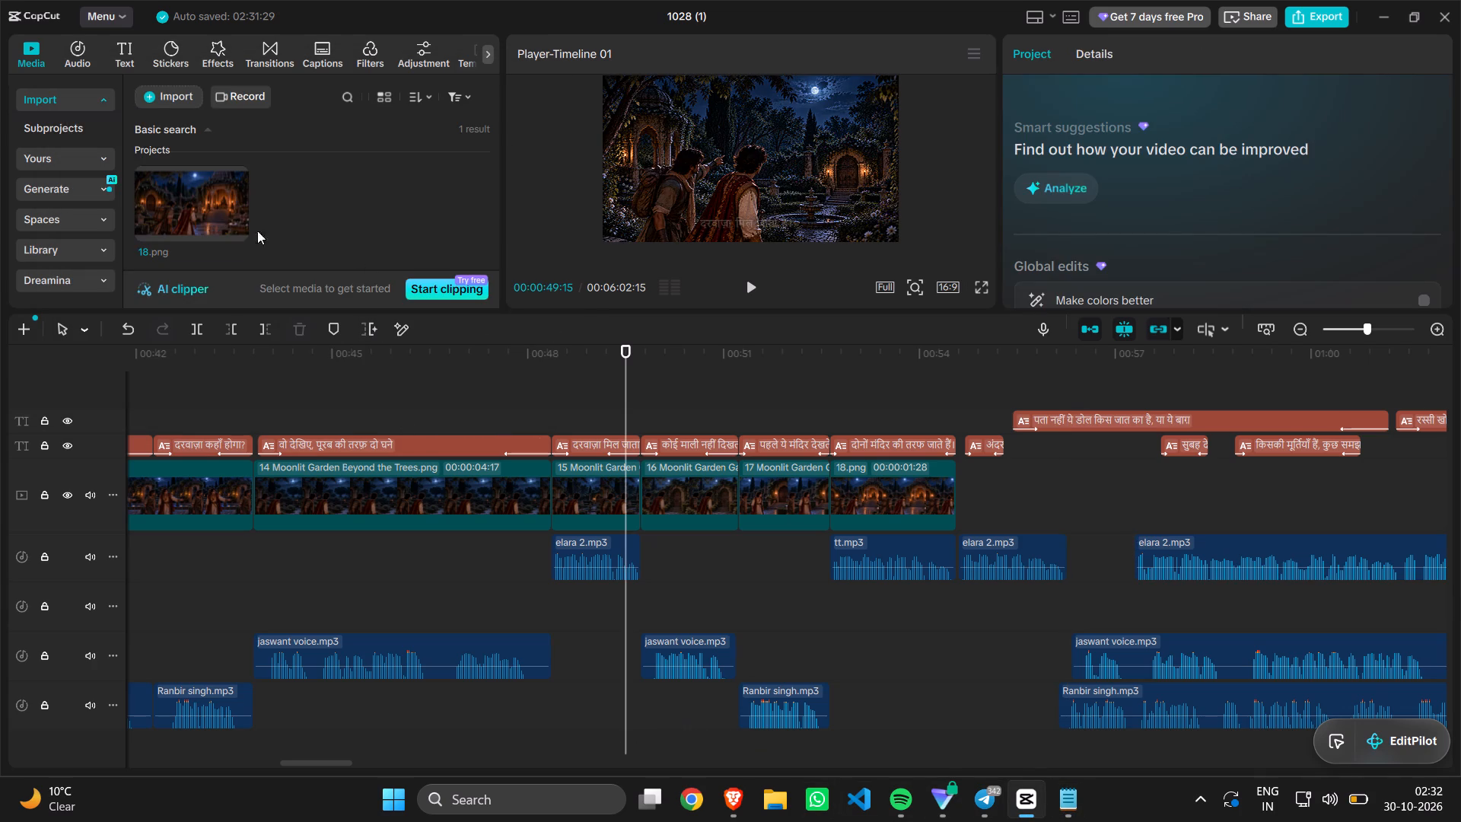
pyautogui.click(345, 103)
pyautogui.press('BackSpace')
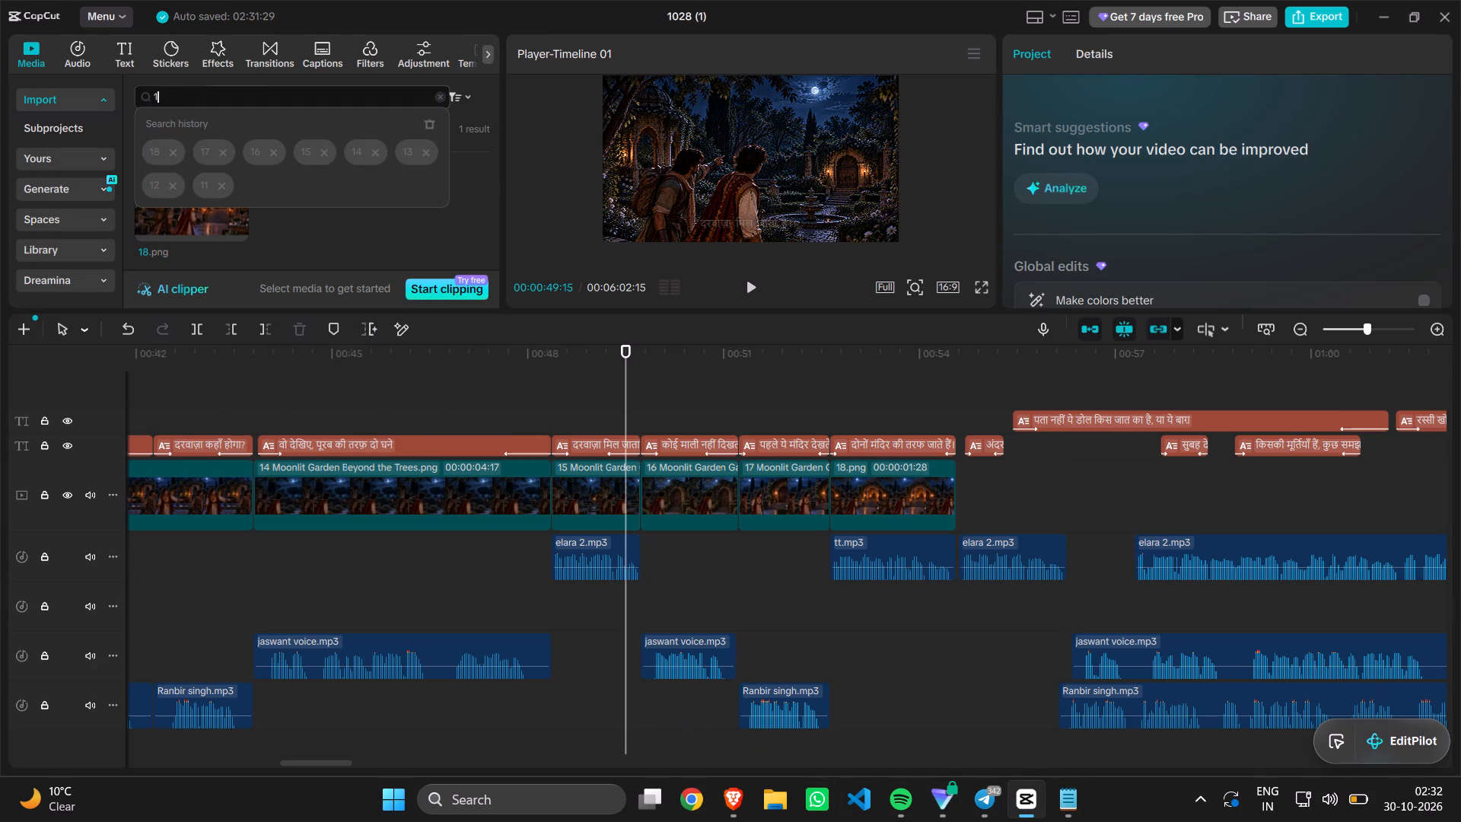
pyautogui.press('9')
pyautogui.press('Return')
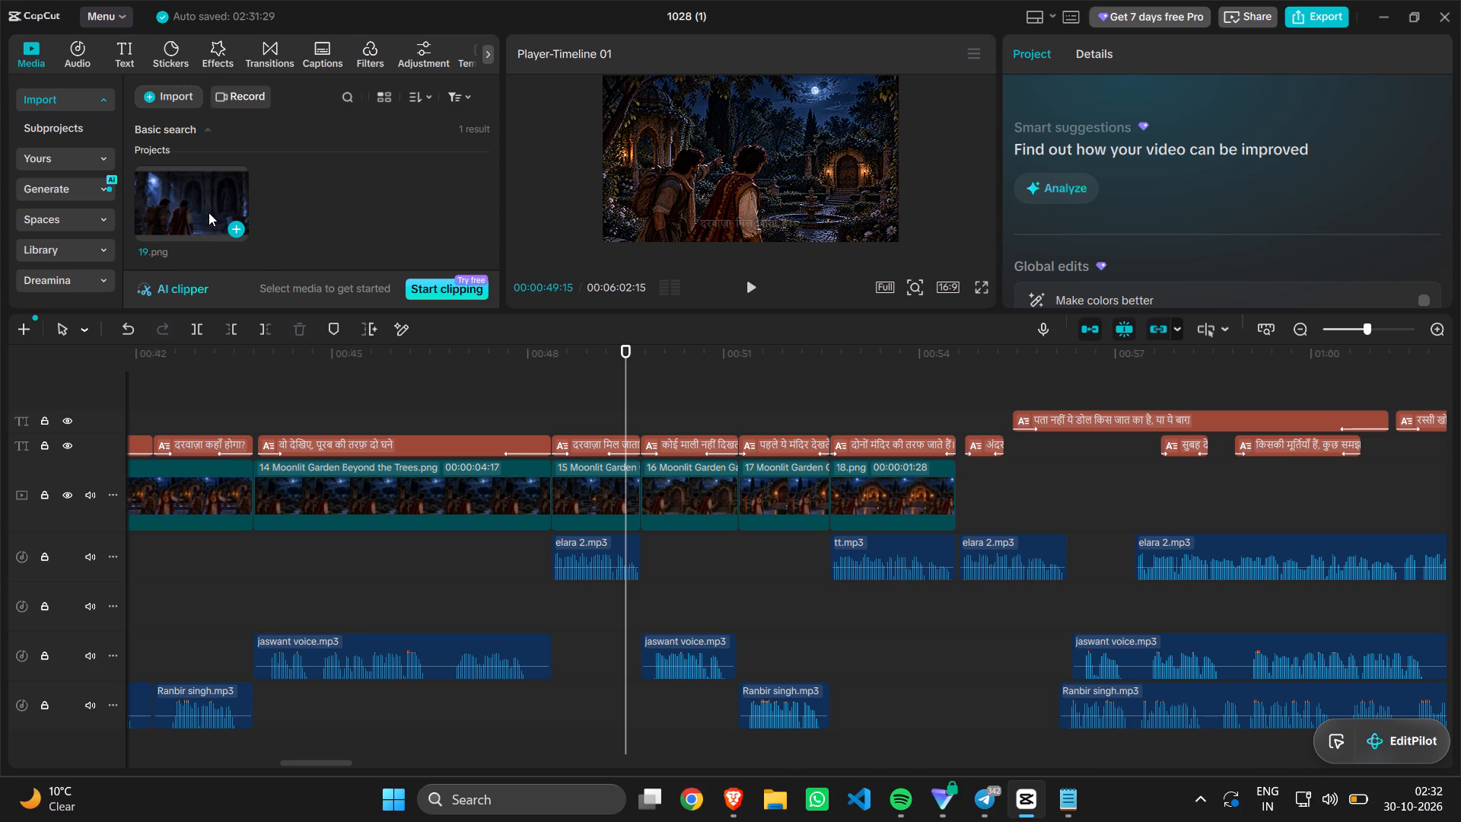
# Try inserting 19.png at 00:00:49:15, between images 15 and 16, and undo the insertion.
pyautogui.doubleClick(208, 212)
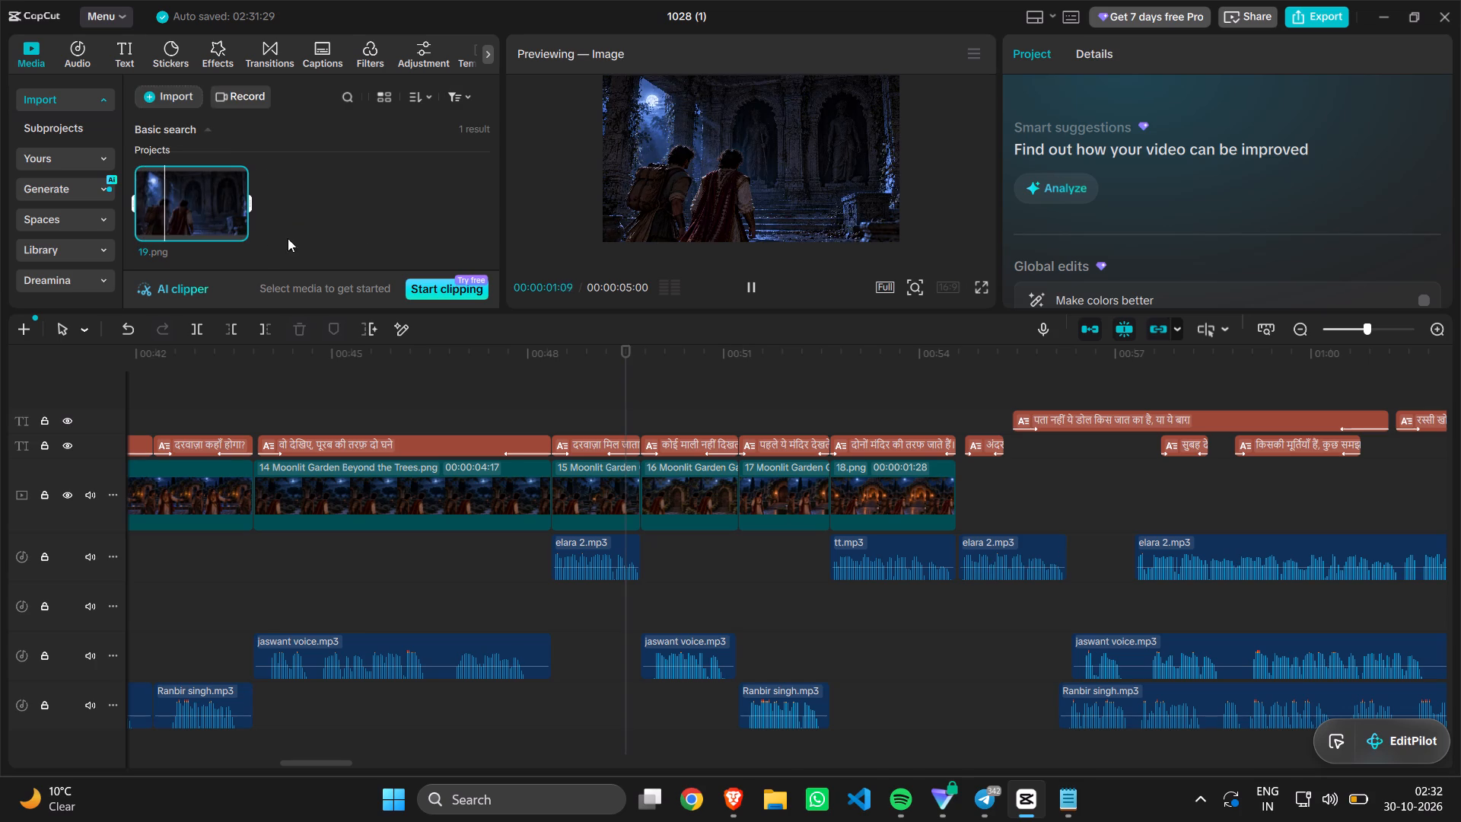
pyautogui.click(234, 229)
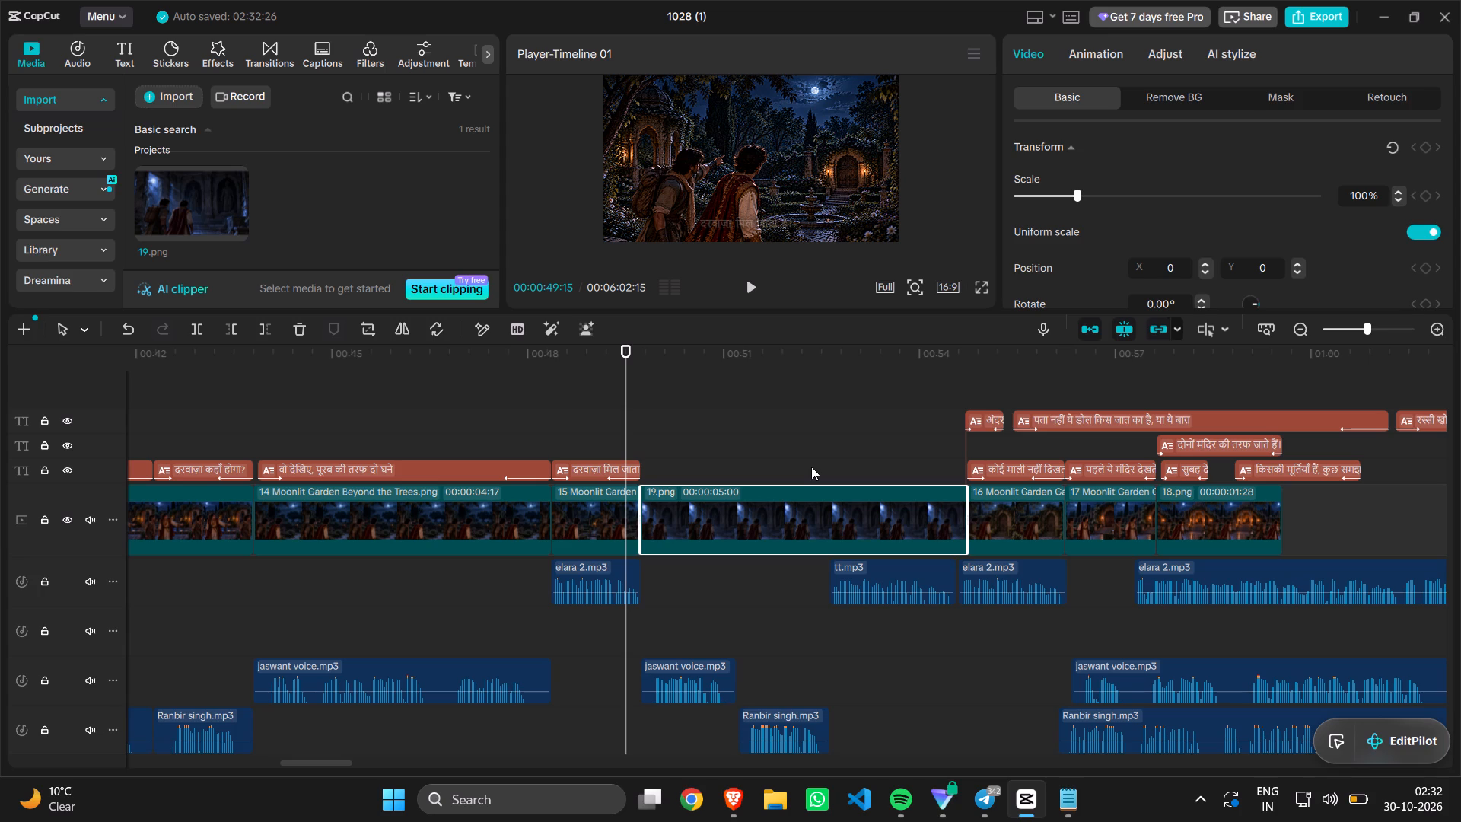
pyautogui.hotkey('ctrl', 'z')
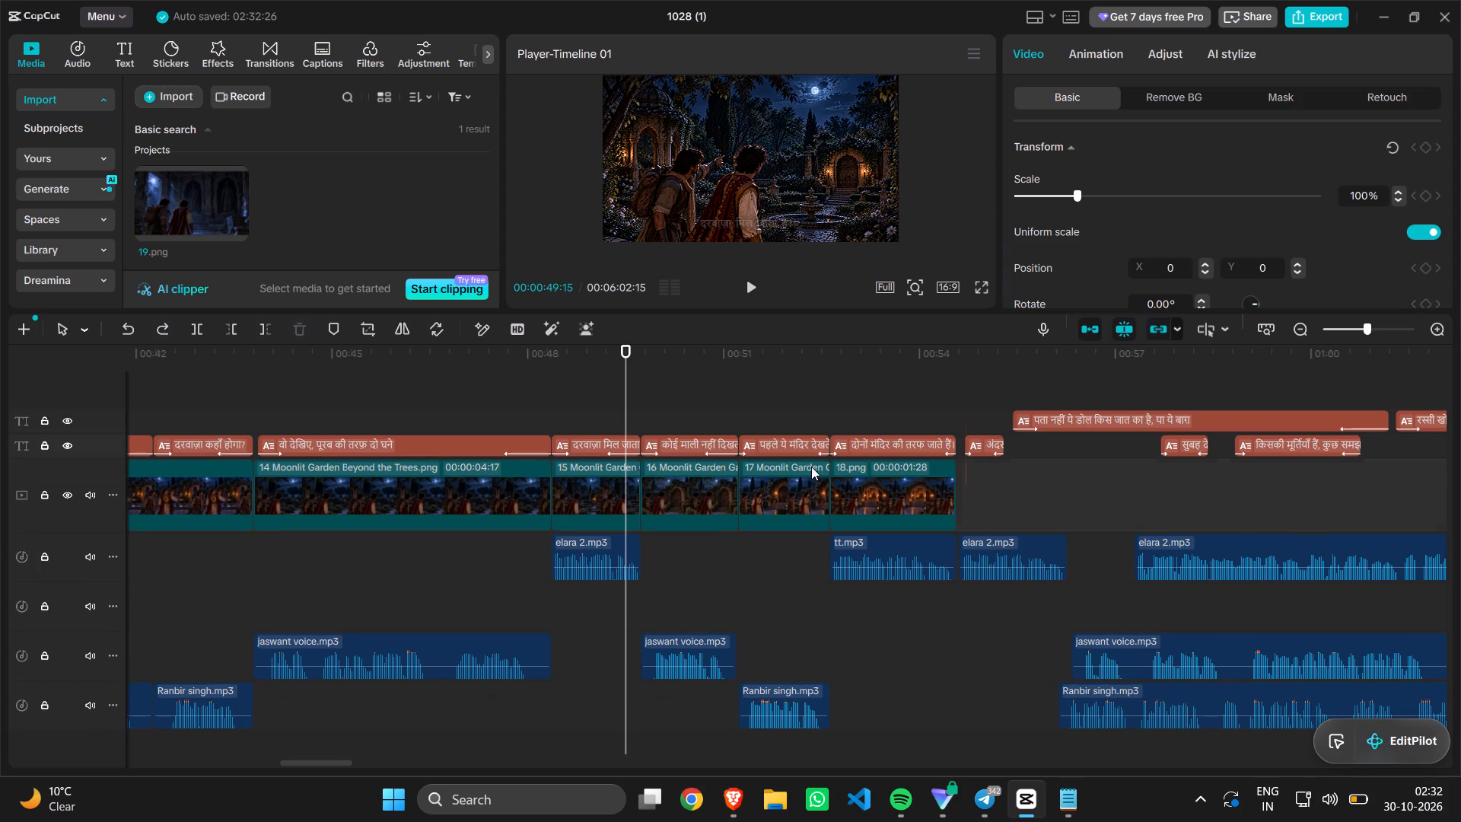
# Insert 19.png on the main track at 00:00:54:17, directly after 18.png.
pyautogui.click(999, 479)
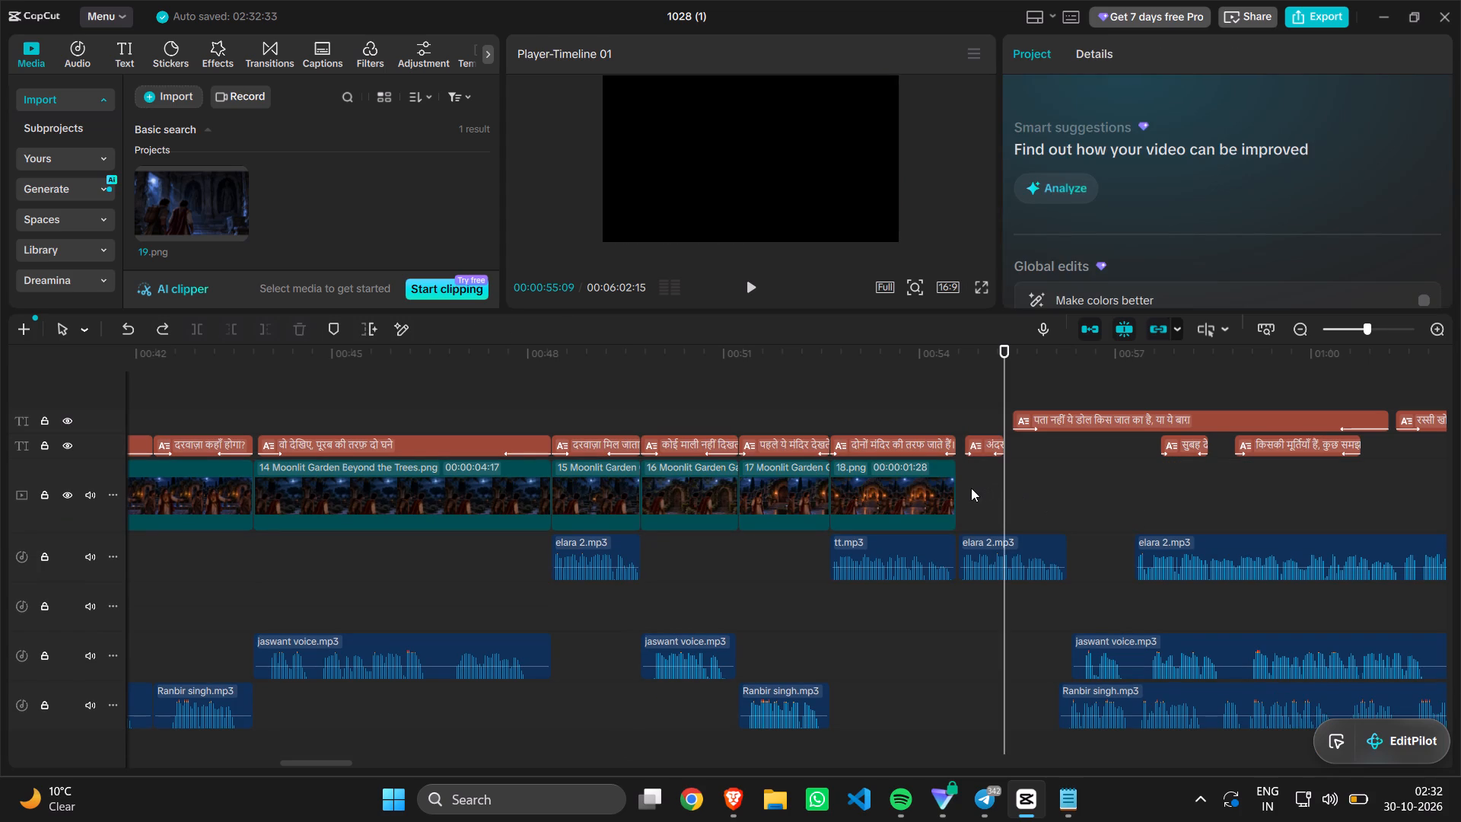
pyautogui.click(960, 490)
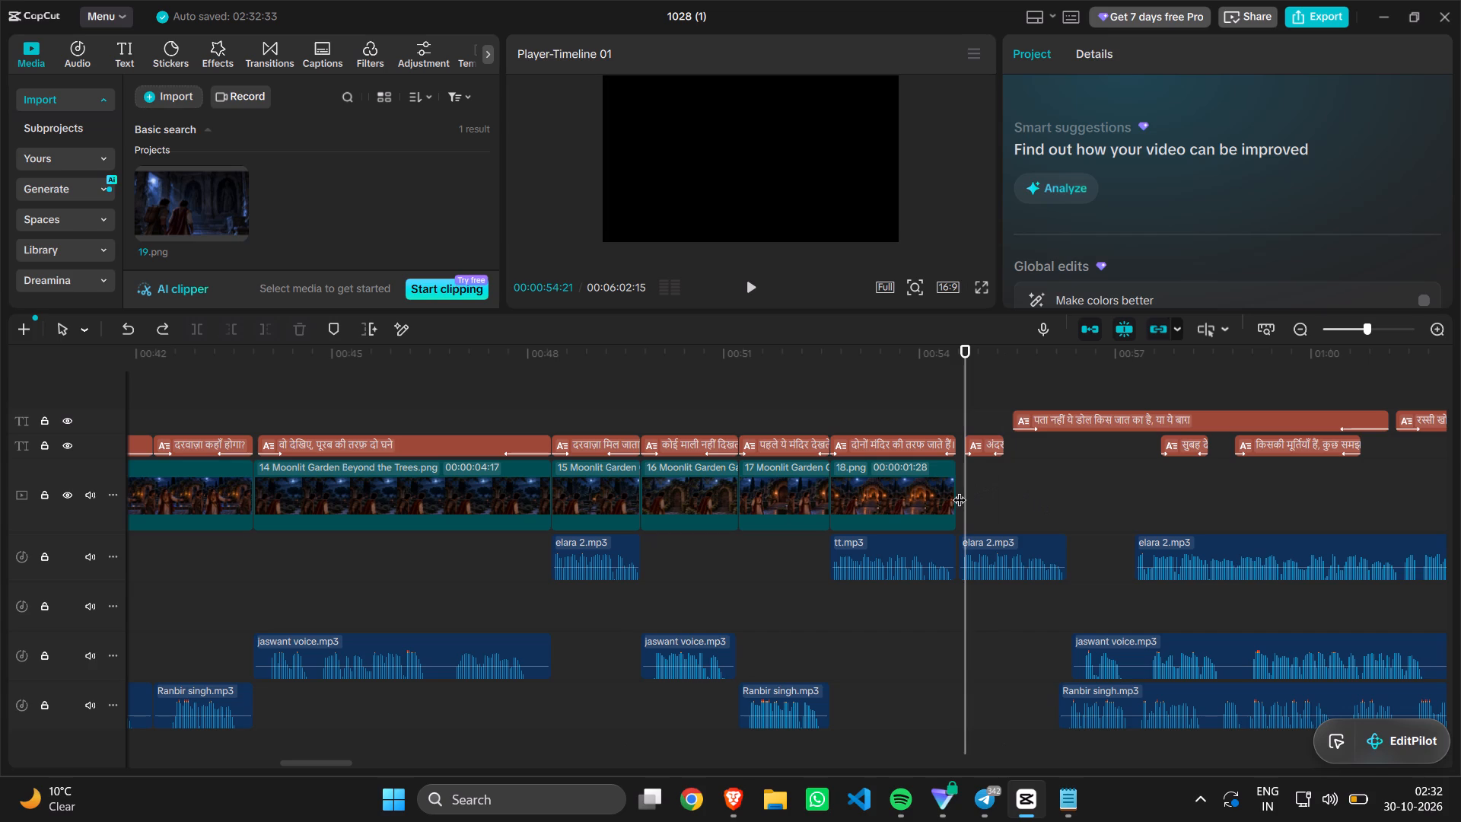
pyautogui.press('Left')
pyautogui.press('Left')
pyautogui.press('Left')
pyautogui.press('Left')
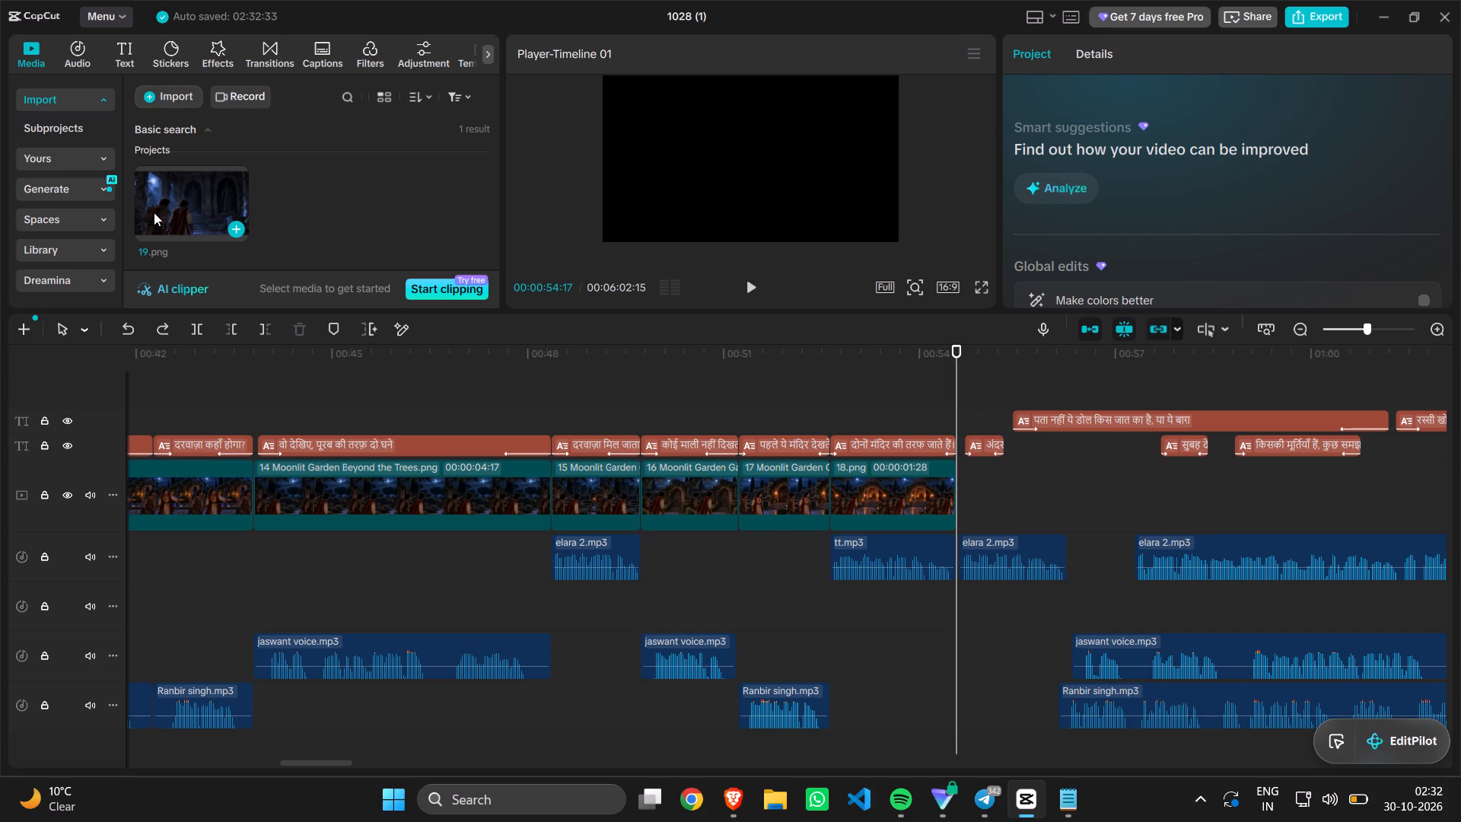
pyautogui.click(157, 209)
pyautogui.click(233, 225)
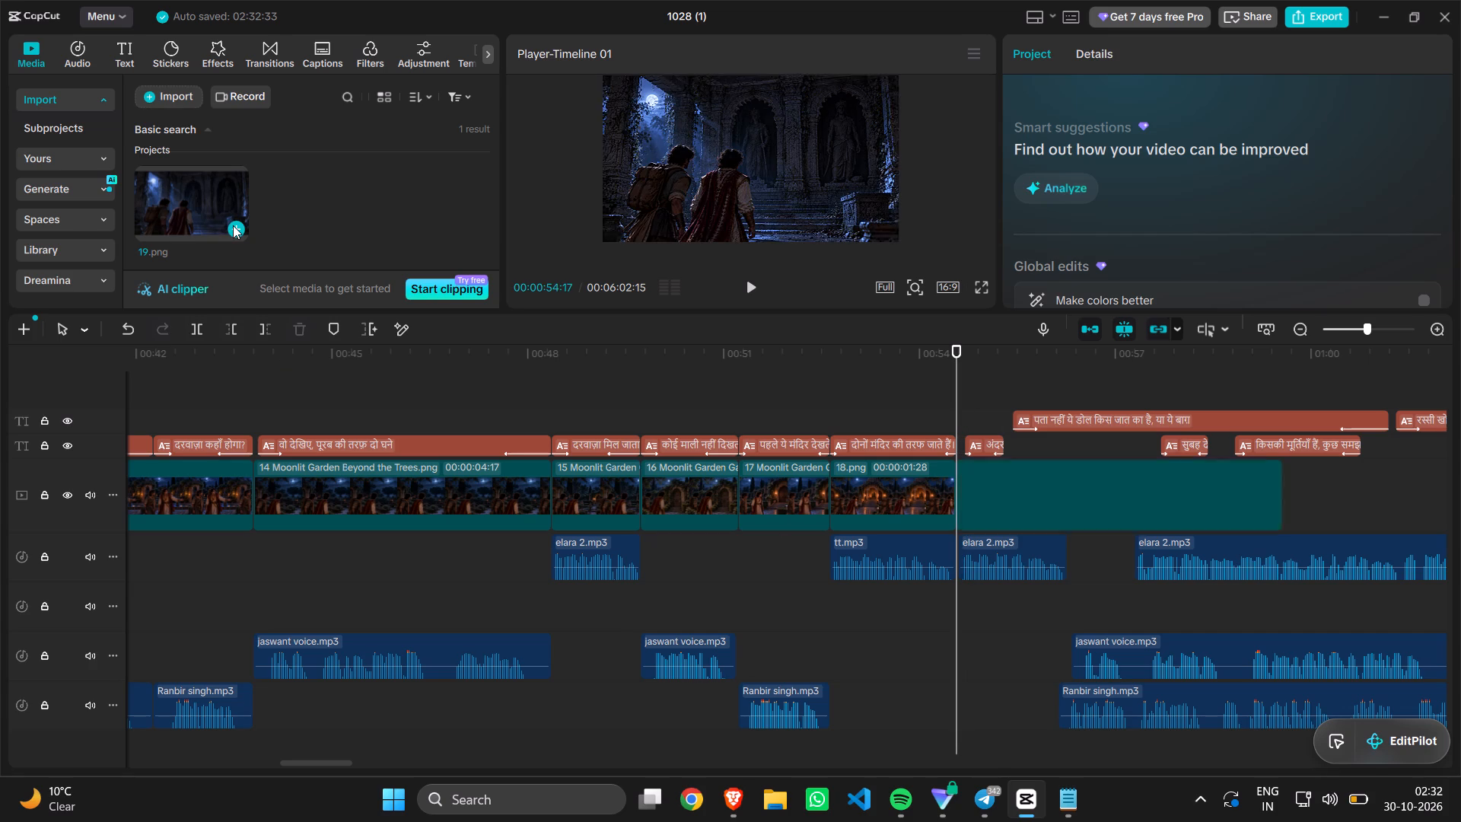
# Trim the end of 19.png to a duration of 00:00:01:21, level with the end of the split-off elara 2.mp3 line.
pyautogui.click(1289, 492)
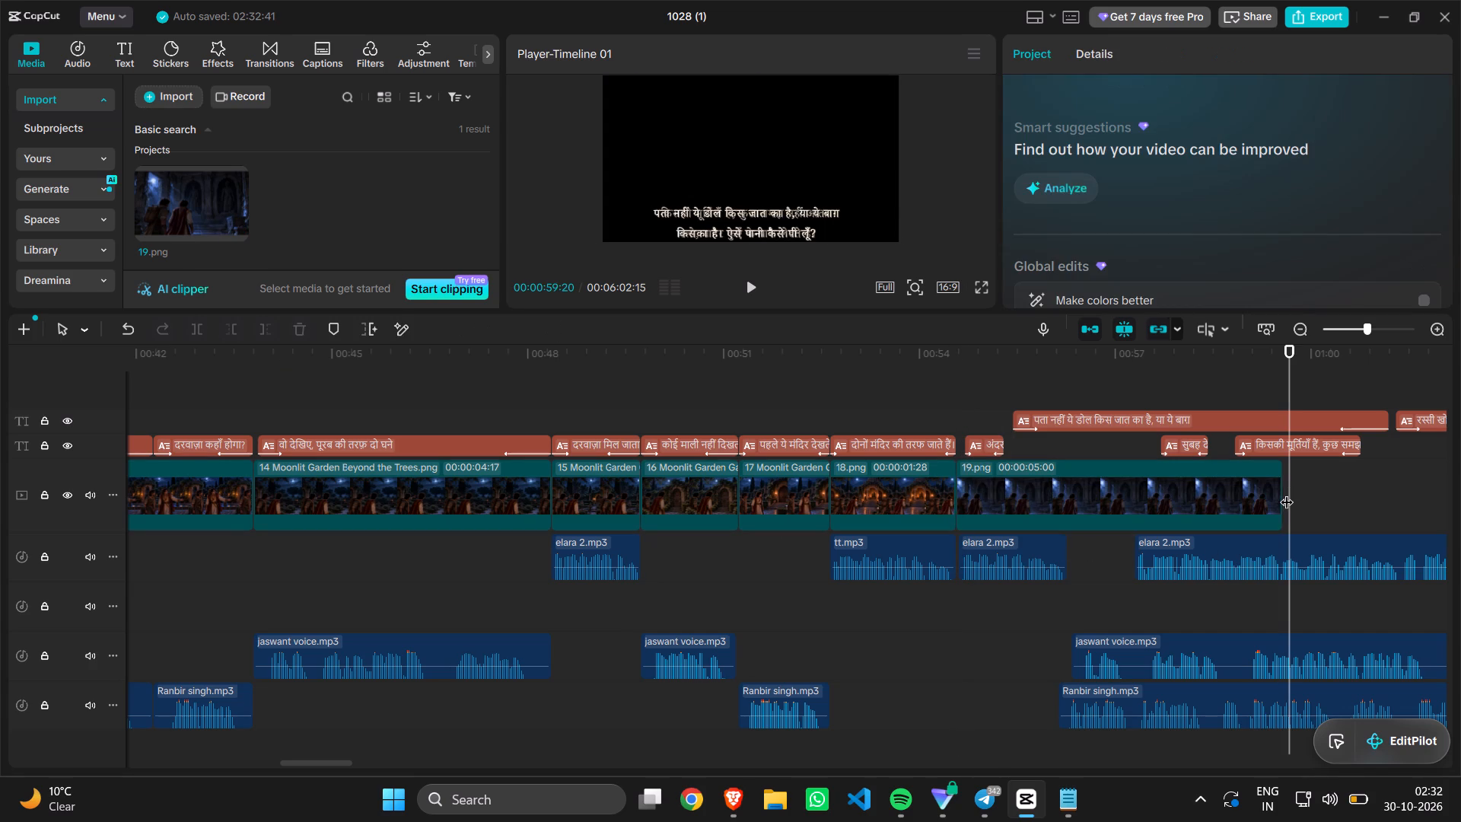
pyautogui.click(1284, 494)
pyautogui.moveTo(1284, 494); pyautogui.dragTo(1145, 517)
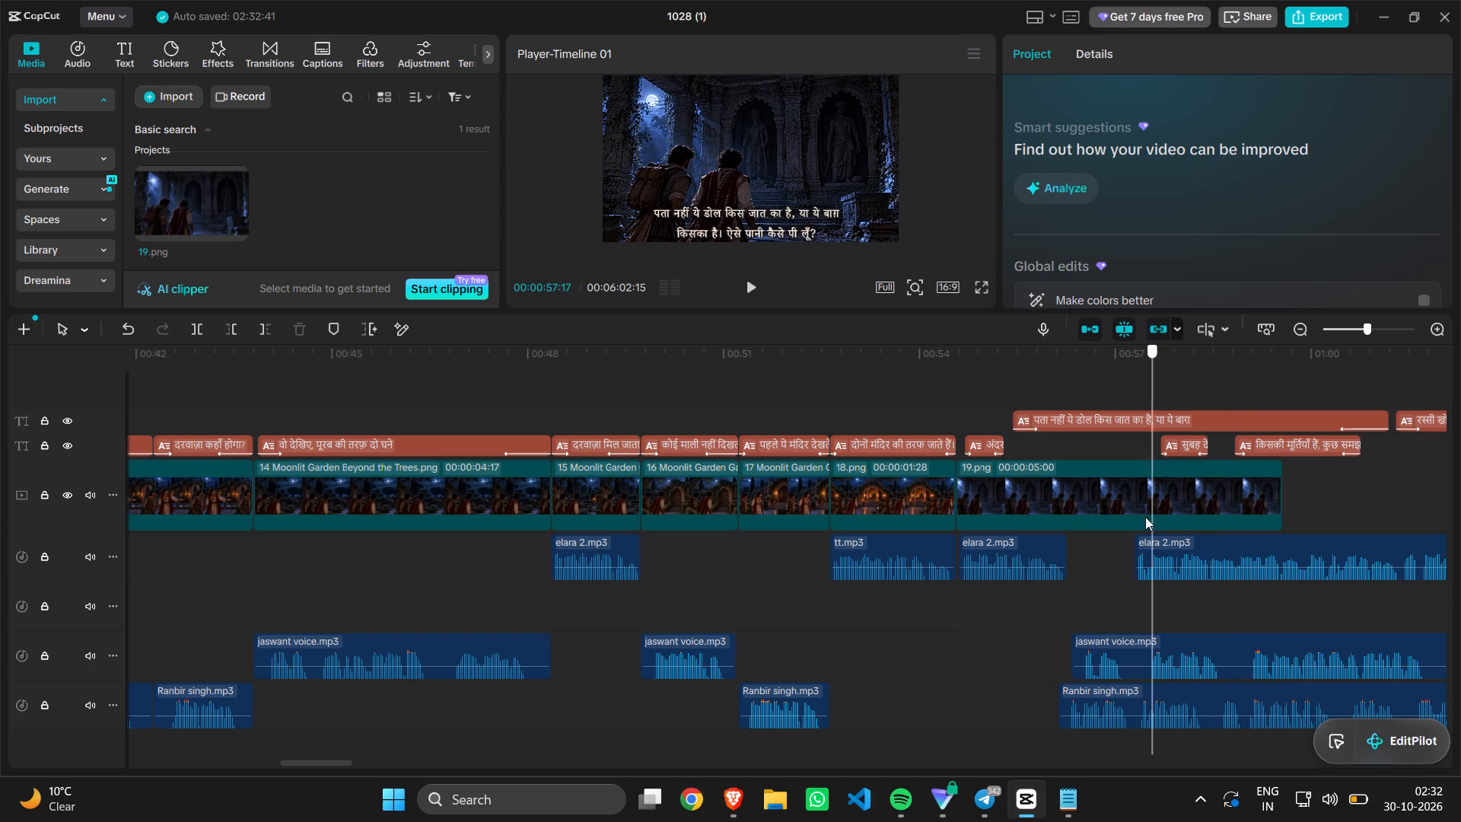
pyautogui.moveTo(1145, 517); pyautogui.dragTo(1171, 513)
pyautogui.click(1259, 496)
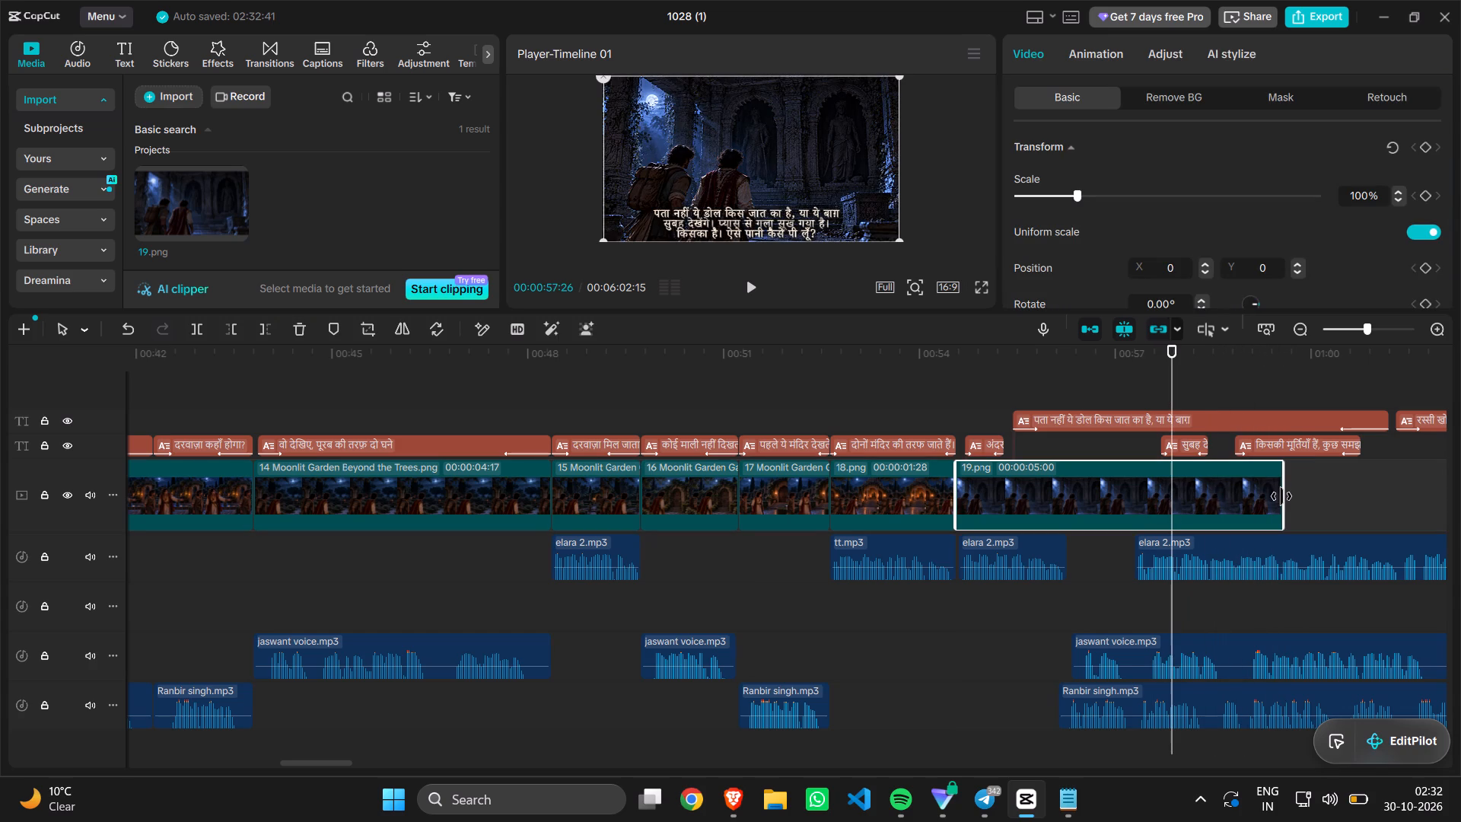
pyautogui.moveTo(1281, 496); pyautogui.dragTo(1065, 528)
# Extend the end of the caption "अंदर दो मूर्तियाँ हैं।" to the end of 19.png.
pyautogui.click(982, 445)
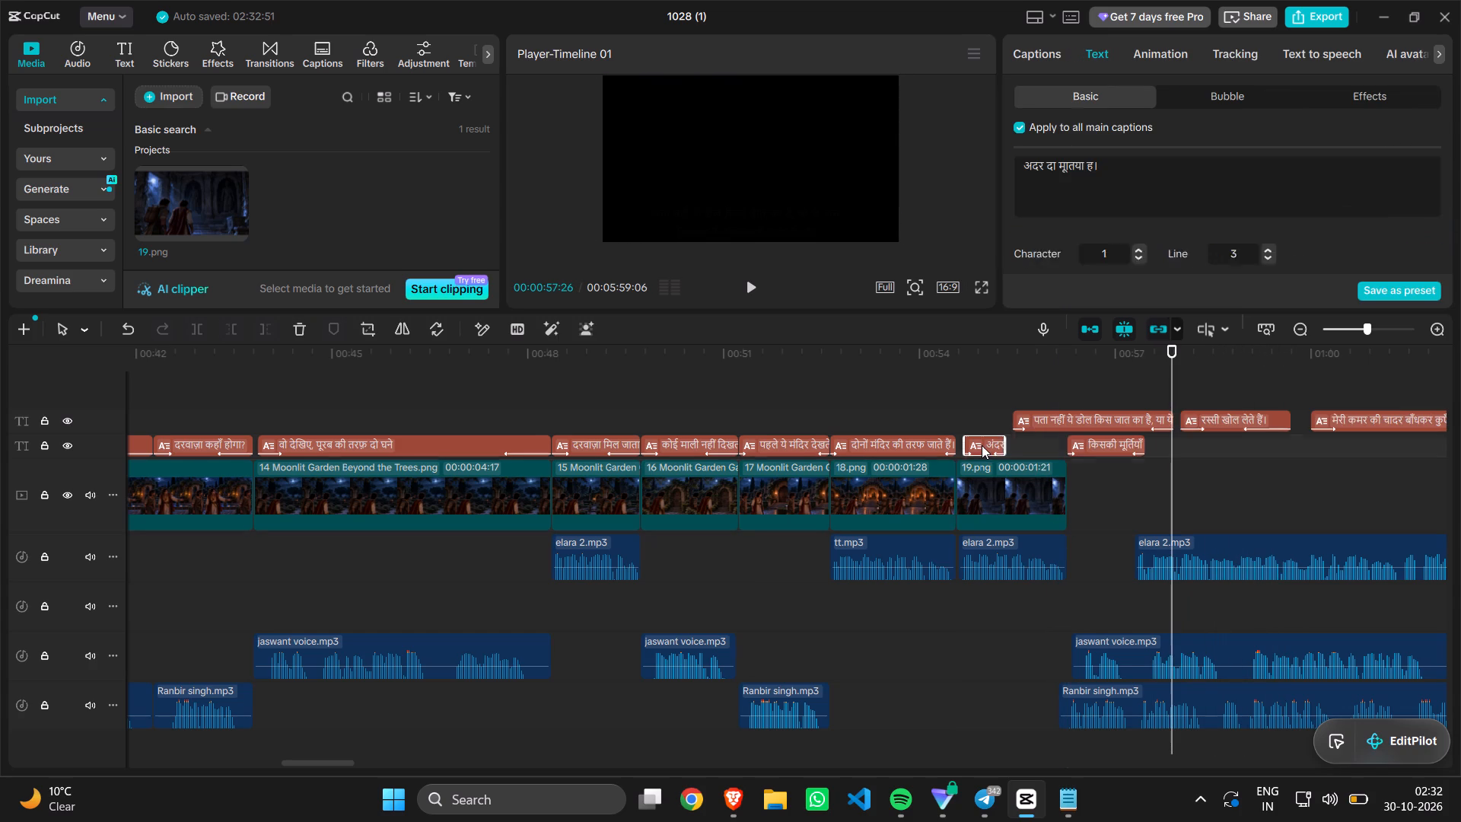
pyautogui.moveTo(1005, 446); pyautogui.dragTo(1062, 448)
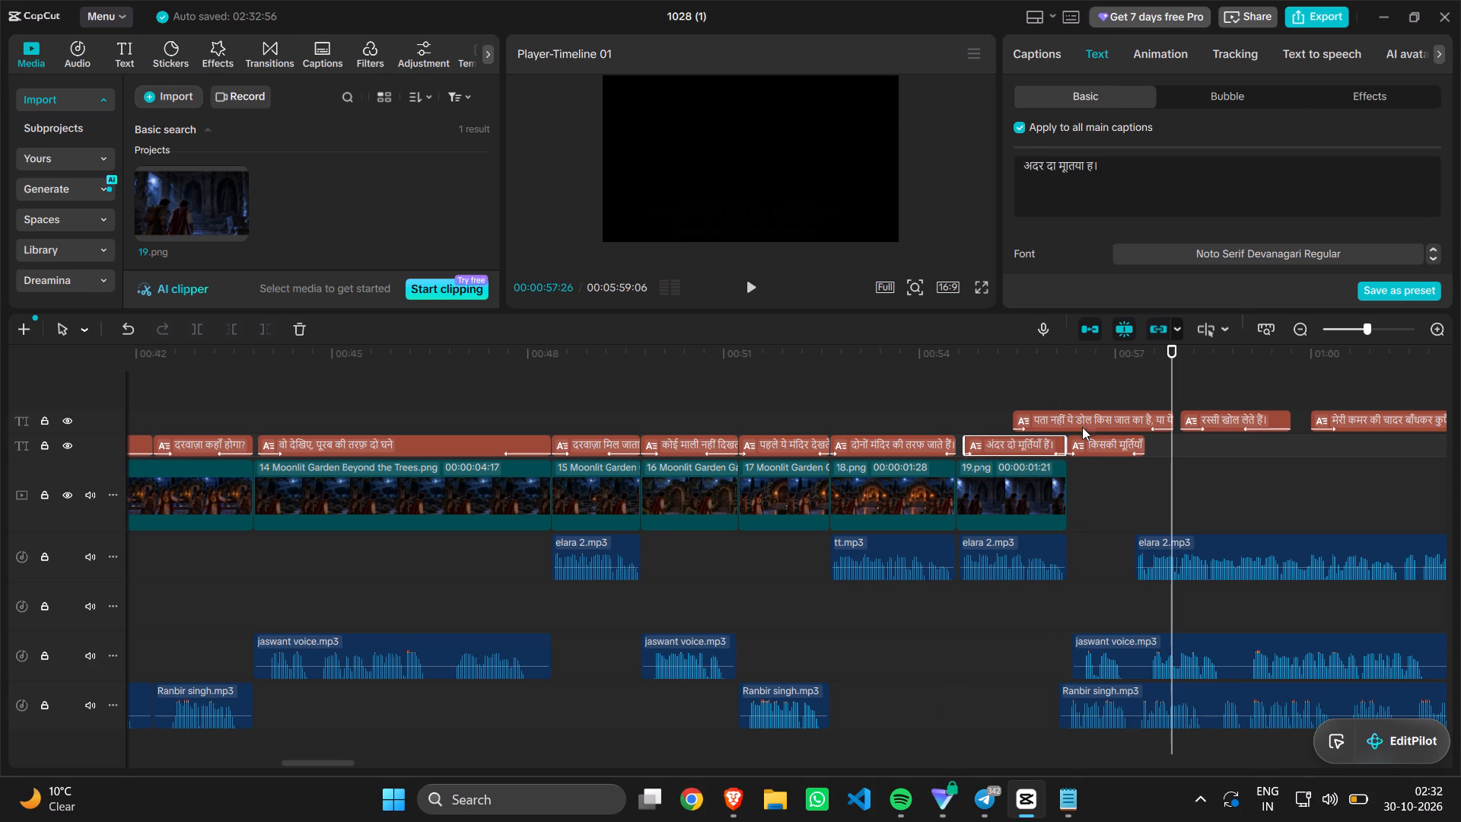
# Move the caption starting "पता नहीं ये डोल किस जात का है" to the lower caption track at about 00:00:59:15.
pyautogui.hscroll(-1, 1315, 416)
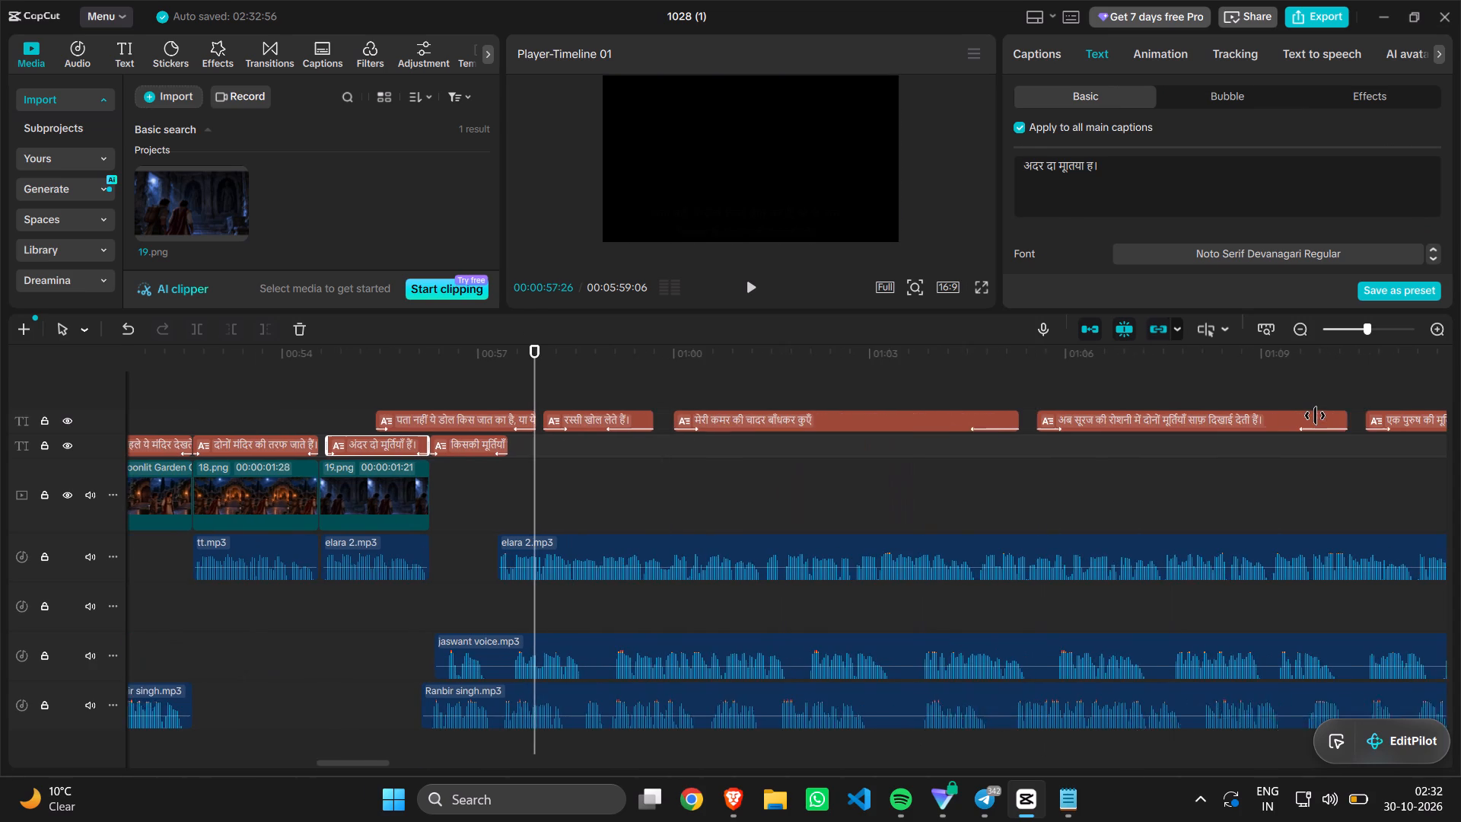
pyautogui.hscroll(-1, 1315, 416)
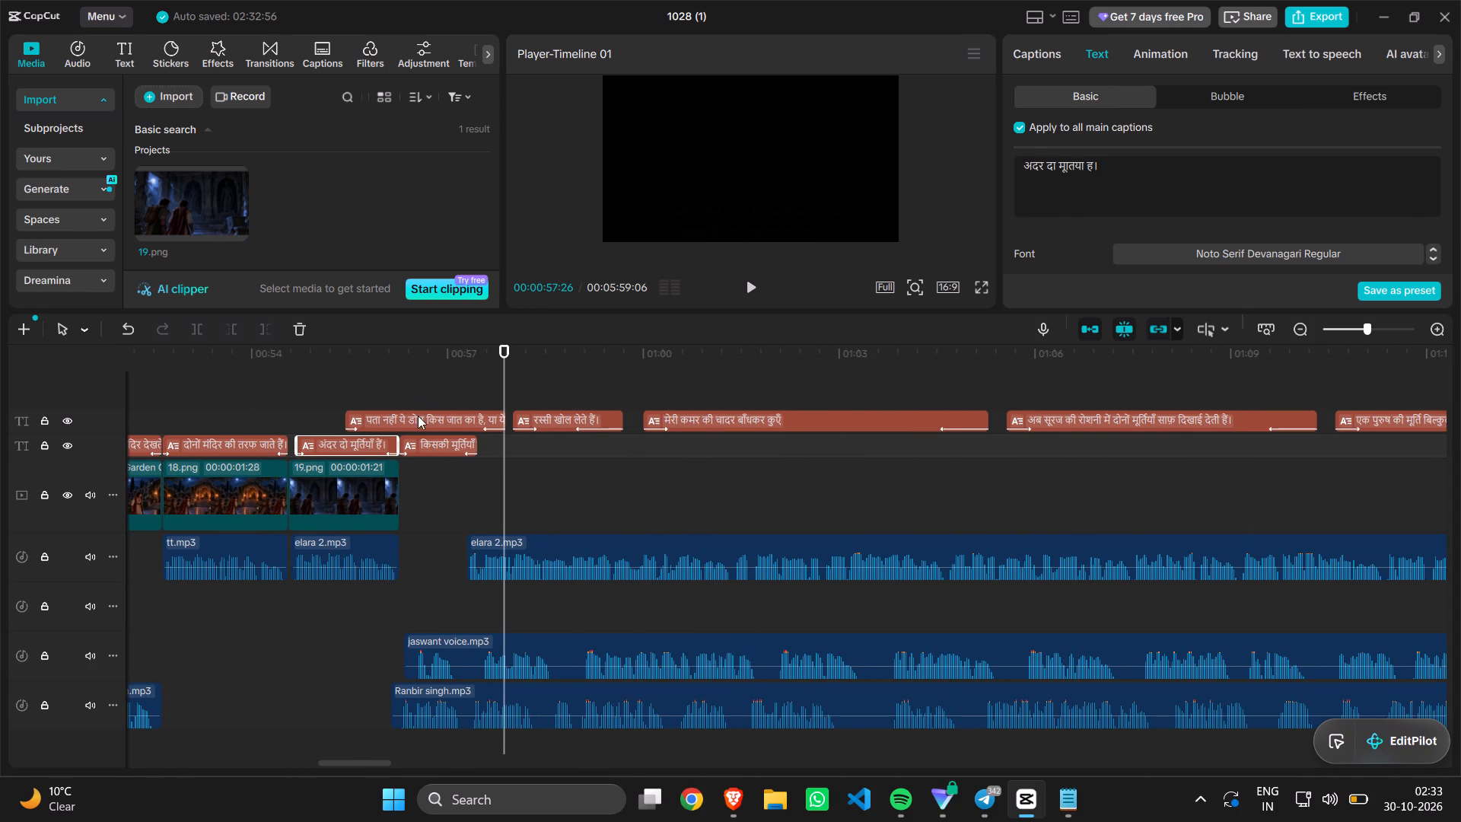
pyautogui.moveTo(418, 419); pyautogui.dragTo(683, 443)
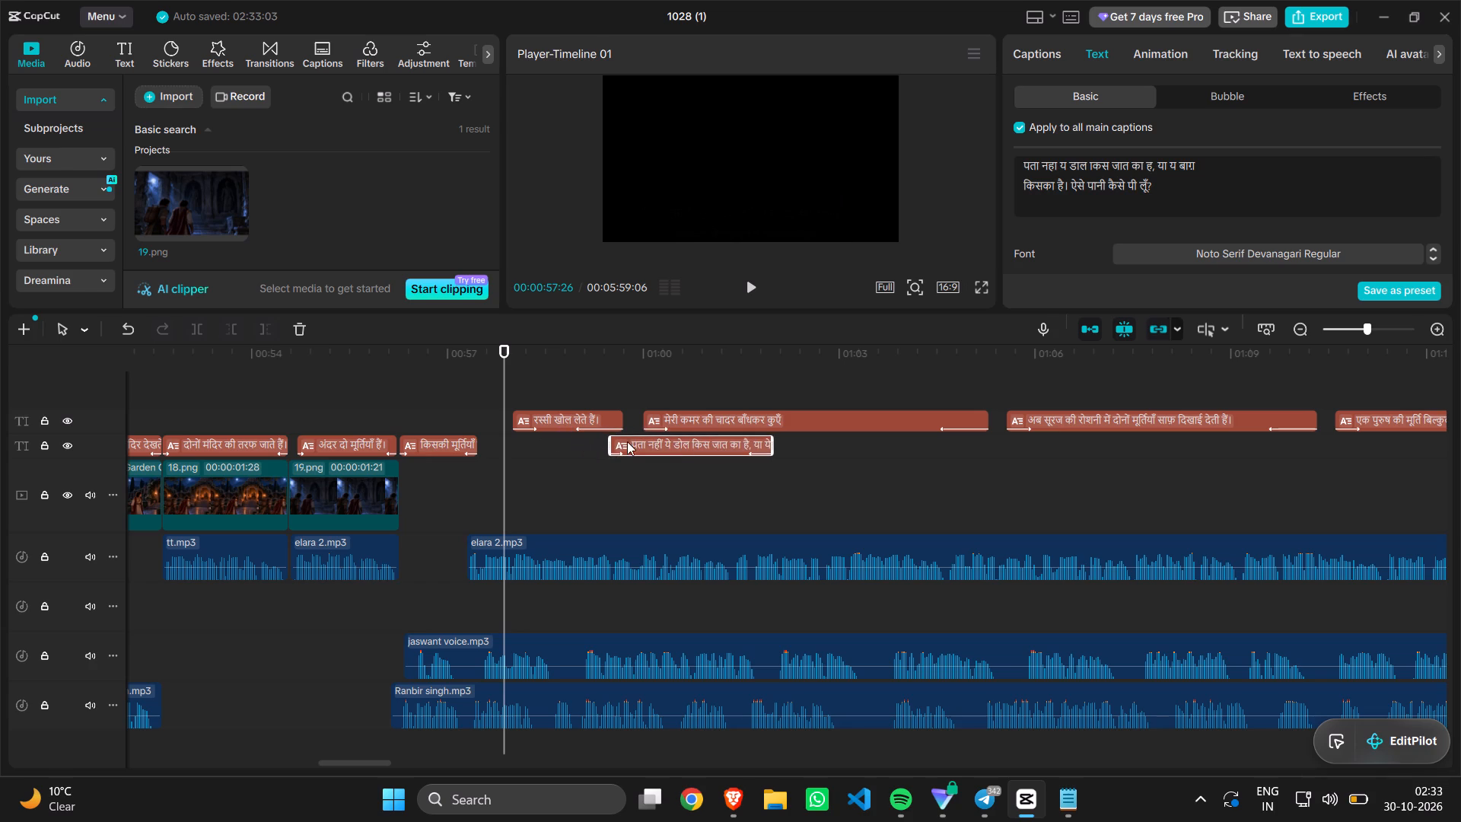
# Shift the caption "अंदर दो मूर्तियाँ हैं।" slightly earlier so it starts with 19.png.
pyautogui.hscroll(1, 482, 441)
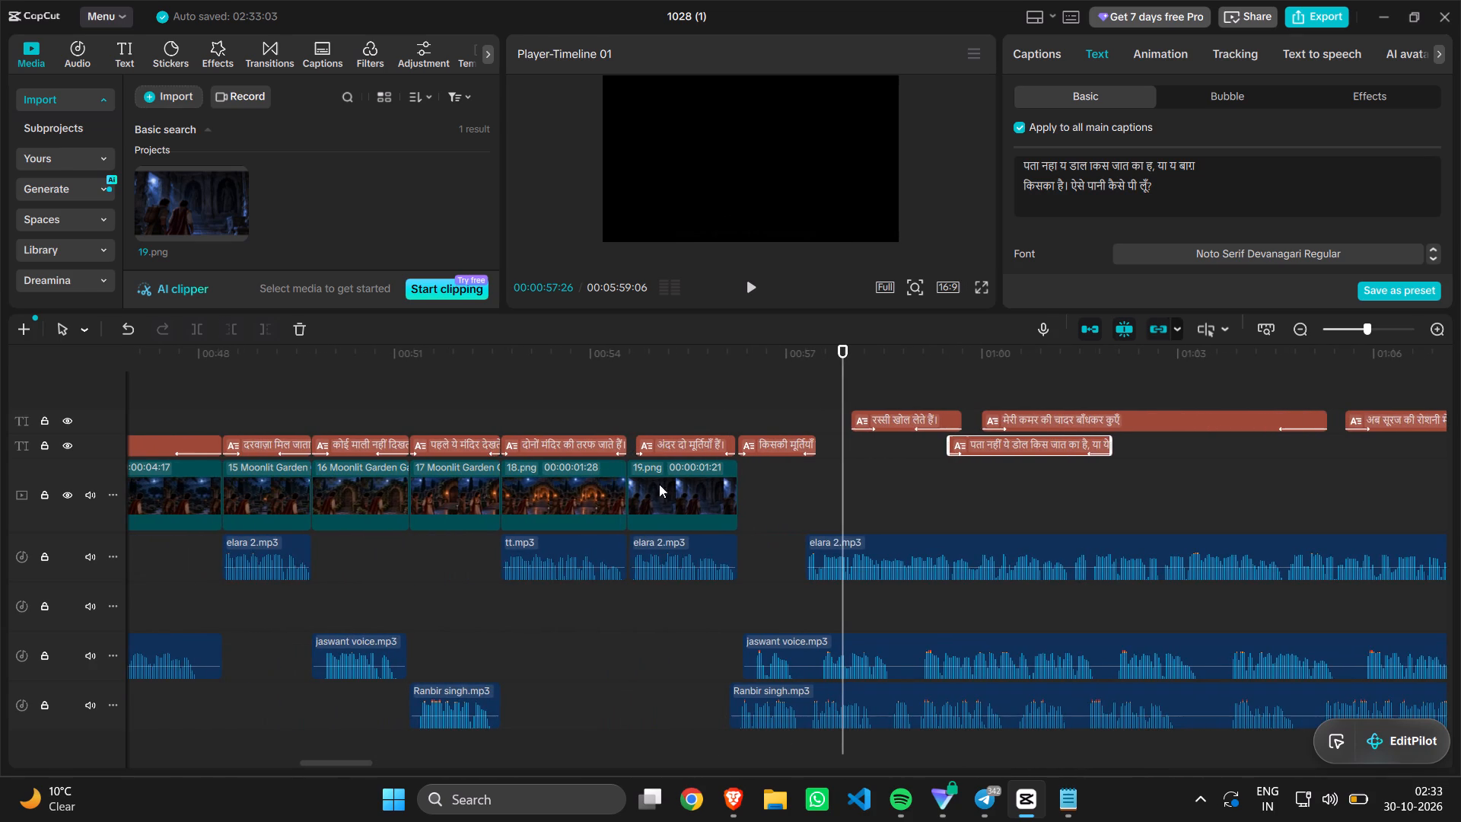
pyautogui.click(669, 445)
pyautogui.moveTo(669, 445); pyautogui.dragTo(661, 446)
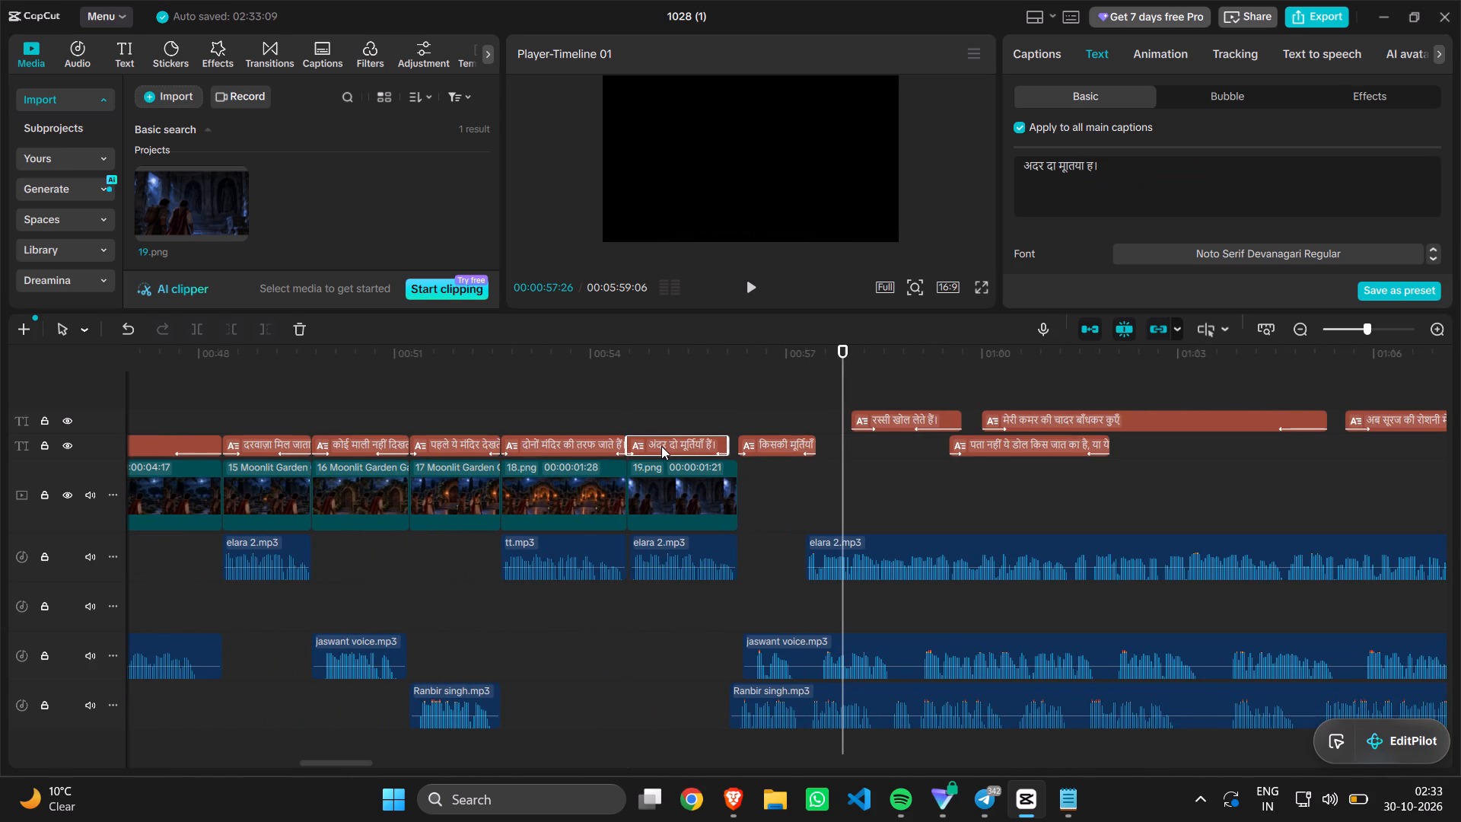
# Play back images 18 and 19 to check their captions against the narration.
pyautogui.click(503, 702)
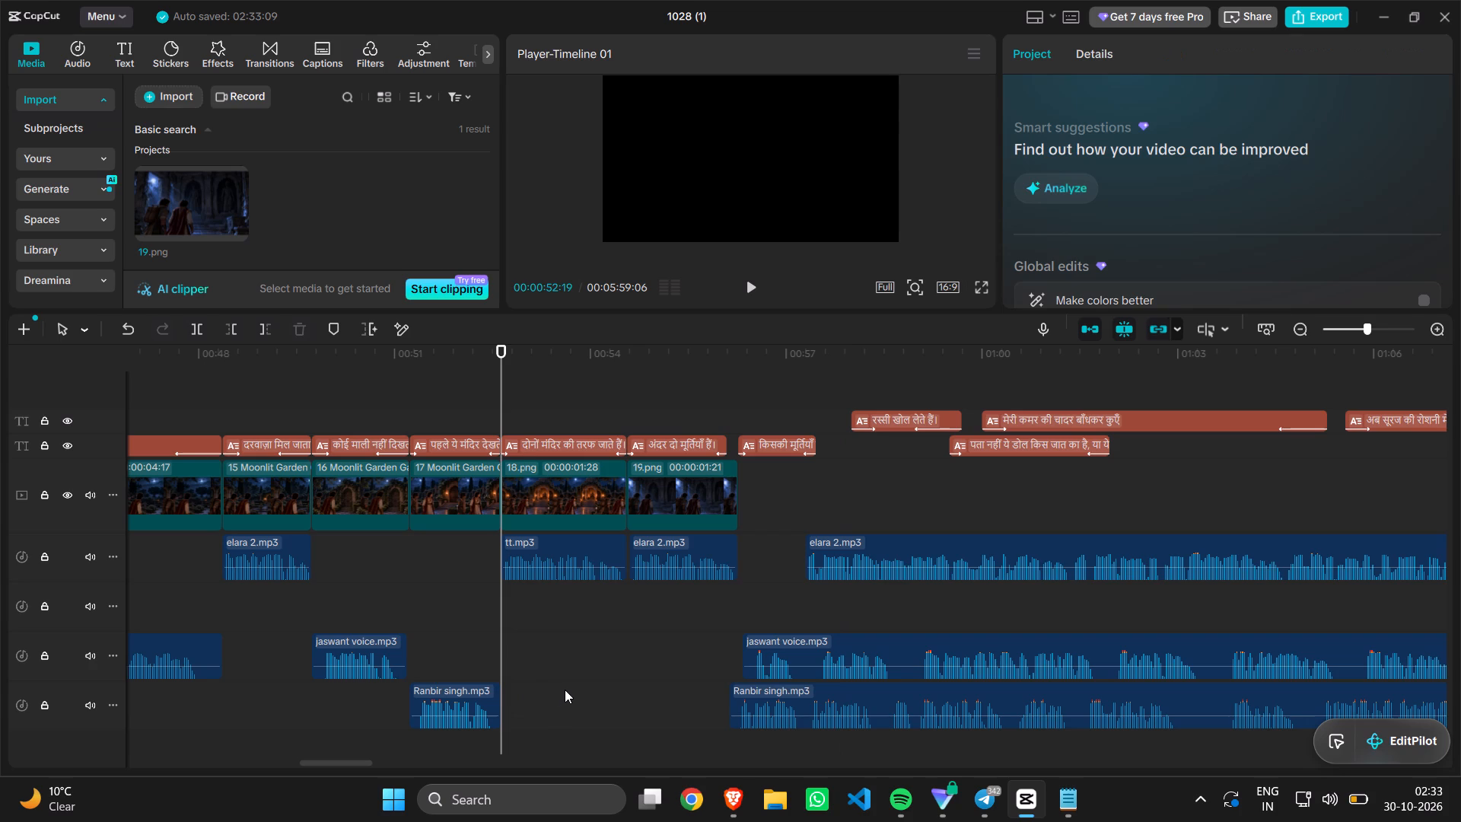
pyautogui.press('space')
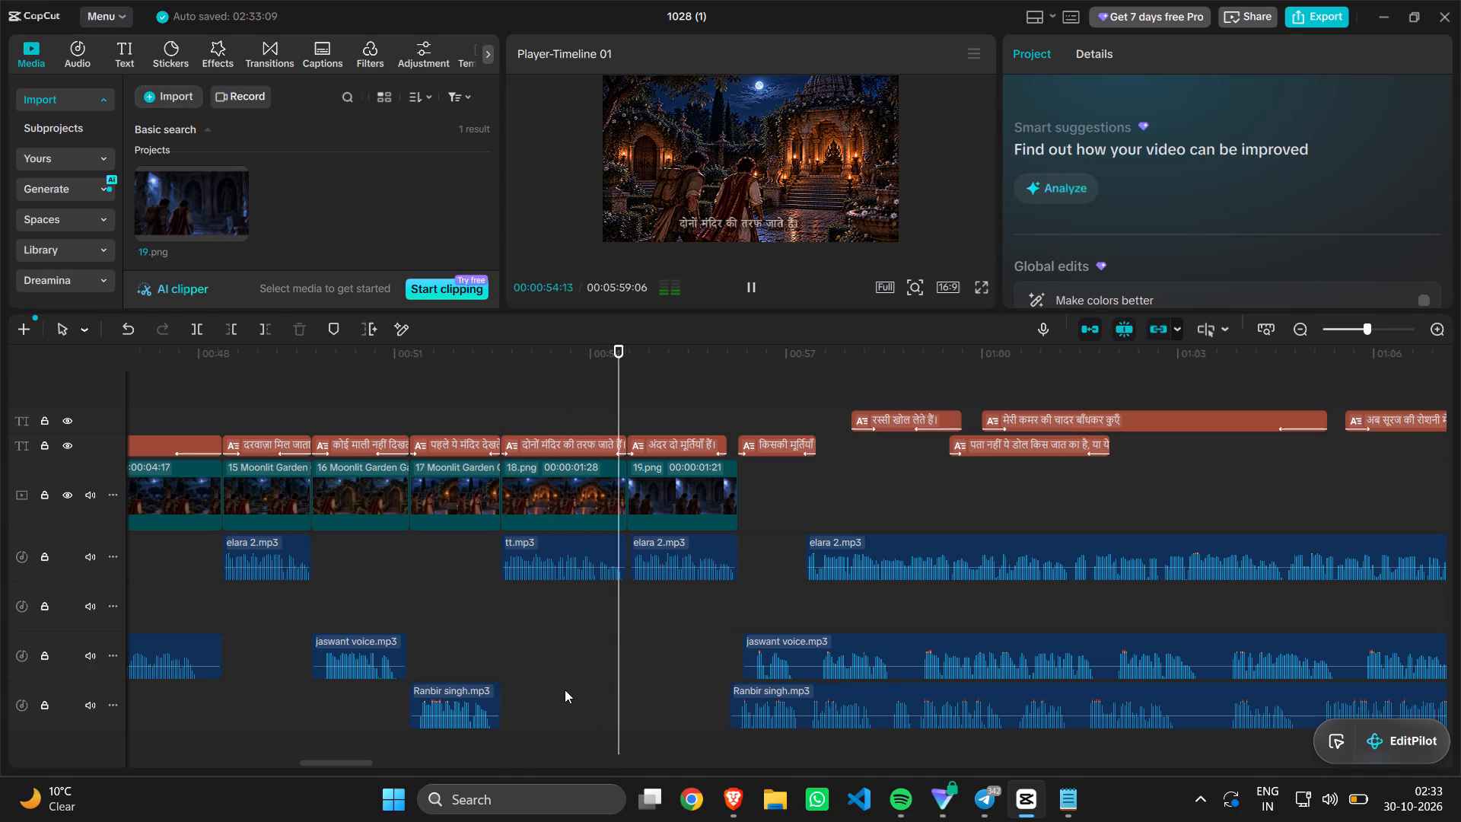
pyautogui.press('space')
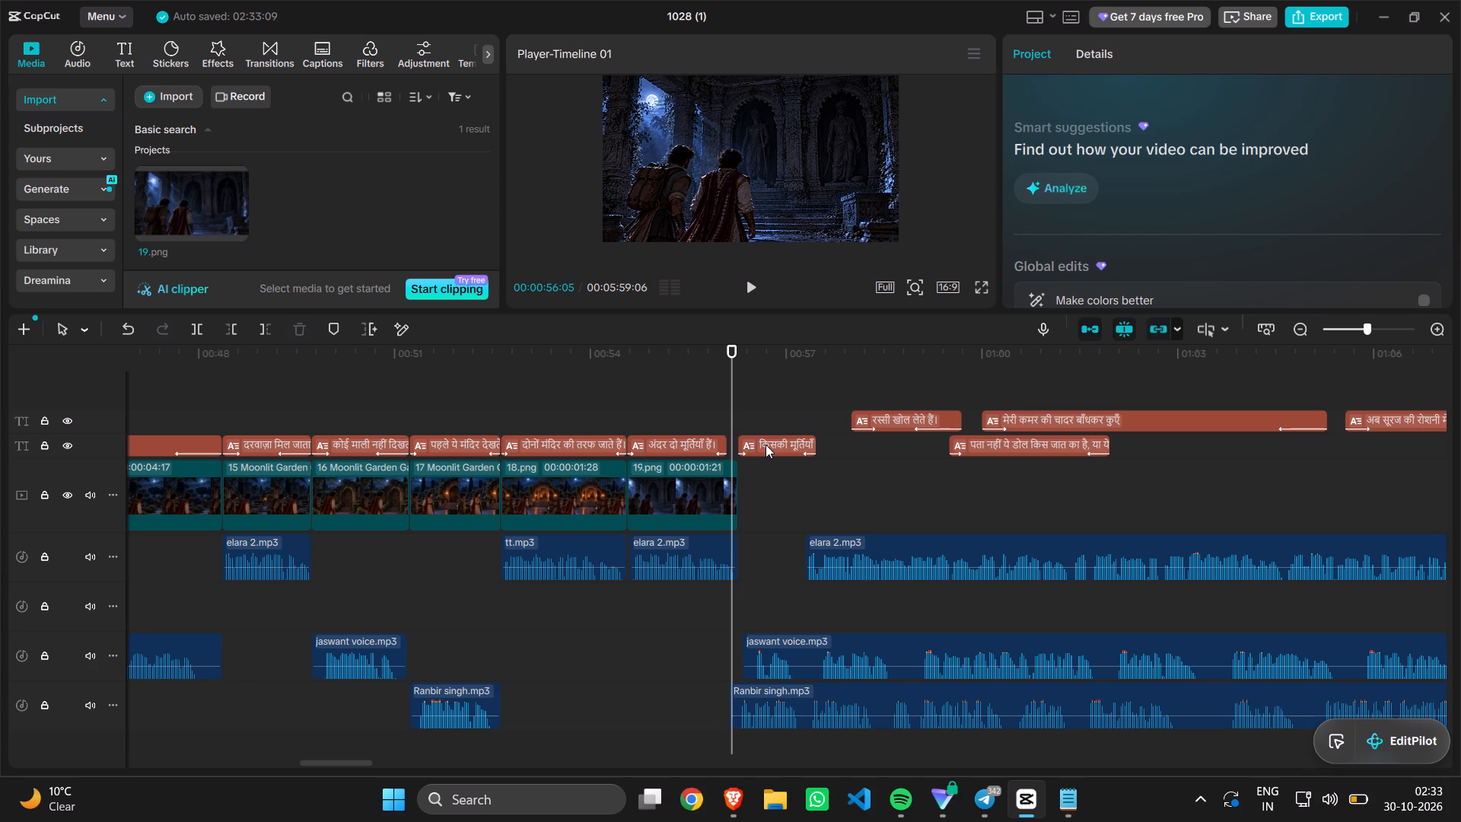
pyautogui.click(1061, 784)
pyautogui.scroll(-1, 282, 316)
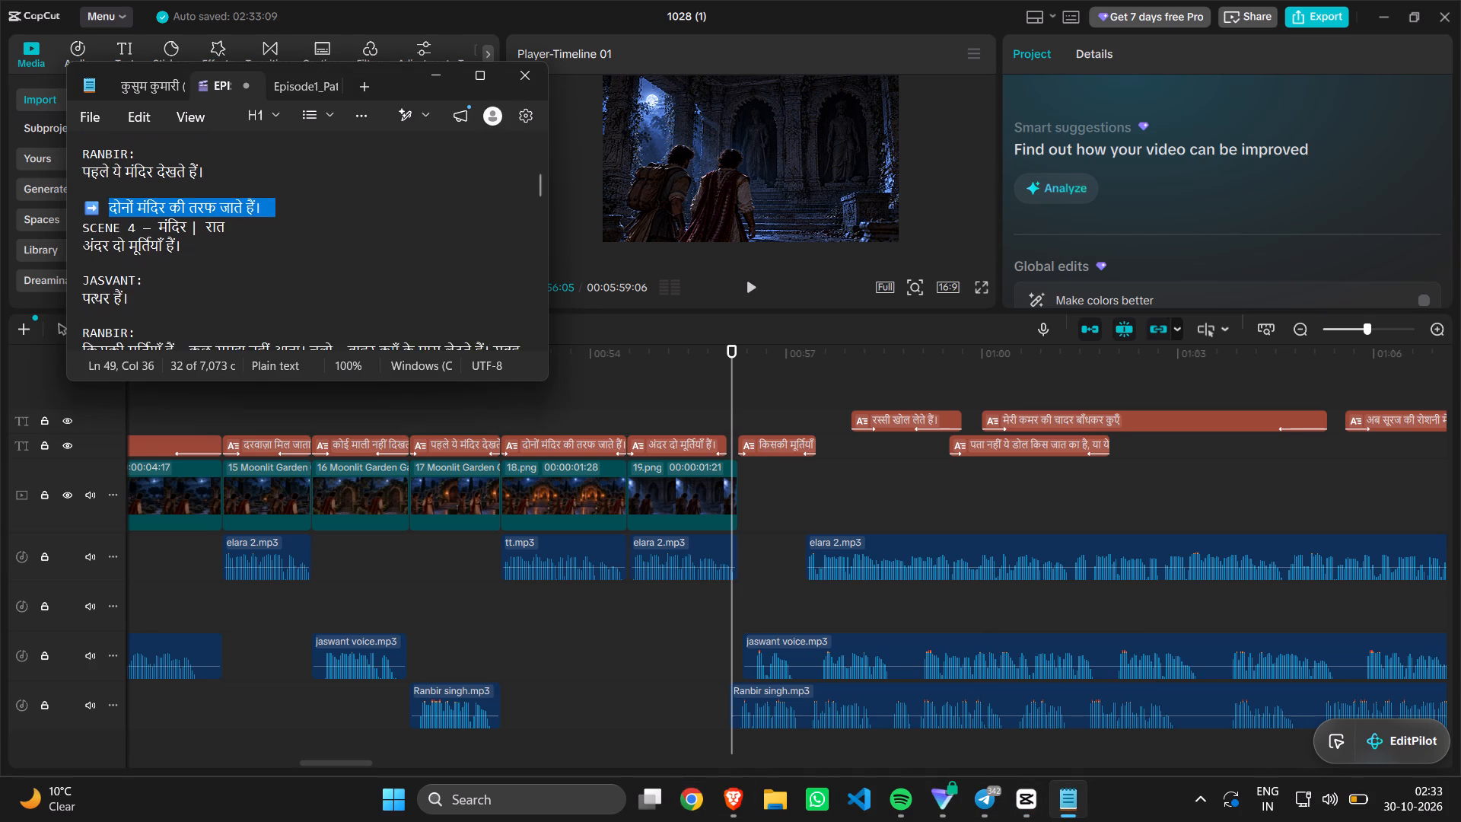
pyautogui.scroll(-1, 282, 316)
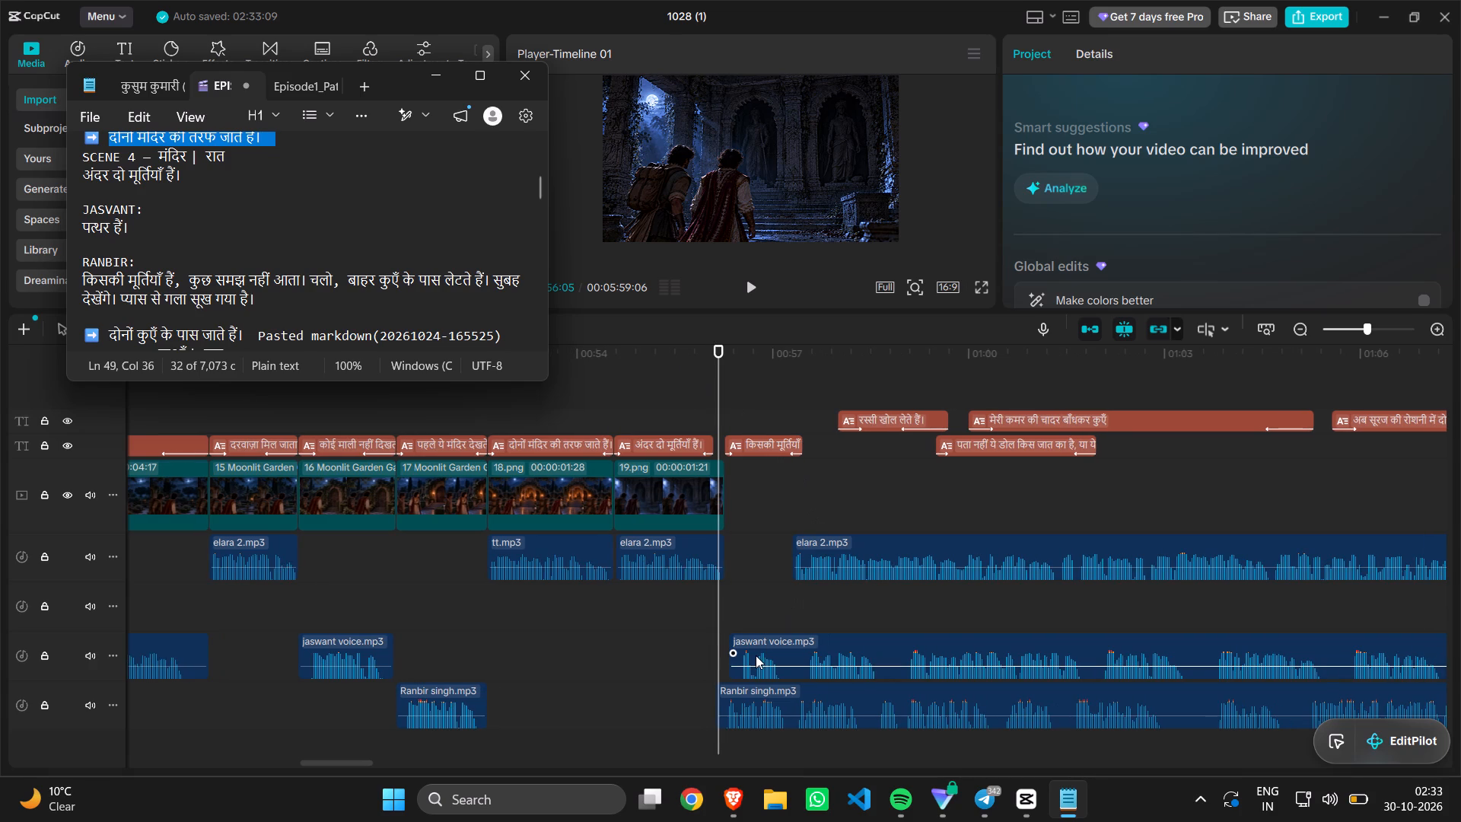
pyautogui.moveTo(784, 696); pyautogui.dragTo(965, 709)
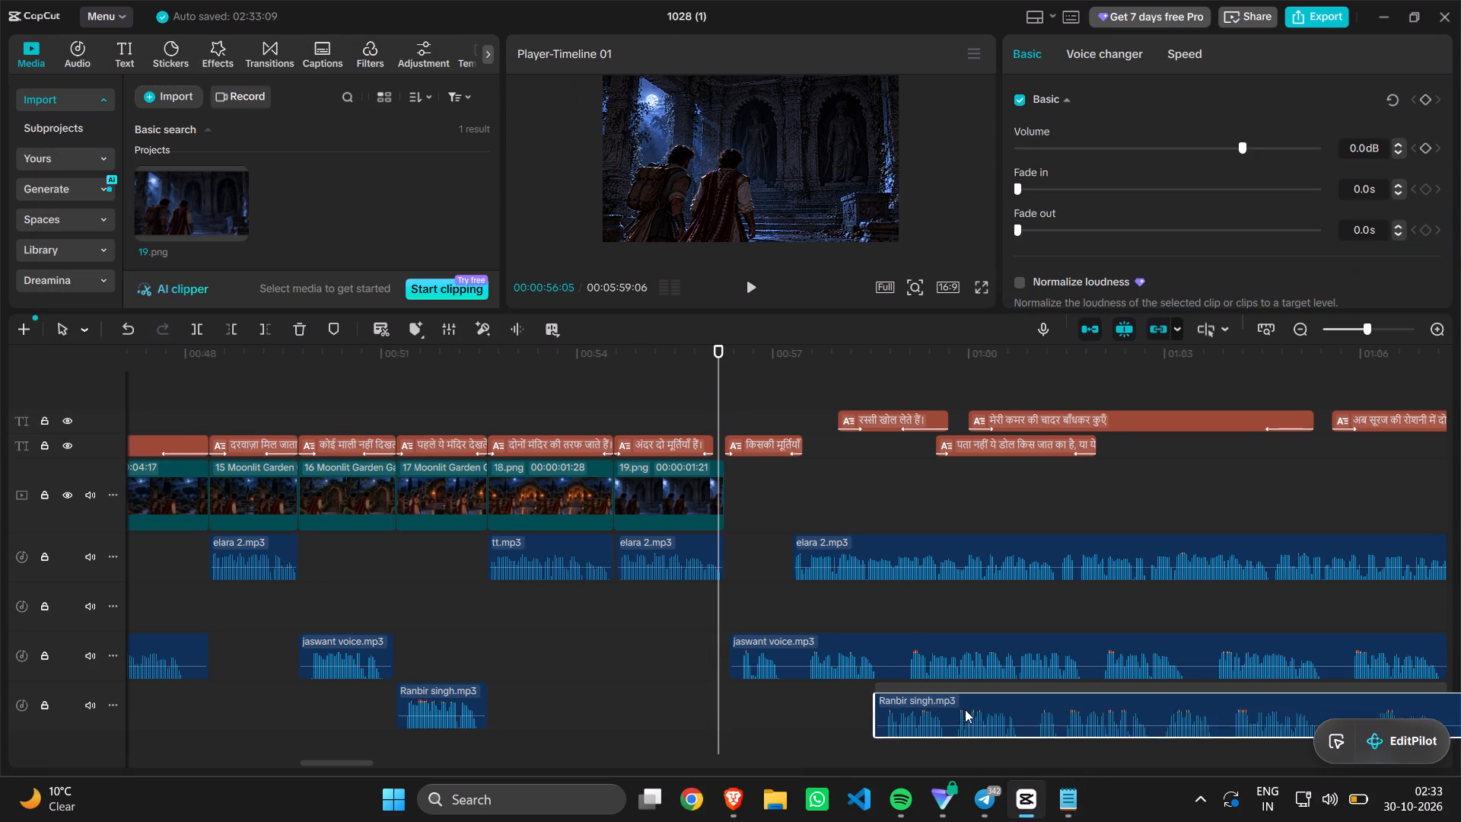
pyautogui.moveTo(965, 709); pyautogui.dragTo(979, 709)
pyautogui.moveTo(891, 560); pyautogui.dragTo(1032, 565)
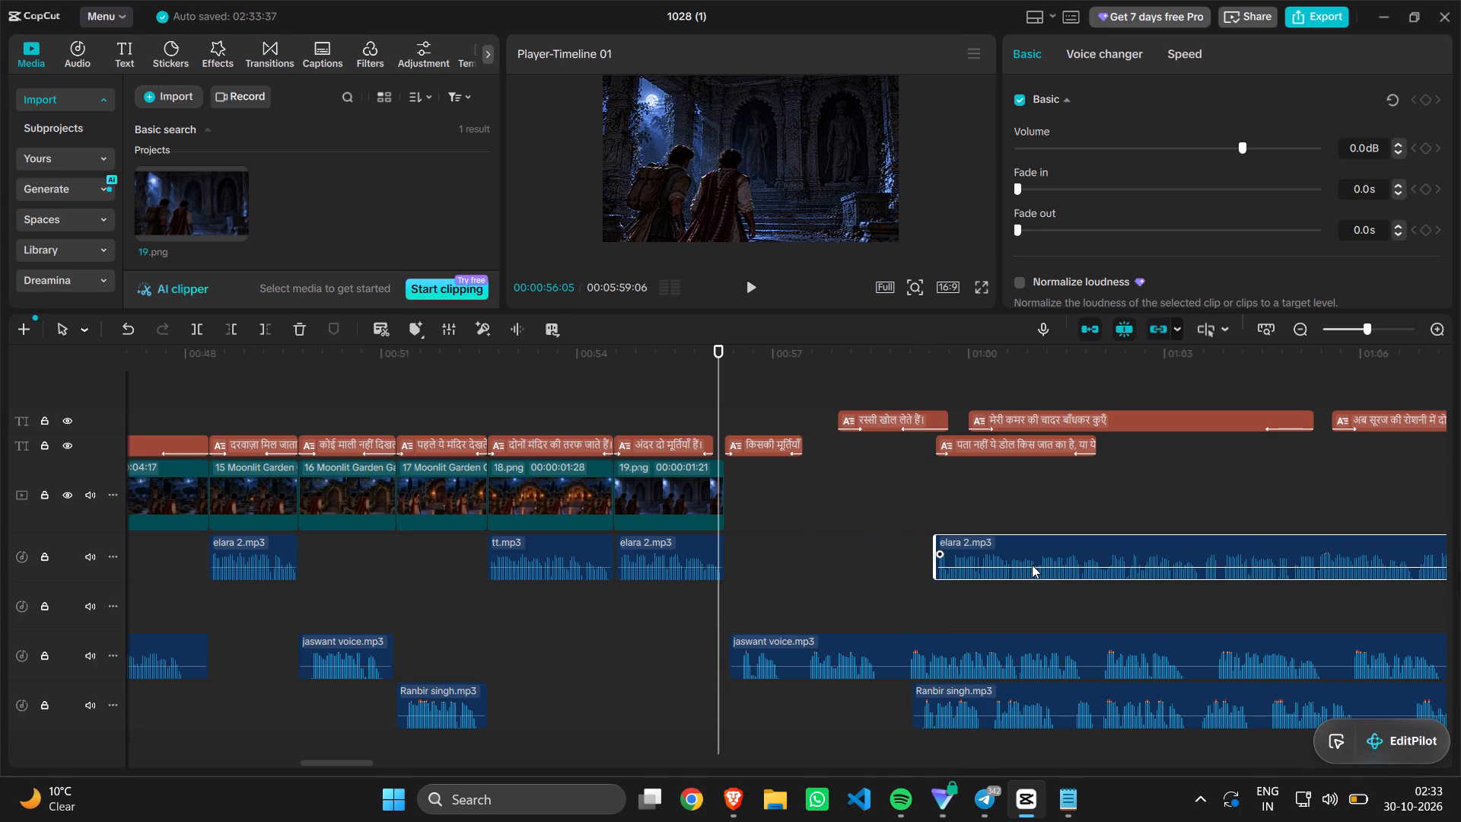
# Check the narration after 19.png, and move the caption starting "किसकी मूर्तियाँ हैं" later to about 00:00:58.
pyautogui.press('space')
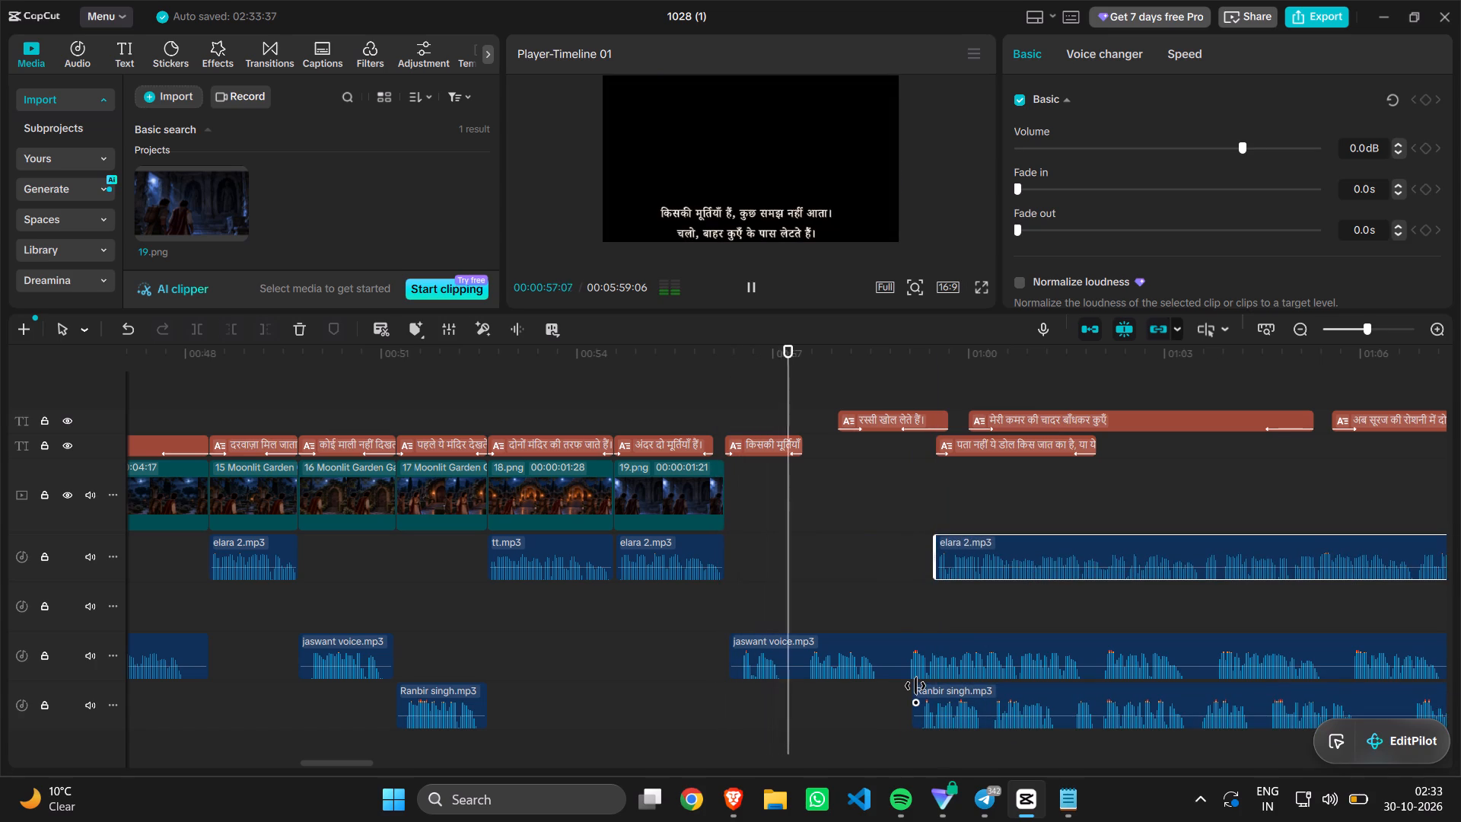
pyautogui.press('space')
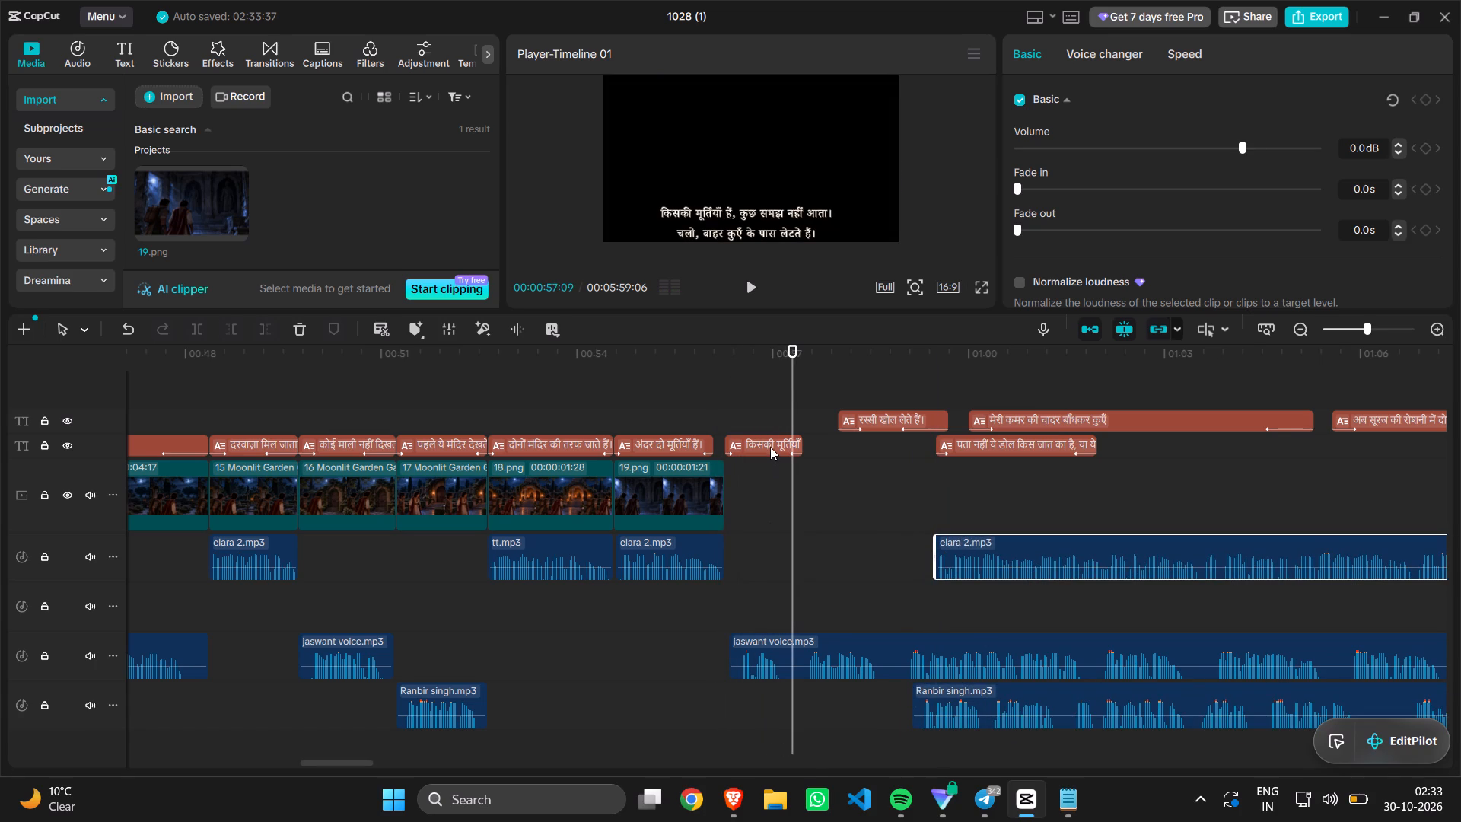
pyautogui.moveTo(770, 445); pyautogui.dragTo(893, 448)
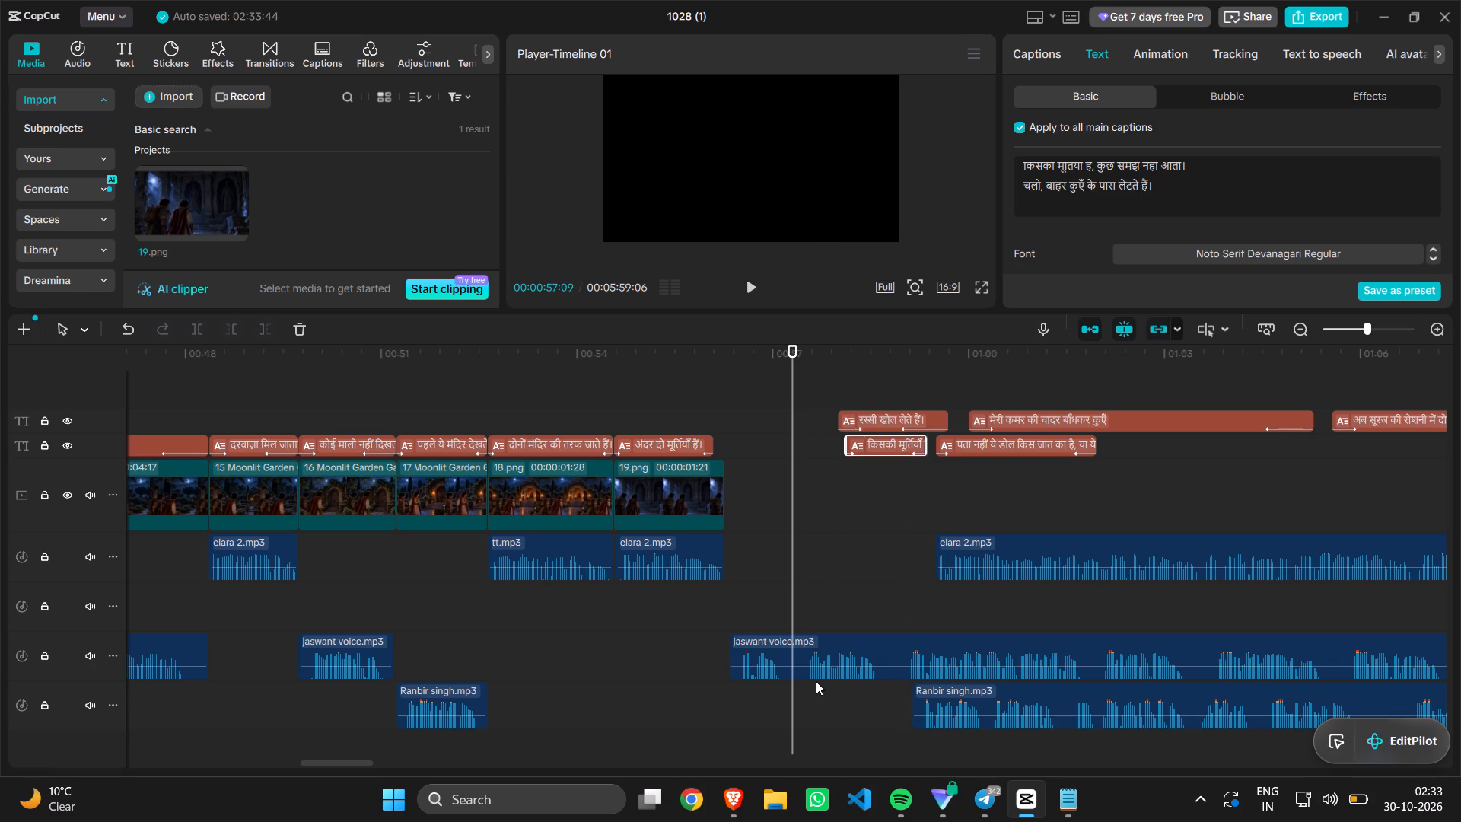
# Split the long jaswant voice.mp3 clip at 00:00:57:20 and move the remaining part later to about 00:01:00.
pyautogui.click(816, 681)
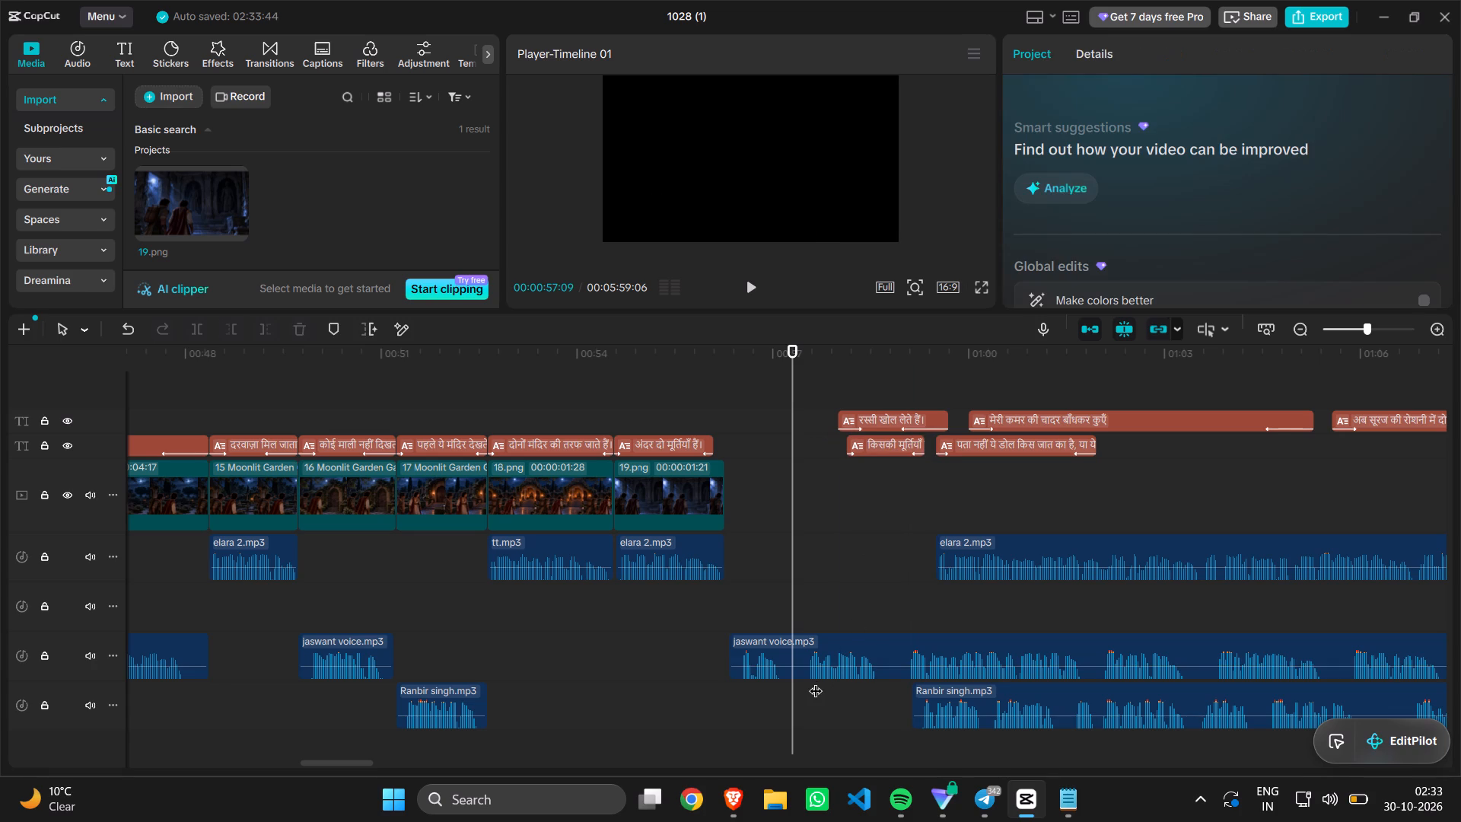
pyautogui.click(797, 648)
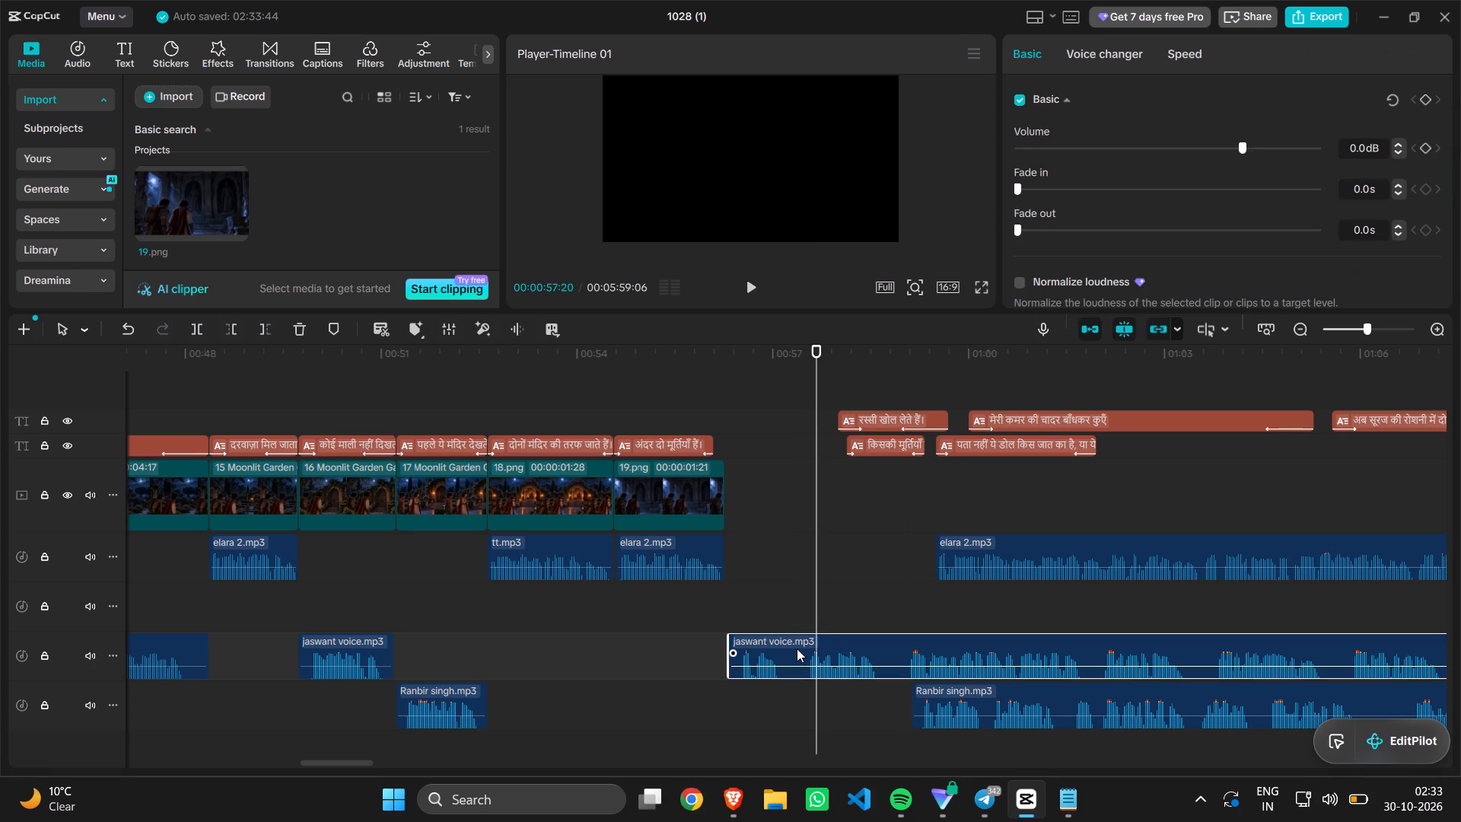
pyautogui.hotkey('ctrl', 'b')
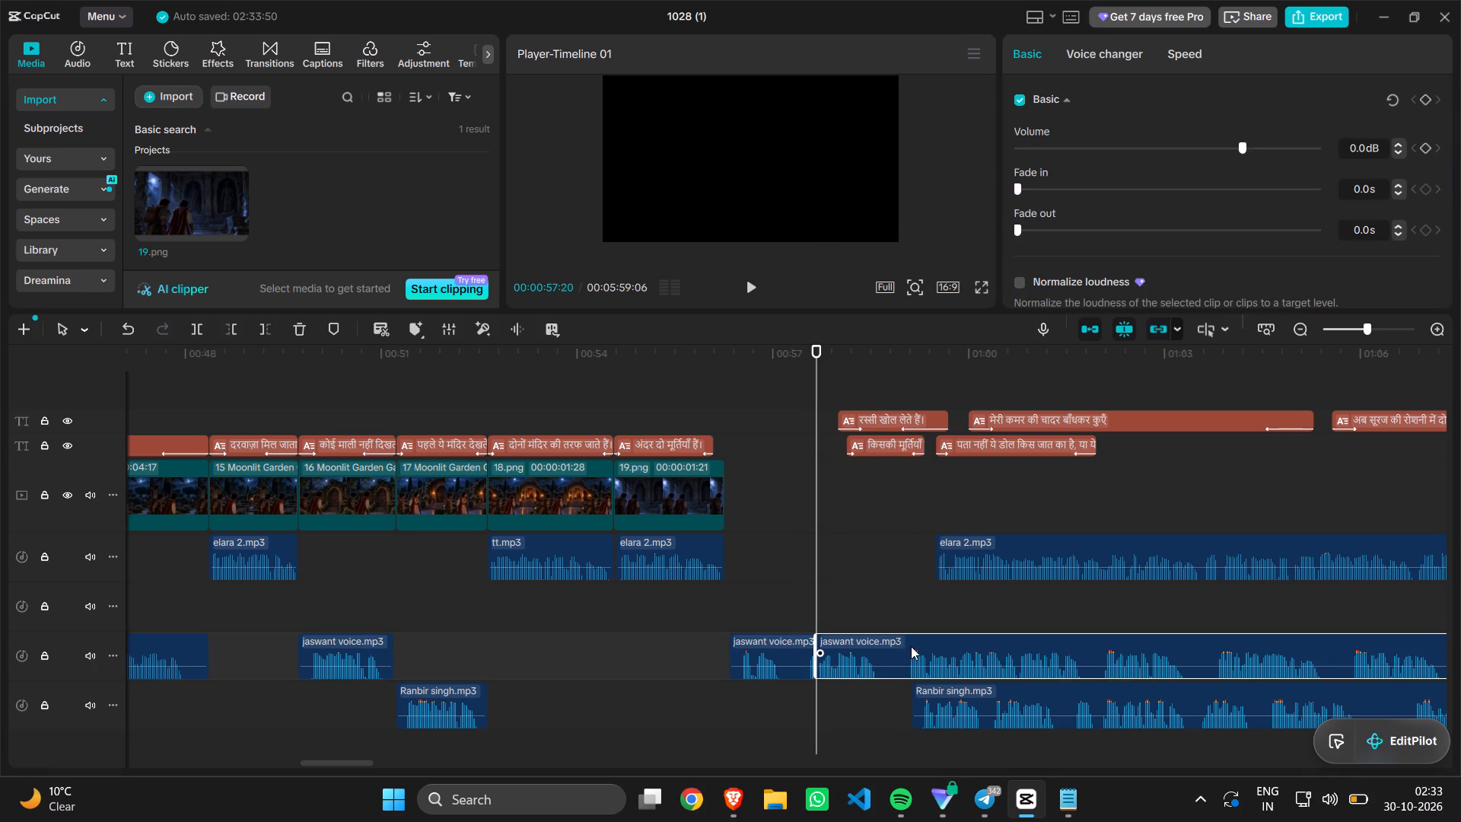
pyautogui.moveTo(911, 646); pyautogui.dragTo(1105, 642)
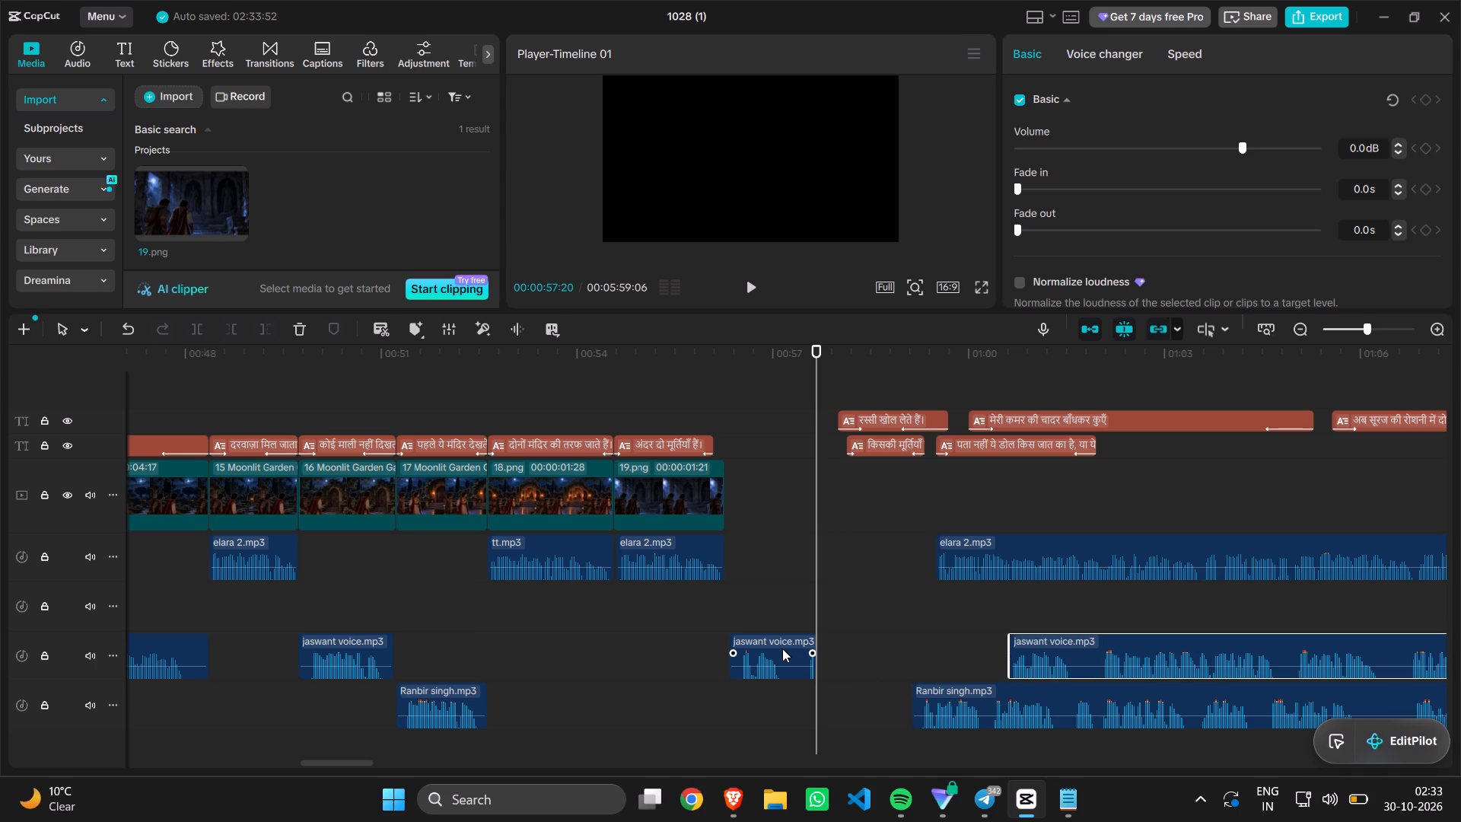
# Place the short jaswant voice.mp3 clip on its own voice track directly after the end of 19.png.
pyautogui.moveTo(782, 648); pyautogui.dragTo(778, 614)
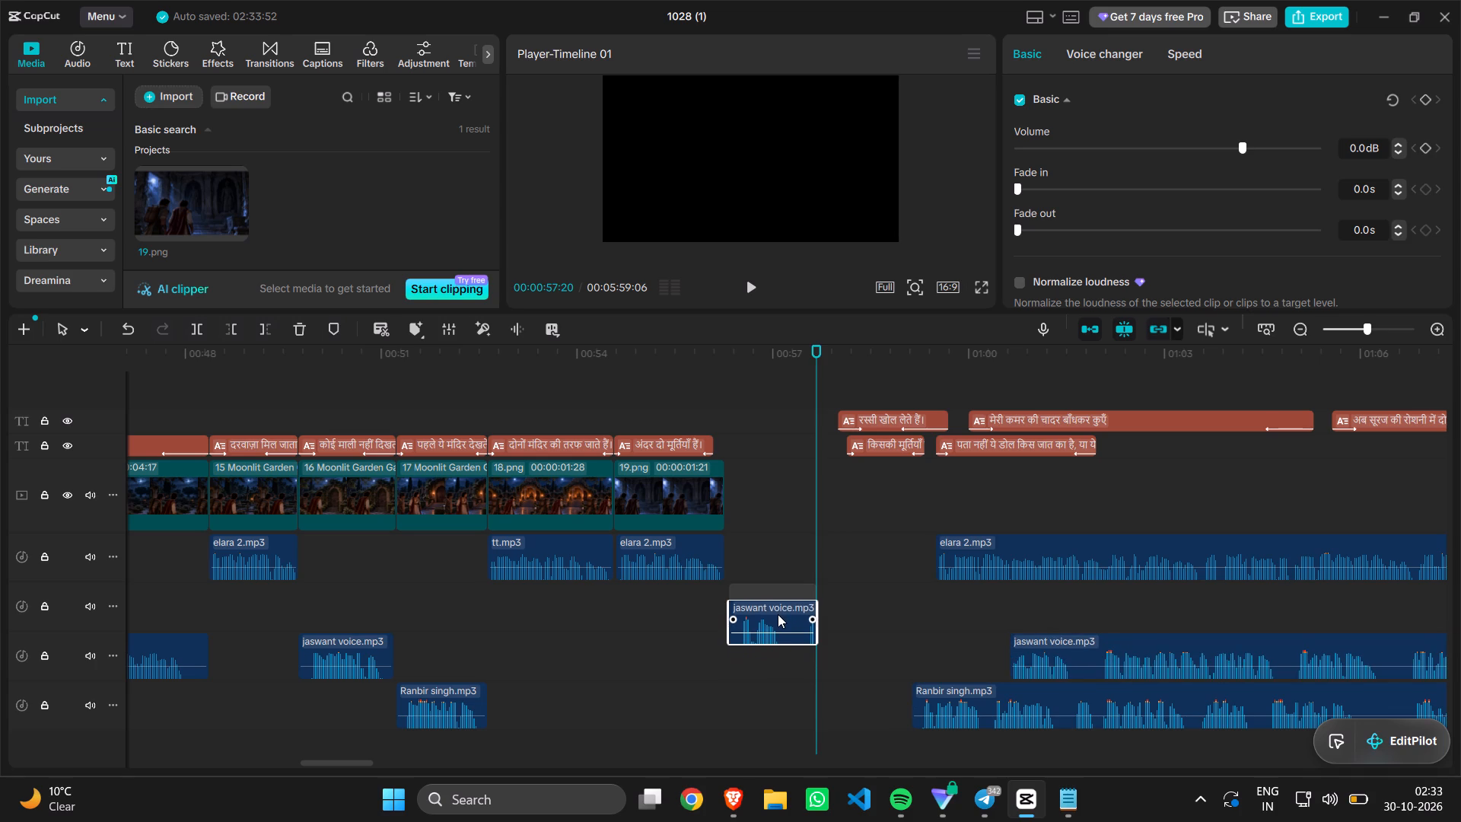
pyautogui.moveTo(778, 614); pyautogui.dragTo(771, 642)
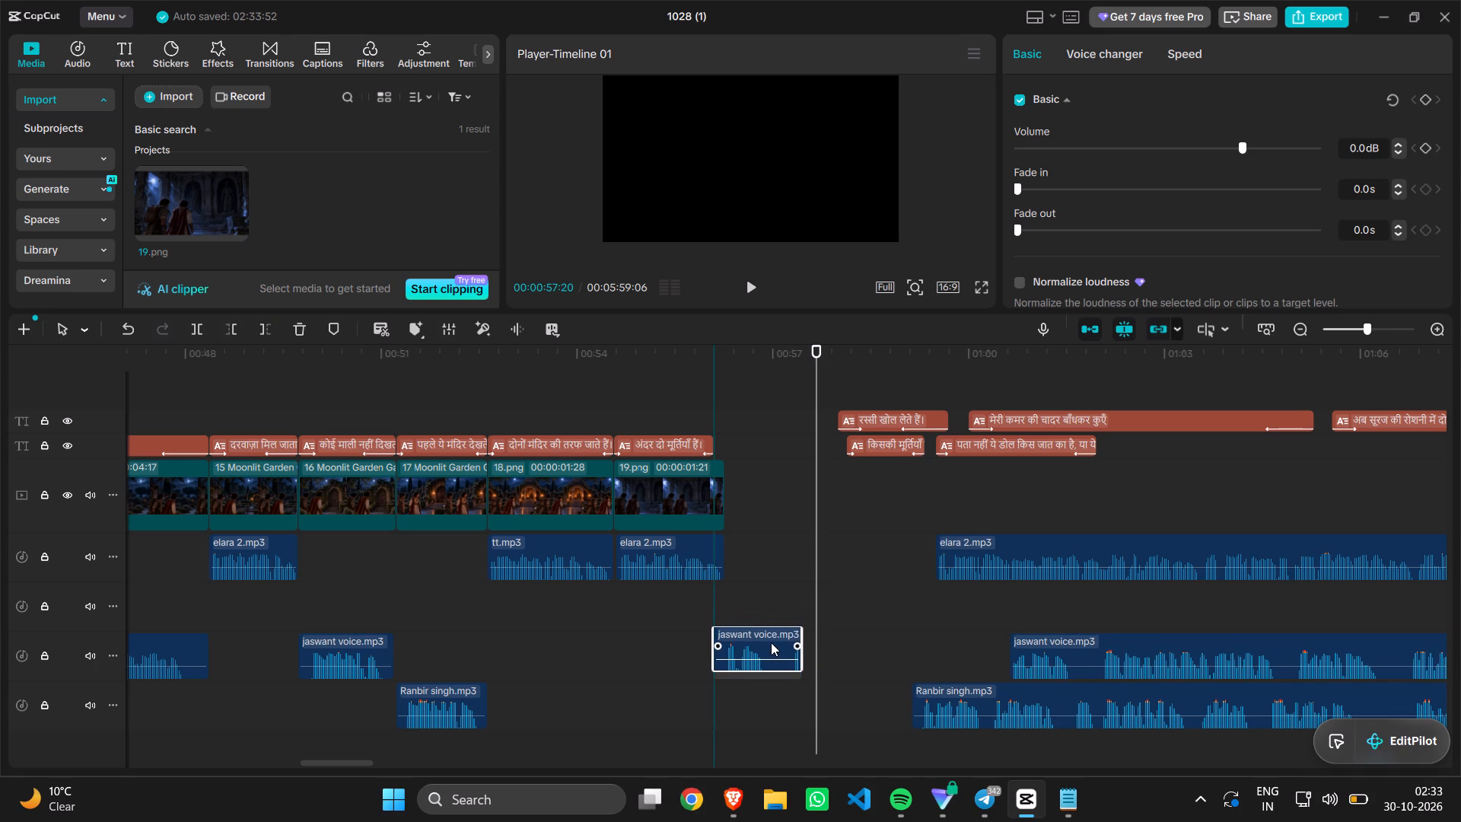
pyautogui.moveTo(771, 642); pyautogui.dragTo(775, 645)
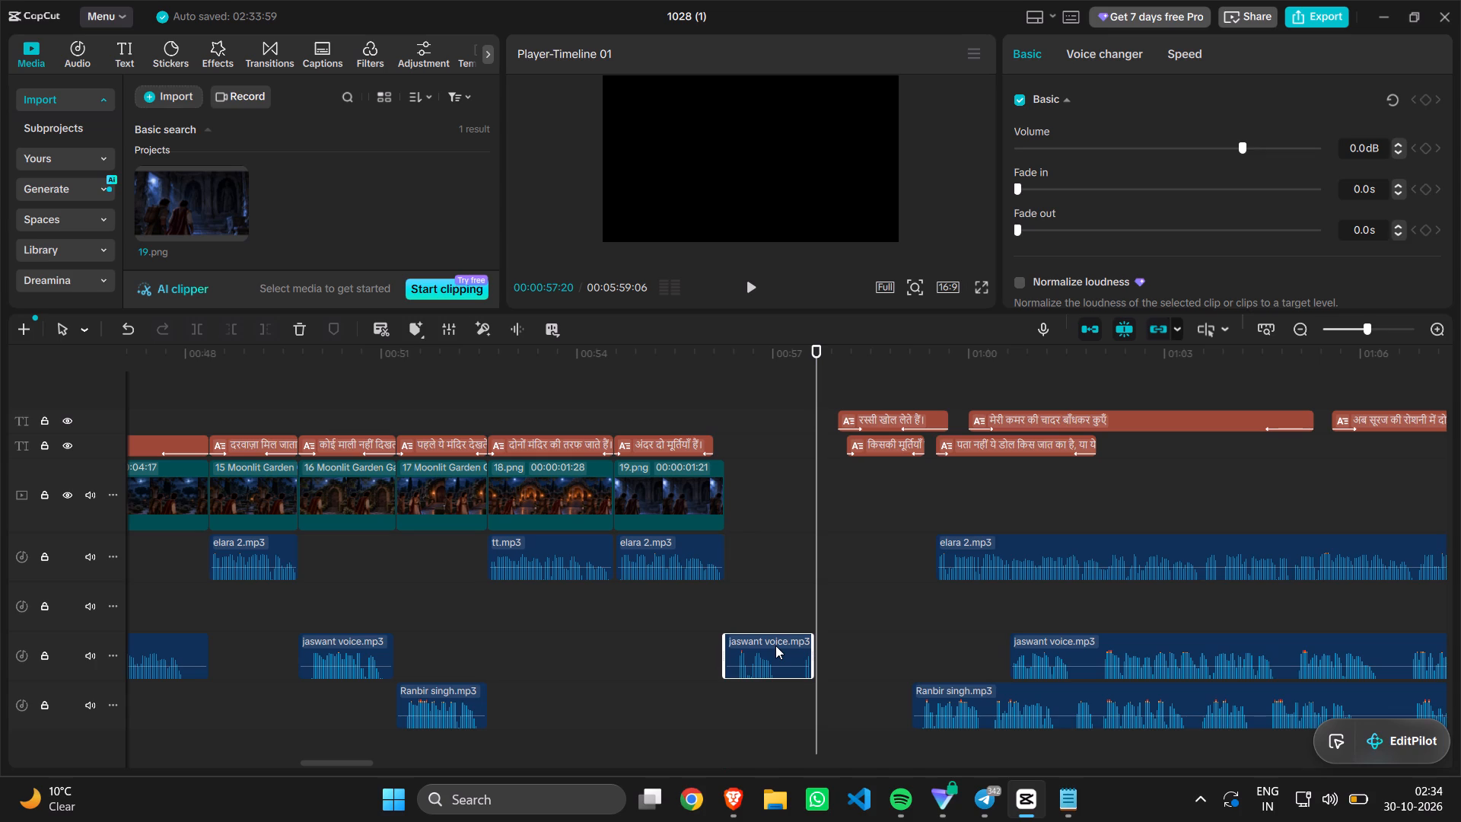
# Add a caption beside "अंदर दो मूर्तियाँ हैं।" with Jasvant's line copied from the Notepad script, "पत्थर हैं।".
pyautogui.click(659, 436)
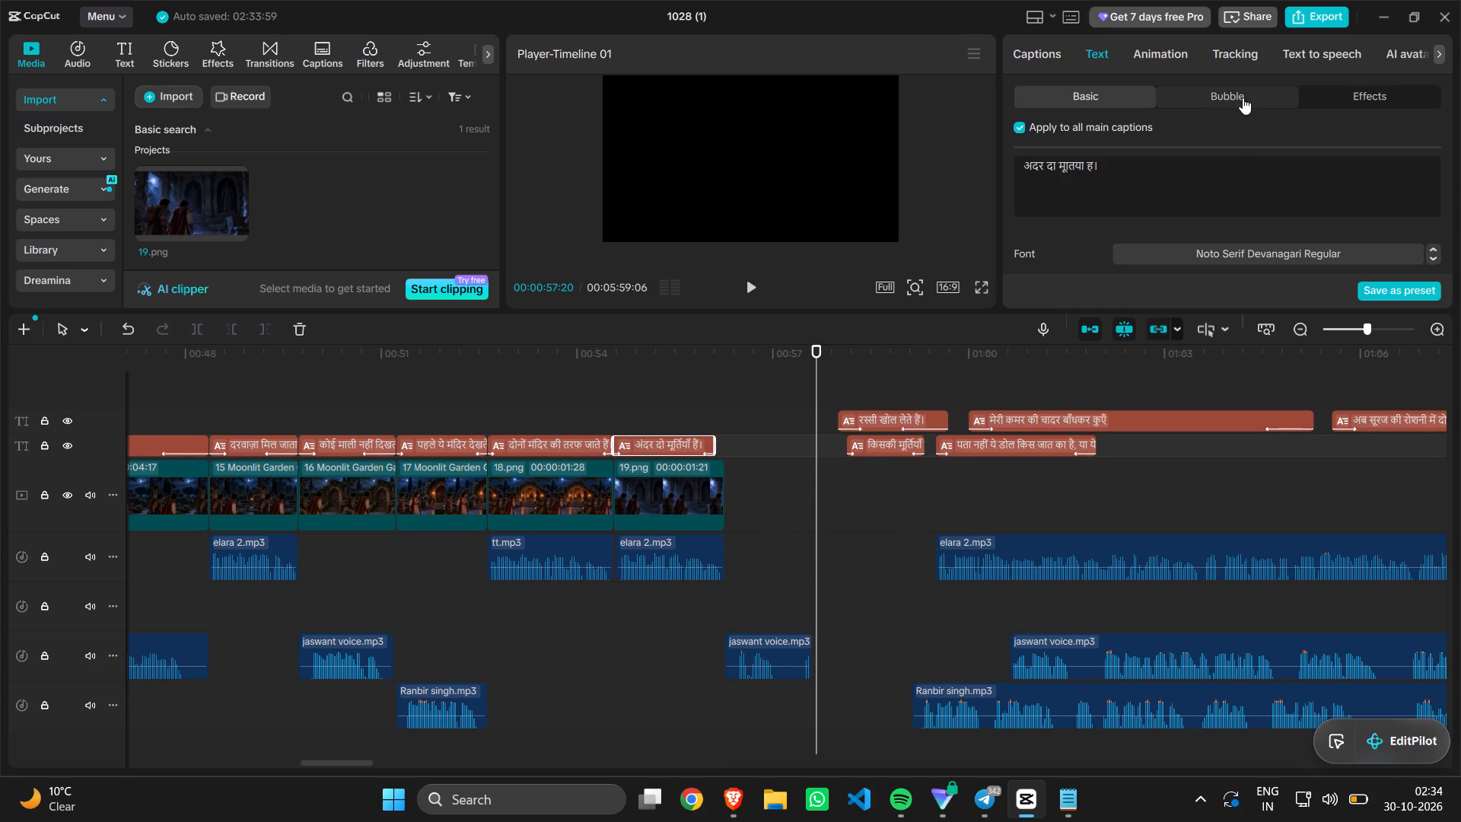
pyautogui.click(1033, 56)
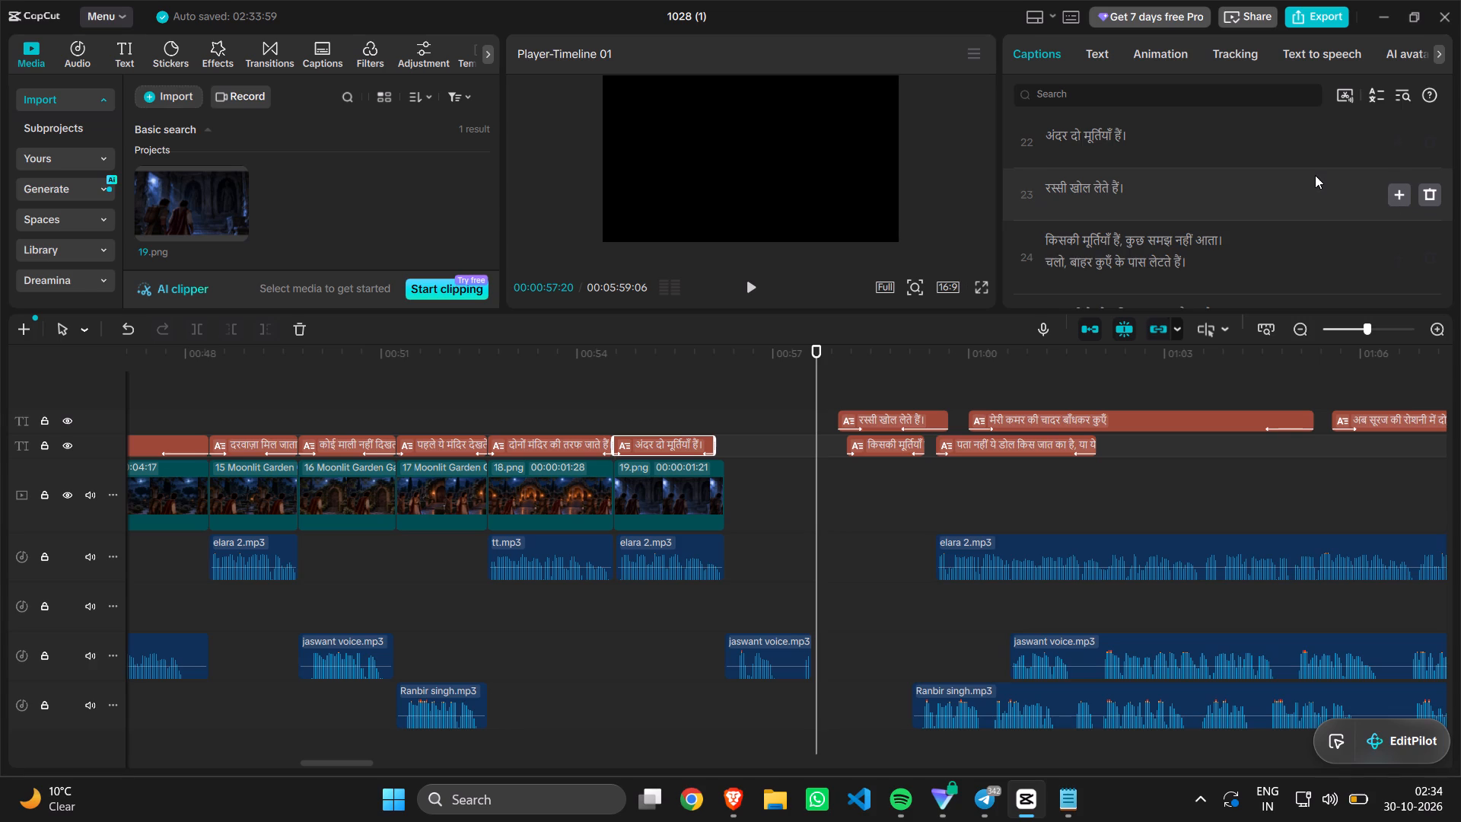
pyautogui.scroll(3, 1315, 175)
pyautogui.scroll(1, 1383, 171)
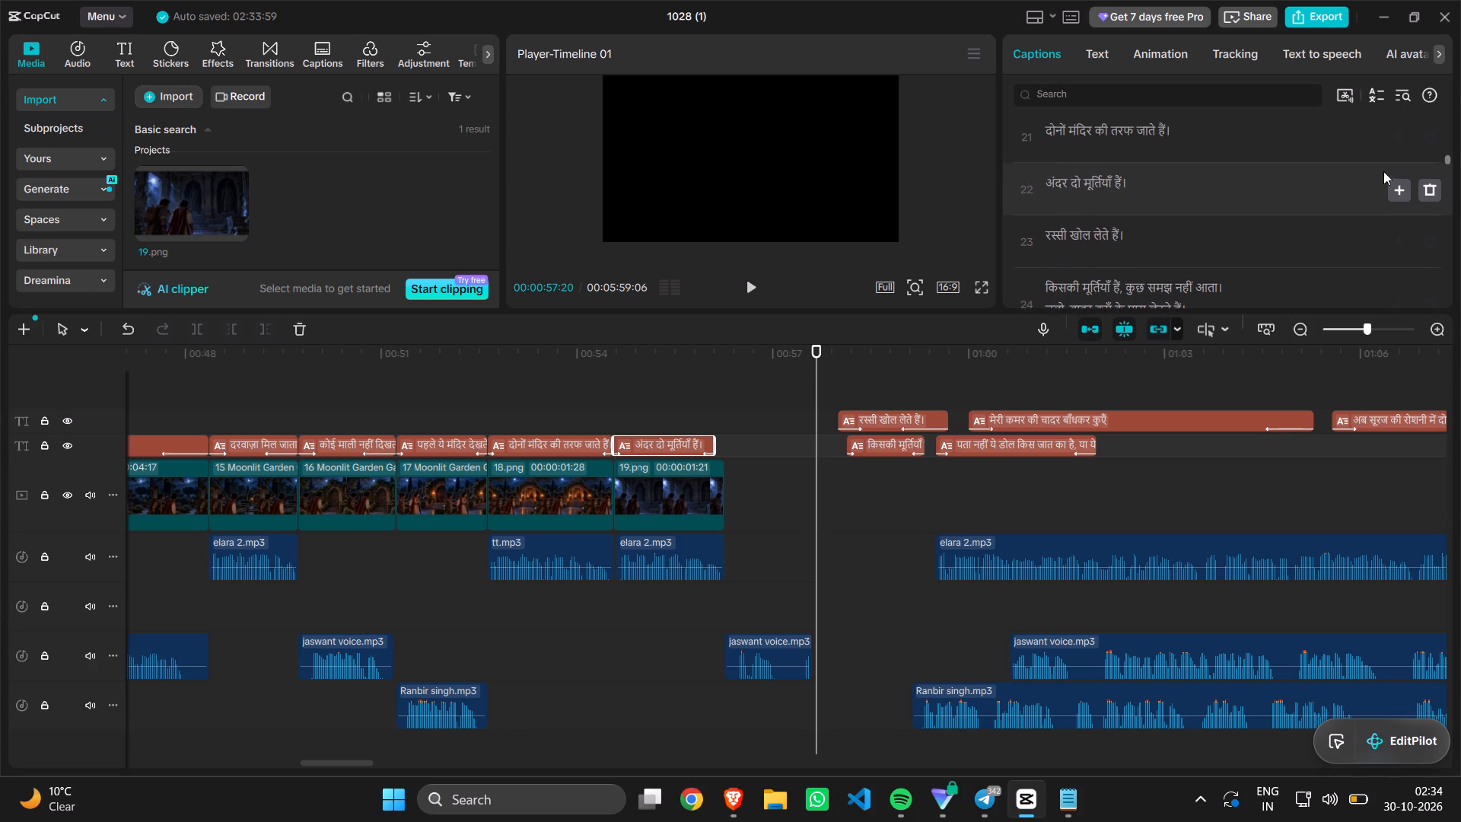
pyautogui.click(1408, 193)
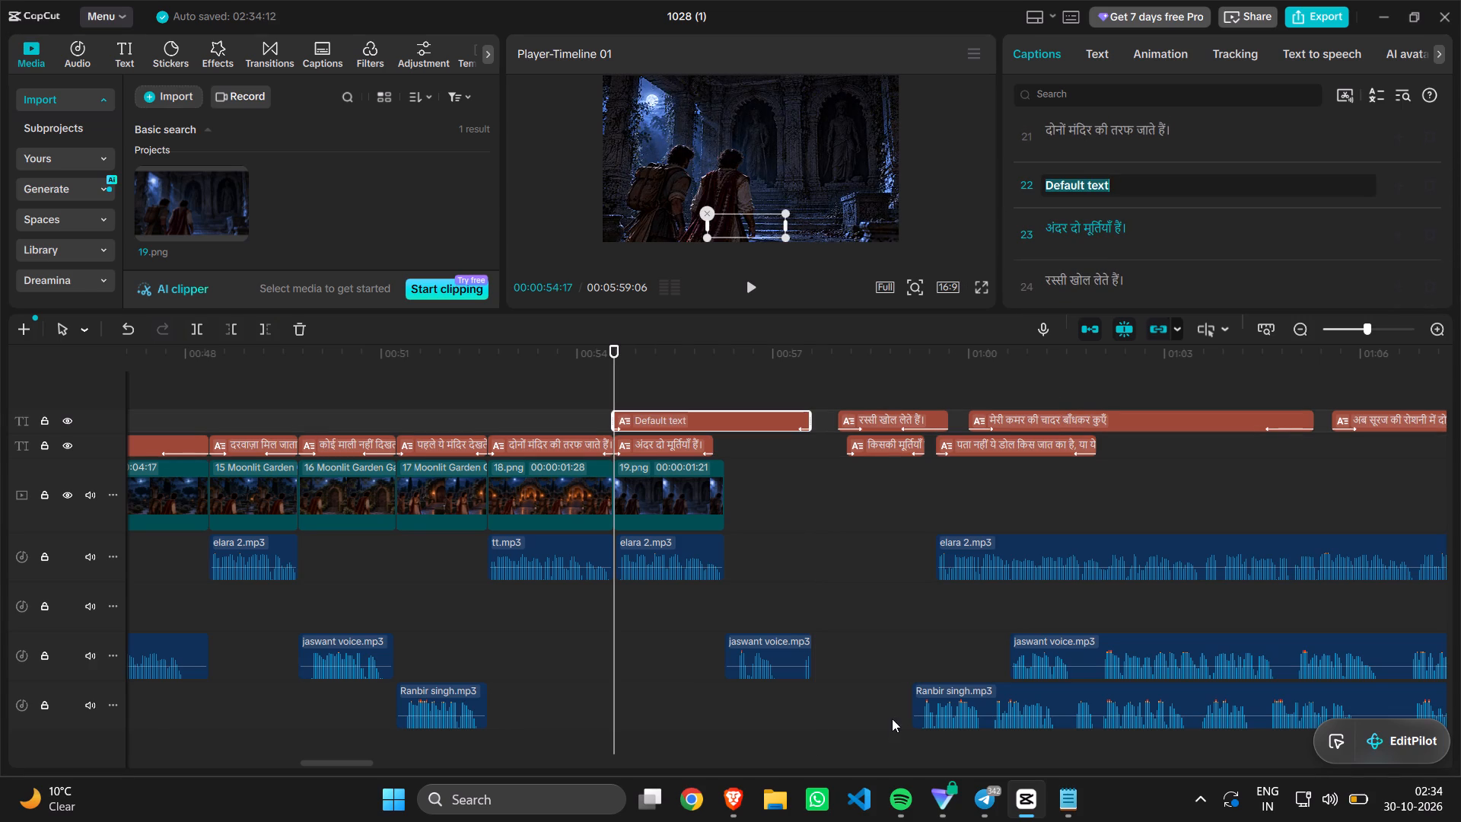
pyautogui.click(1052, 798)
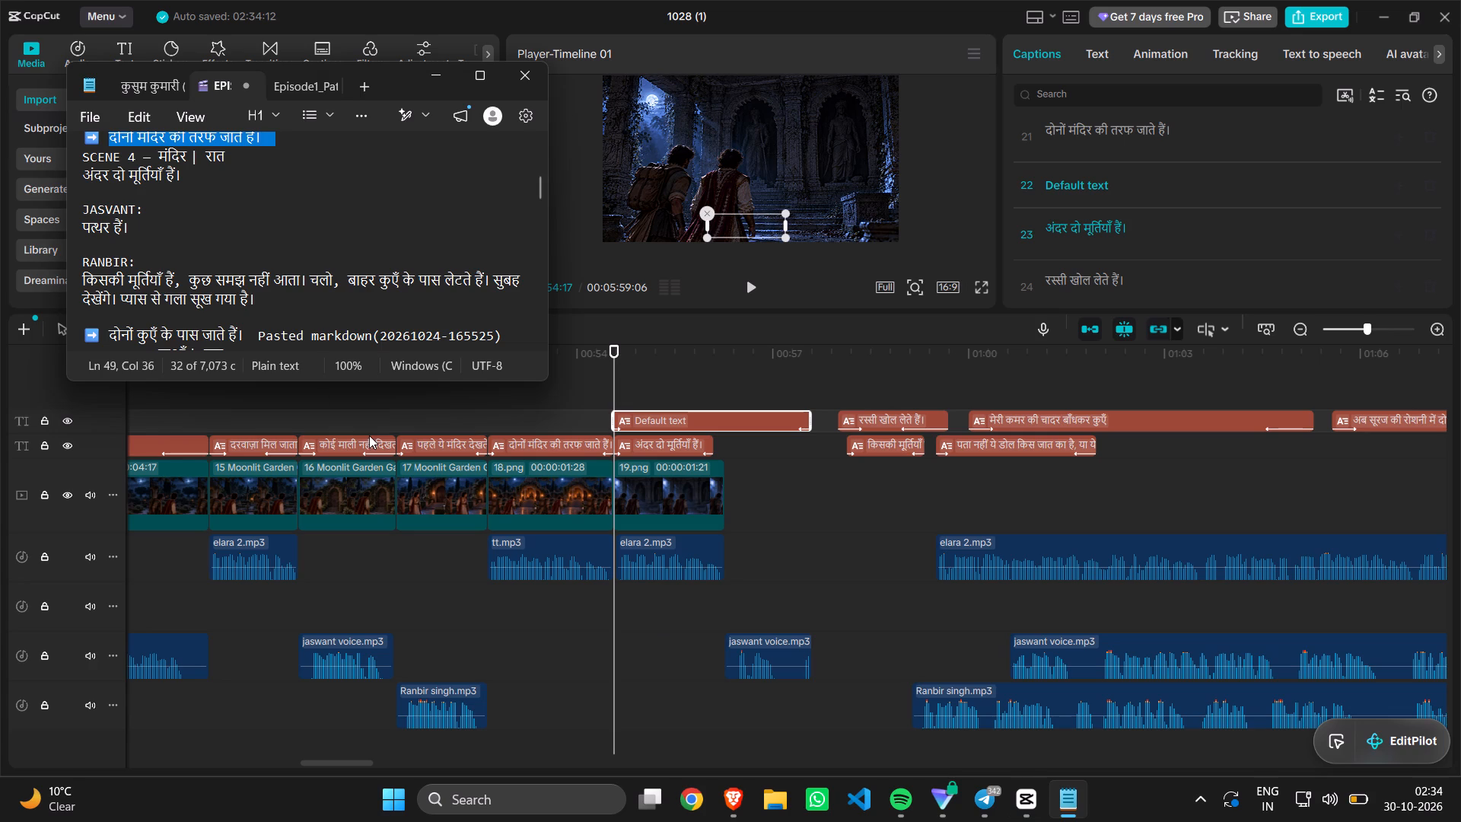
pyautogui.hscroll(-1, 171, 224)
pyautogui.moveTo(169, 222); pyautogui.dragTo(78, 232)
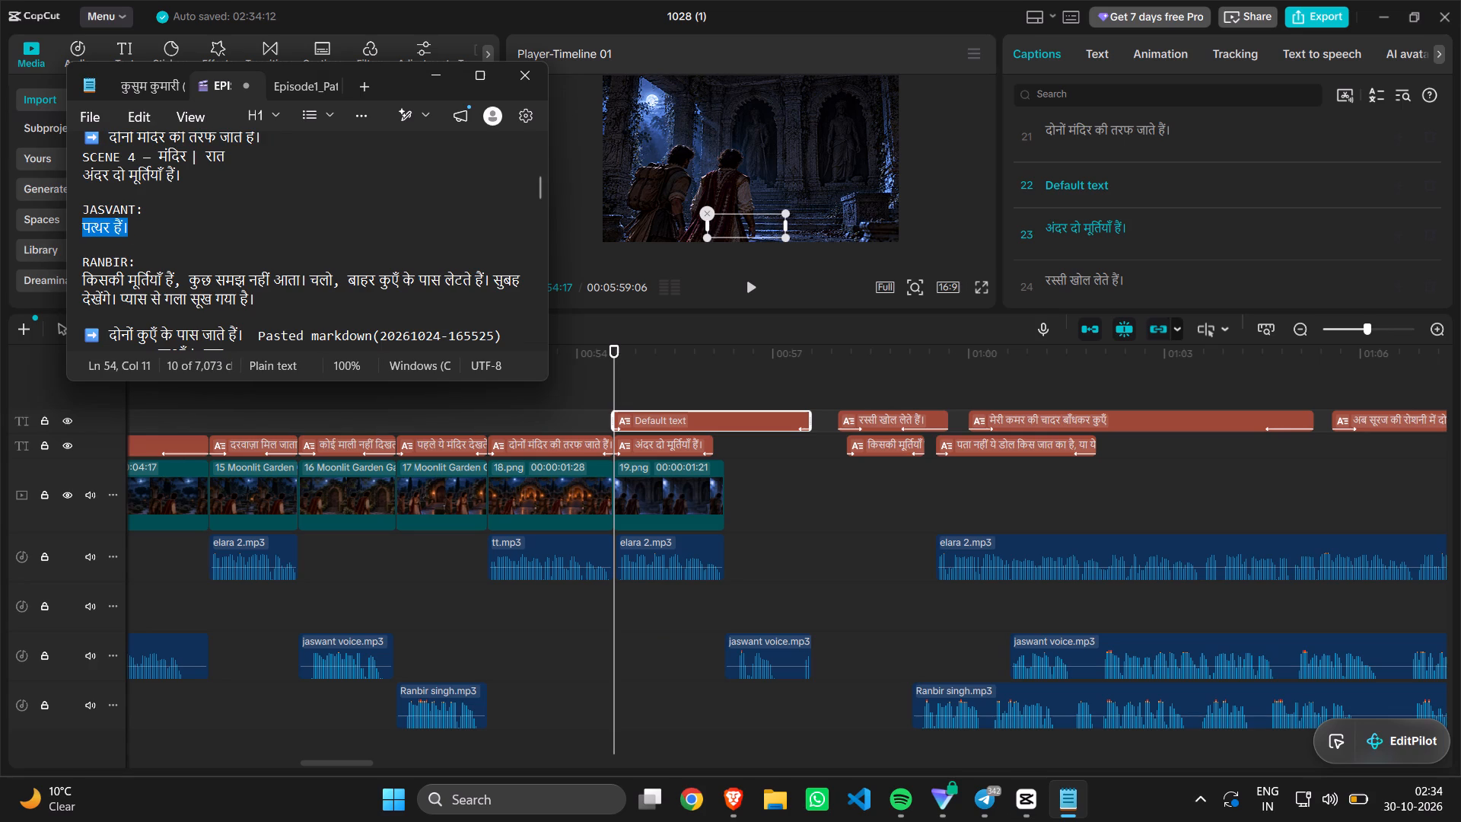
pyautogui.hotkey('ctrl', 'c')
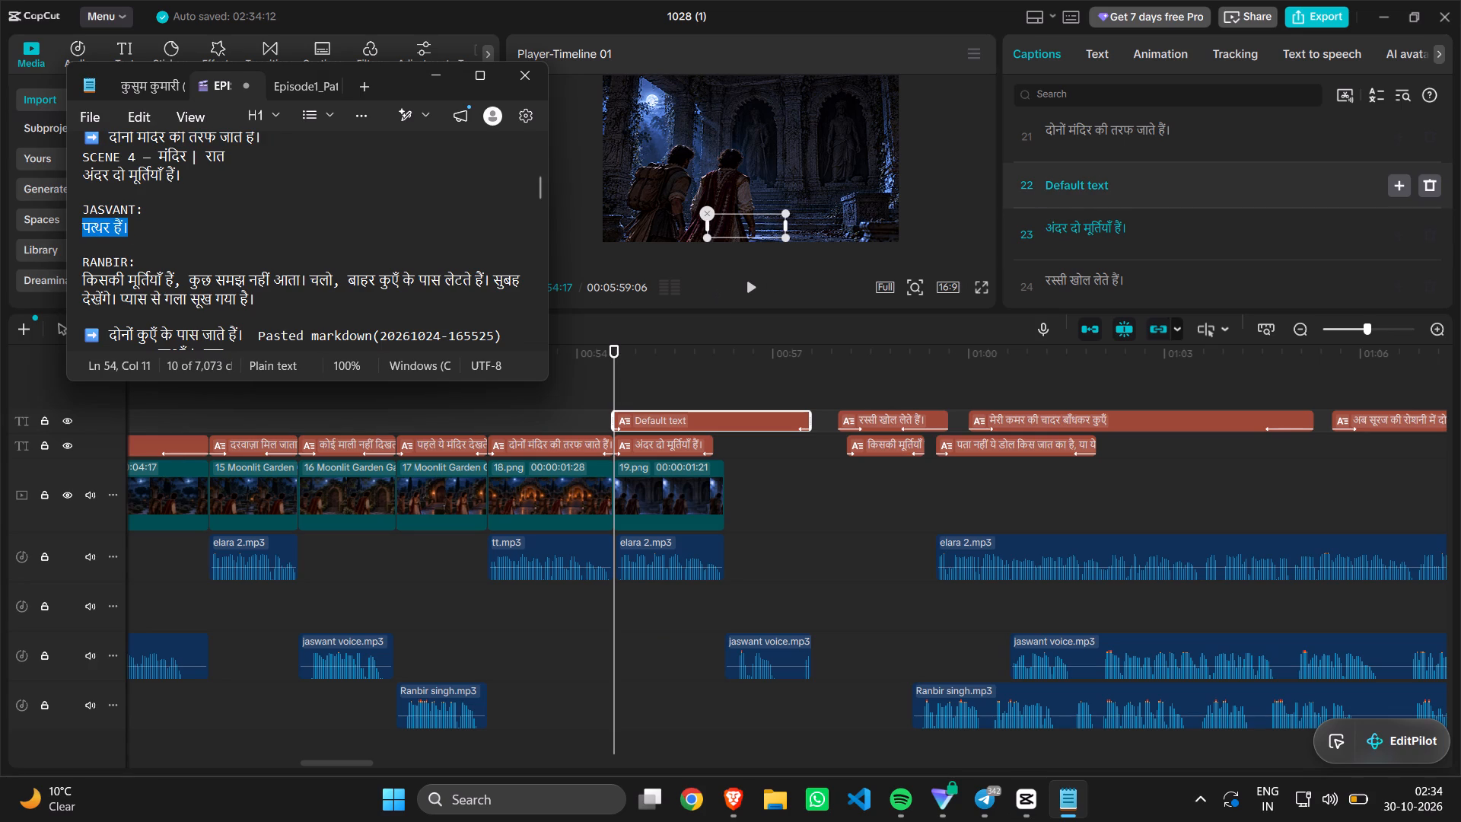
pyautogui.click(1056, 180)
pyautogui.hotkey('ctrl', 'a')
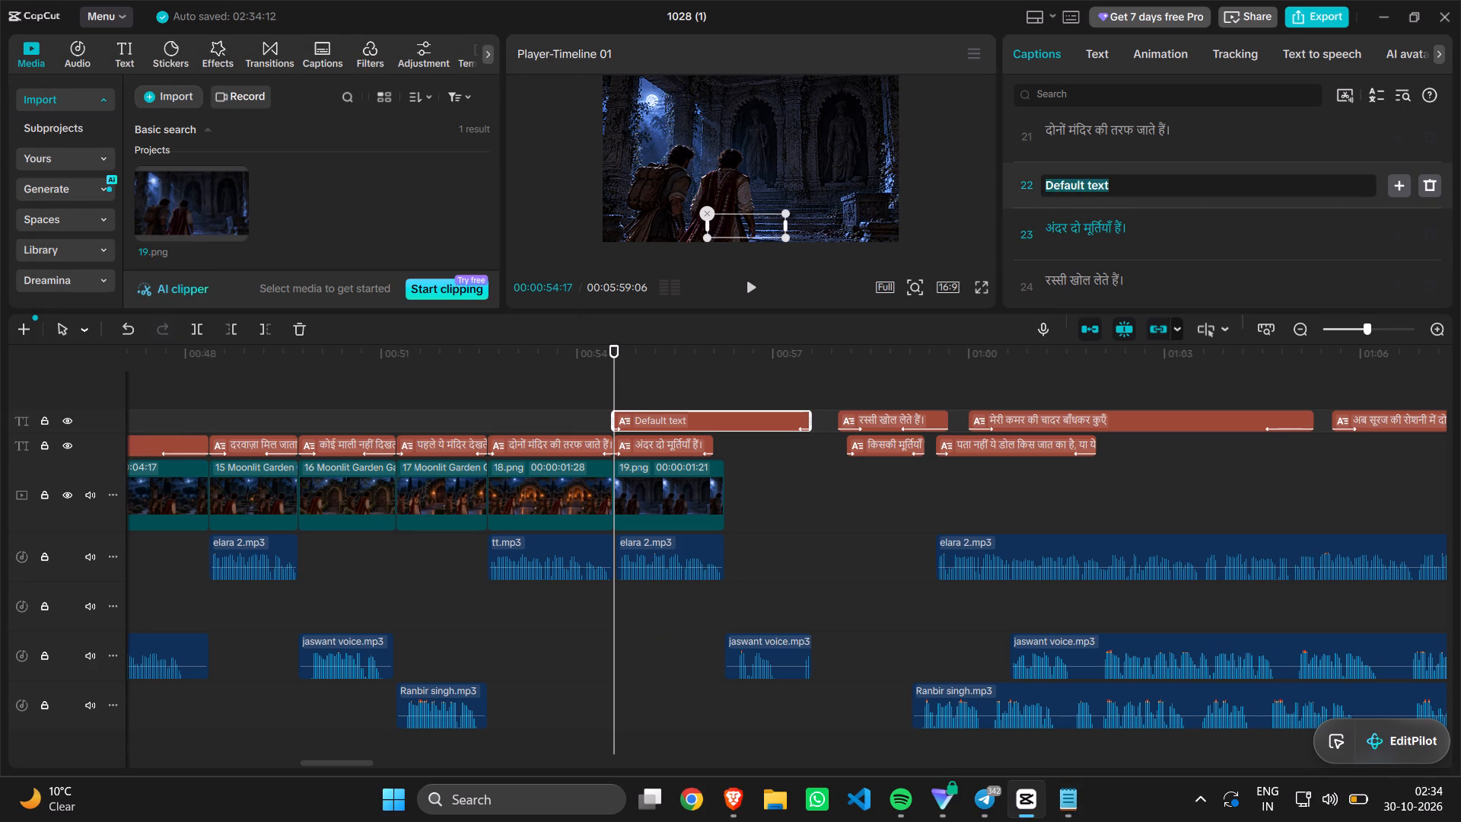
pyautogui.hotkey('ctrl', 'v')
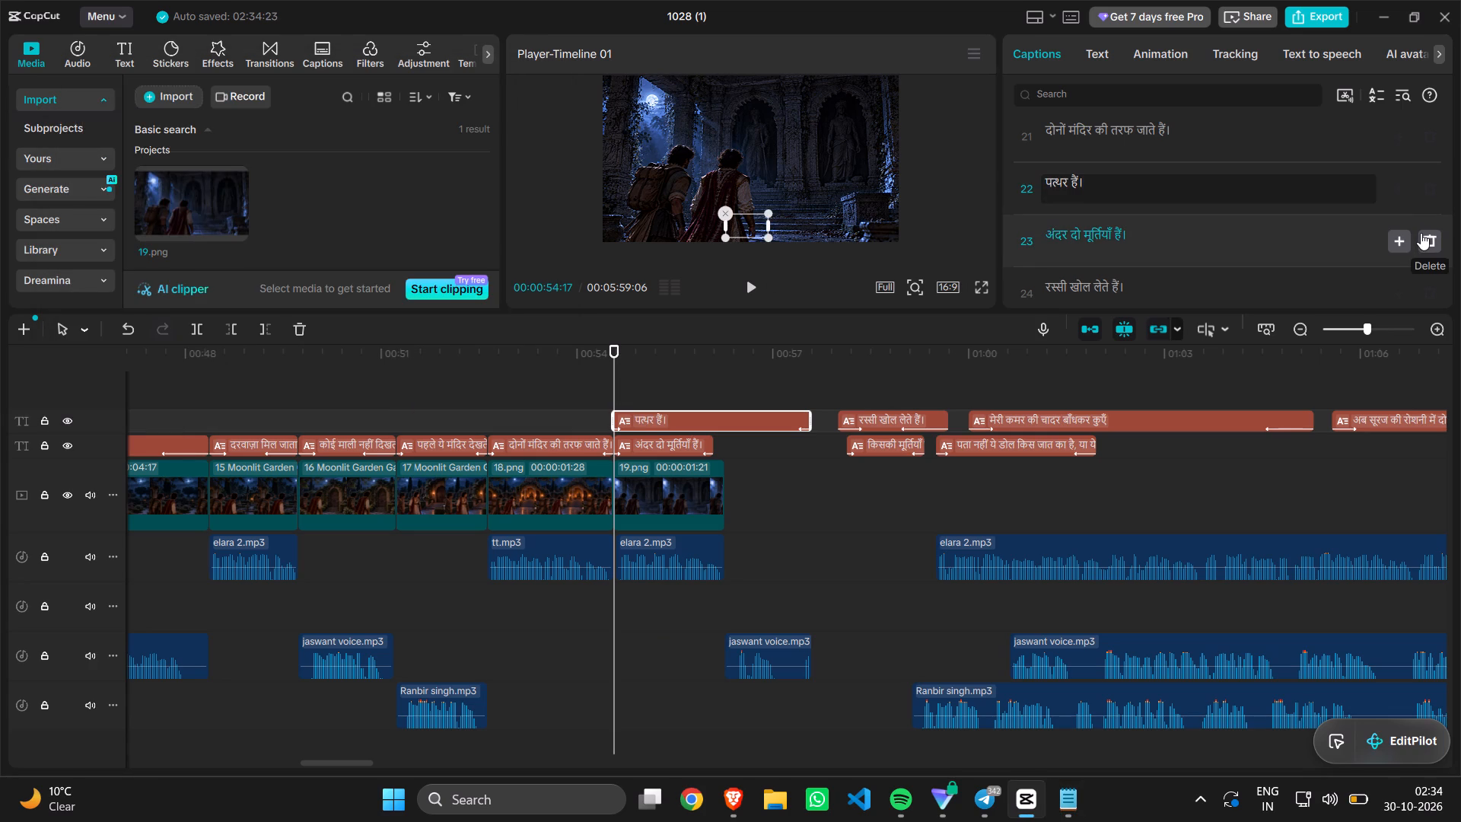
pyautogui.press('Return')
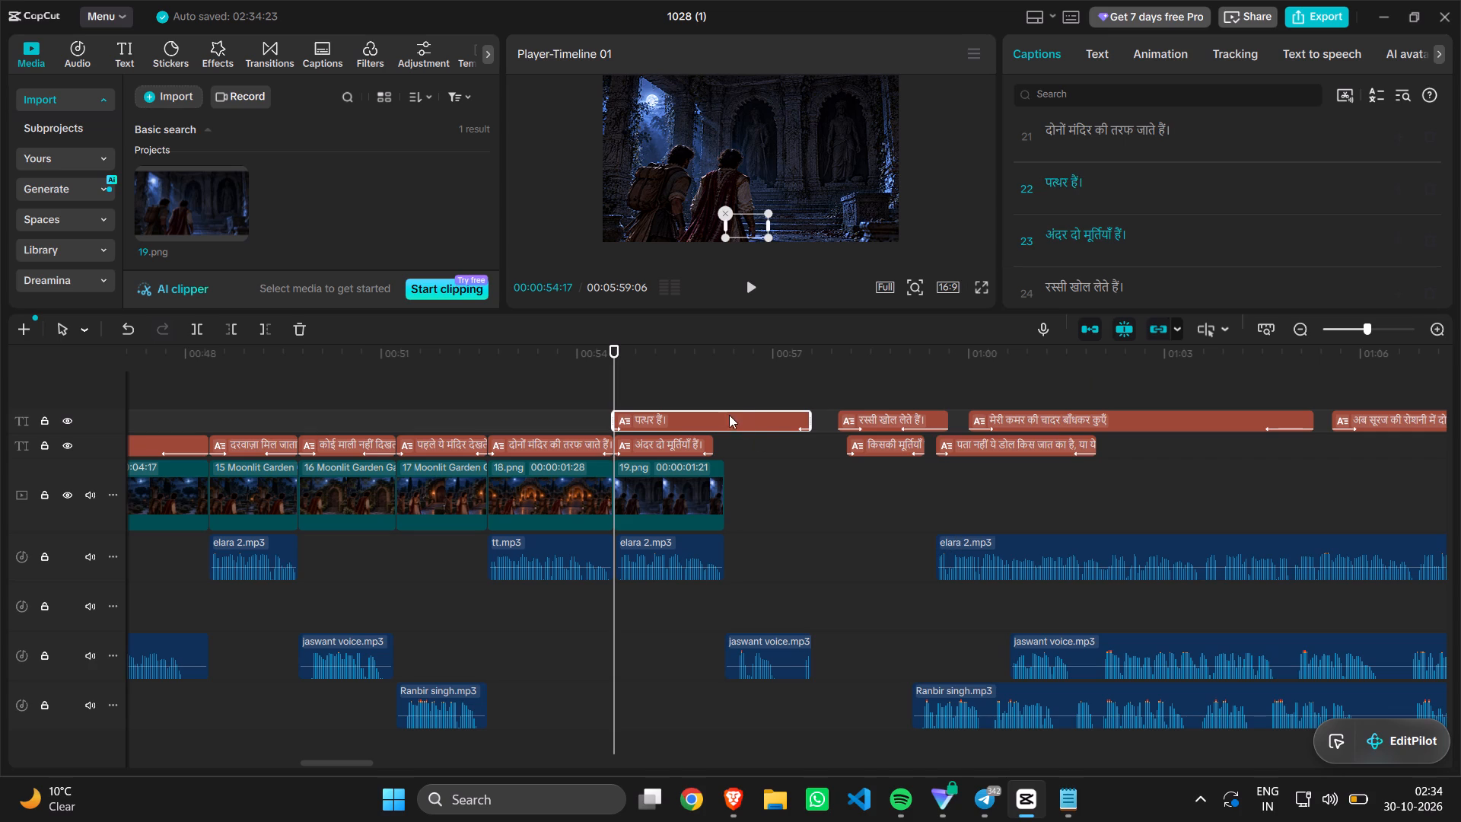
# Shorten the end of the caption "पत्थर हैं।" to about 00:00:56.
pyautogui.moveTo(810, 430); pyautogui.dragTo(707, 430)
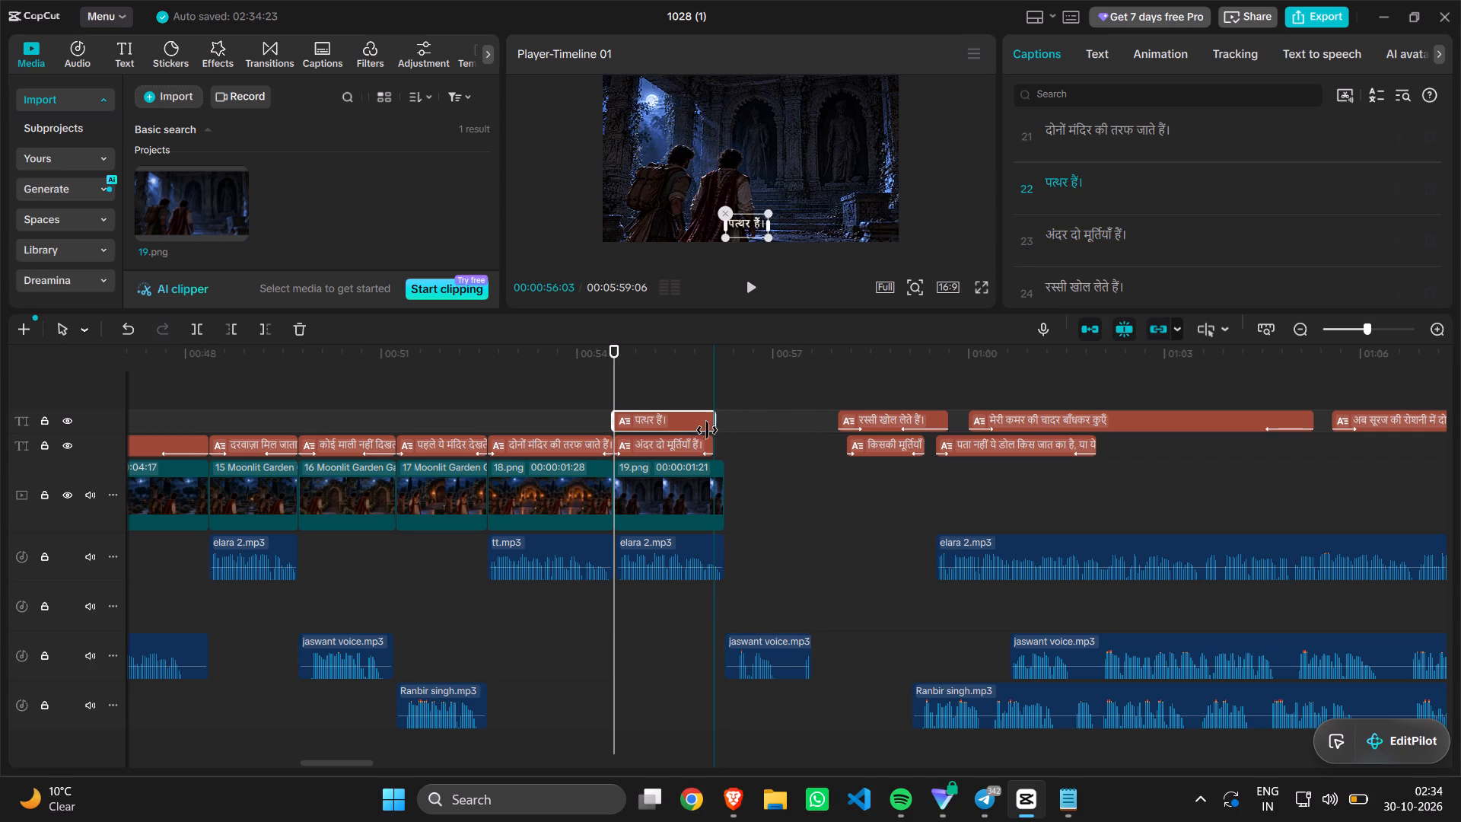
pyautogui.moveTo(707, 430); pyautogui.dragTo(702, 430)
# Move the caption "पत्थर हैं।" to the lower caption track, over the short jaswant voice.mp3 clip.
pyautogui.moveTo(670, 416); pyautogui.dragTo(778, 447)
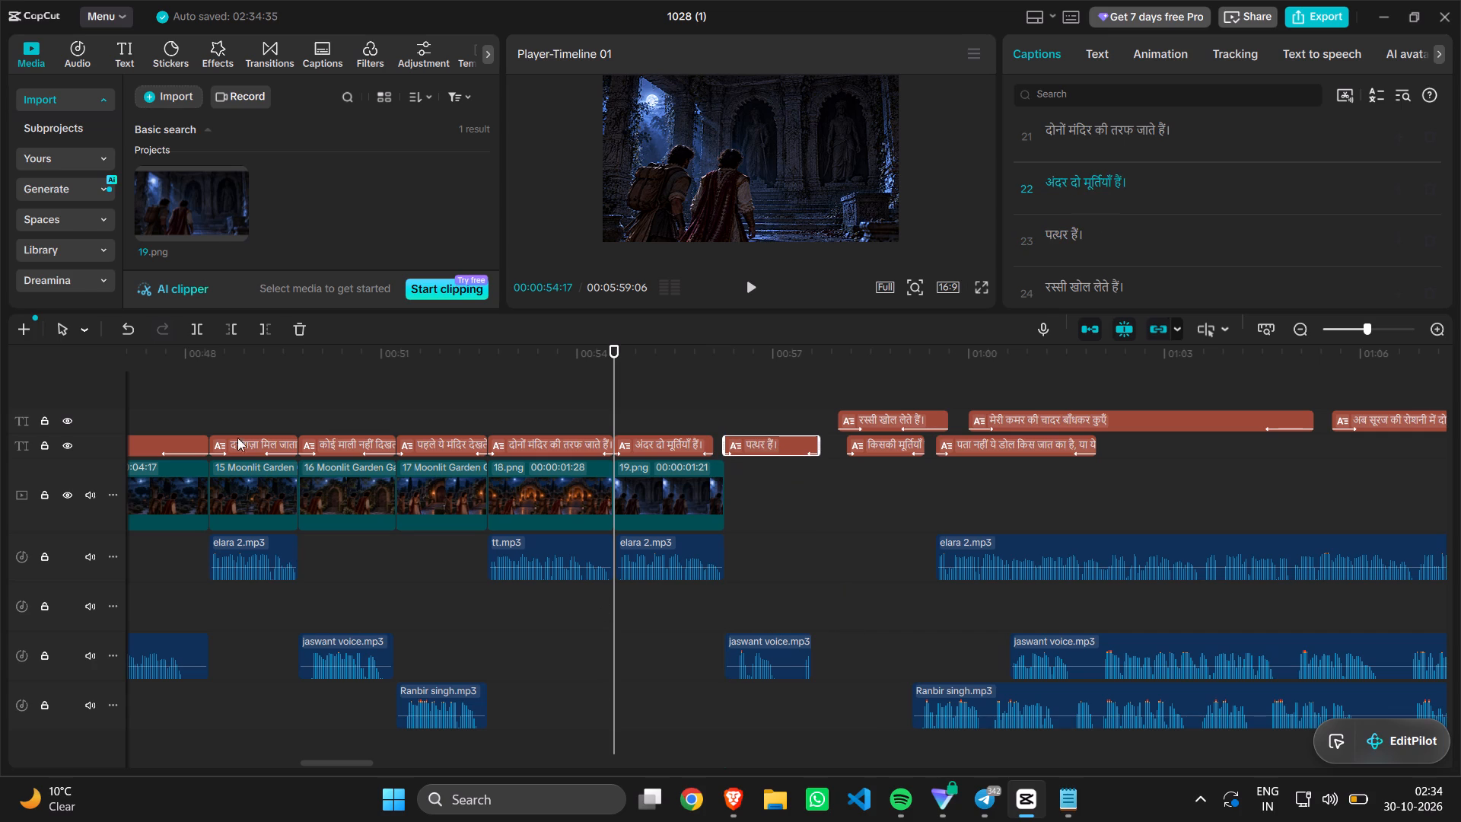
# Search the project media for 20.
pyautogui.click(339, 91)
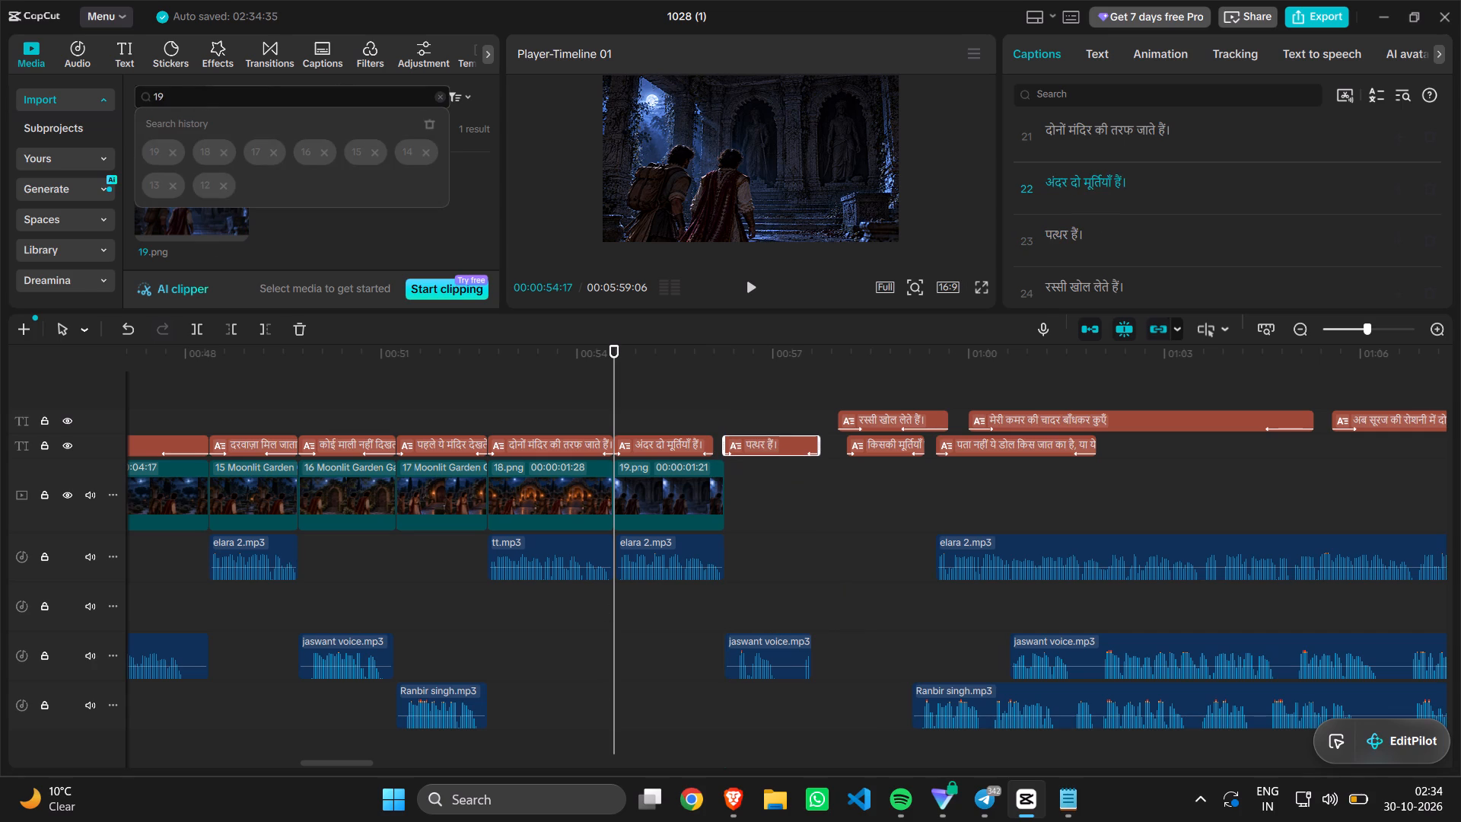
pyautogui.press('BackSpace')
pyautogui.press('BackSpace')
pyautogui.write('20')
pyautogui.press('Return')
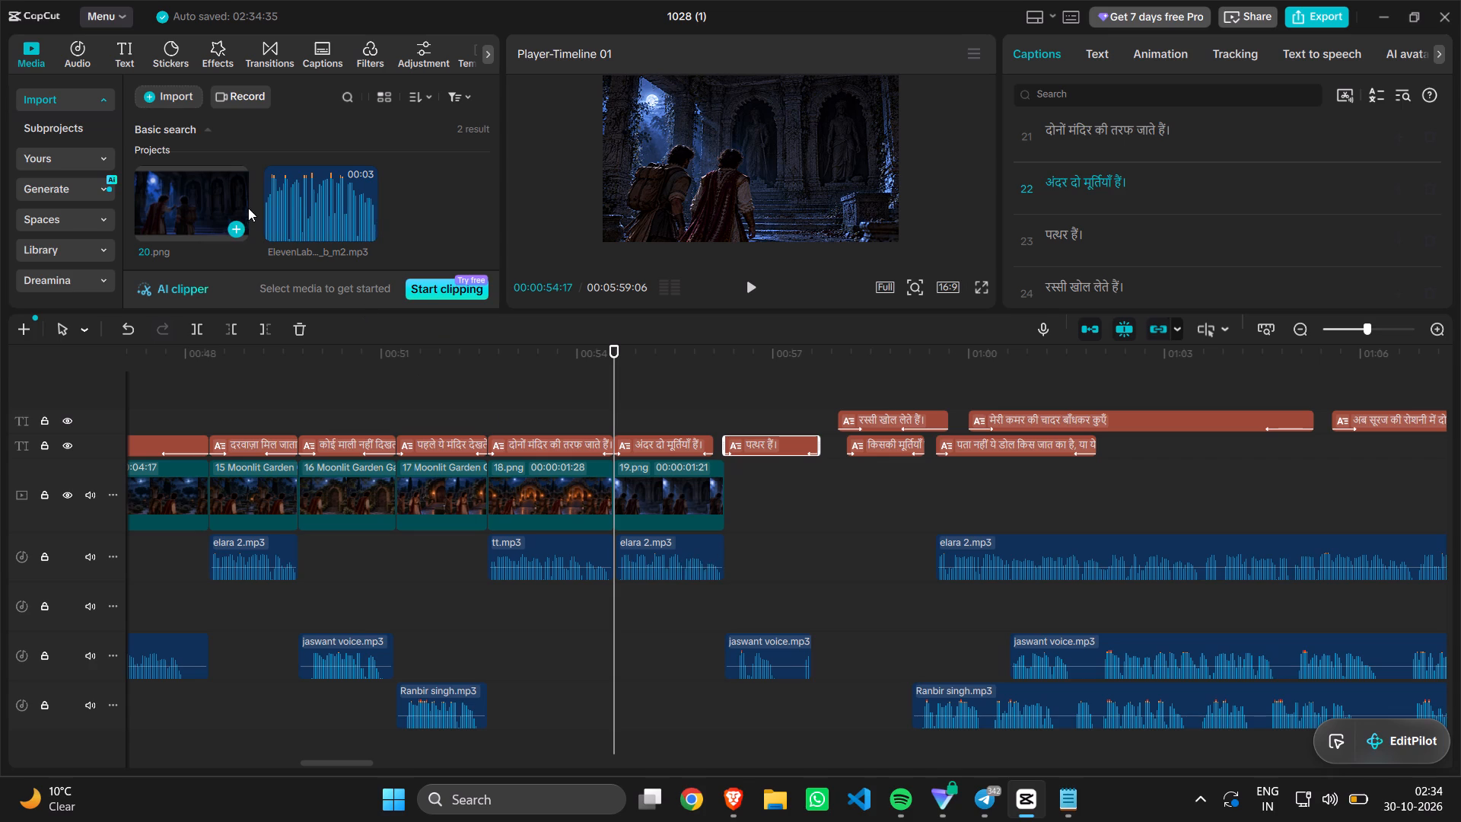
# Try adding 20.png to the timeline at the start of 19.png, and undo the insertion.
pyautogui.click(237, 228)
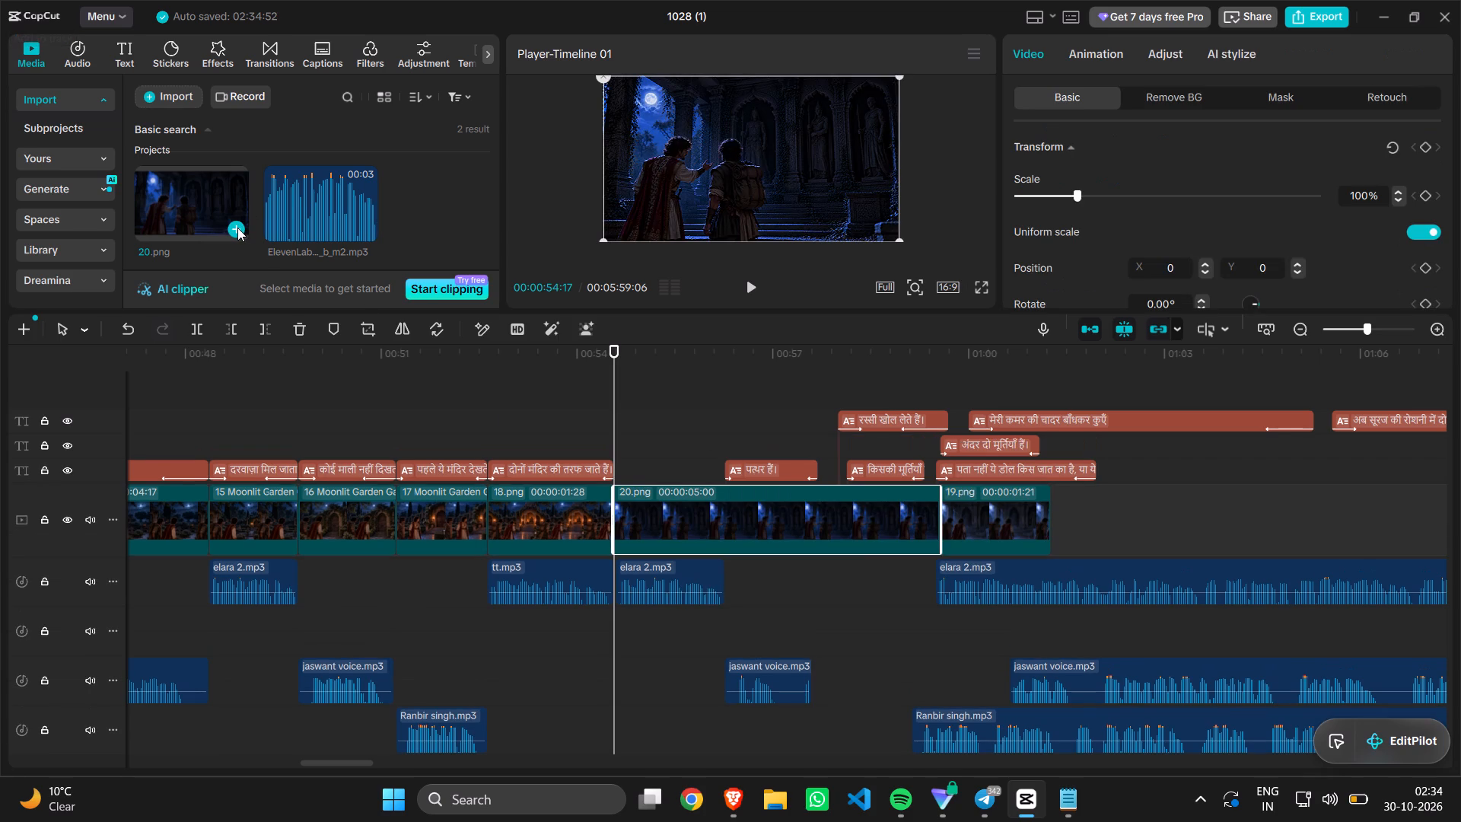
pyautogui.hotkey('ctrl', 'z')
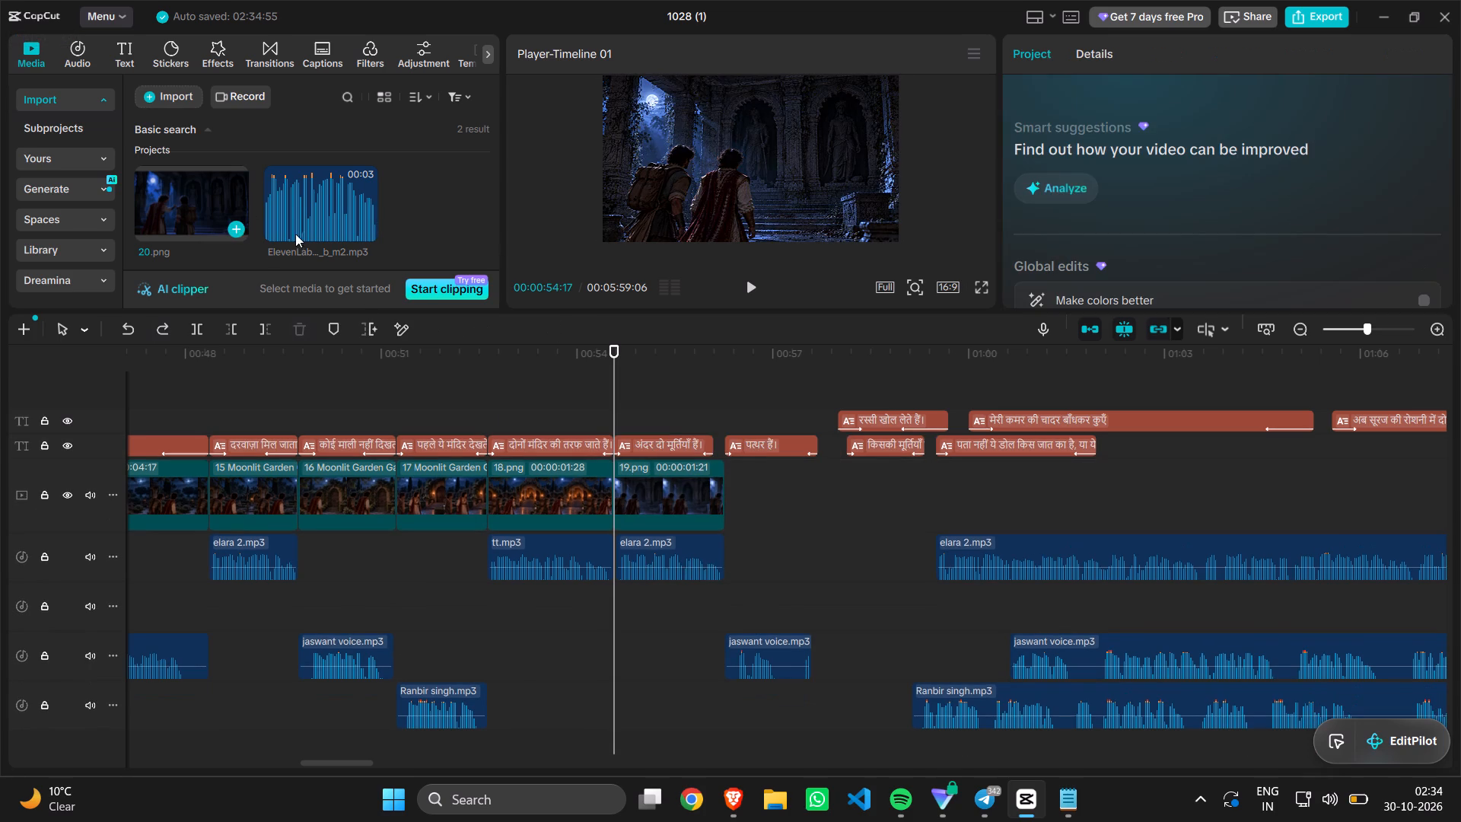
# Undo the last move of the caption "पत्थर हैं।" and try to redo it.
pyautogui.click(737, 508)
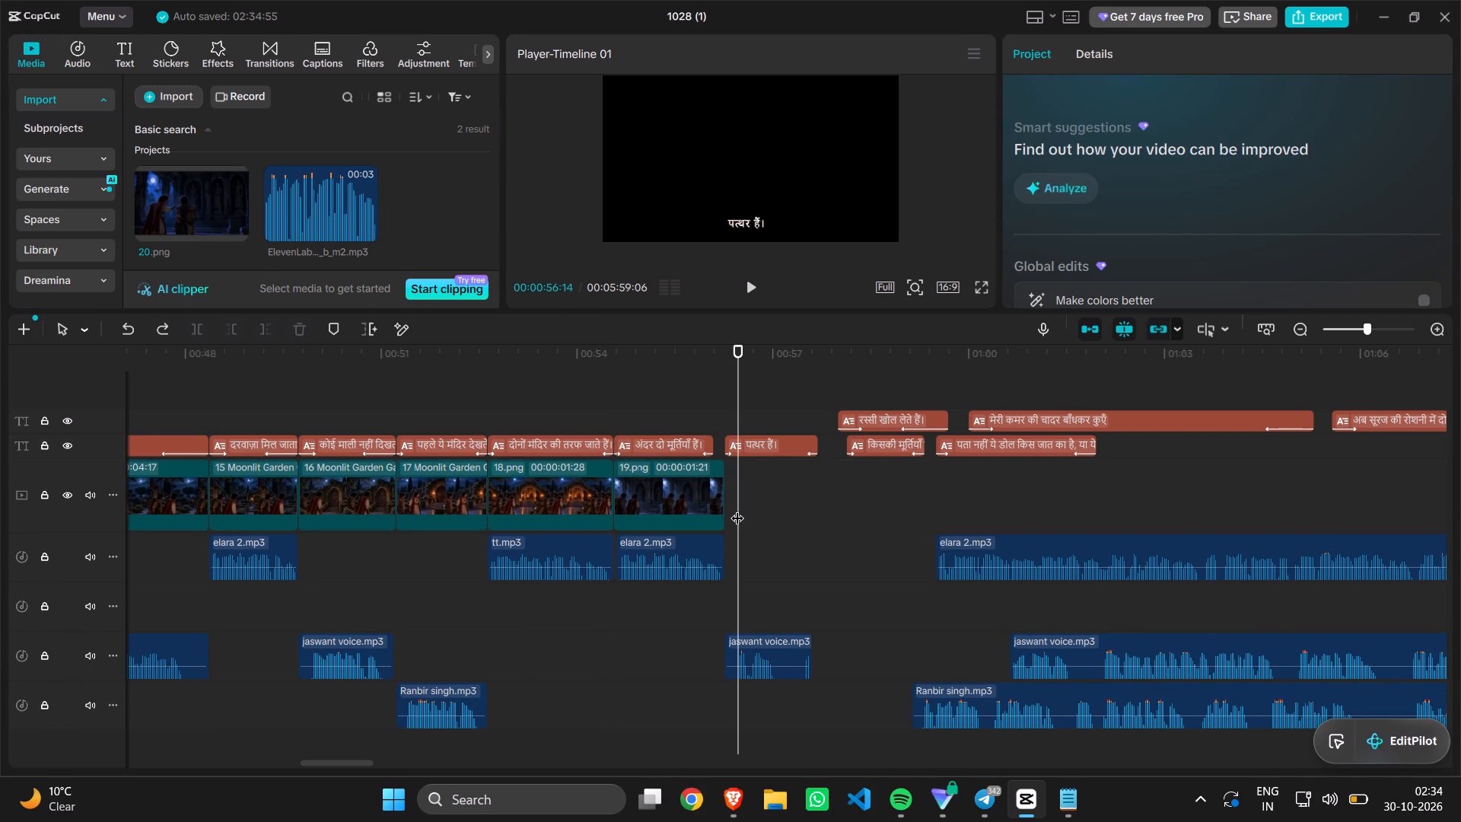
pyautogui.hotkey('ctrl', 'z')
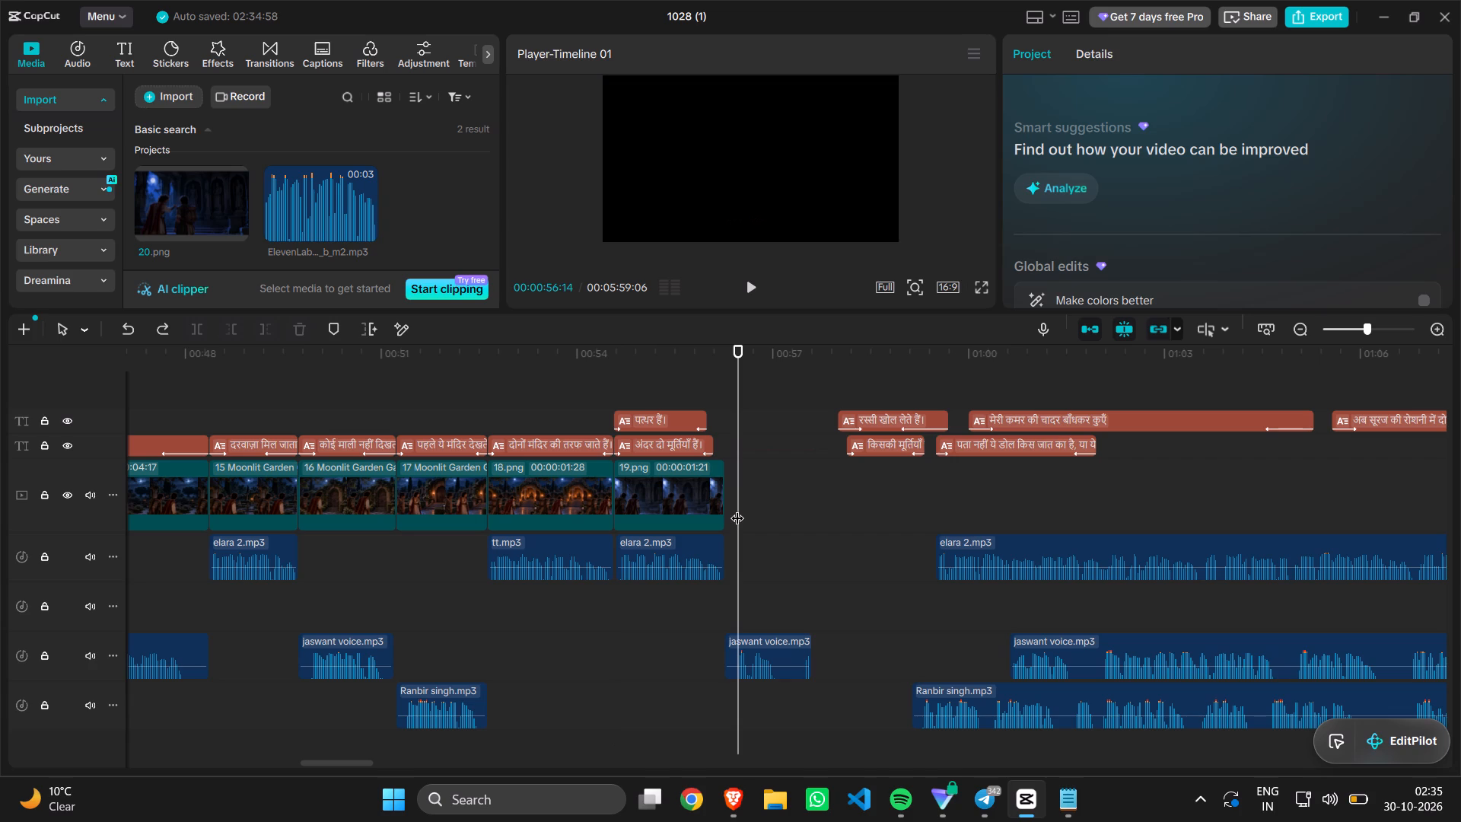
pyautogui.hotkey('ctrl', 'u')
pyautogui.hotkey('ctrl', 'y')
# Move the caption "पत्थर हैं।" to the lower caption track after 19.png, over the short jaswant voice.mp3 clip.
pyautogui.moveTo(687, 413); pyautogui.dragTo(769, 432)
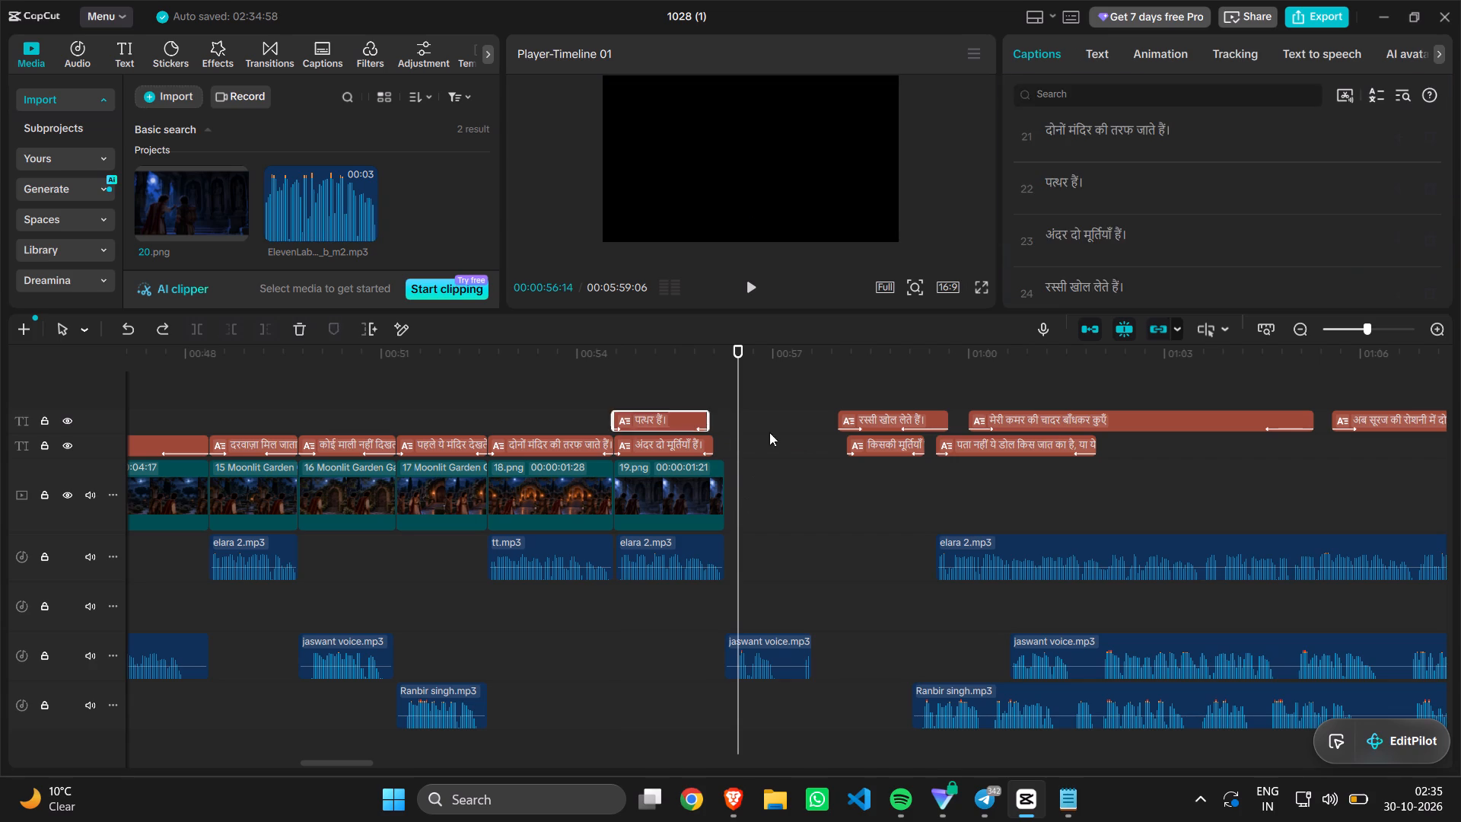
pyautogui.moveTo(769, 432); pyautogui.dragTo(799, 444)
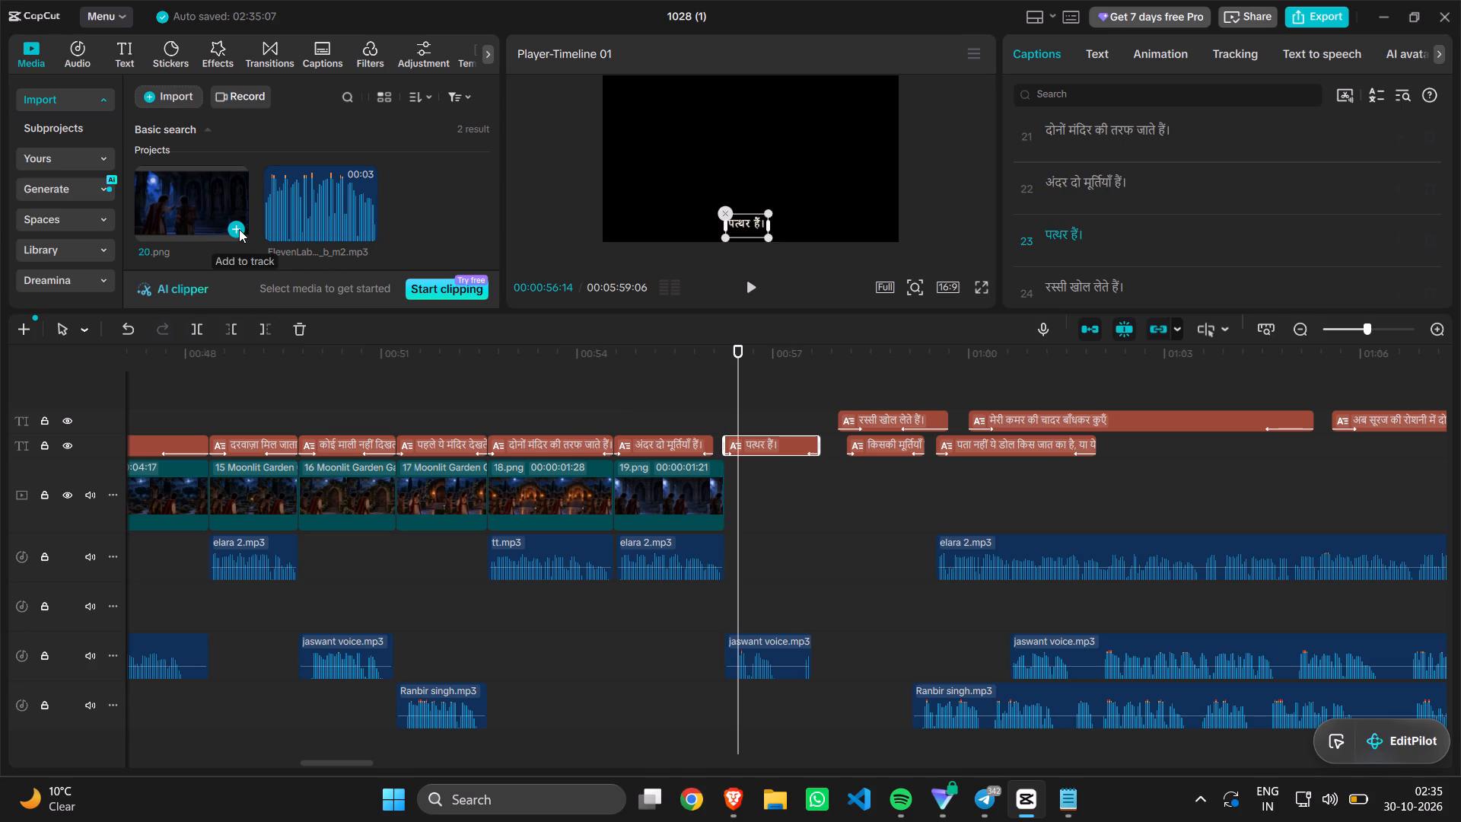
# Add 20.png to the timeline after 19.png, trim its end to match the short jaswant voice.mp3 clip, and play it back.
pyautogui.click(239, 229)
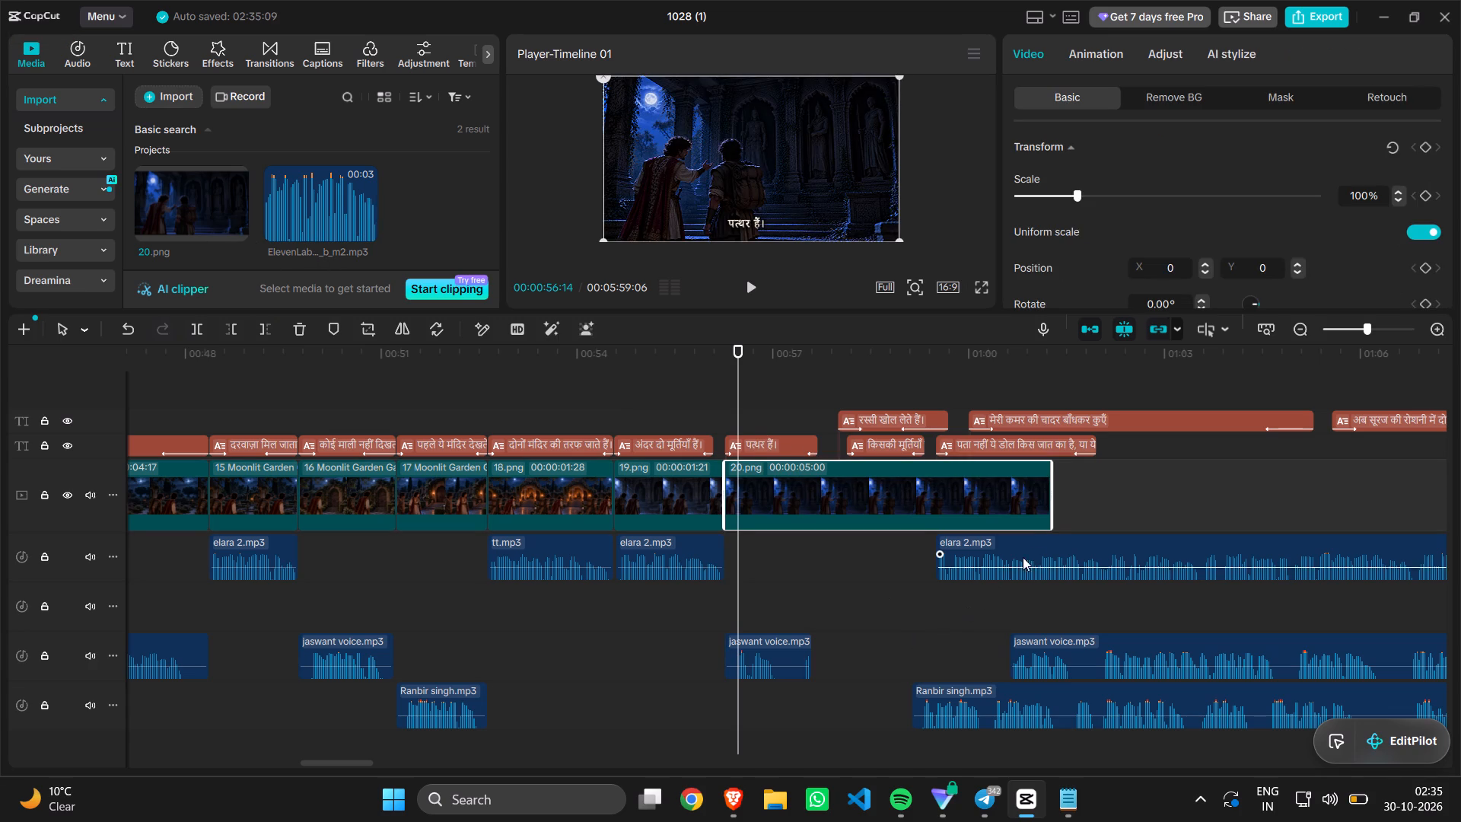
pyautogui.moveTo(1052, 522); pyautogui.dragTo(826, 545)
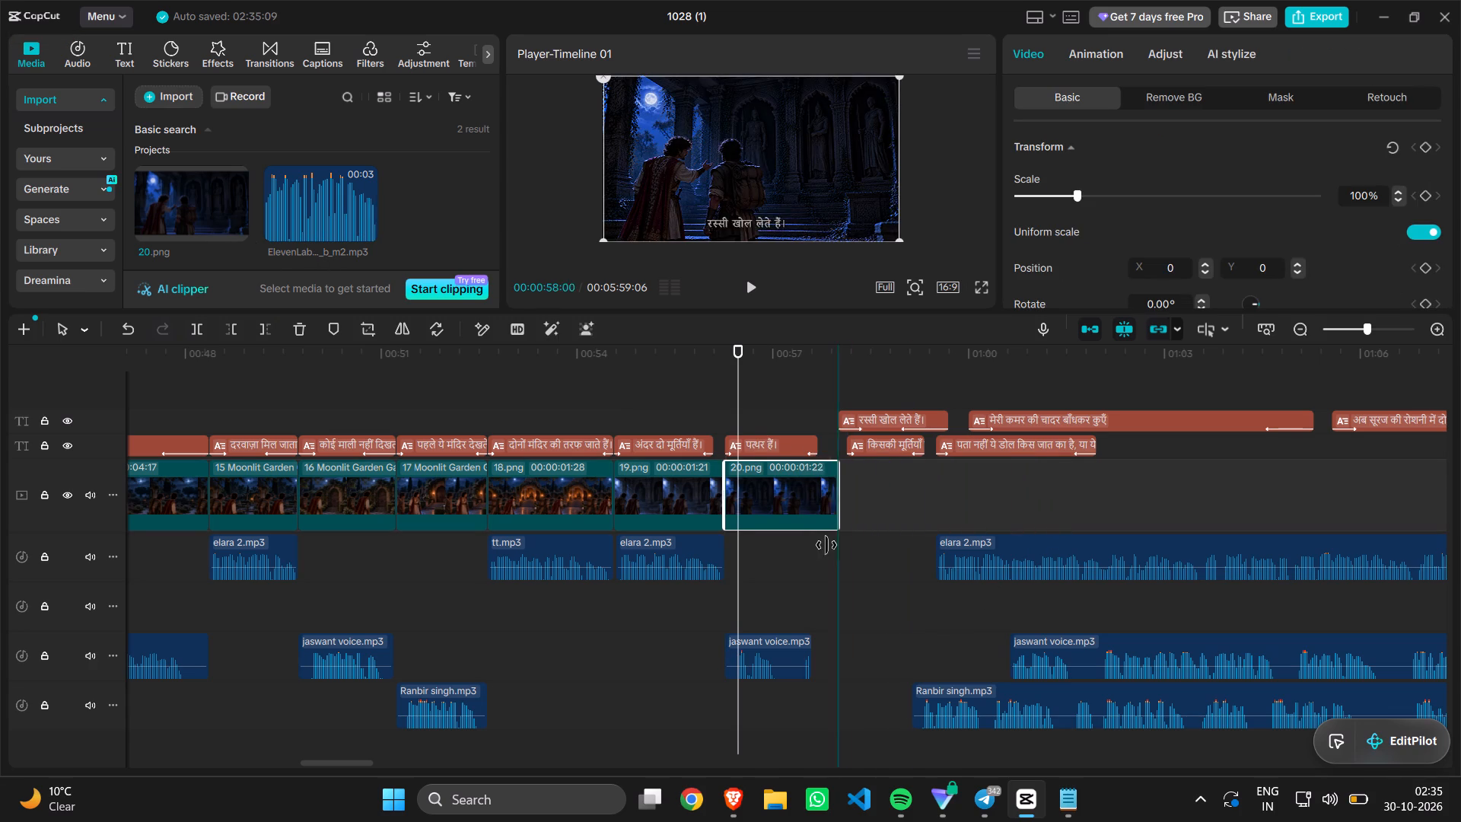
pyautogui.moveTo(826, 545); pyautogui.dragTo(813, 545)
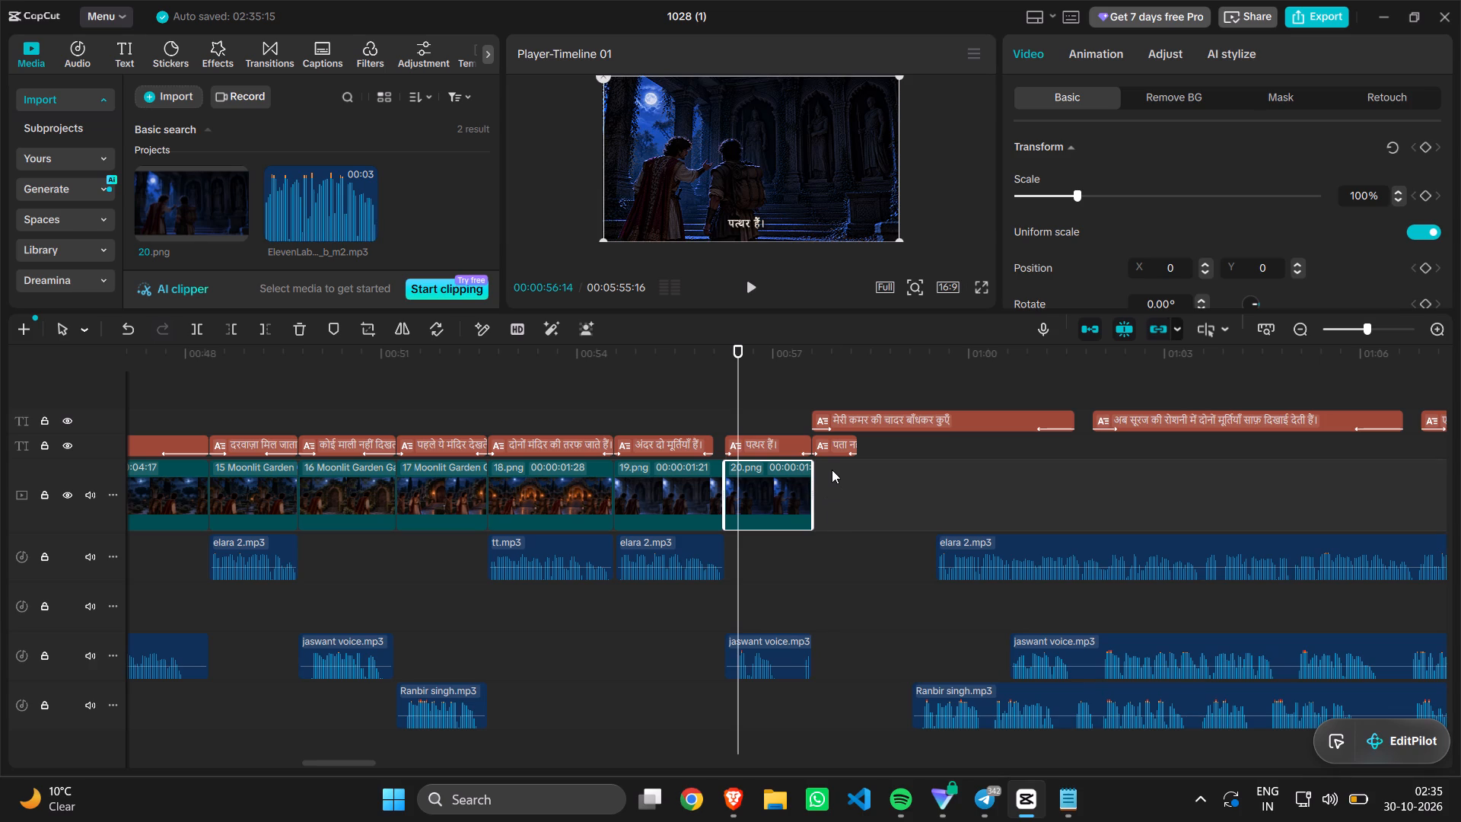
pyautogui.press('space')
pyautogui.press('space')
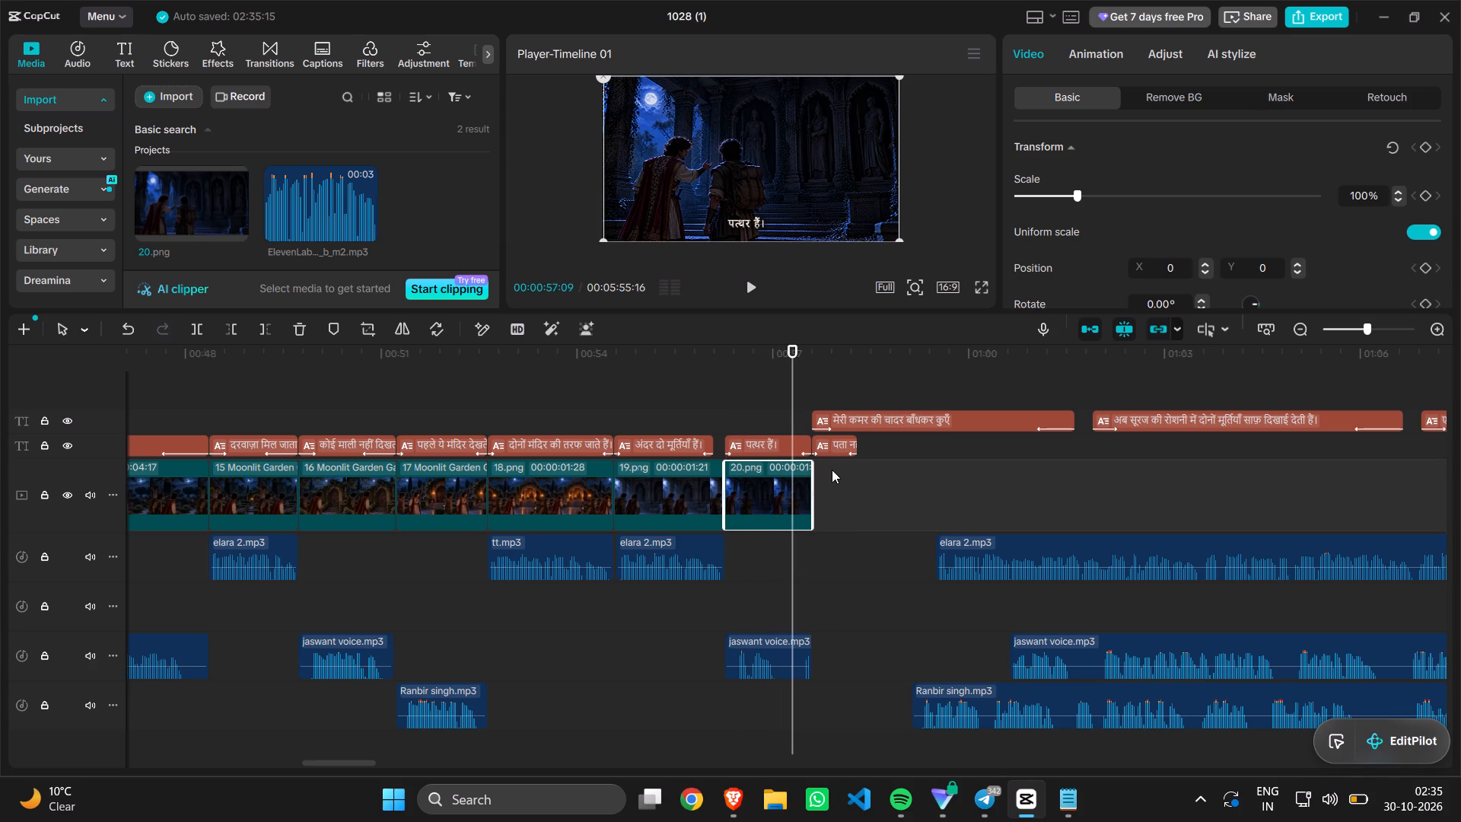
pyautogui.press('space')
pyautogui.press('space')
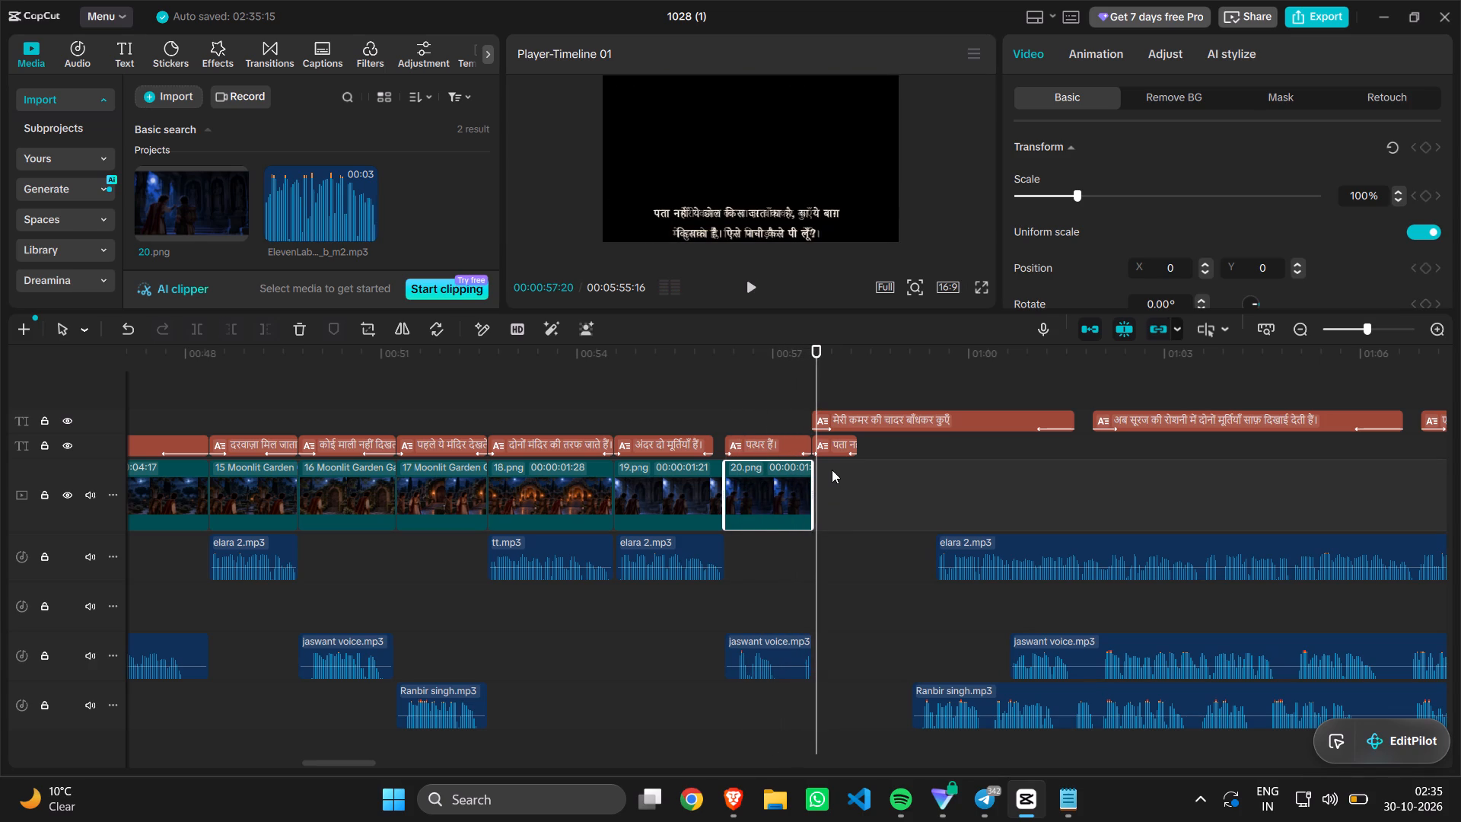
# Check the script and move the caption "मेरी कमर की चादर बाँधकर कुएँ" to a new upper caption track, starting at about 00:59.
pyautogui.click(1059, 821)
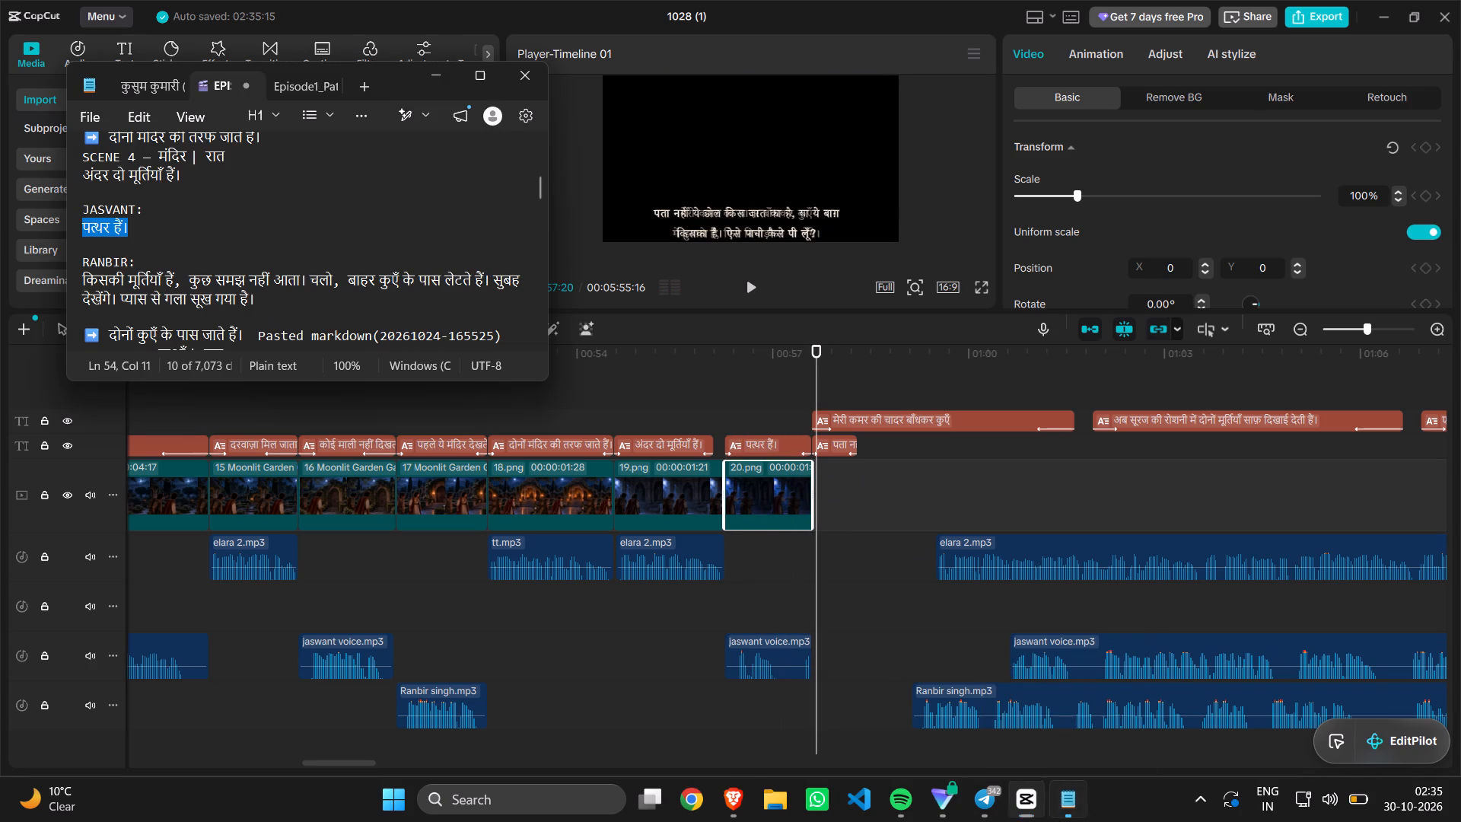
pyautogui.scroll(-2, 422, 311)
pyautogui.click(844, 434)
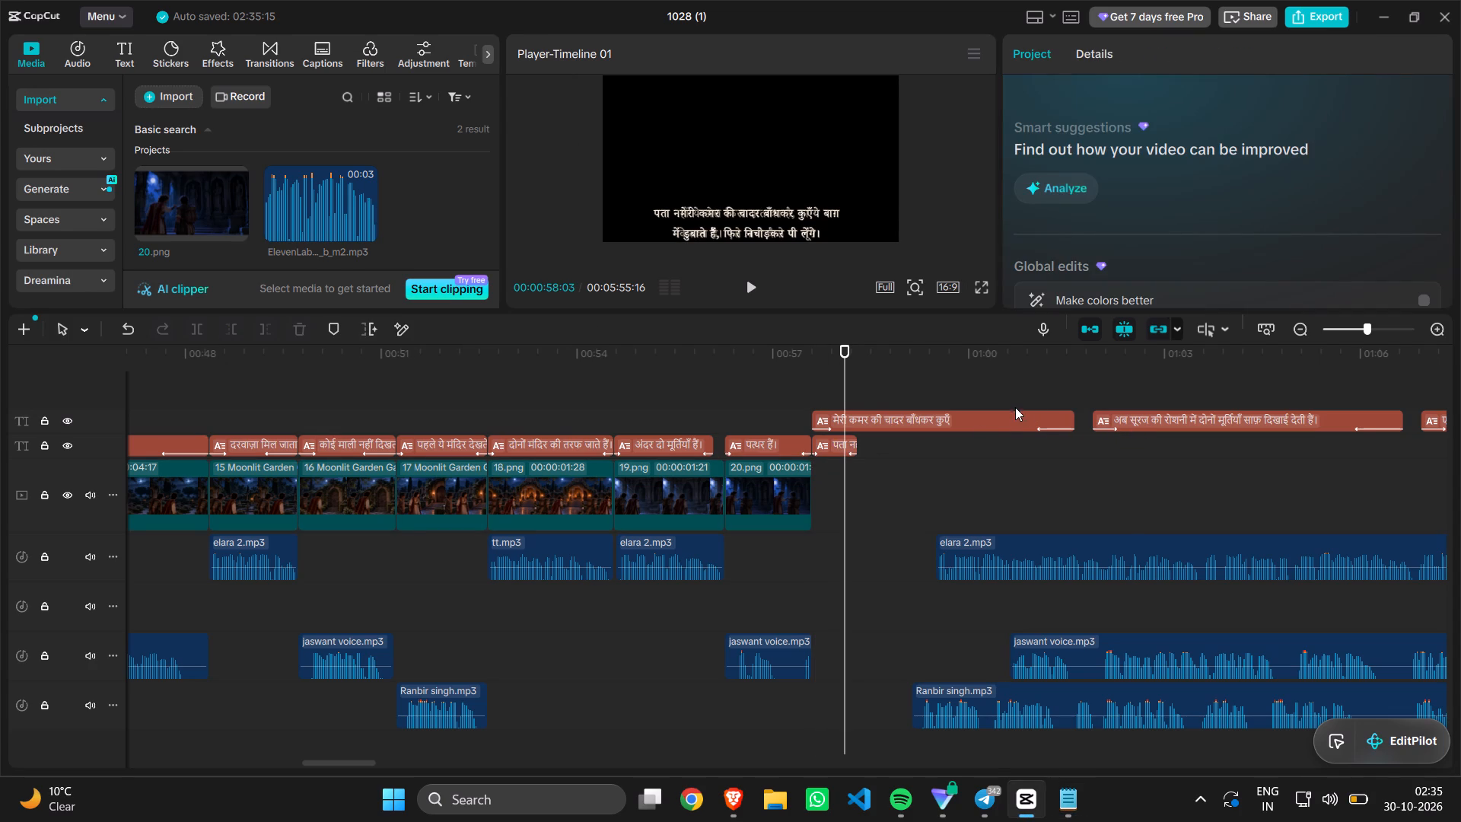
pyautogui.click(966, 456)
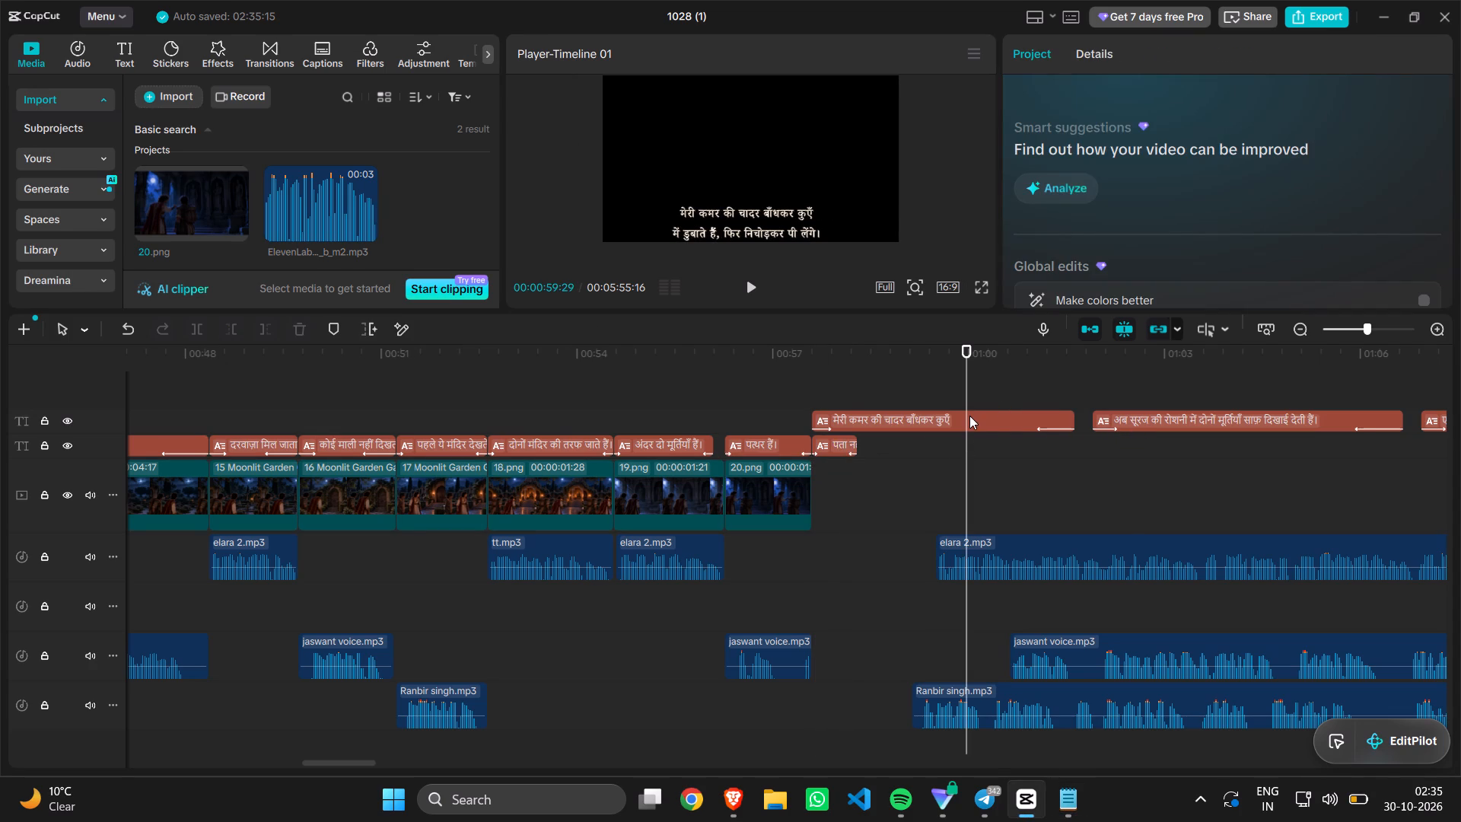
pyautogui.moveTo(971, 415); pyautogui.dragTo(1071, 387)
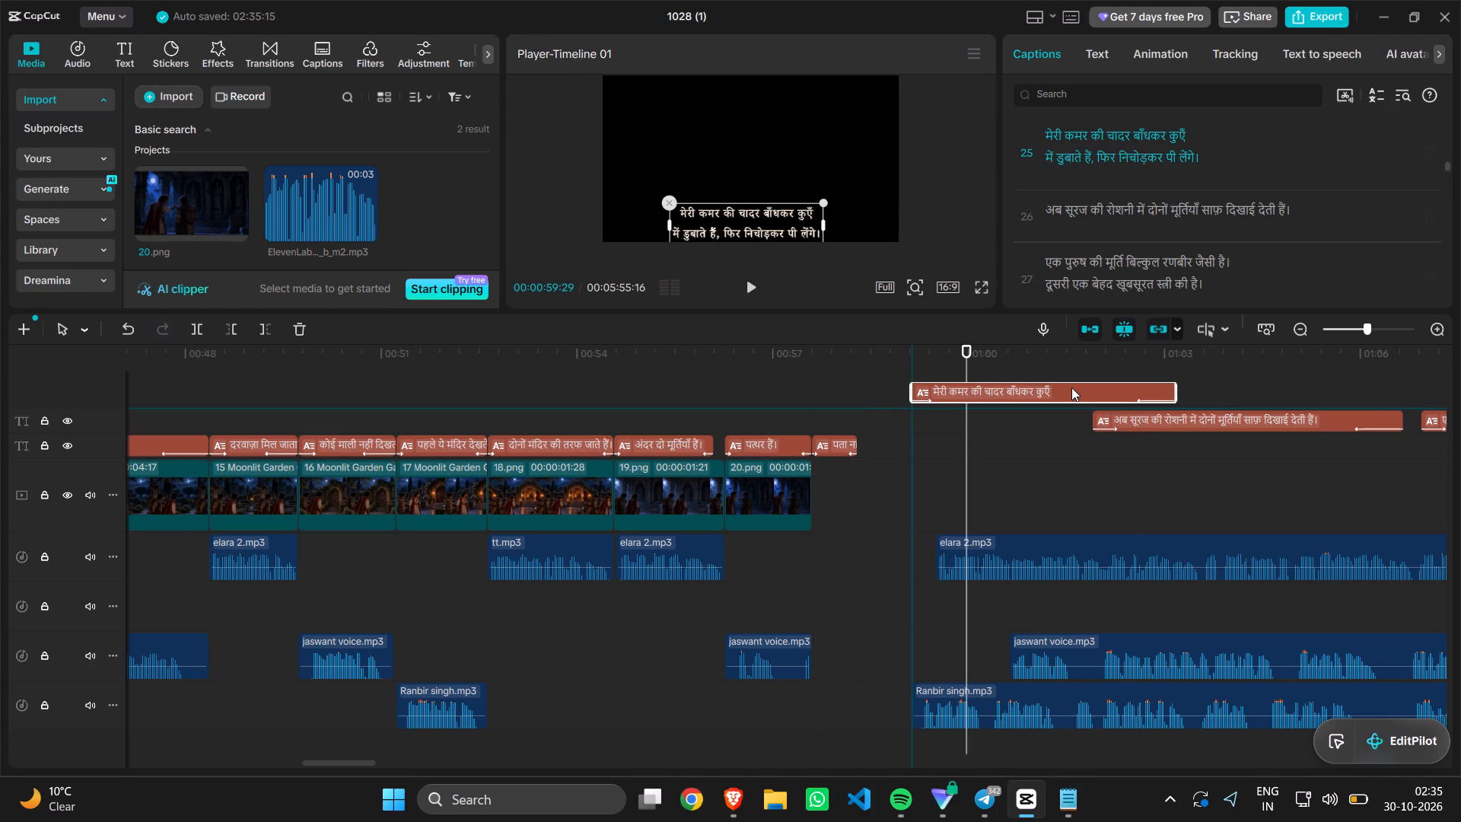
pyautogui.moveTo(1071, 387); pyautogui.dragTo(1078, 403)
# Lengthen the caption "पता नहीं ये डोल किस जात का है" slightly and move it to start at about 01:00 on its track.
pyautogui.click(853, 485)
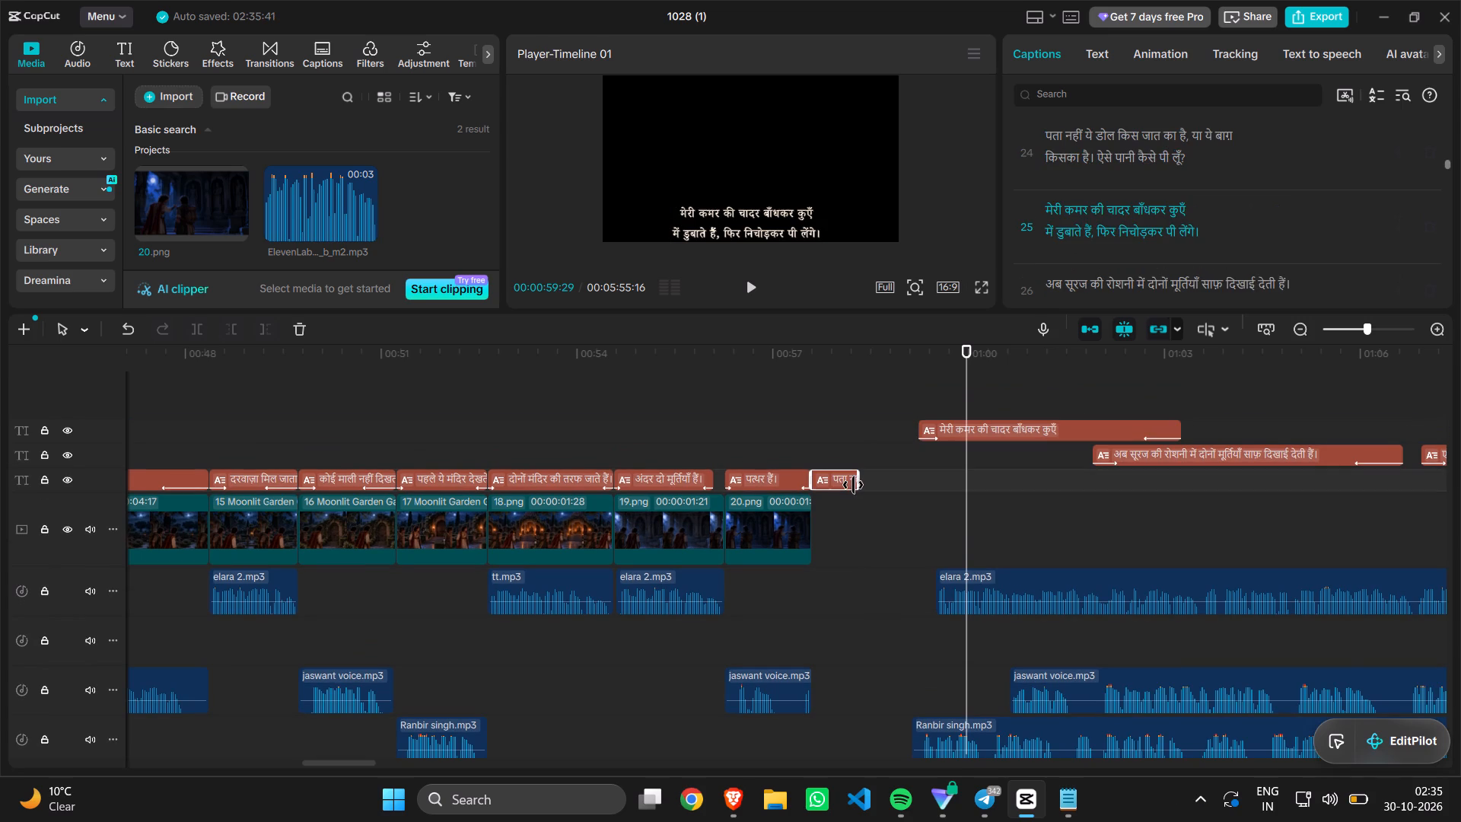
pyautogui.moveTo(854, 483); pyautogui.dragTo(977, 499)
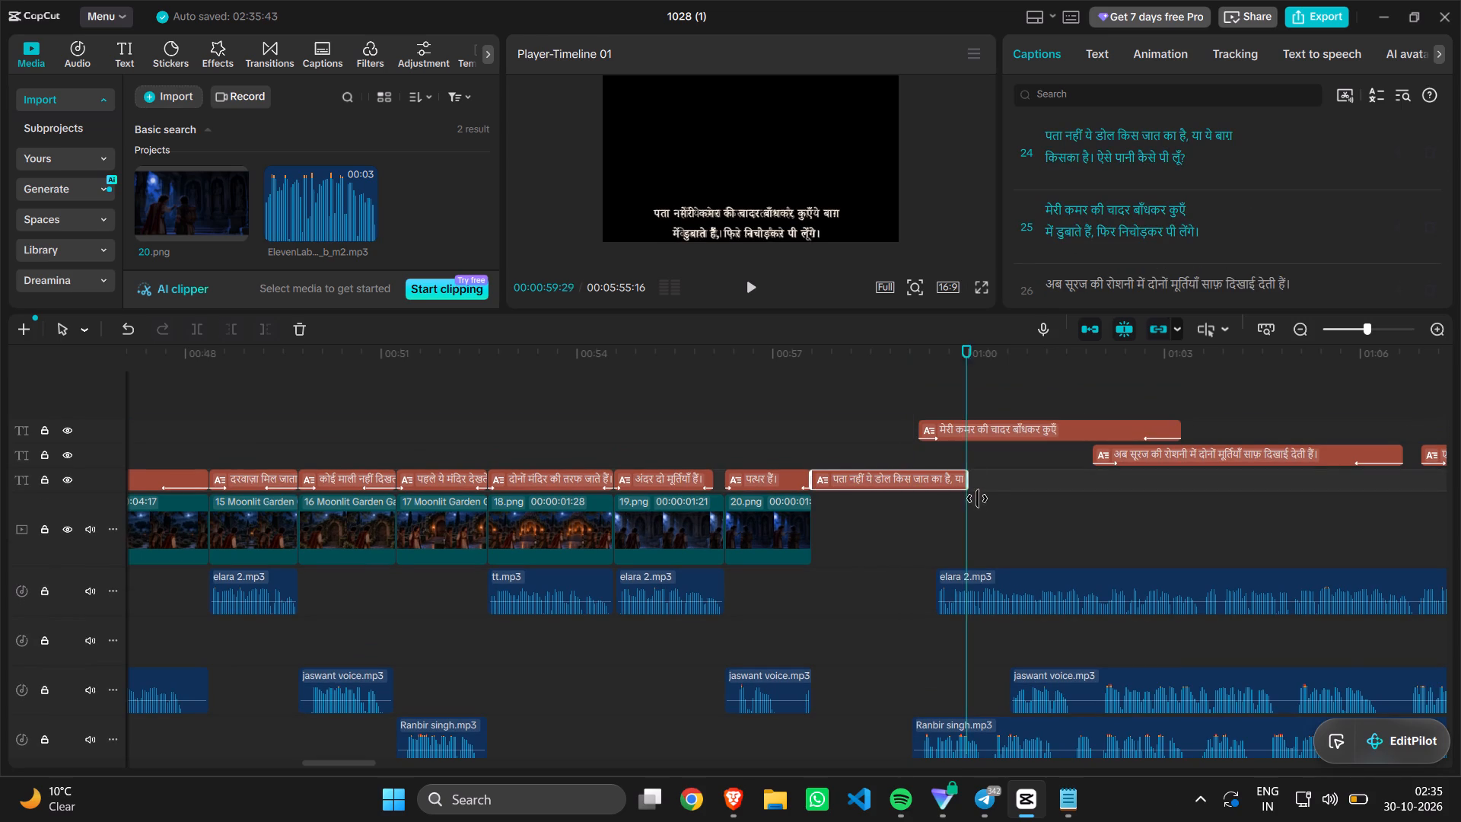
pyautogui.moveTo(977, 499); pyautogui.dragTo(871, 494)
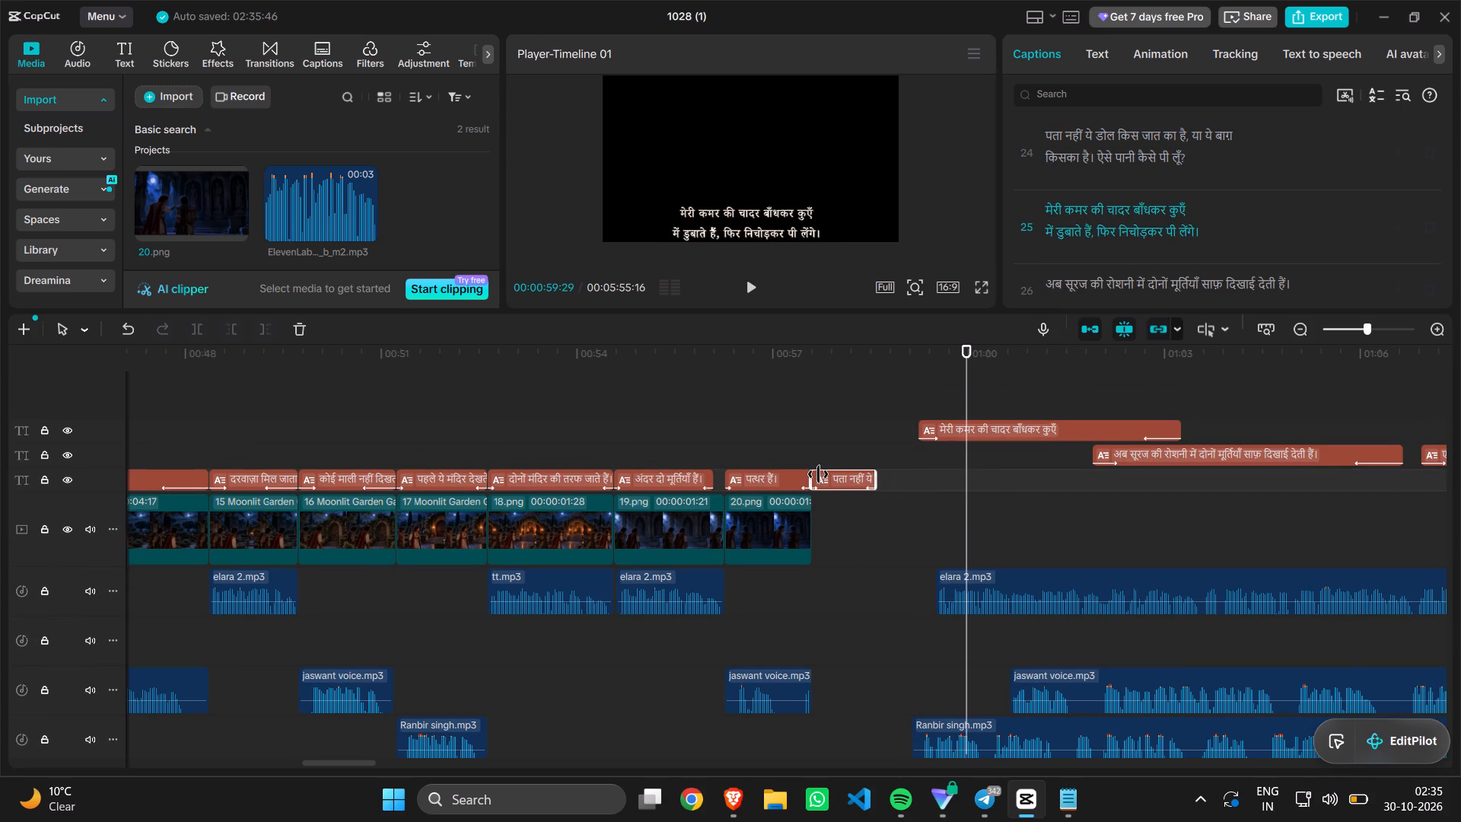
pyautogui.moveTo(835, 478); pyautogui.dragTo(996, 480)
pyautogui.scroll(-1, 855, 569)
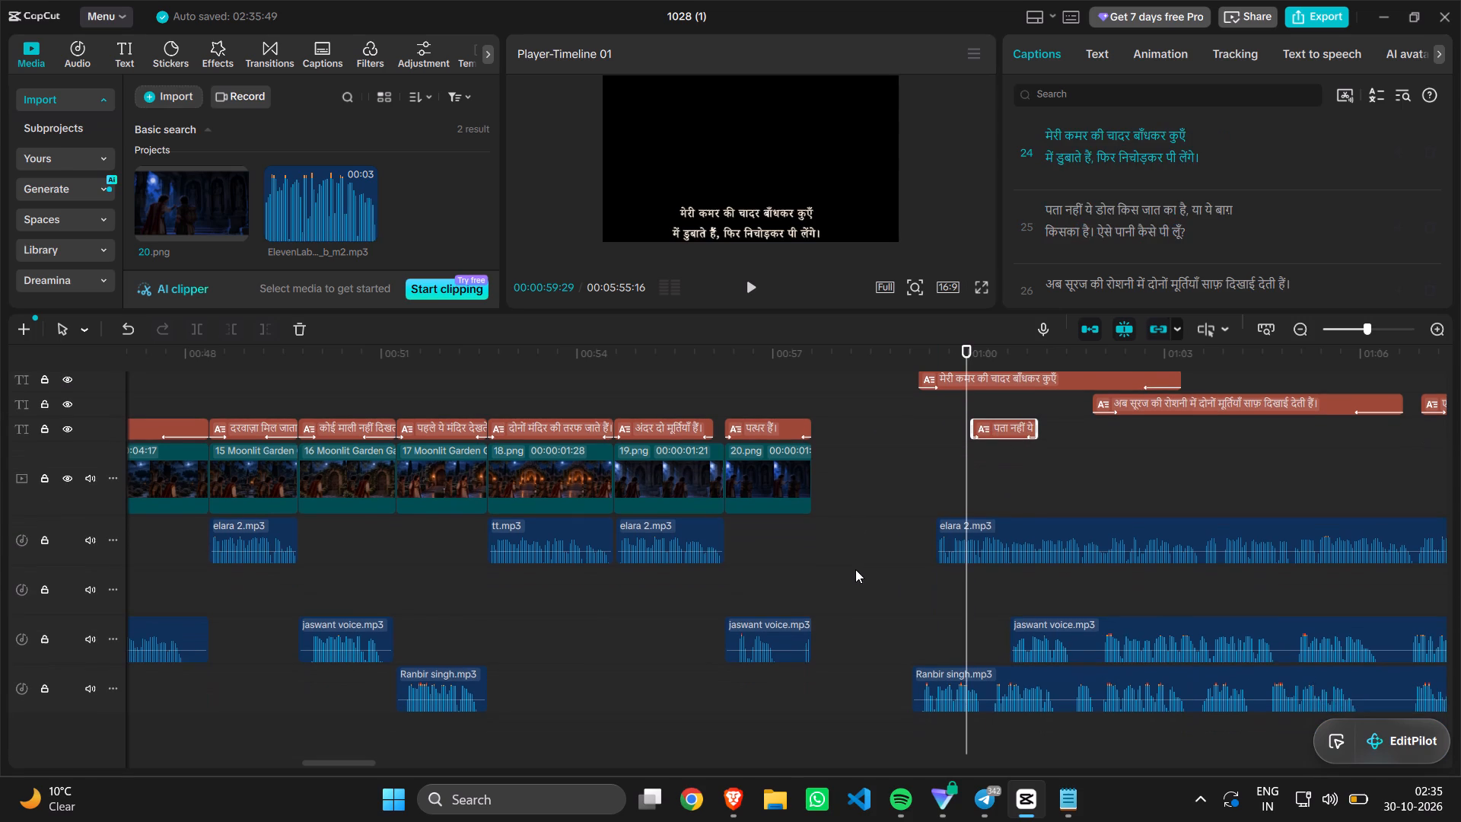
pyautogui.click(778, 575)
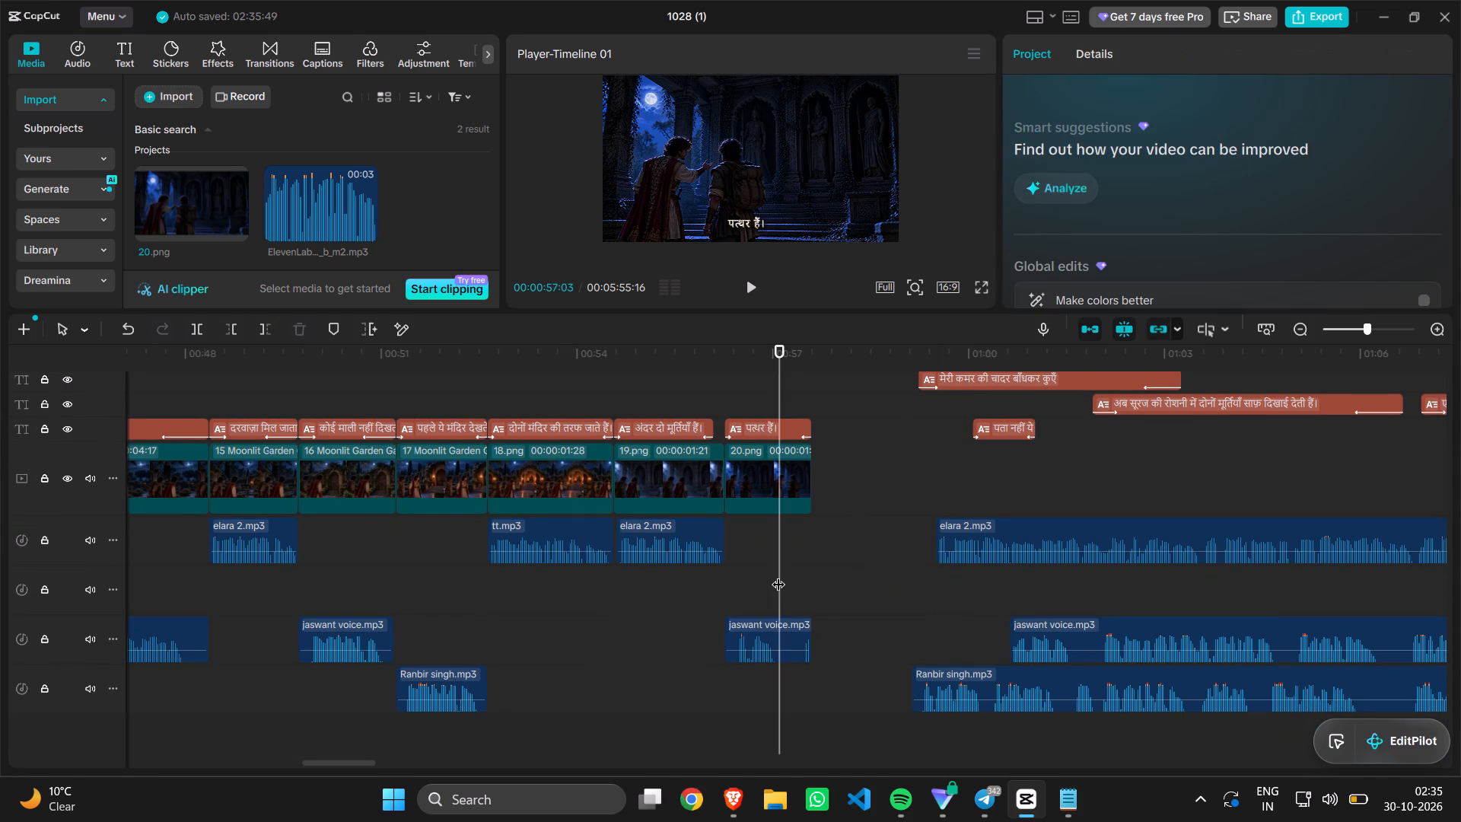
pyautogui.press('space')
pyautogui.press('space')
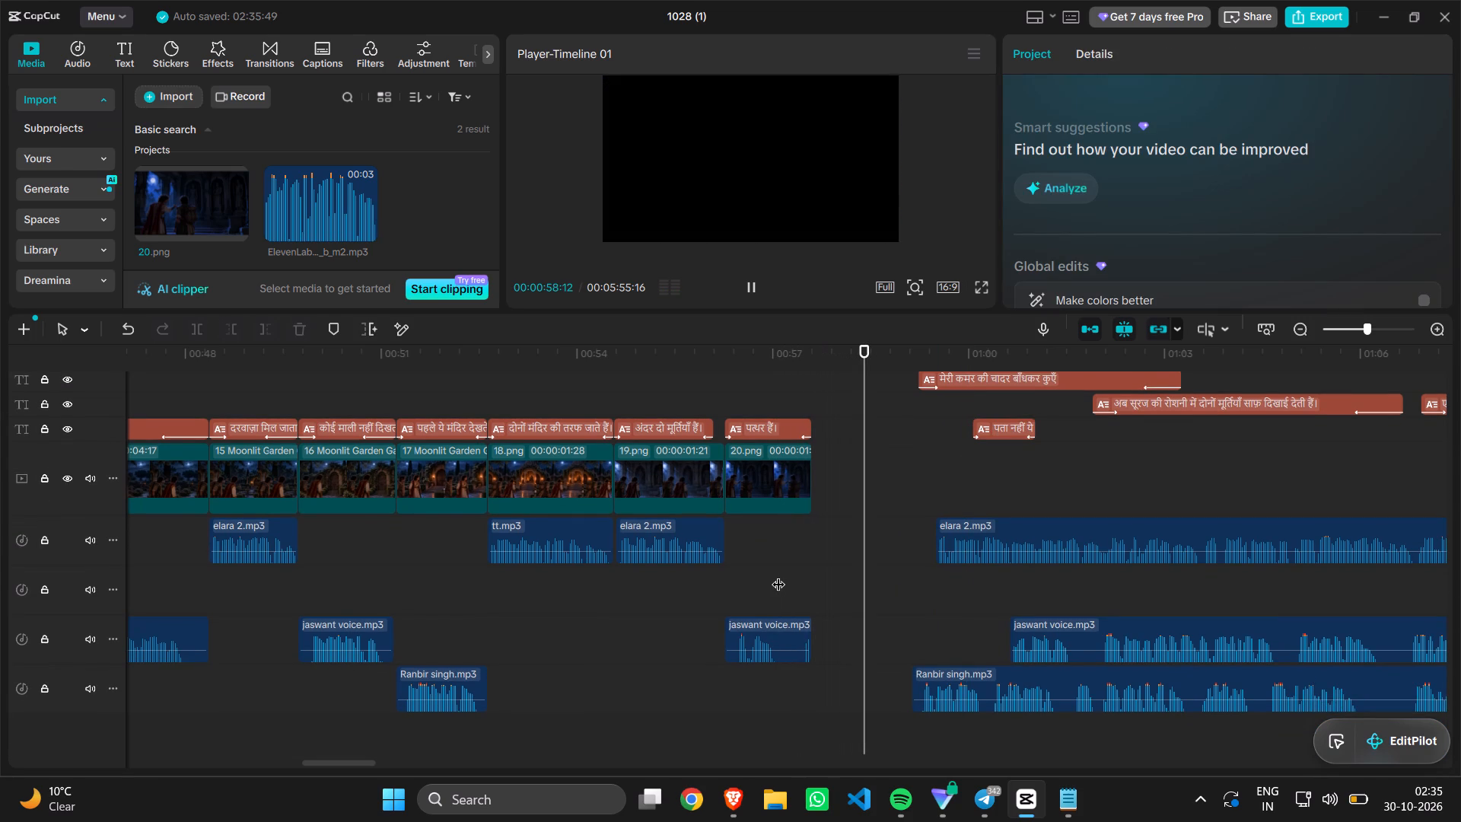
pyautogui.click(1070, 797)
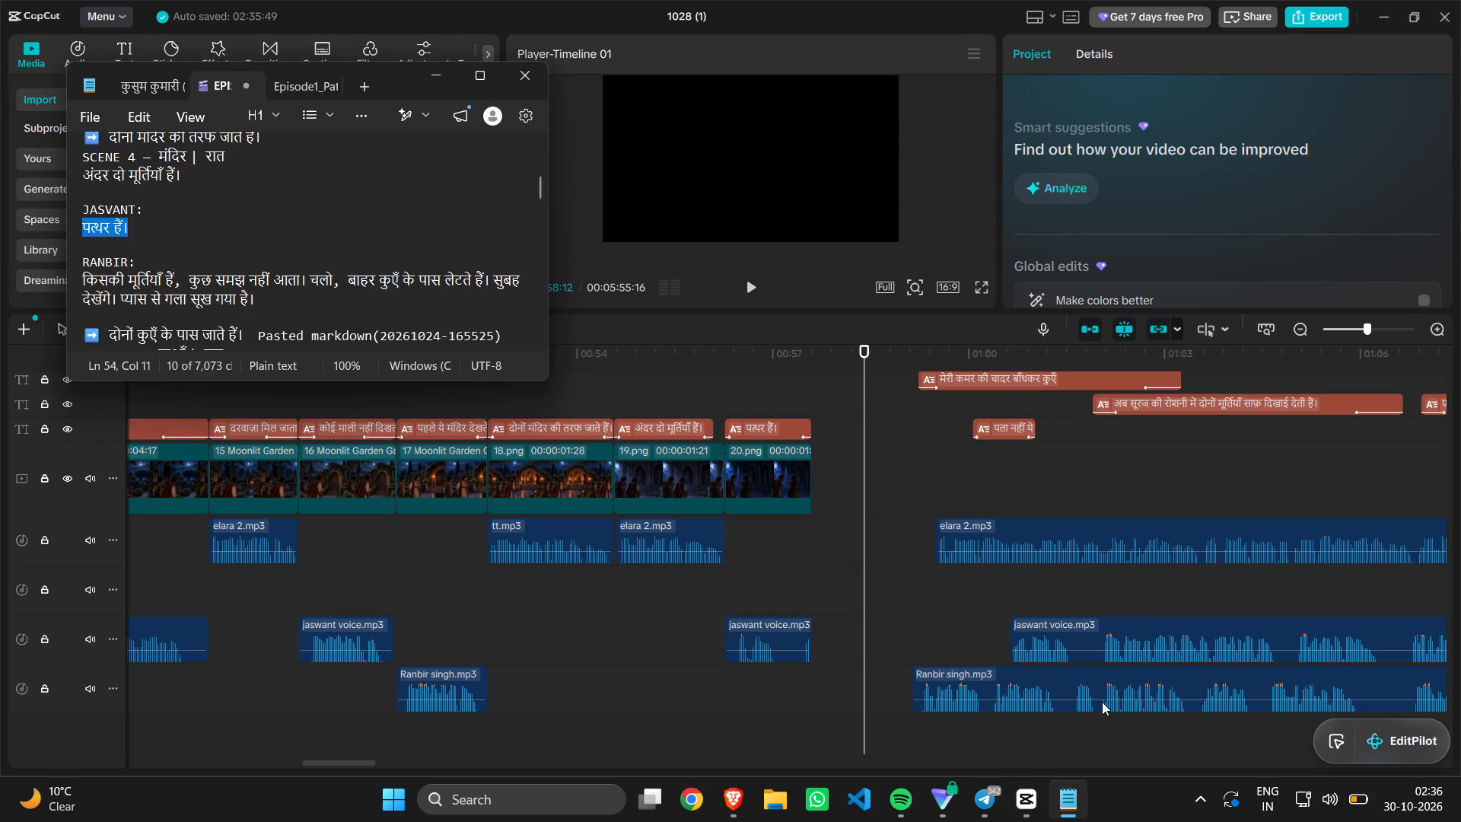
pyautogui.moveTo(1097, 680); pyautogui.dragTo(1008, 680)
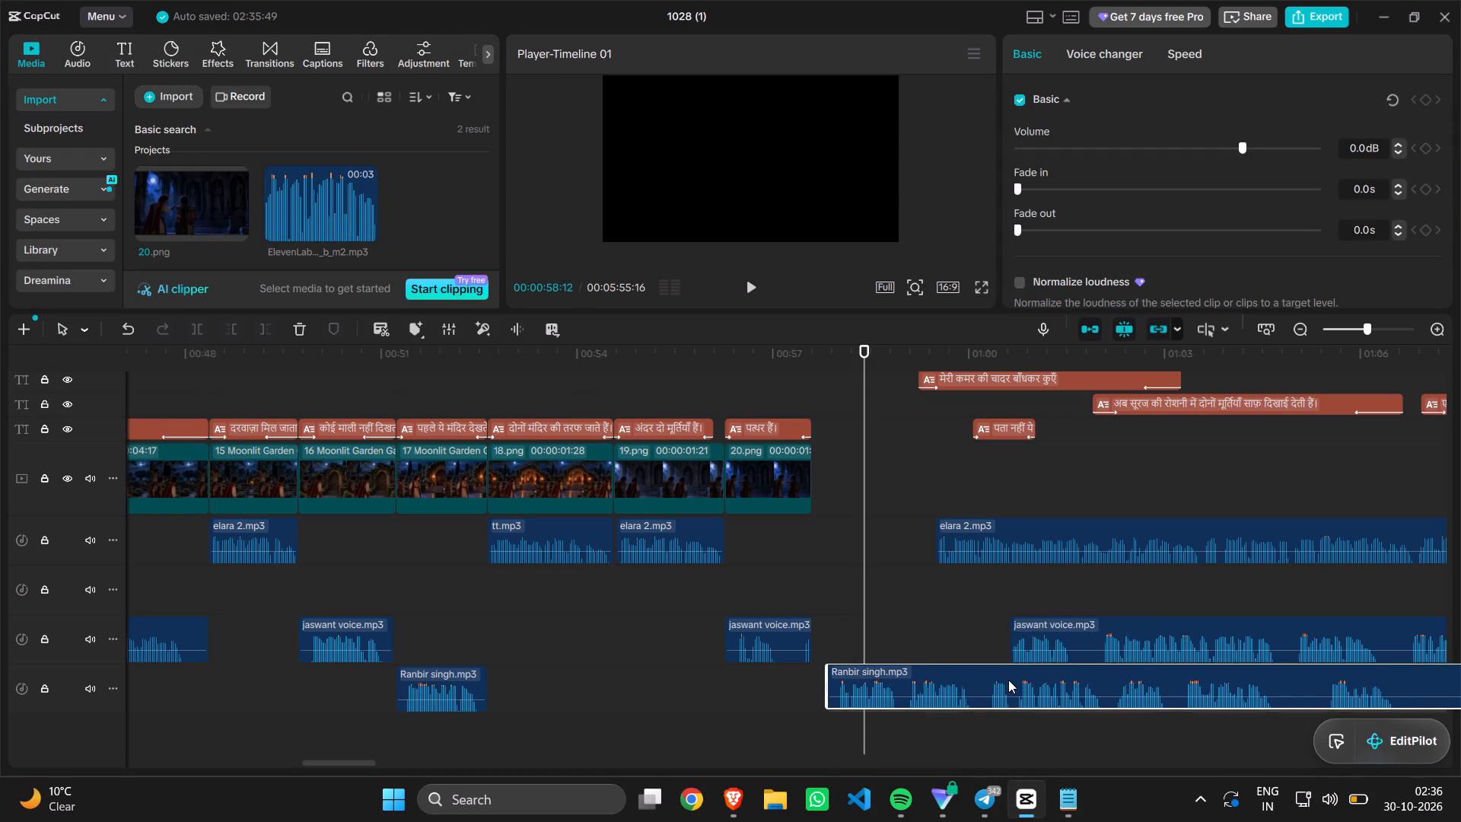
pyautogui.moveTo(1008, 680); pyautogui.dragTo(1000, 687)
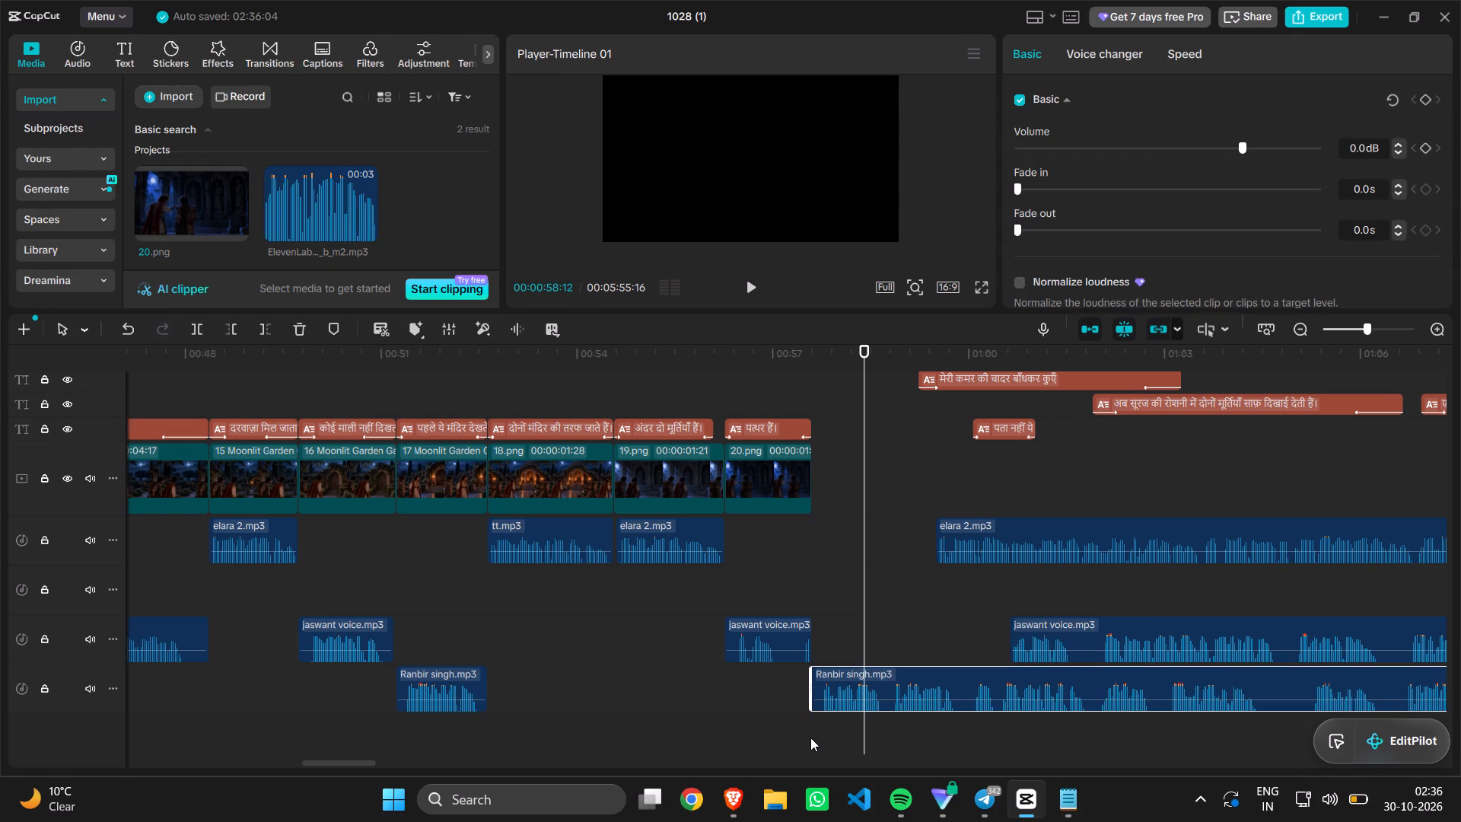
pyautogui.click(810, 738)
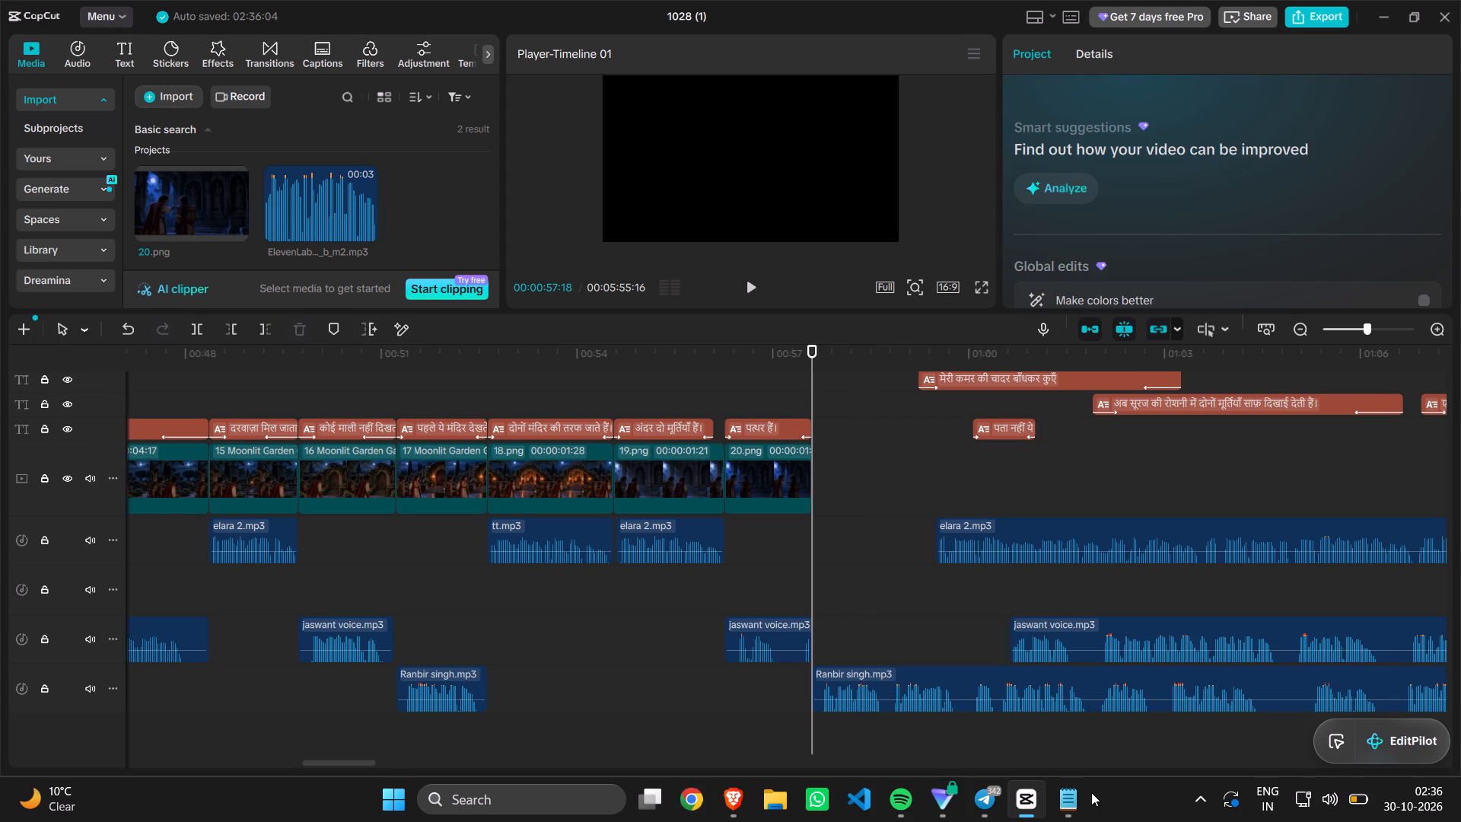
pyautogui.click(1077, 796)
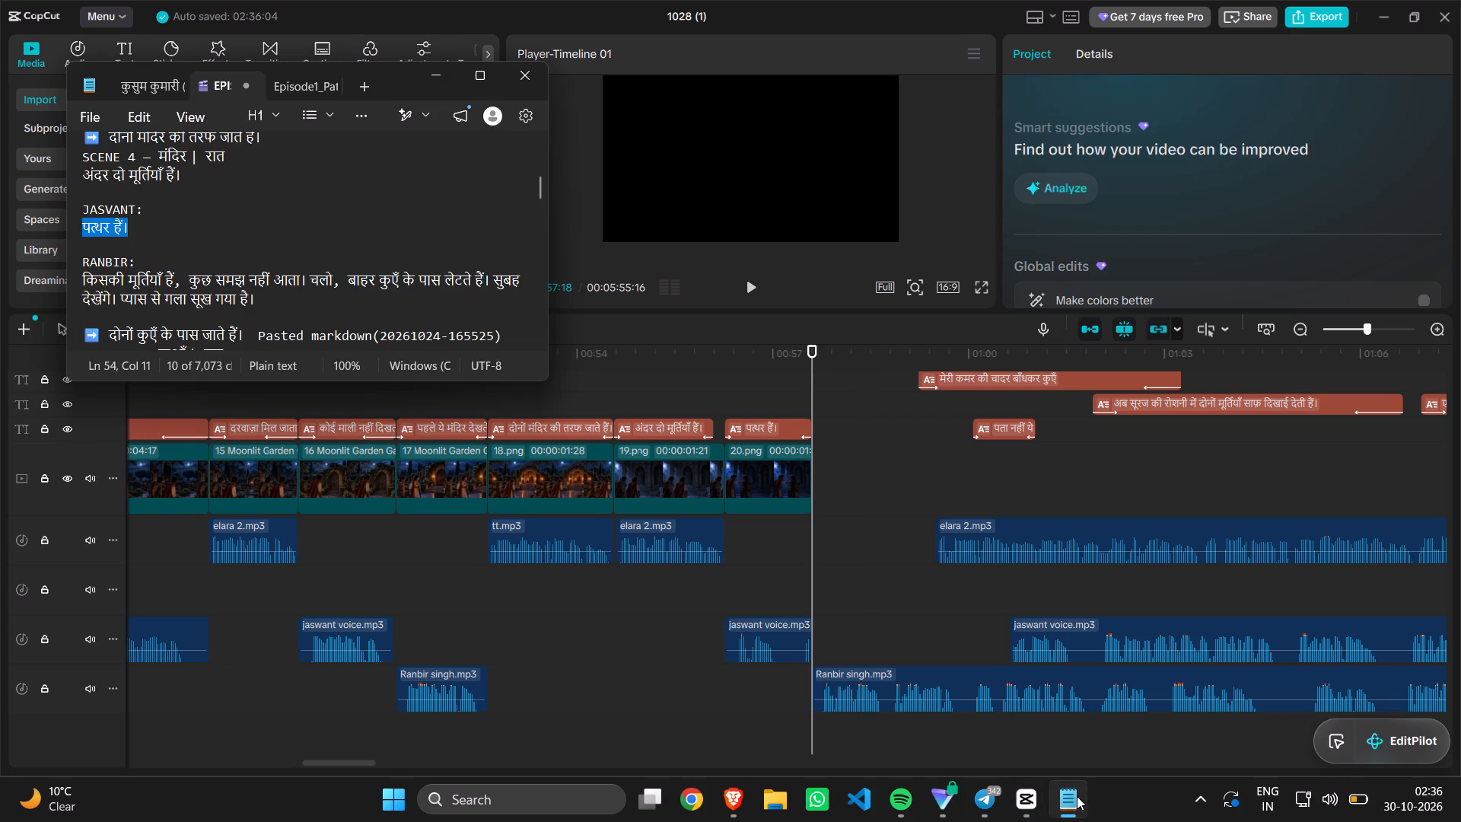
pyautogui.press('space')
pyautogui.click(878, 642)
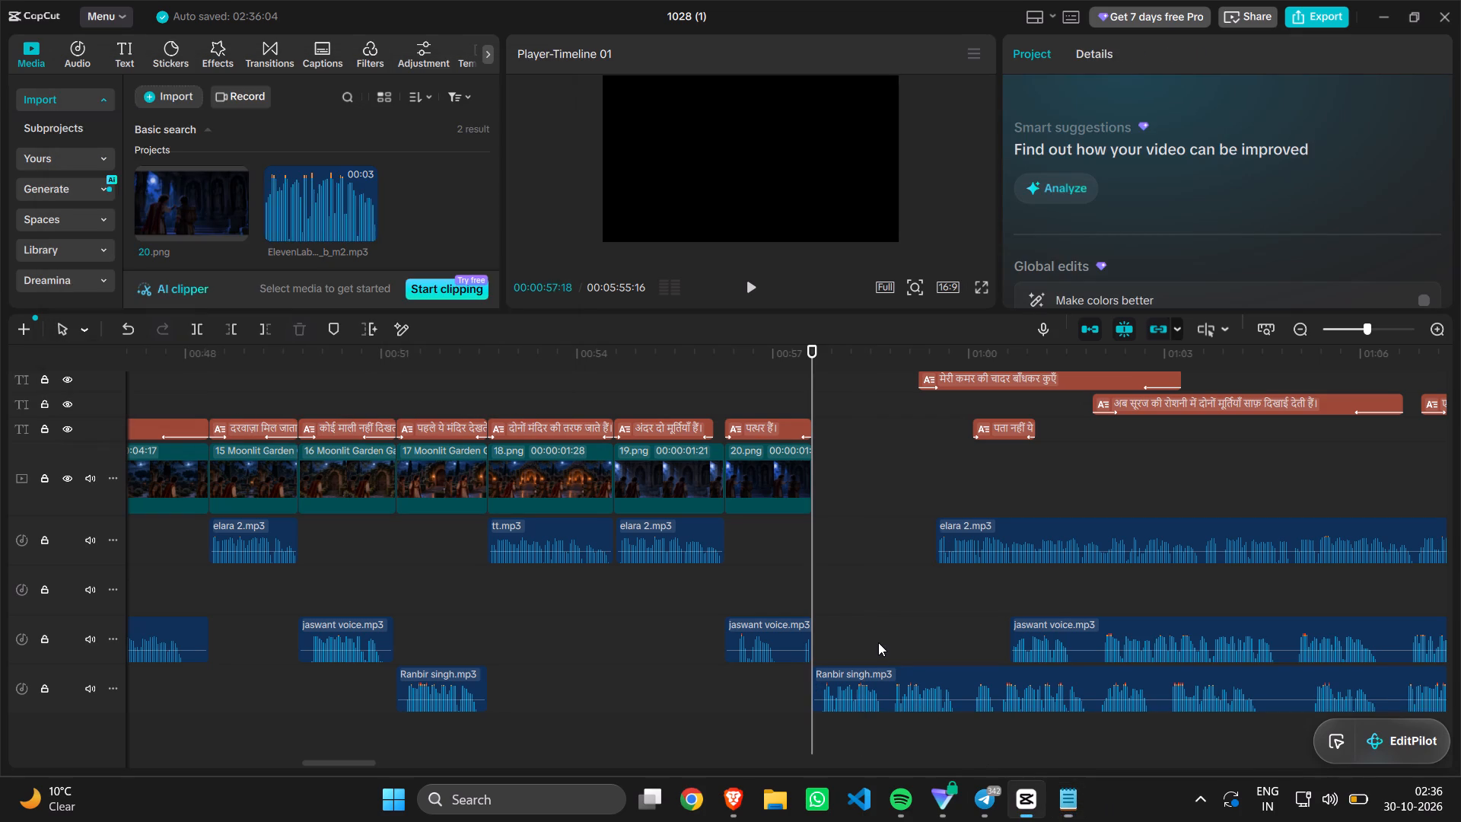
pyautogui.click(781, 704)
pyautogui.press('space')
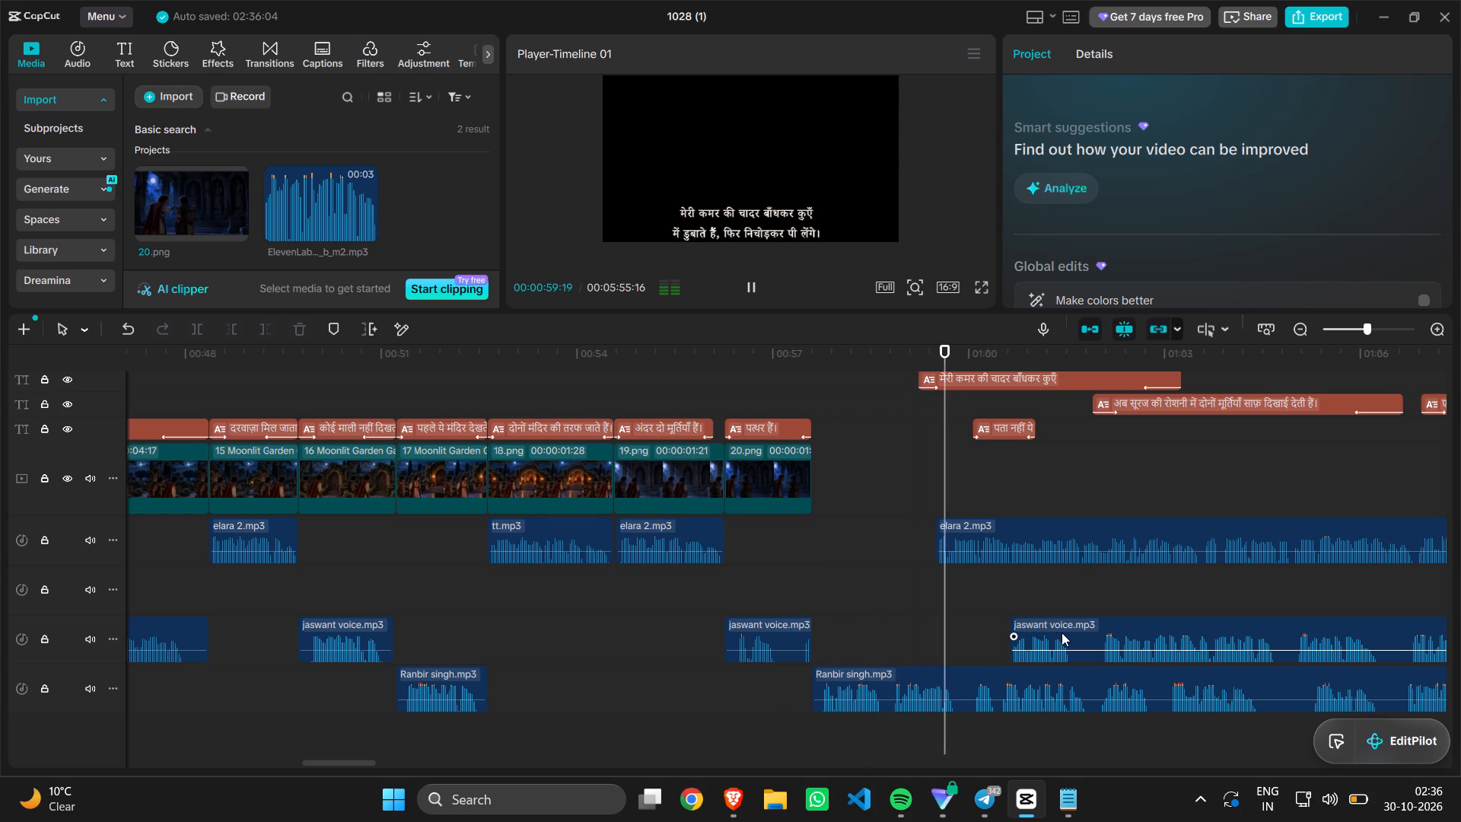
pyautogui.press('space')
pyautogui.press('space')
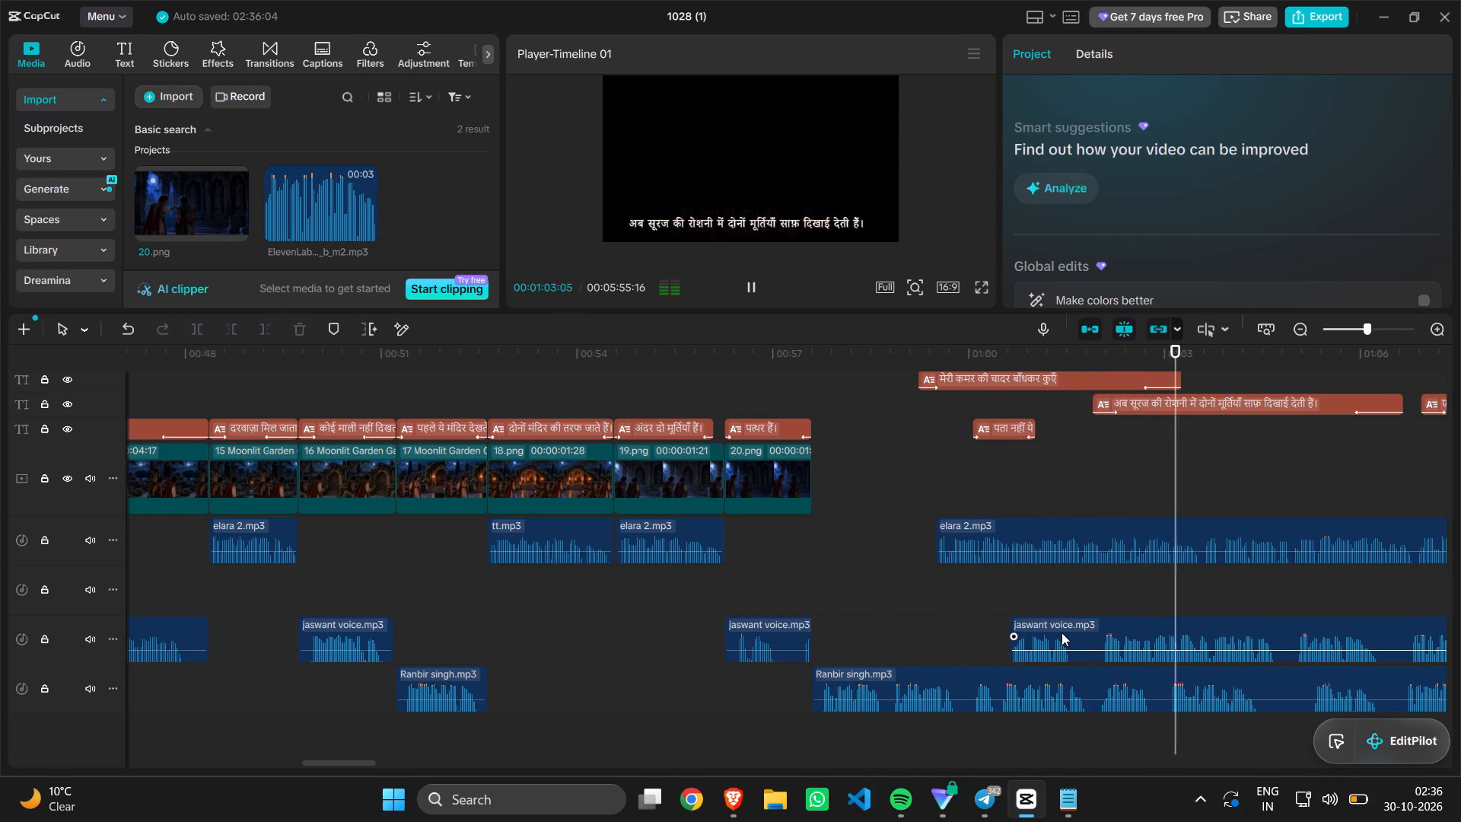
pyautogui.press('space')
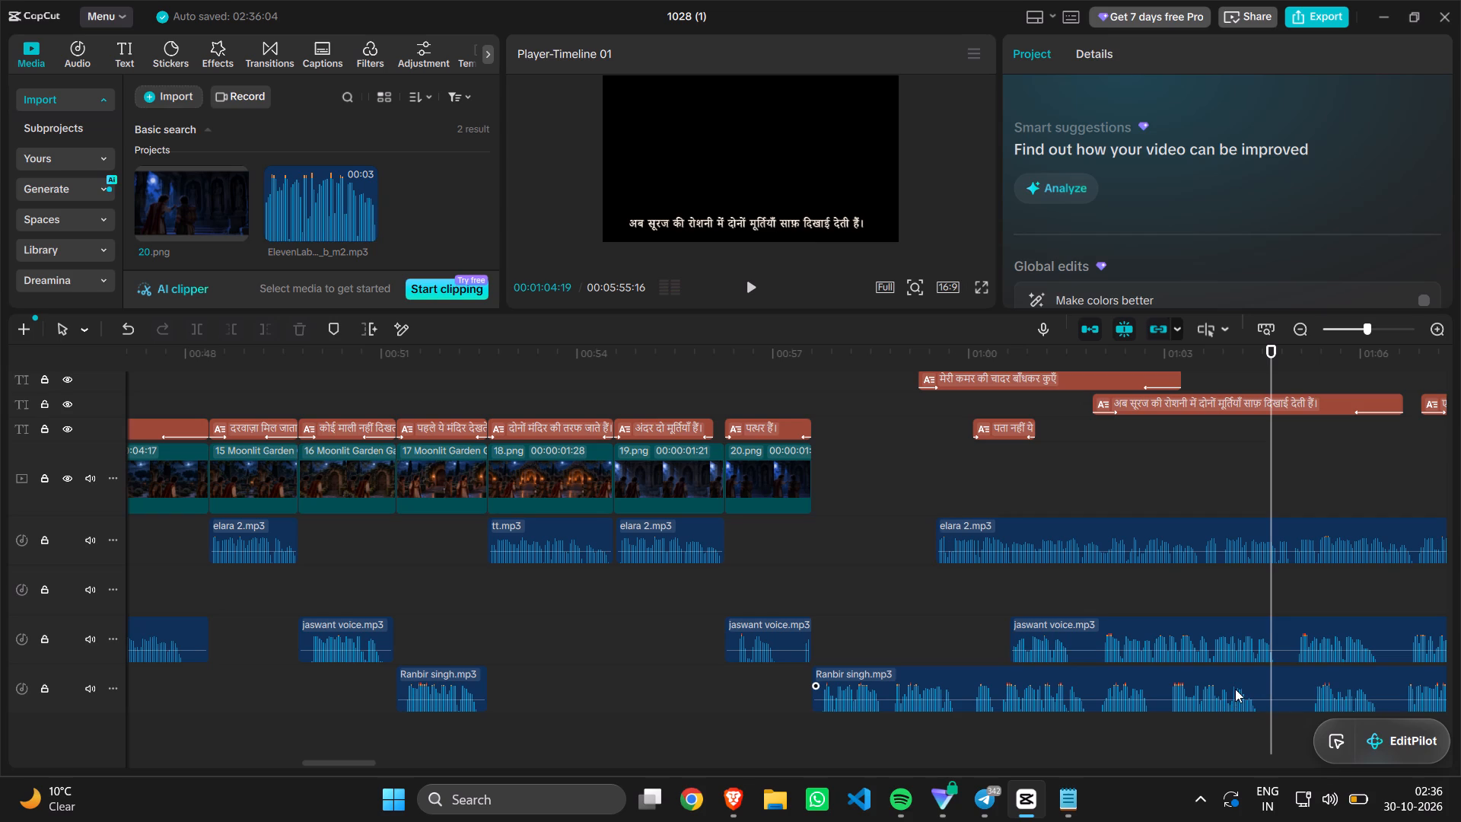
pyautogui.hotkey('ctrl', 'b')
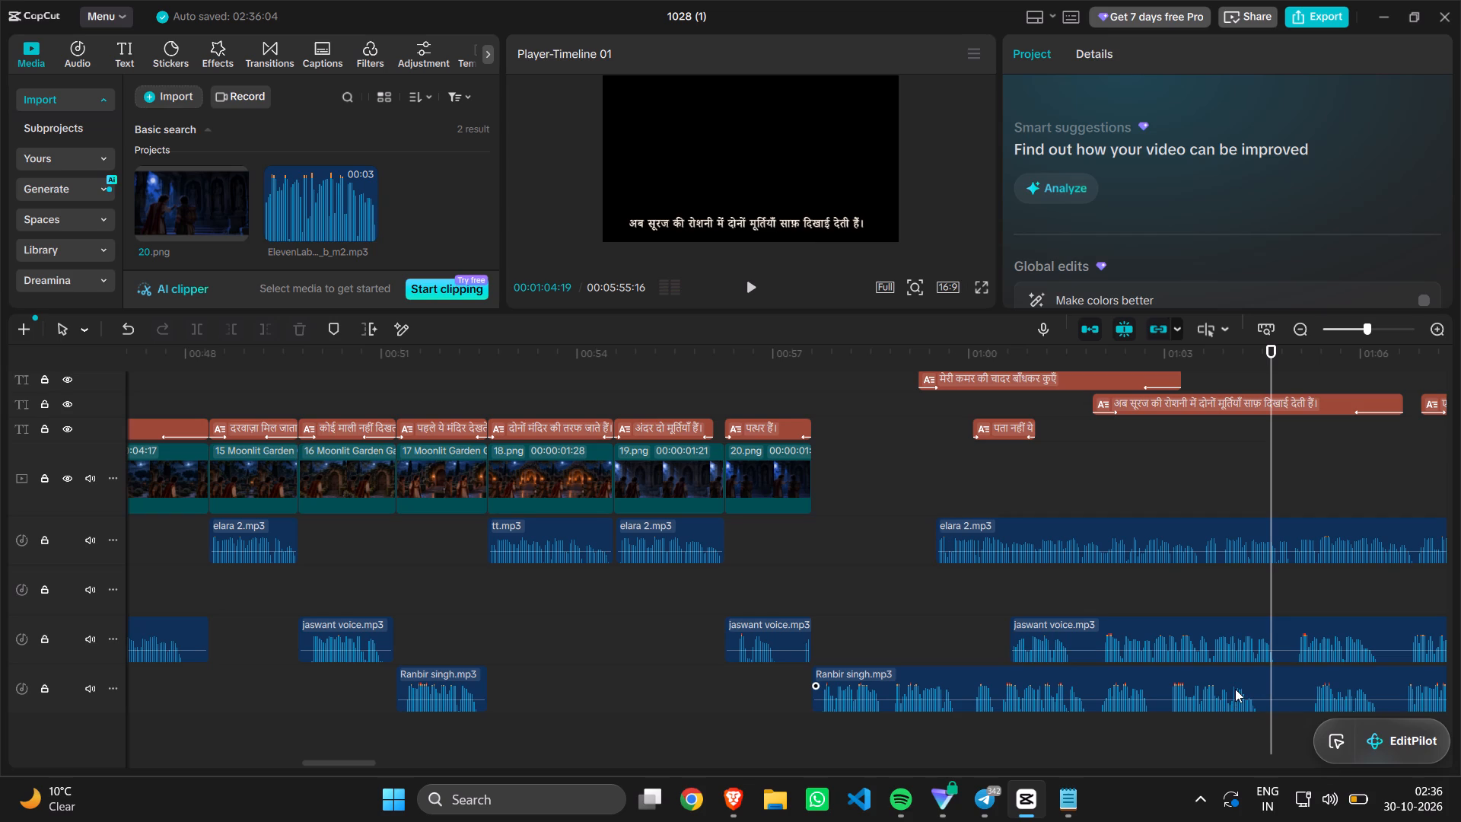
pyautogui.click(1243, 682)
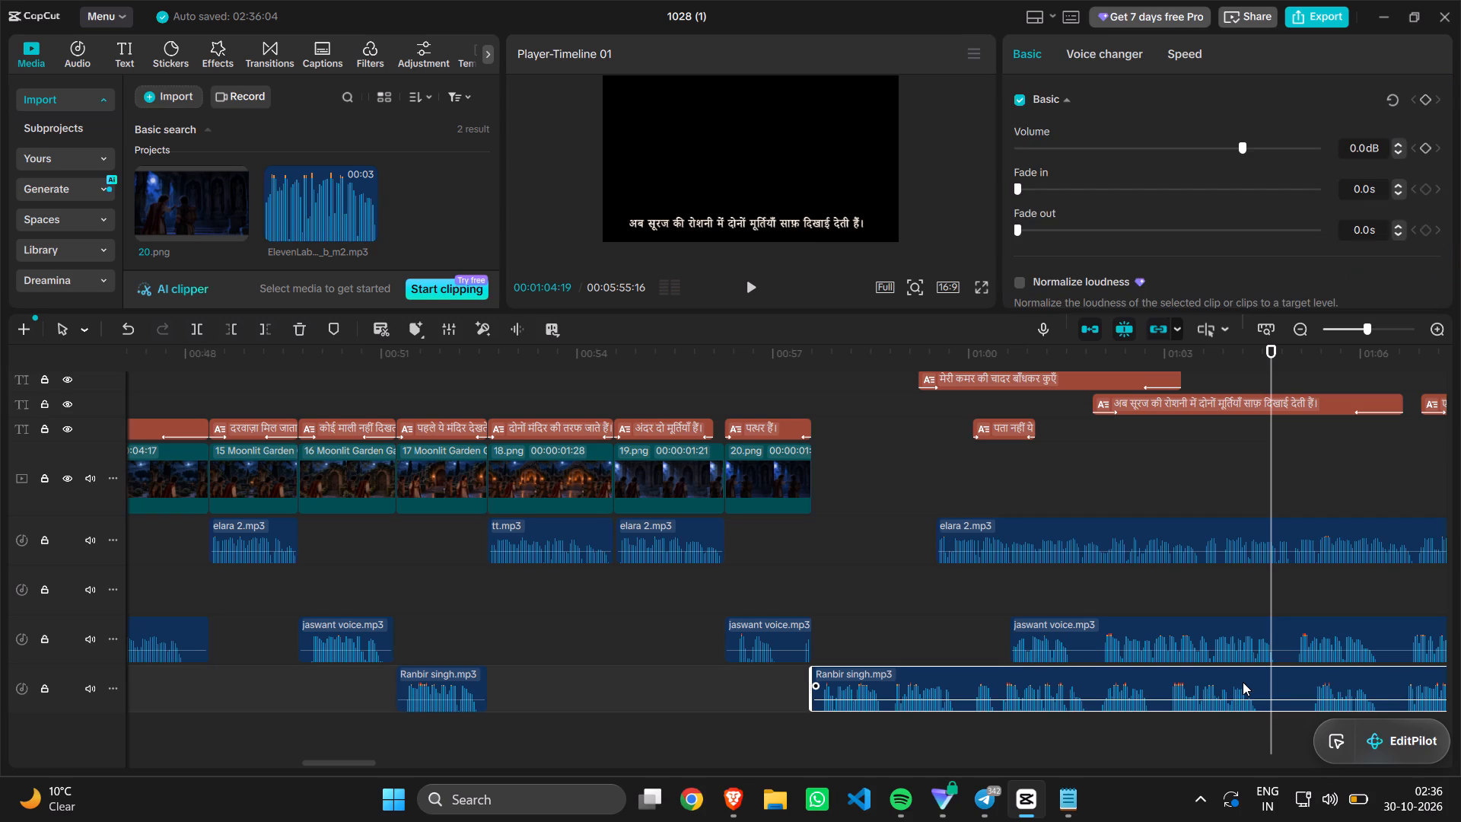
pyautogui.hotkey('ctrl', 'b')
pyautogui.moveTo(1408, 688); pyautogui.dragTo(1109, 701)
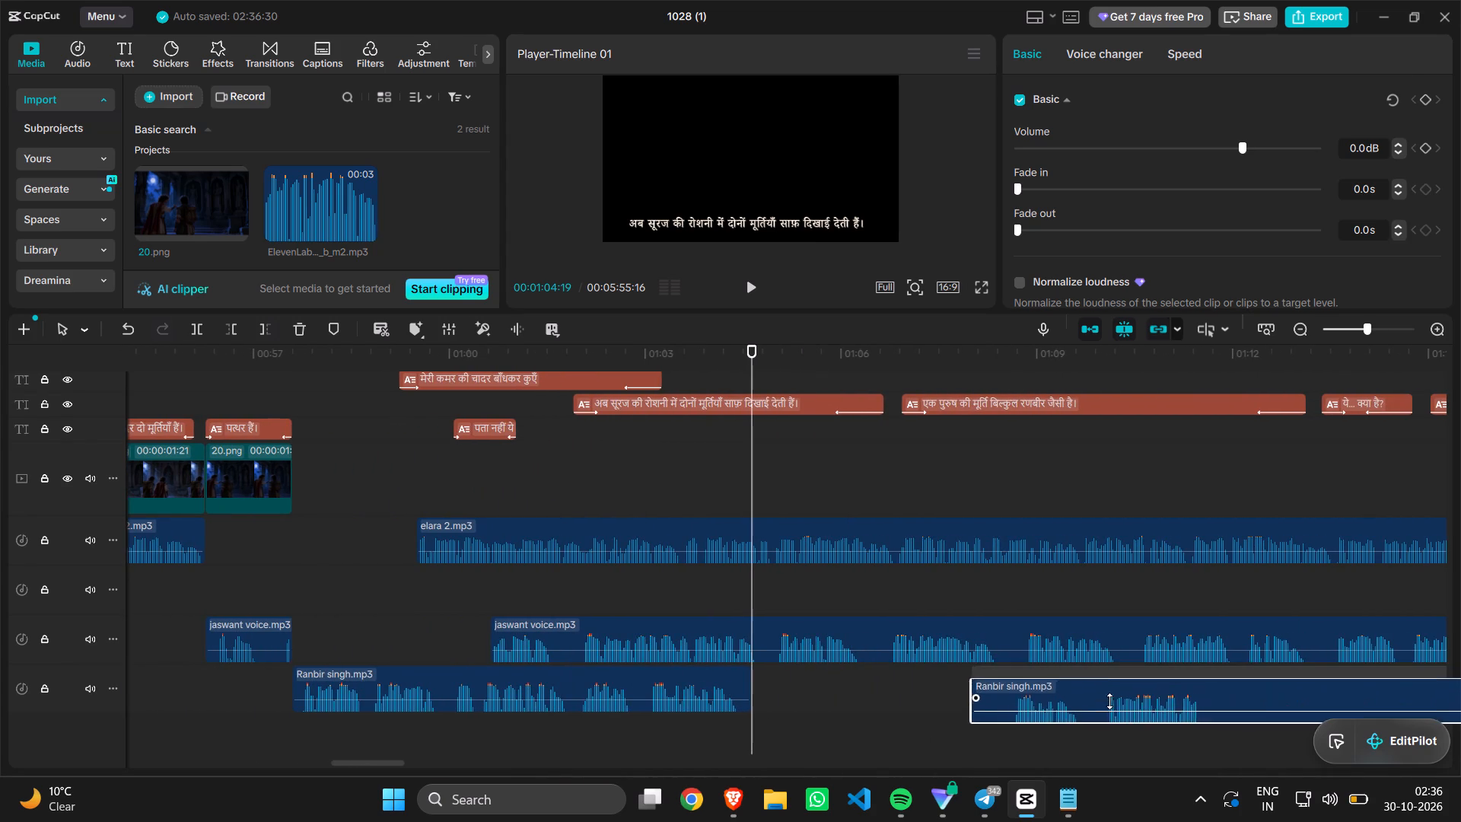
pyautogui.moveTo(908, 626); pyautogui.dragTo(1147, 622)
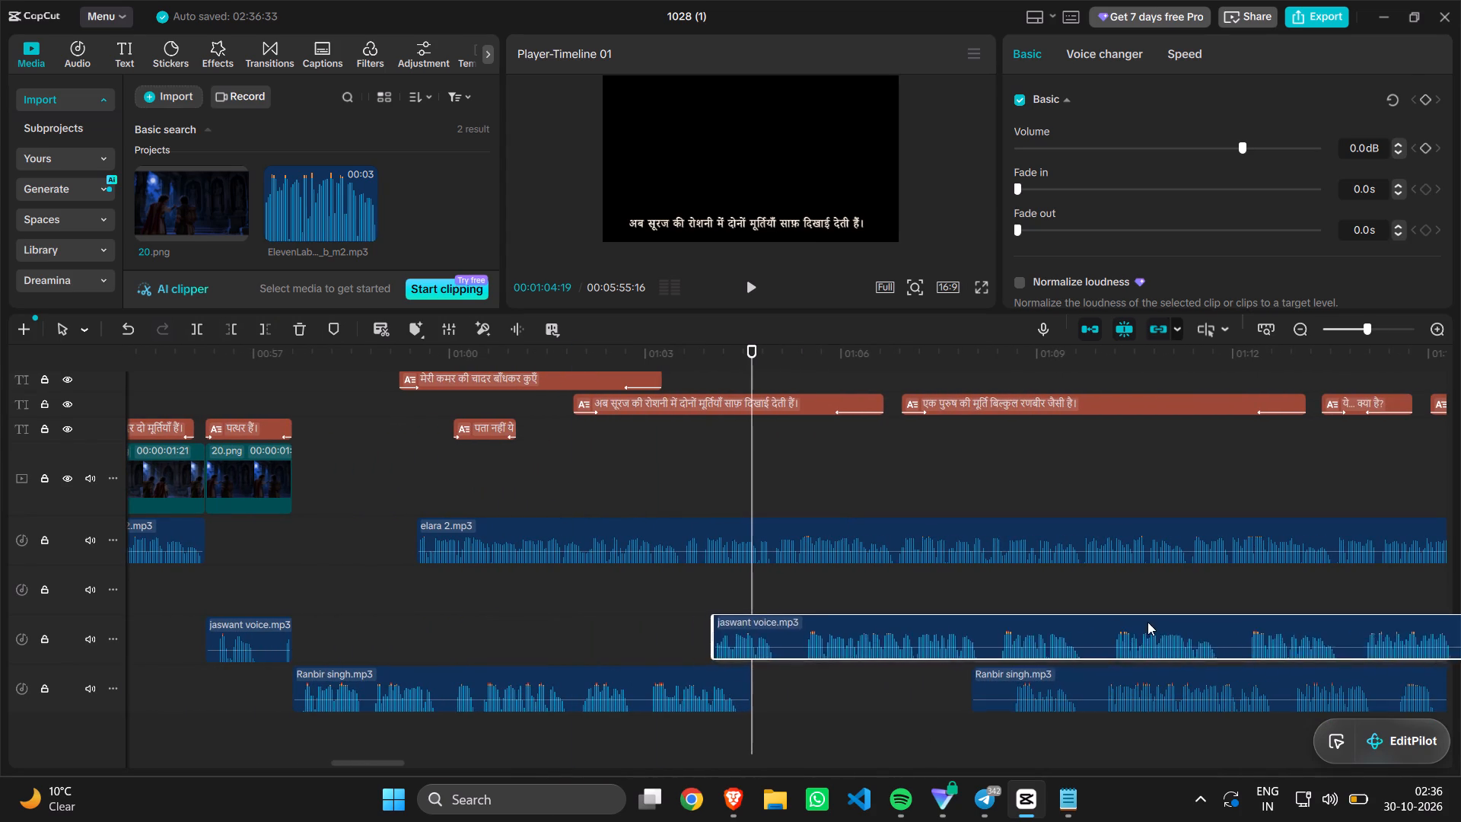
pyautogui.moveTo(1147, 622); pyautogui.dragTo(1210, 626)
pyautogui.moveTo(904, 531); pyautogui.dragTo(1109, 531)
# Check the script around scenes 4 and 5 against the captions and add a new caption beside "पत्थर हैं।" in the caption list.
pyautogui.scroll(2, 787, 472)
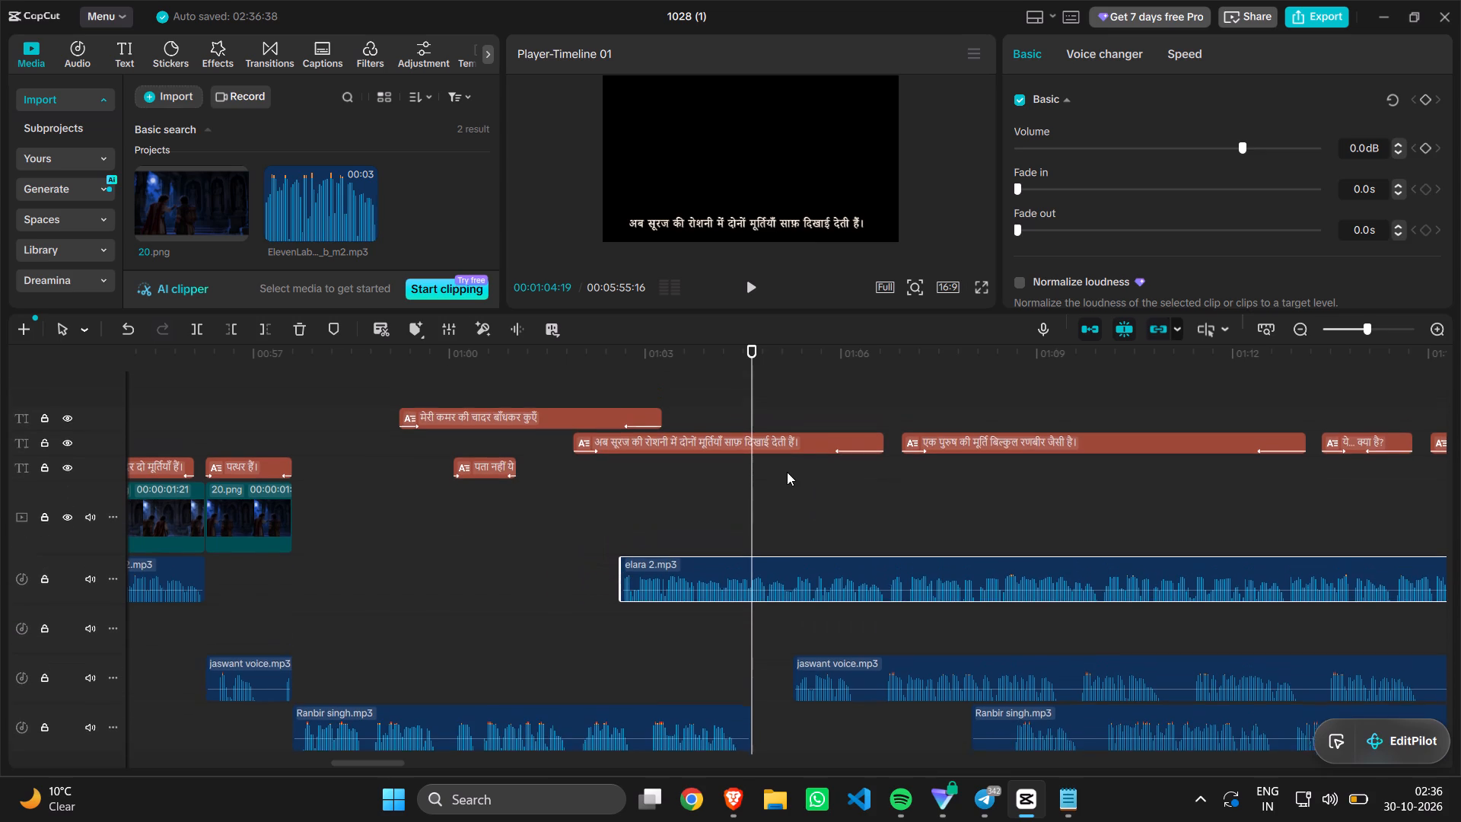
pyautogui.scroll(1, 787, 472)
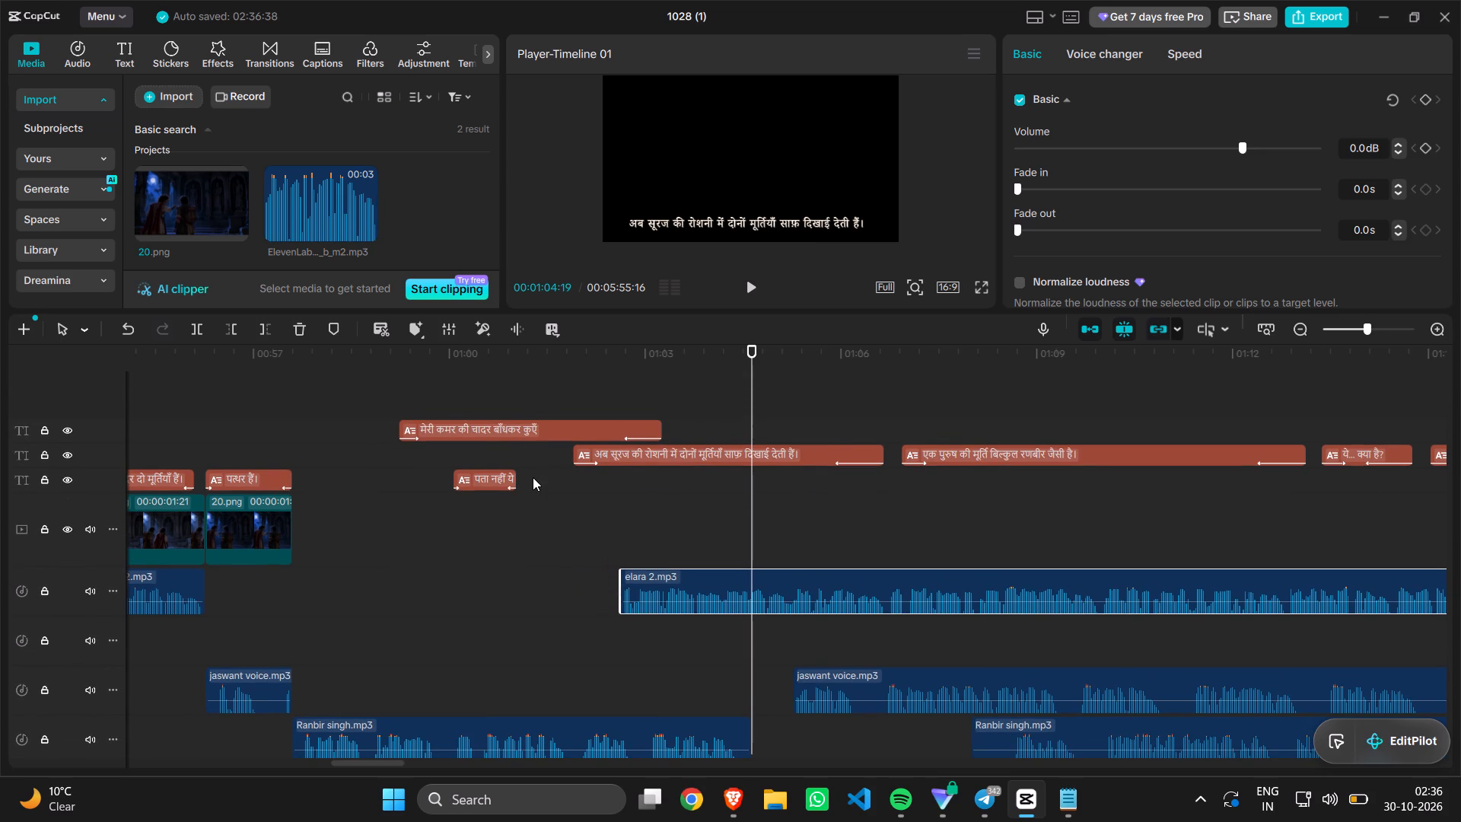
pyautogui.click(1071, 791)
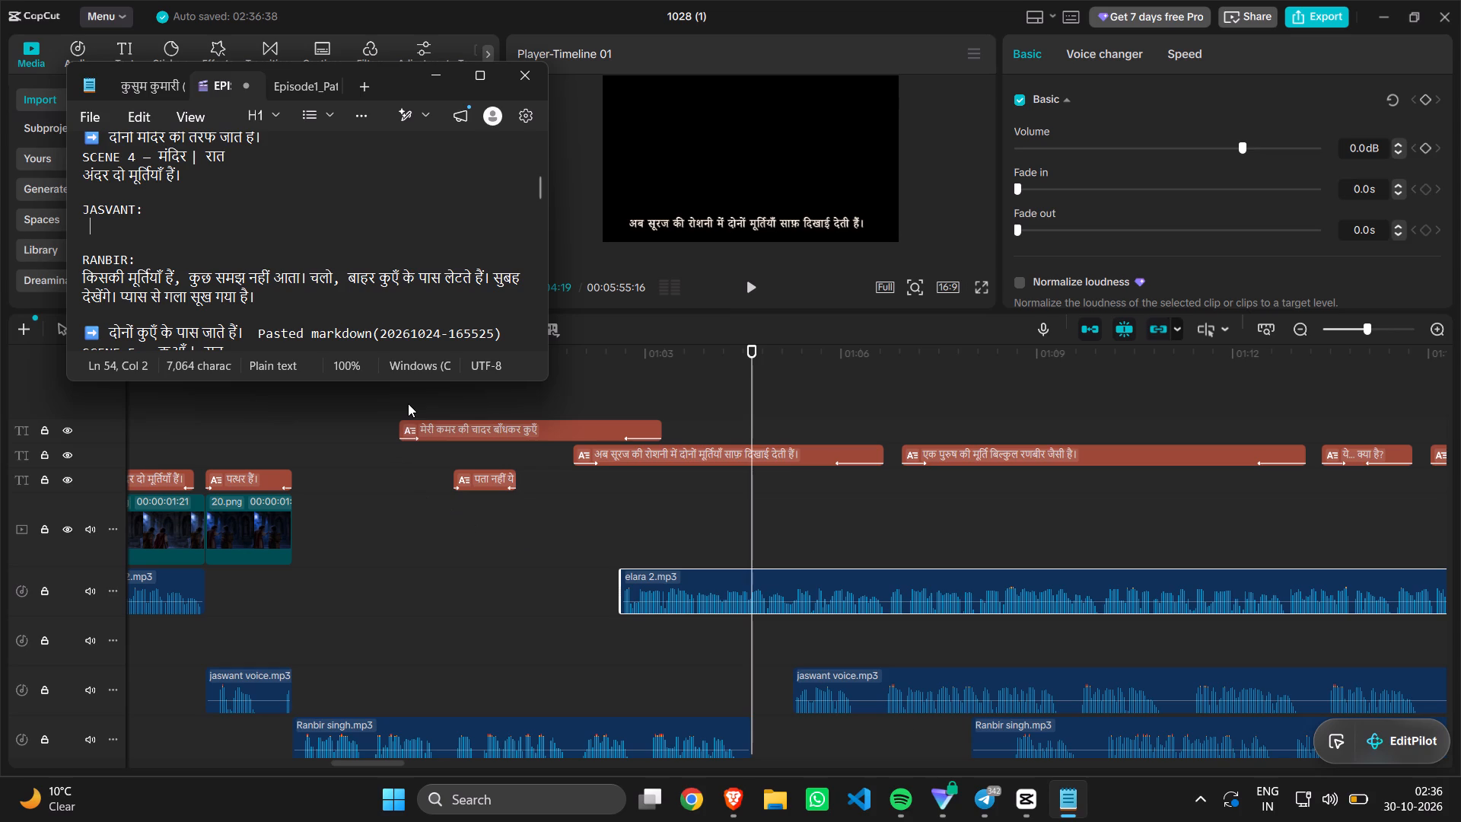
pyautogui.scroll(-1, 313, 311)
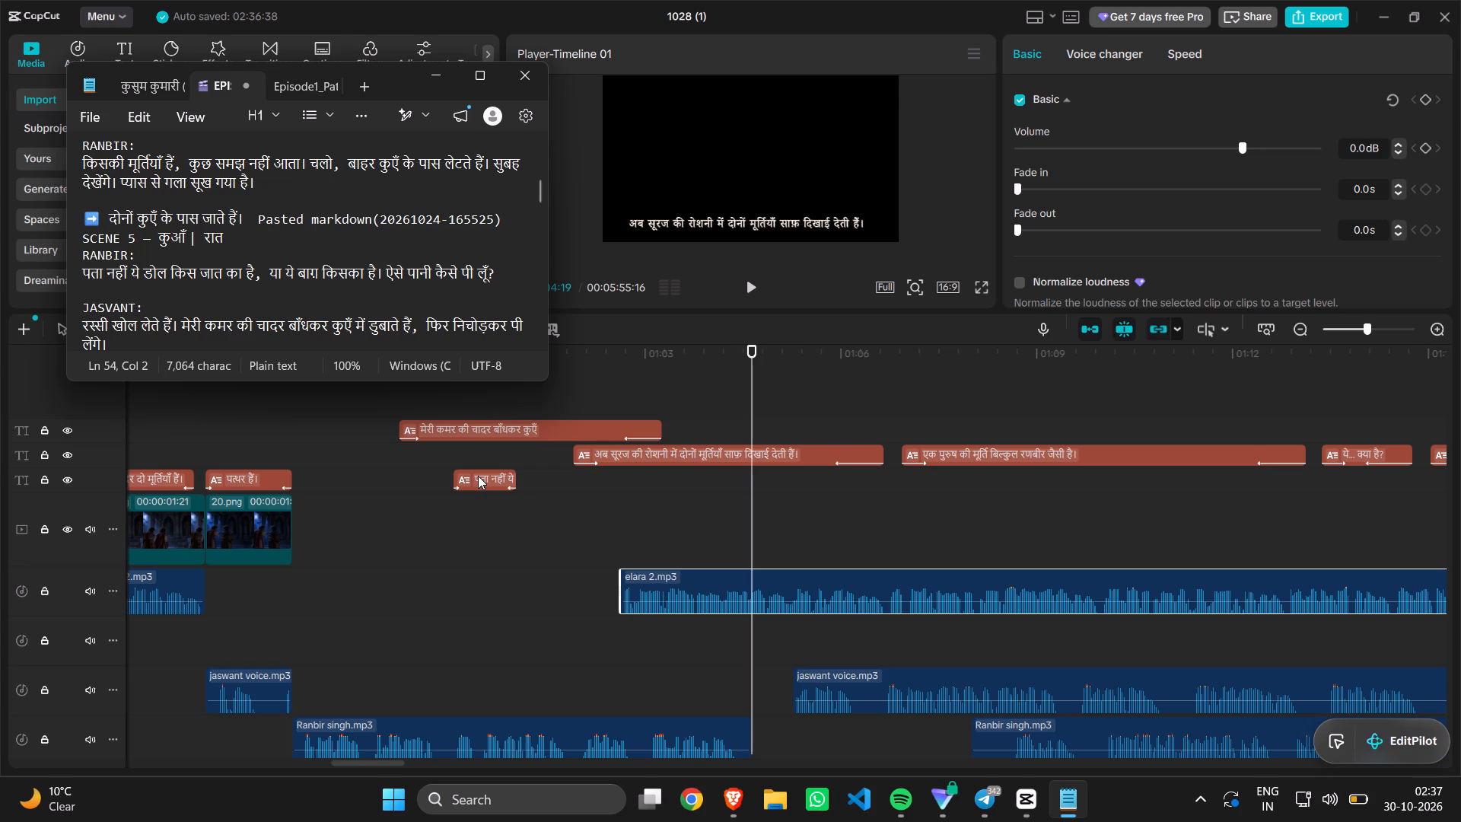
pyautogui.click(478, 476)
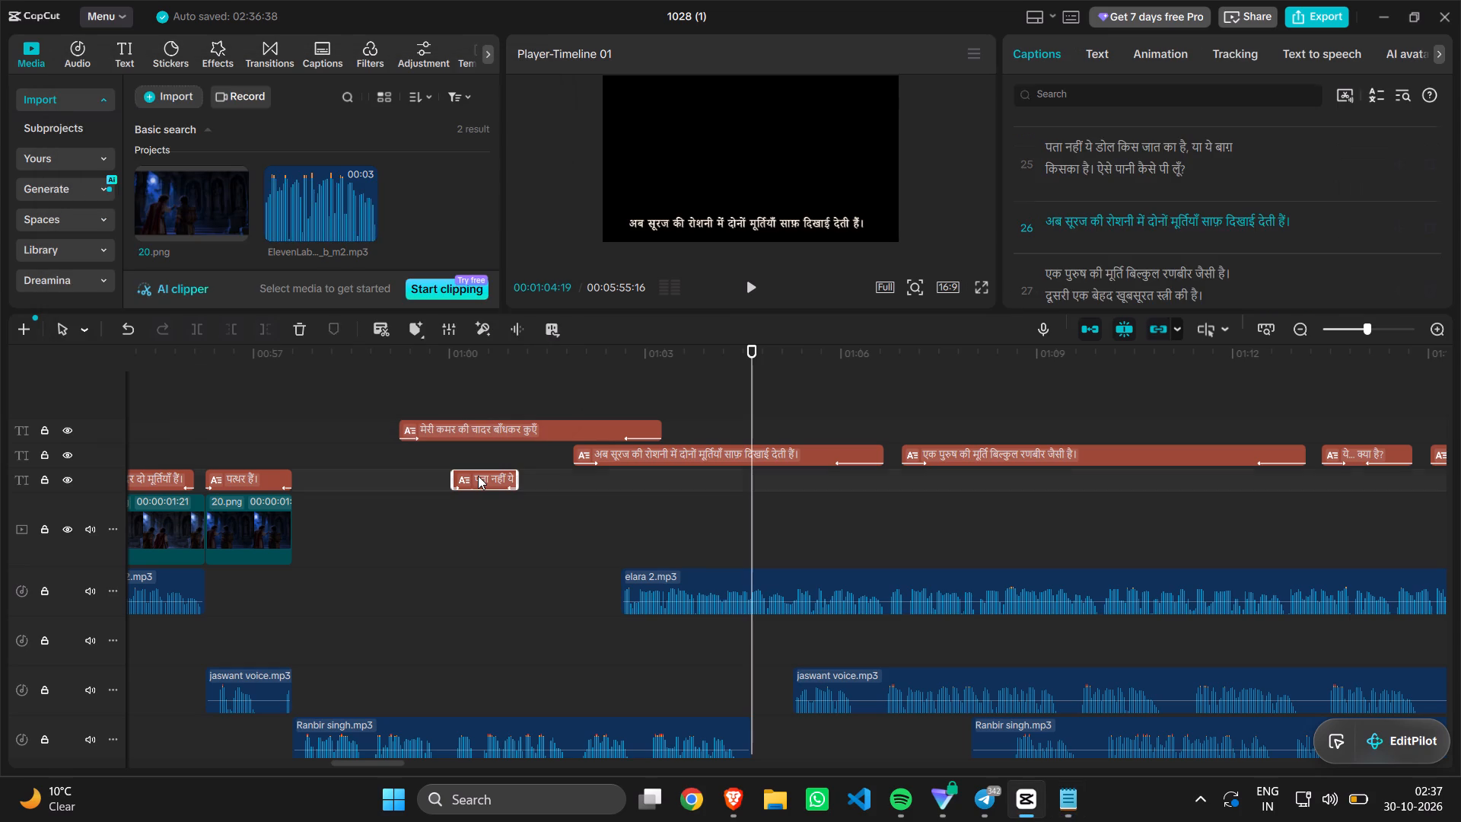
pyautogui.click(468, 426)
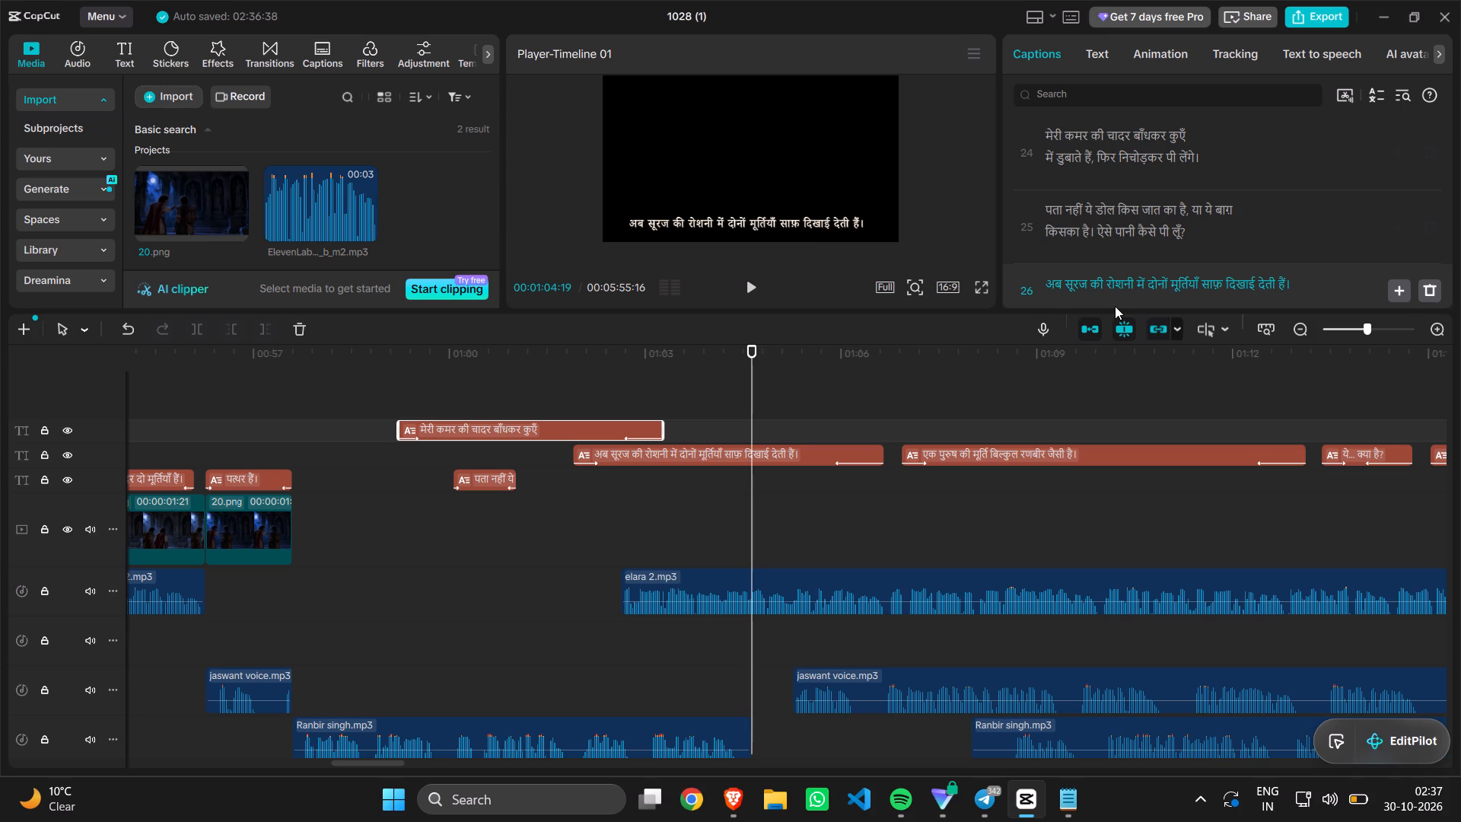
pyautogui.scroll(1, 1115, 304)
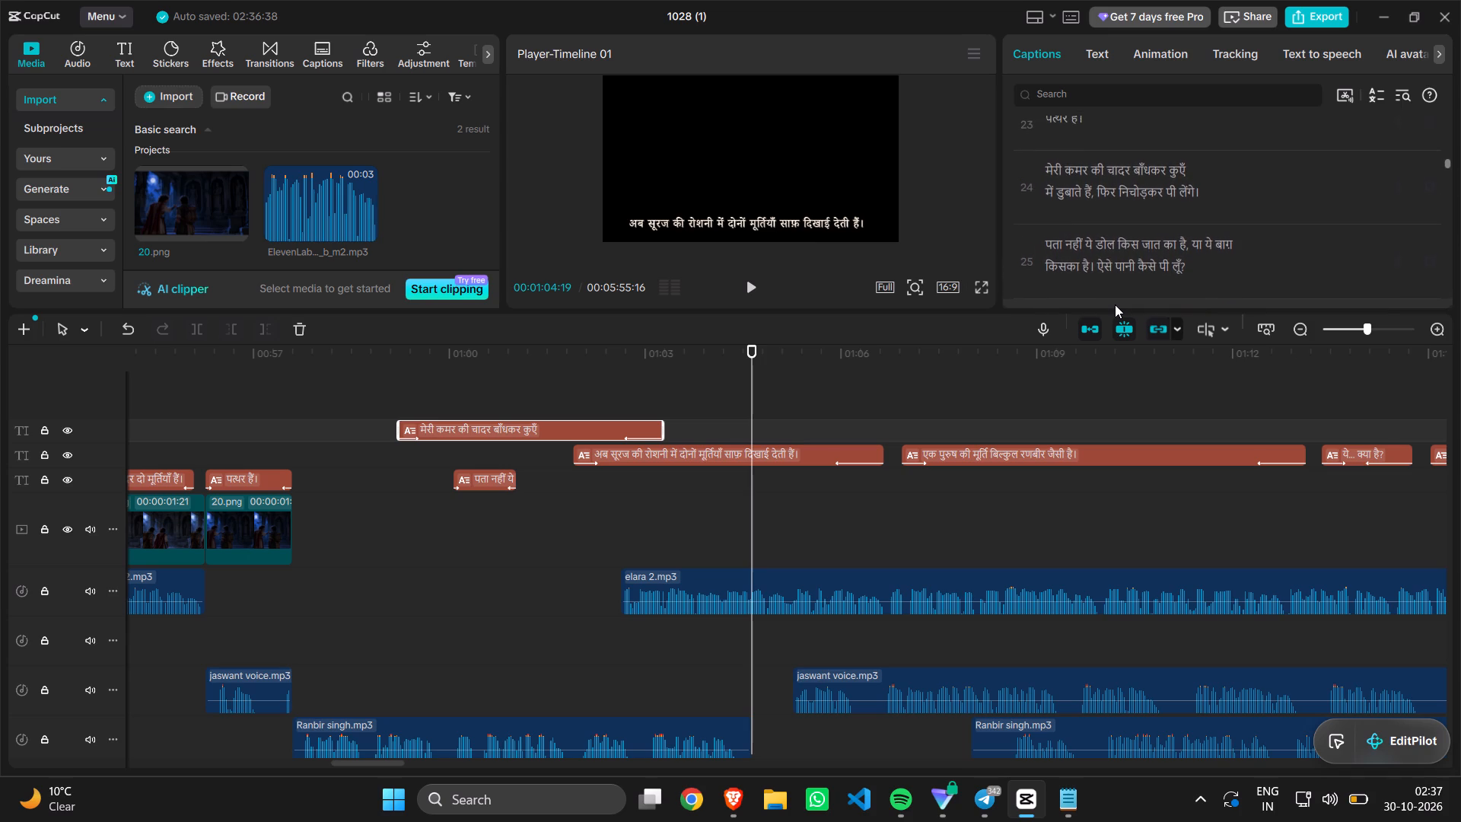
pyautogui.scroll(1, 1115, 304)
pyautogui.scroll(-1, 1115, 304)
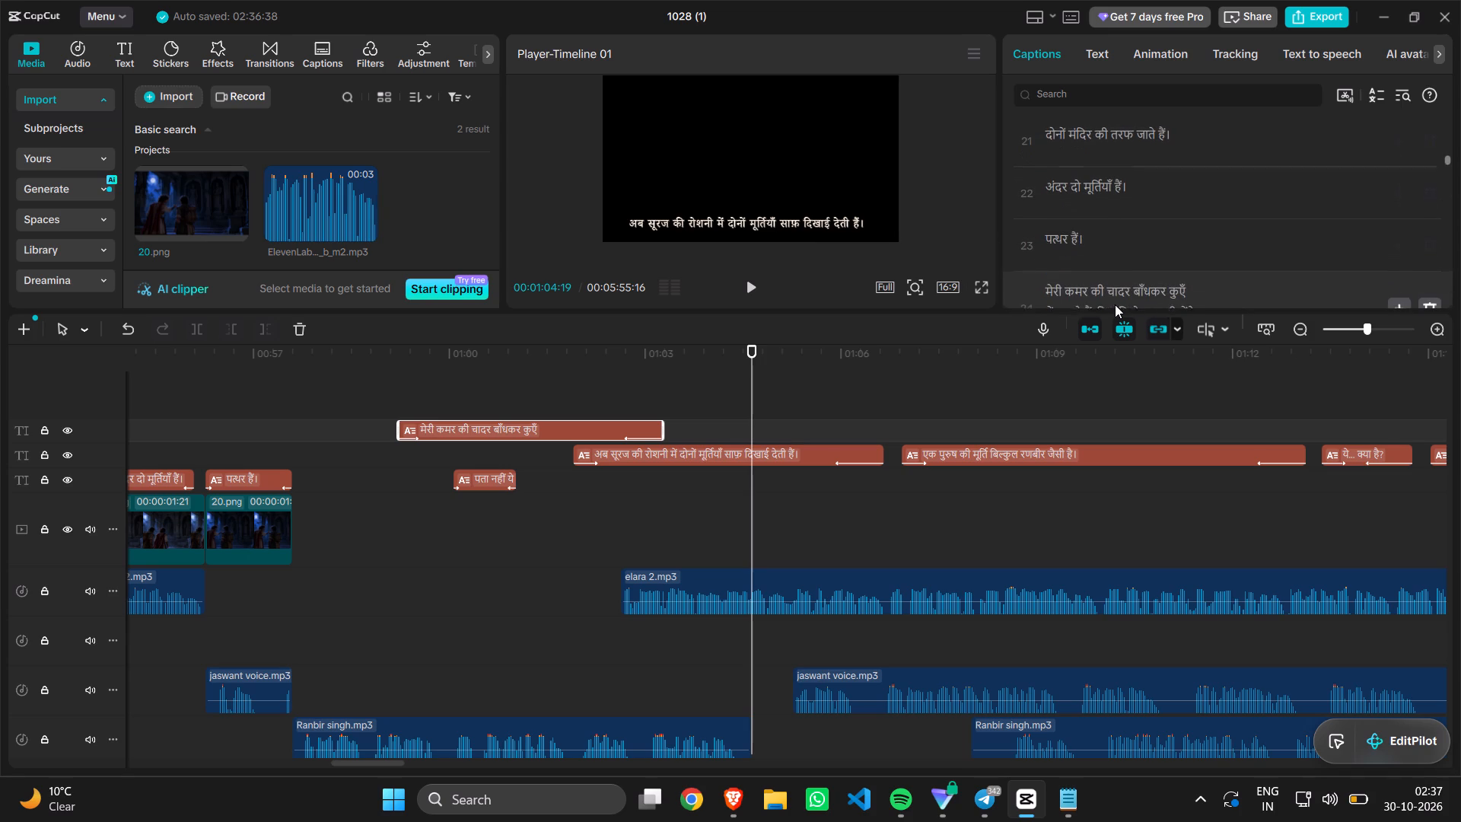
pyautogui.scroll(-1, 1115, 304)
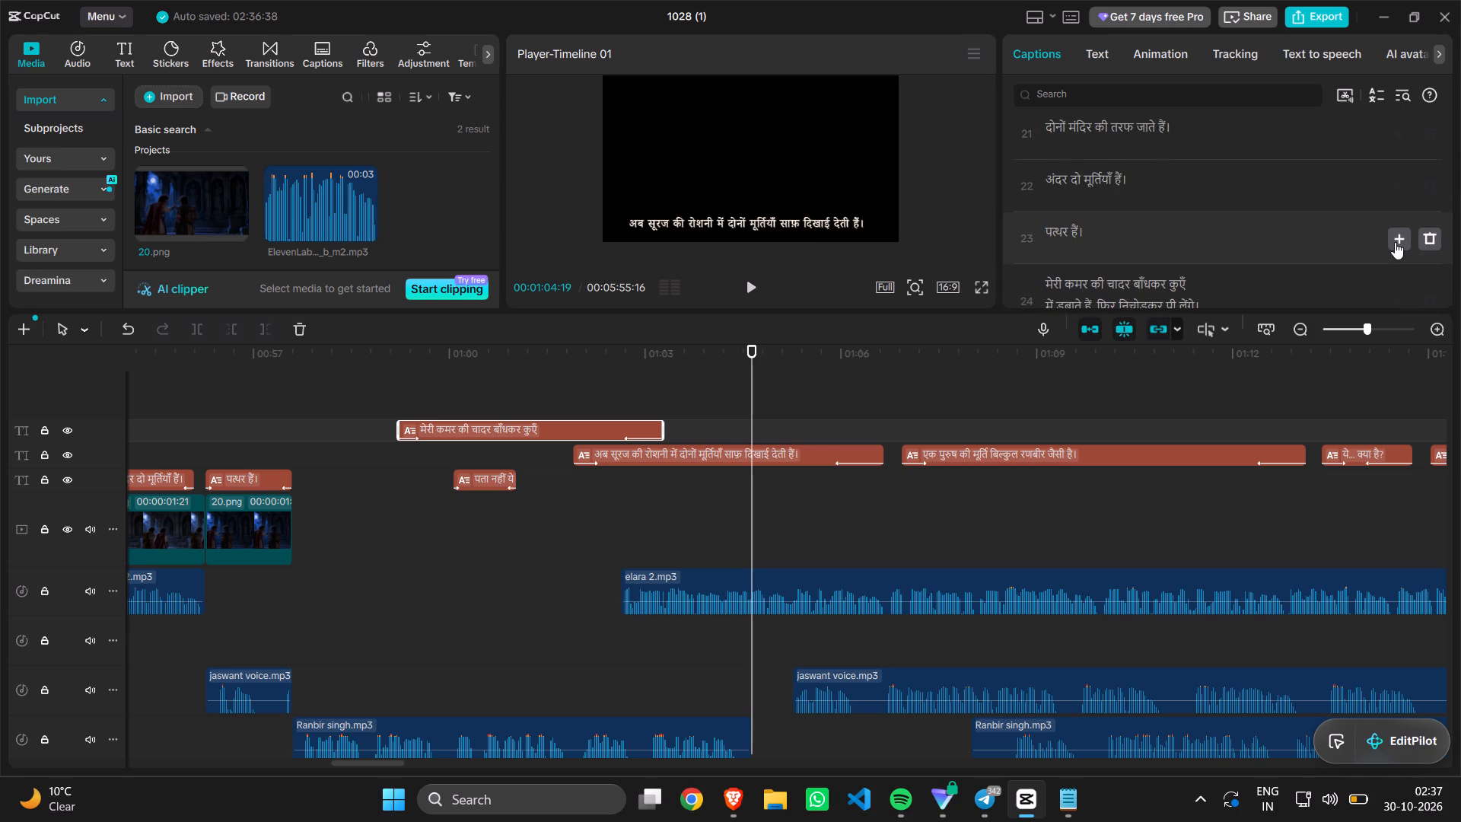
pyautogui.click(1396, 238)
pyautogui.scroll(-1, 1297, 228)
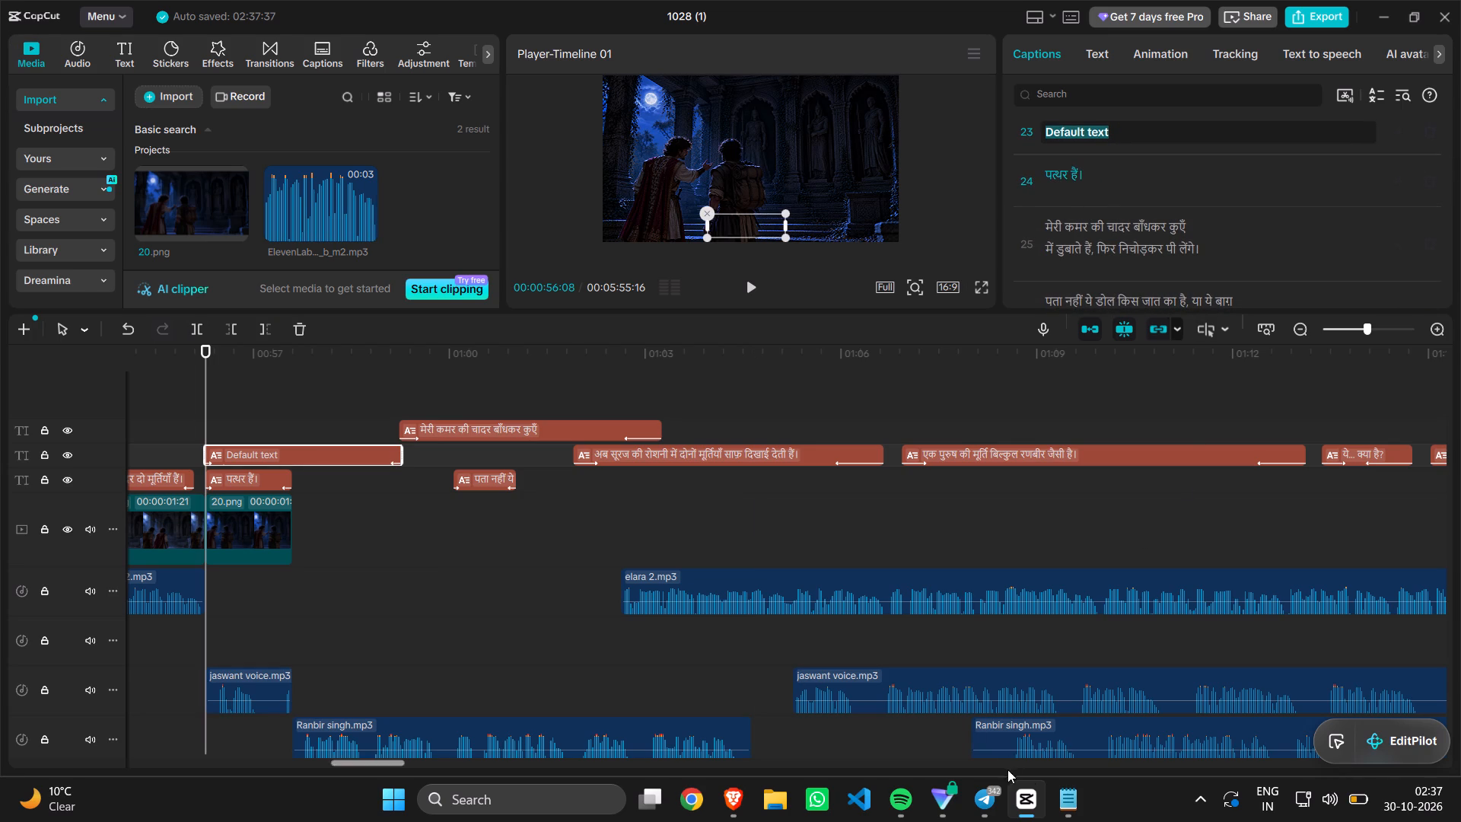
# Replace the new caption's default text with Ranbir's script line "किसकी मूर्तियाँ हैं, कुछ समझ नहीं आता… प्यास से गला सूख गया है।".
pyautogui.click(1077, 792)
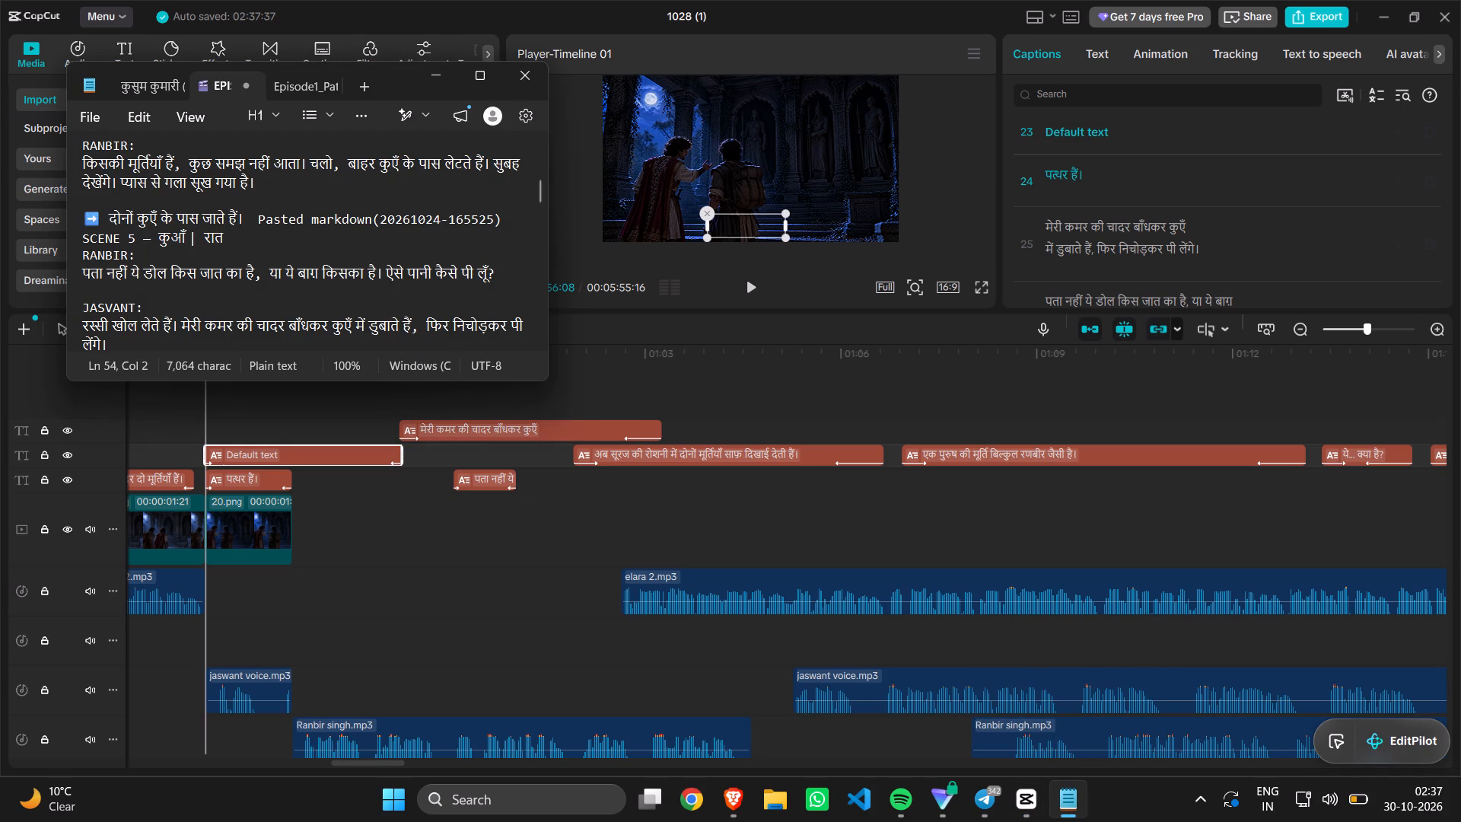
pyautogui.scroll(1, 355, 274)
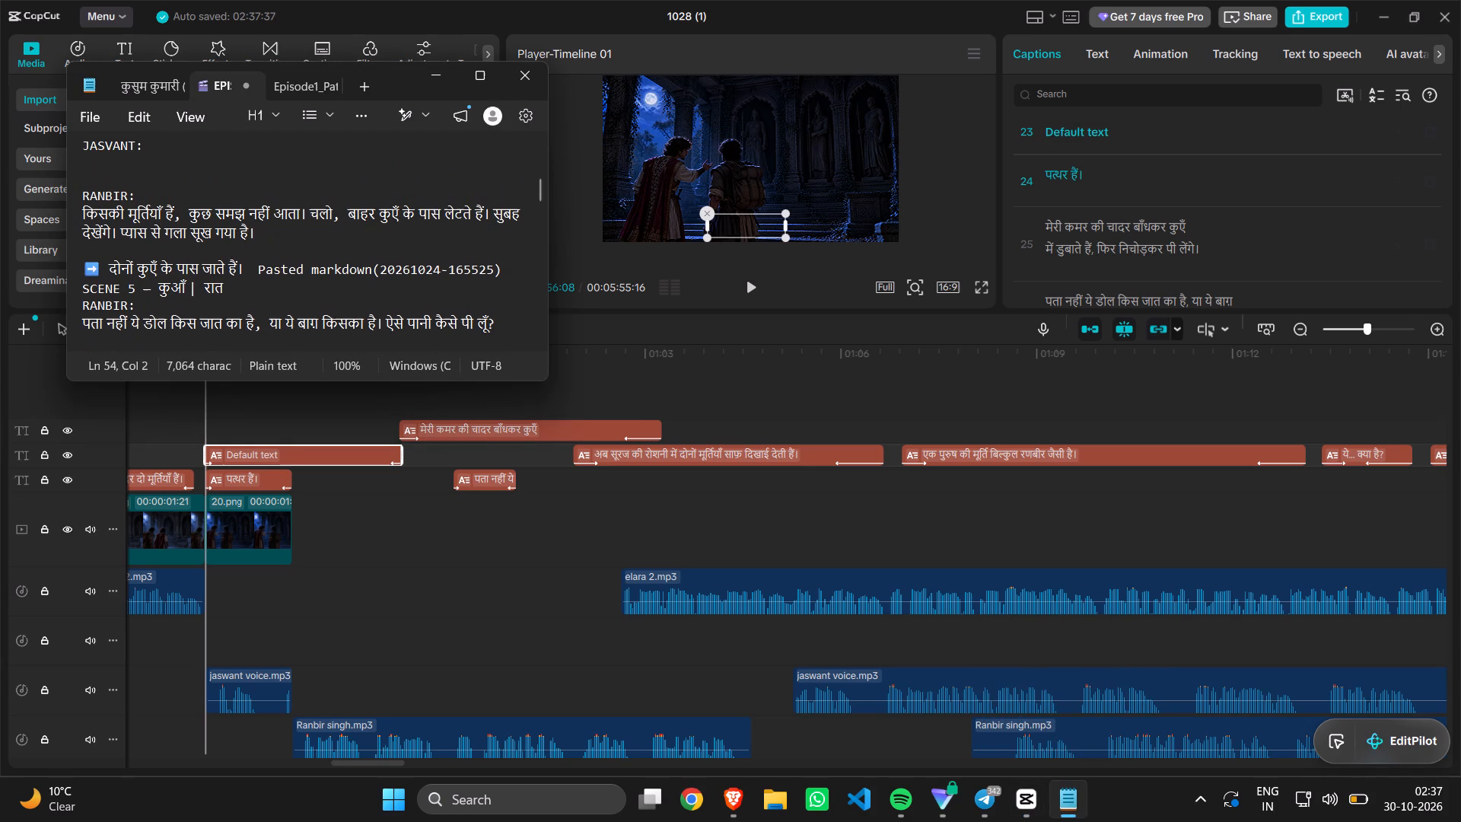
pyautogui.moveTo(279, 237); pyautogui.dragTo(74, 217)
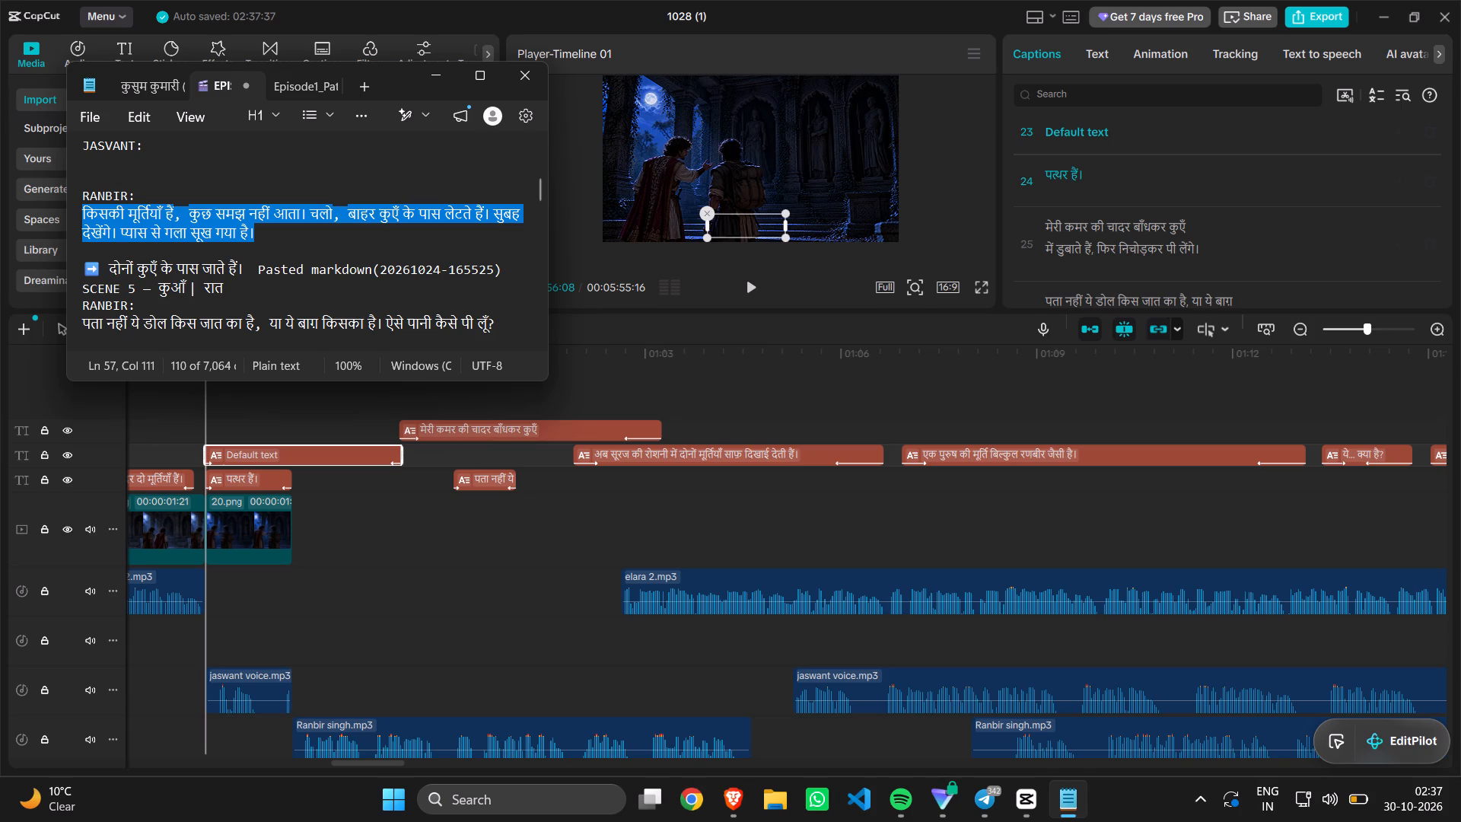
pyautogui.hotkey('ctrl', 'c')
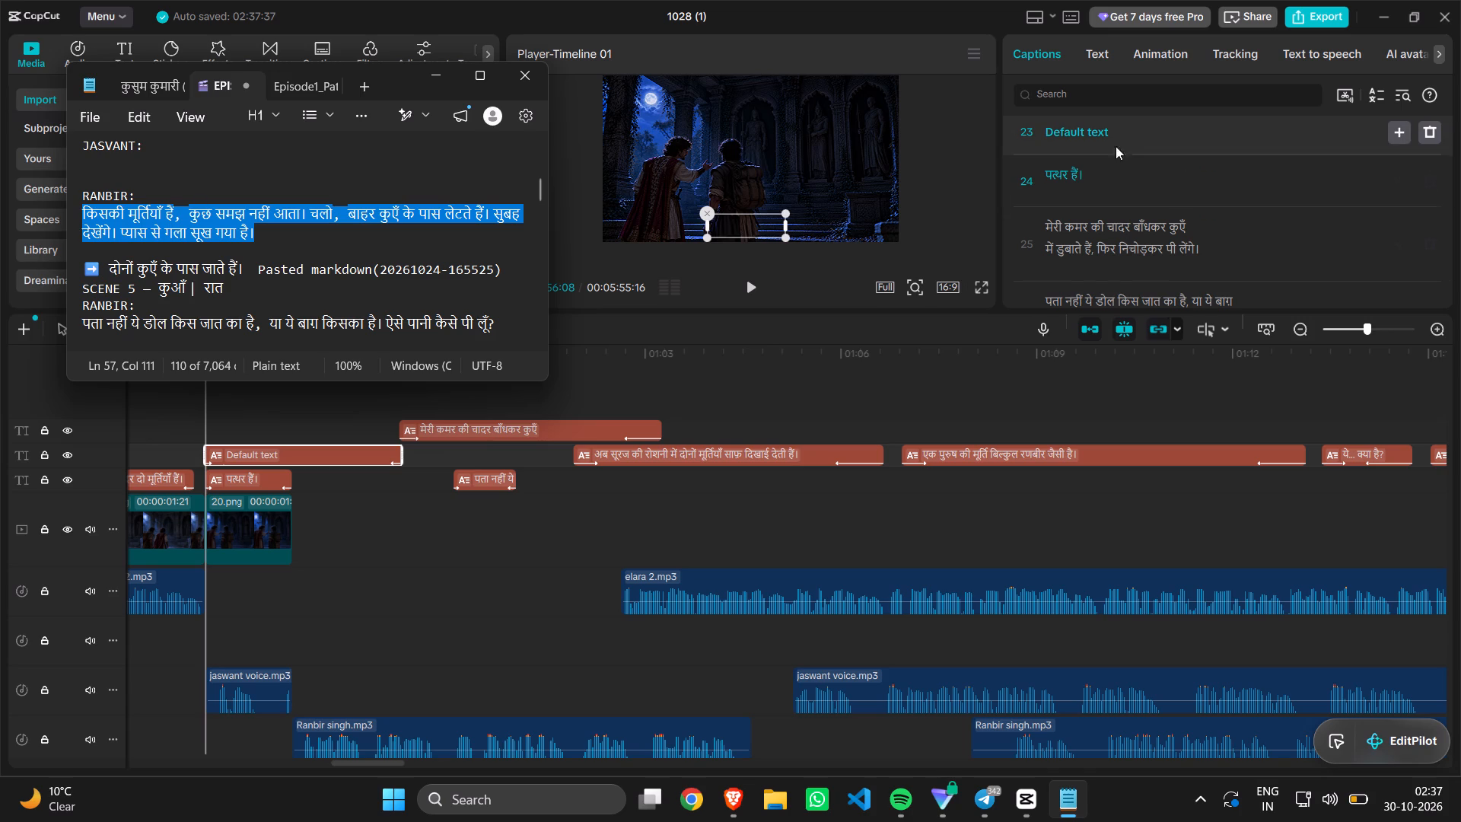
pyautogui.click(1114, 142)
pyautogui.hotkey('ctrl', 'a')
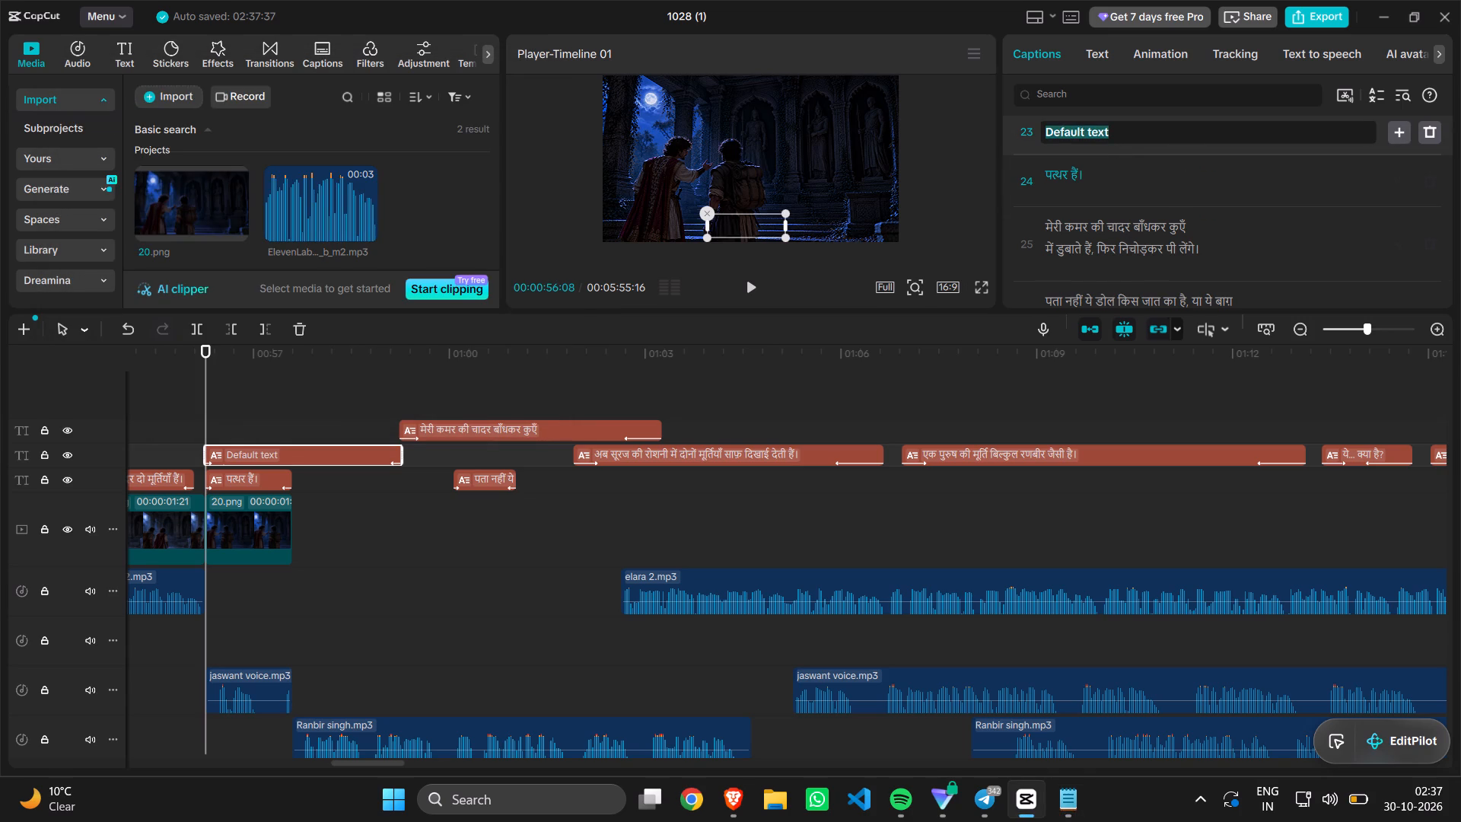
pyautogui.hotkey('ctrl', 'v')
pyautogui.press('Return')
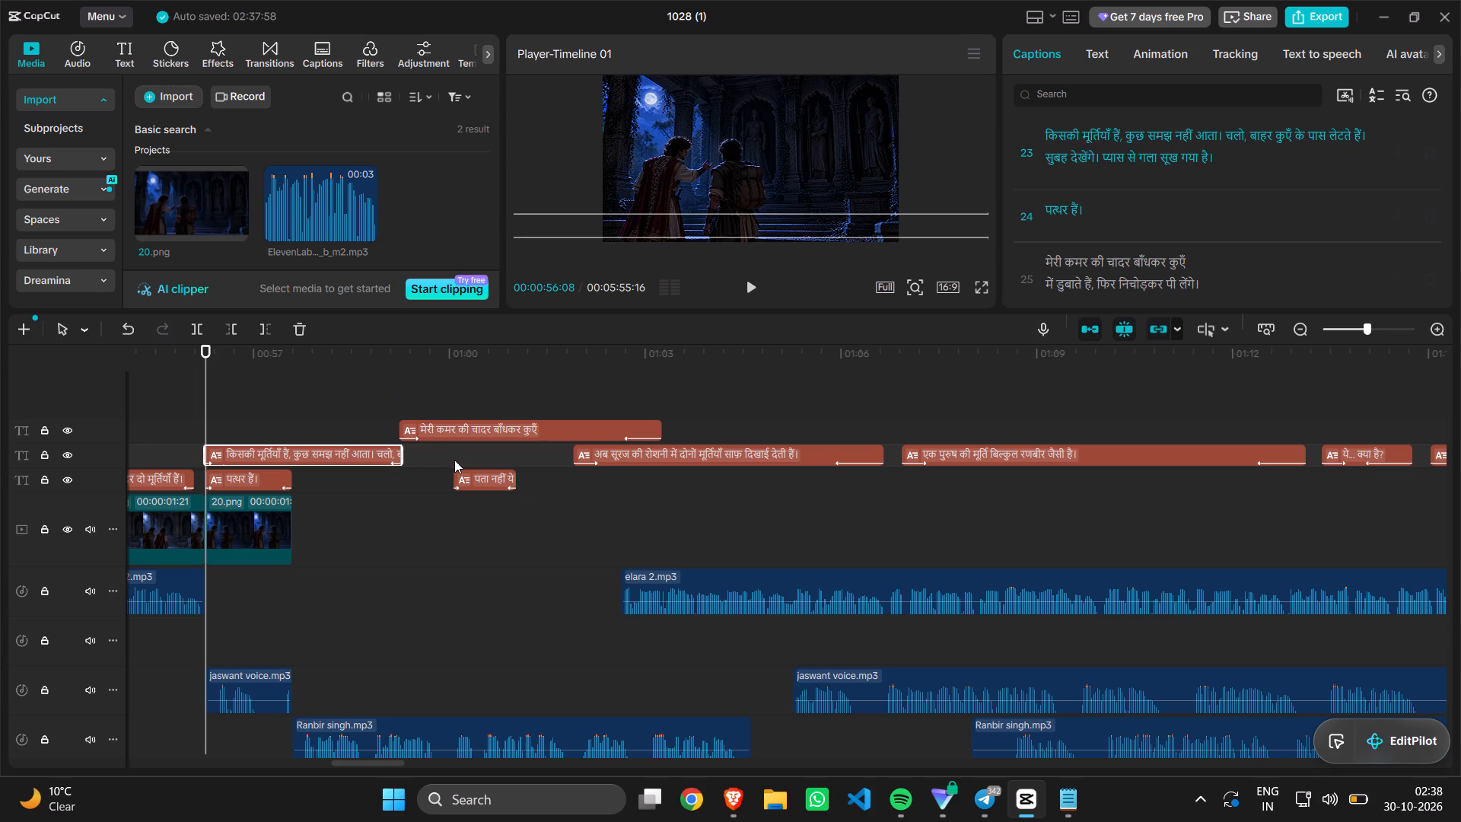
# Place Ranbir's caption right after "पत्थर हैं।", stretch it to his clip's end, and move "पता नहीं ये डोल" to about 01:07.
pyautogui.moveTo(474, 475); pyautogui.dragTo(689, 486)
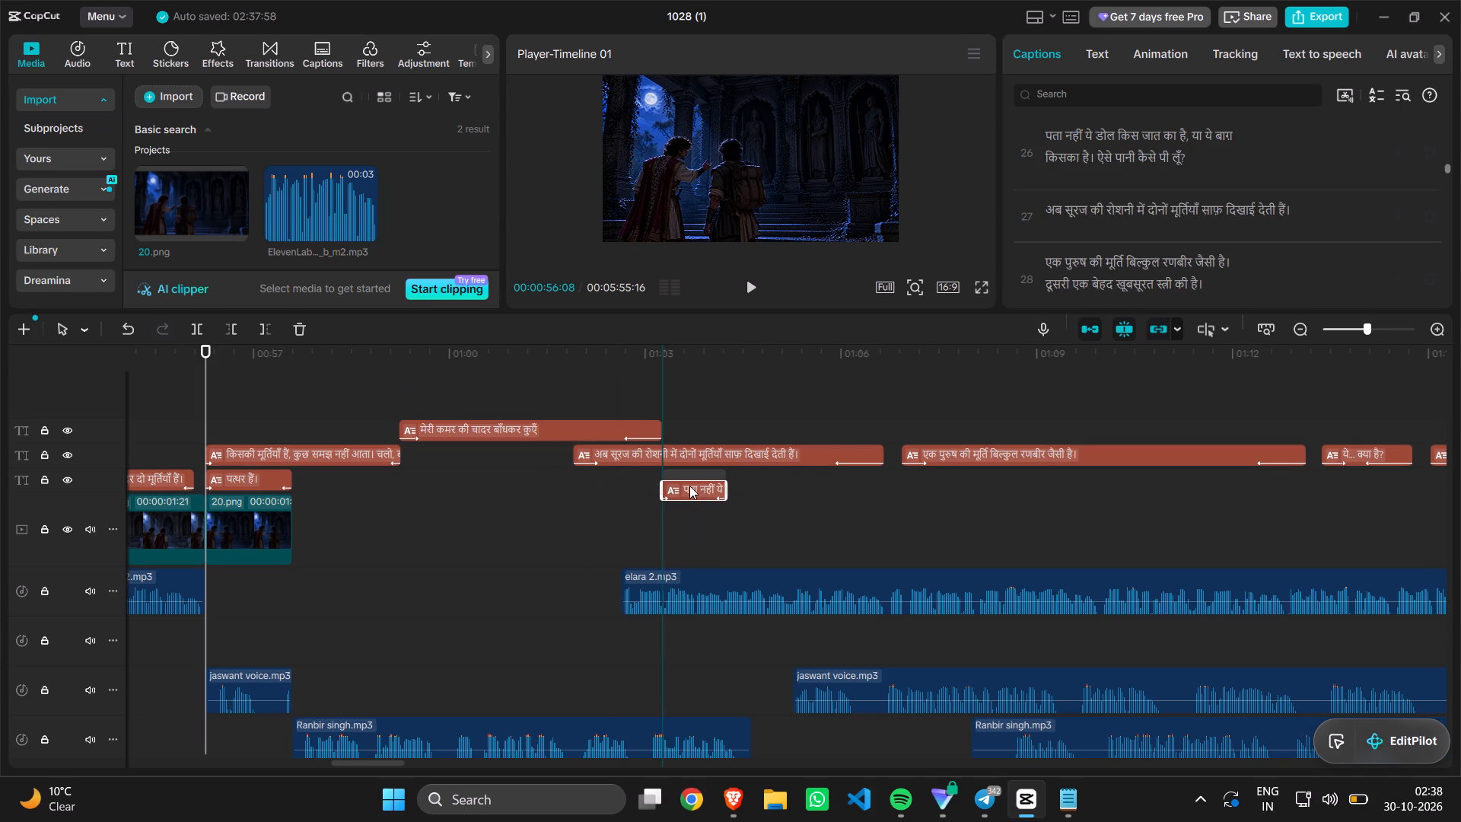
pyautogui.moveTo(689, 486); pyautogui.dragTo(689, 485)
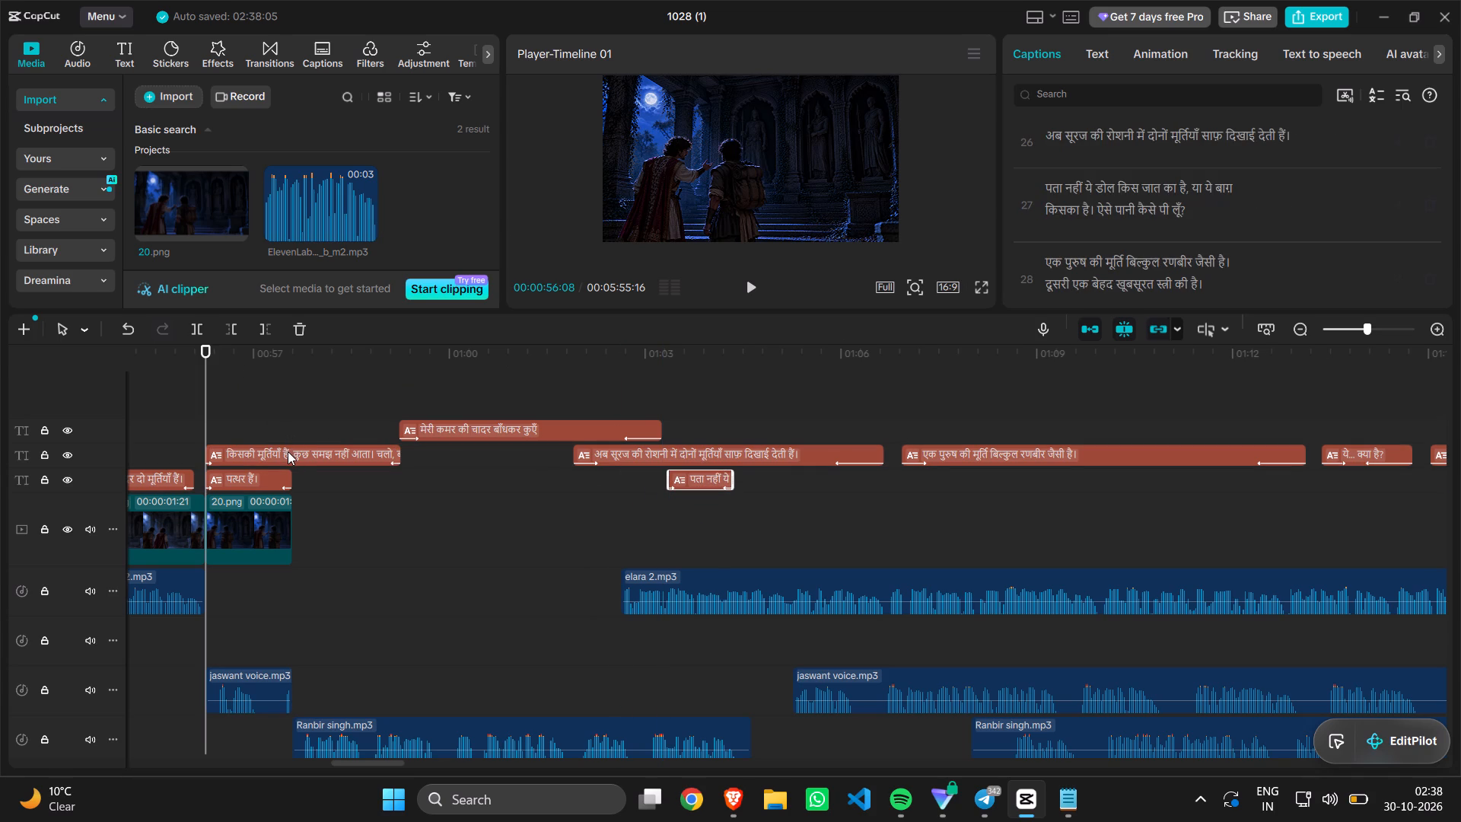
pyautogui.moveTo(288, 451); pyautogui.dragTo(378, 484)
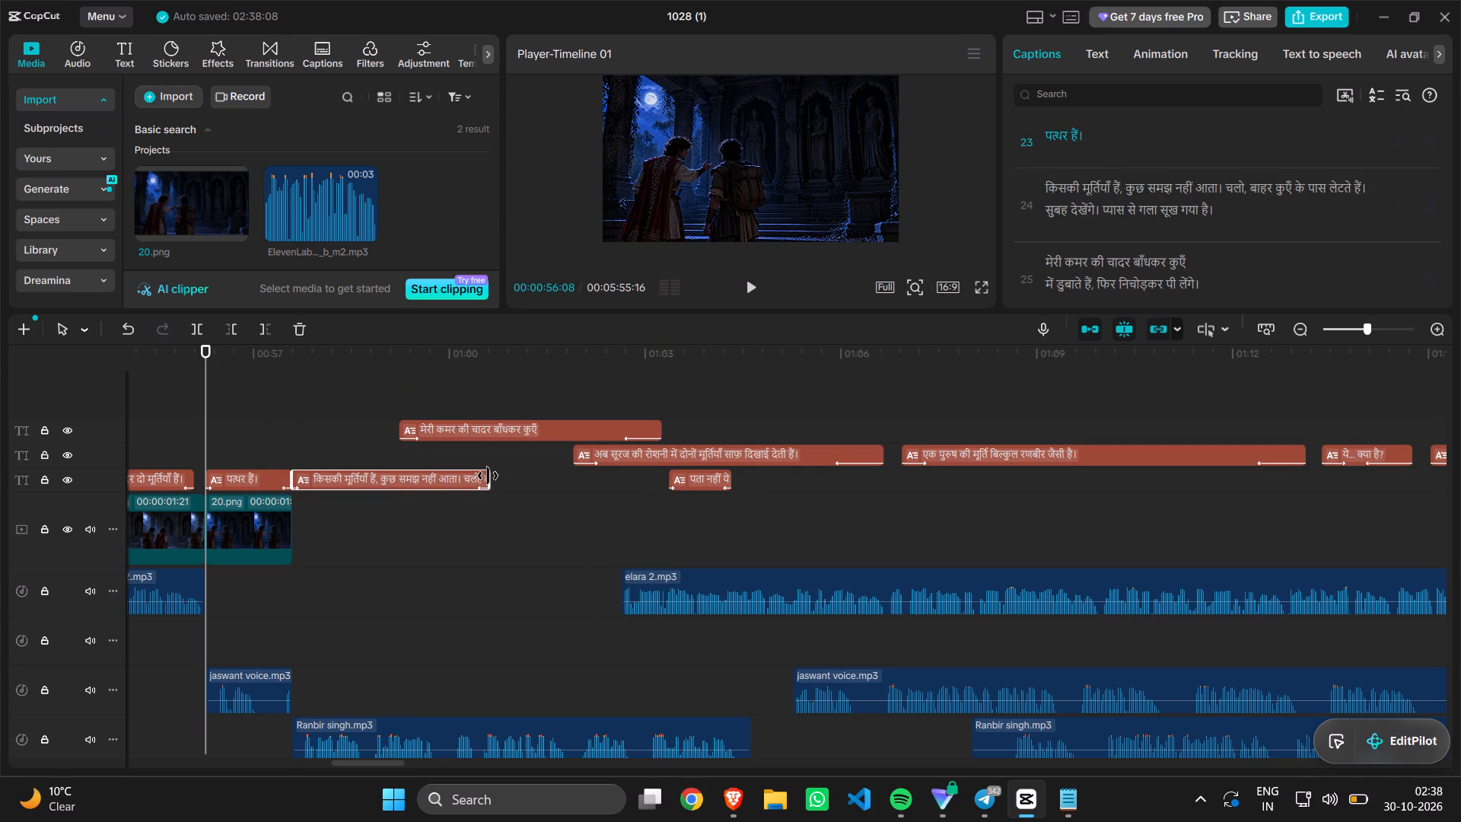
pyautogui.moveTo(488, 476); pyautogui.dragTo(644, 492)
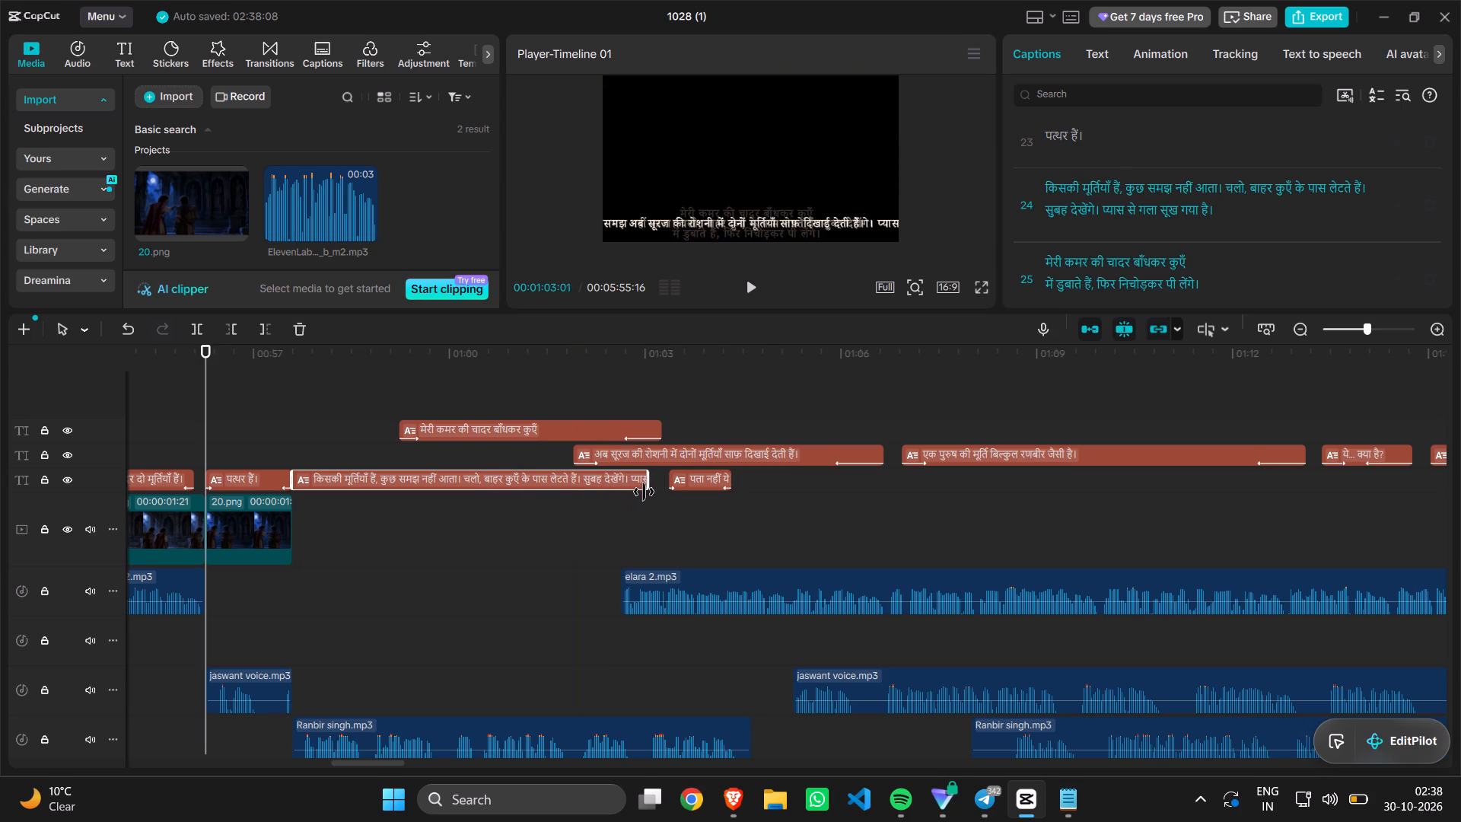
pyautogui.moveTo(644, 492); pyautogui.dragTo(651, 492)
pyautogui.moveTo(711, 486); pyautogui.dragTo(931, 489)
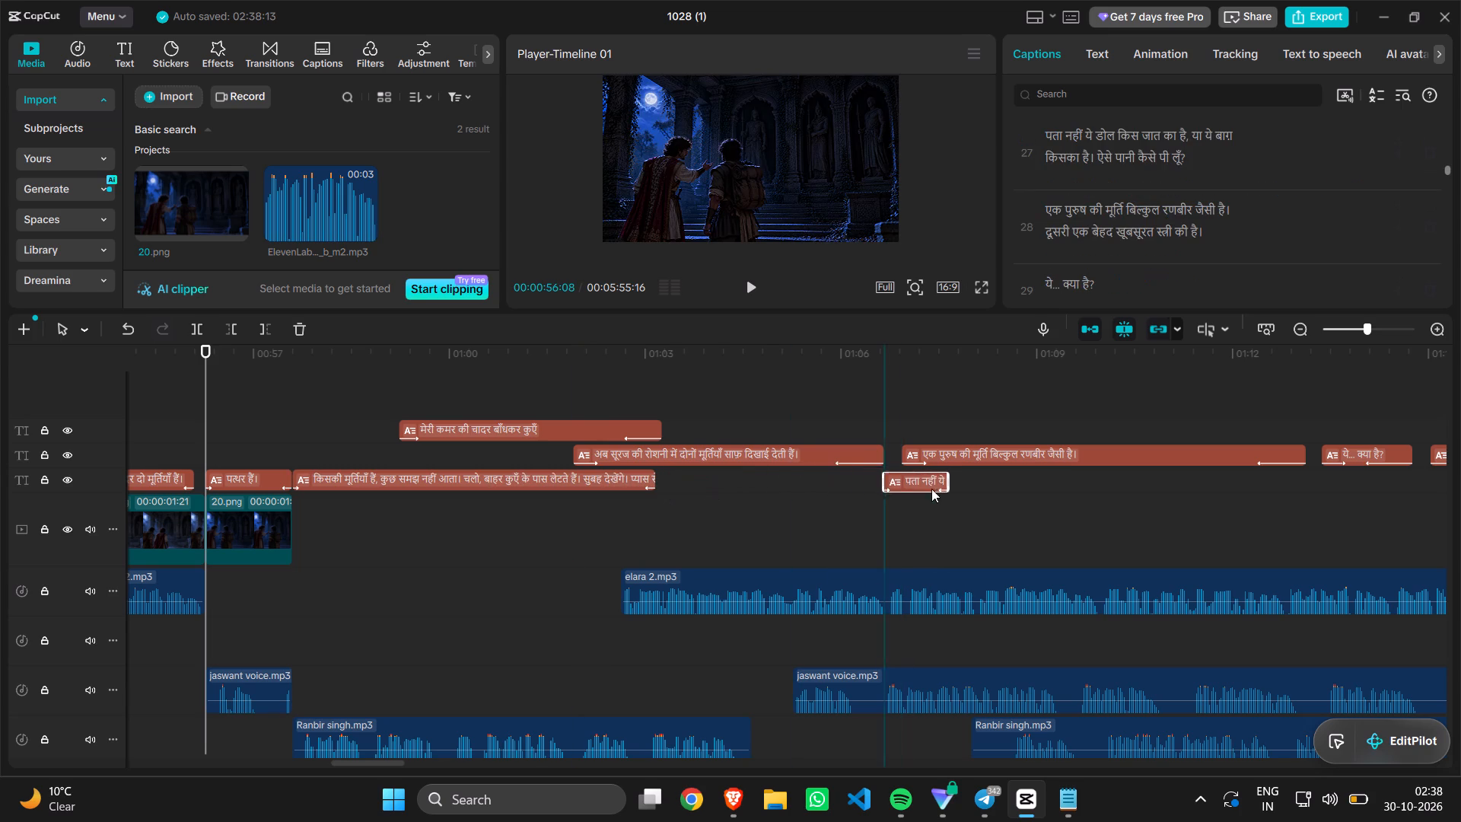
pyautogui.moveTo(931, 489); pyautogui.dragTo(940, 489)
pyautogui.click(647, 473)
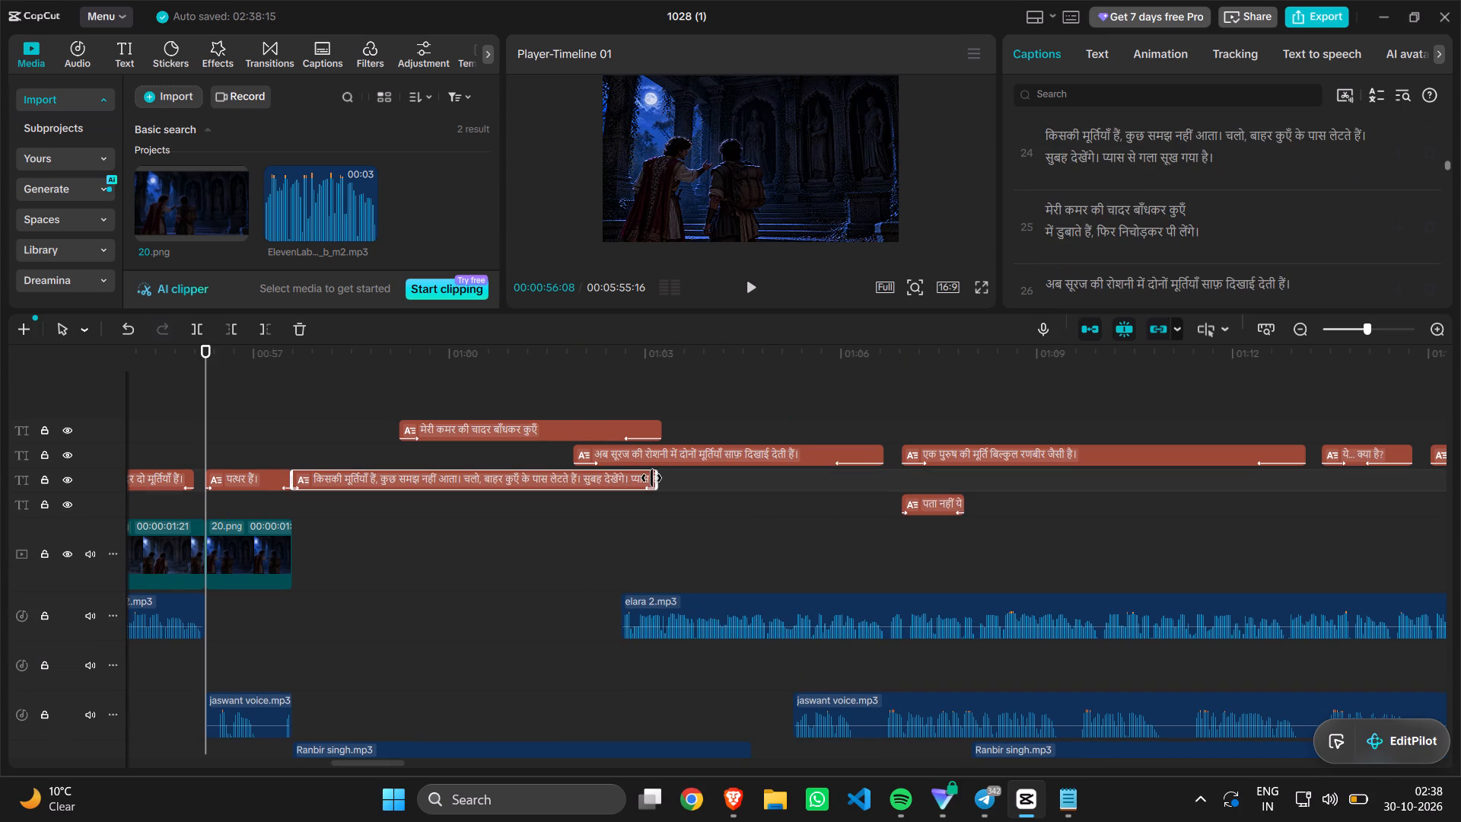
pyautogui.moveTo(651, 478); pyautogui.dragTo(714, 489)
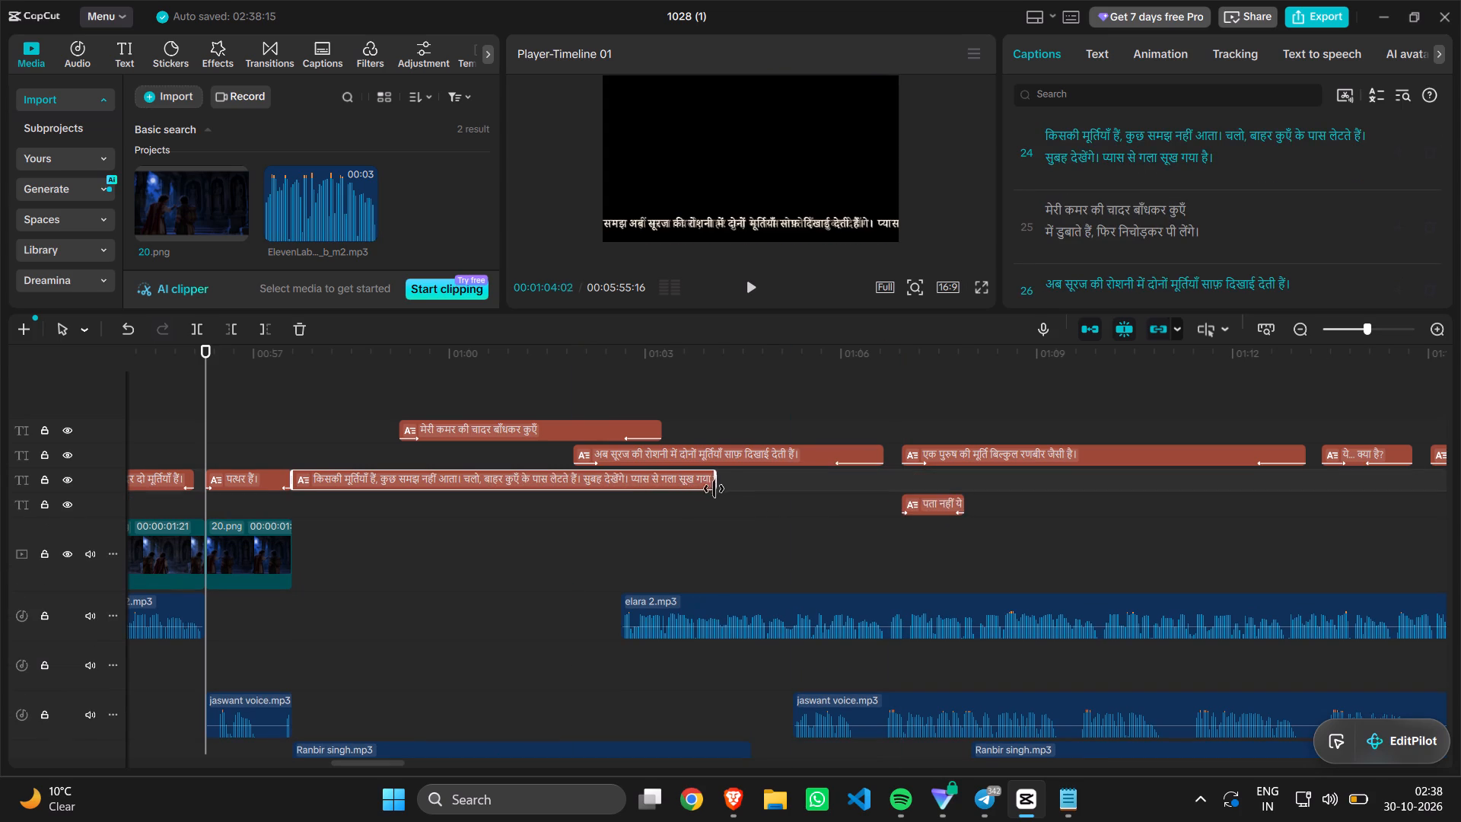
pyautogui.moveTo(714, 489); pyautogui.dragTo(746, 502)
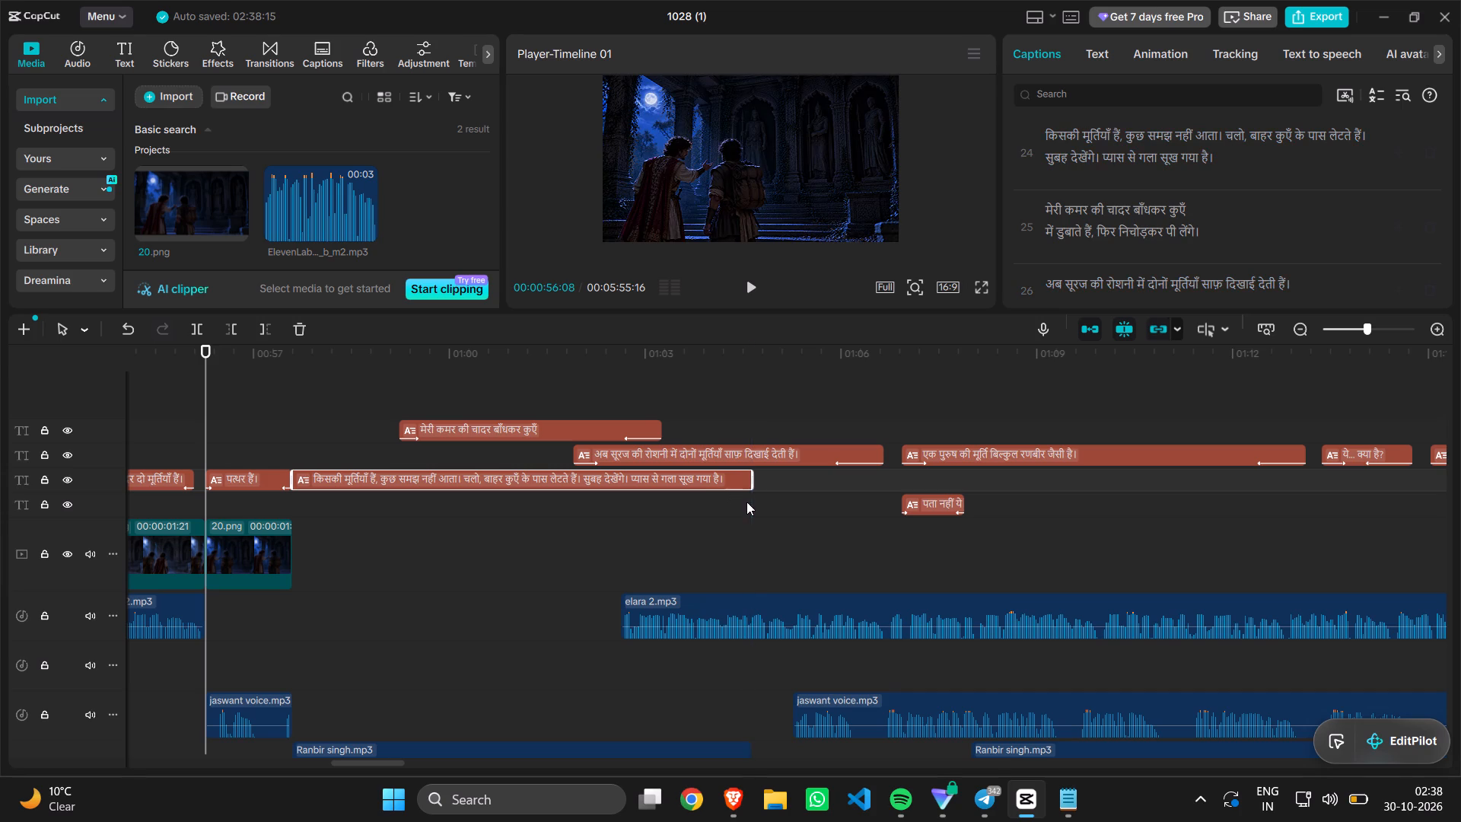
# Play through Ranbir's line with its new caption and move the long elara 2.mp3 clip later, to about 01:07.
pyautogui.press('space')
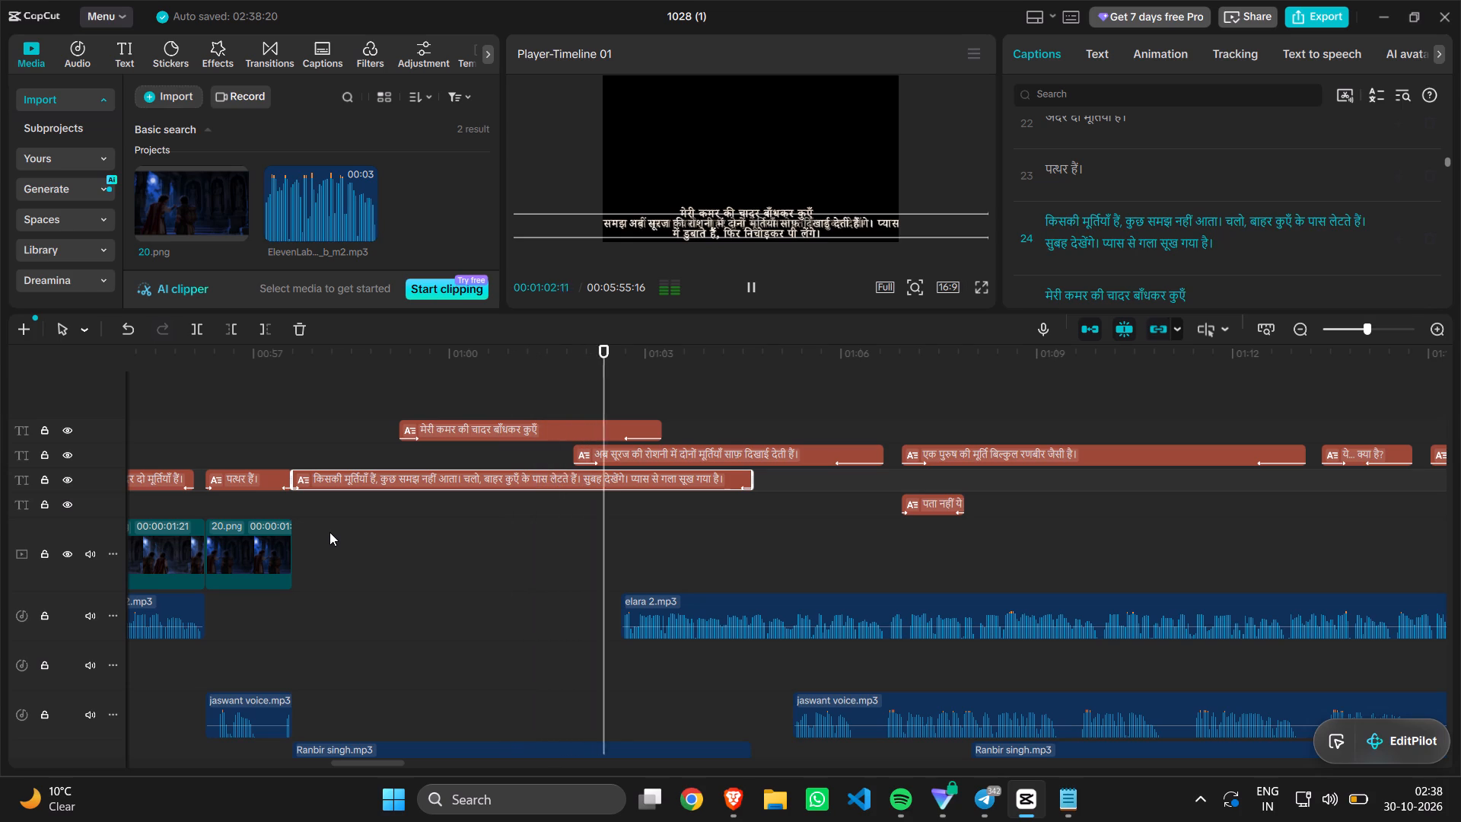
pyautogui.press('space')
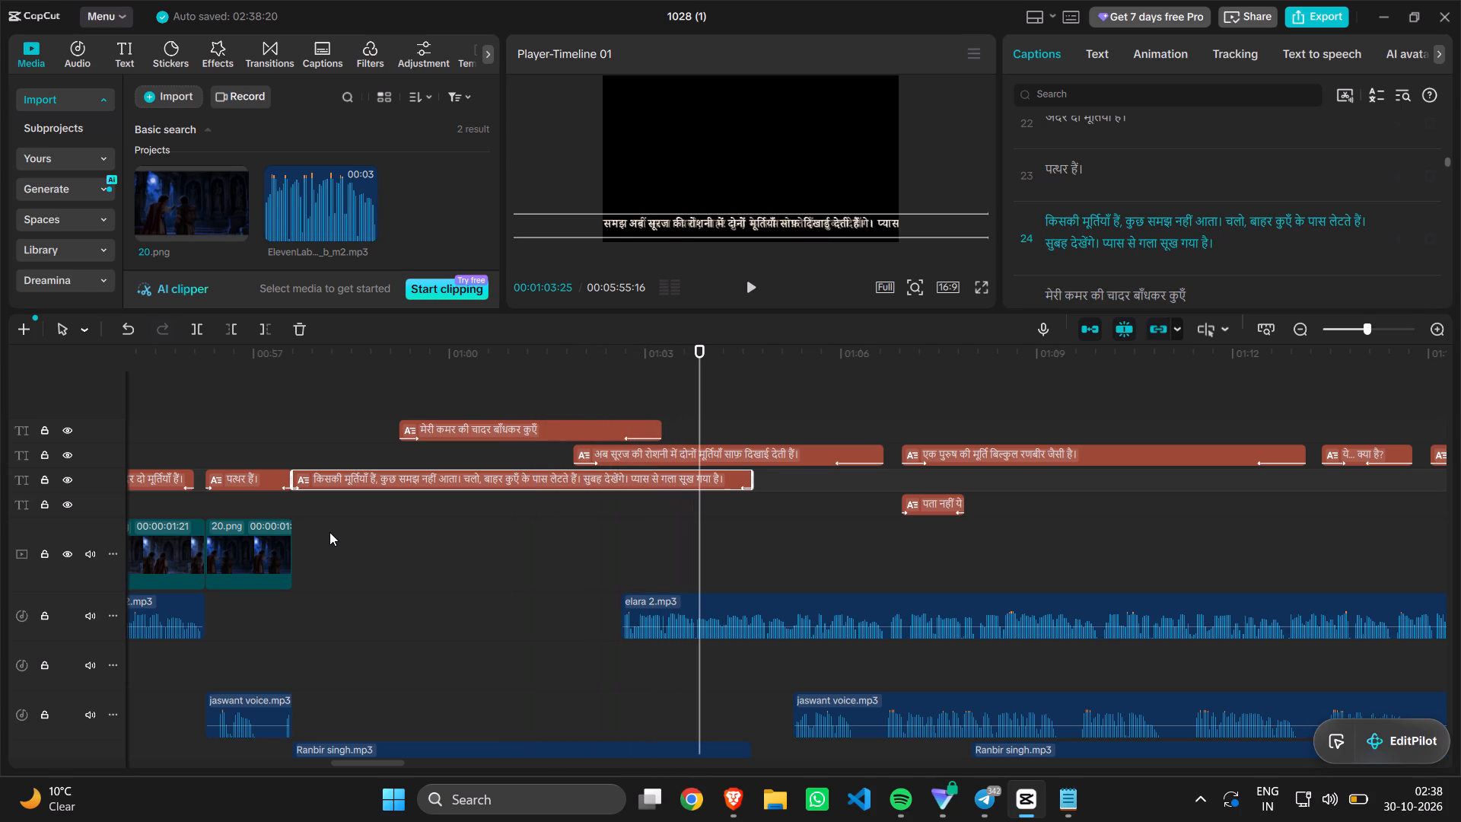
pyautogui.moveTo(740, 601); pyautogui.dragTo(1001, 616)
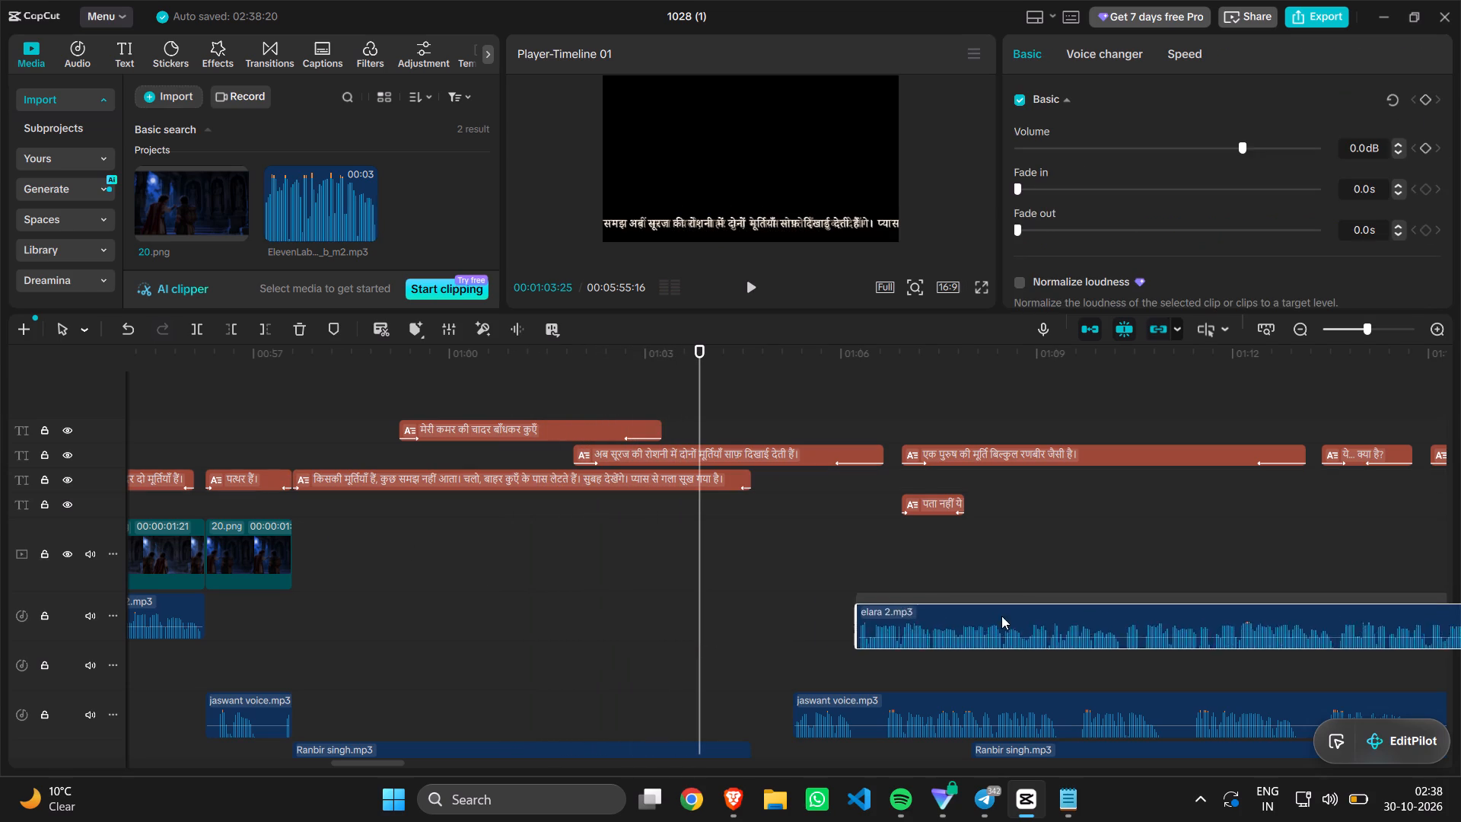
pyautogui.moveTo(1001, 616); pyautogui.dragTo(1027, 601)
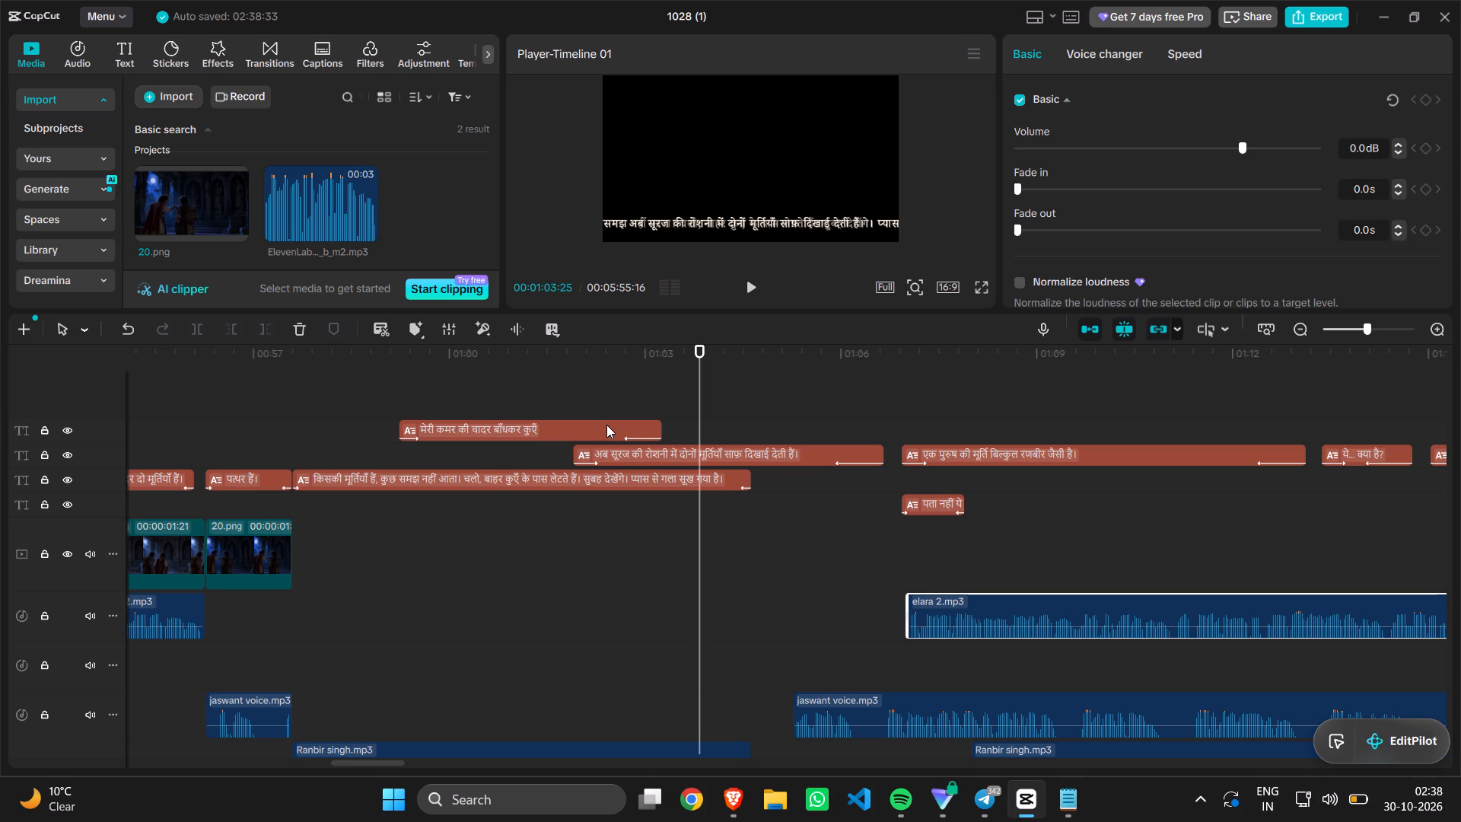
# Move the caption "मेरी कमर की चादर बाँधकर कुएँ" to about 01:05.5 and "अब सूरज की रोशनी में" to about 01:09.
pyautogui.click(608, 426)
pyautogui.moveTo(608, 426); pyautogui.dragTo(1024, 435)
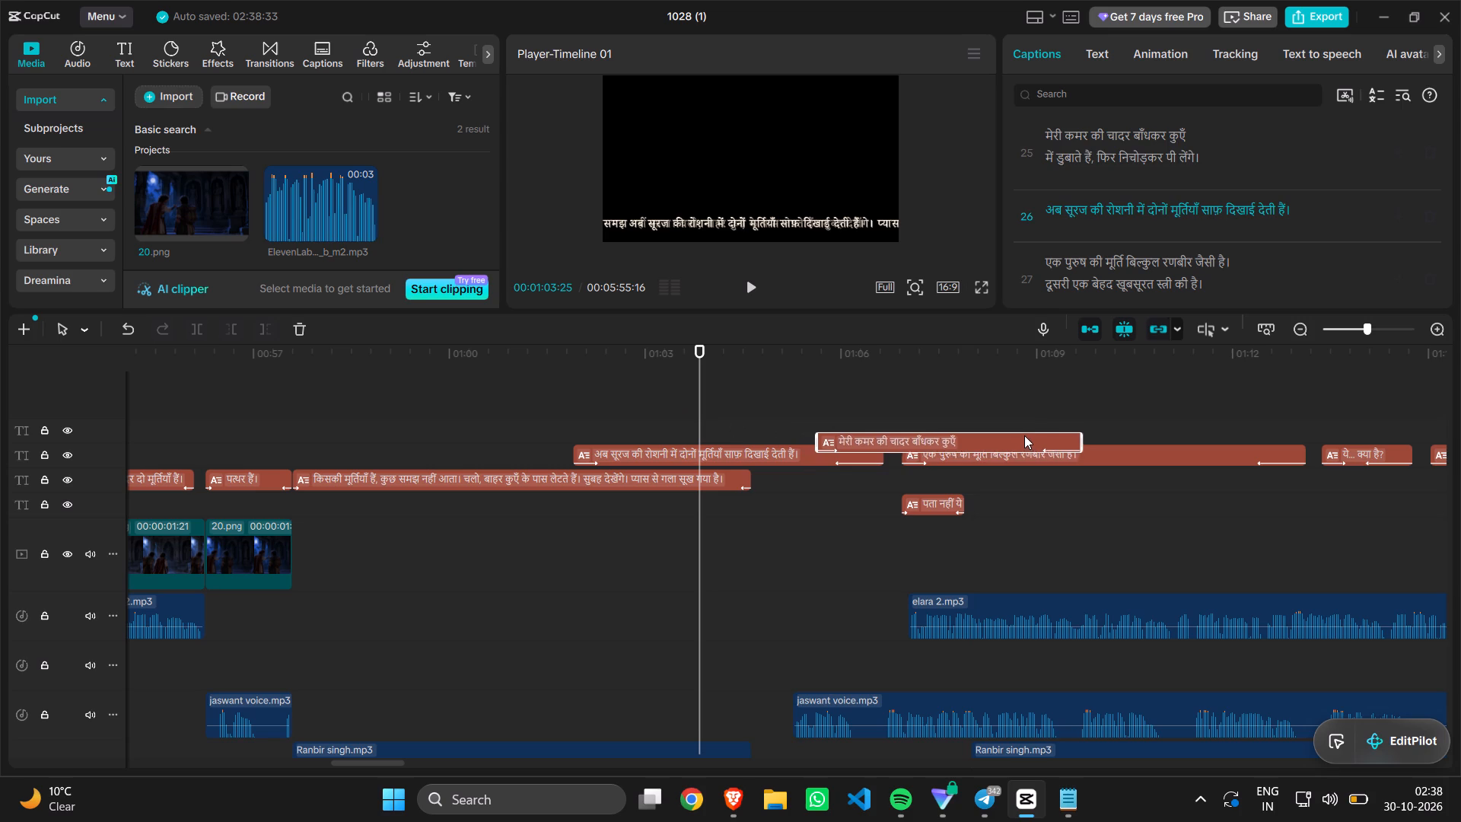
pyautogui.moveTo(1024, 435); pyautogui.dragTo(1025, 426)
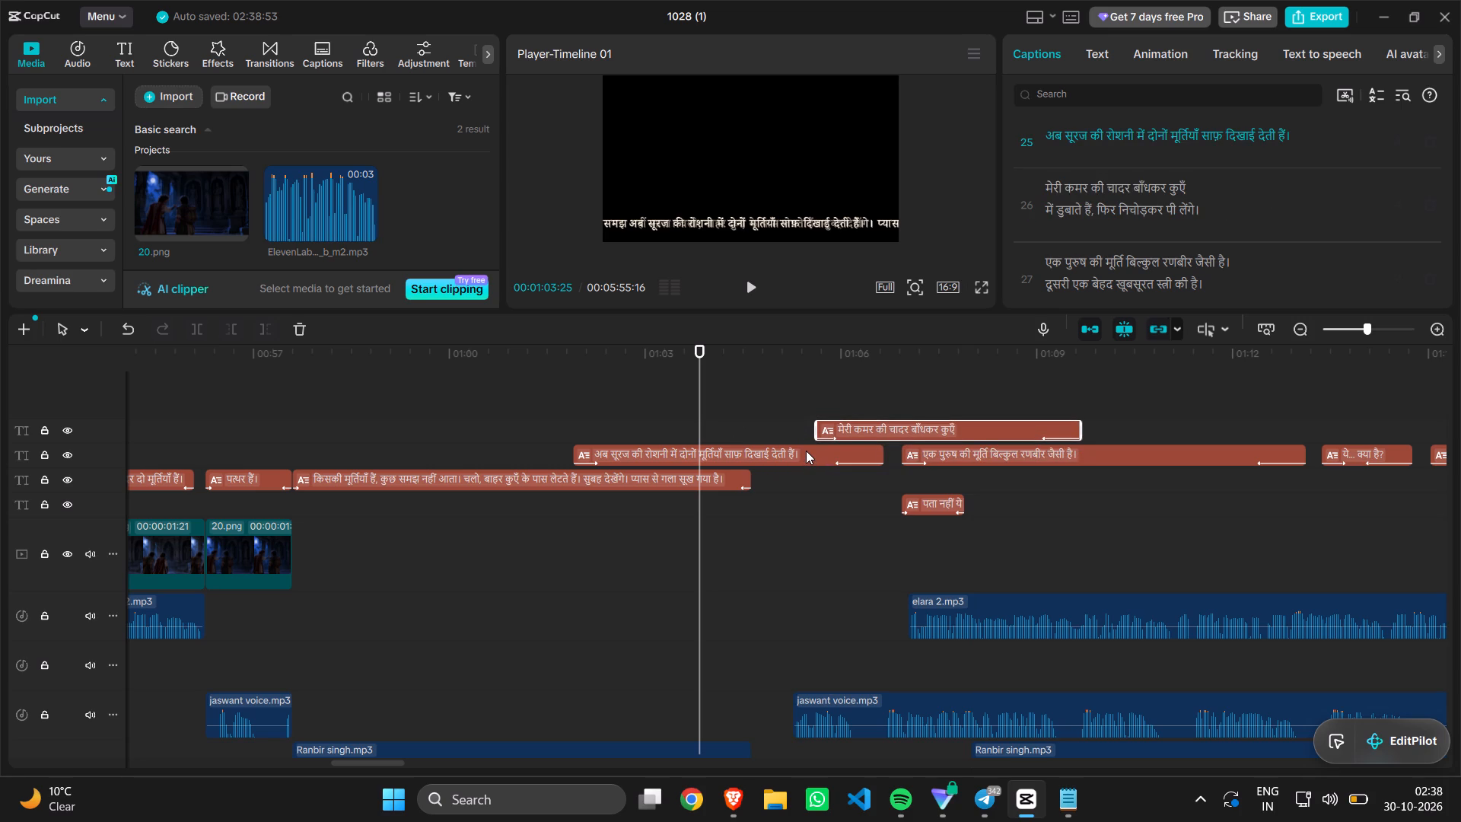
pyautogui.moveTo(806, 451); pyautogui.dragTo(1276, 487)
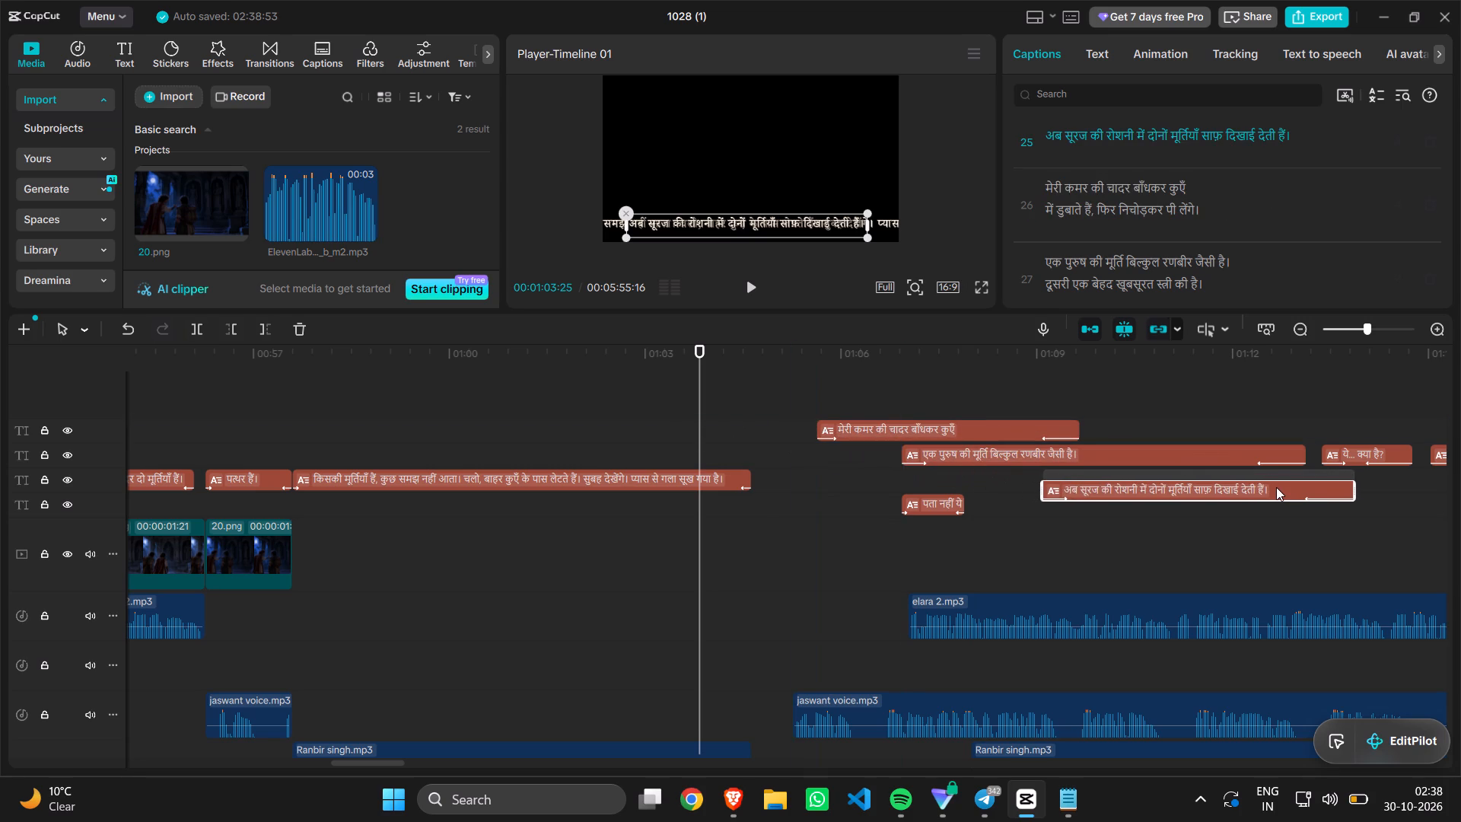
pyautogui.moveTo(1276, 487); pyautogui.dragTo(1276, 480)
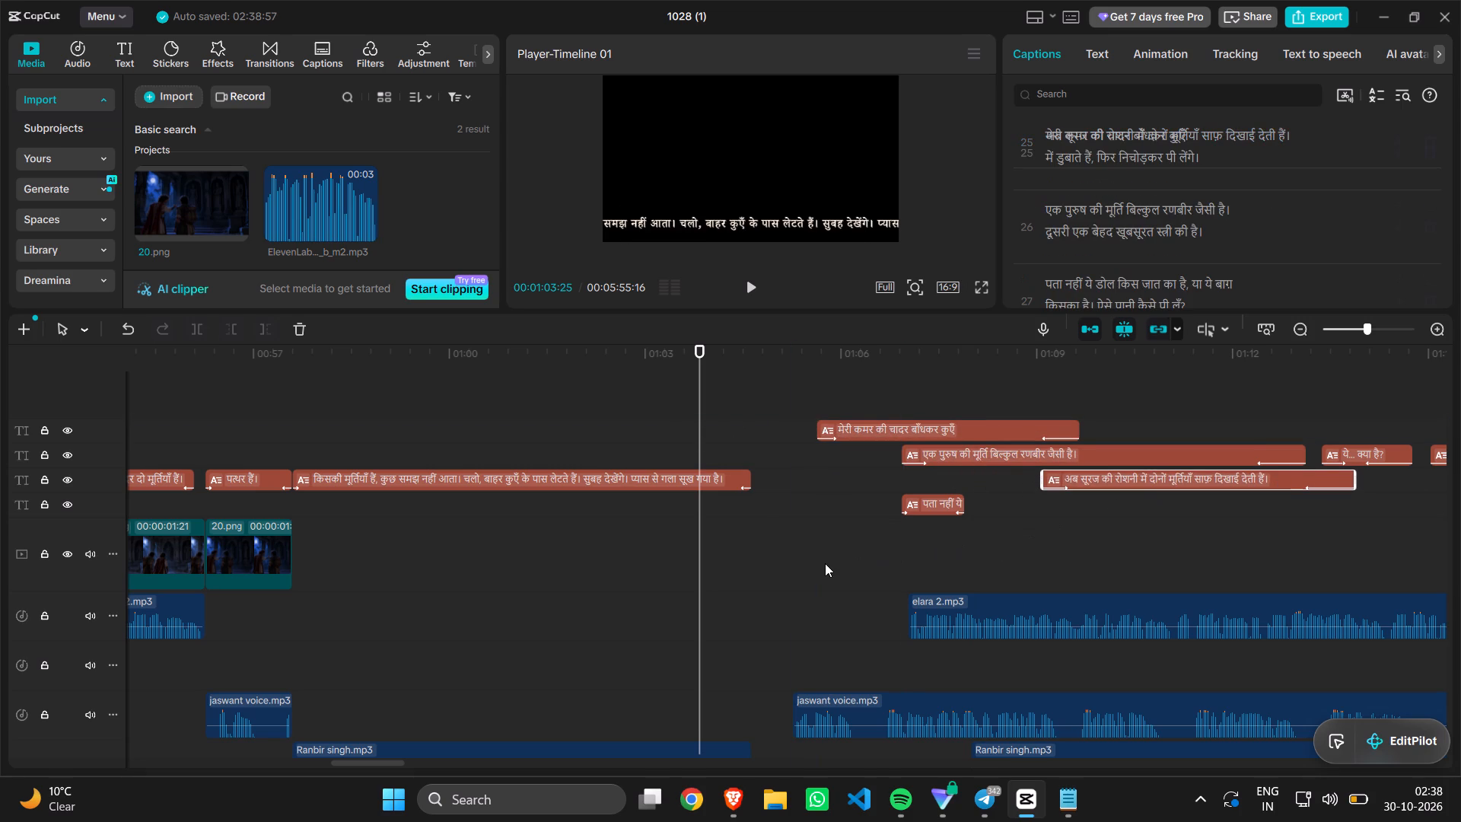
# Play through Ranbir's line, and cut its caption text from "चलो, बाहर कुएँ" onward, leaving "किसकी मूर्तियाँ हैं, कुछ समझ नहीं आता।".
pyautogui.press('space')
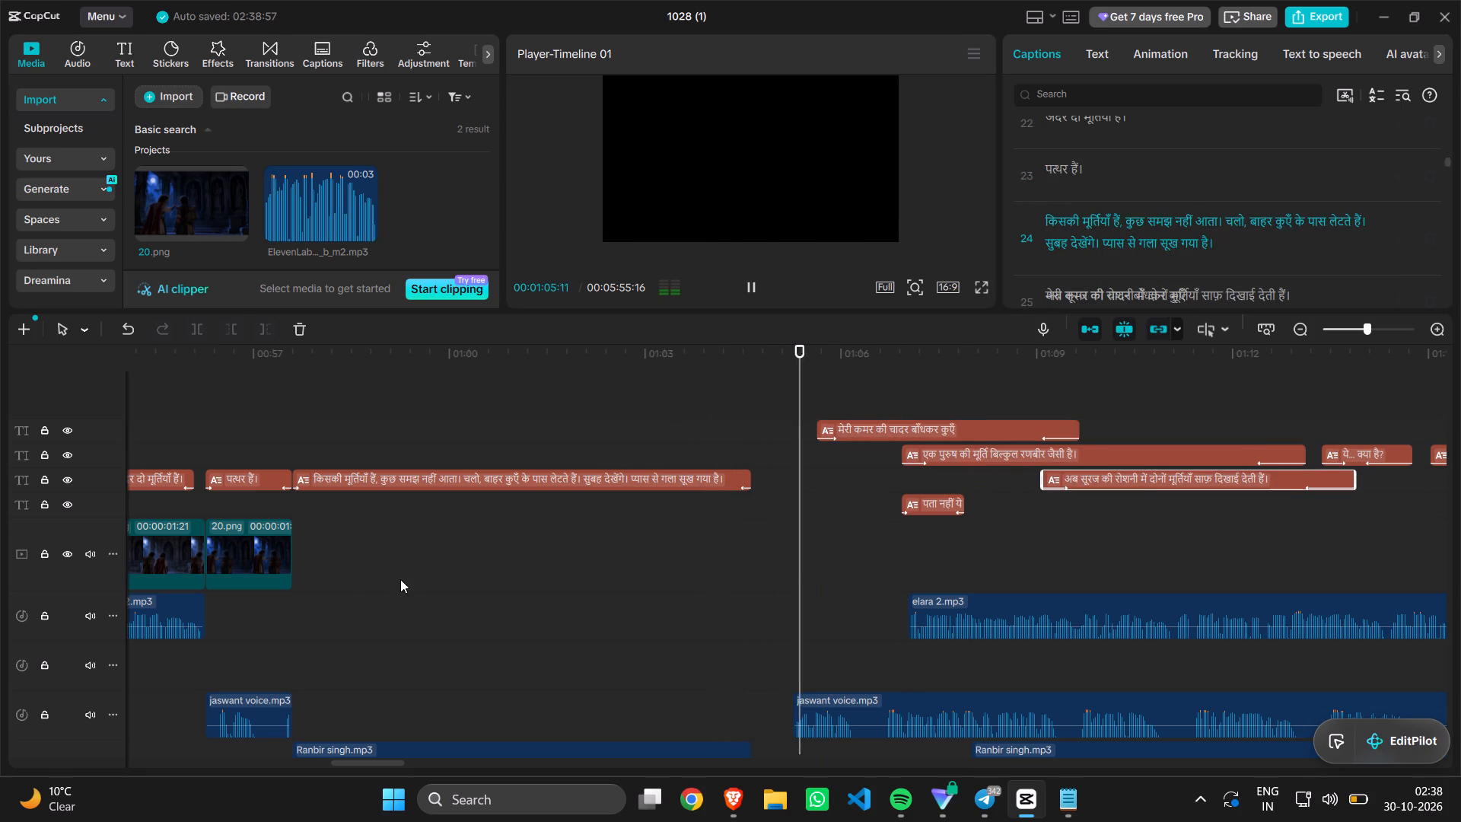
pyautogui.click(360, 569)
pyautogui.press('space')
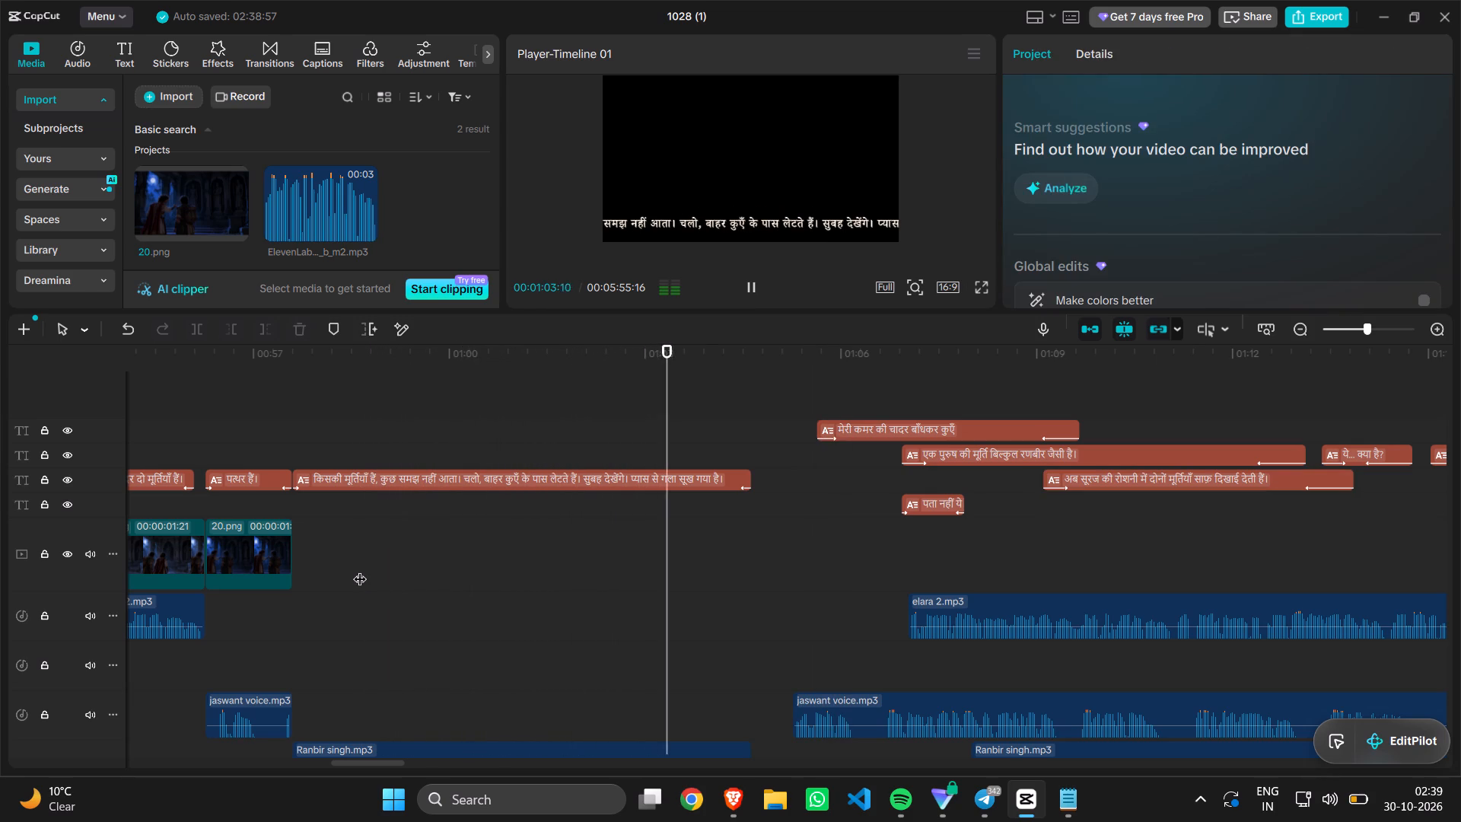
pyautogui.press('space')
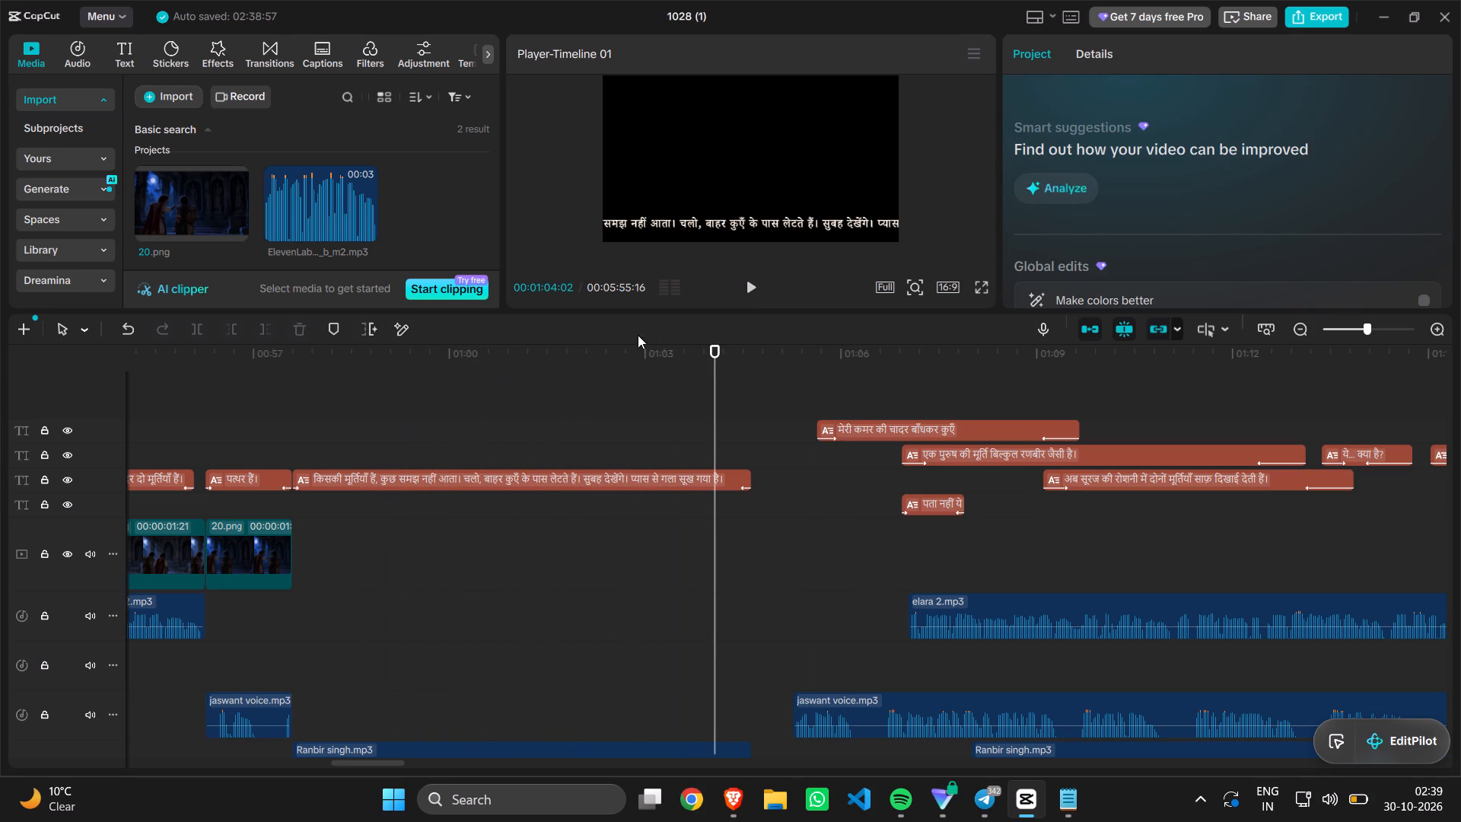
pyautogui.click(696, 219)
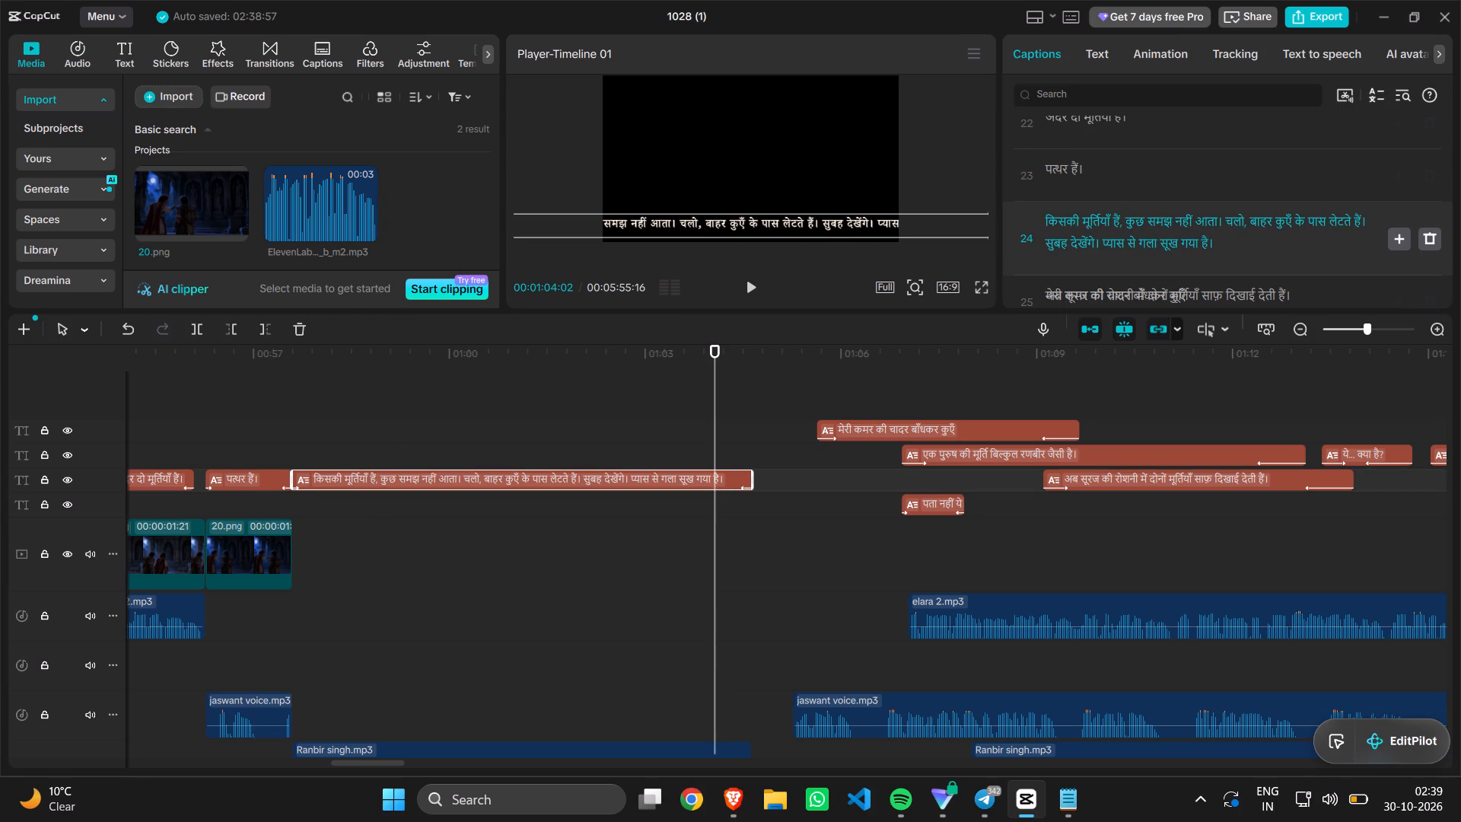
pyautogui.click(1226, 222)
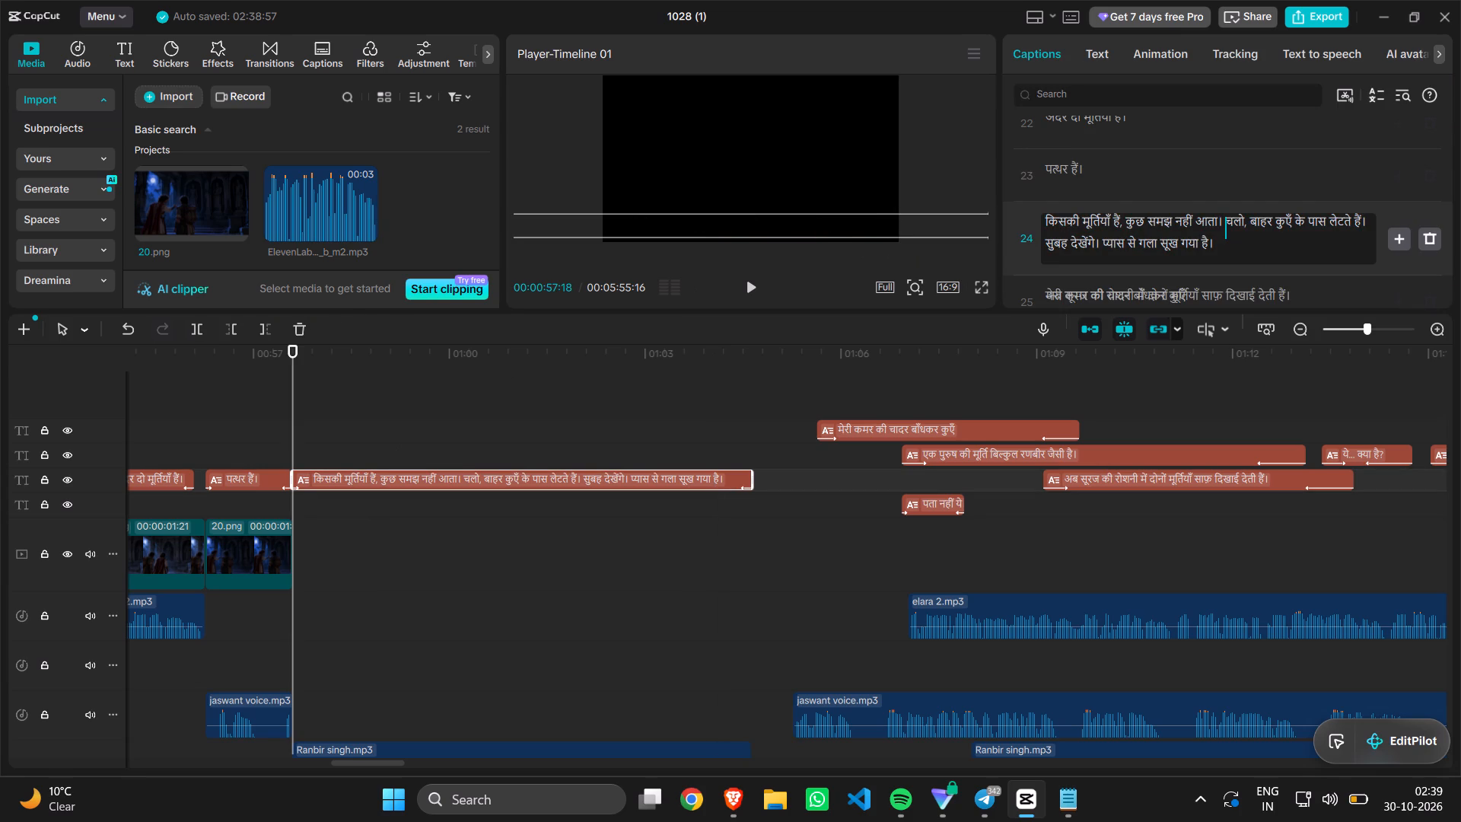
pyautogui.moveTo(1223, 217); pyautogui.dragTo(1231, 244)
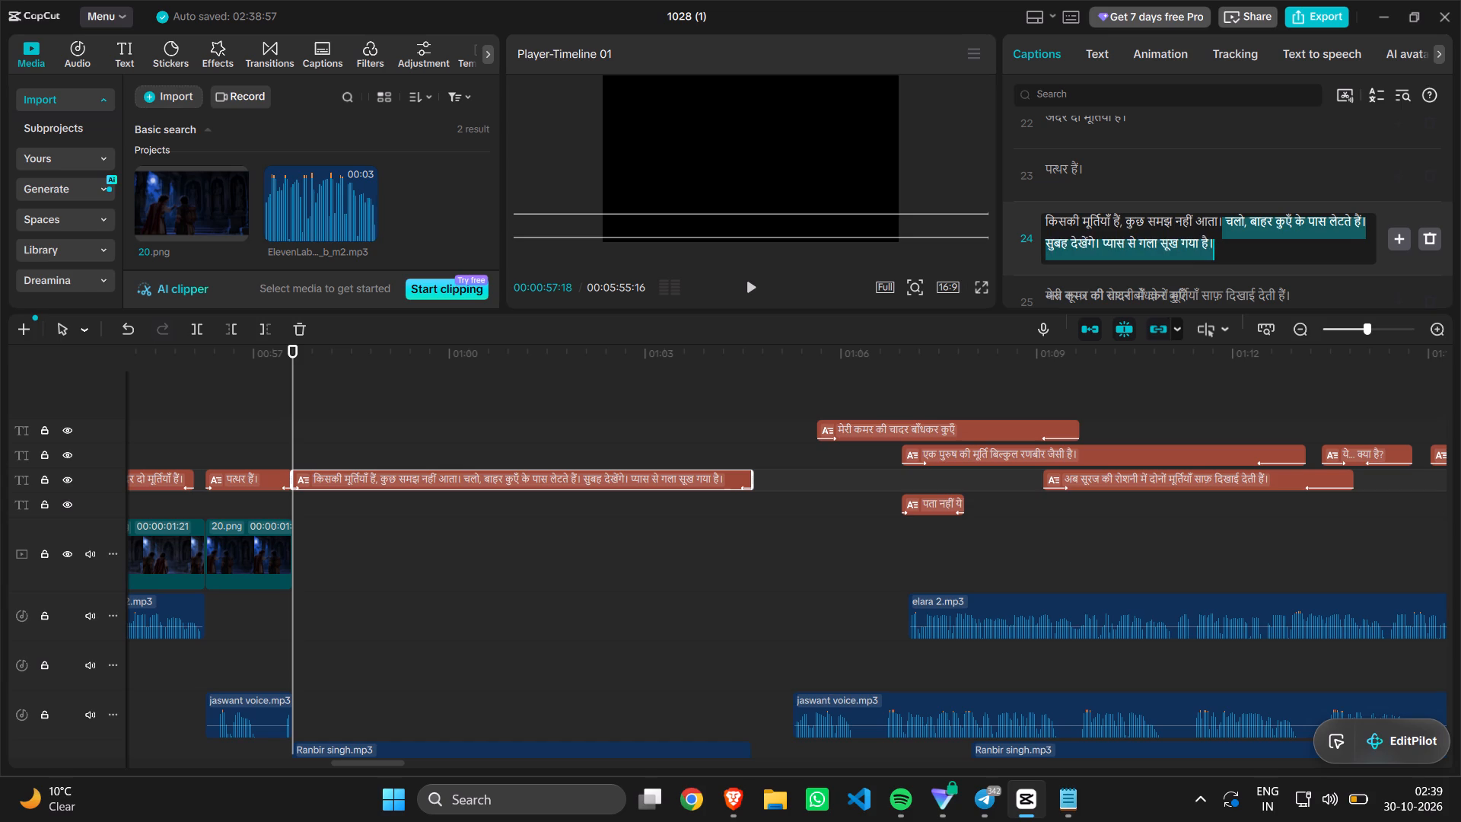
pyautogui.hotkey('ctrl', 'x')
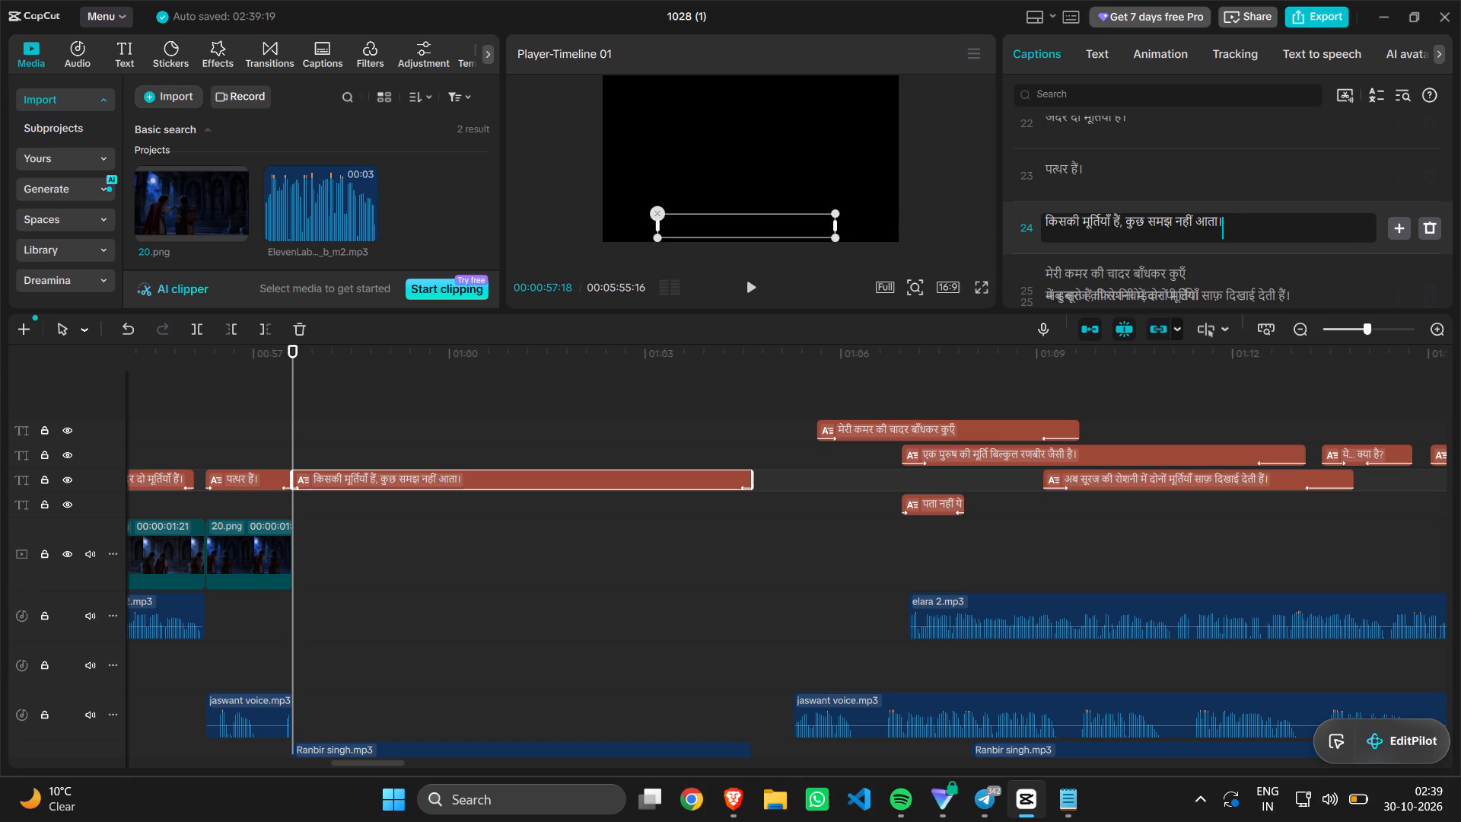
pyautogui.press('Return')
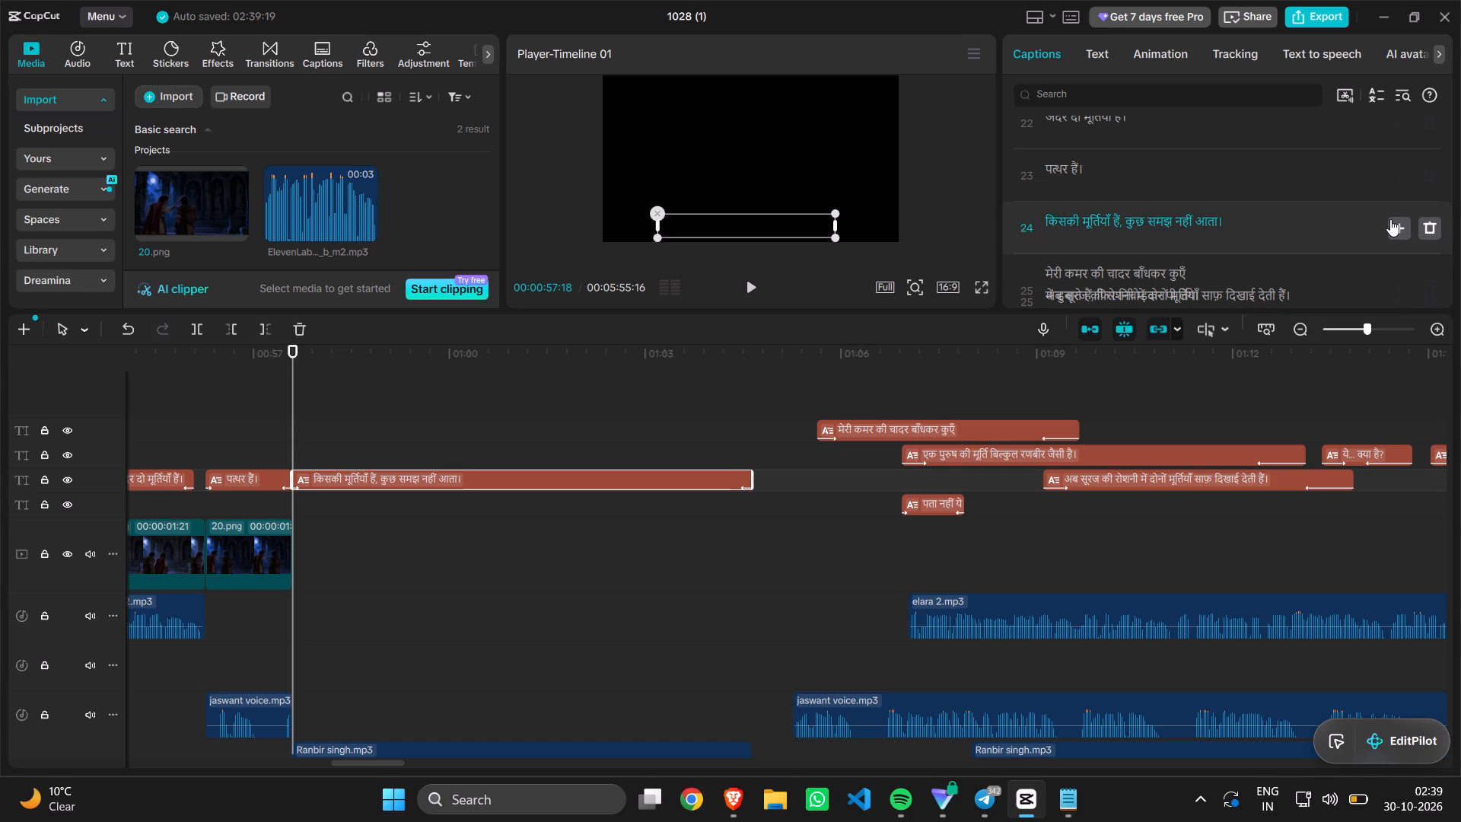
# Add a new caption after Ranbir's, shorten Ranbir's to end at about 01:00.9, and move the new one to about 01:01.6.
pyautogui.click(1390, 219)
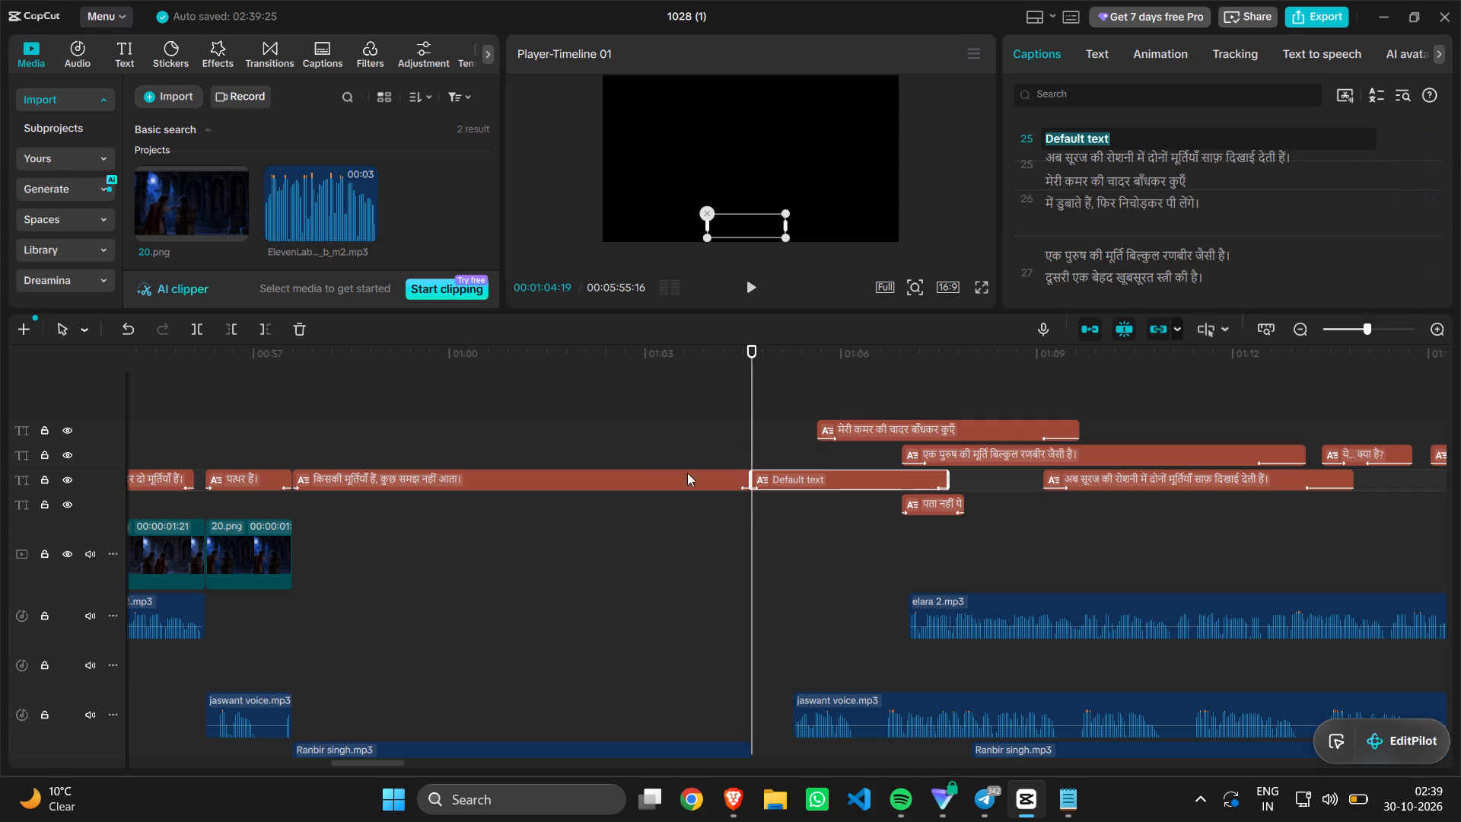
pyautogui.click(639, 479)
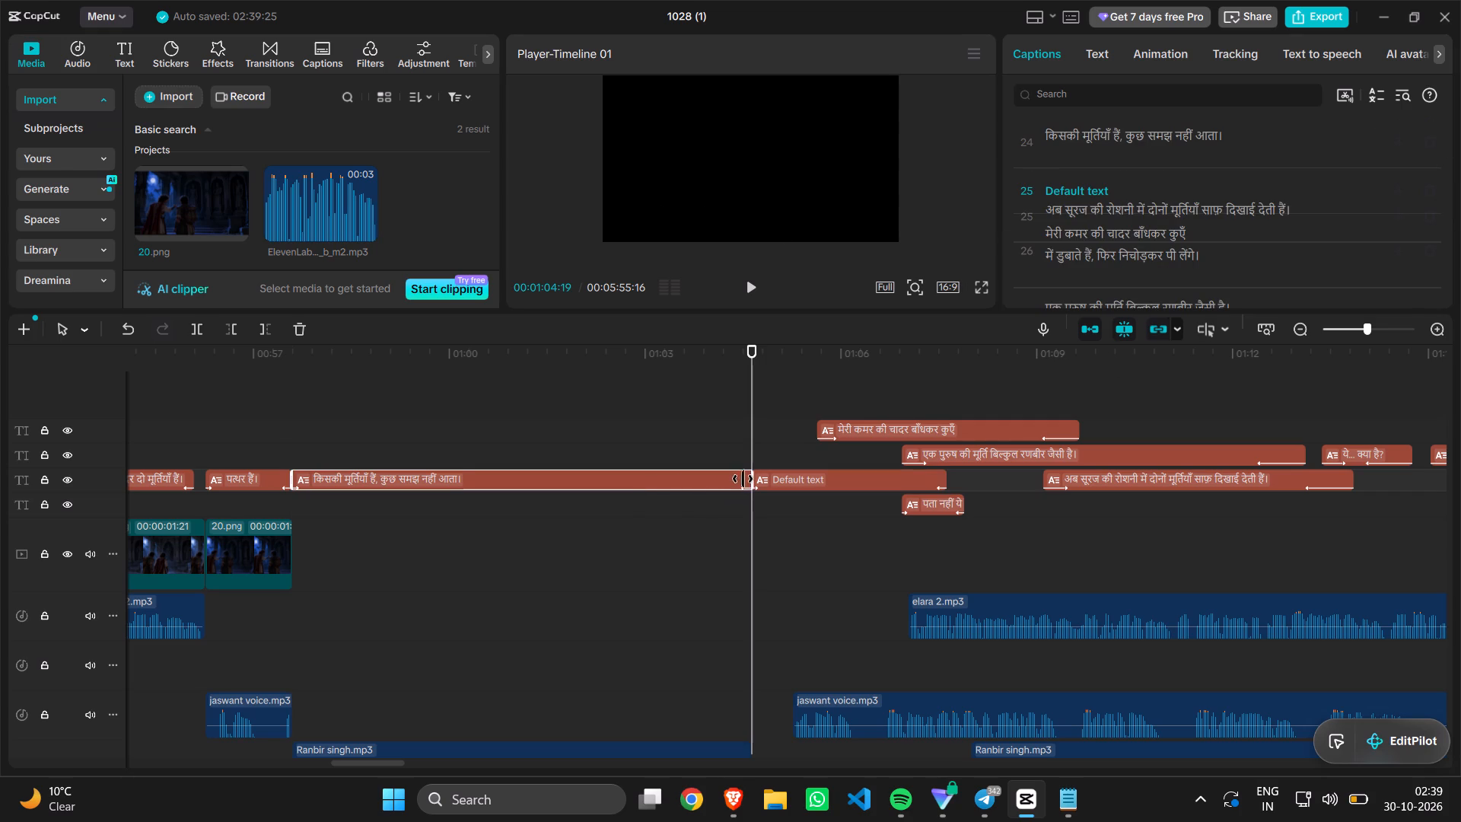
pyautogui.moveTo(753, 476); pyautogui.dragTo(534, 480)
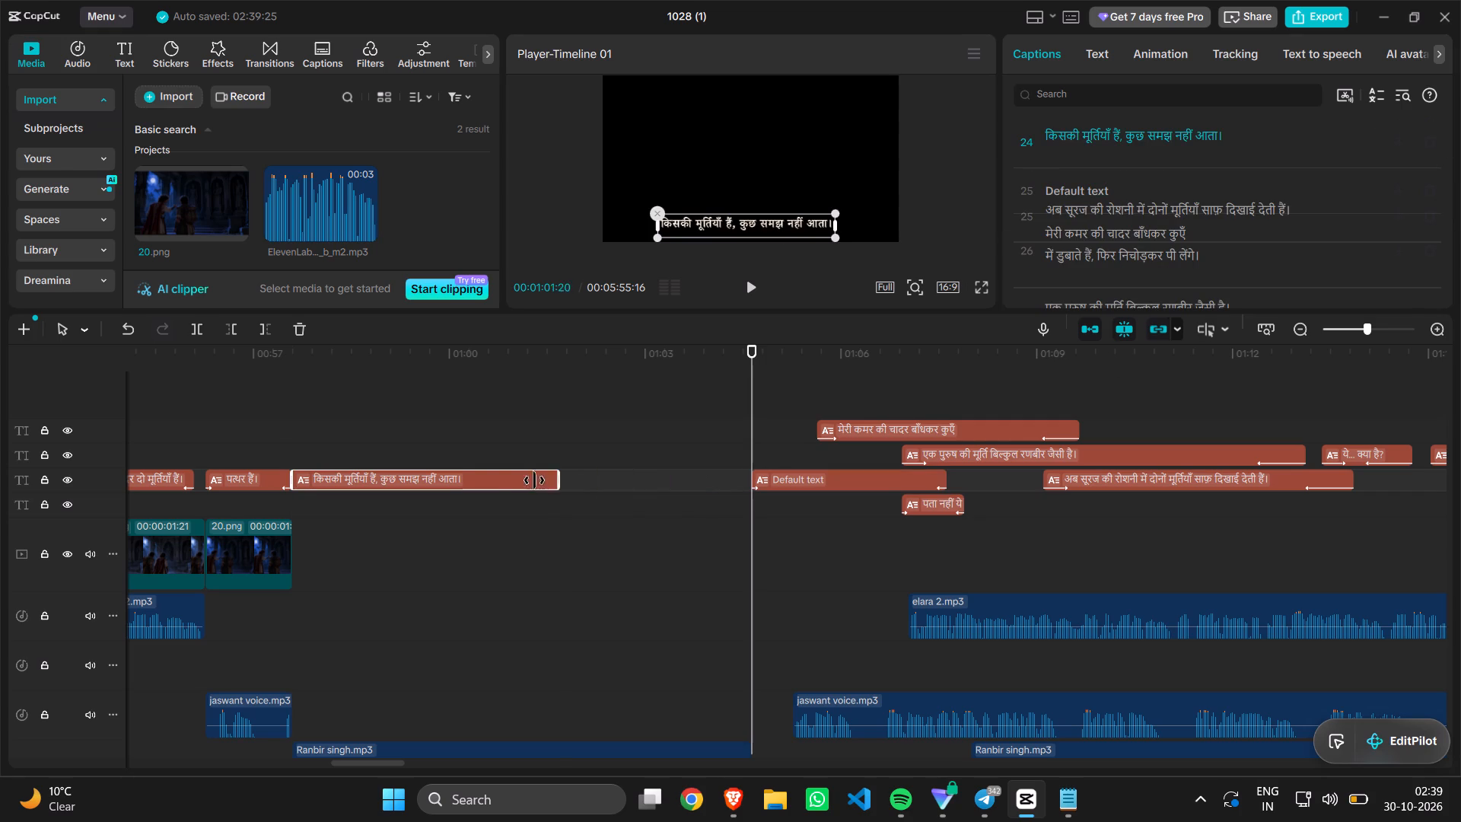
pyautogui.moveTo(534, 480); pyautogui.dragTo(505, 472)
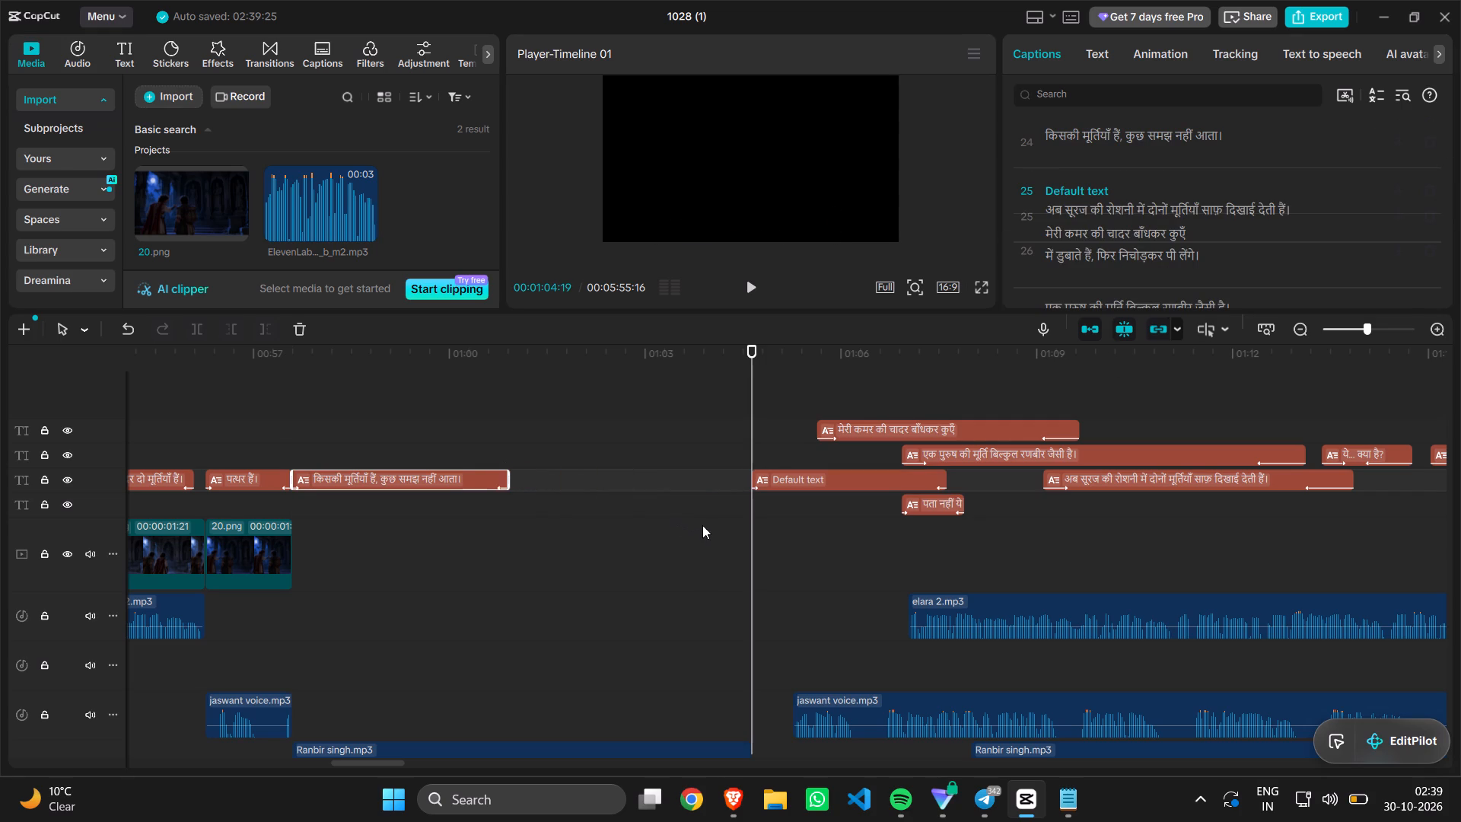
pyautogui.moveTo(797, 476); pyautogui.dragTo(597, 475)
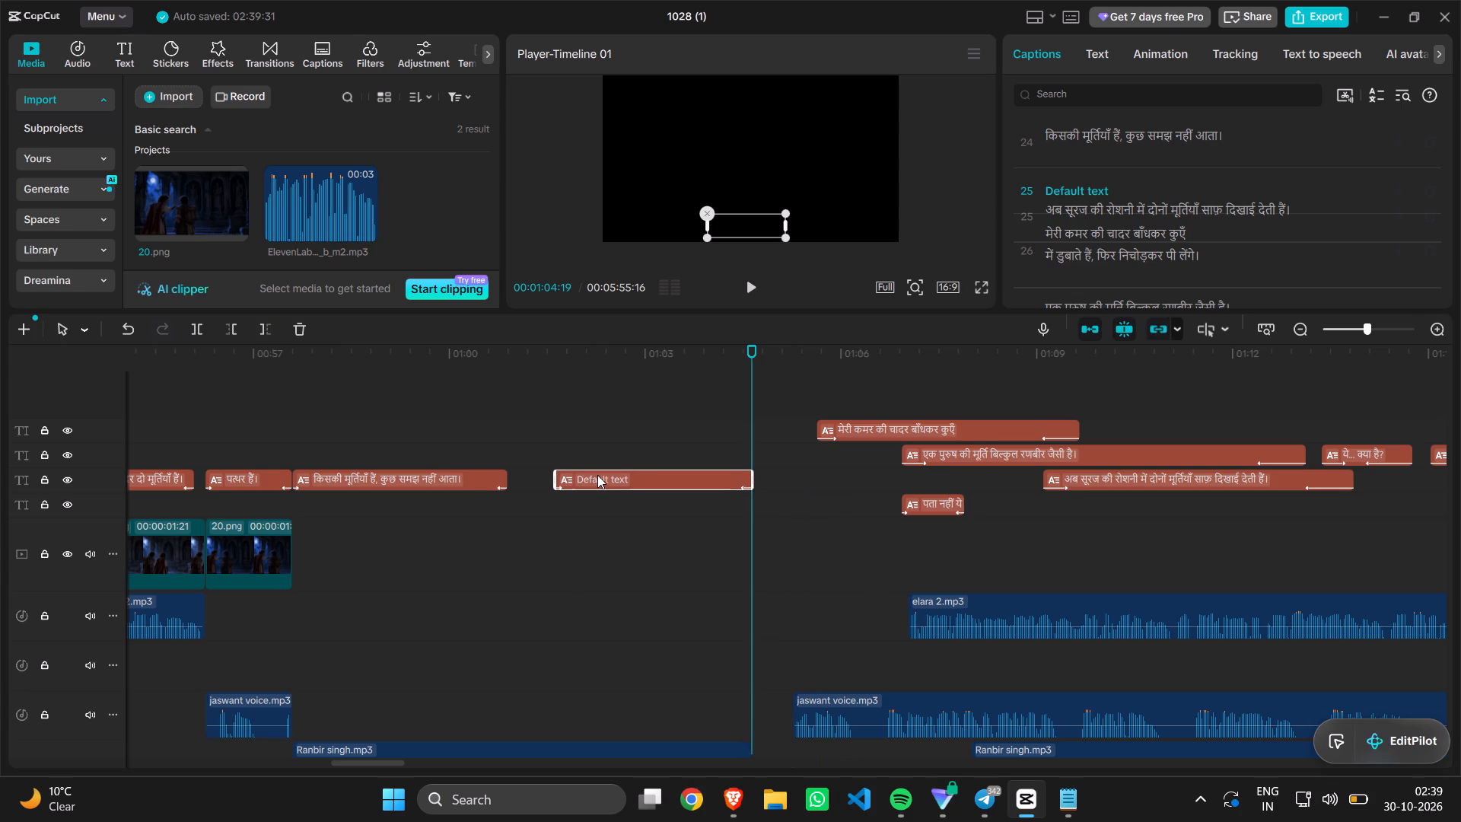
pyautogui.moveTo(597, 475); pyautogui.dragTo(597, 475)
# Replace the new caption's default text with the cut text "चलो, बाहर कुएँ के पास लेटते हैं। सुबह देखेंगे। प्यास से गला सूख गया है।".
pyautogui.click(597, 475)
pyautogui.click(597, 475)
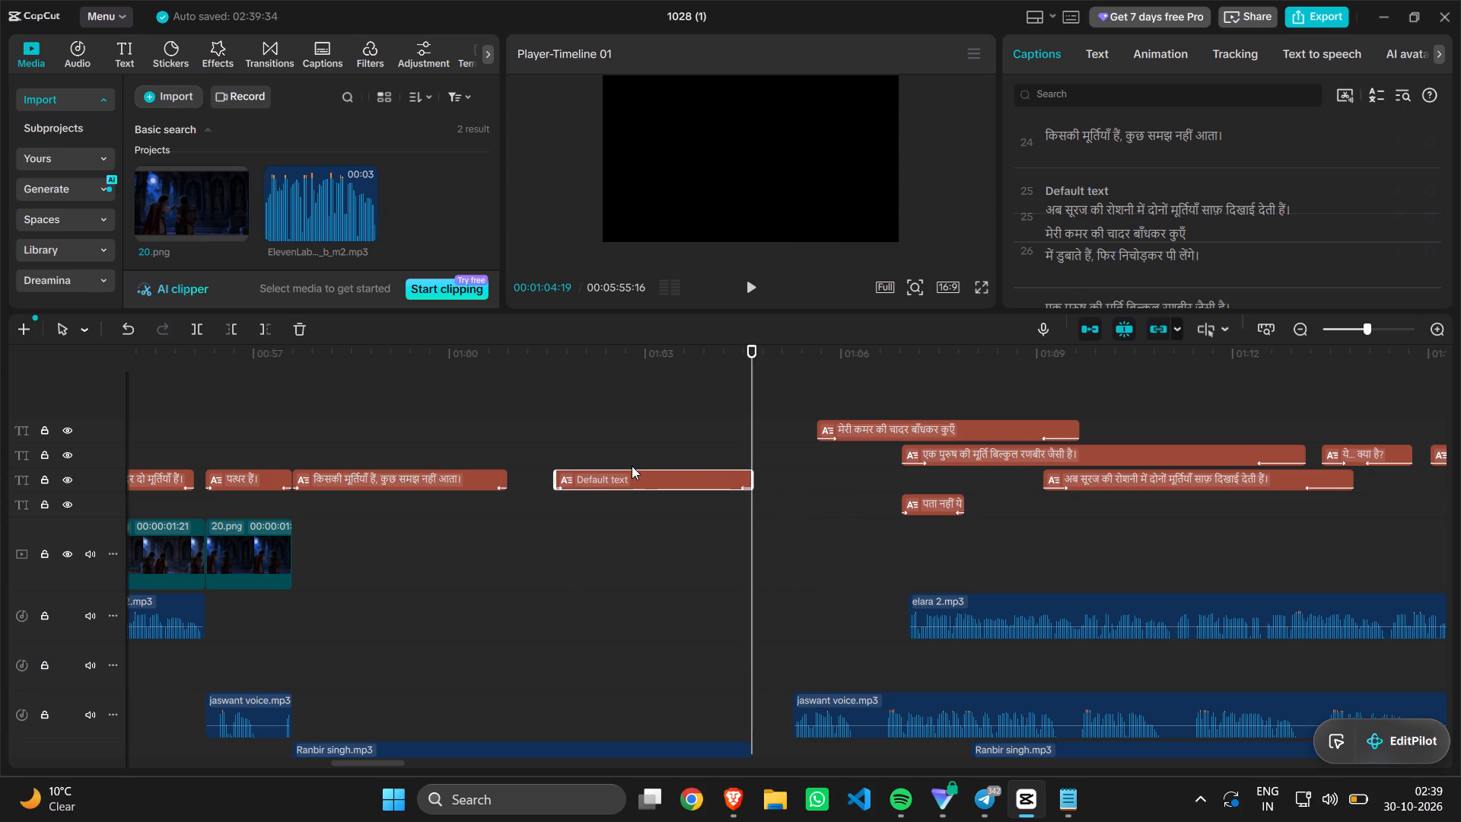
pyautogui.click(633, 485)
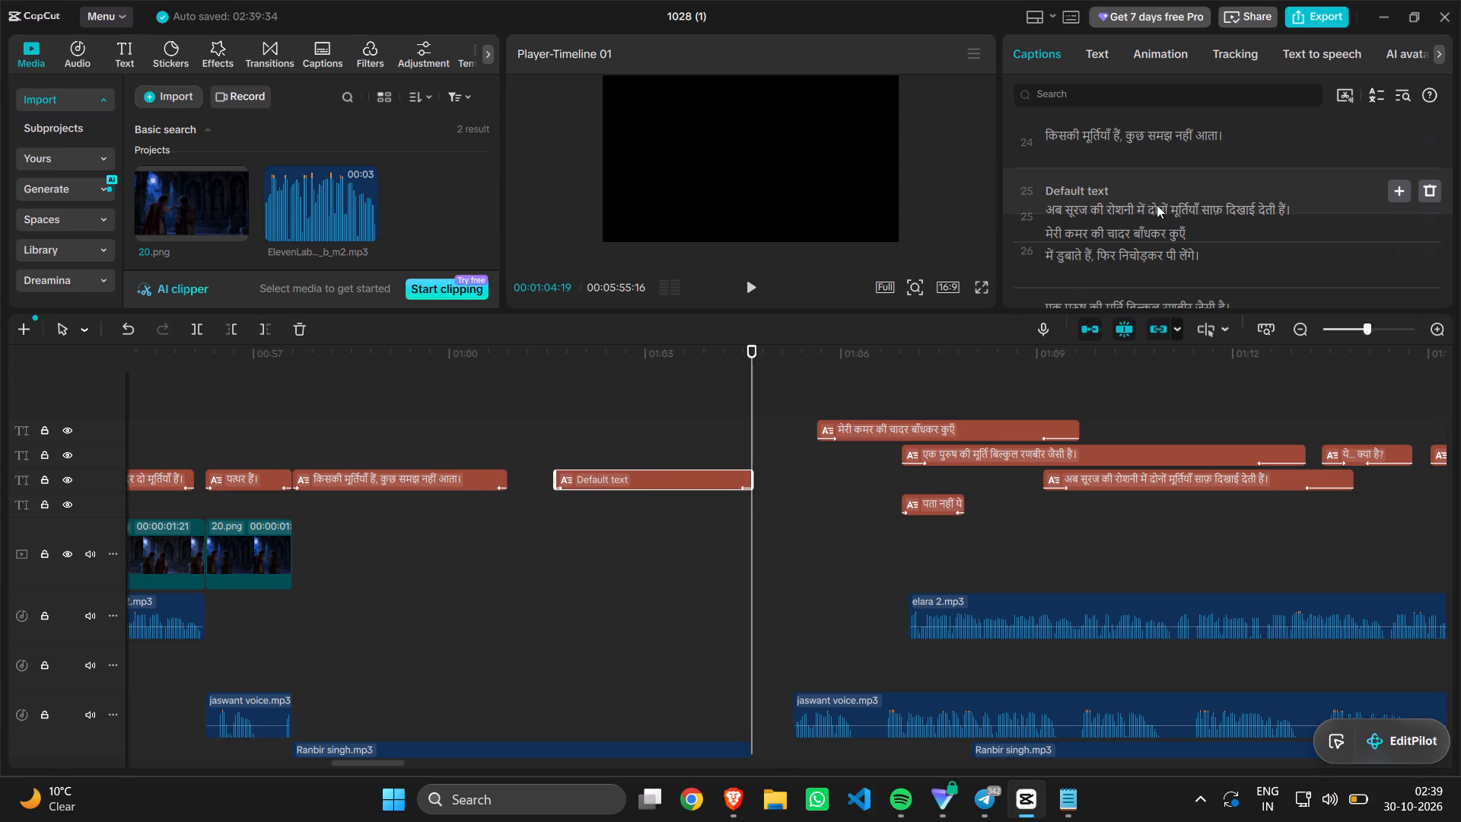
pyautogui.click(1144, 182)
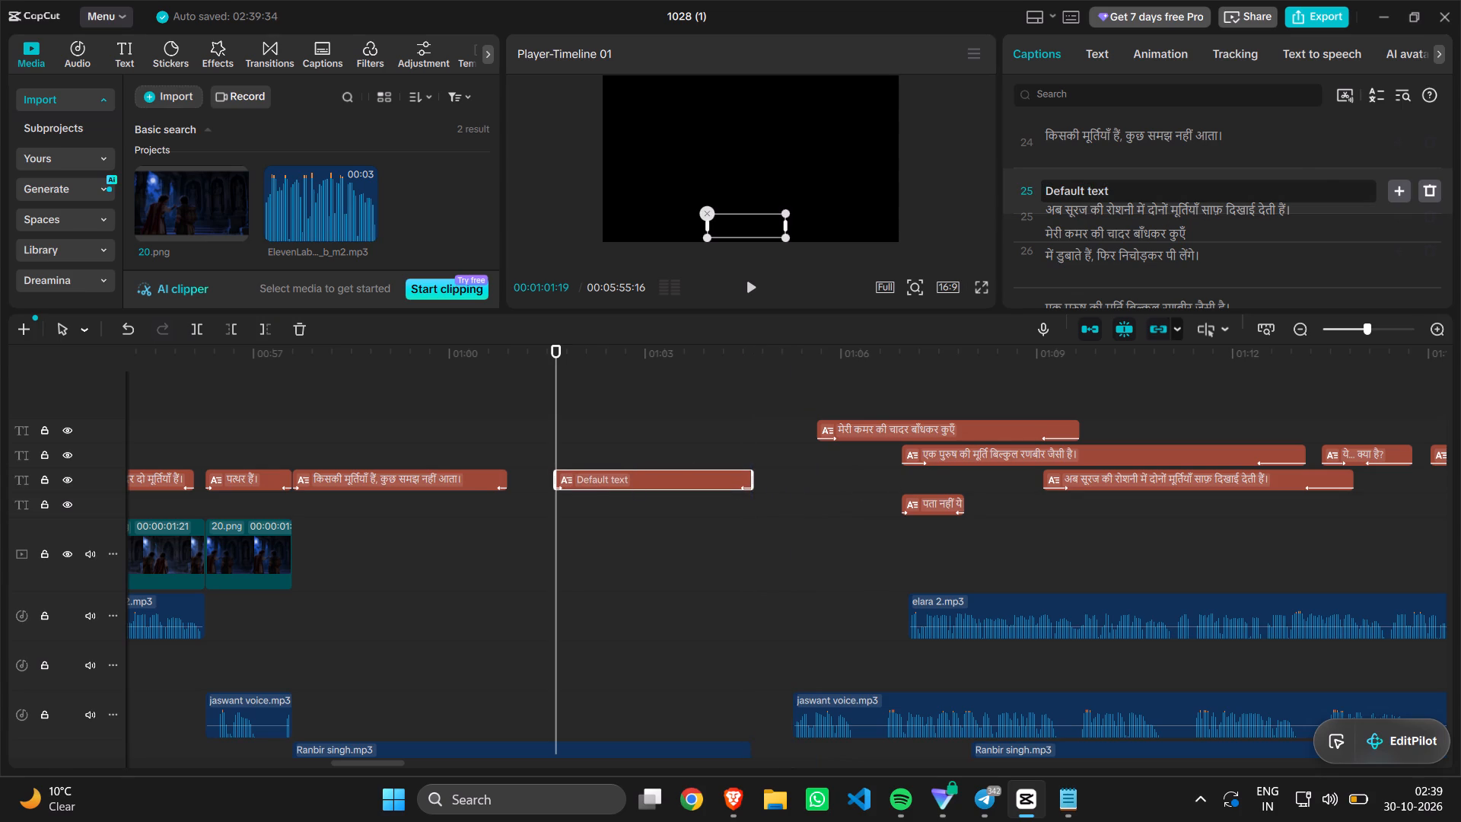
pyautogui.hotkey('ctrl', 'v')
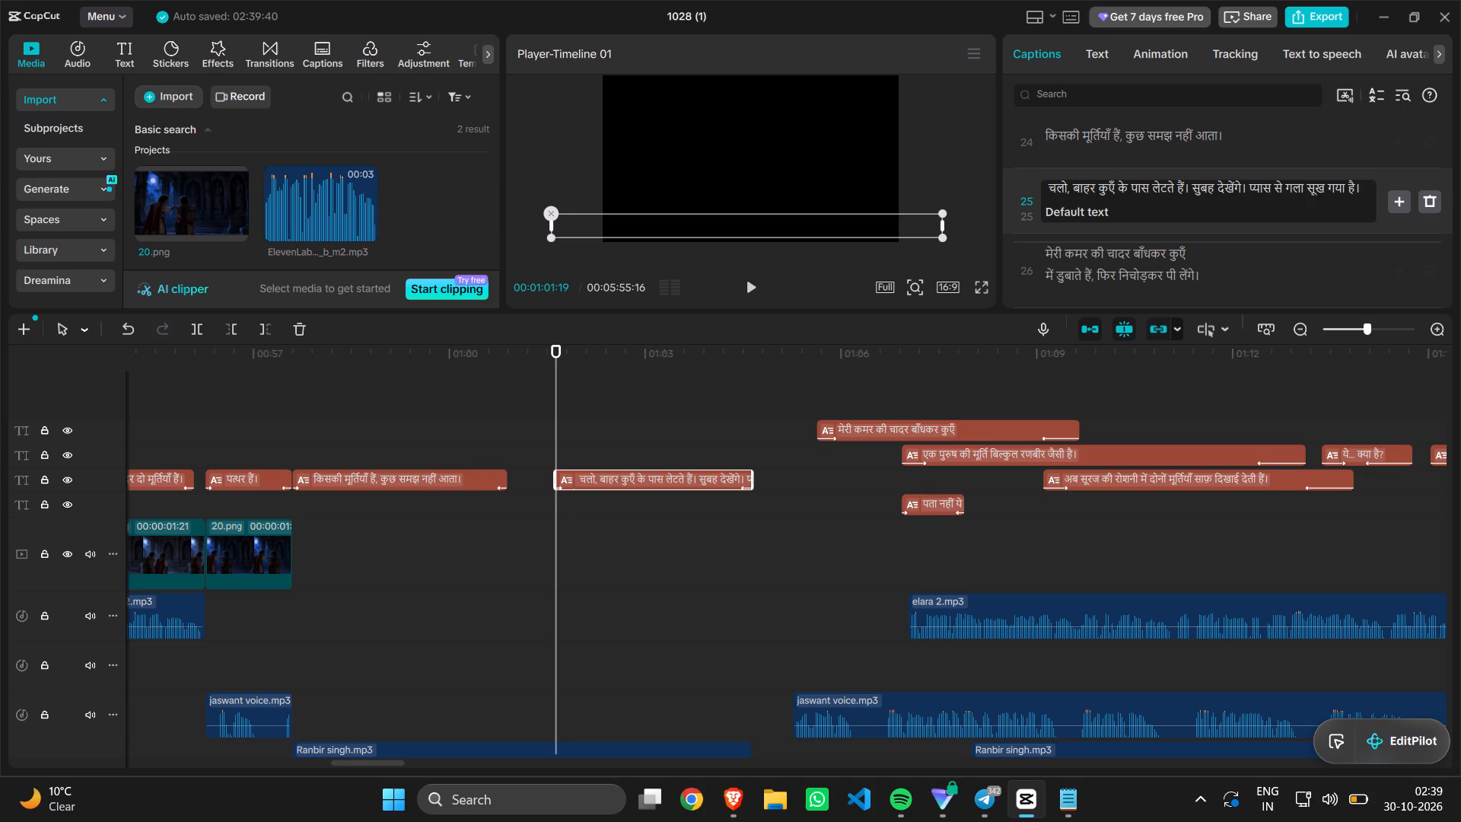
pyautogui.hotkey('ctrl', 'a')
pyautogui.hotkey('ctrl', 'v')
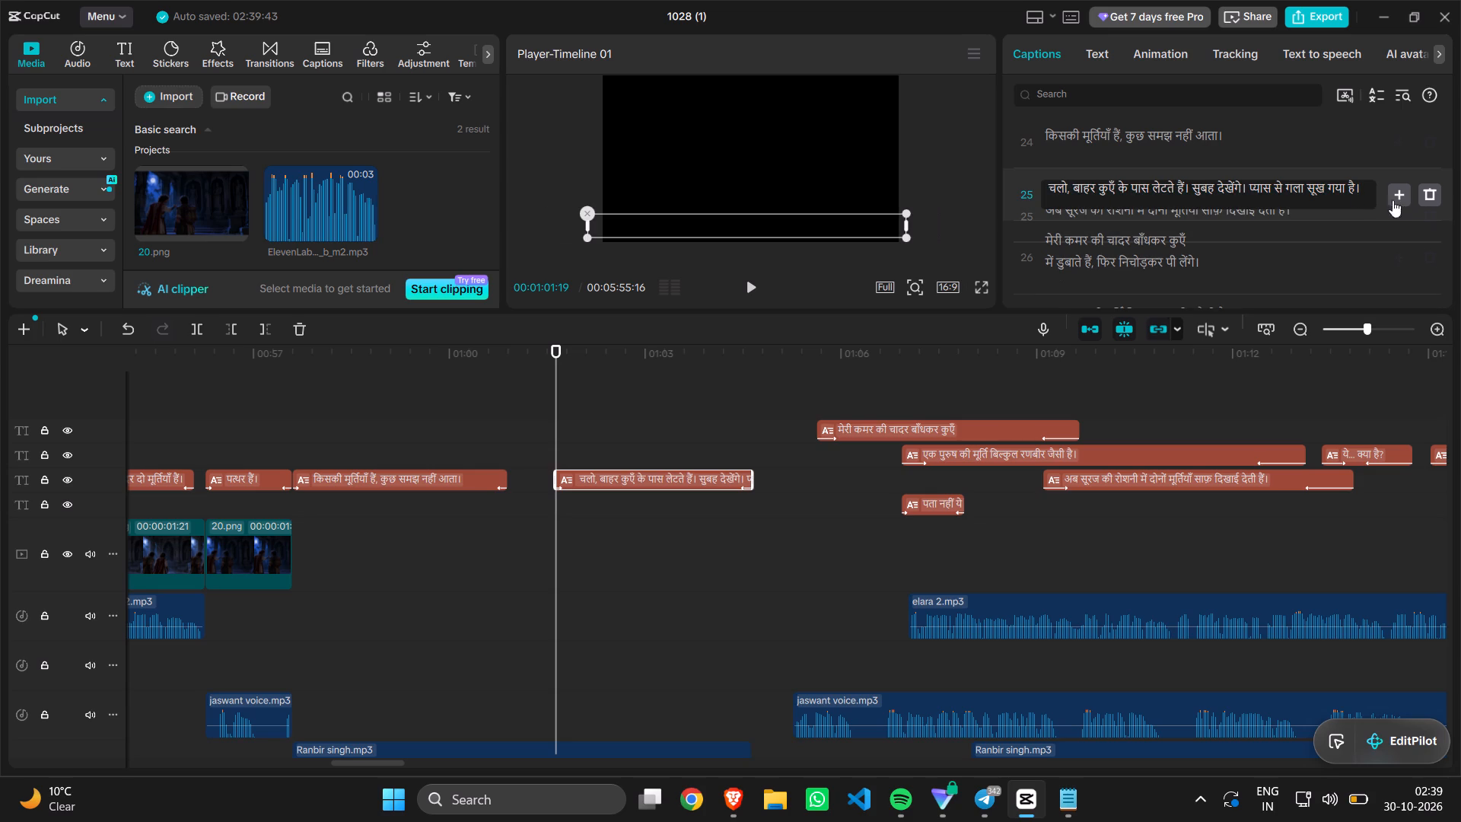
pyautogui.press('Return')
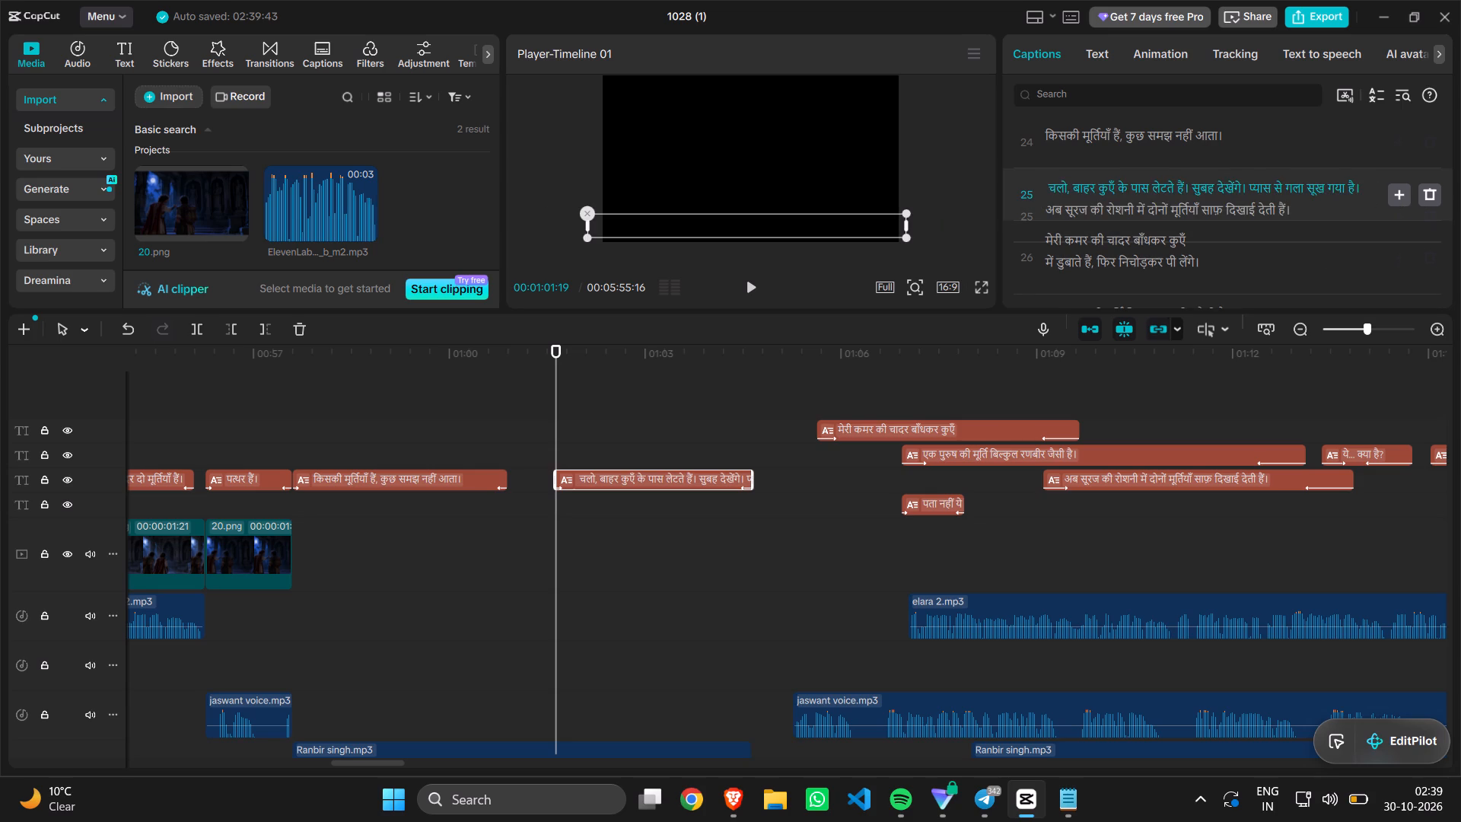
# Using playback for timing, trim "किसकी मूर्तियाँ हैं" to end at about 01:00.5 and place the "चलो, बाहर कुएँ" caption directly after it on the same track.
pyautogui.click(304, 609)
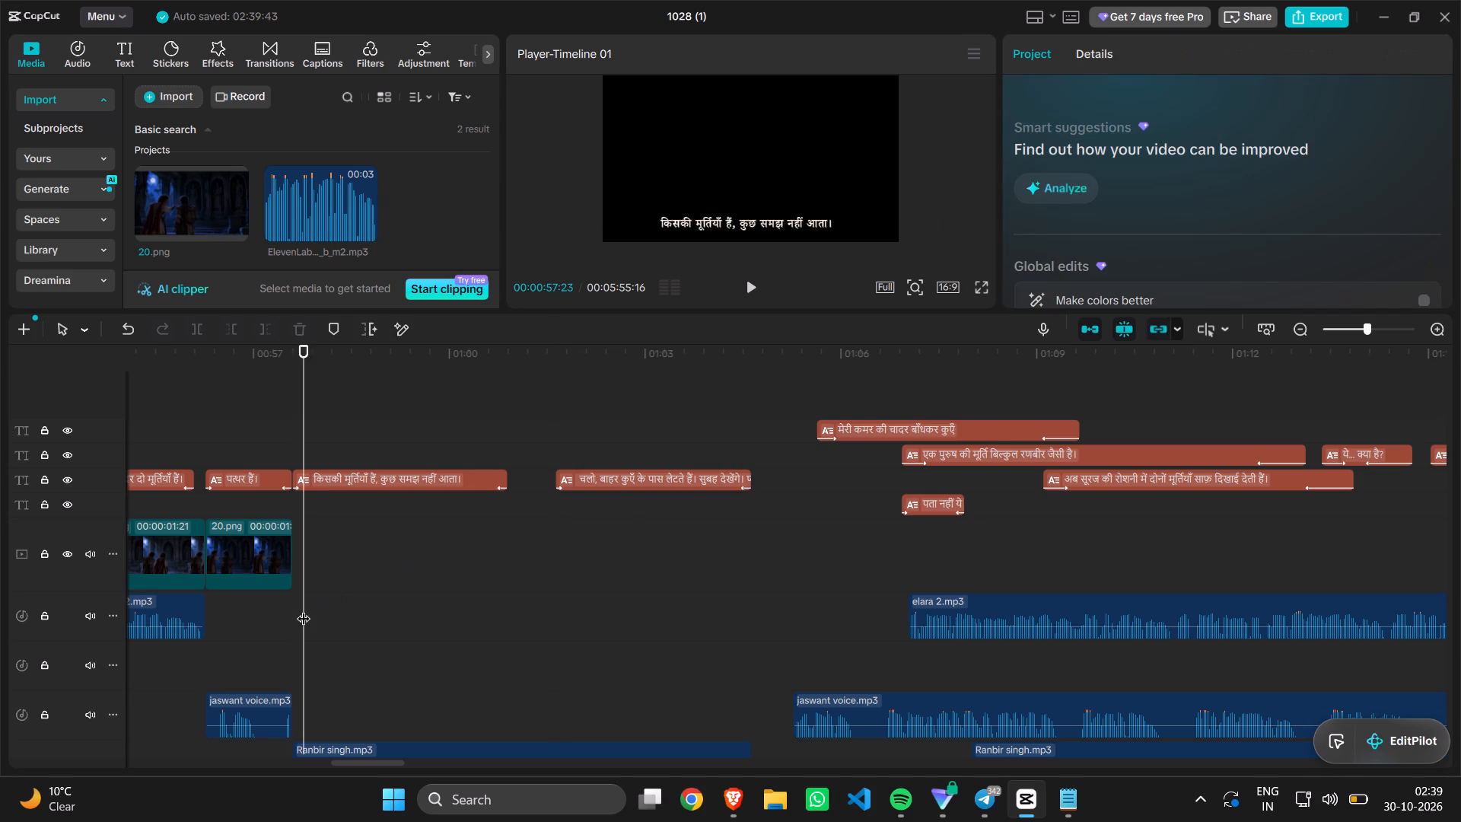
pyautogui.press('space')
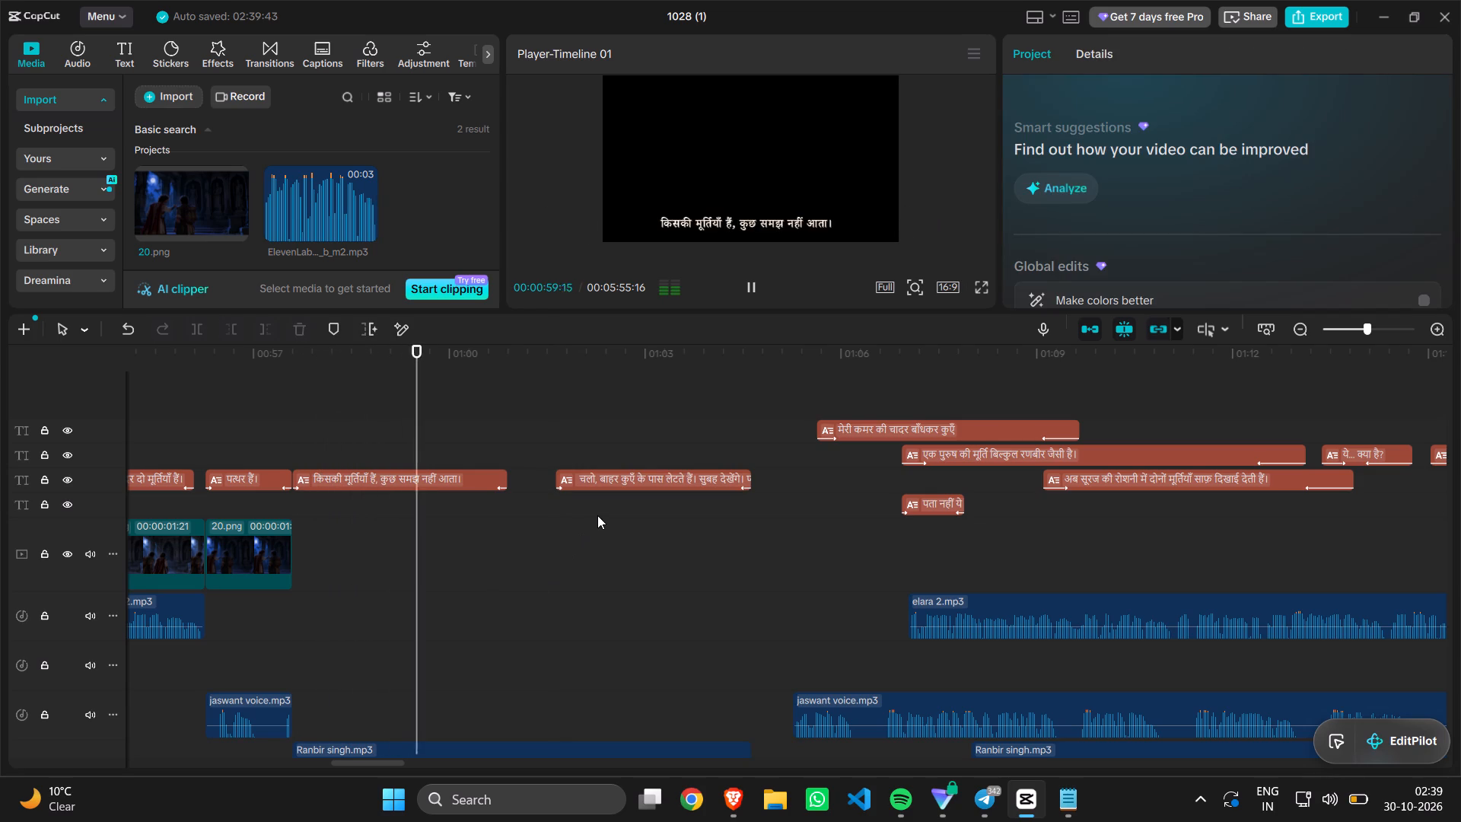
pyautogui.press('space')
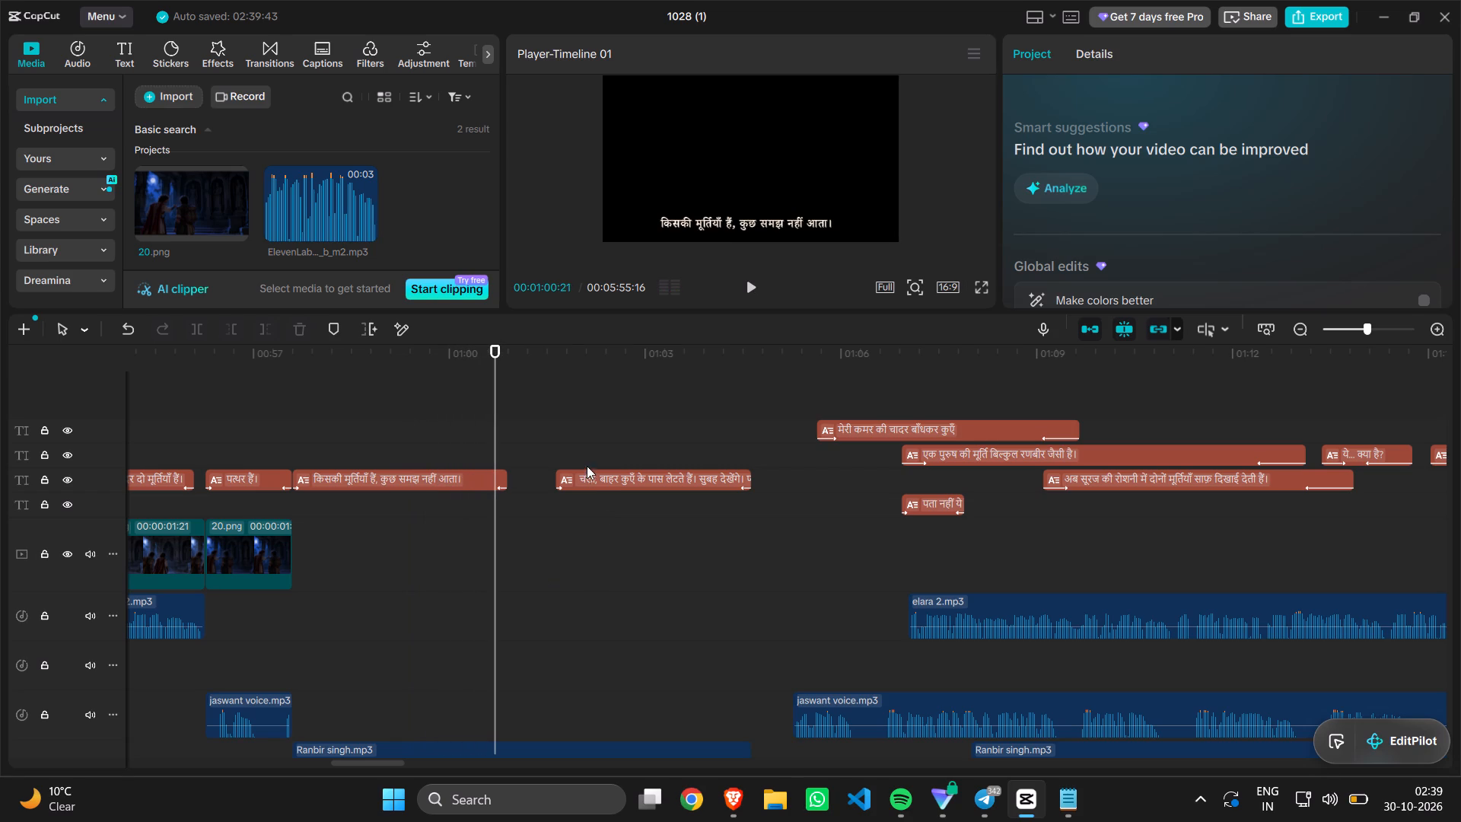
pyautogui.moveTo(600, 482); pyautogui.dragTo(559, 481)
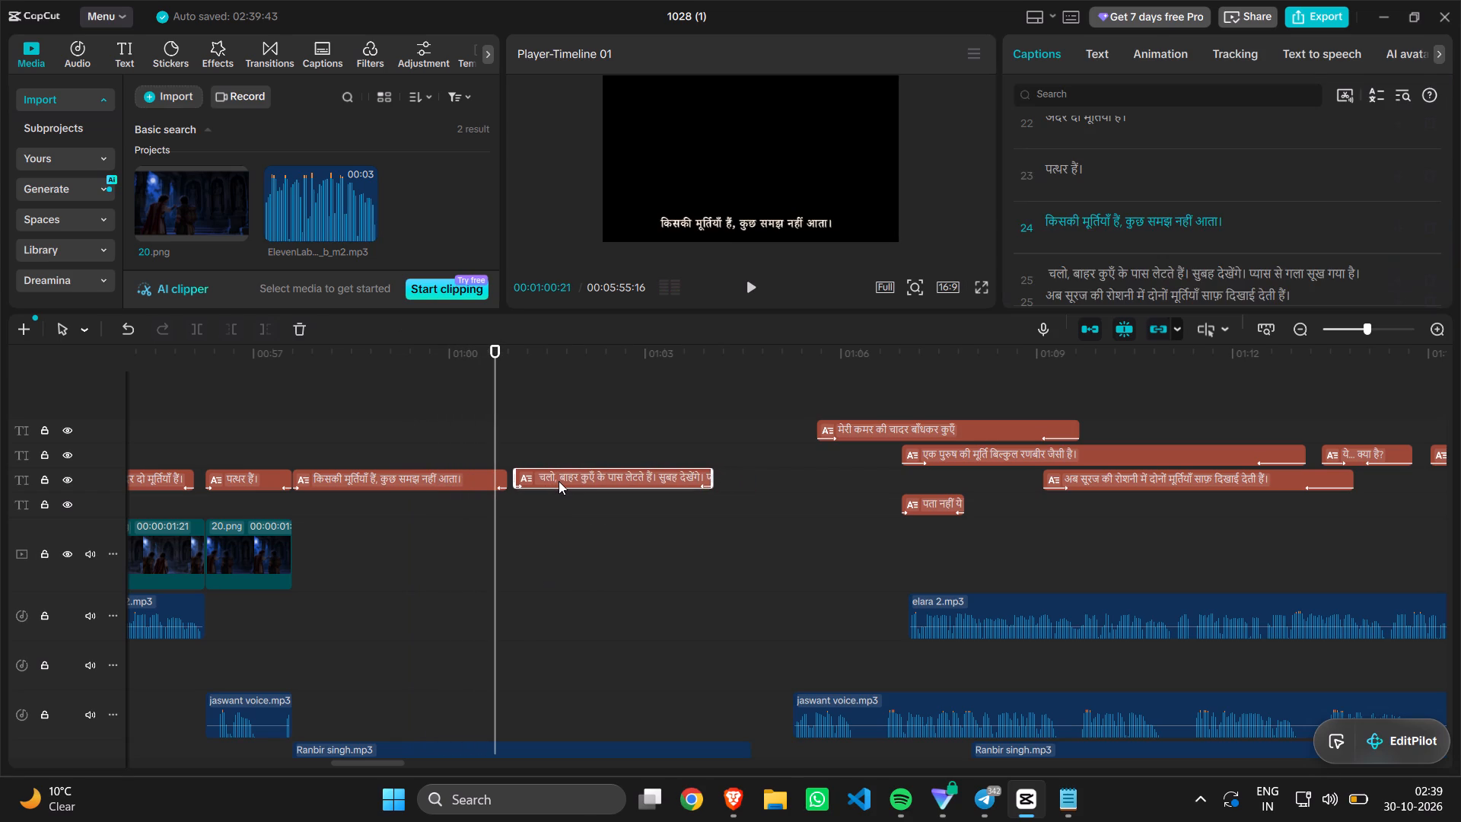
pyautogui.moveTo(559, 481); pyautogui.dragTo(538, 464)
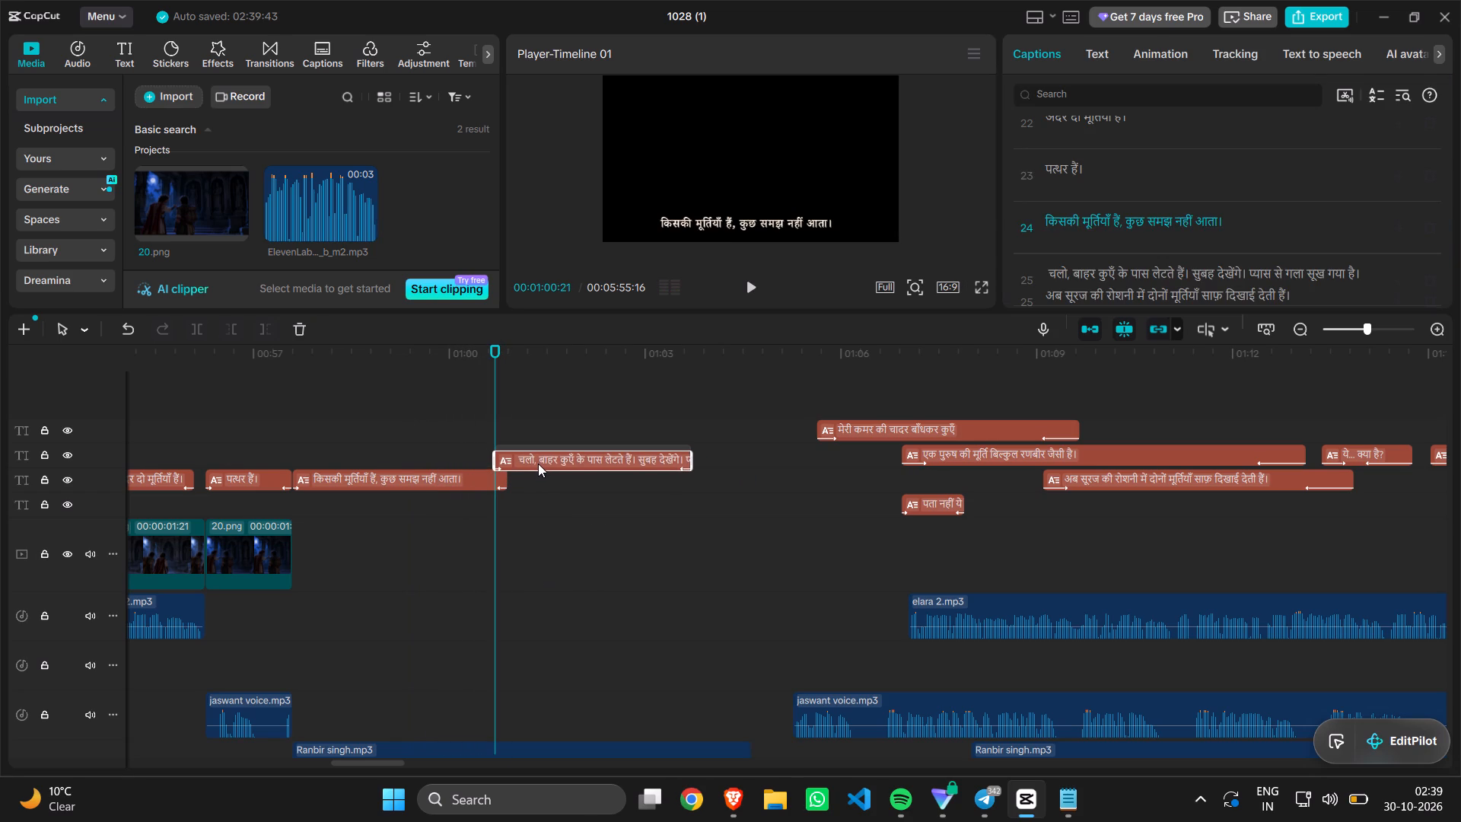
pyautogui.moveTo(538, 464); pyautogui.dragTo(531, 460)
pyautogui.press('space')
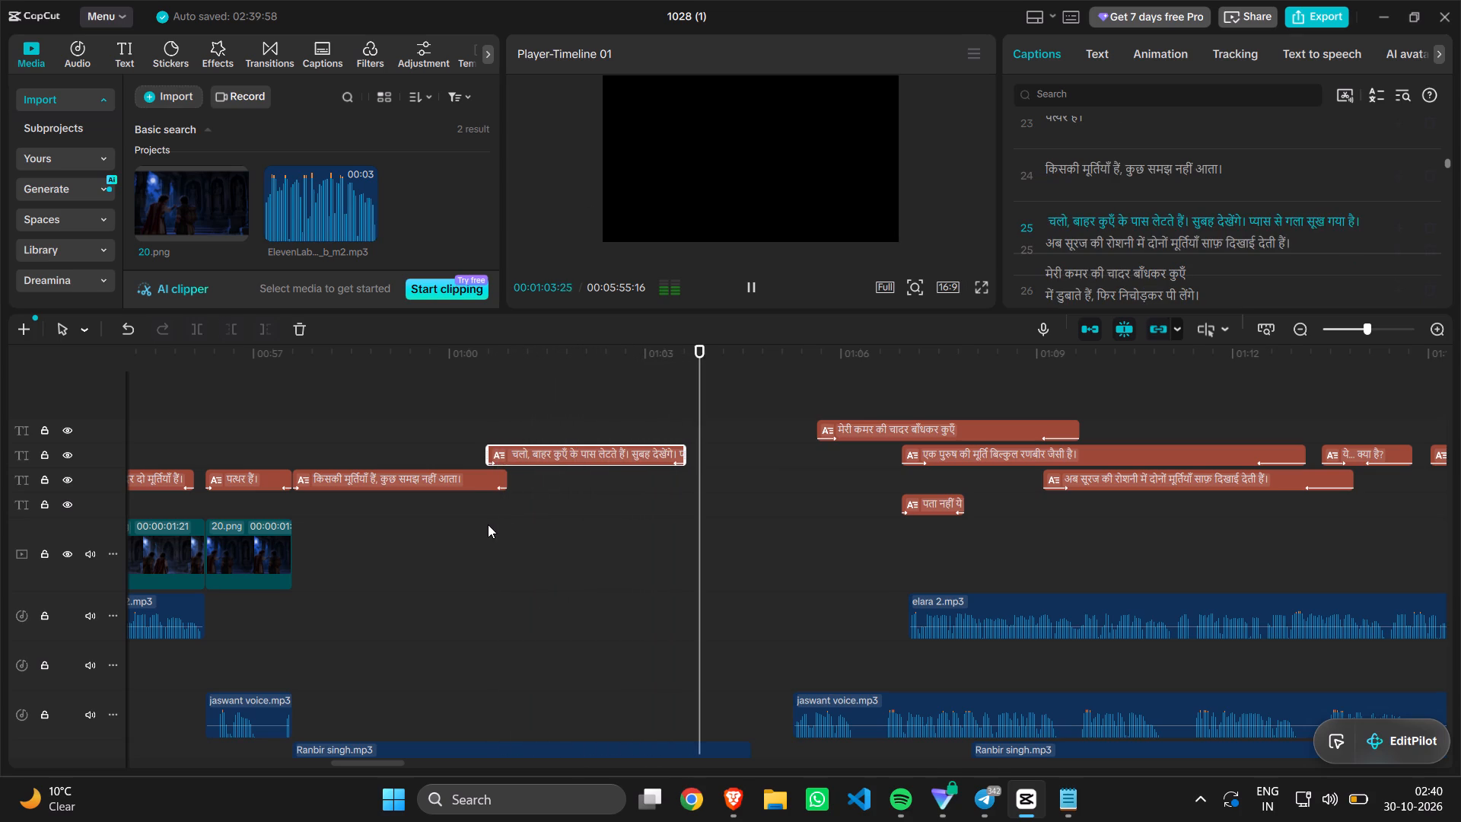
pyautogui.press('space')
pyautogui.click(590, 453)
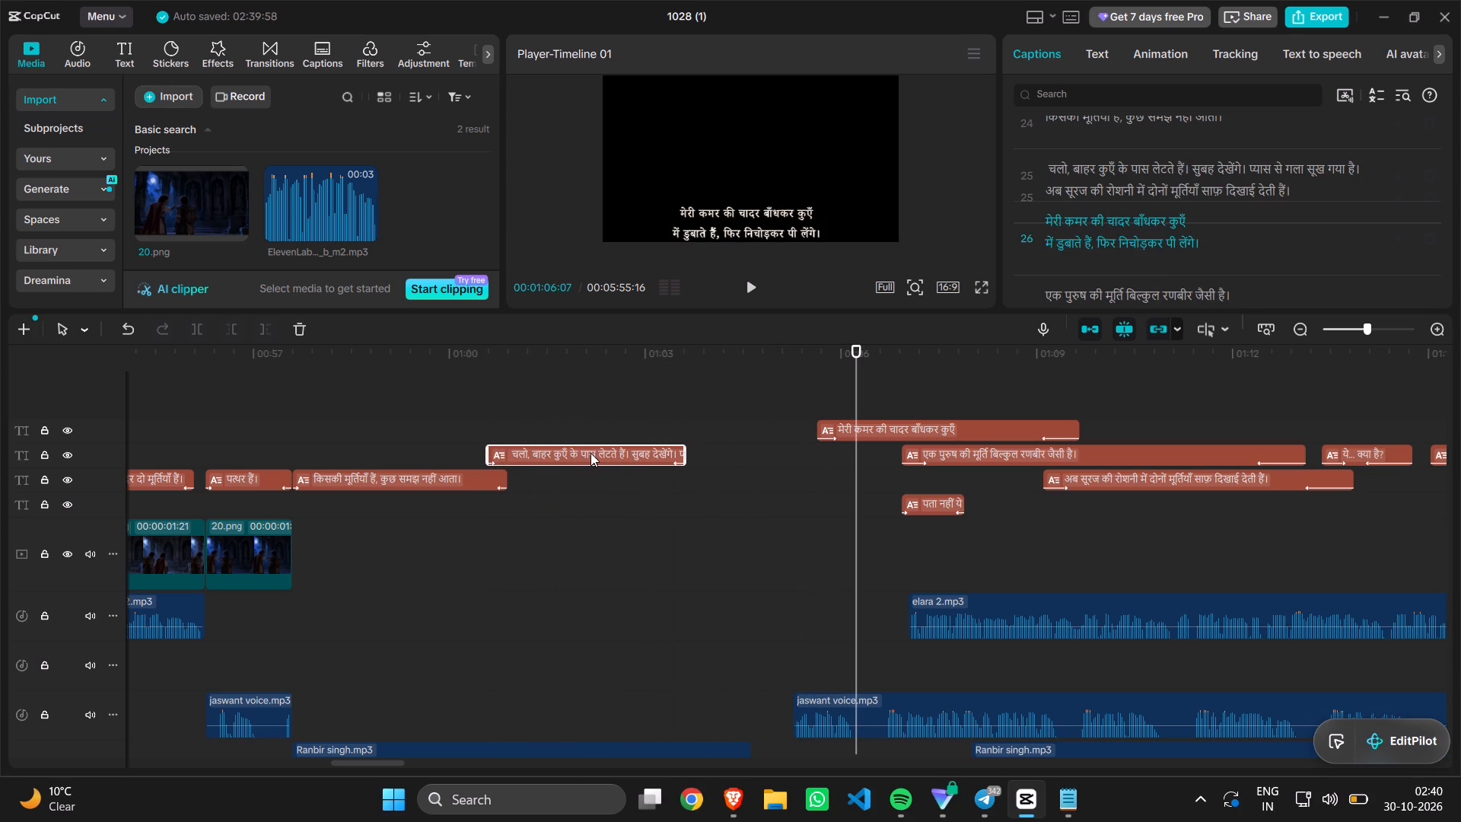
pyautogui.scroll(1, 1092, 266)
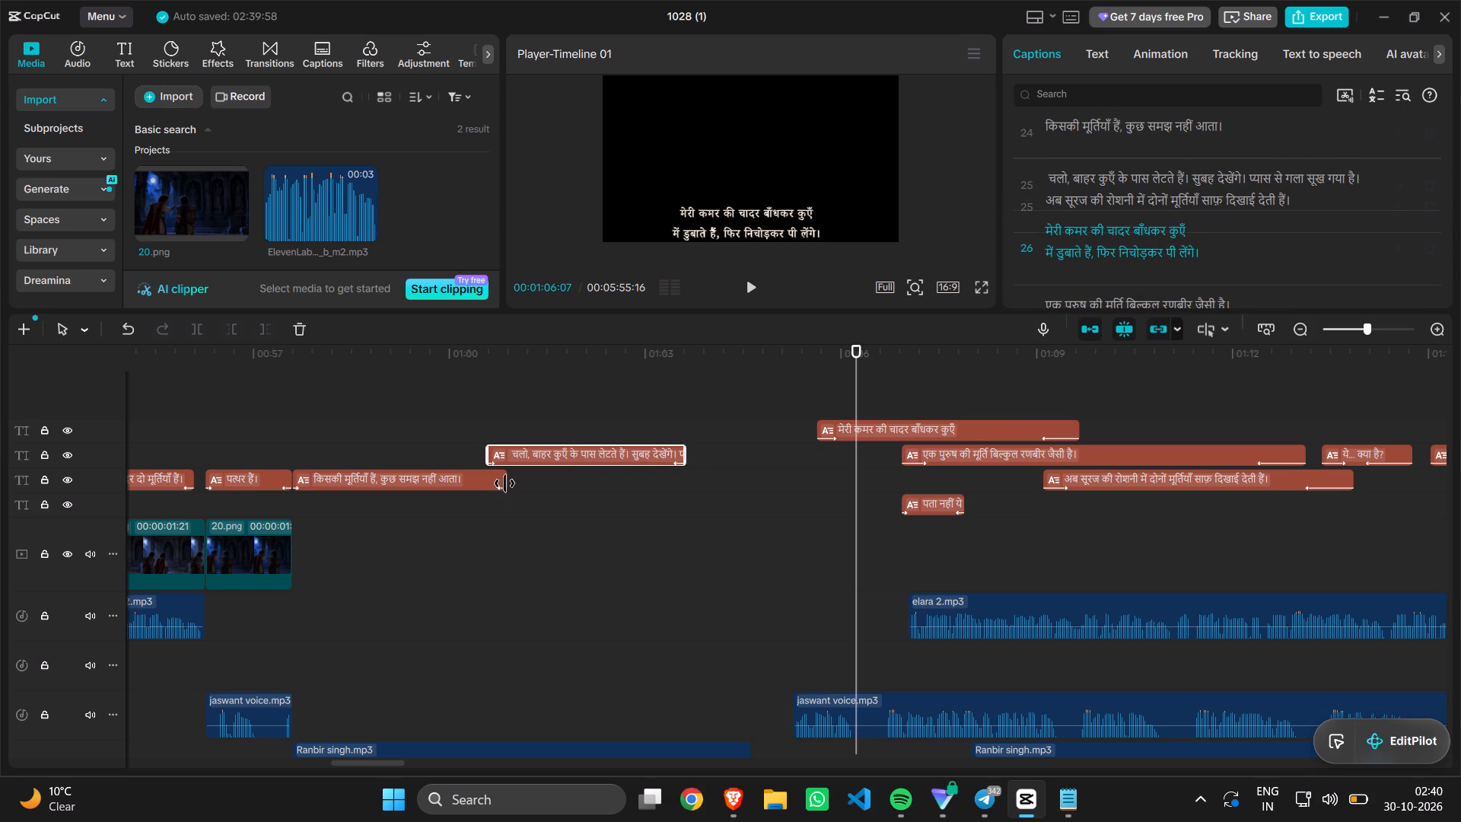
pyautogui.moveTo(505, 483); pyautogui.dragTo(479, 484)
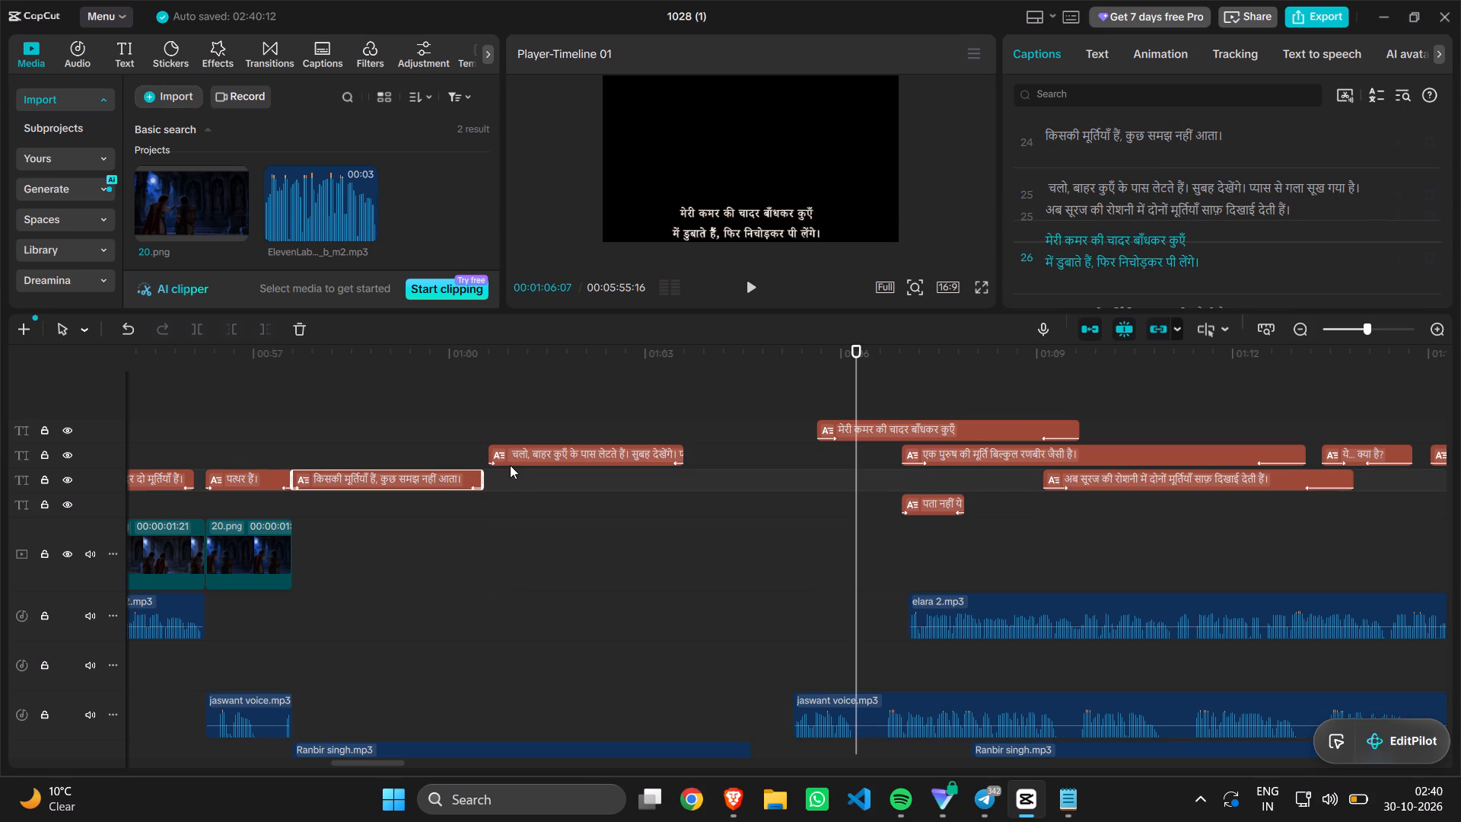
pyautogui.moveTo(514, 460); pyautogui.dragTo(512, 481)
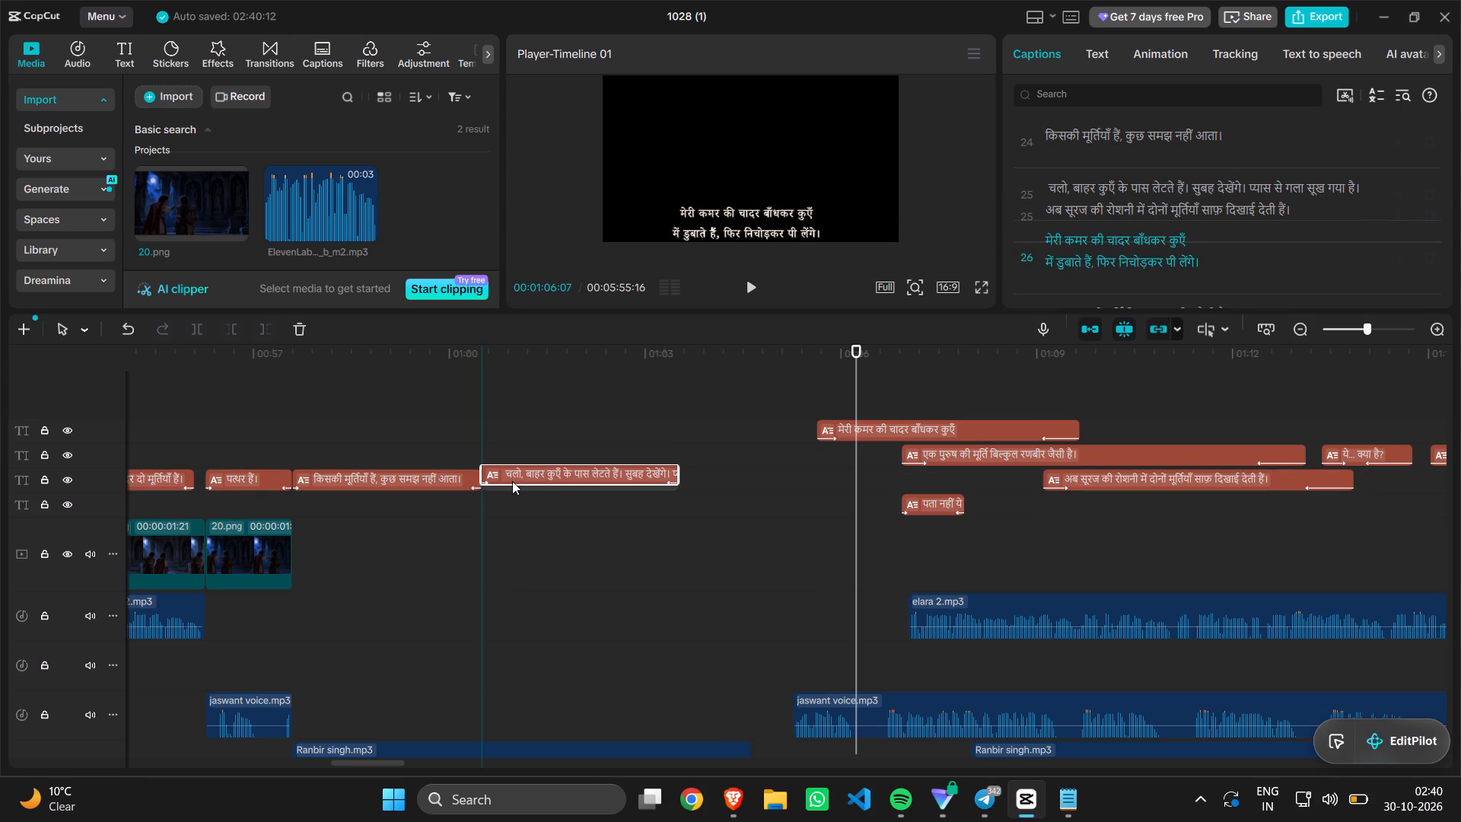
pyautogui.moveTo(512, 481); pyautogui.dragTo(511, 486)
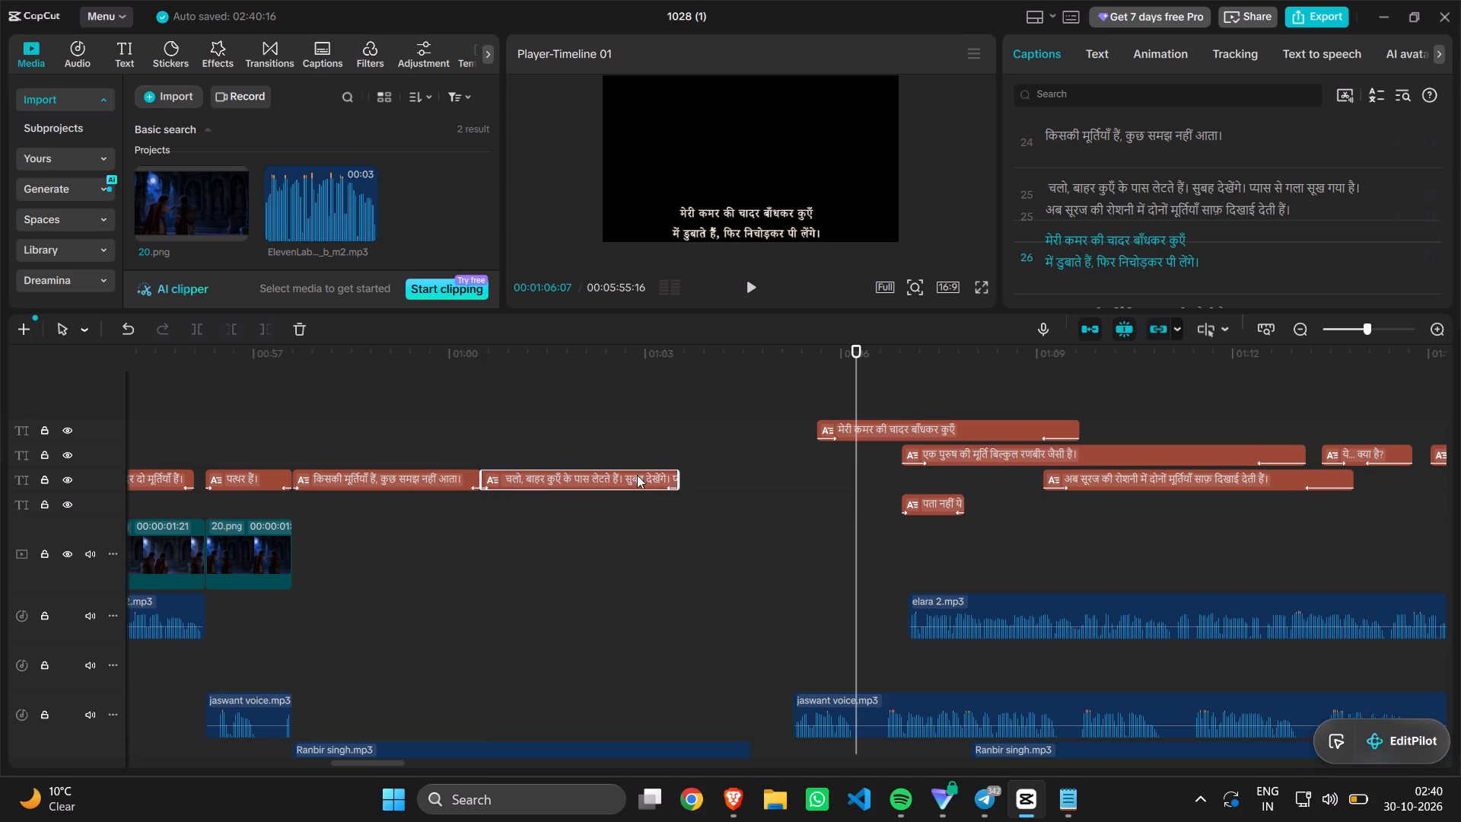
# Extend the end of the "चलो, बाहर कुएँ" caption to about 01:05.4.
pyautogui.moveTo(682, 476); pyautogui.dragTo(787, 485)
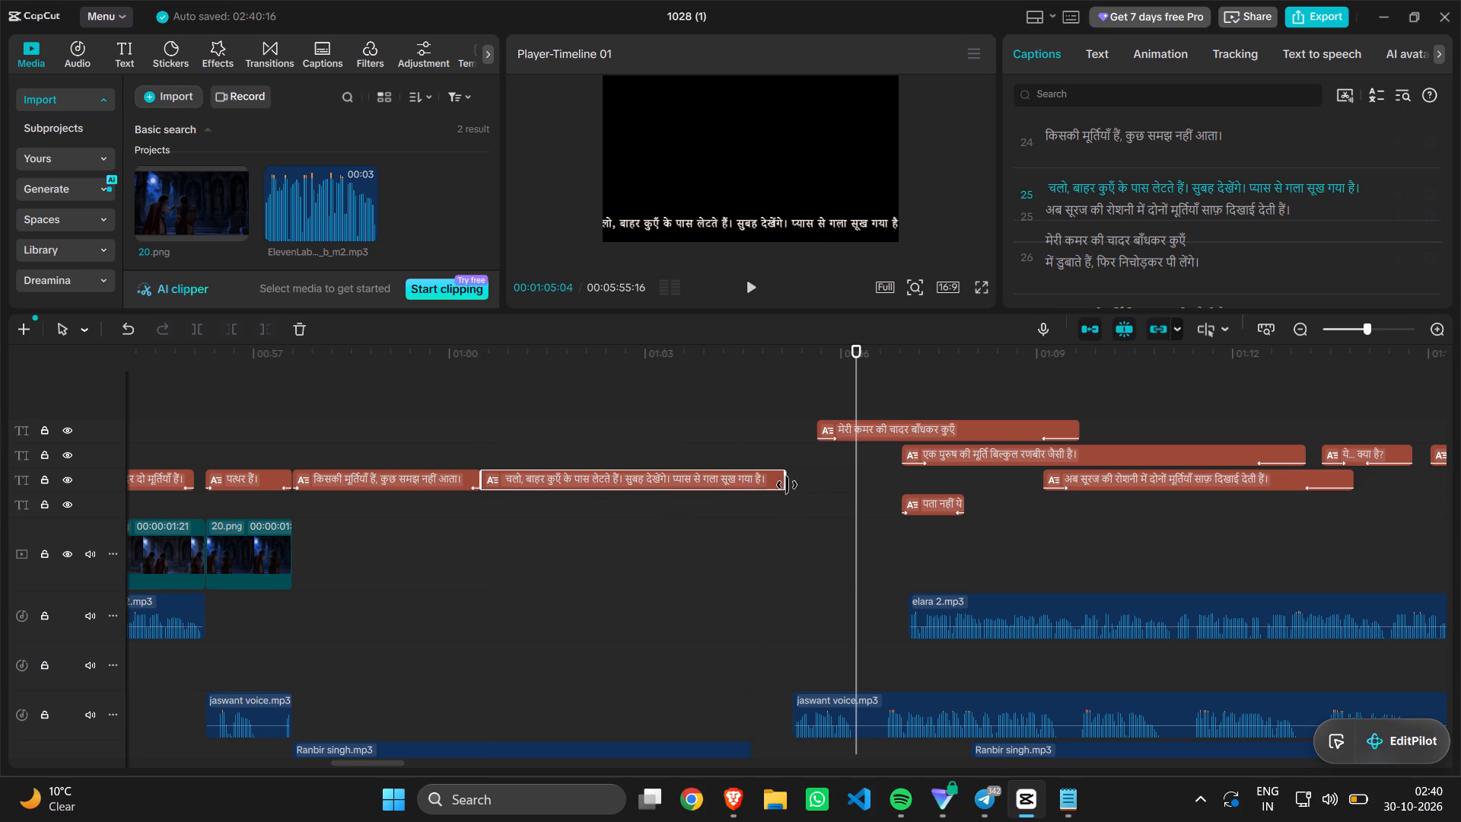
pyautogui.moveTo(787, 485); pyautogui.dragTo(803, 485)
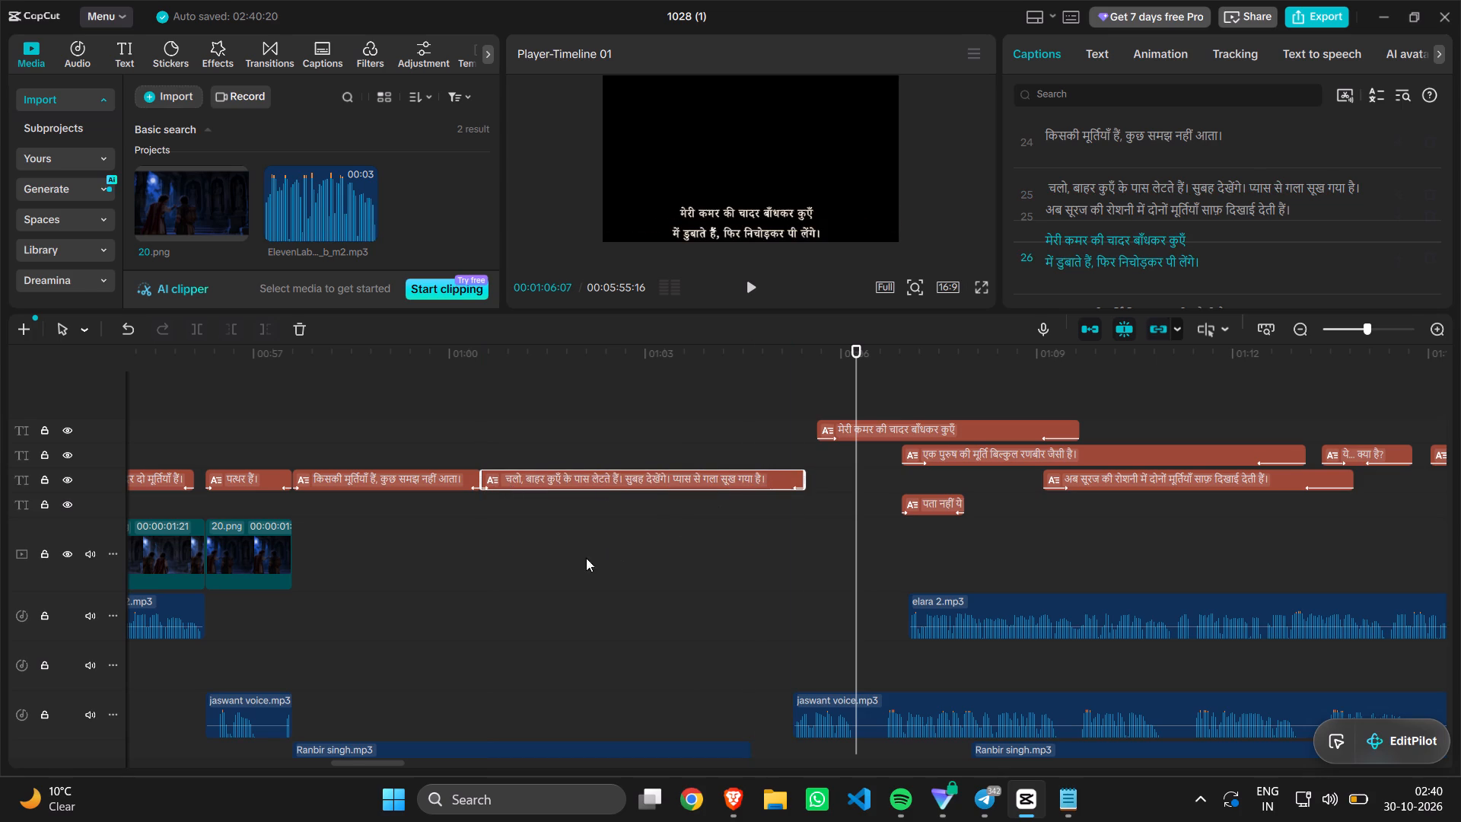
# Using playback for timing, cut the sentence "प्यास से गला सूख गया है।" out of the "चलो, बाहर कुएँ" caption.
pyautogui.click(498, 578)
pyautogui.press('space')
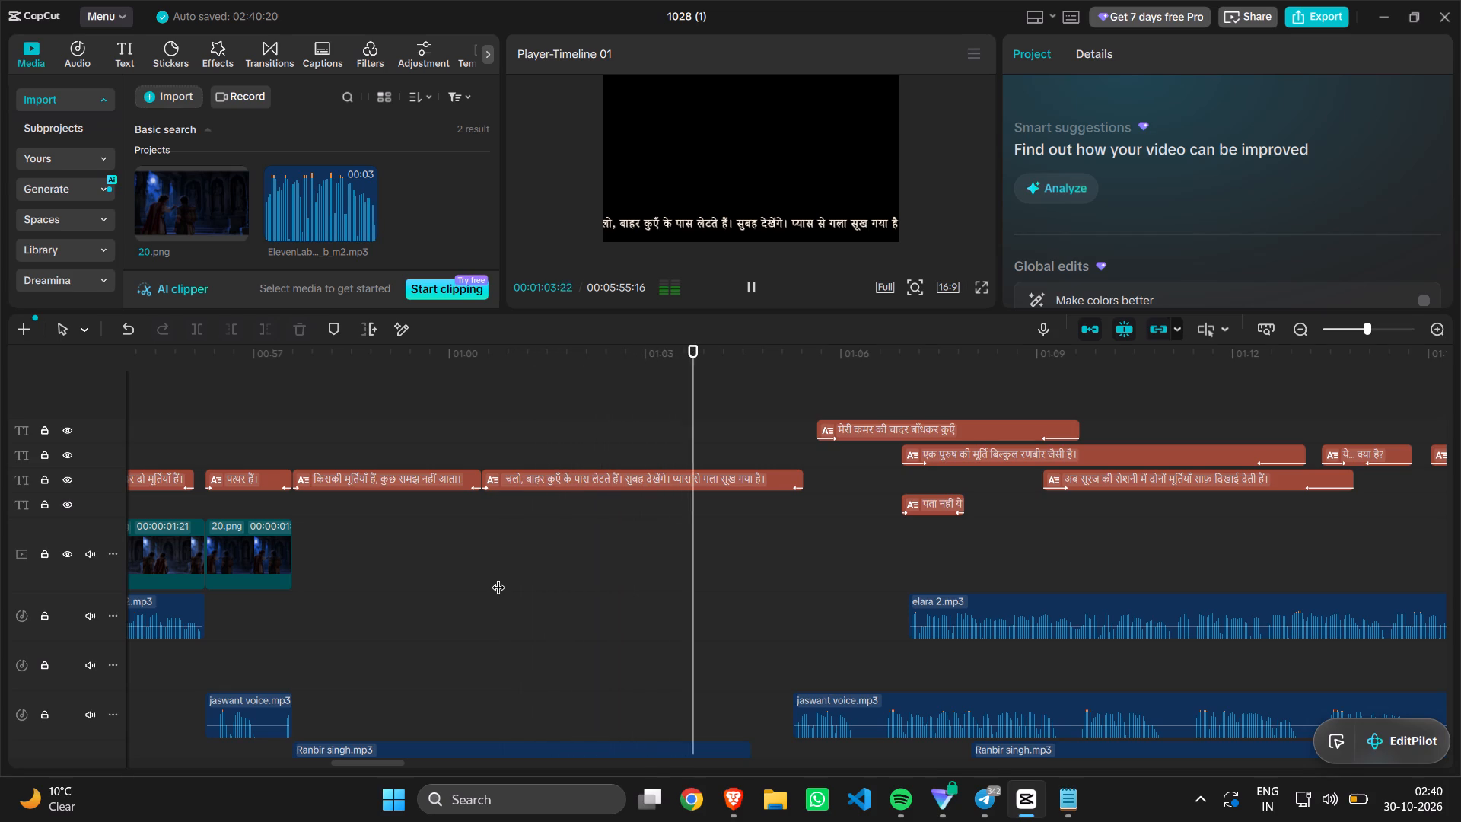
pyautogui.press('space')
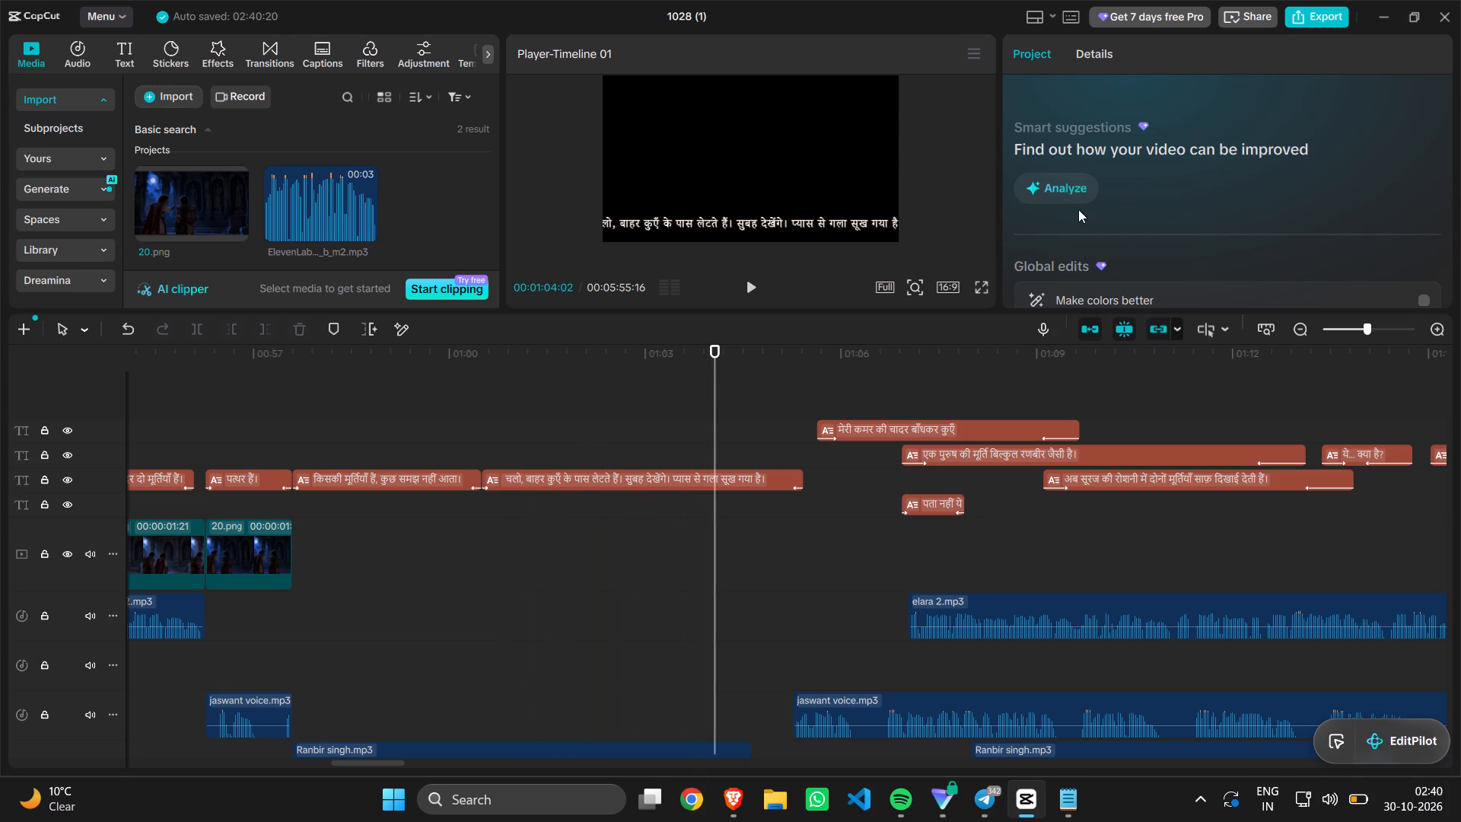
pyautogui.click(645, 475)
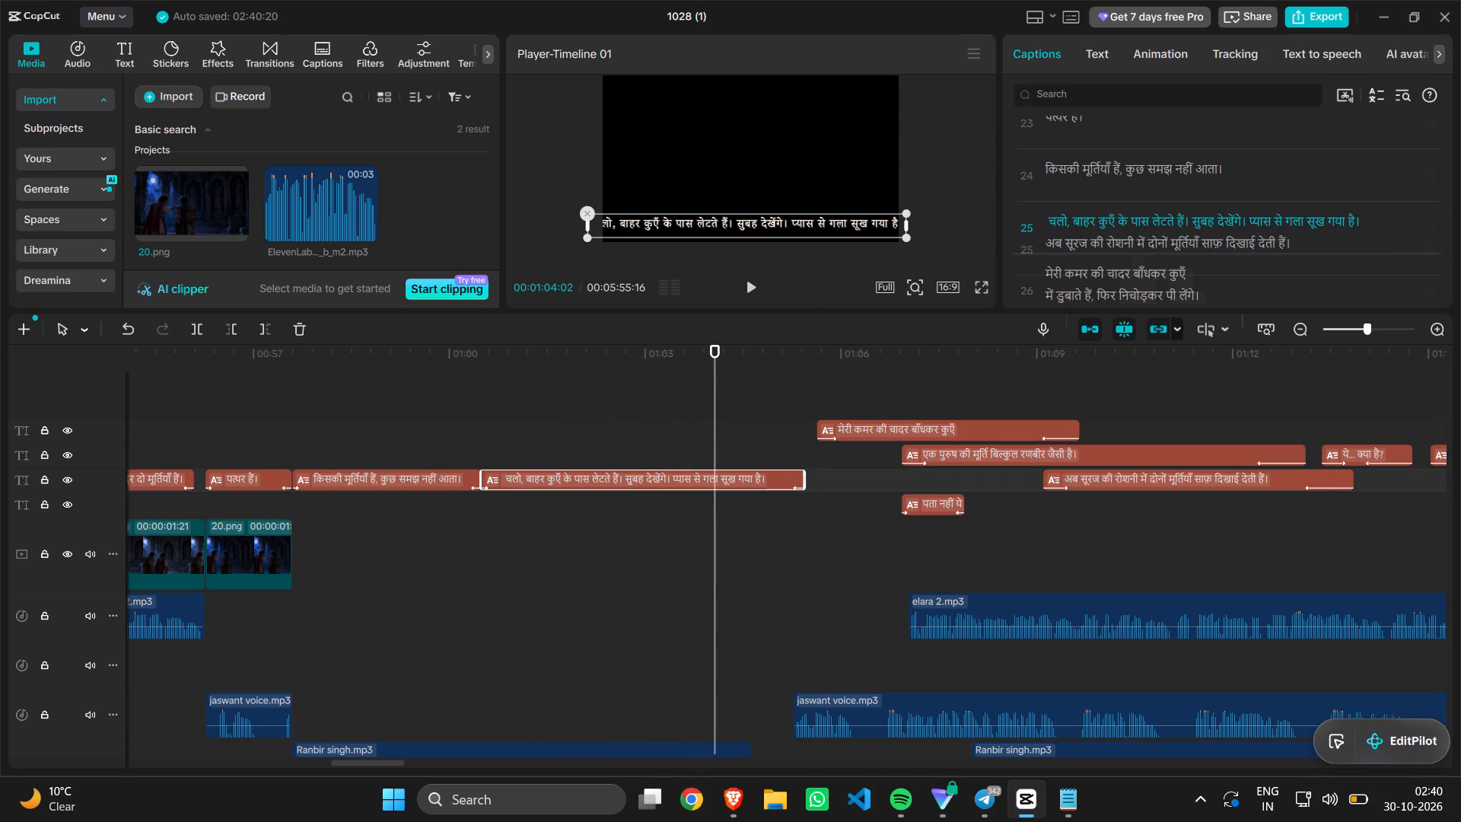
pyautogui.click(1250, 219)
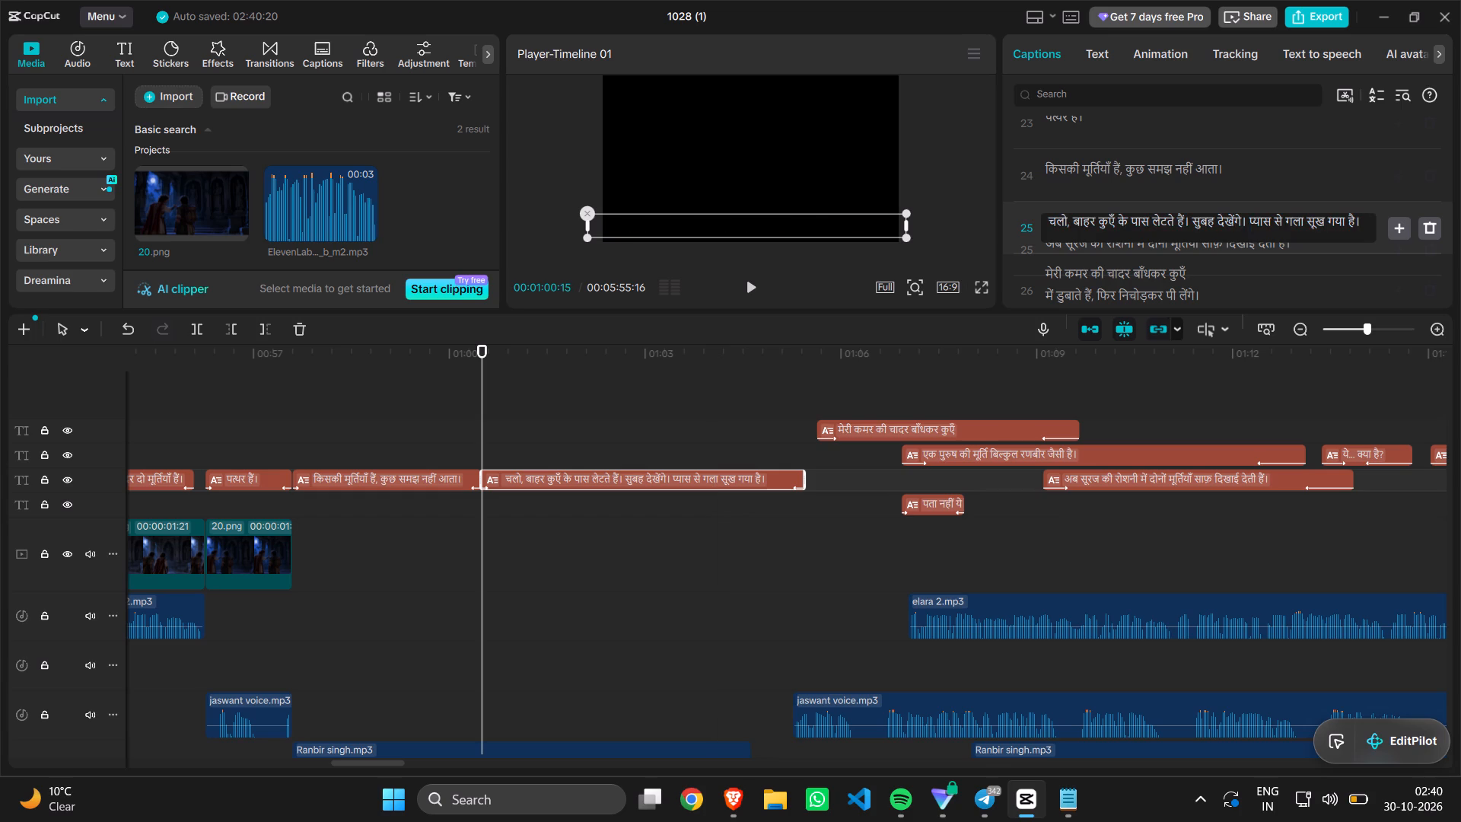
pyautogui.moveTo(1250, 219); pyautogui.dragTo(1363, 217)
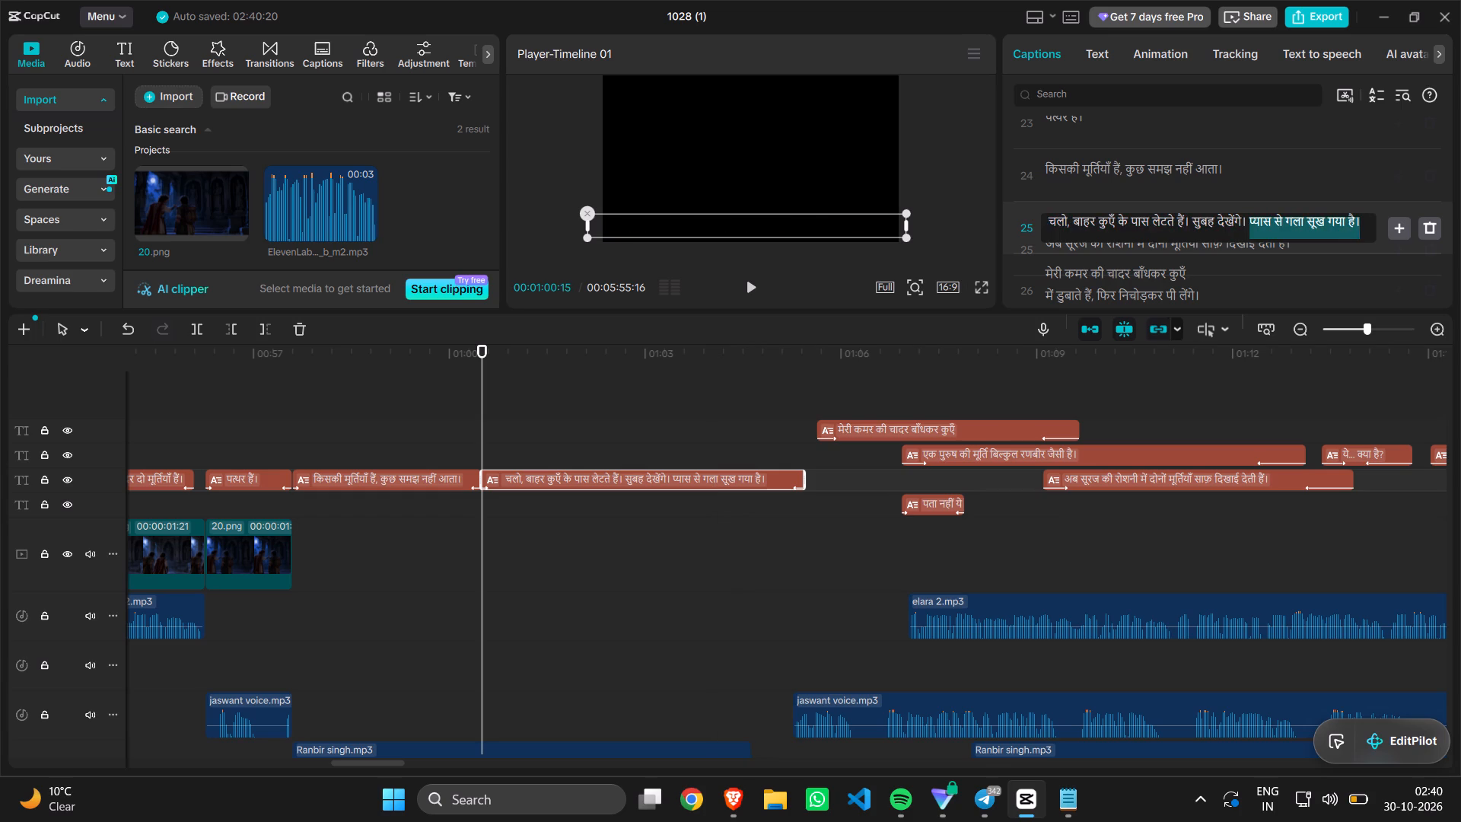
pyautogui.hotkey('ctrl', 'x')
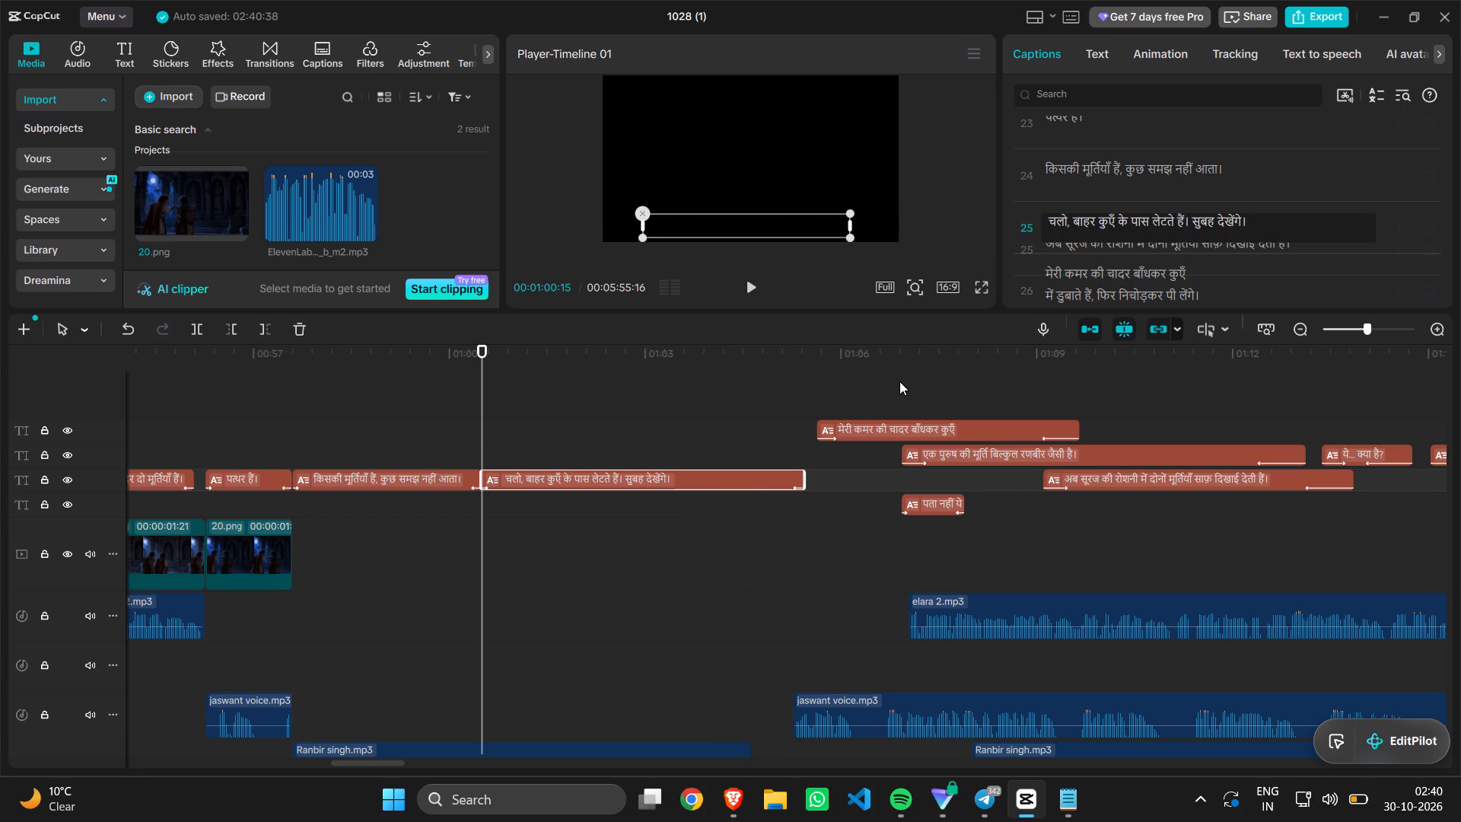
pyautogui.press('Return')
# Shorten the "चलो, बाहर कुएँ" caption to end at about 01:03.5.
pyautogui.click(739, 476)
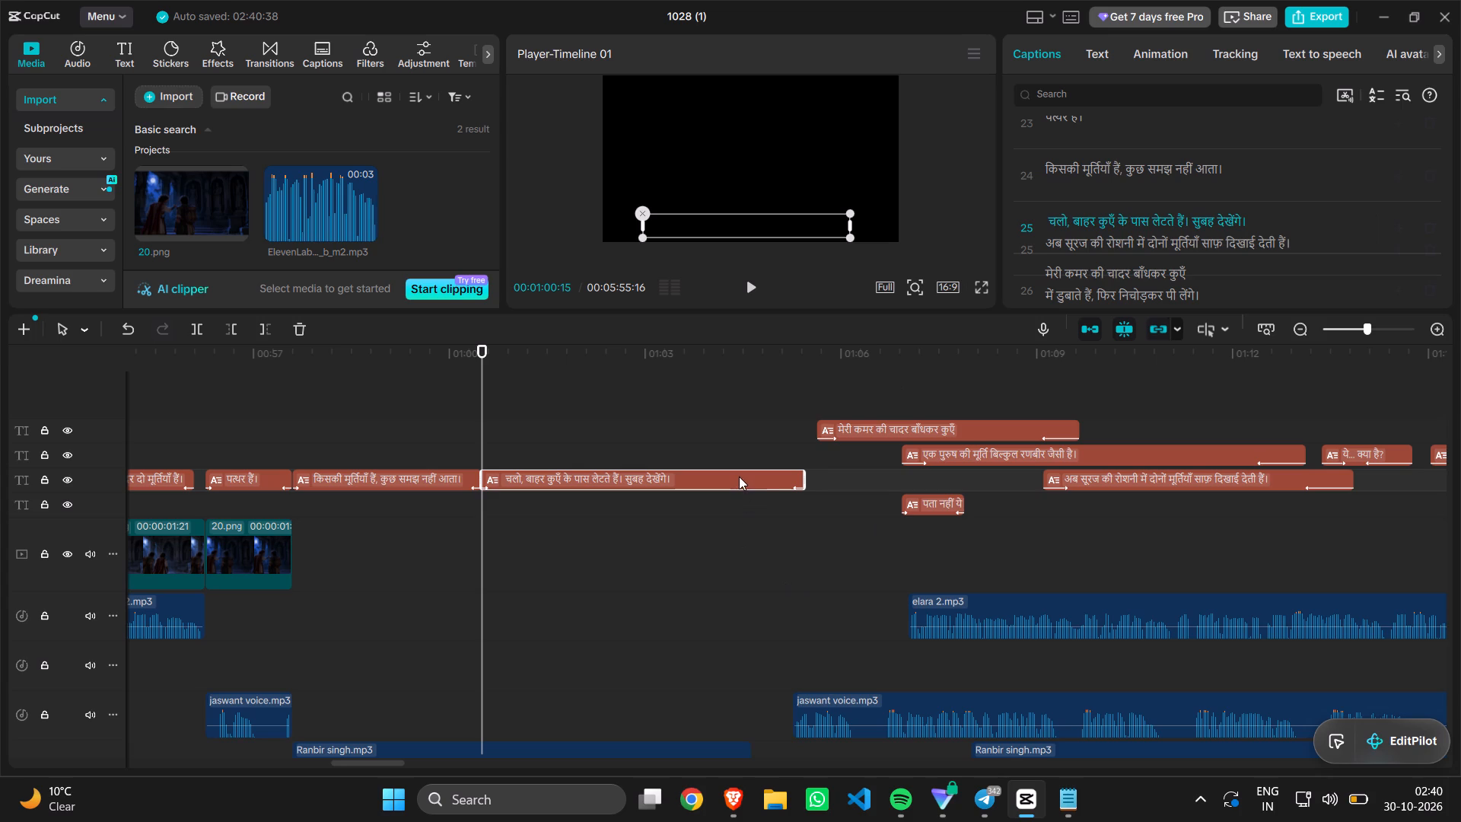
pyautogui.moveTo(806, 482); pyautogui.dragTo(695, 487)
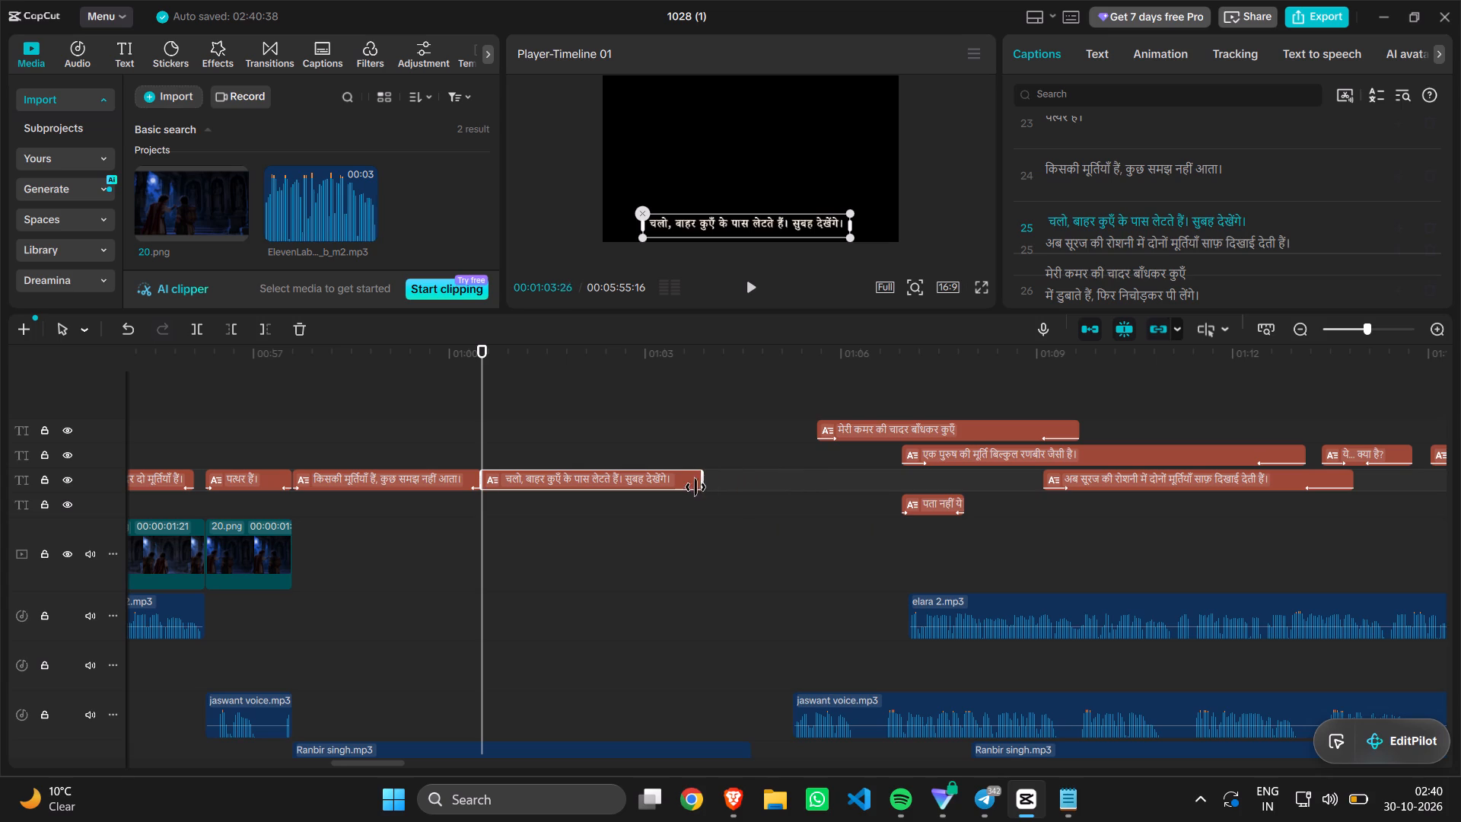
pyautogui.moveTo(695, 487); pyautogui.dragTo(672, 486)
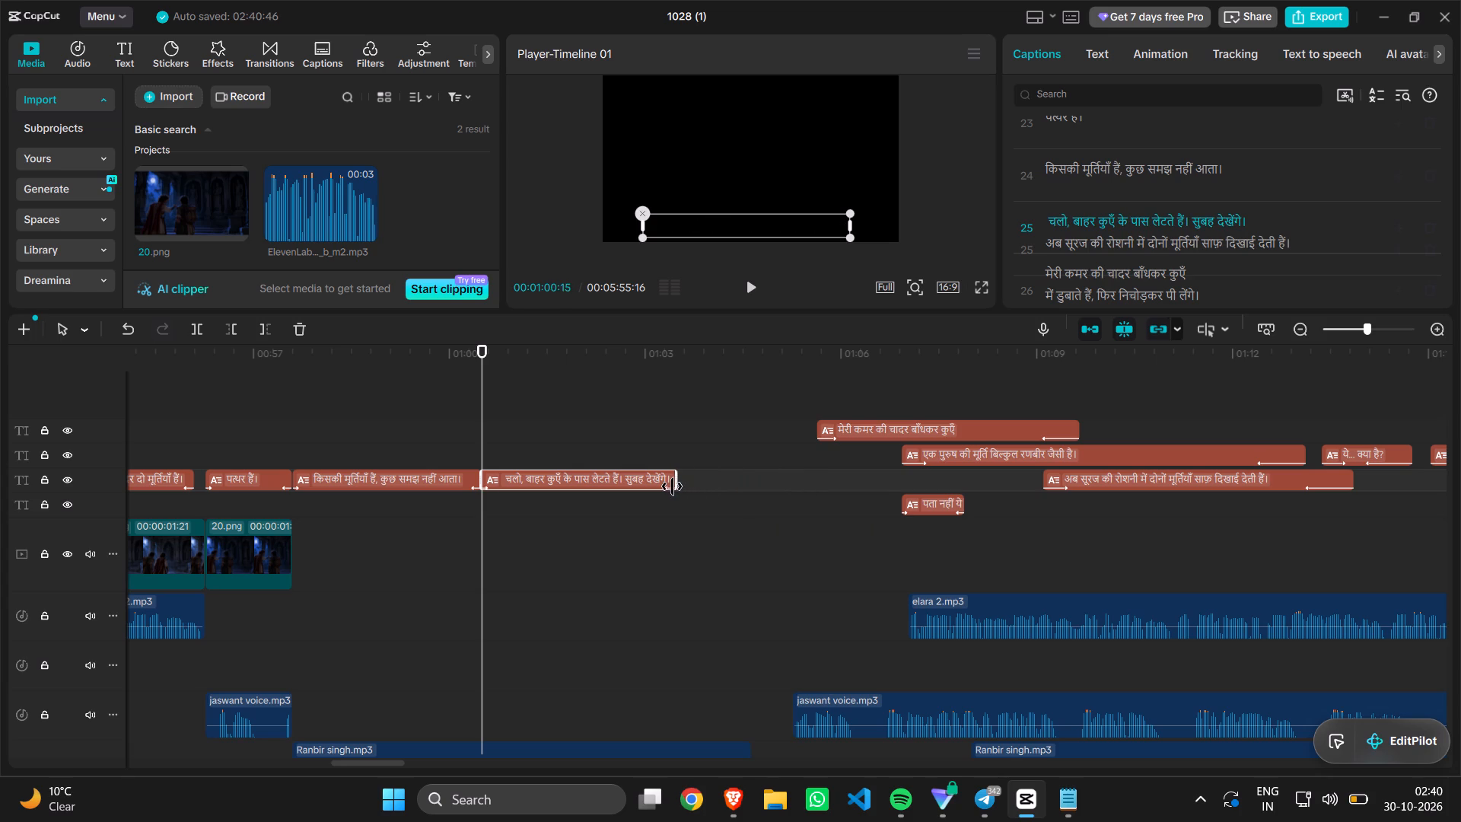
pyautogui.click(672, 486)
# Add a new caption directly after "चलो, बाहर कुएँ", replacing its default text with the cut sentence "प्यास से गला सूख गया है।".
pyautogui.click(671, 509)
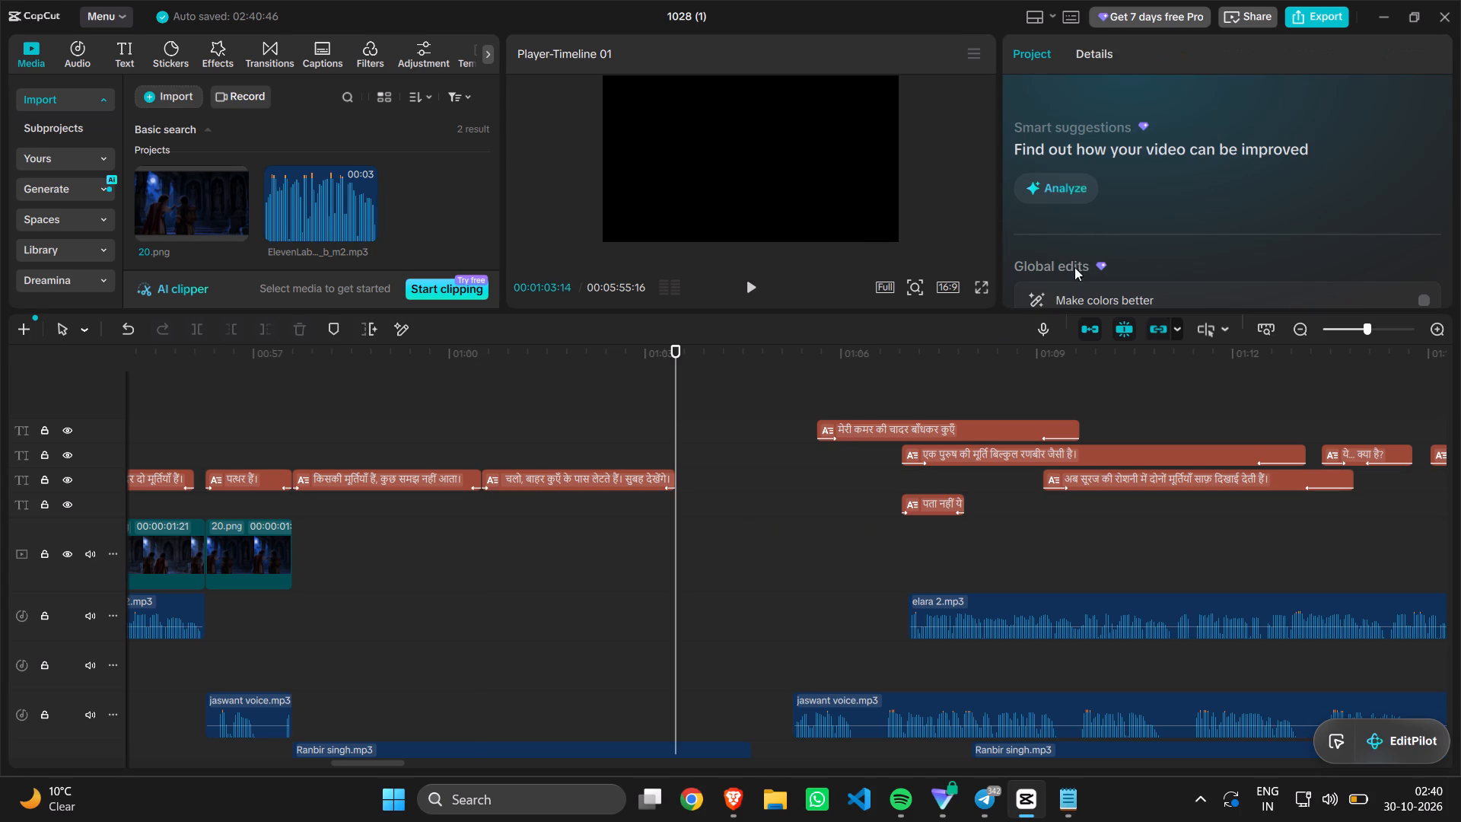
pyautogui.click(651, 479)
pyautogui.click(1395, 229)
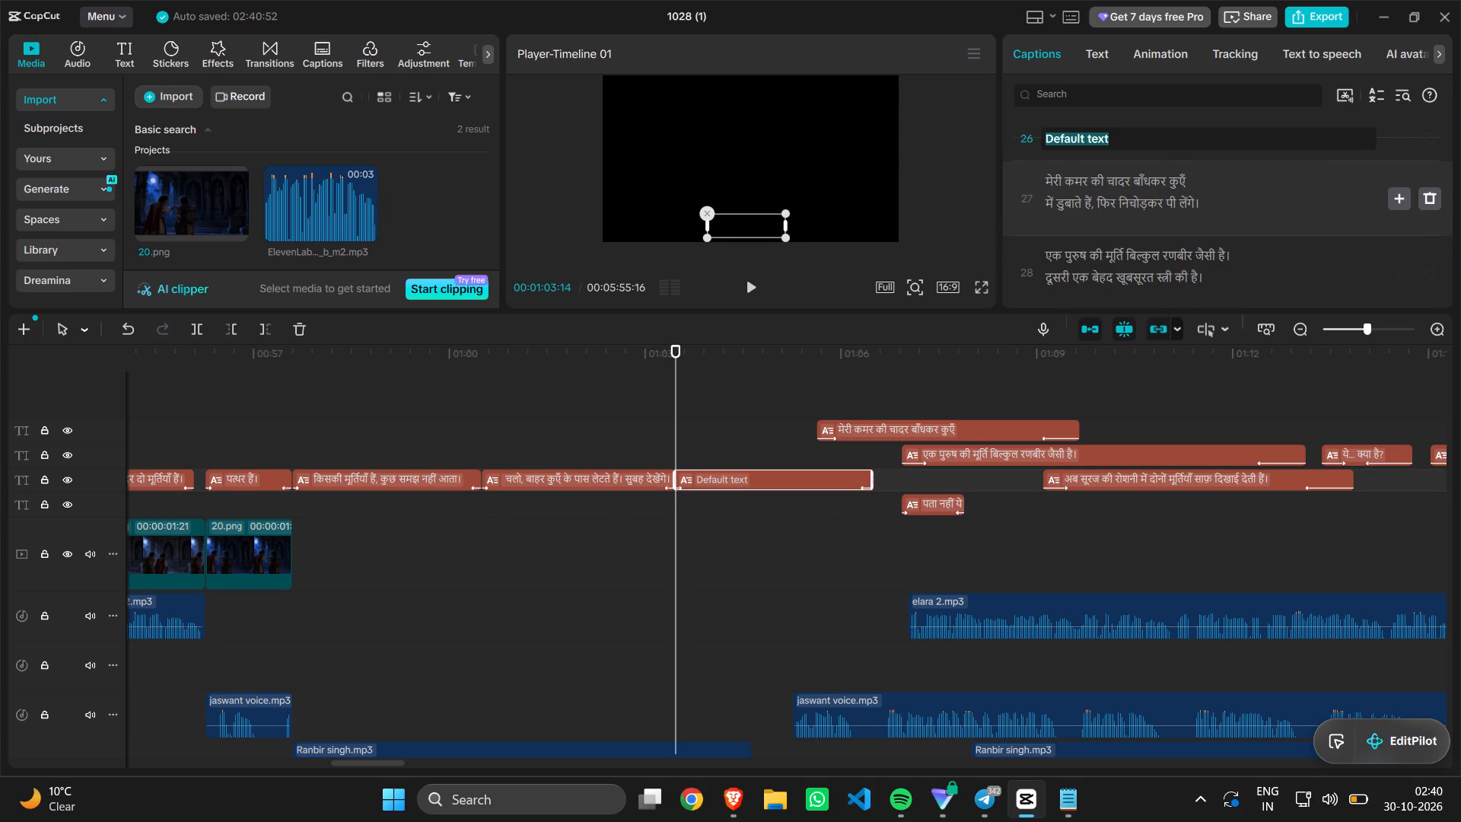
pyautogui.hotkey('ctrl', 'v')
pyautogui.press('Return')
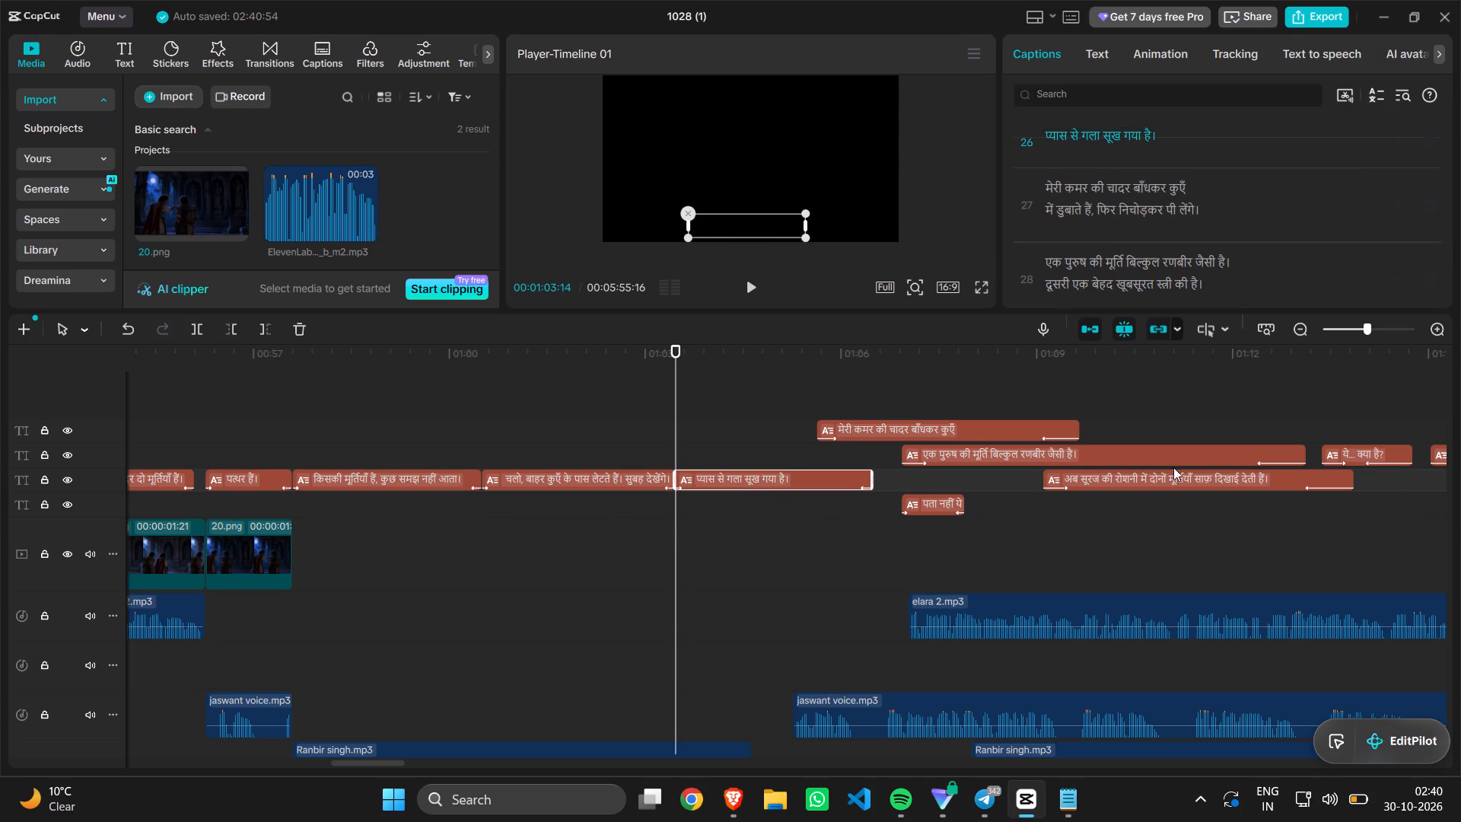
# Trim the "प्यास से गला सूख गया है।" caption to end with Ranbir's voice clip at about 01:04.7 and play it back.
pyautogui.moveTo(871, 476); pyautogui.dragTo(848, 478)
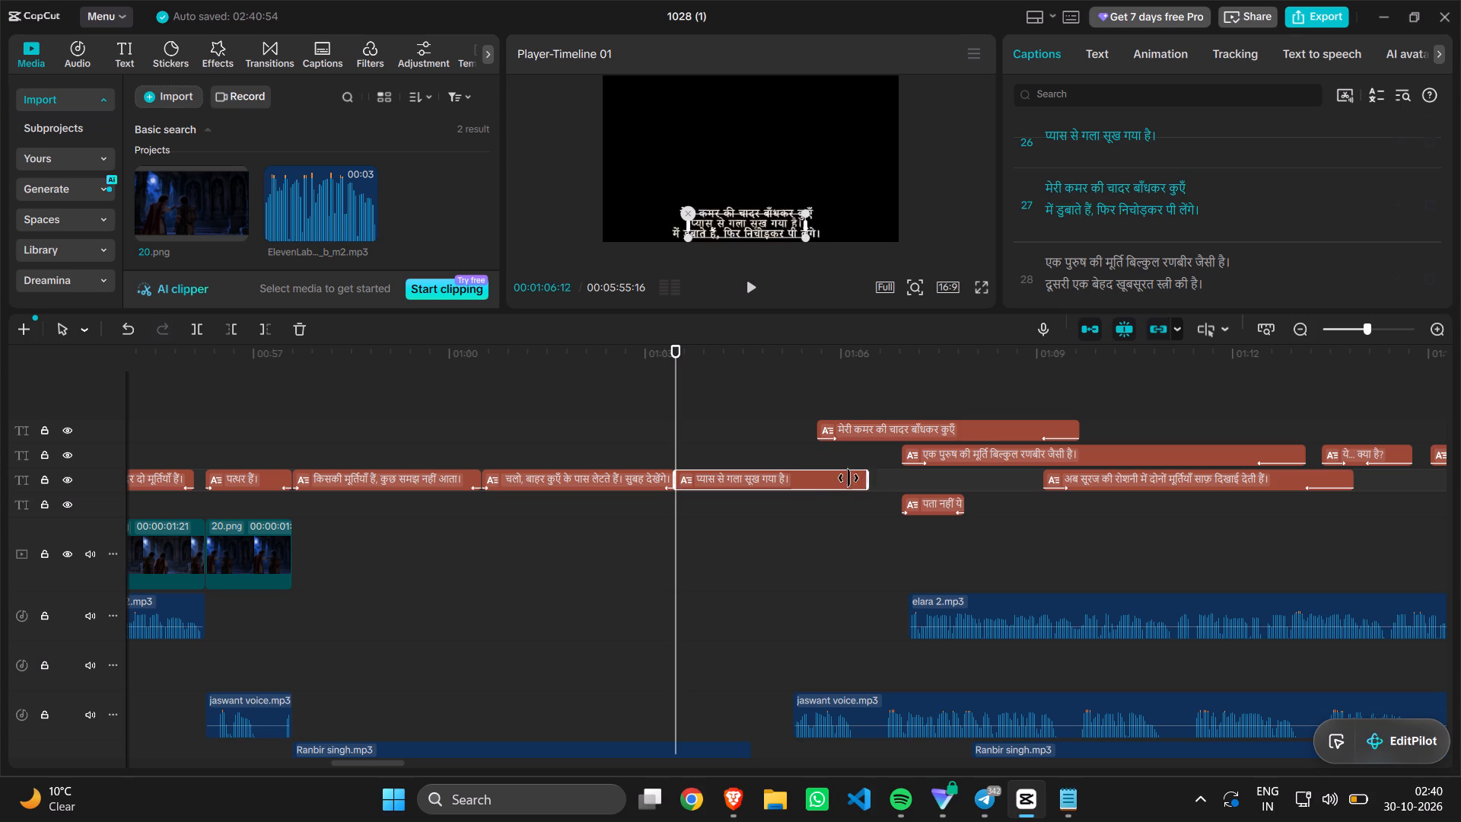
pyautogui.moveTo(848, 478); pyautogui.dragTo(746, 490)
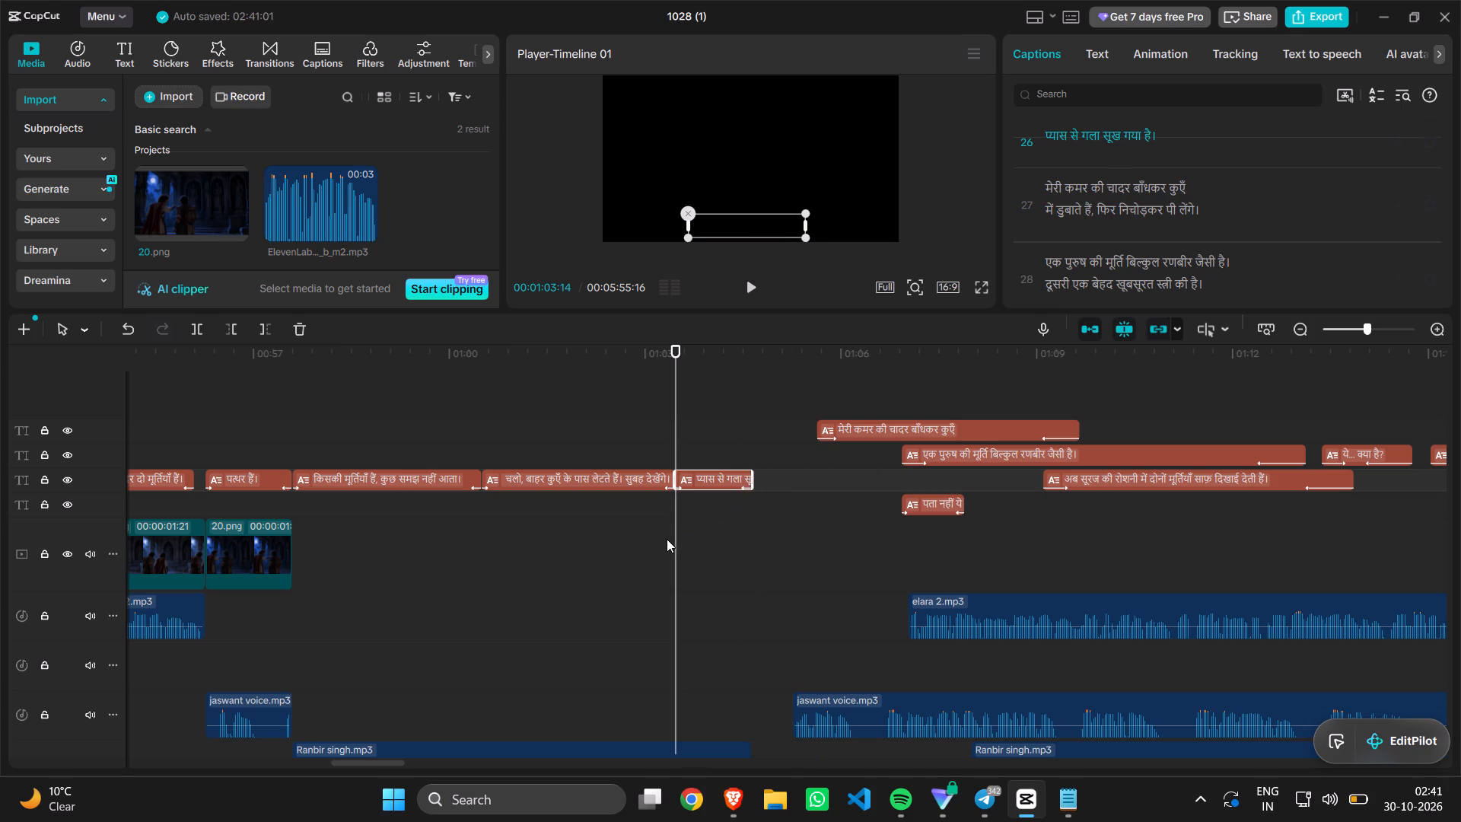
pyautogui.press('space')
pyautogui.press('space')
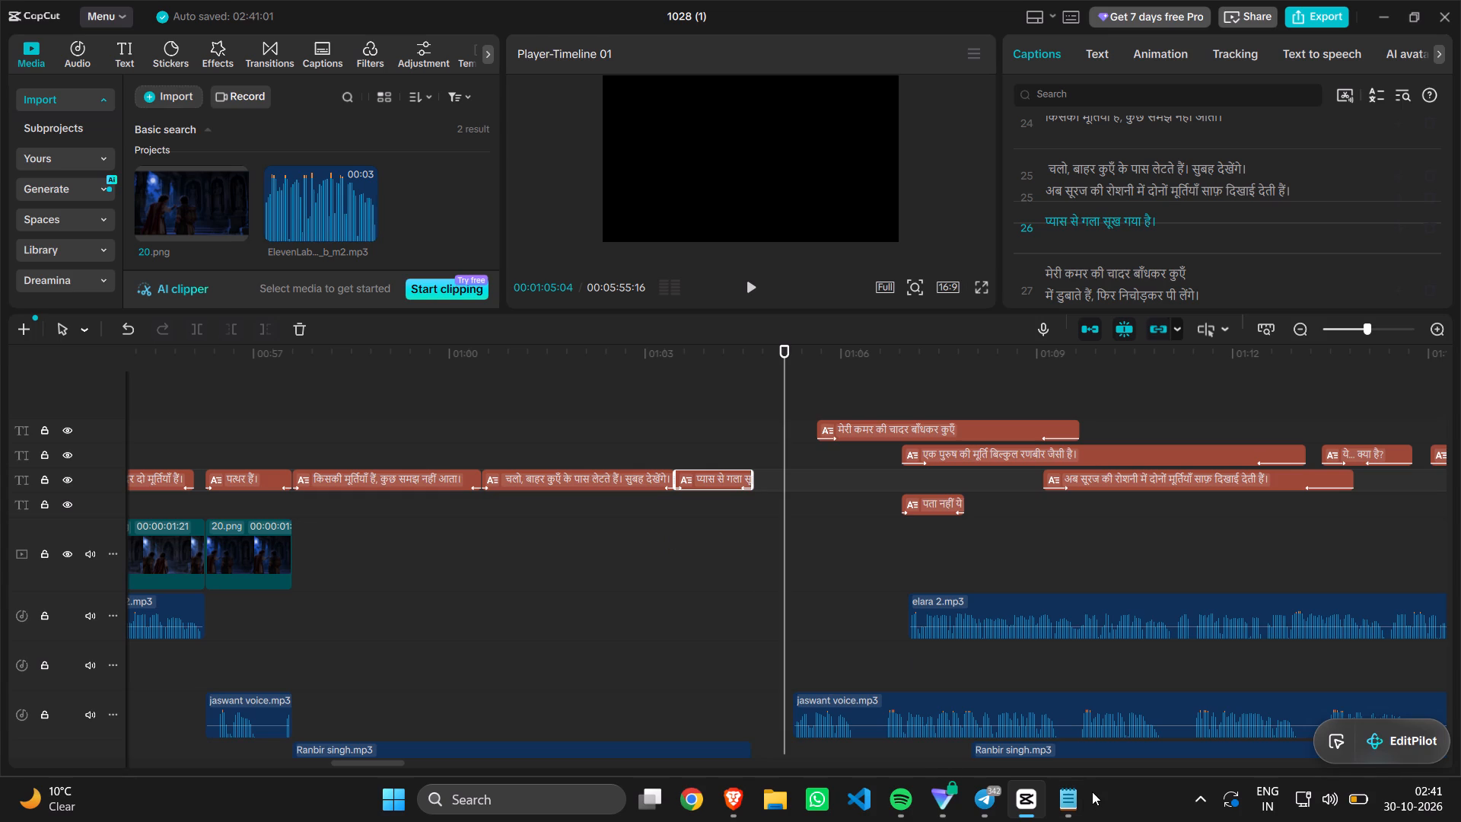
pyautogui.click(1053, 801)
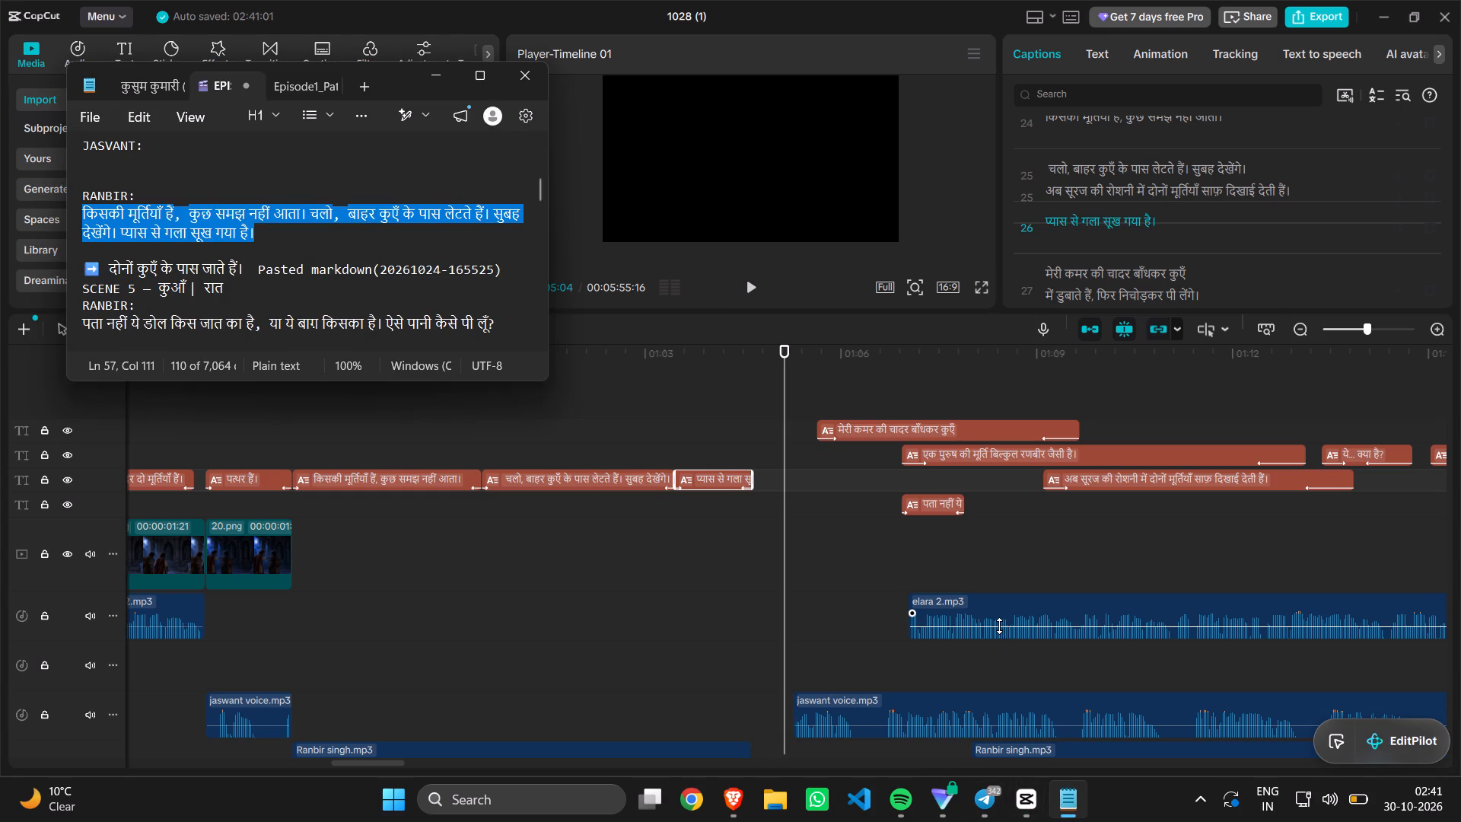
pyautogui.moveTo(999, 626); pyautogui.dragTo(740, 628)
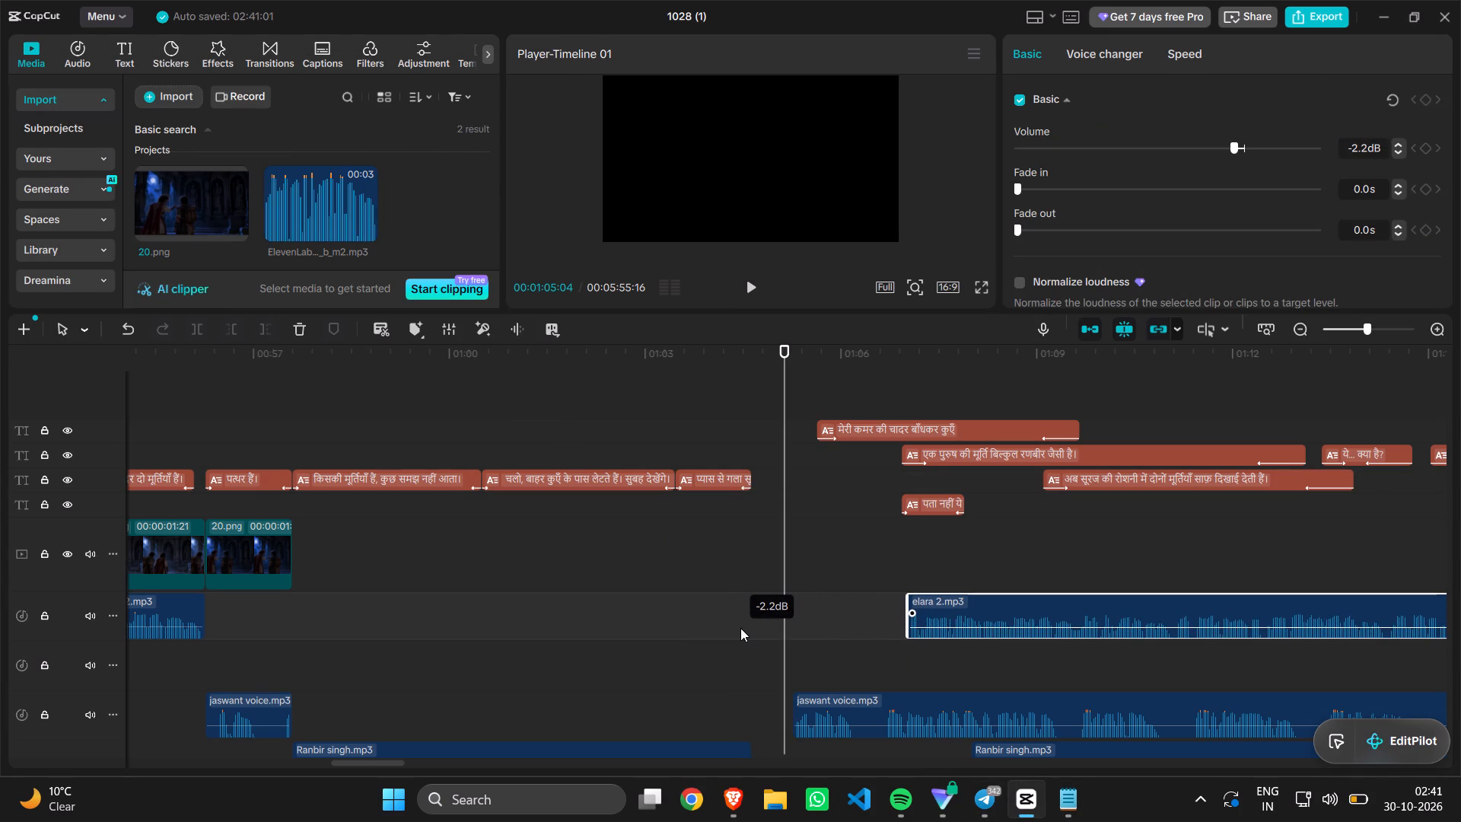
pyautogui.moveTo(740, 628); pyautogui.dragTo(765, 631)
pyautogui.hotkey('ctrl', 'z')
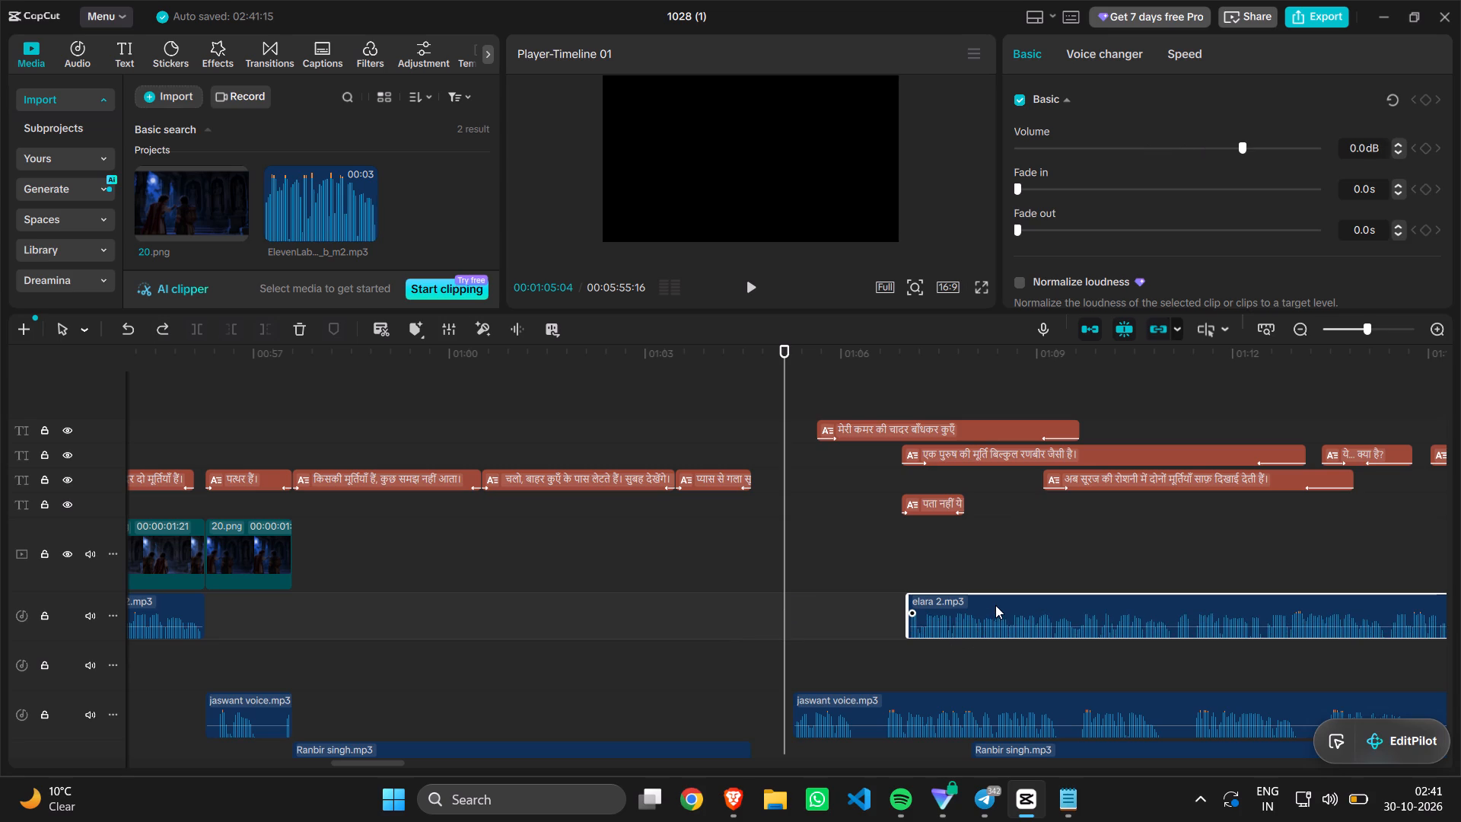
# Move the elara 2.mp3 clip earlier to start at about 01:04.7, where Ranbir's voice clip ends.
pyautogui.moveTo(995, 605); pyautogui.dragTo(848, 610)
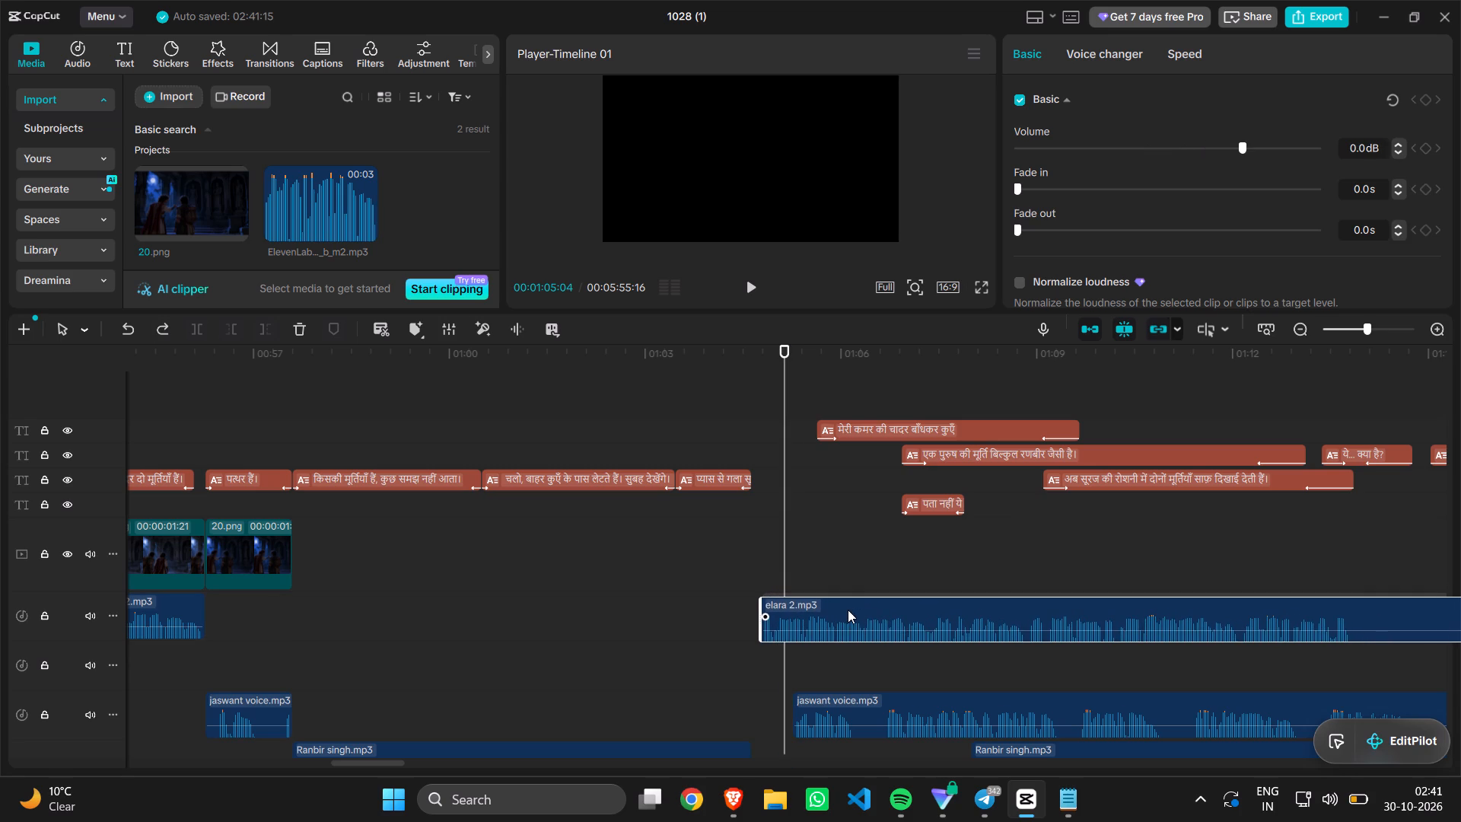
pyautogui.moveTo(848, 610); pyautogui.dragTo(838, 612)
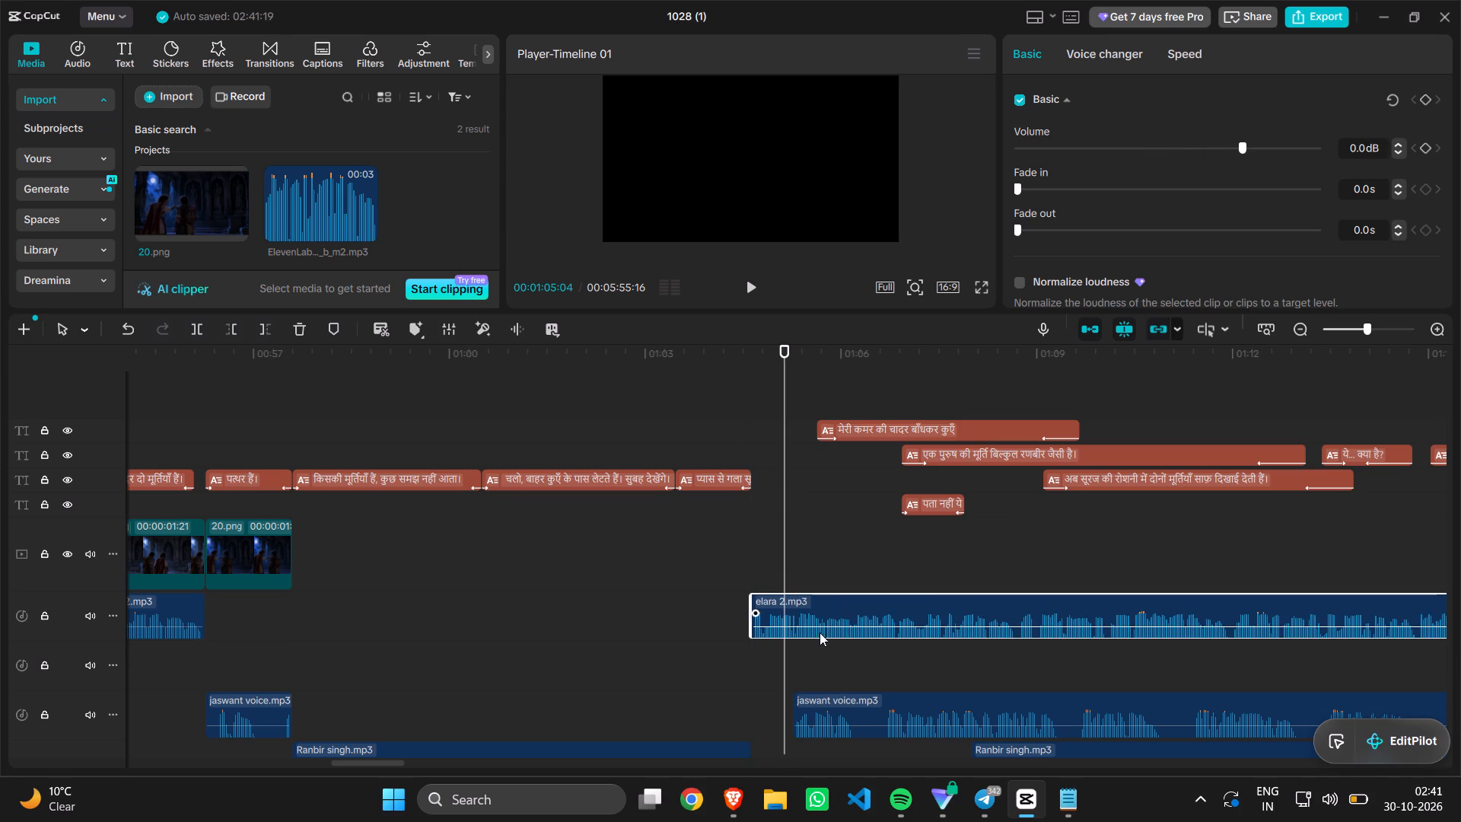
# Move the jaswant voice.mp3 clip on its track to start at about 01:08.2 and play back the audio from about 01:05.
pyautogui.moveTo(873, 693); pyautogui.dragTo(954, 706)
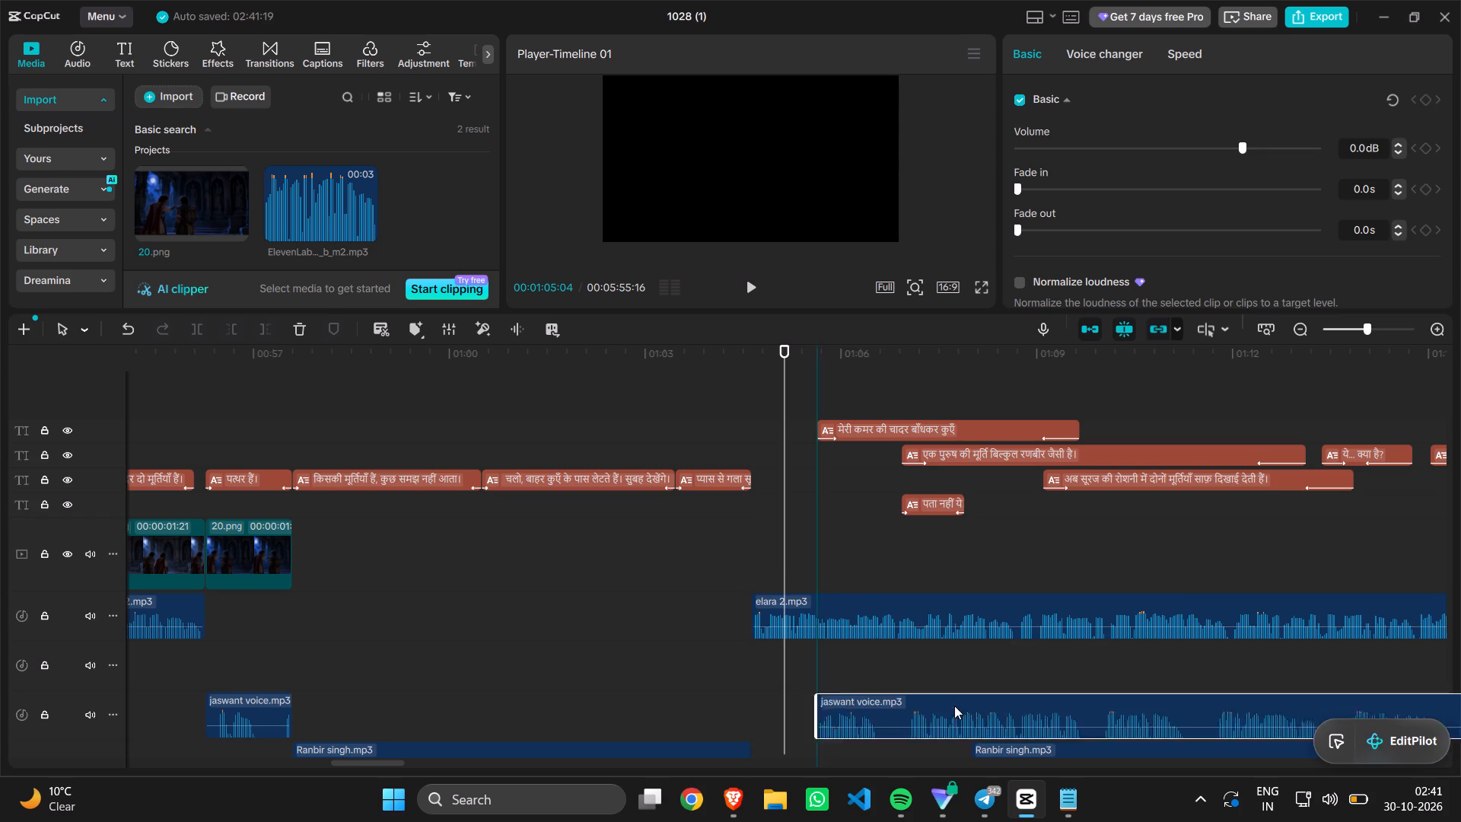
pyautogui.moveTo(954, 706); pyautogui.dragTo(1066, 679)
pyautogui.press('space')
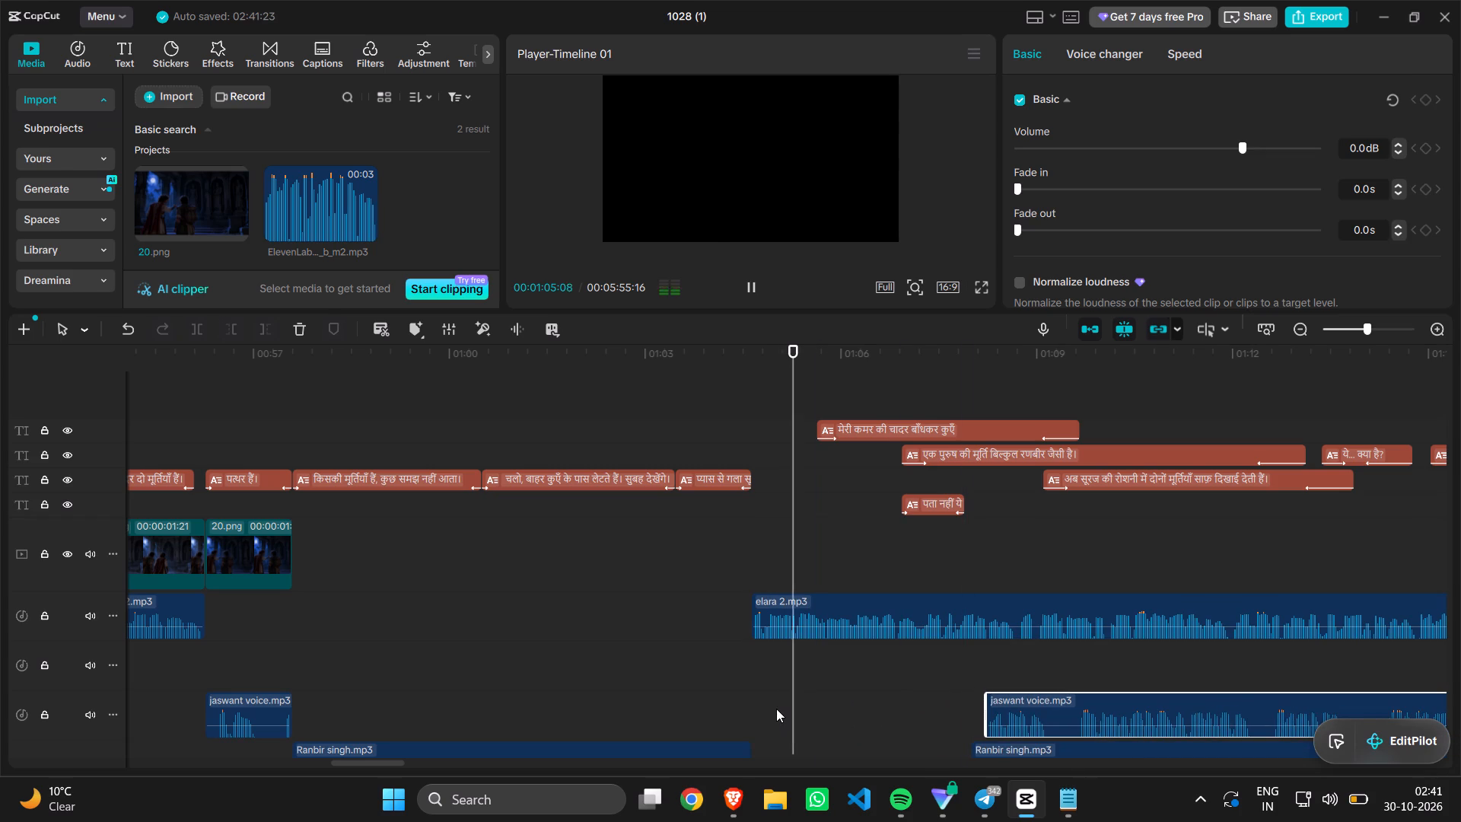
pyautogui.click(725, 693)
pyautogui.press('space')
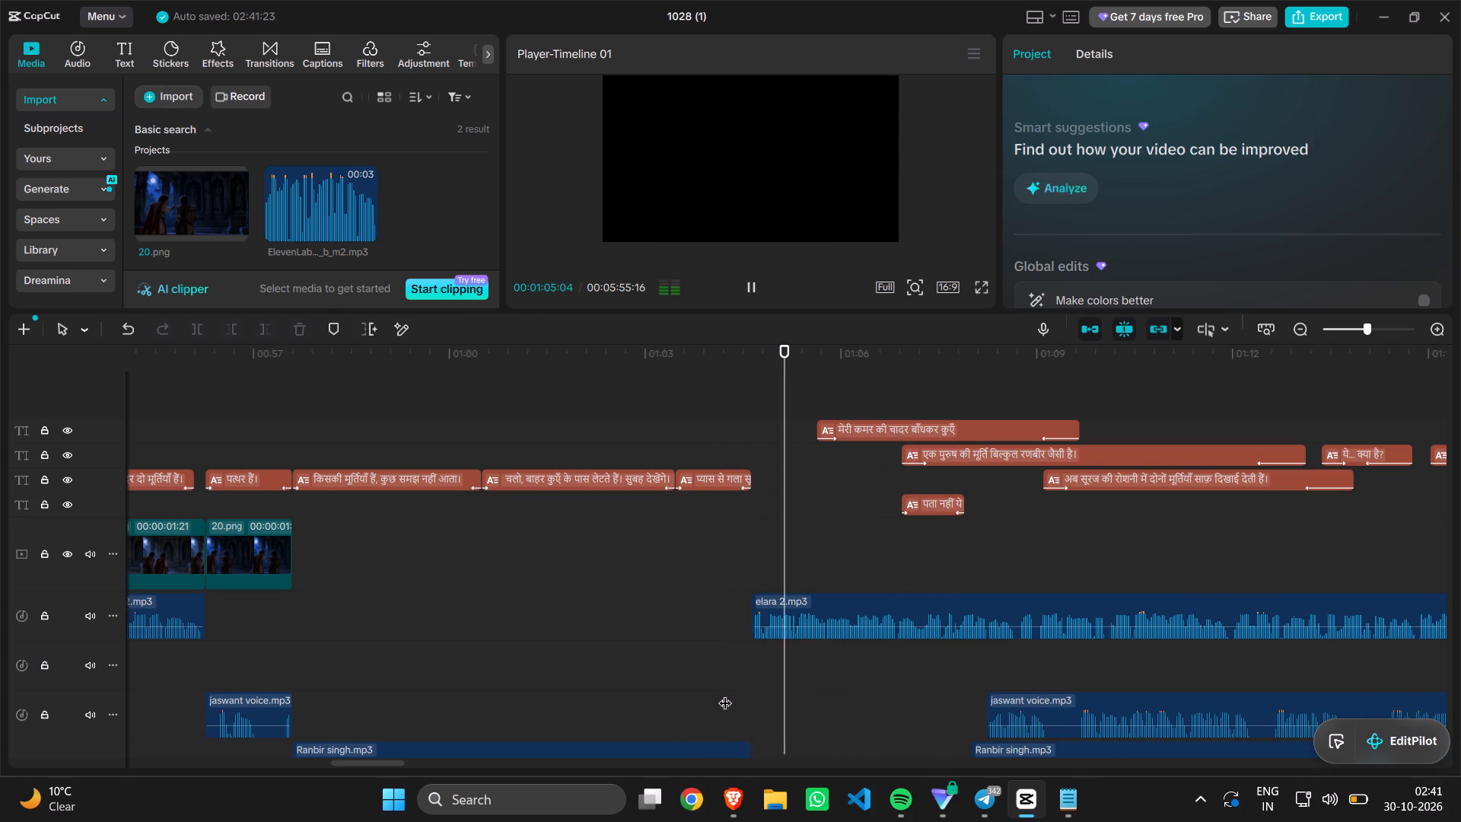
pyautogui.press('space')
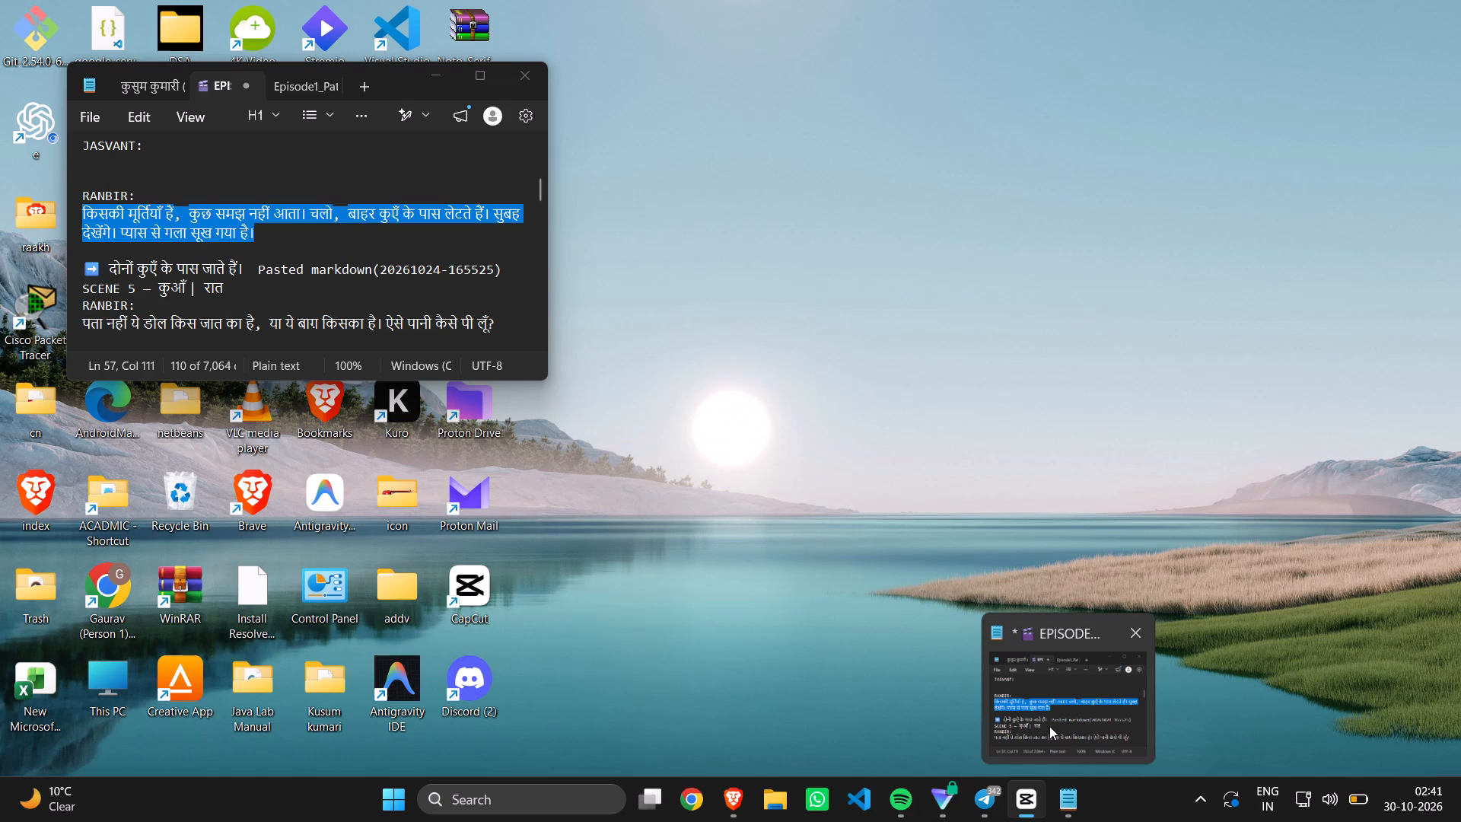
# Check Ranbir's next line in the Notepad script and place the "पता नहीं ये" caption directly after "प्यास से गला" on the same track.
pyautogui.click(1049, 725)
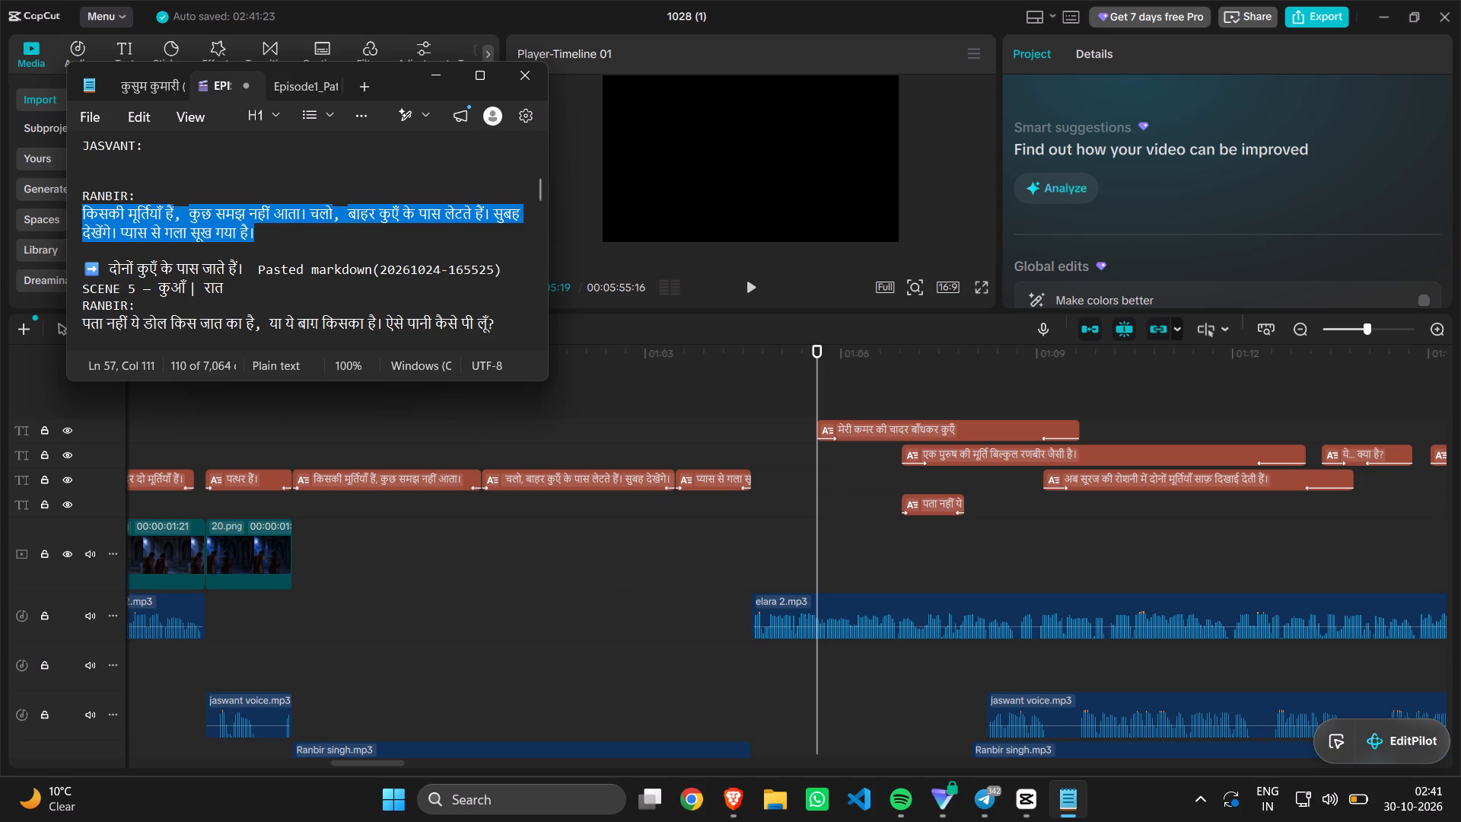
pyautogui.scroll(-1, 346, 311)
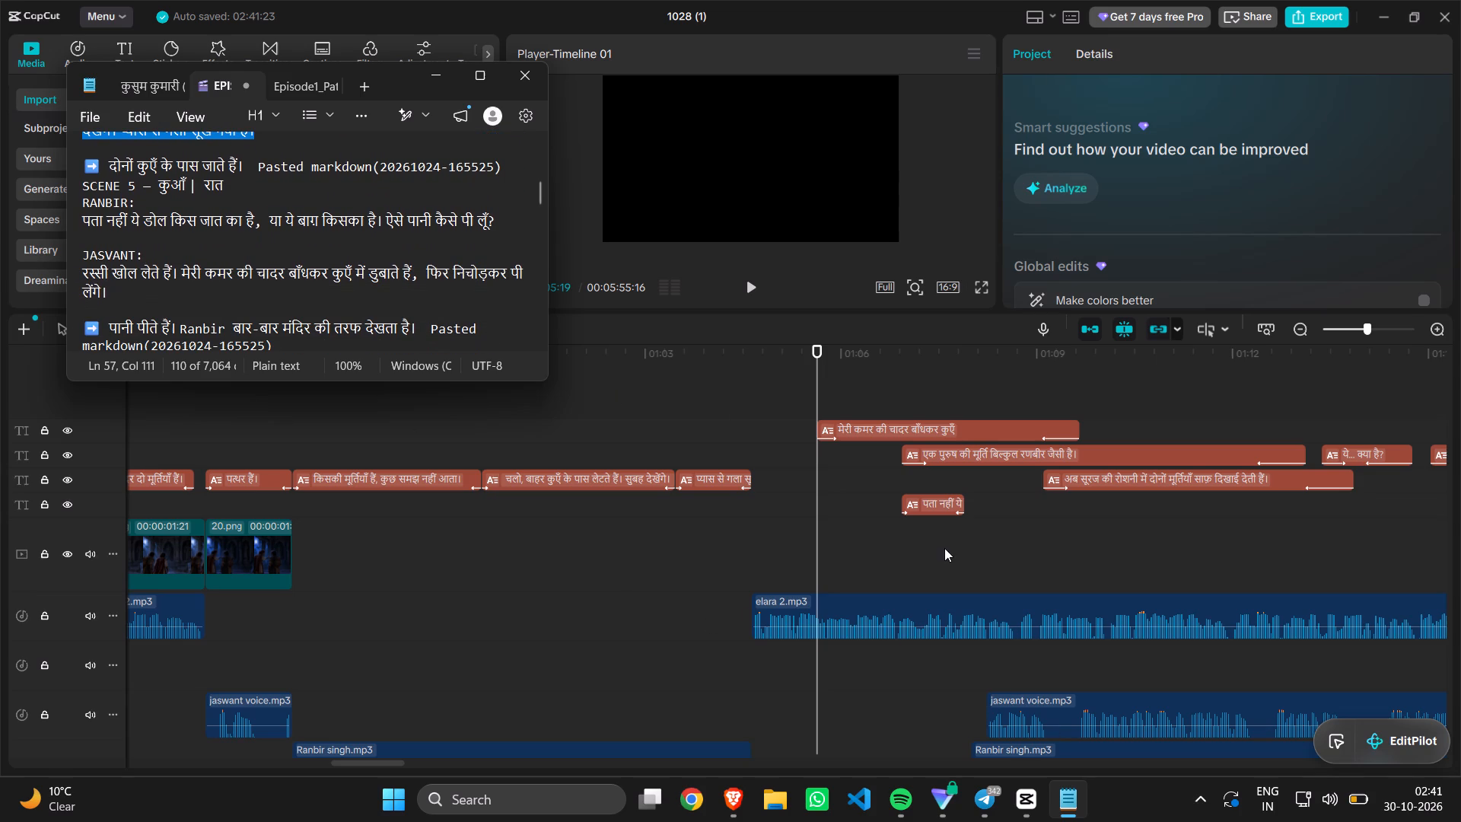
pyautogui.moveTo(926, 495); pyautogui.dragTo(839, 475)
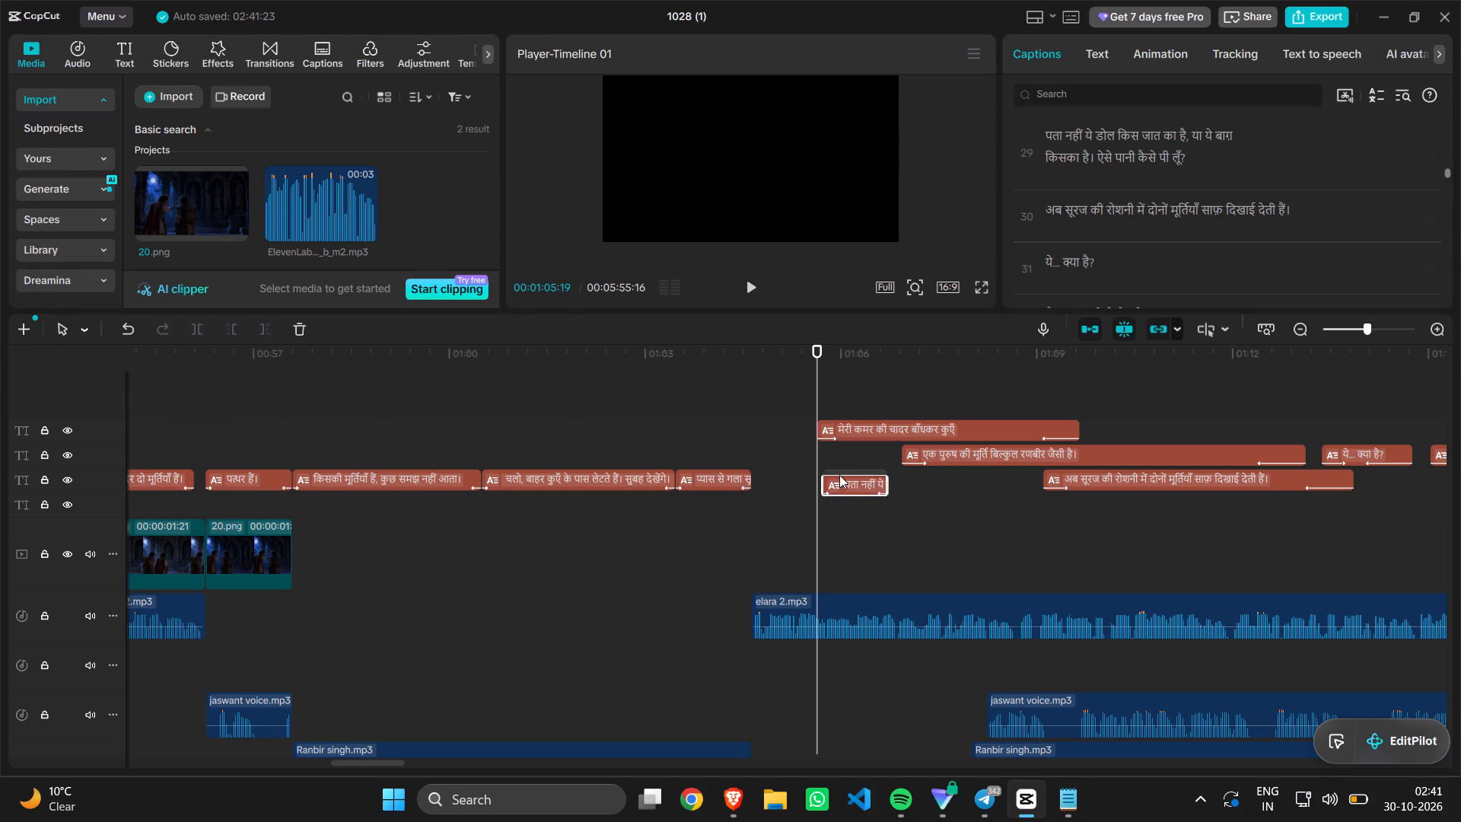
pyautogui.moveTo(839, 475); pyautogui.dragTo(781, 472)
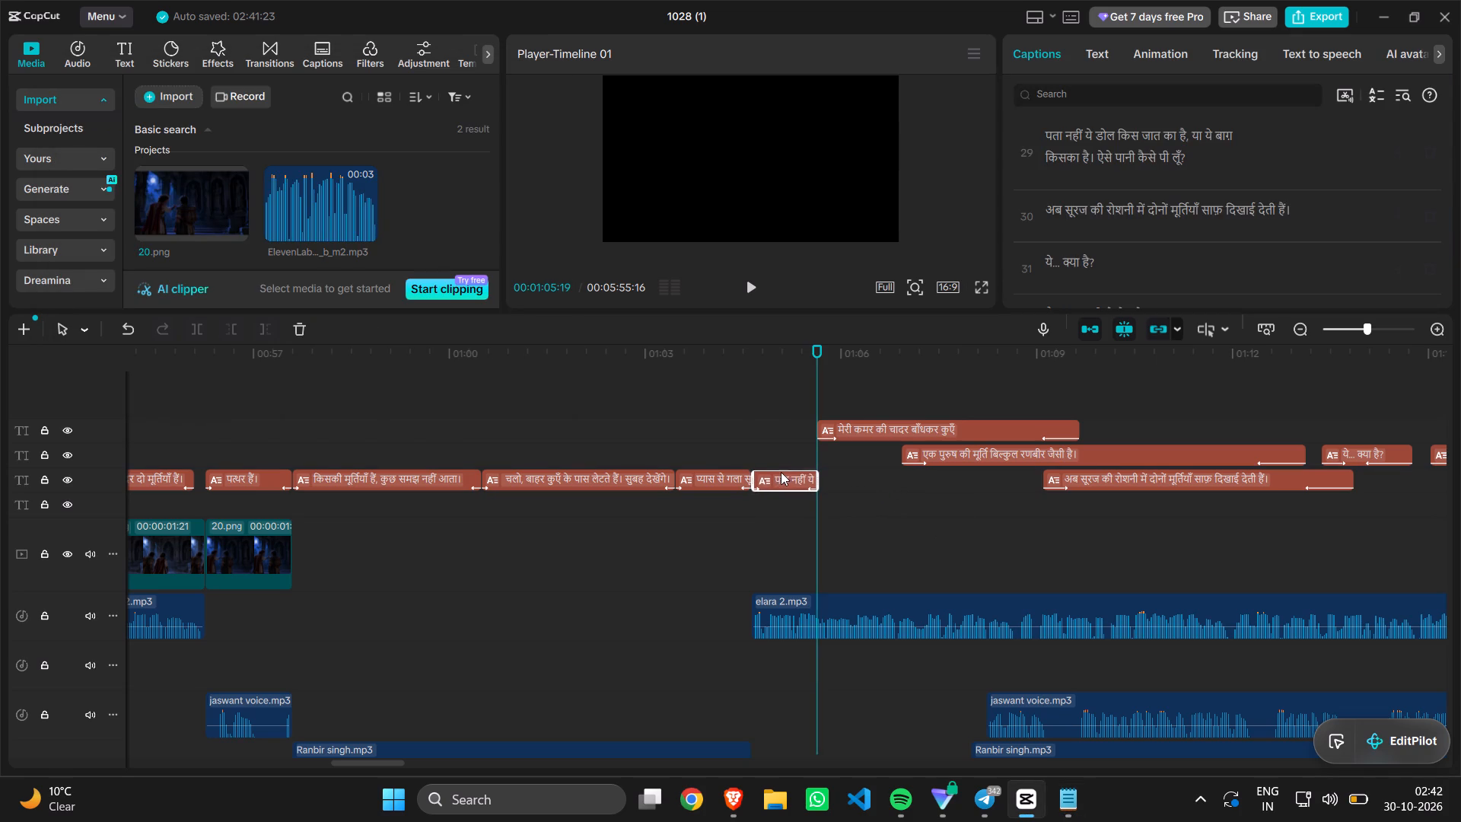
pyautogui.moveTo(781, 472); pyautogui.dragTo(780, 473)
# Play back the audio from about 01:04.7 and move the elara 2.mp3 clip out of the way to start at about 01:09.7.
pyautogui.click(759, 645)
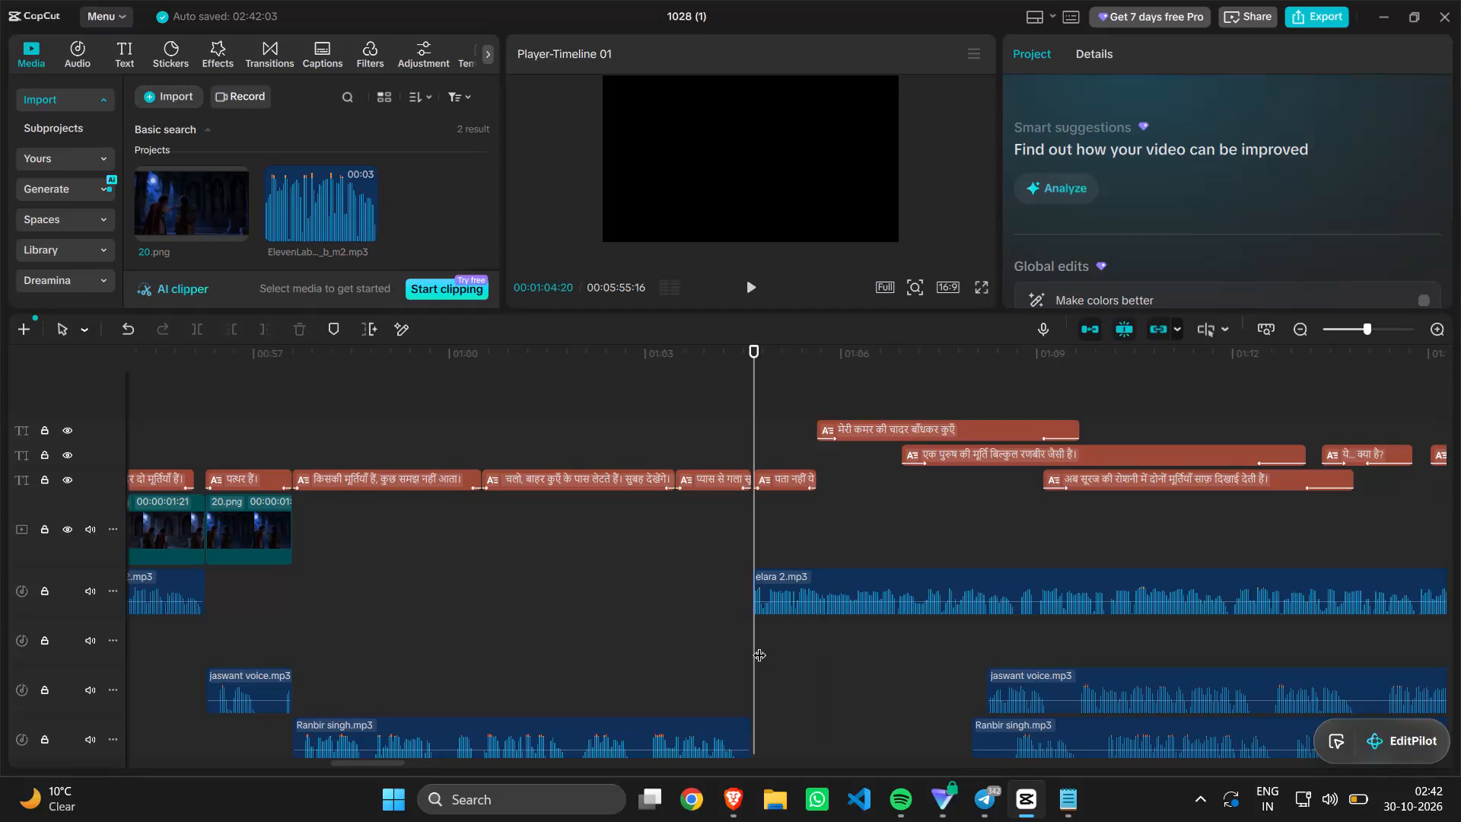
pyautogui.press('space')
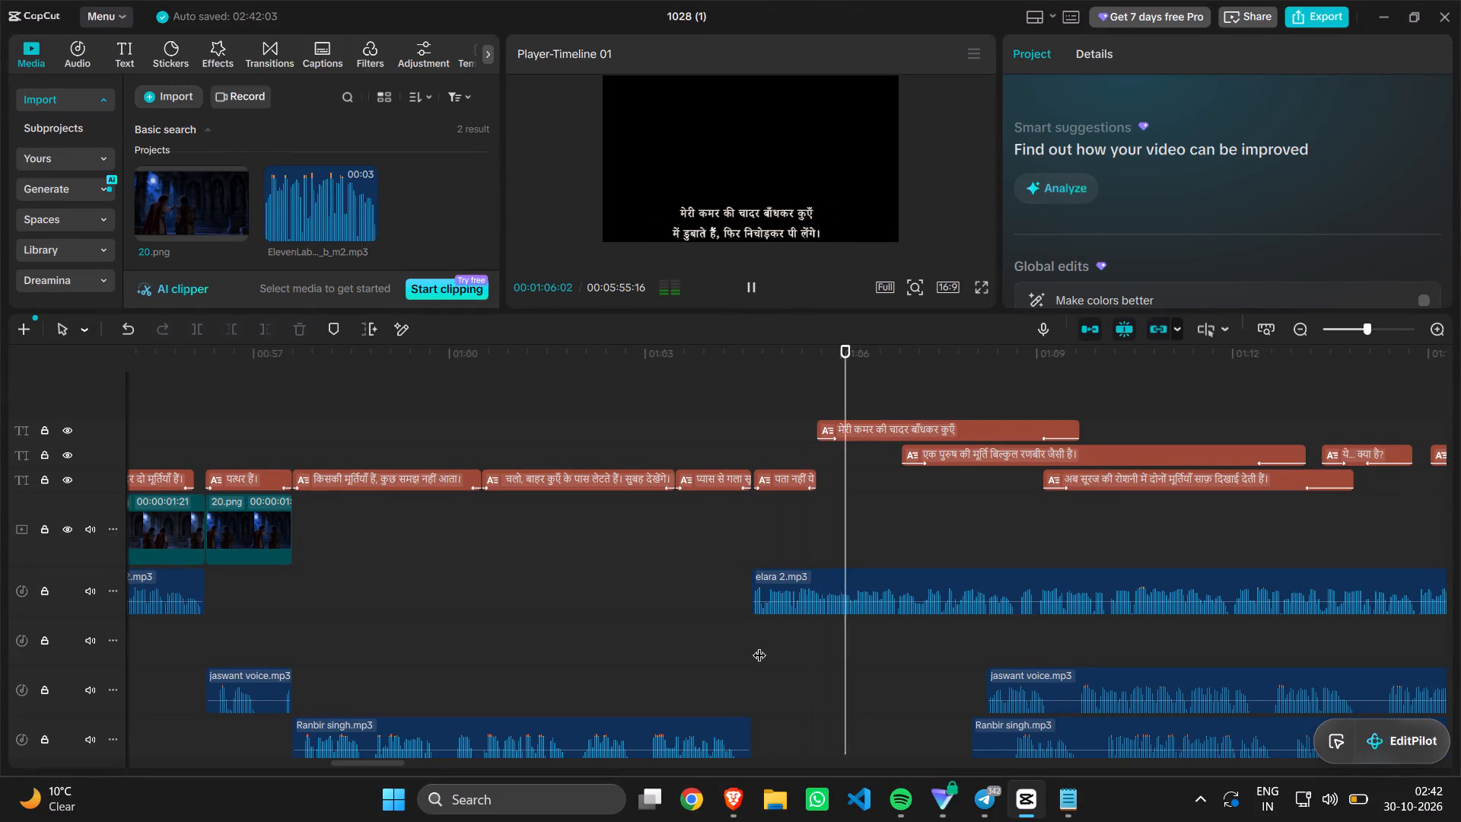
pyautogui.press('space')
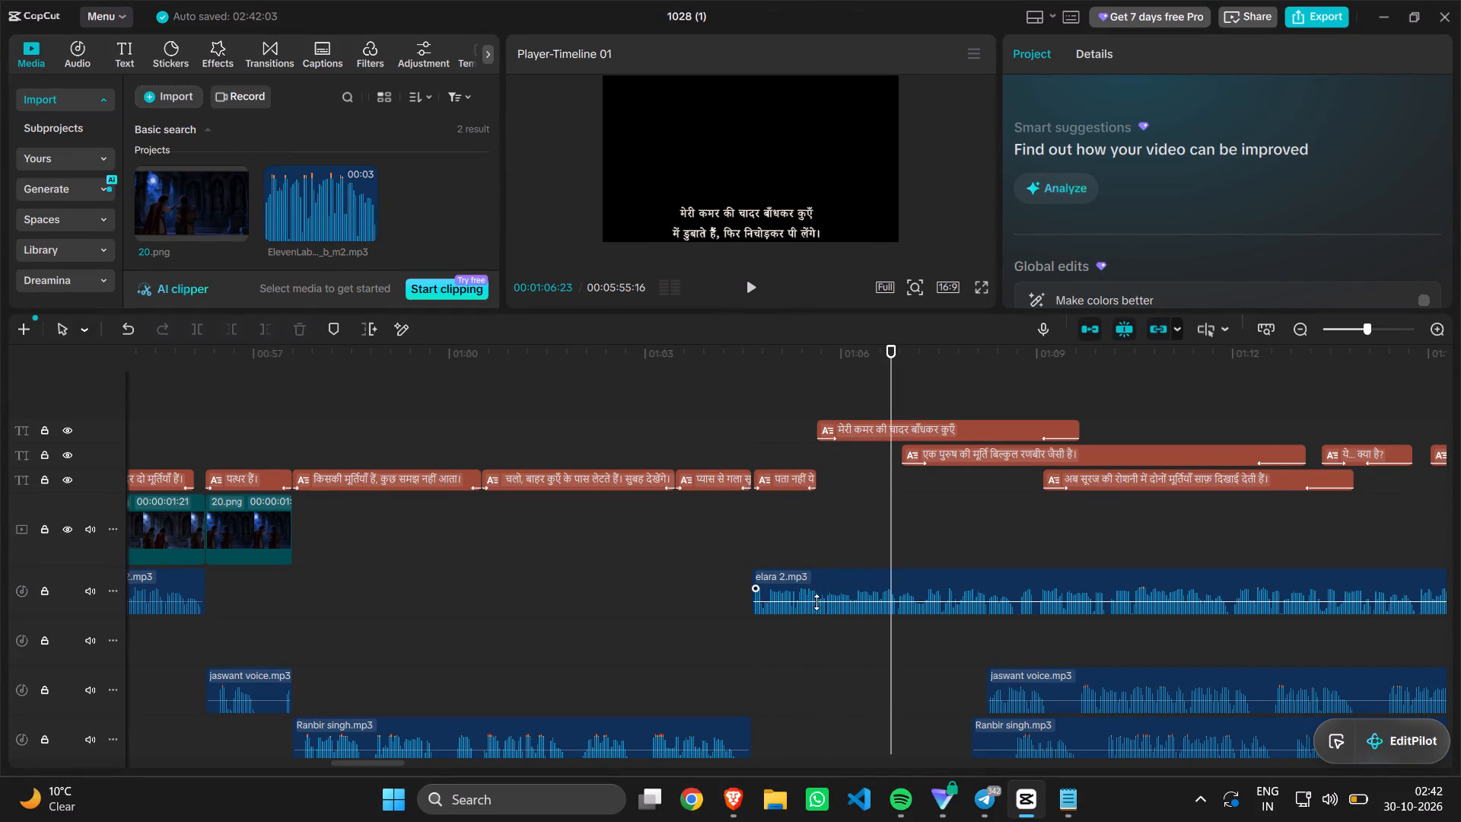
pyautogui.click(816, 602)
pyautogui.moveTo(816, 578); pyautogui.dragTo(1122, 597)
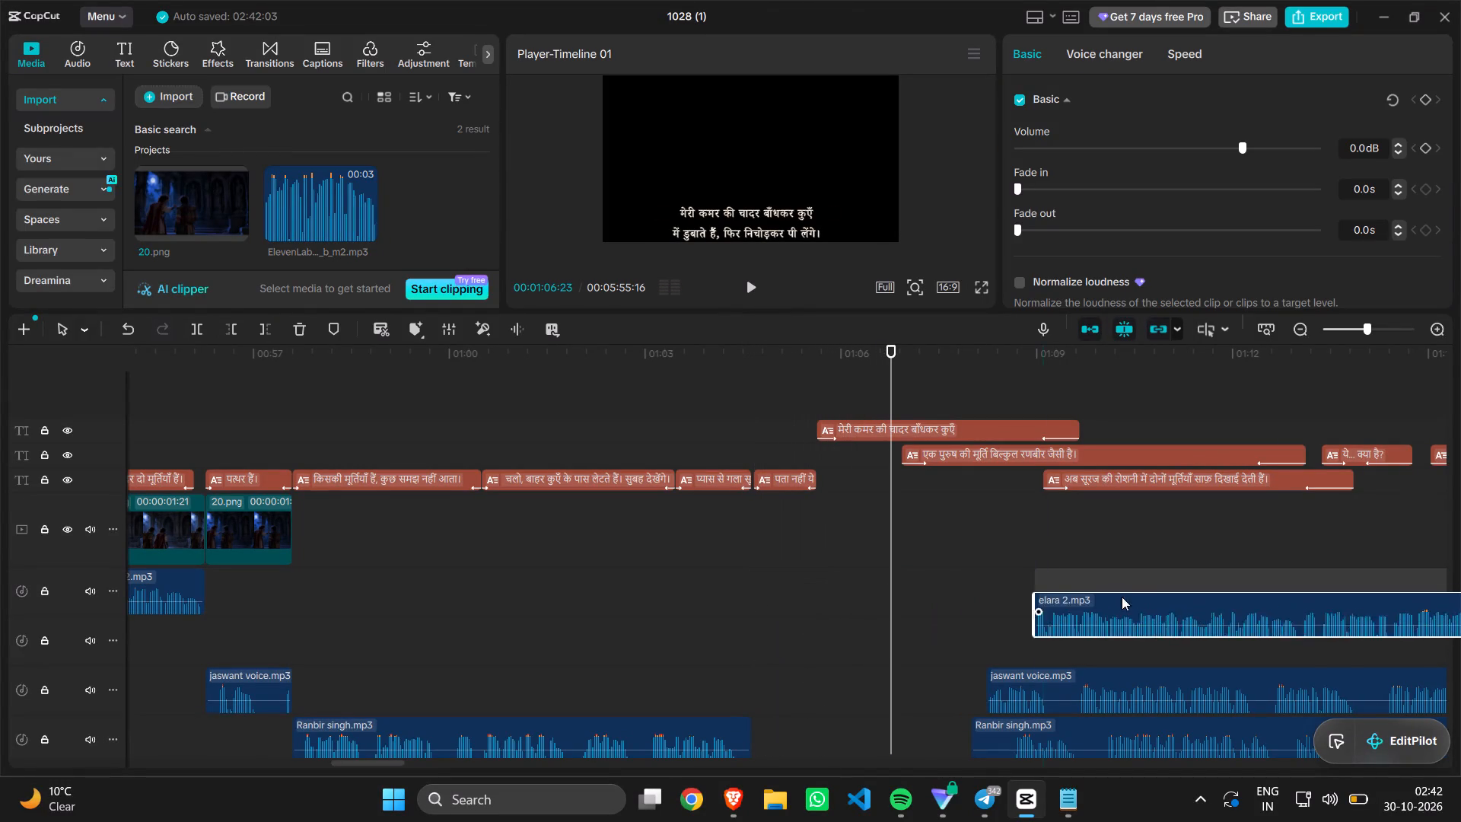
pyautogui.moveTo(1122, 597); pyautogui.dragTo(1140, 572)
pyautogui.click(1030, 730)
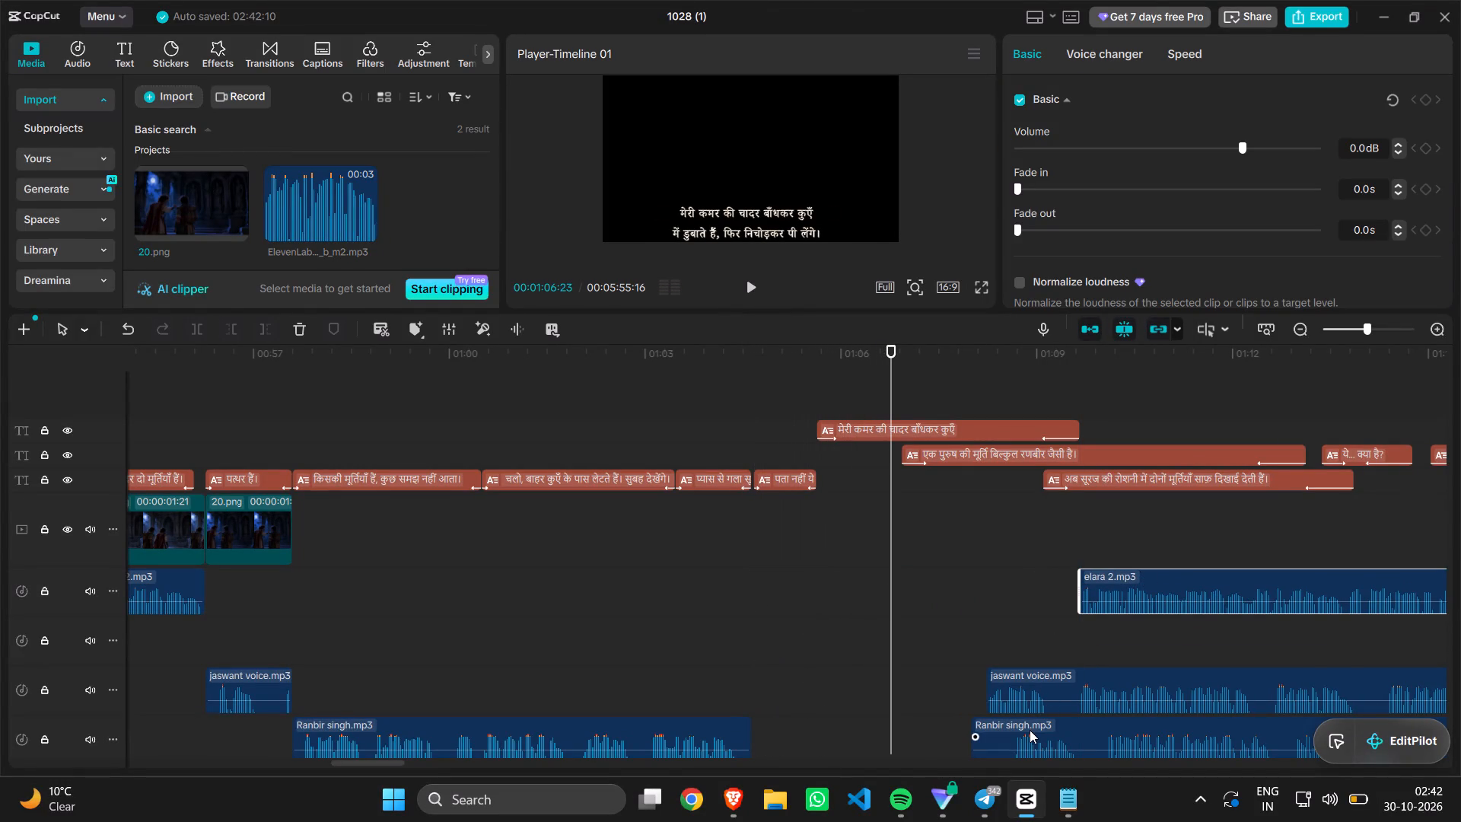
pyautogui.moveTo(1030, 730); pyautogui.dragTo(880, 738)
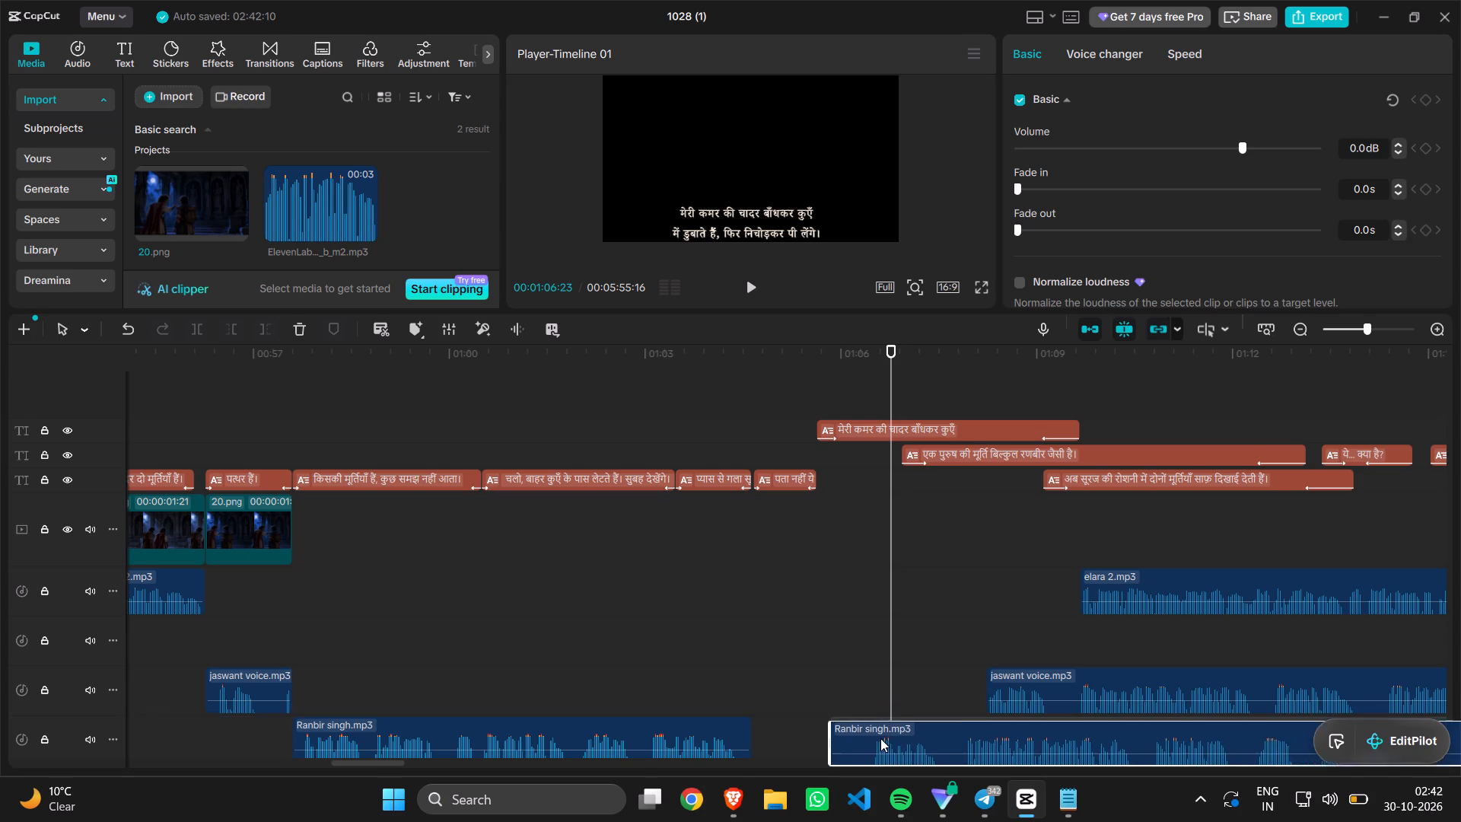
pyautogui.moveTo(880, 738); pyautogui.dragTo(815, 732)
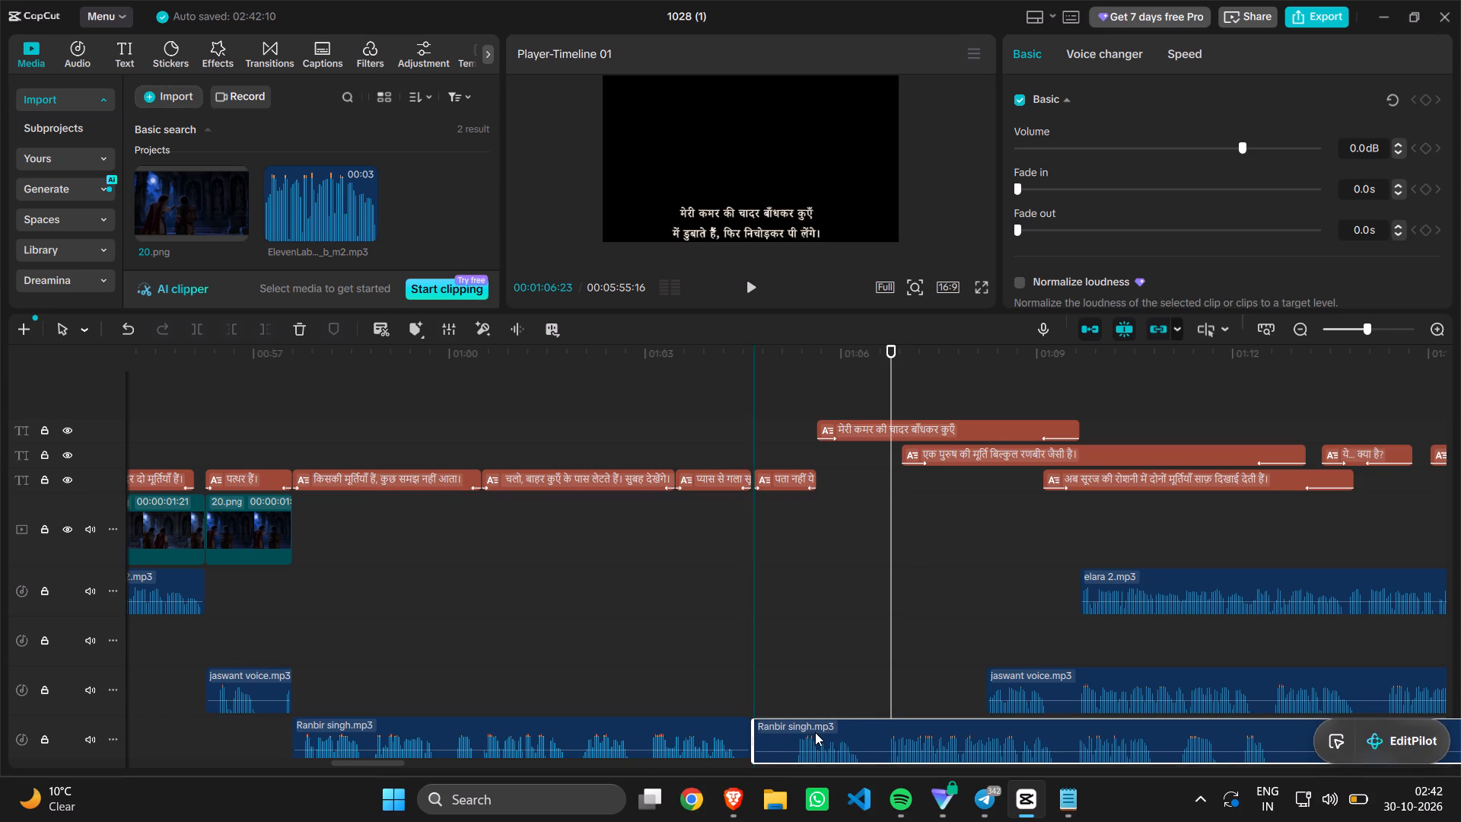
pyautogui.moveTo(815, 732); pyautogui.dragTo(815, 731)
pyautogui.click(711, 703)
pyautogui.press('space')
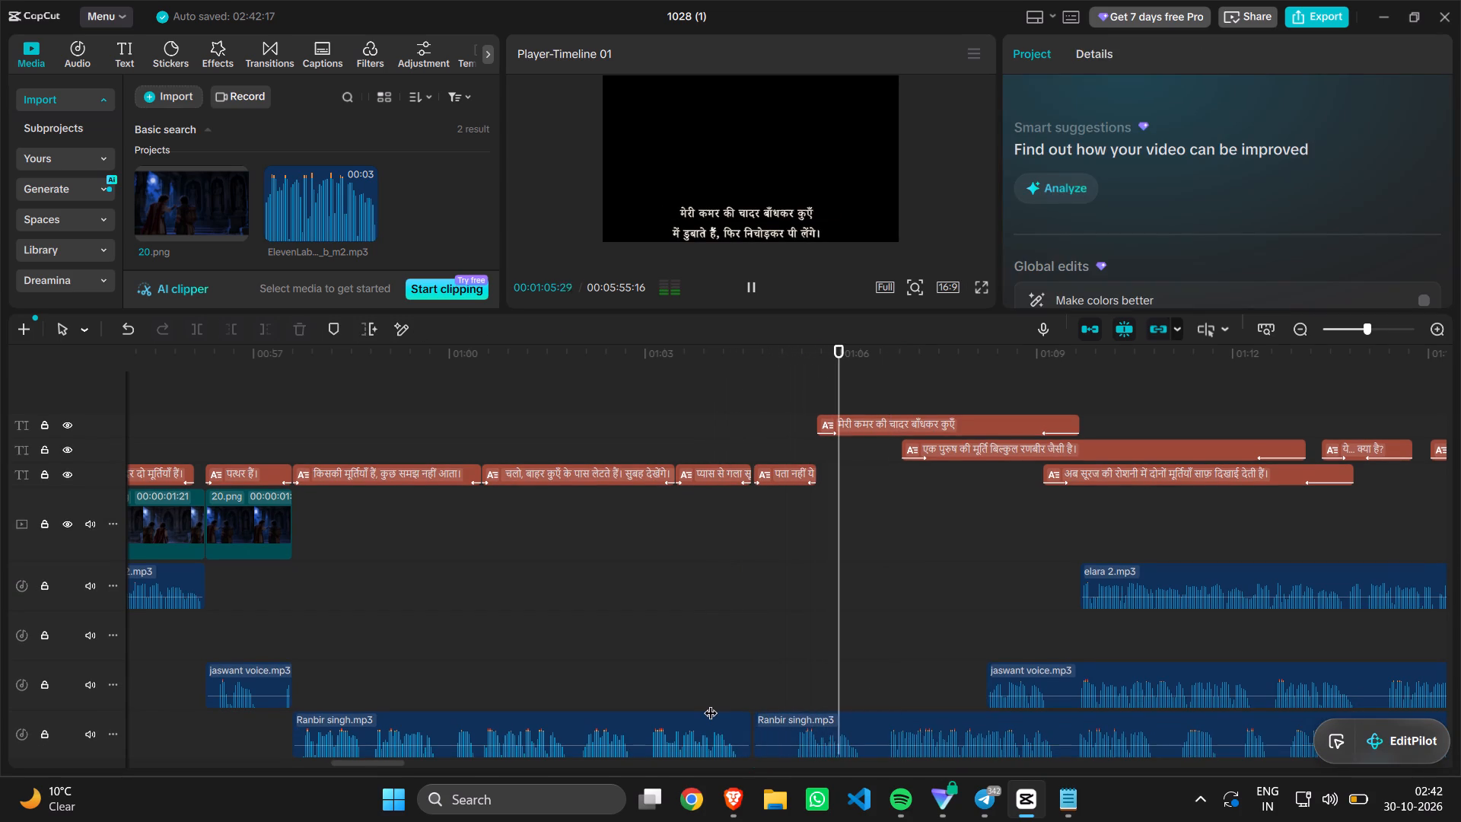
pyautogui.press('space')
pyautogui.press('space')
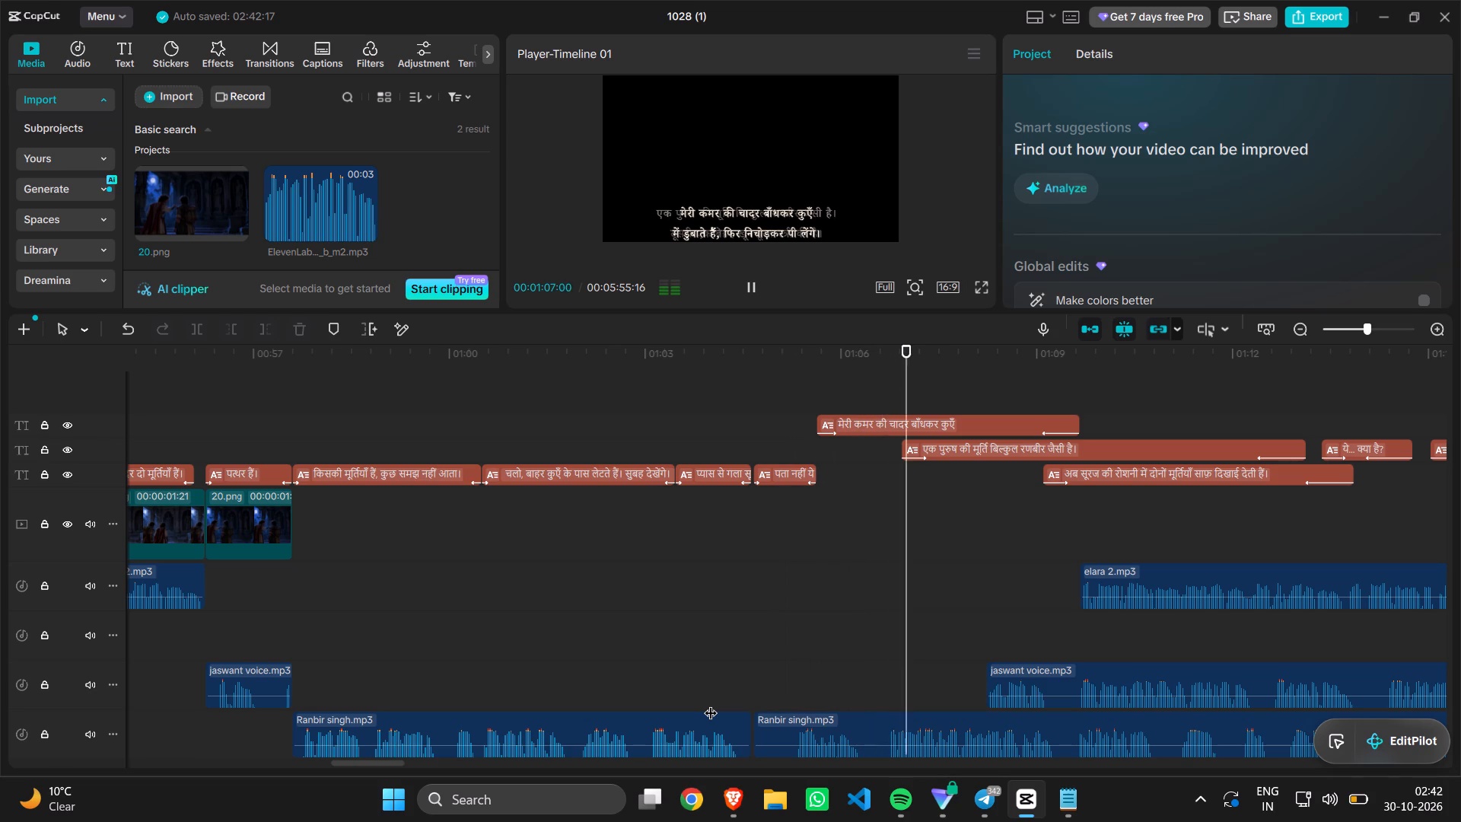
pyautogui.press('space')
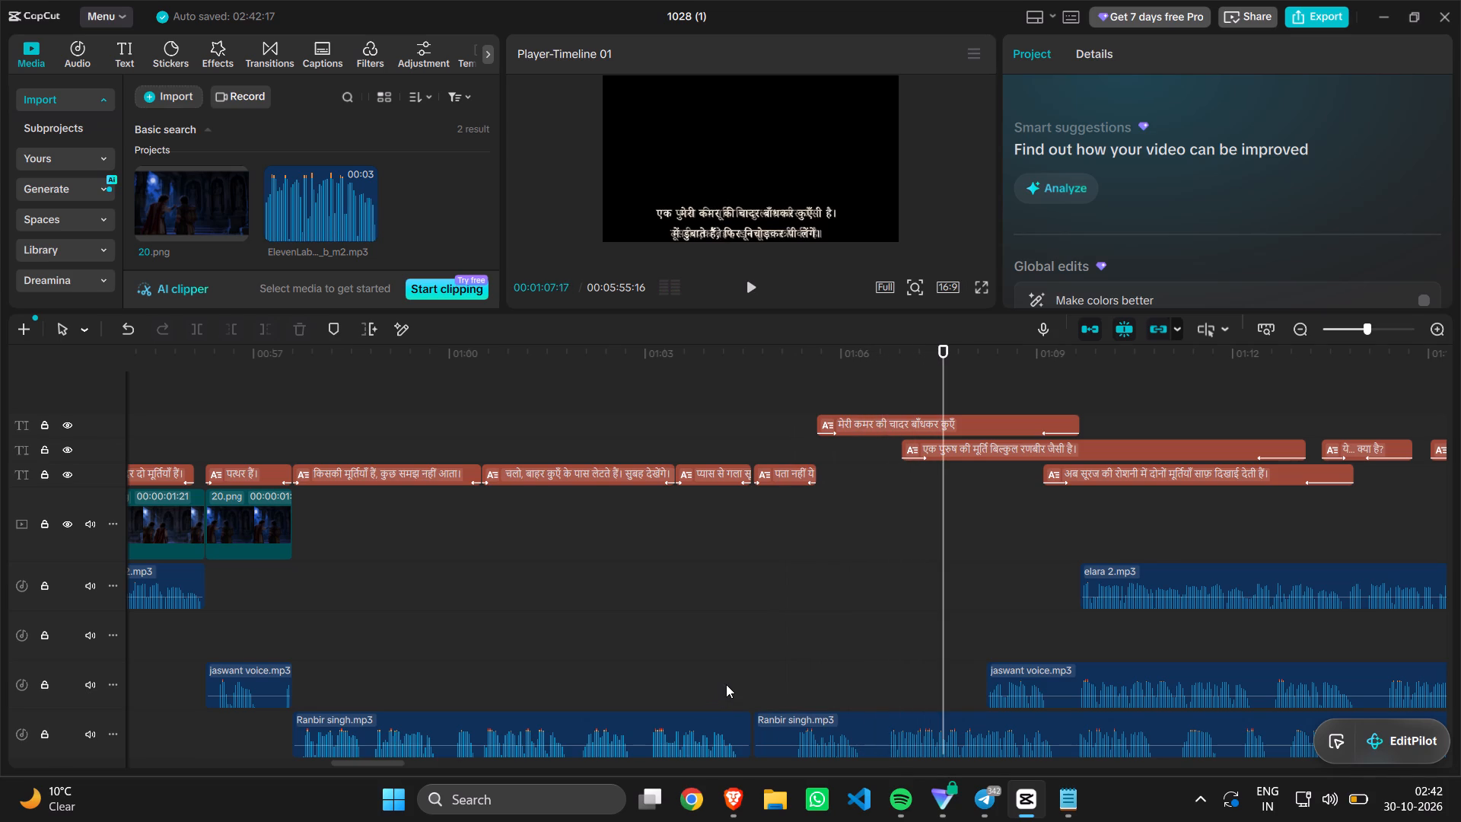
pyautogui.click(726, 684)
pyautogui.press('space')
pyautogui.press('space')
pyautogui.press('space')
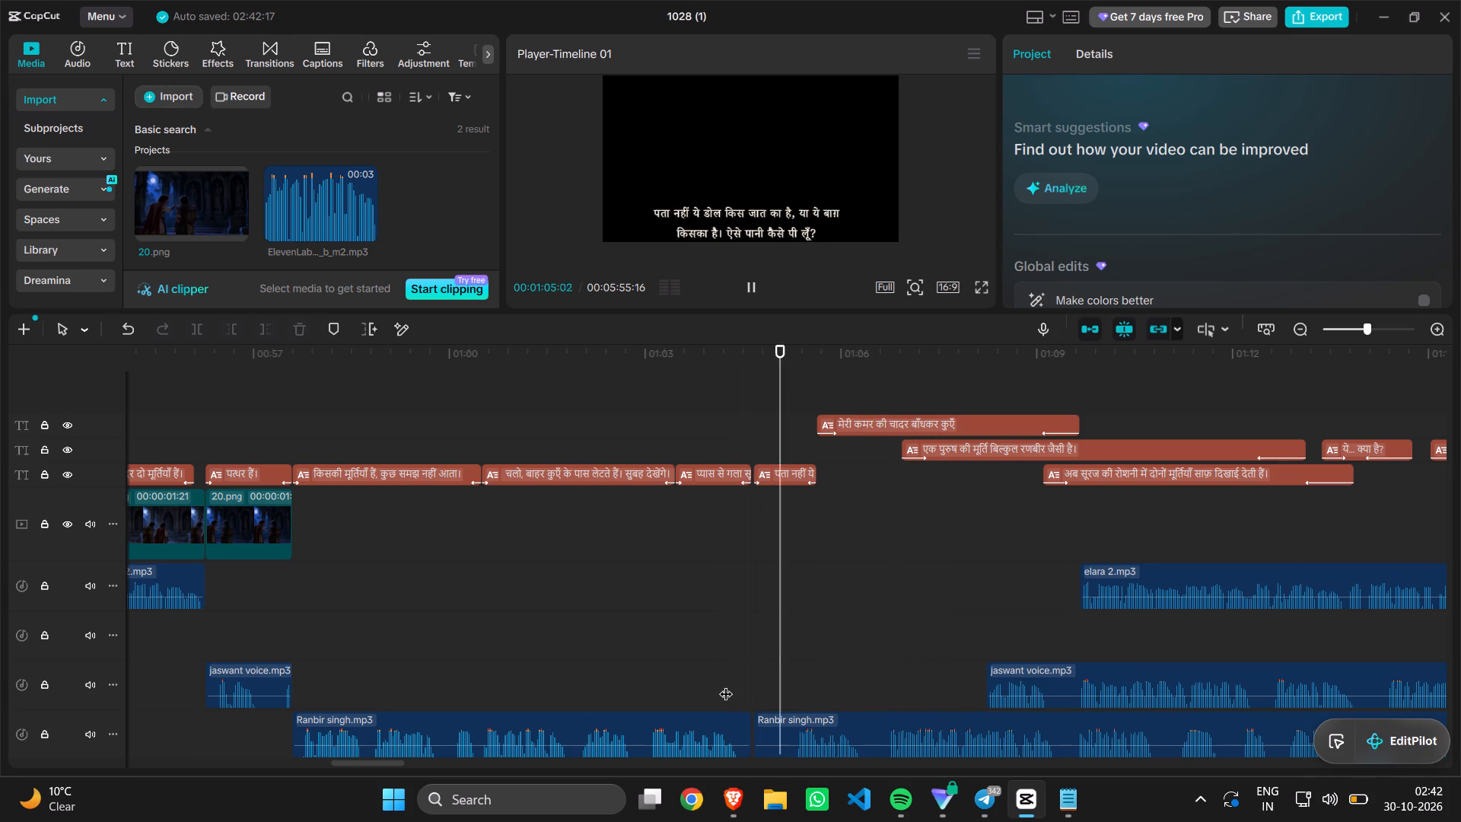
pyautogui.press('space')
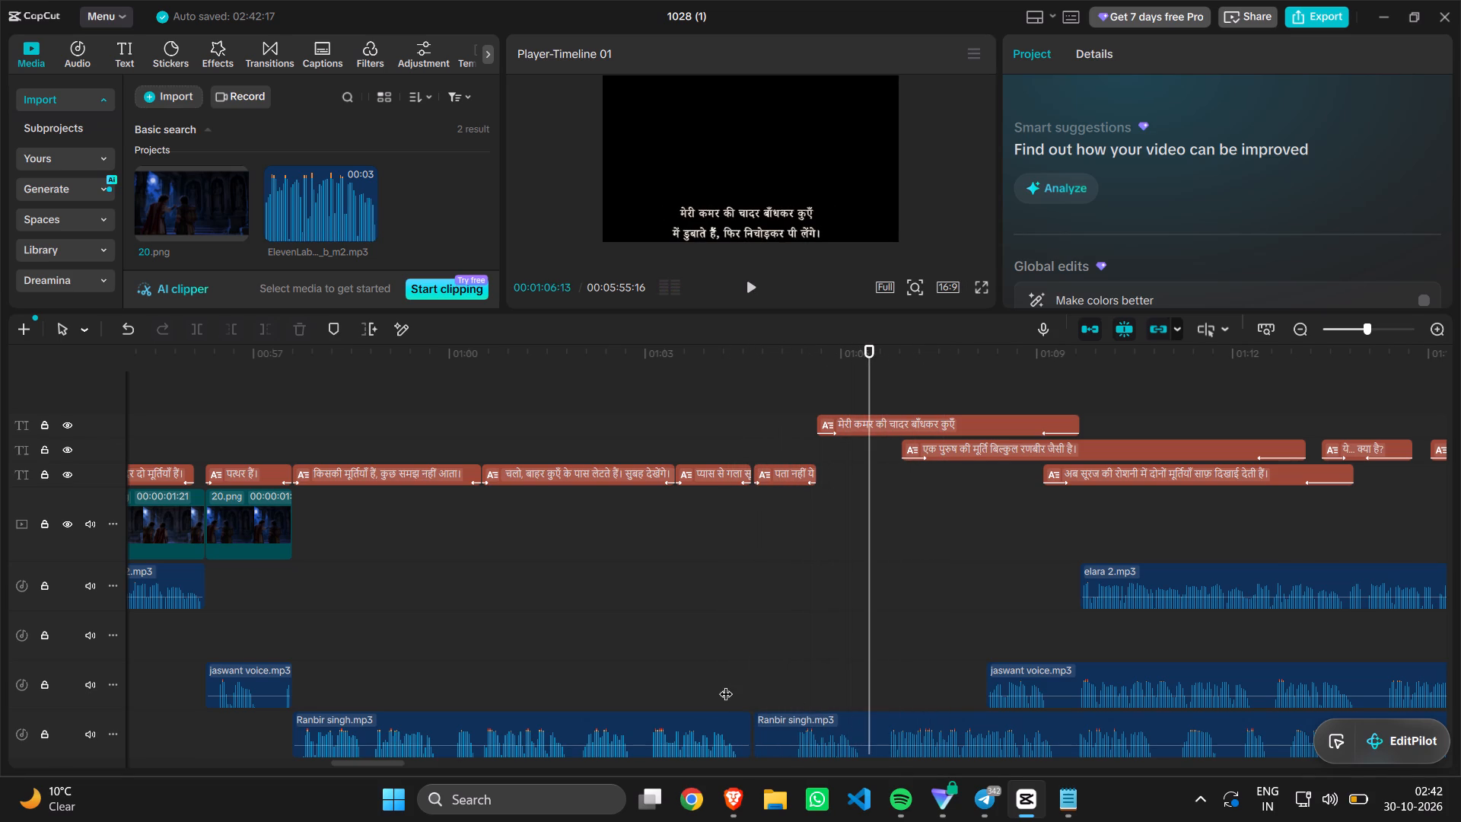
pyautogui.click(864, 729)
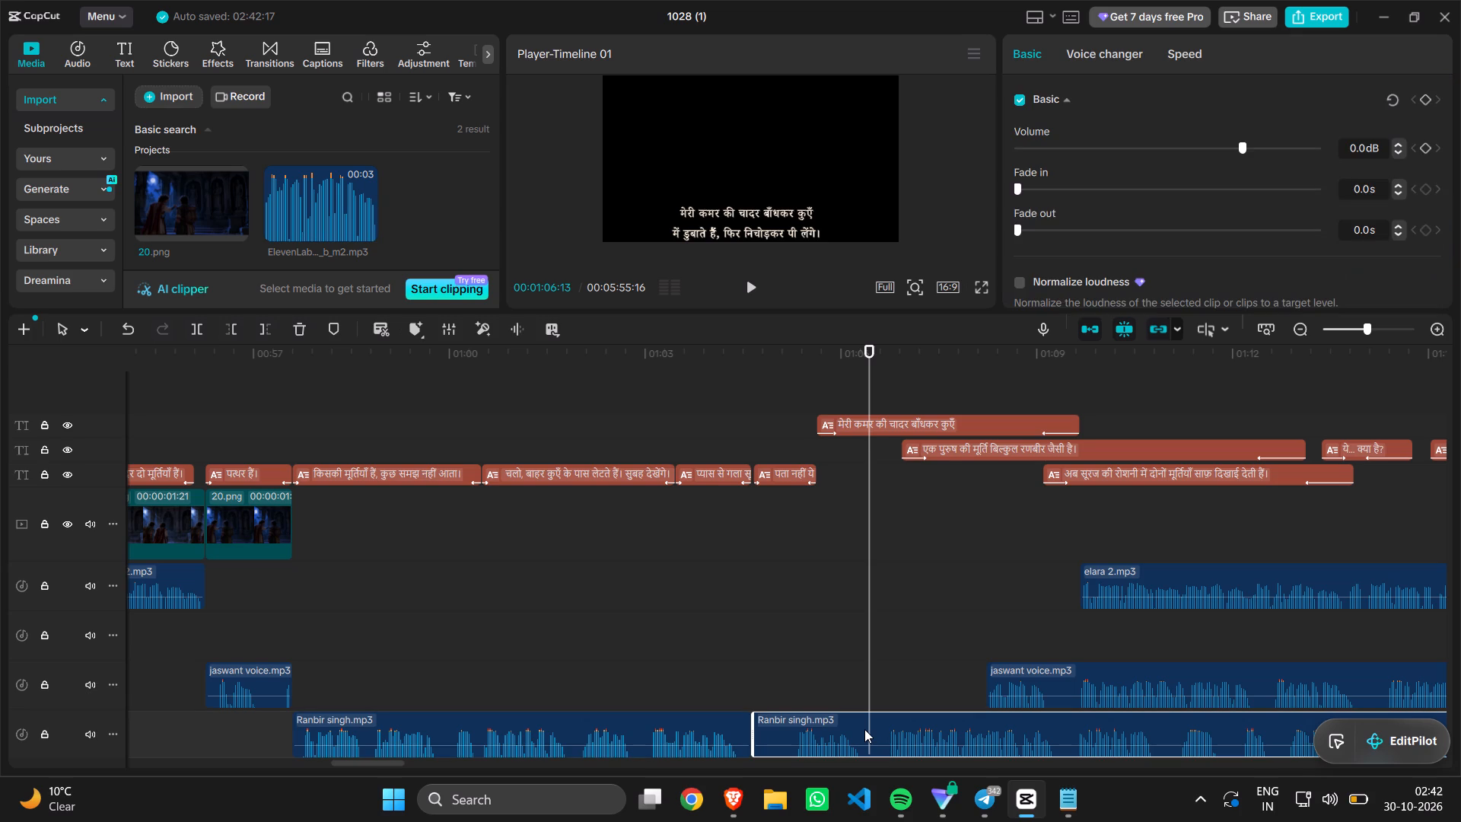
pyautogui.hotkey('ctrl', 'b')
pyautogui.click(832, 729)
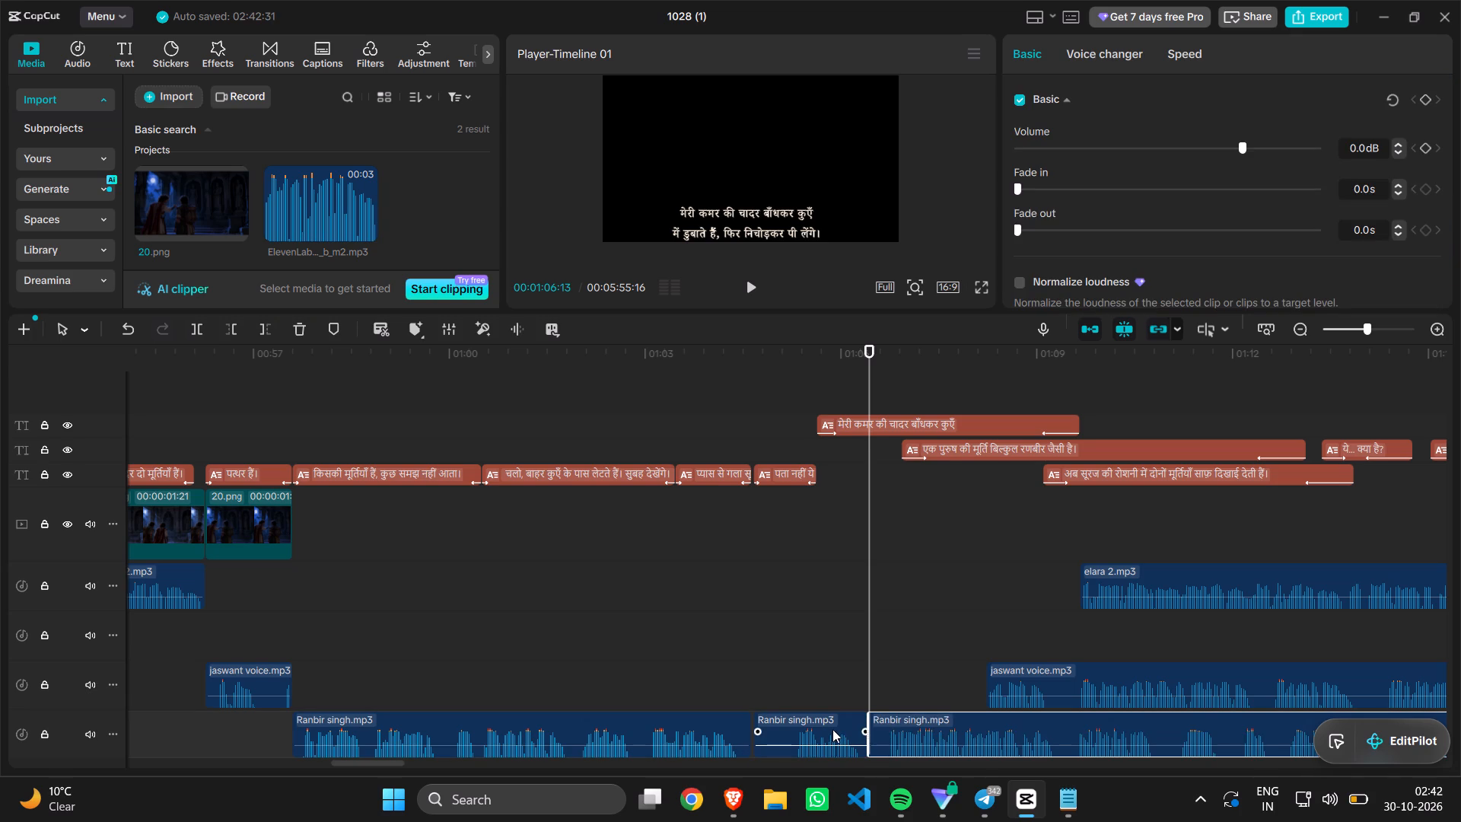
pyautogui.press('Delete')
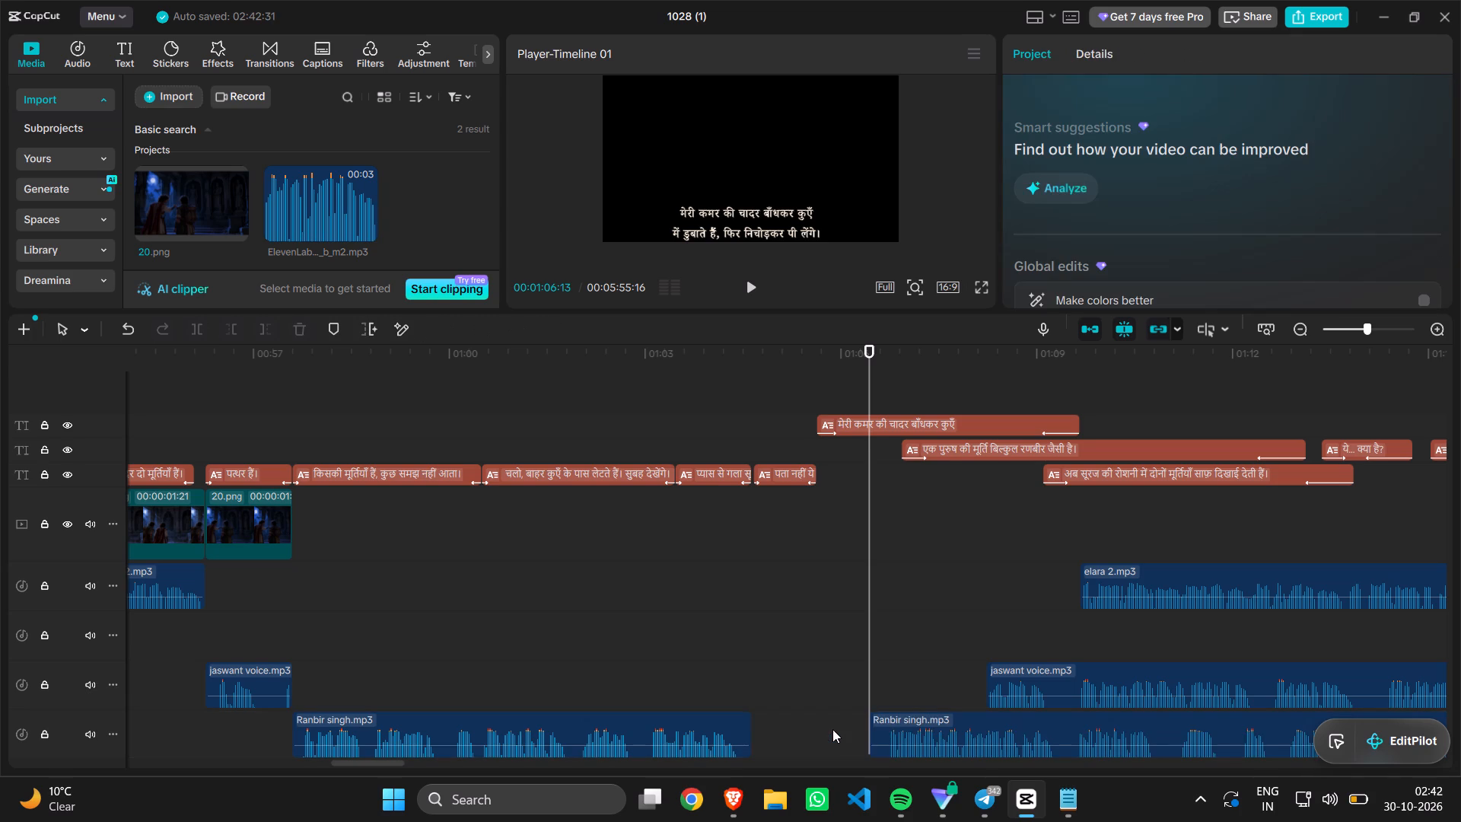
pyautogui.moveTo(901, 736); pyautogui.dragTo(803, 743)
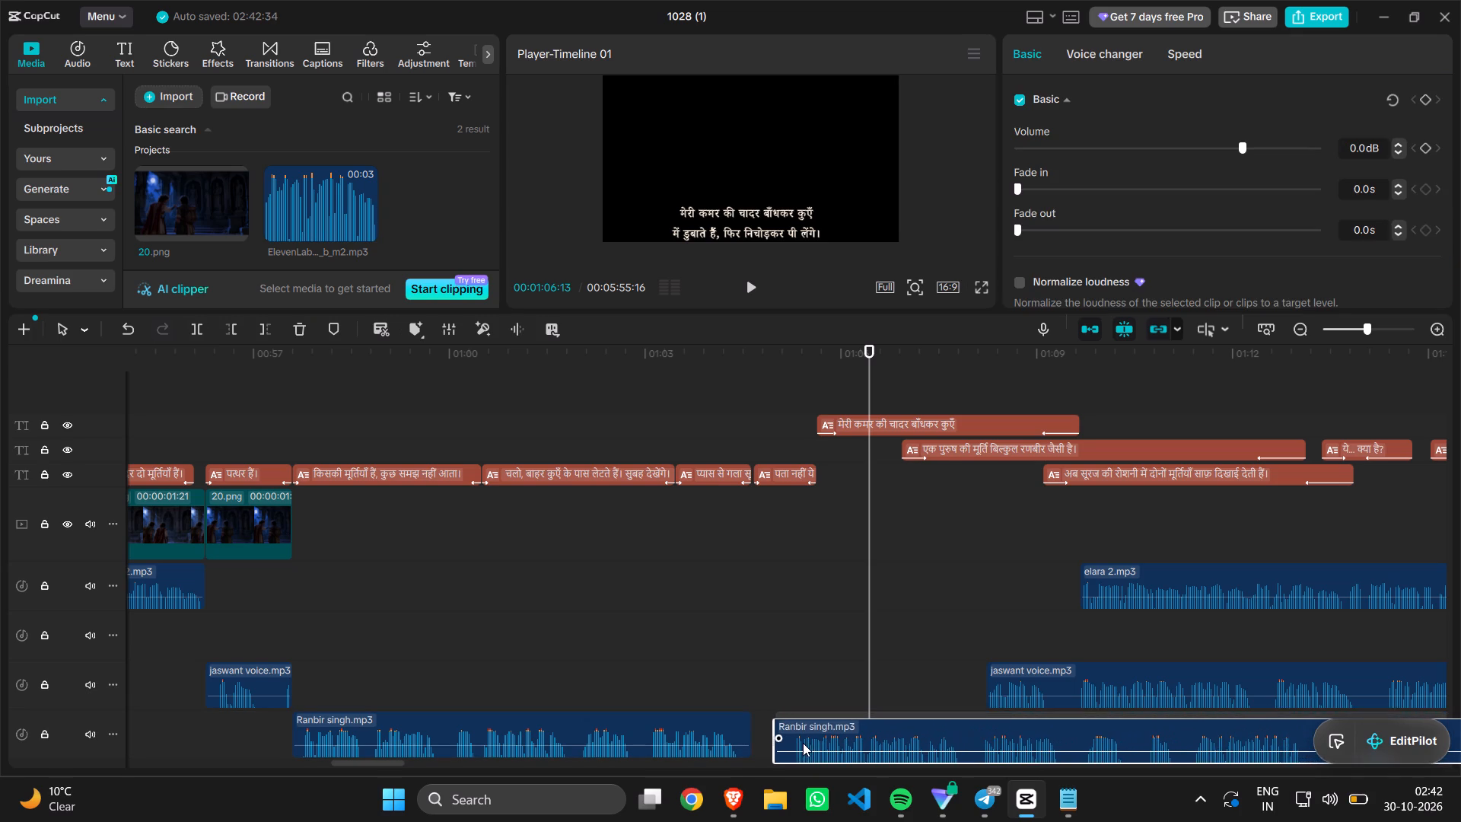
pyautogui.moveTo(803, 743); pyautogui.dragTo(790, 738)
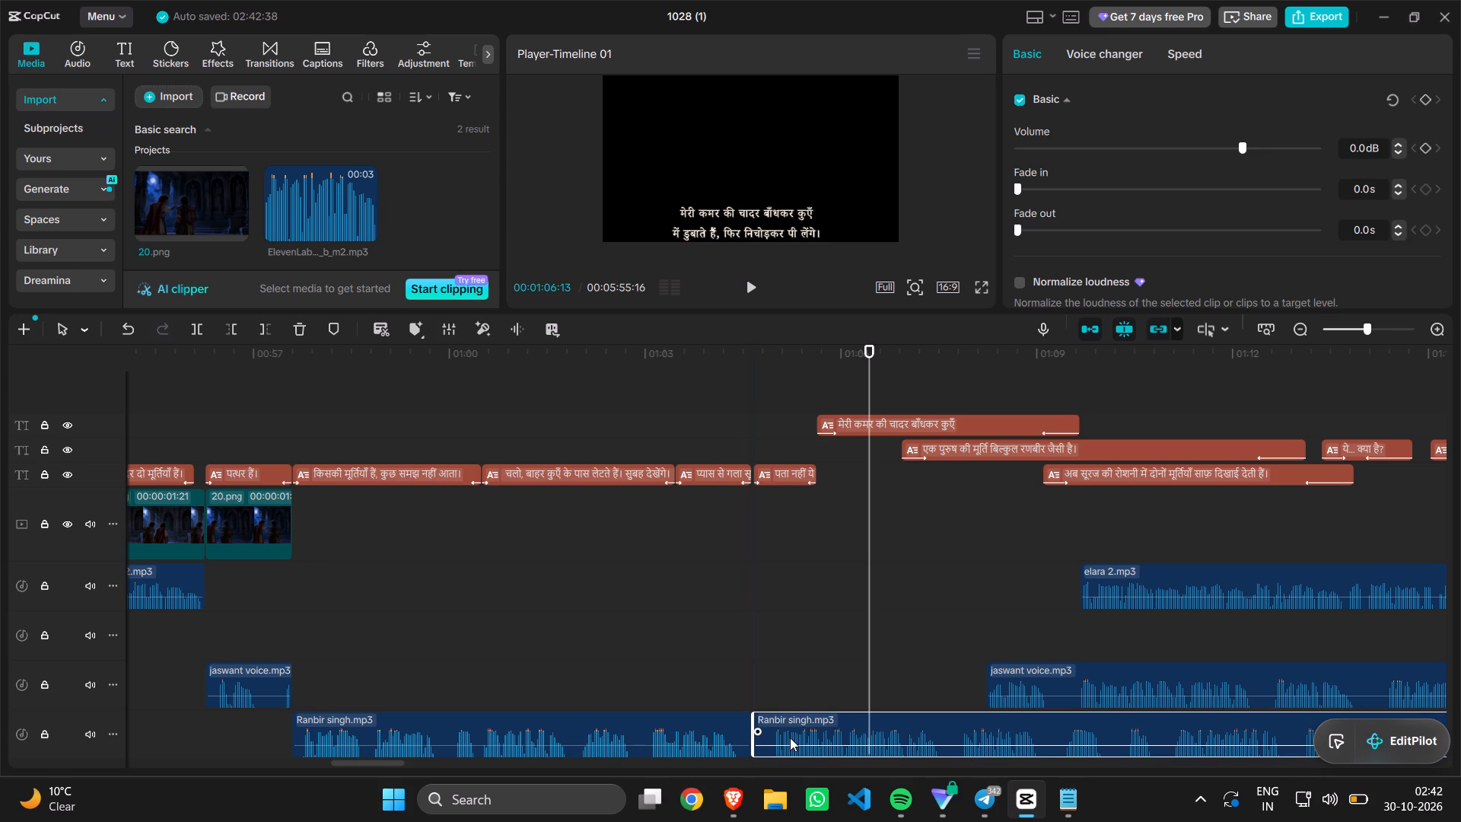
pyautogui.click(746, 679)
pyautogui.press('space')
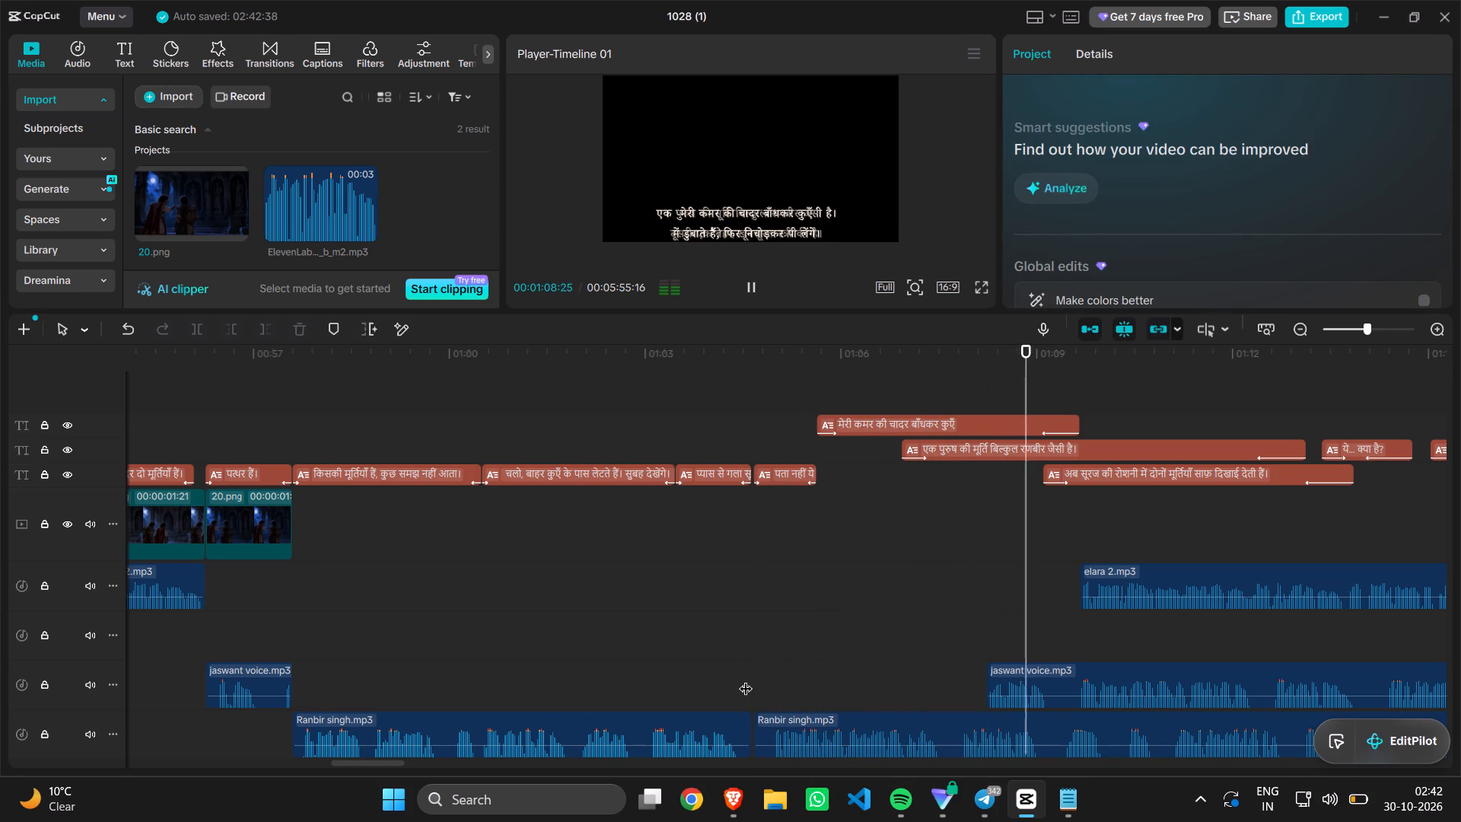
pyautogui.press('space')
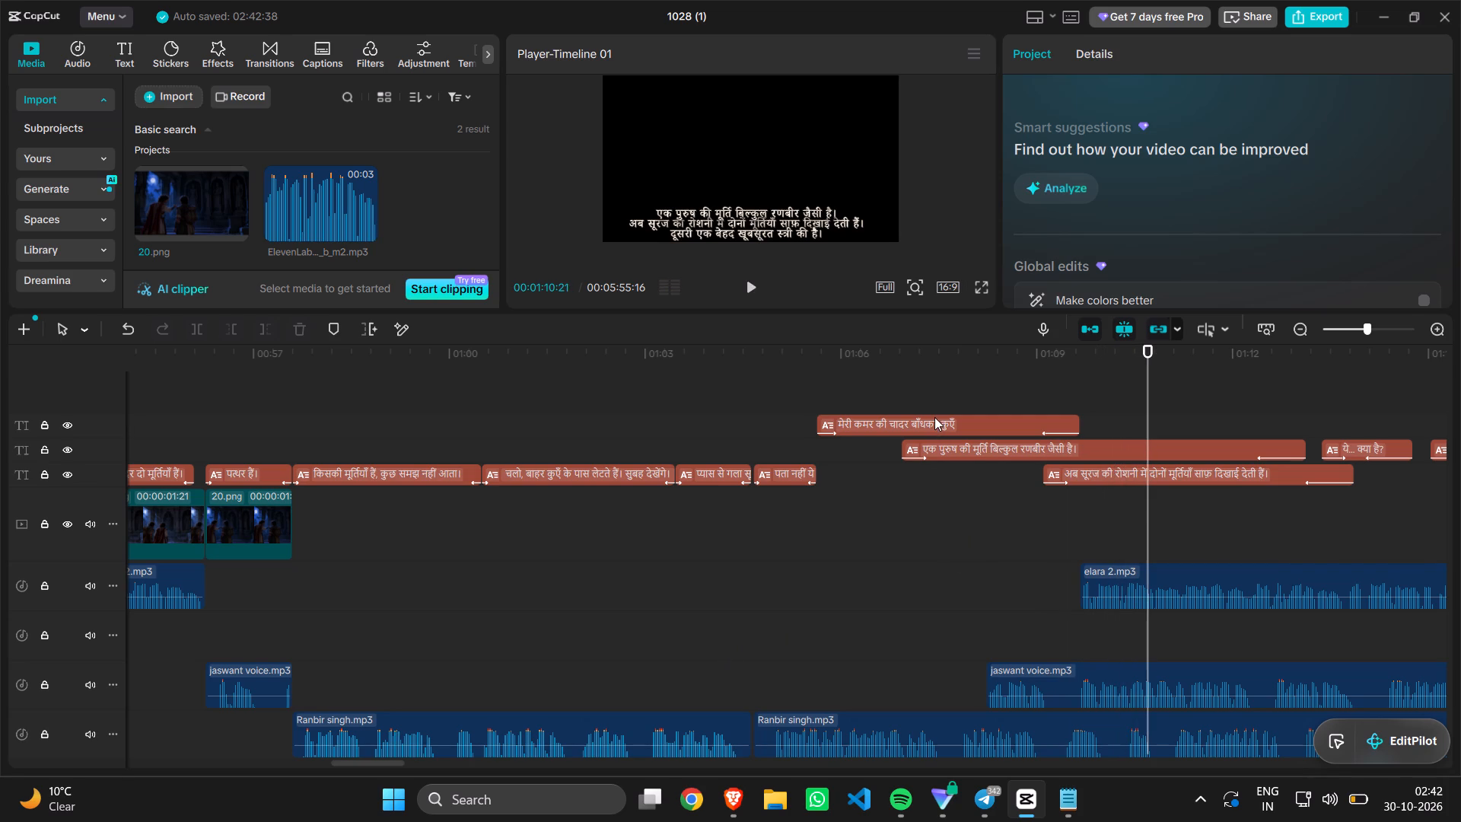
# Move the "मेरी कमर की चादर" caption to about 01:09.1 and extend the "पता नहीं ये डोल" caption to end at about 01:08.6.
pyautogui.moveTo(934, 417); pyautogui.dragTo(1165, 409)
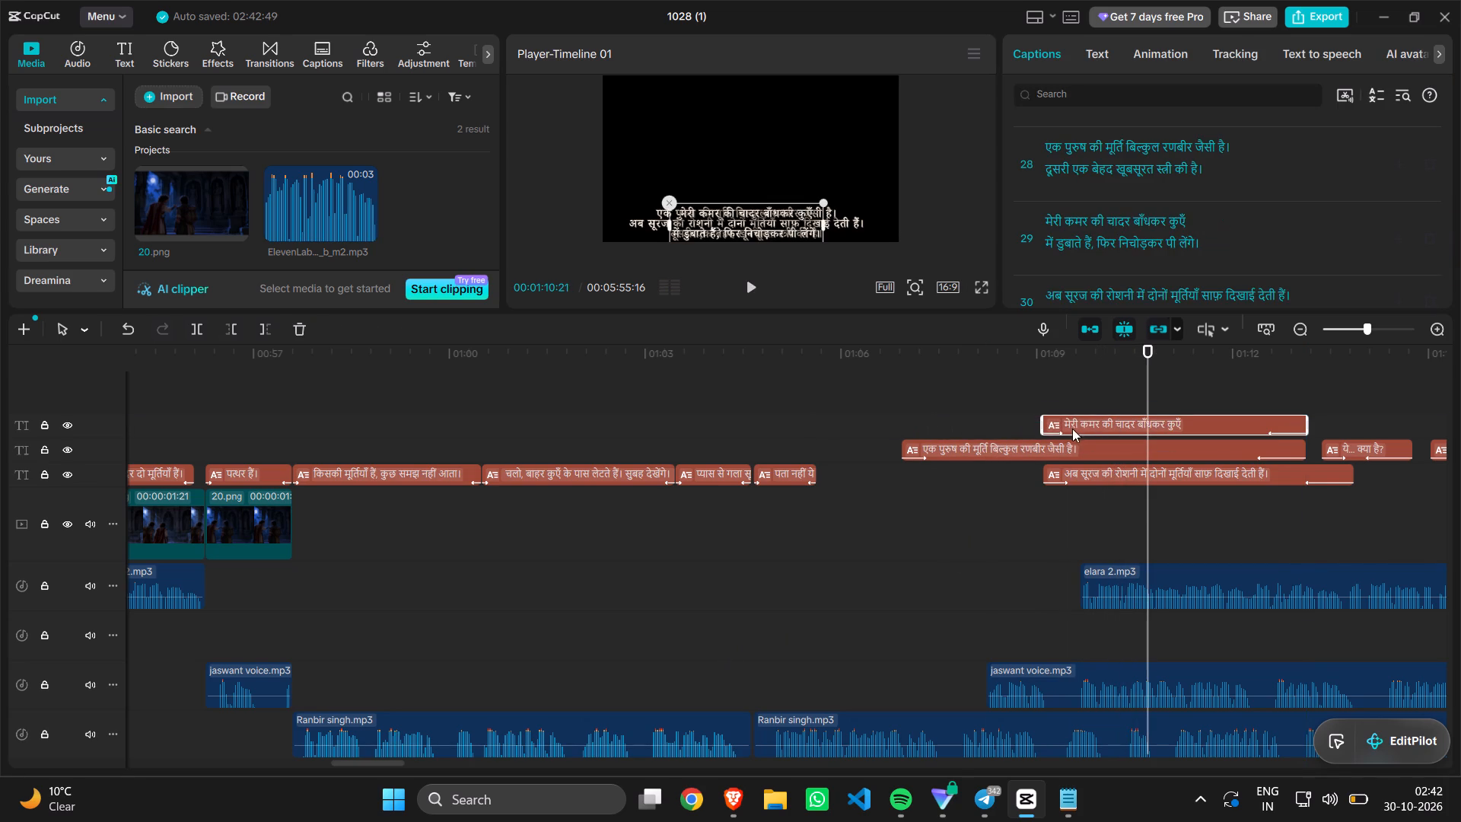
pyautogui.doubleClick(810, 467)
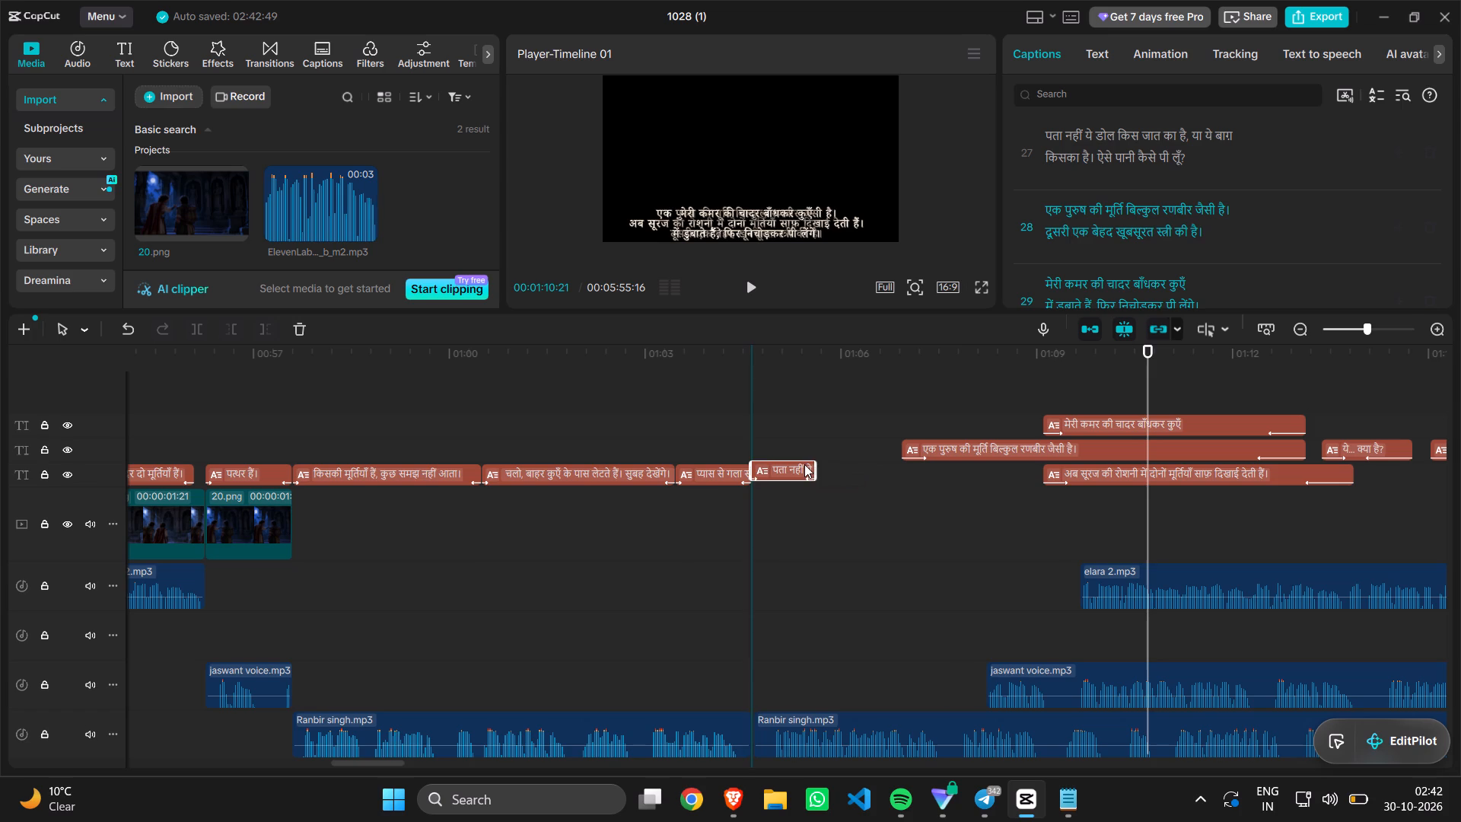
pyautogui.moveTo(816, 473); pyautogui.dragTo(977, 476)
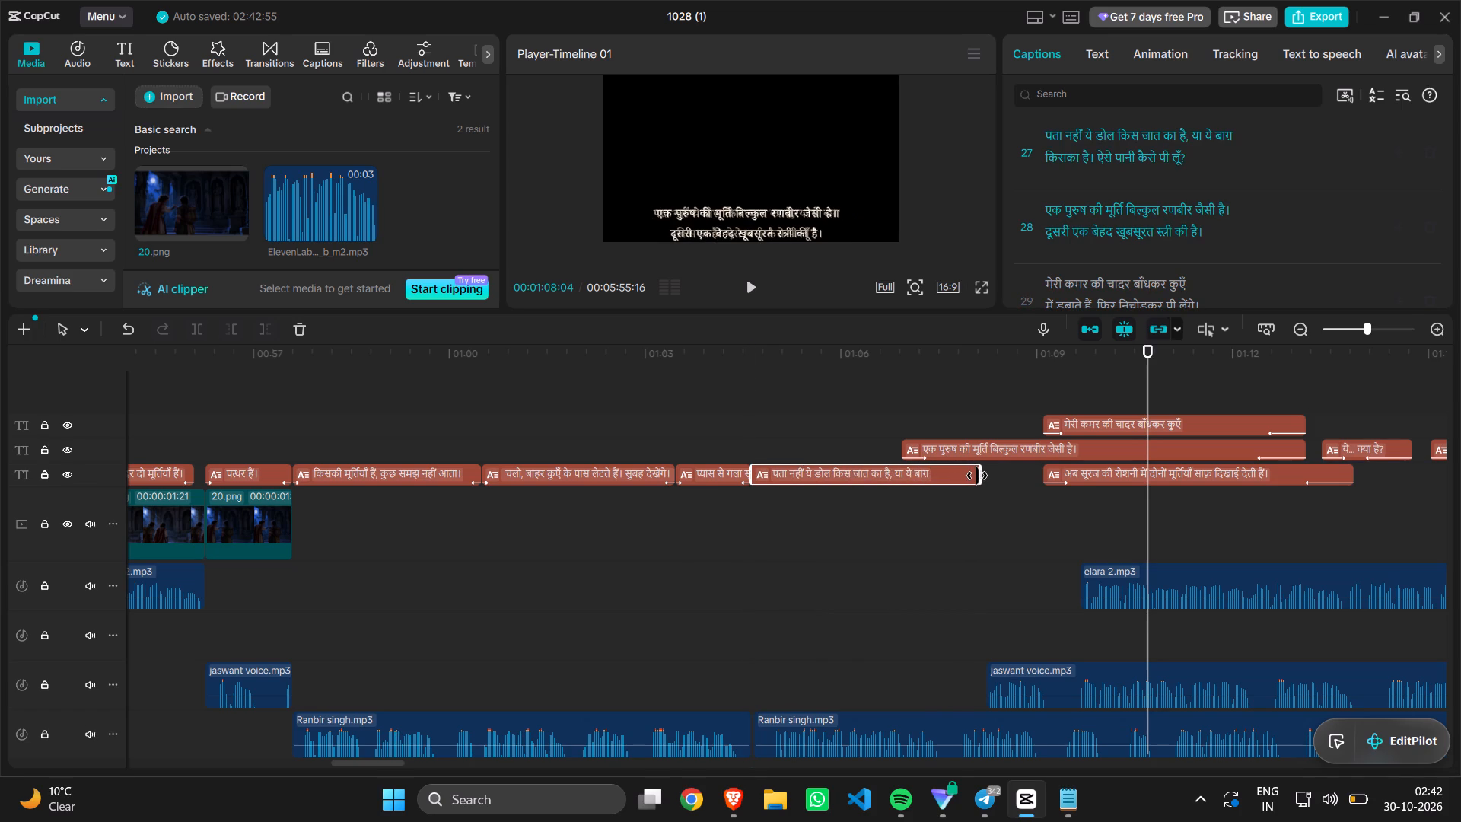
pyautogui.moveTo(977, 476); pyautogui.dragTo(1004, 476)
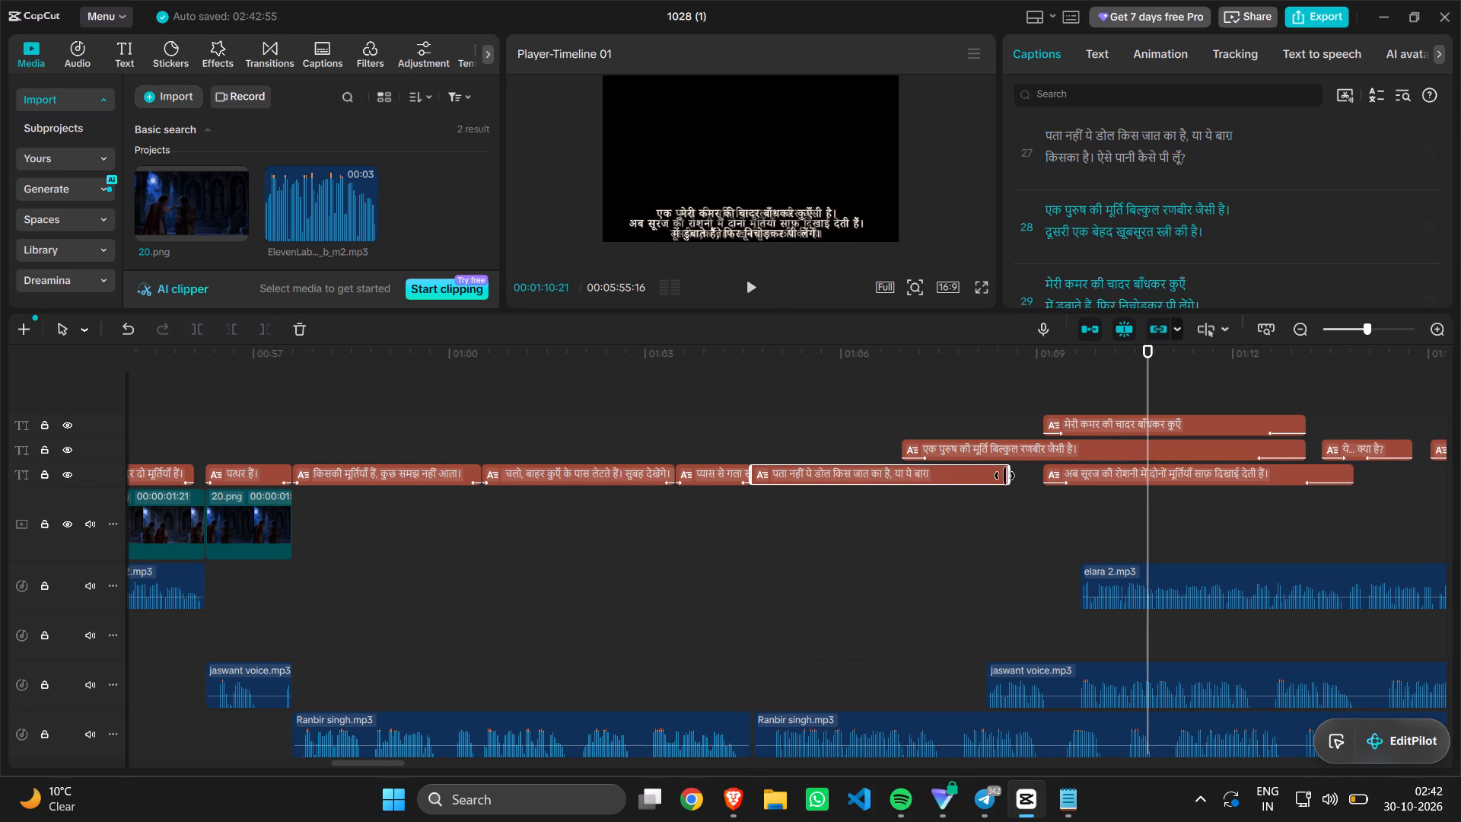
# Move the "एक पुरुष की मूर्ति" caption to the topmost caption track, starting at about 01:13.6.
pyautogui.hscroll(-3, 1189, 481)
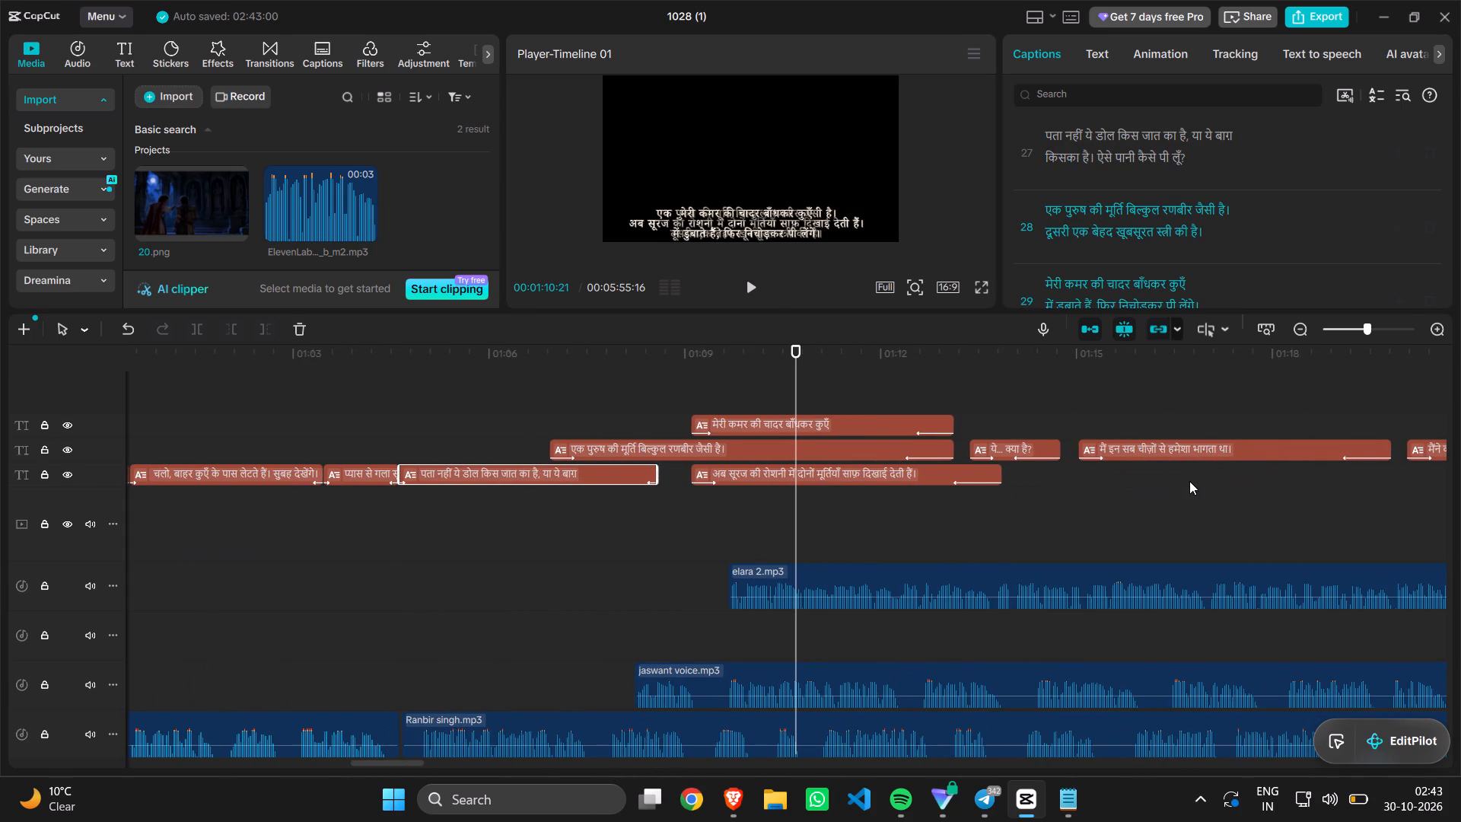
pyautogui.moveTo(841, 445); pyautogui.dragTo(932, 441)
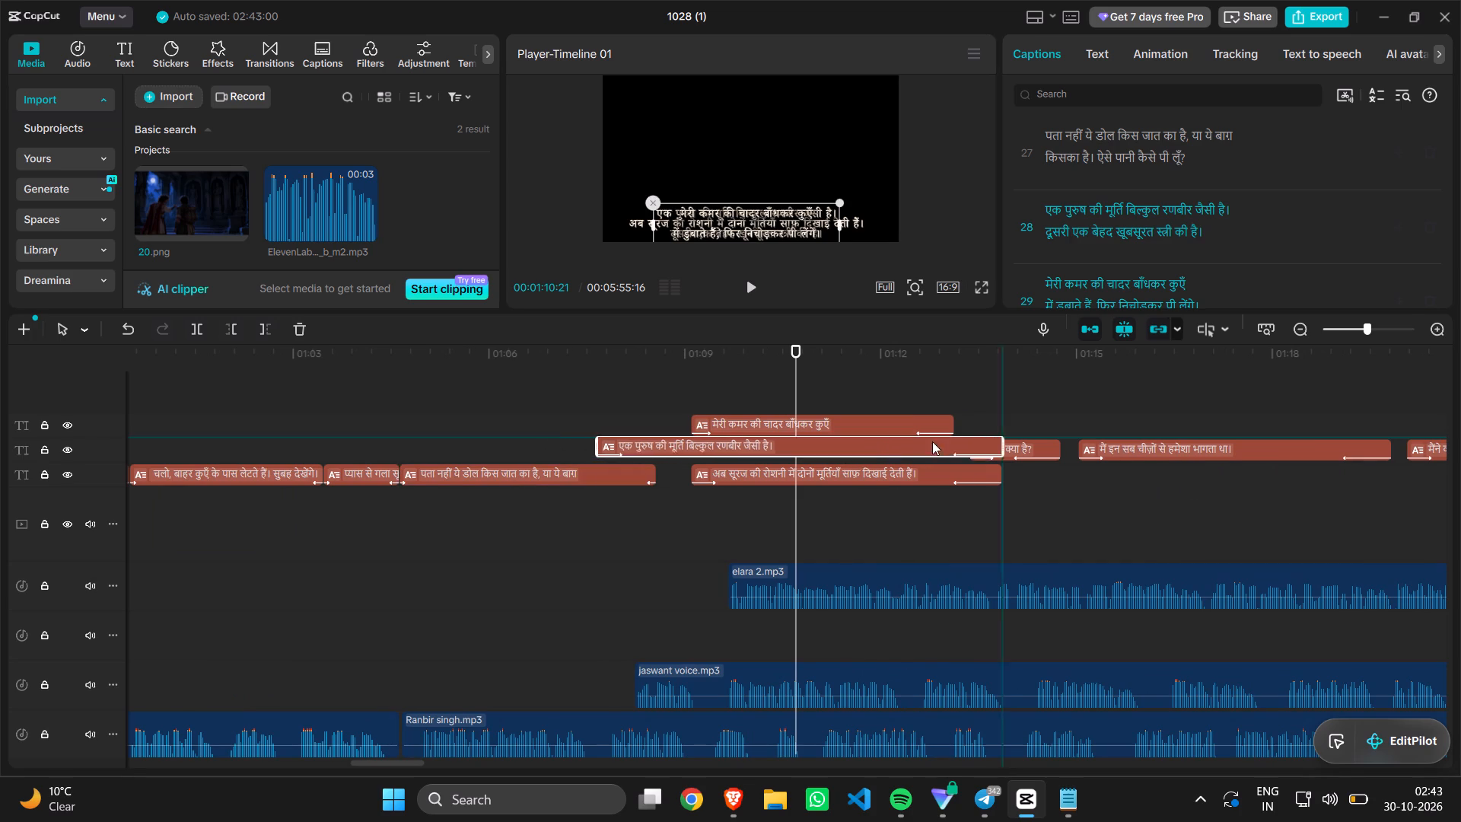
pyautogui.moveTo(932, 441); pyautogui.dragTo(1281, 418)
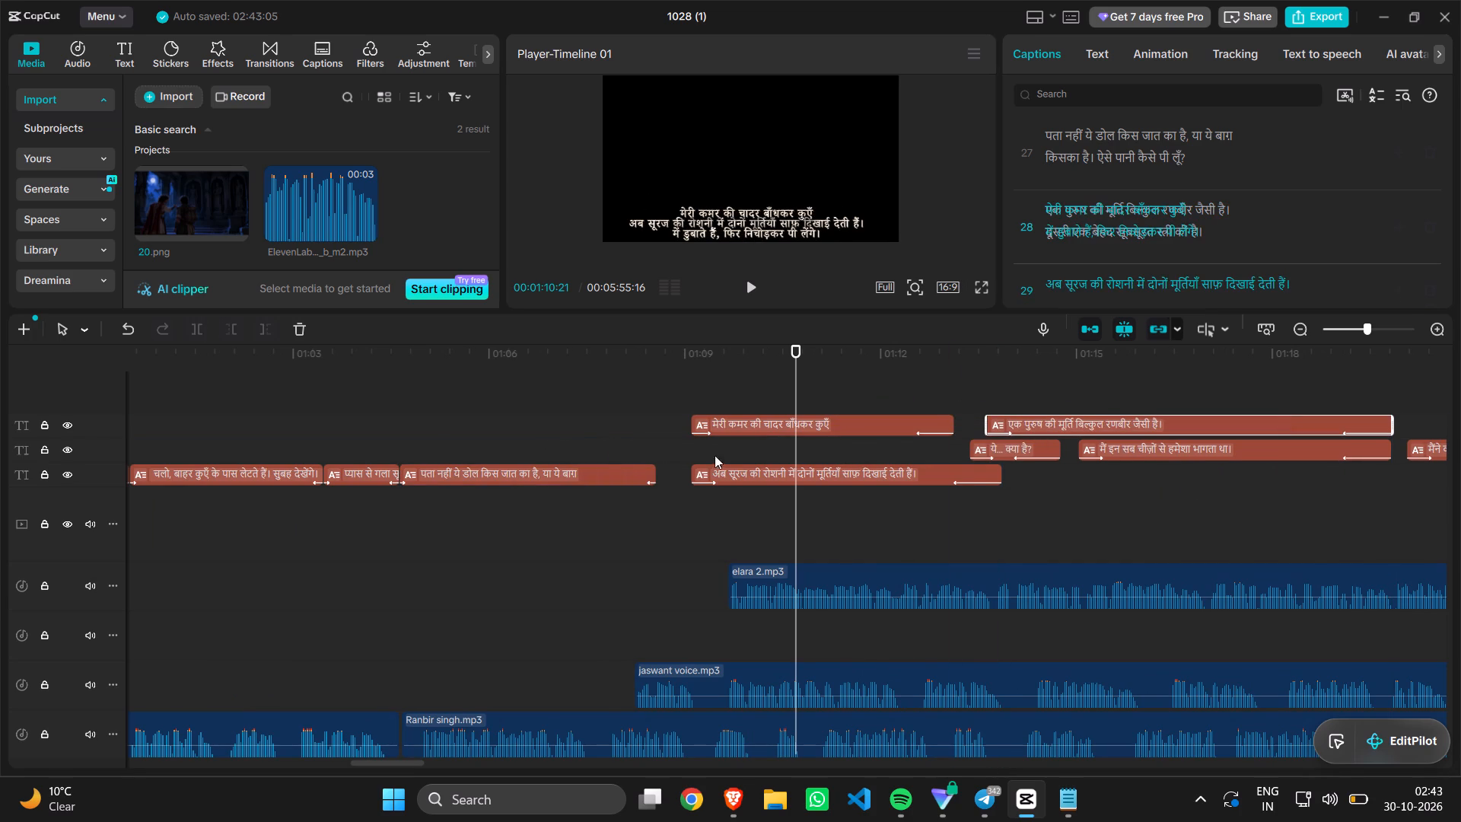
pyautogui.click(347, 436)
pyautogui.press('space')
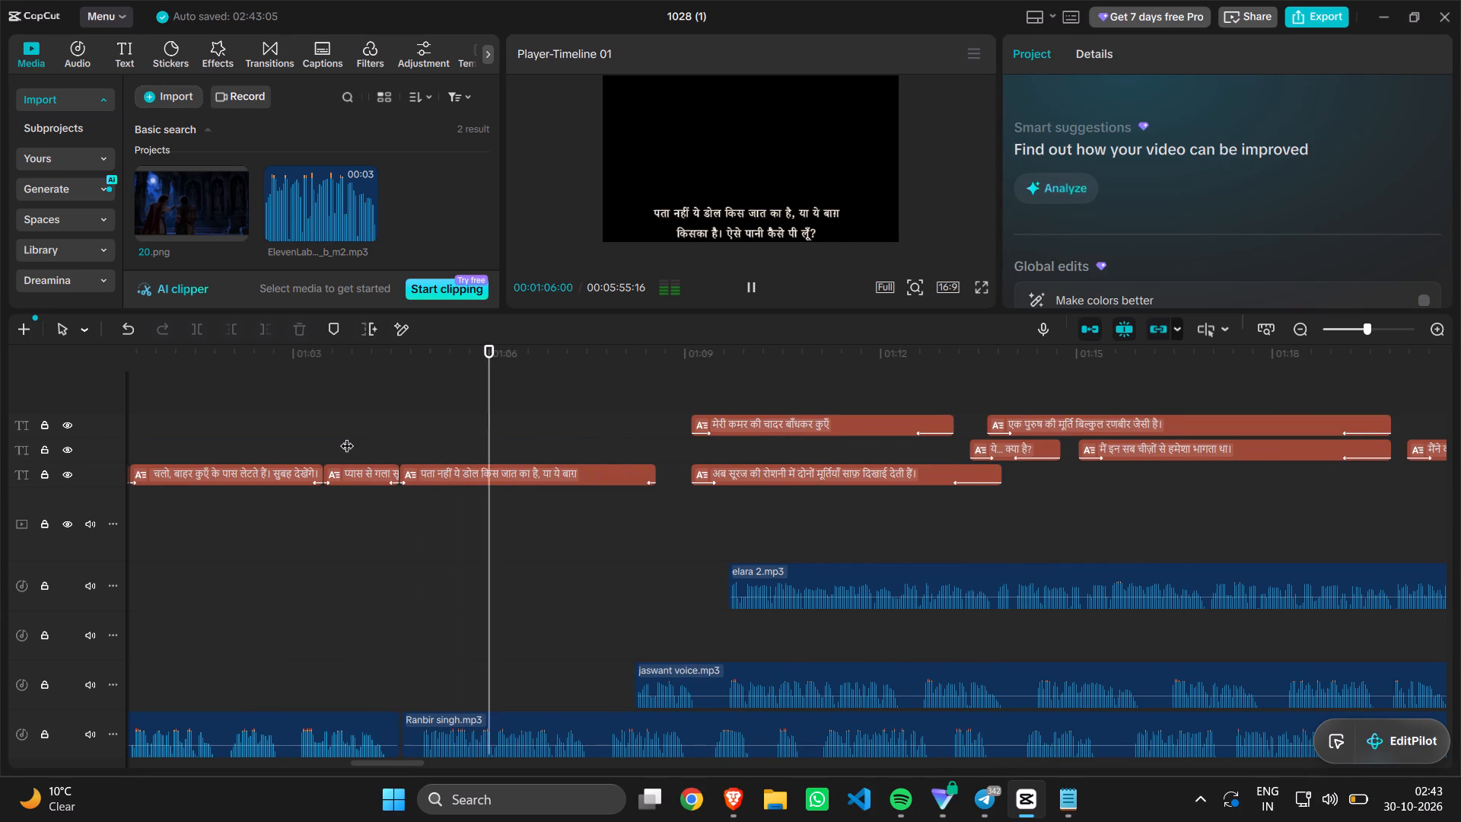
pyautogui.hscroll(1, 347, 436)
pyautogui.press('space')
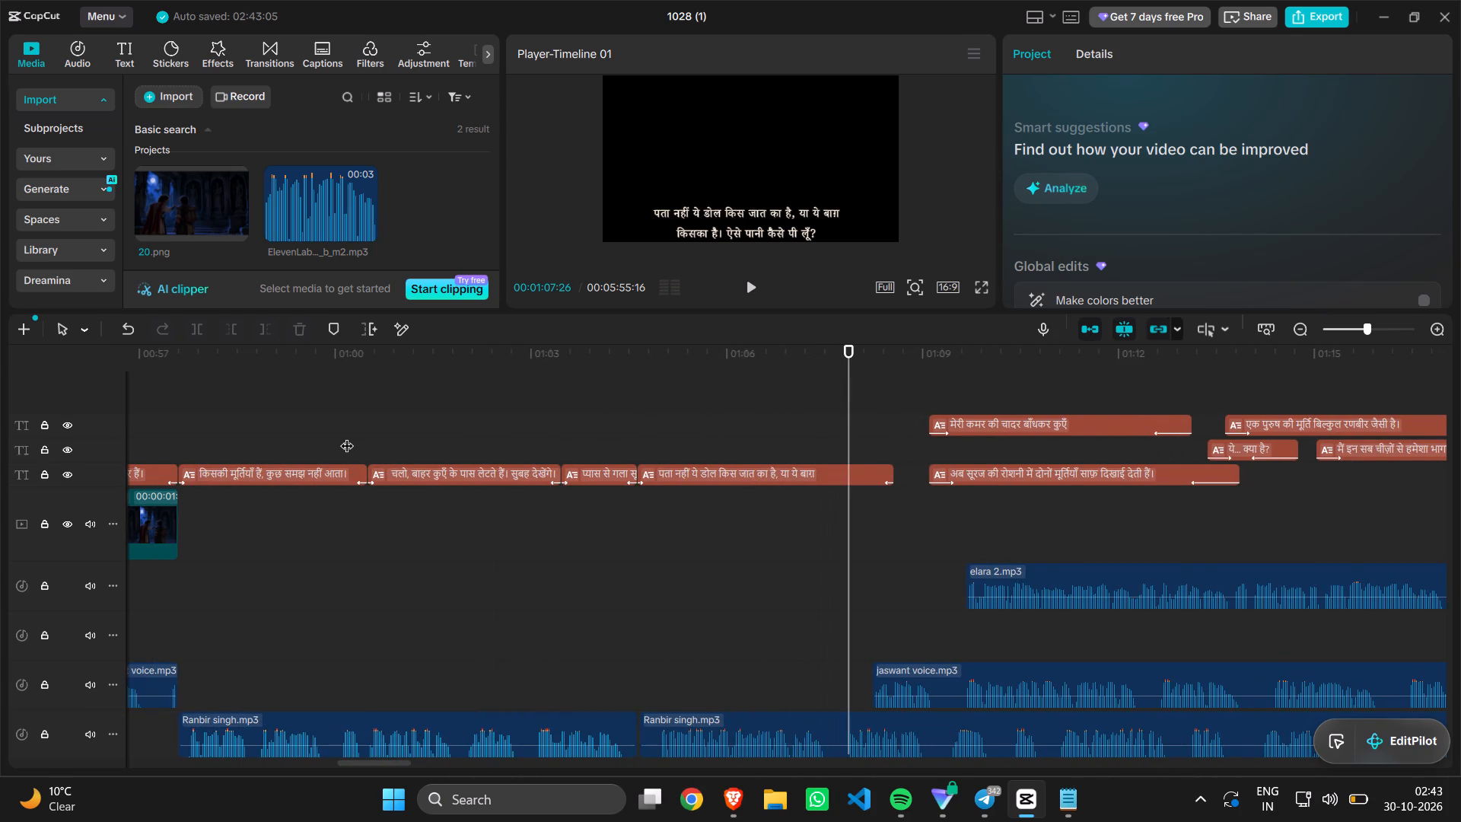
pyautogui.press('space')
pyautogui.press('space')
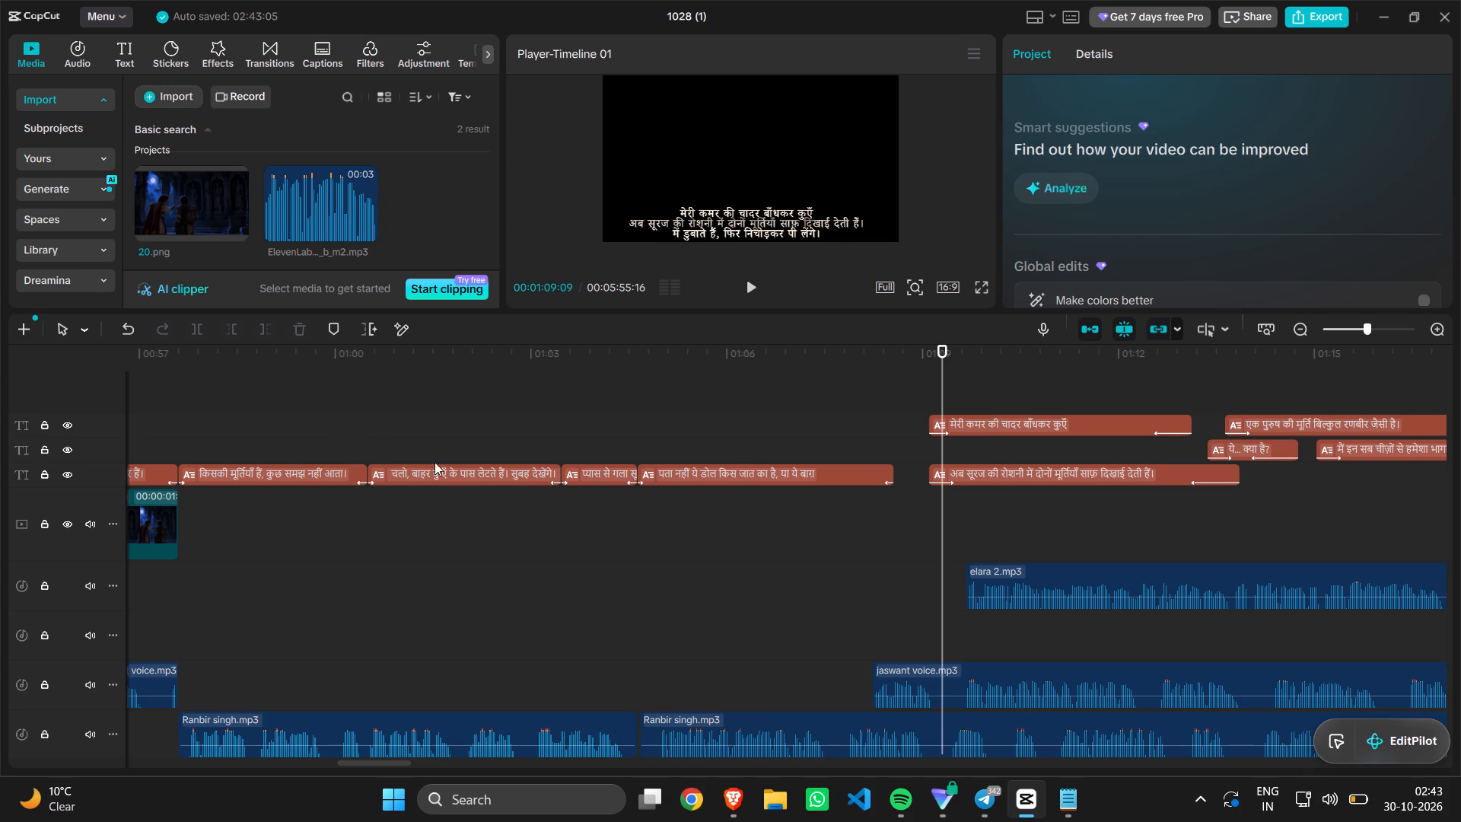
pyautogui.click(883, 731)
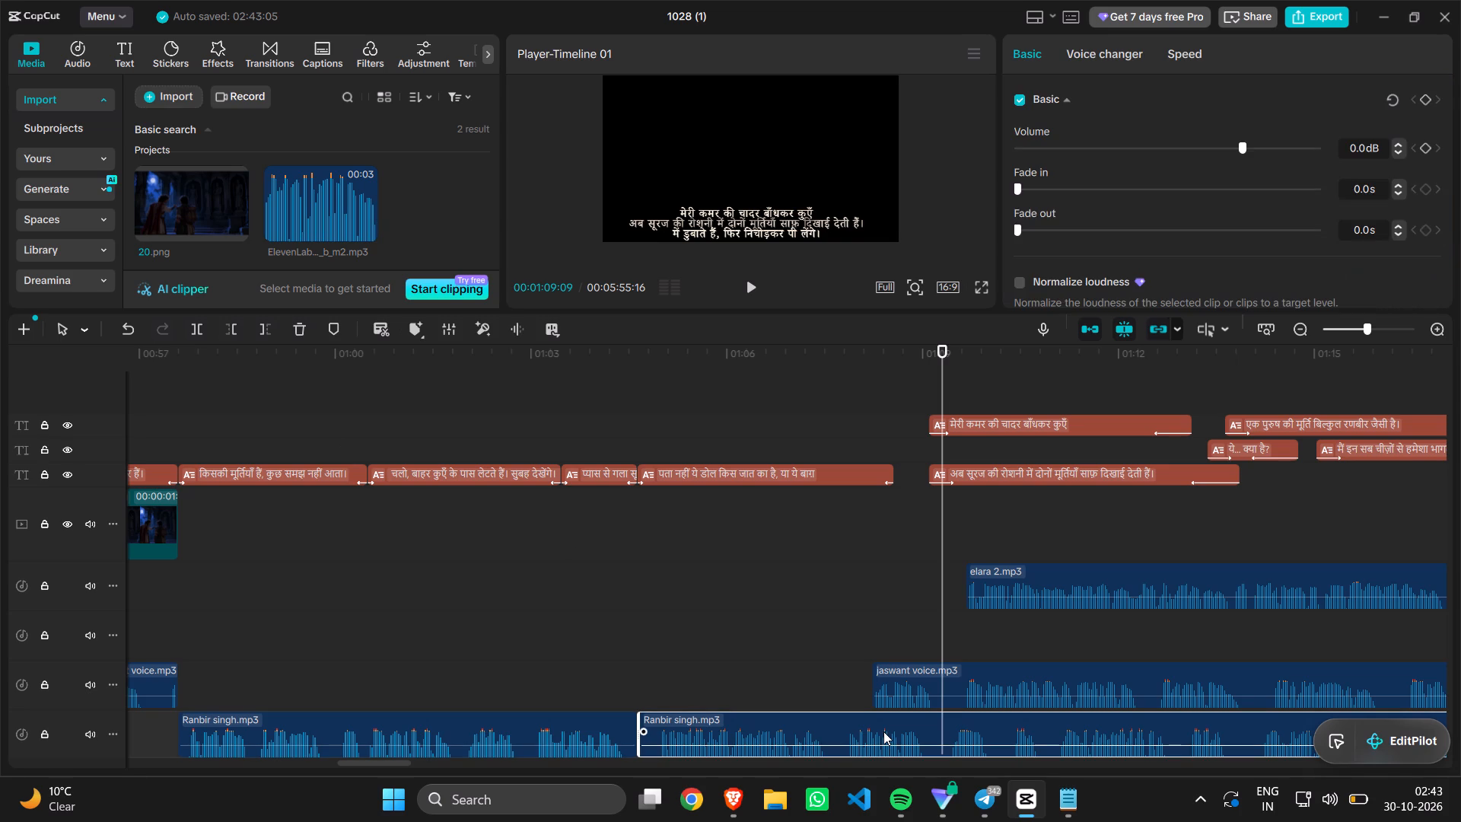
pyautogui.hotkey('ctrl', 'b')
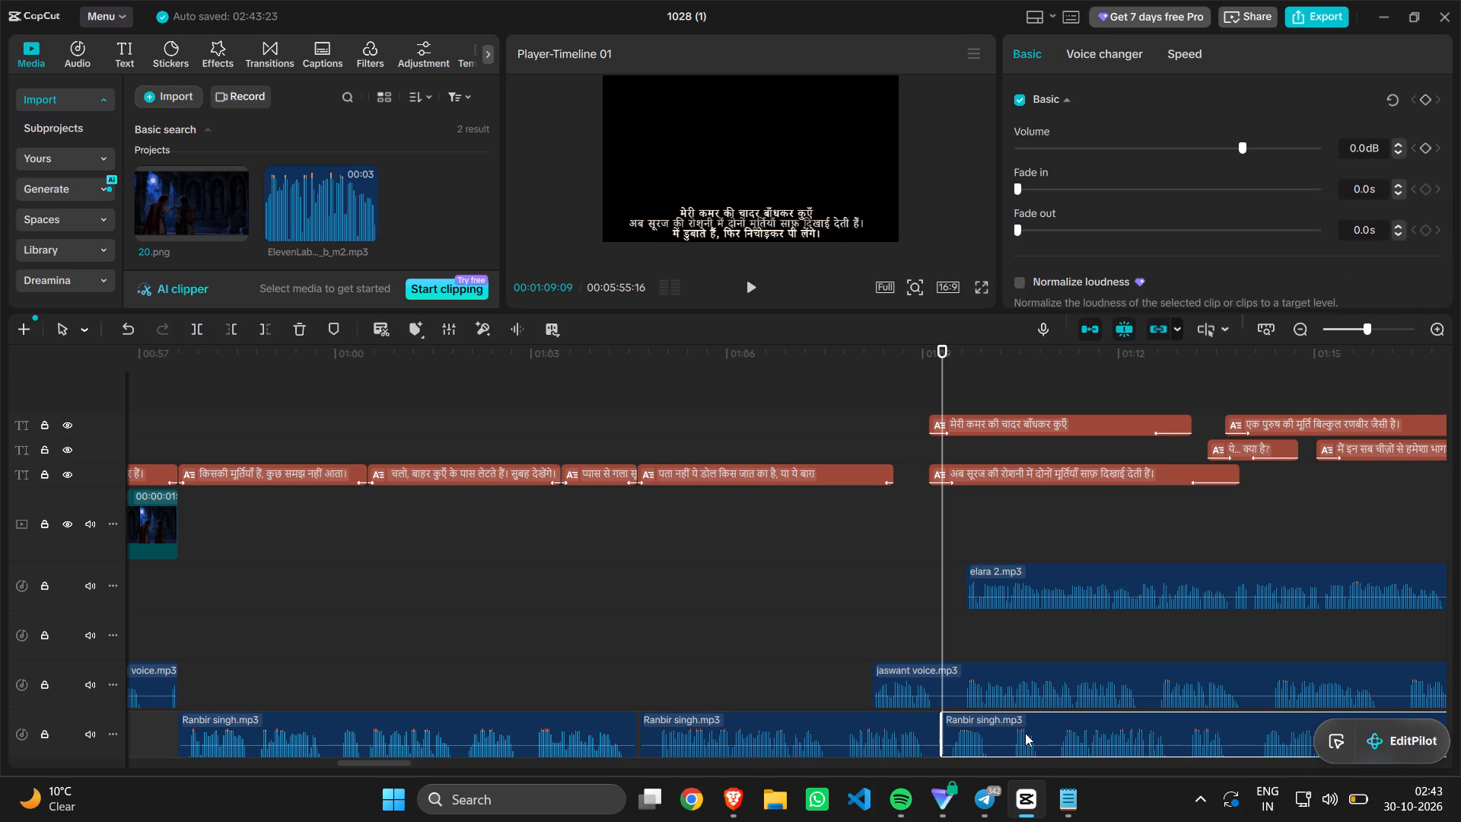
pyautogui.moveTo(1025, 733); pyautogui.dragTo(1116, 741)
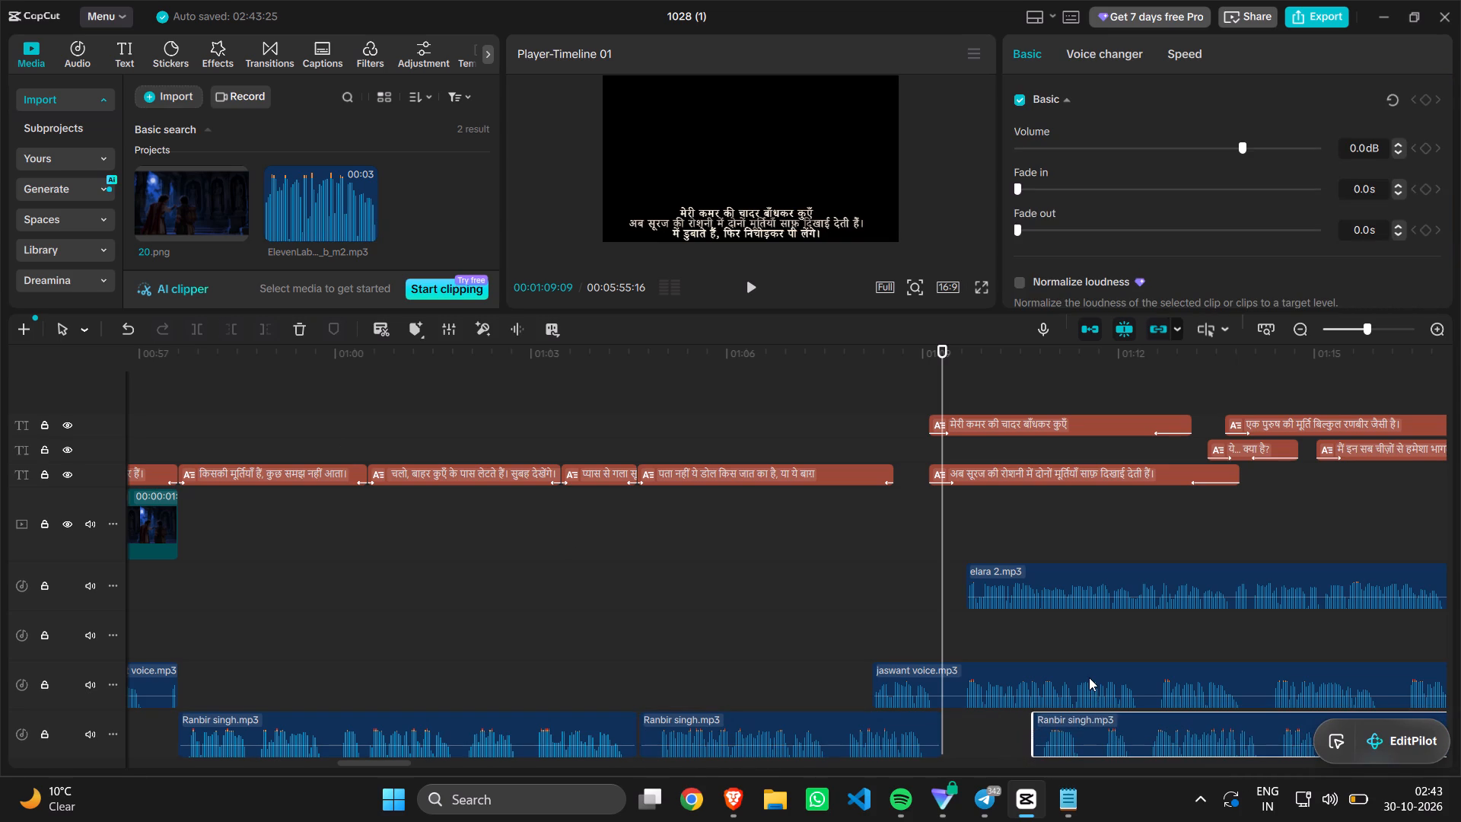
pyautogui.click(1089, 677)
pyautogui.moveTo(1089, 677); pyautogui.dragTo(1277, 681)
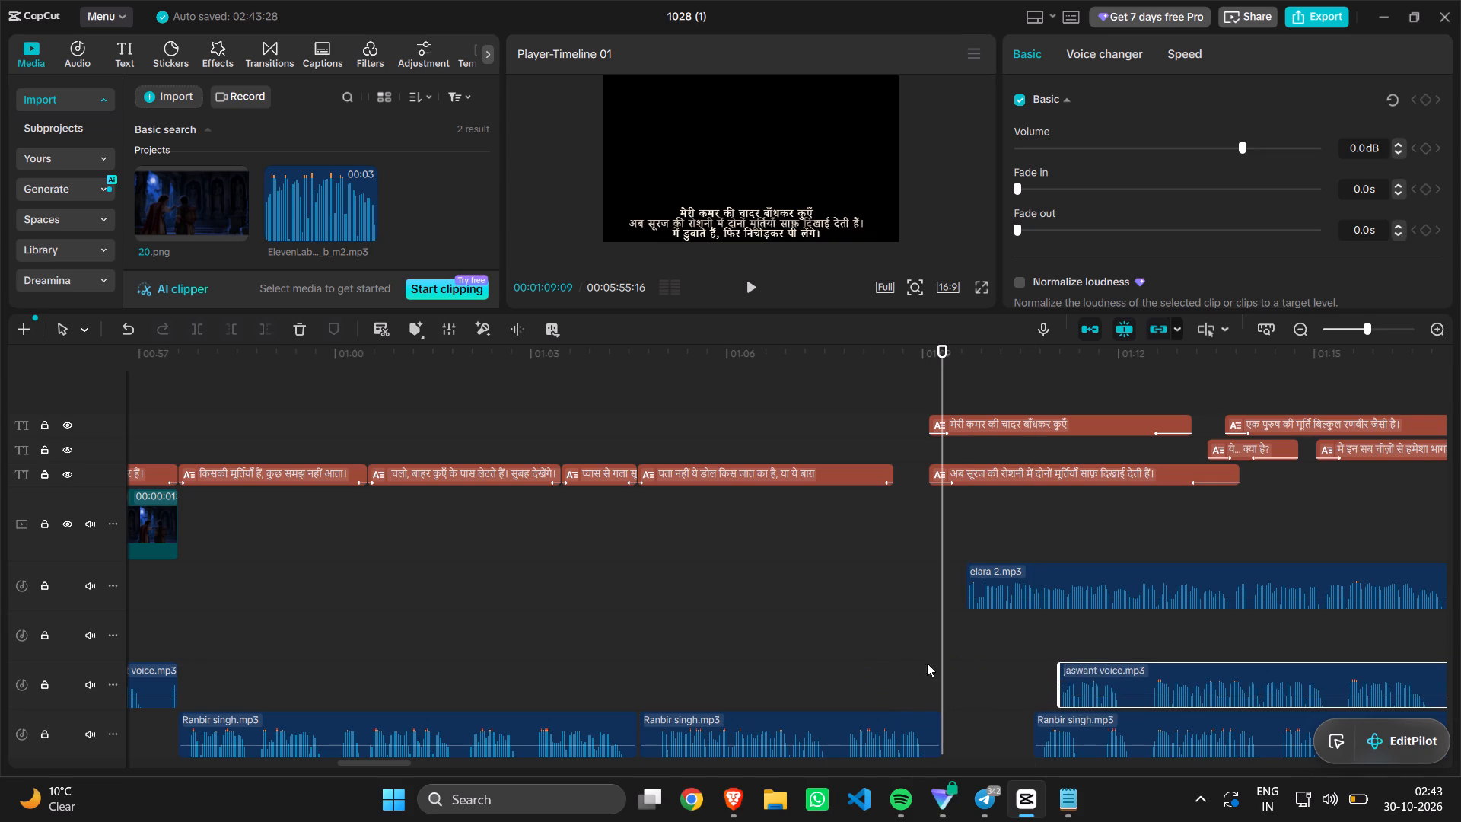
# Play back the end of Ranbir's line and extend the "पता नहीं ये डोल" caption to end at 01:09:03, meeting the next caption.
pyautogui.click(806, 632)
pyautogui.press('space')
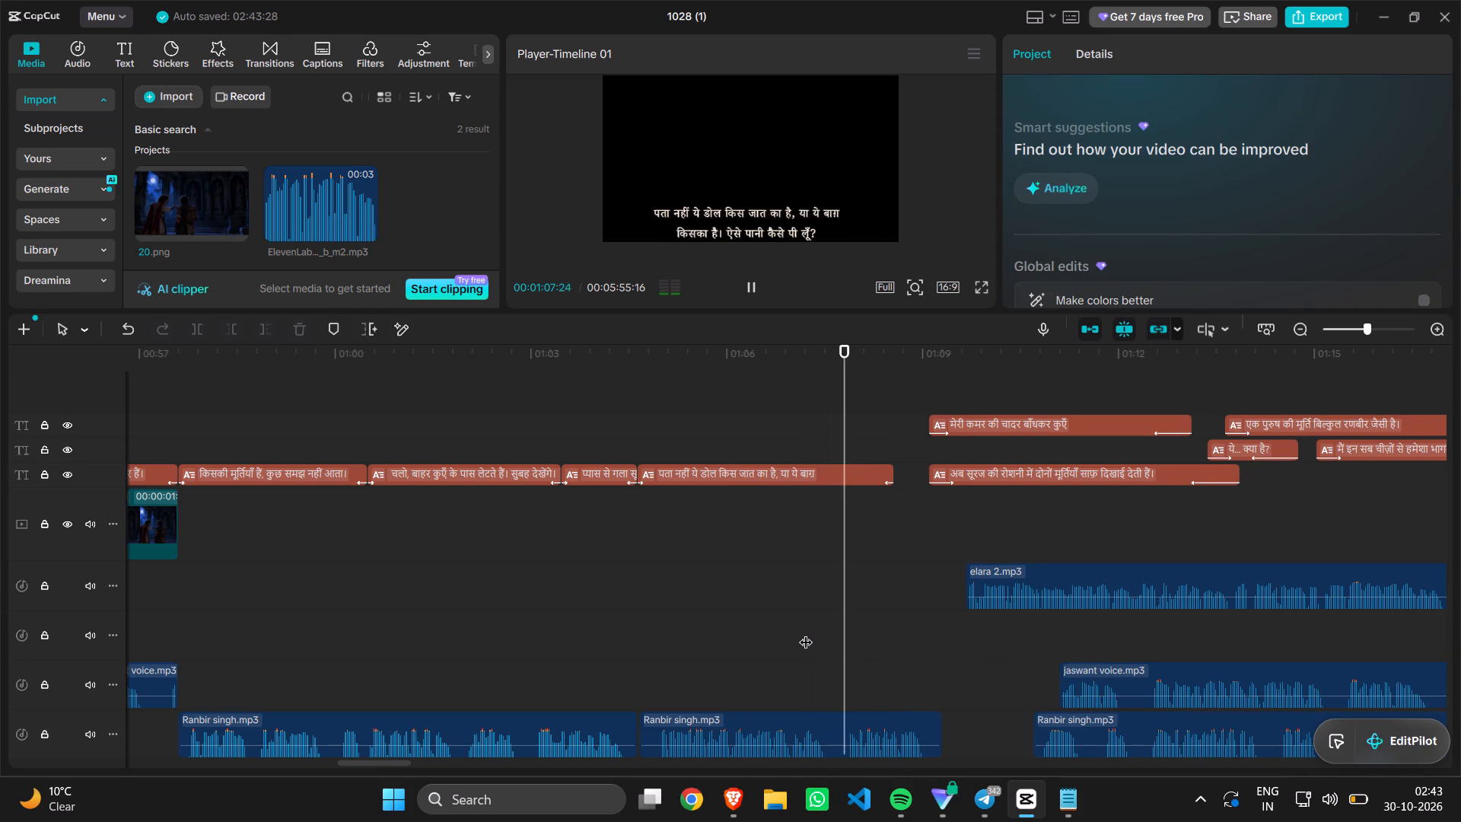
pyautogui.press('space')
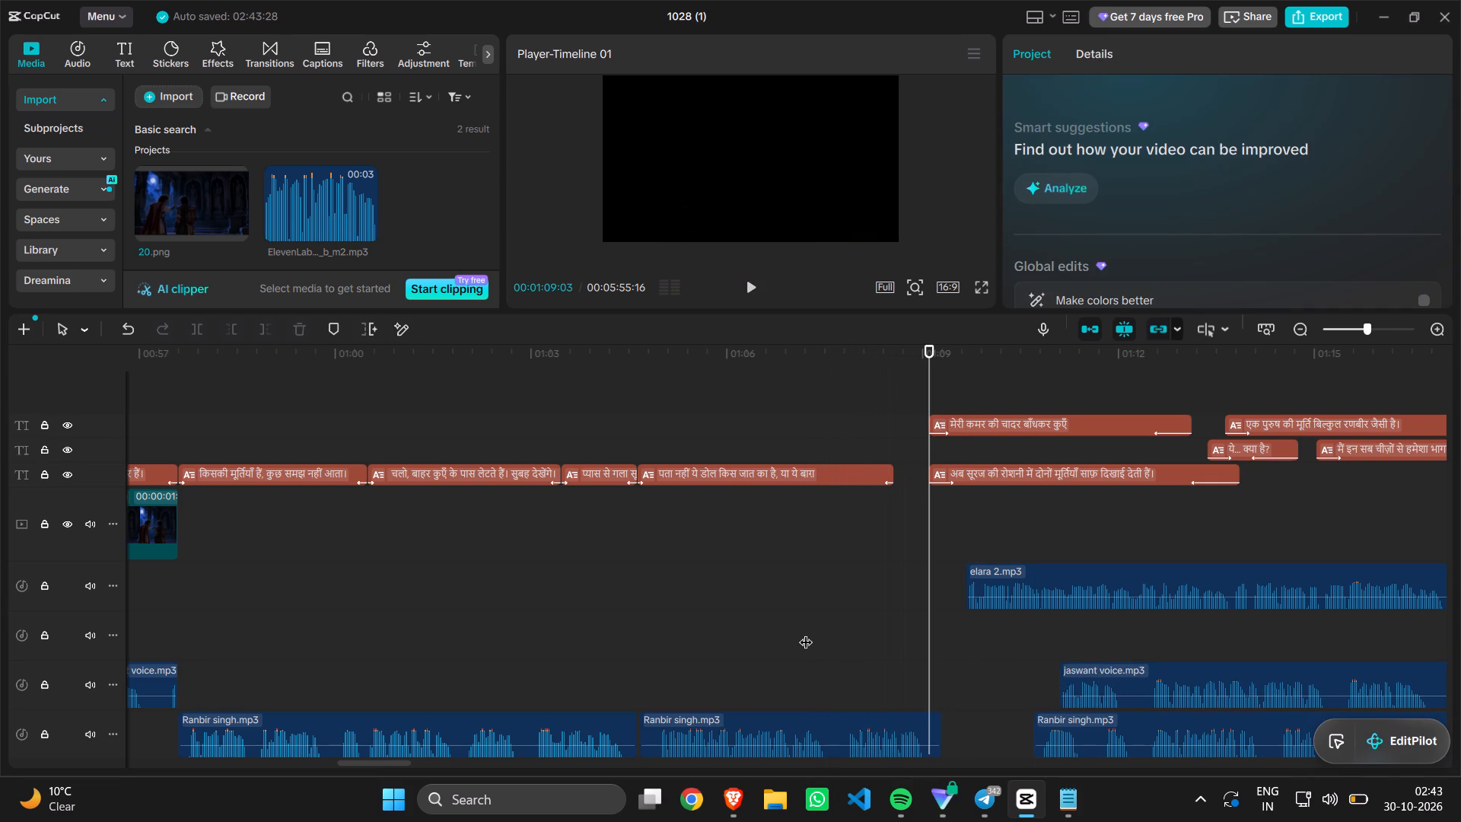
pyautogui.moveTo(893, 470); pyautogui.dragTo(929, 470)
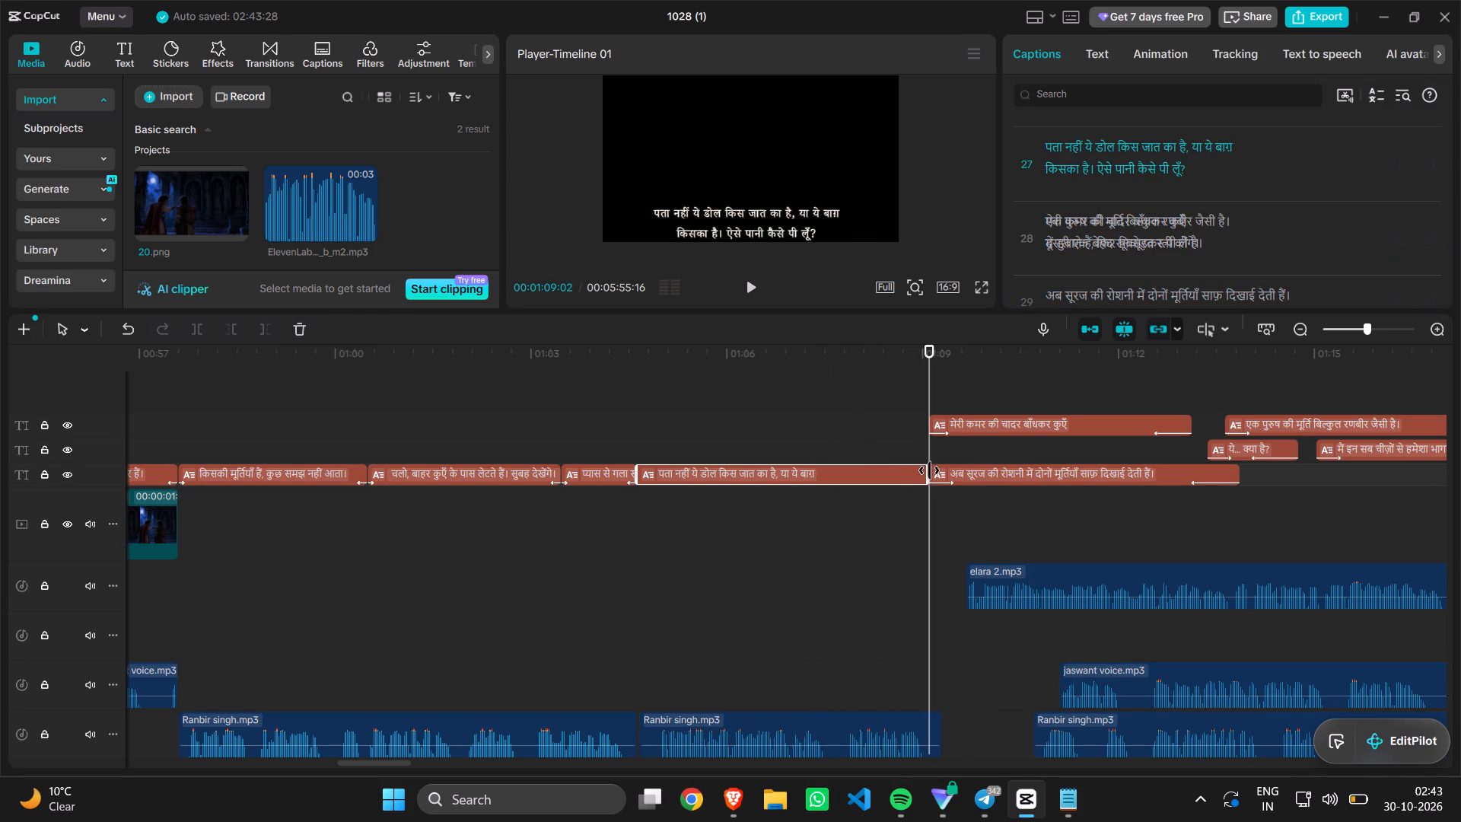
pyautogui.moveTo(929, 470); pyautogui.dragTo(928, 476)
# Locate the end of the 20.png clip at 00:57:18 and search the project media for 21.
pyautogui.hscroll(1, 340, 703)
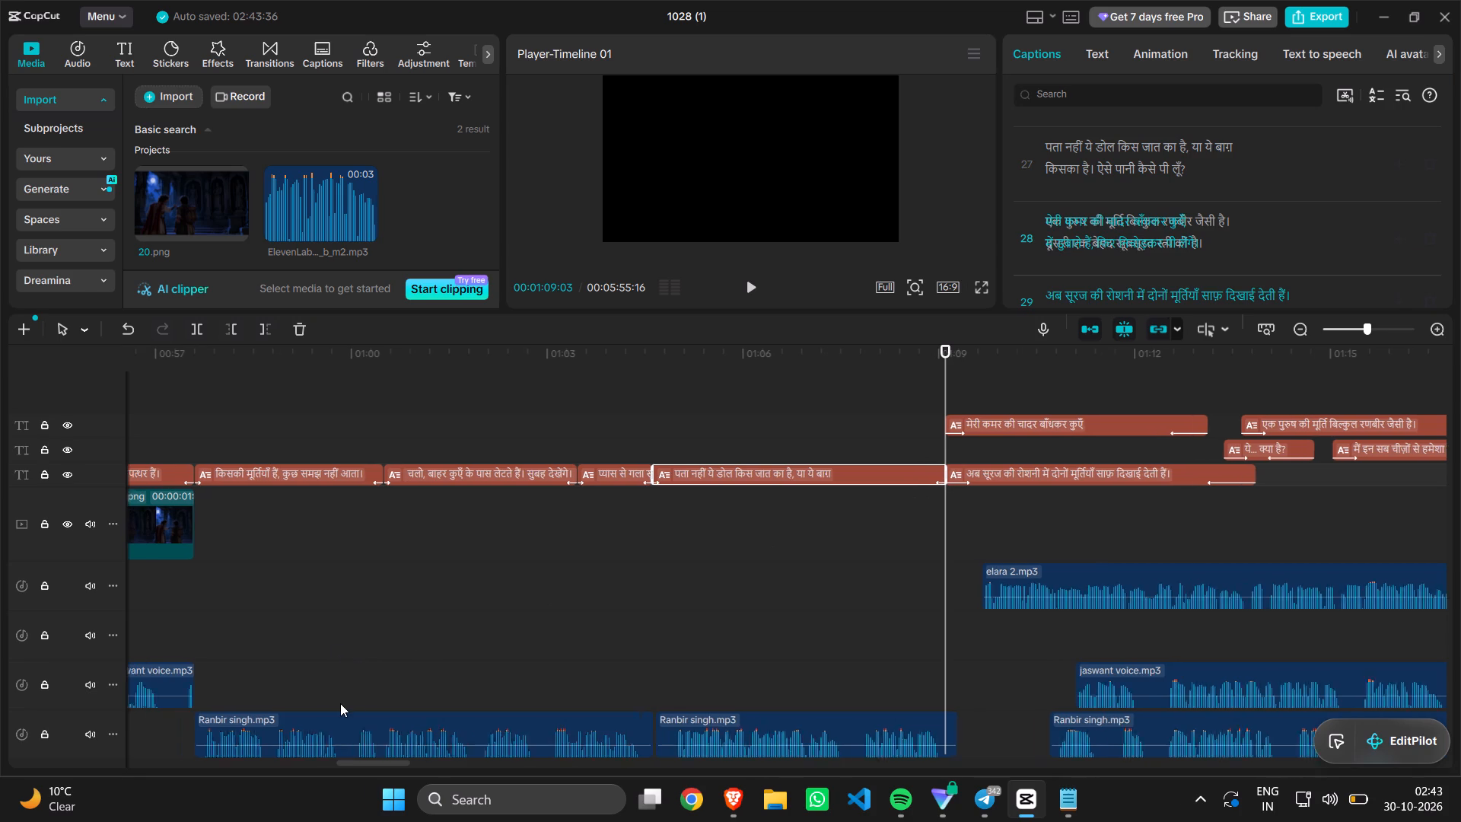
pyautogui.hscroll(1, 340, 703)
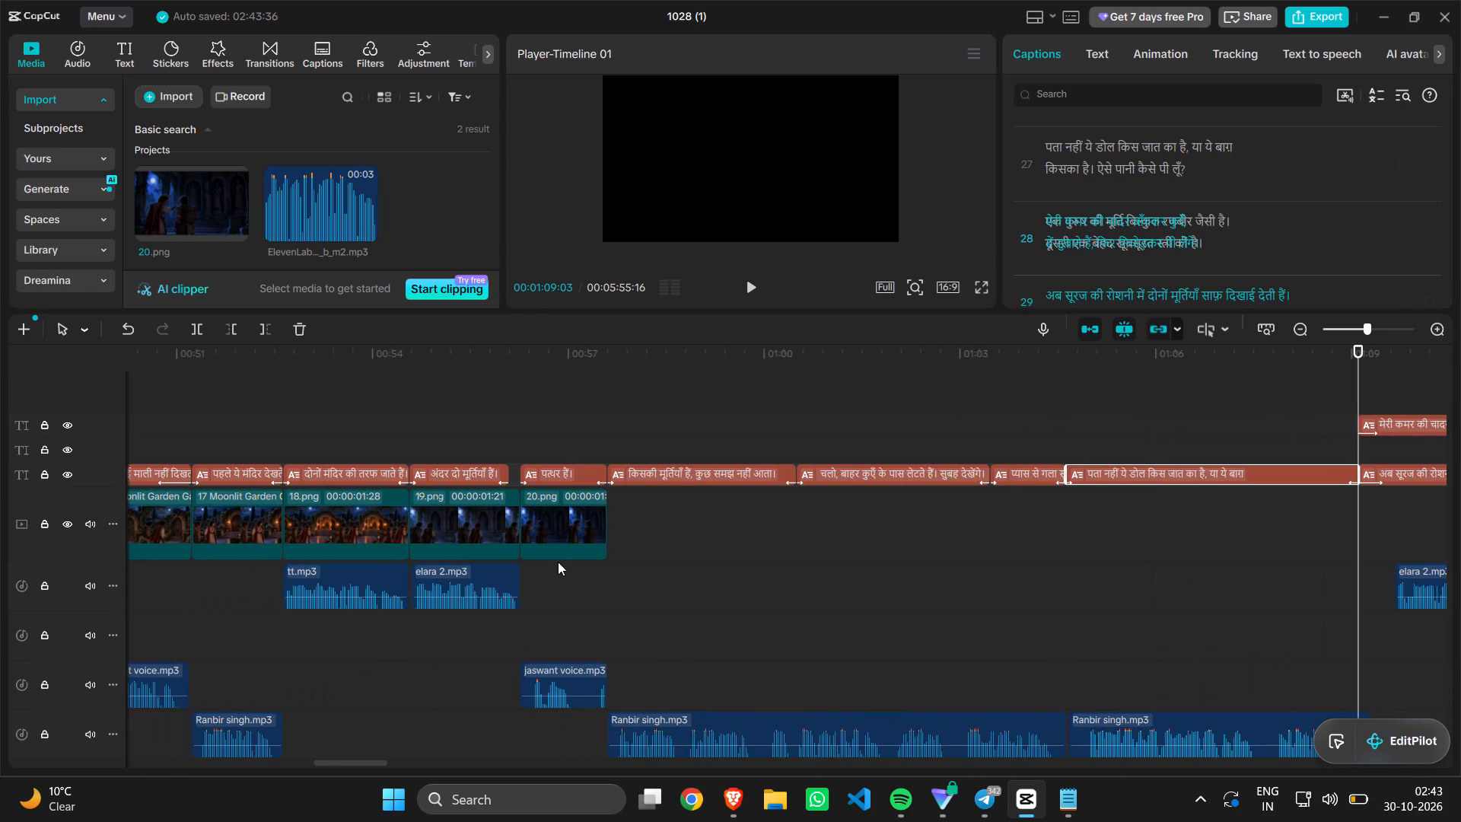
pyautogui.click(614, 562)
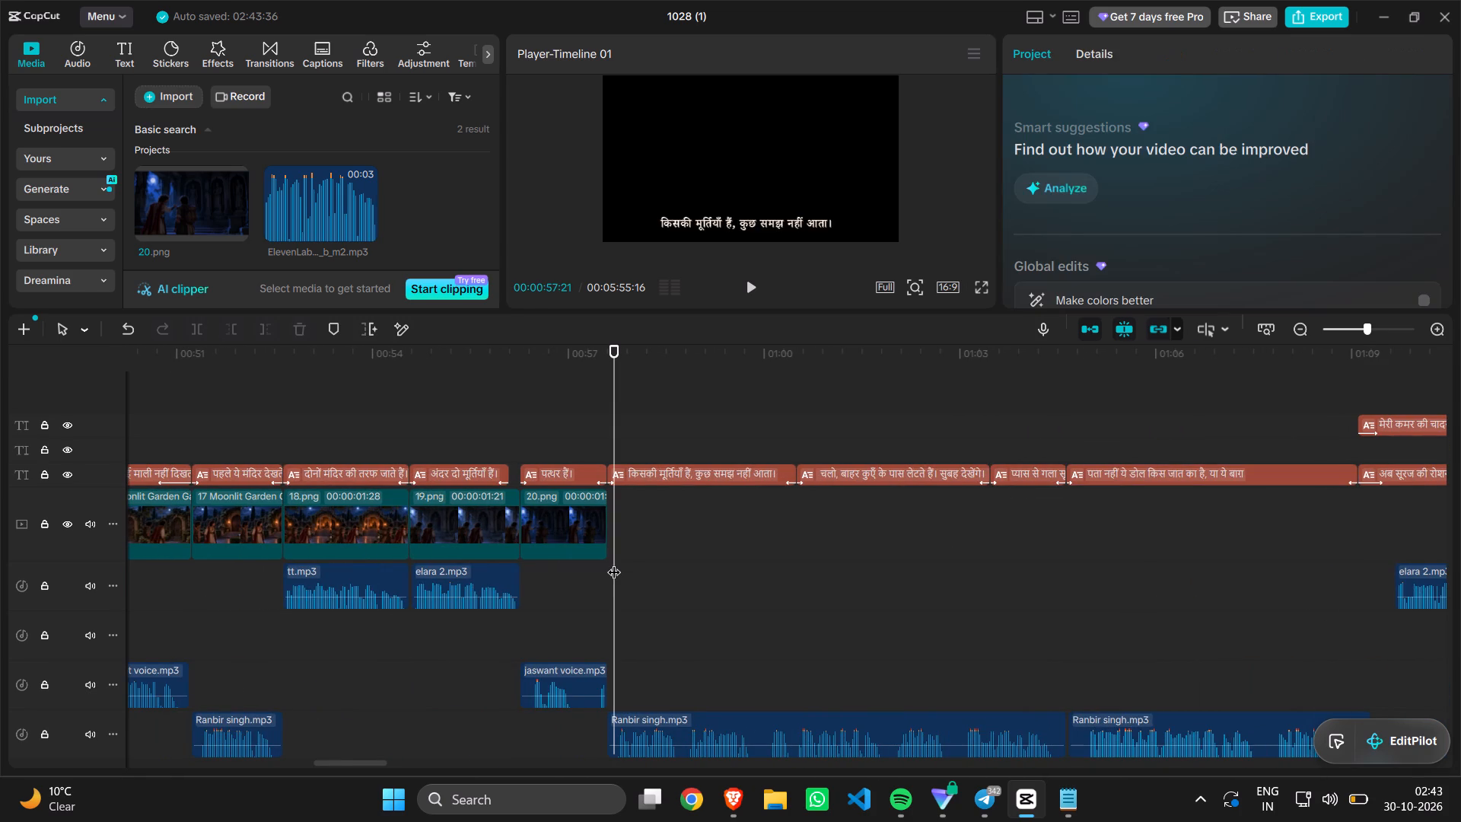
pyautogui.click(609, 567)
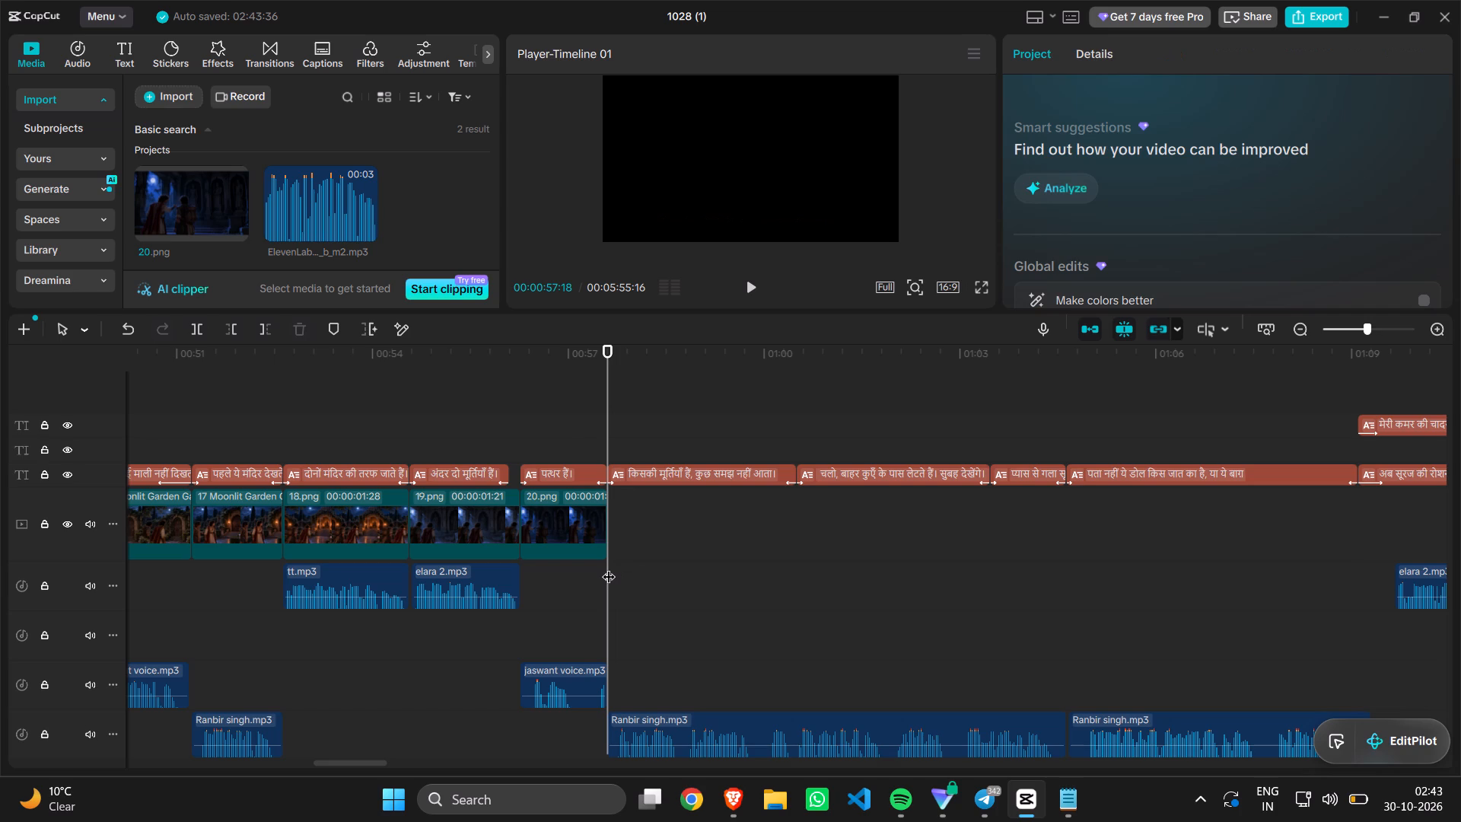
pyautogui.click(343, 100)
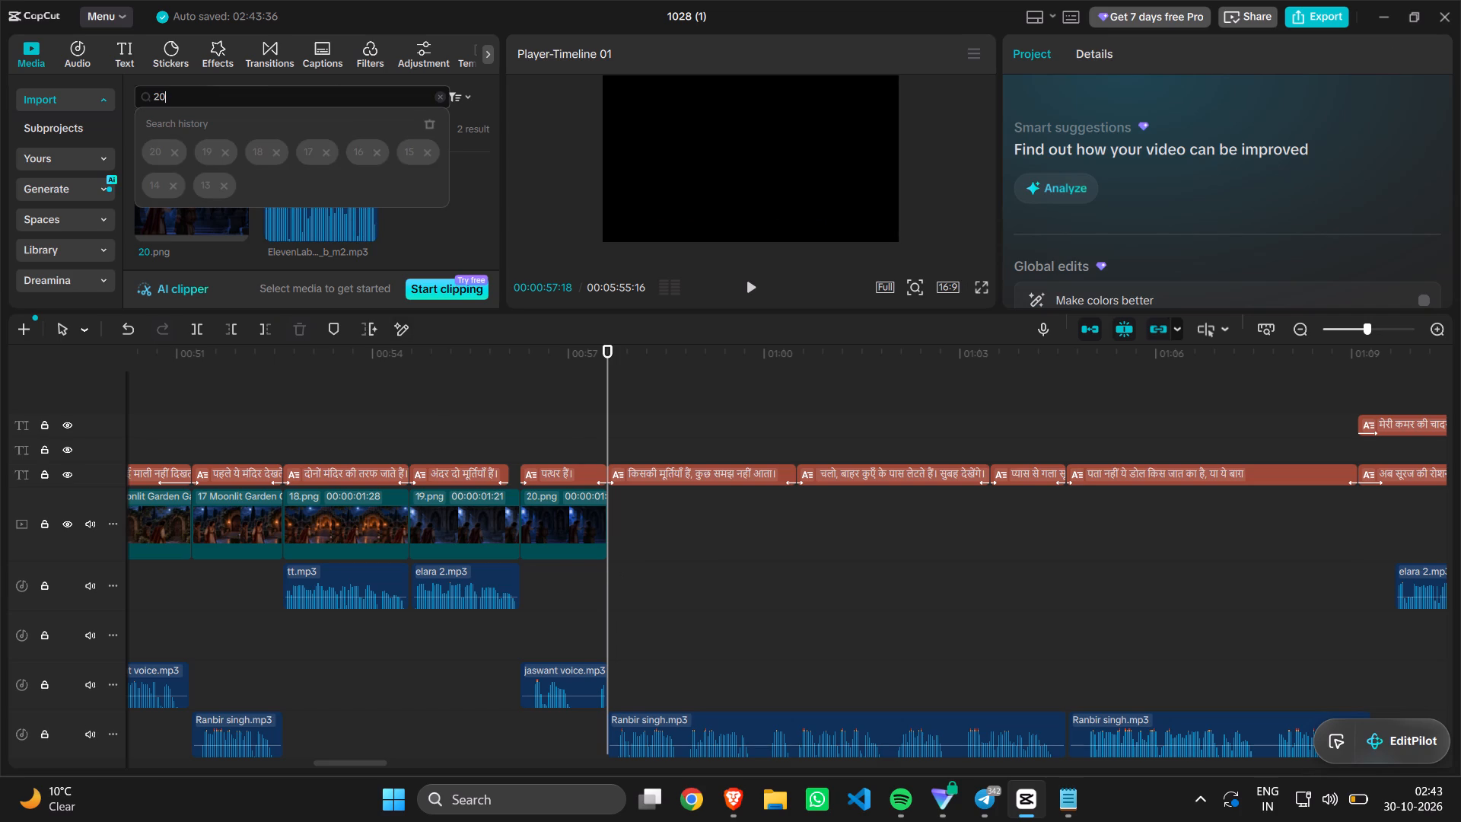
pyautogui.press('BackSpace')
pyautogui.press('1')
pyautogui.press('Return')
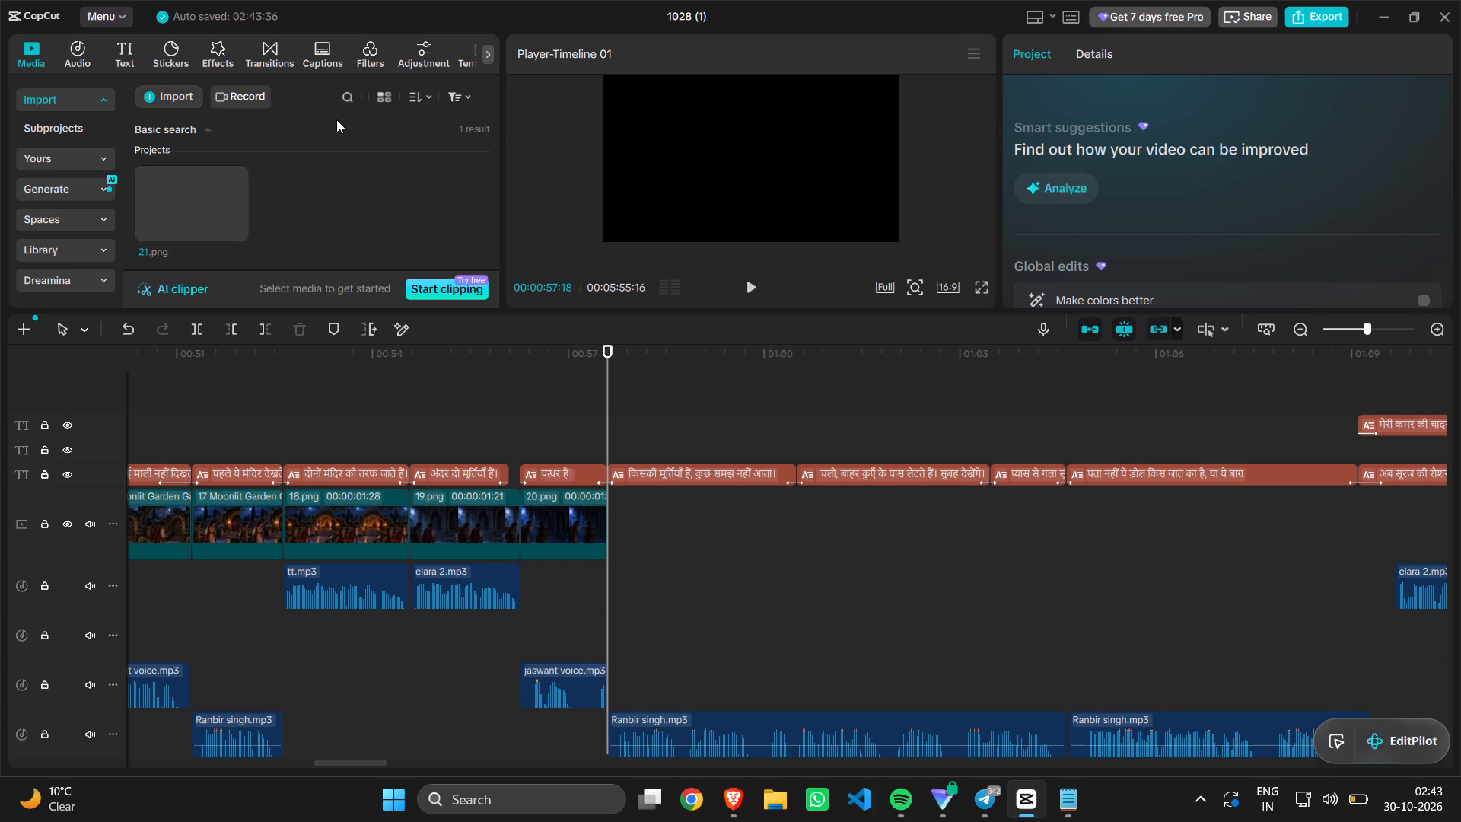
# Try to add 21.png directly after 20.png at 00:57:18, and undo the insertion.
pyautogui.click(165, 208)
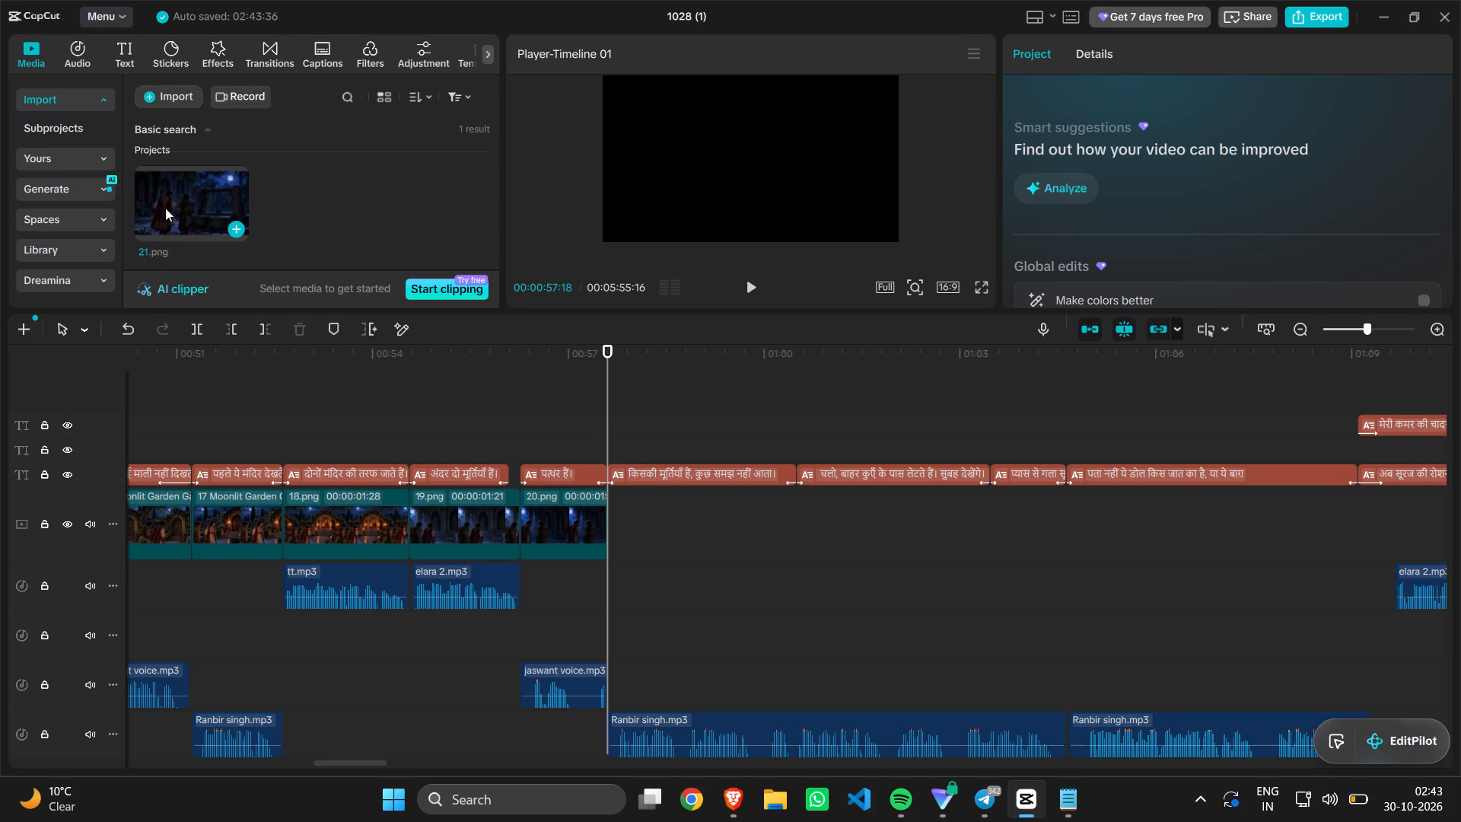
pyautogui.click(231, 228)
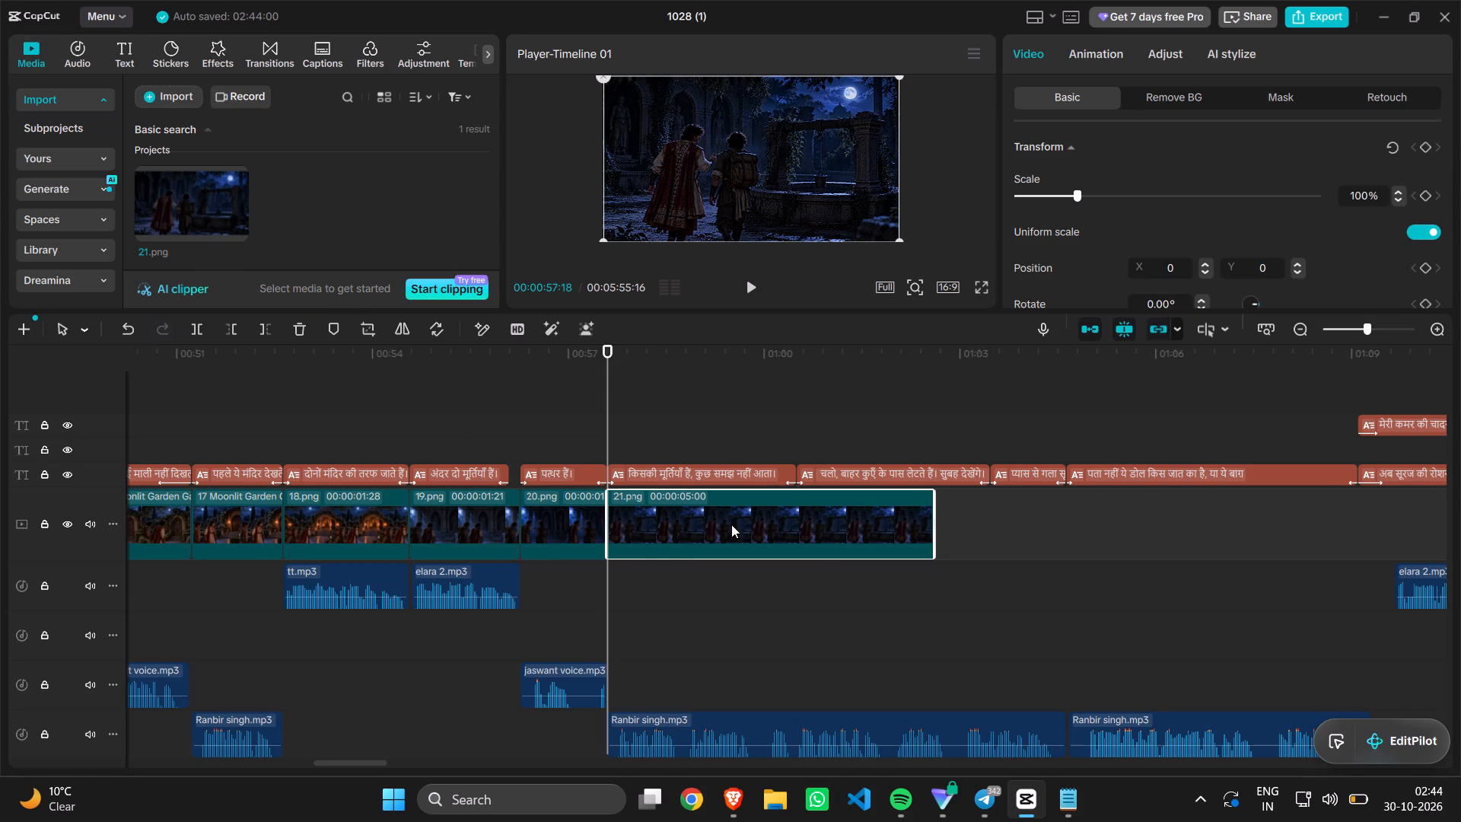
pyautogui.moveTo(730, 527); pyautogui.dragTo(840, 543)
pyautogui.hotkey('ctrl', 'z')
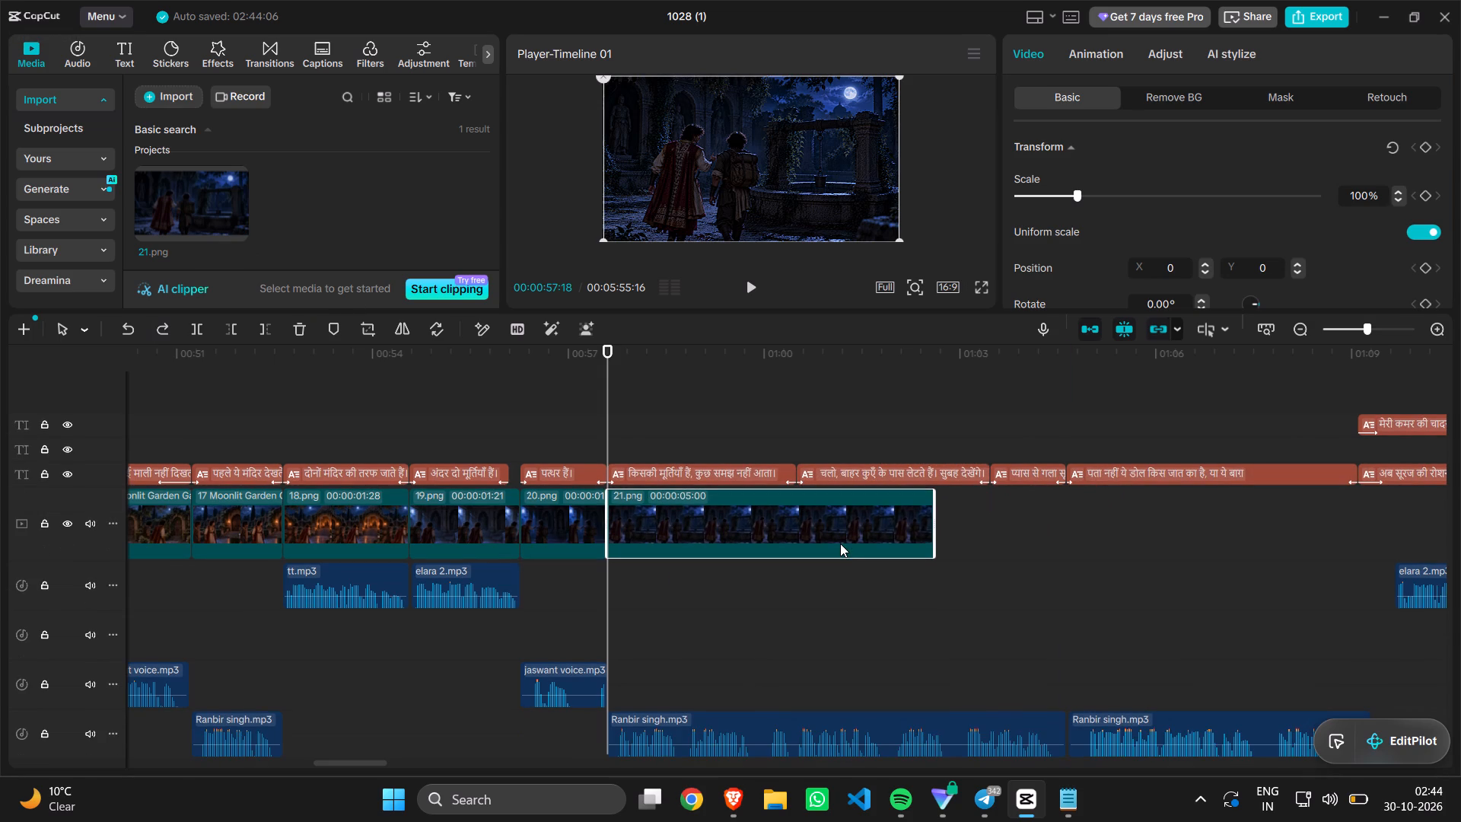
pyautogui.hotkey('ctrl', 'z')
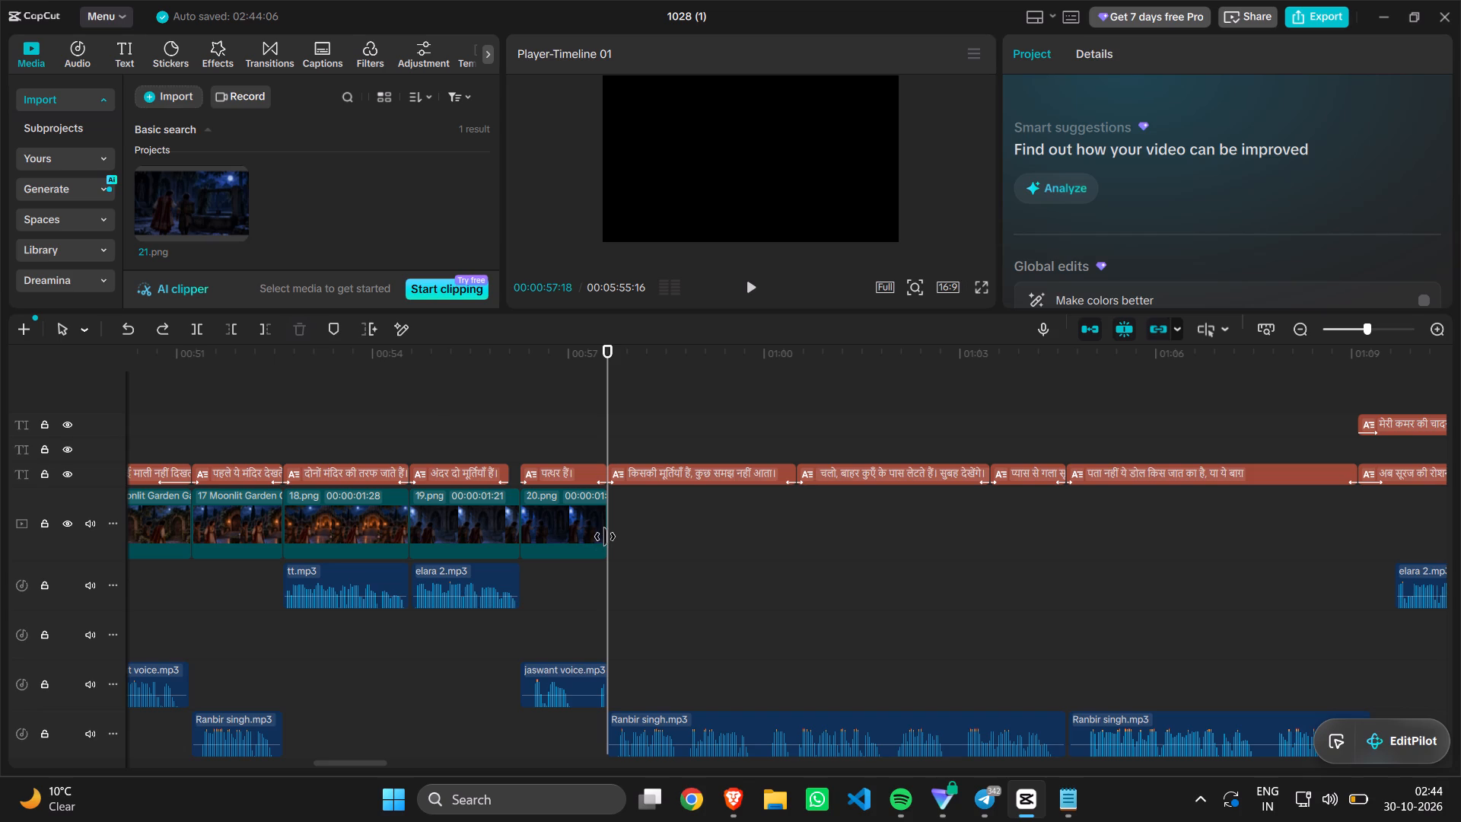
# Extend the 20.png clip to a duration of 6:19, running partway into the "चलो, बाहर कुएँ के पास" caption.
pyautogui.moveTo(605, 537); pyautogui.dragTo(775, 546)
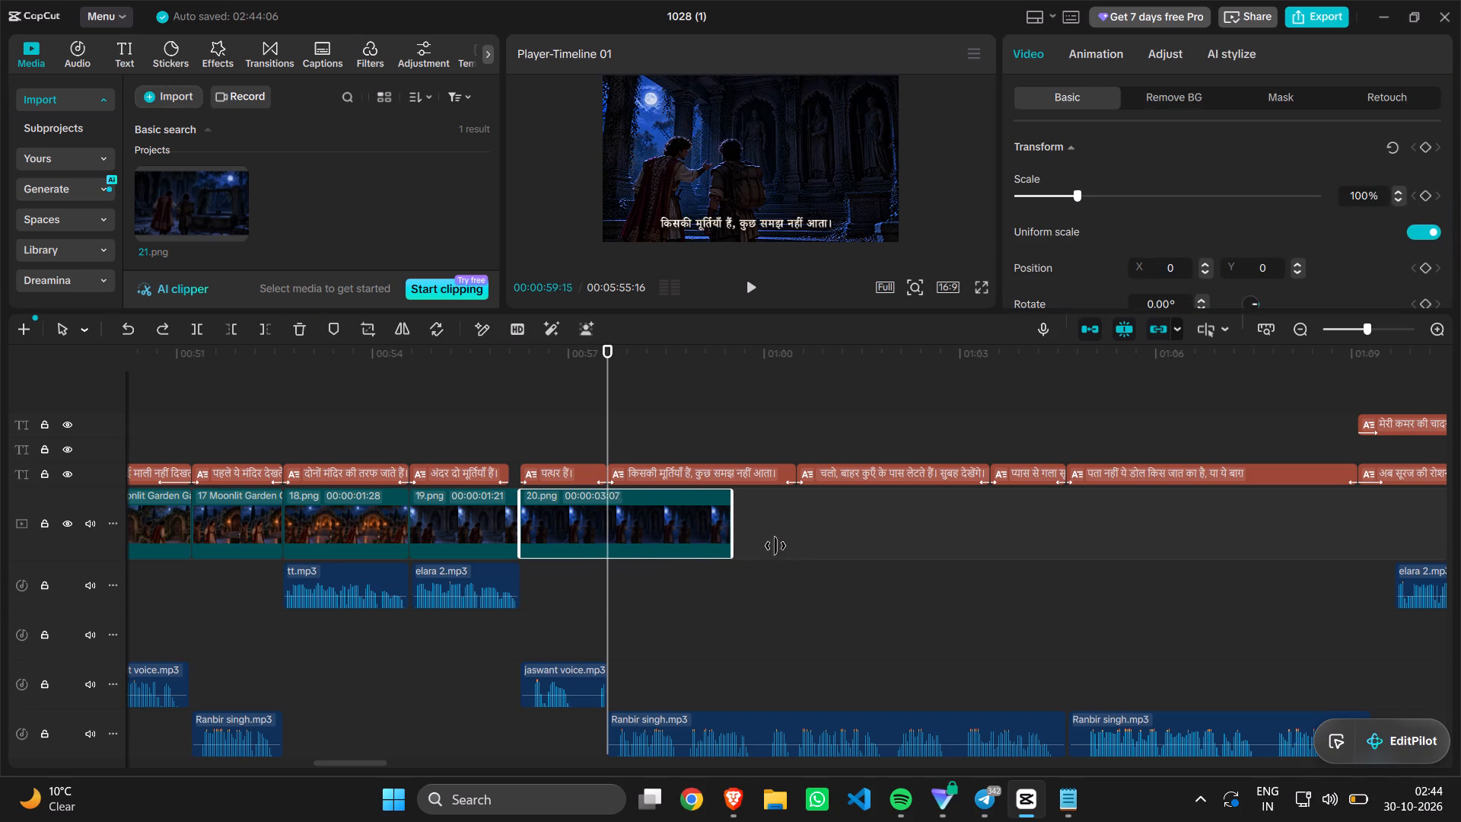
pyautogui.moveTo(775, 546); pyautogui.dragTo(793, 548)
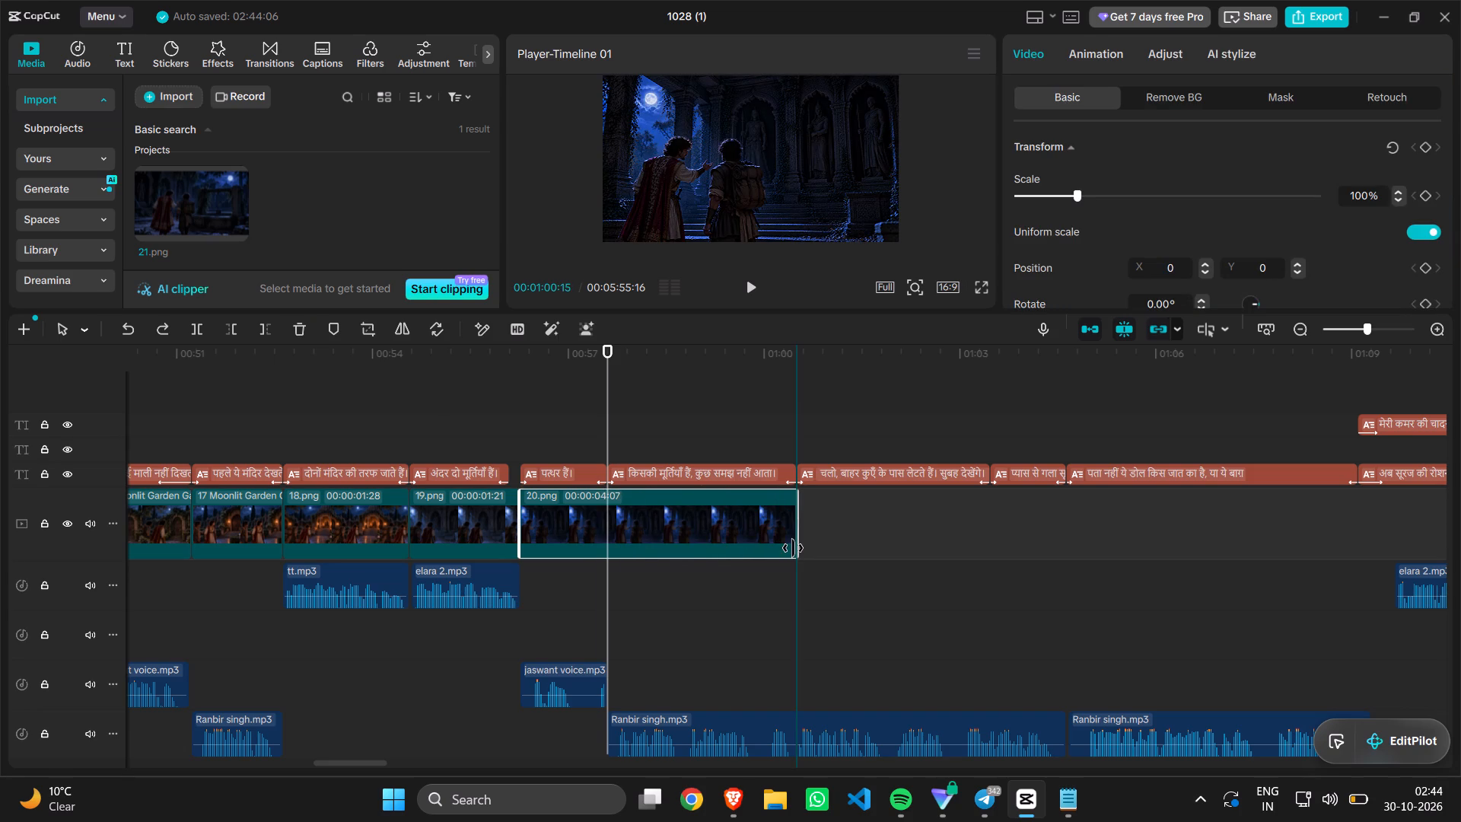
pyautogui.moveTo(793, 548); pyautogui.dragTo(772, 551)
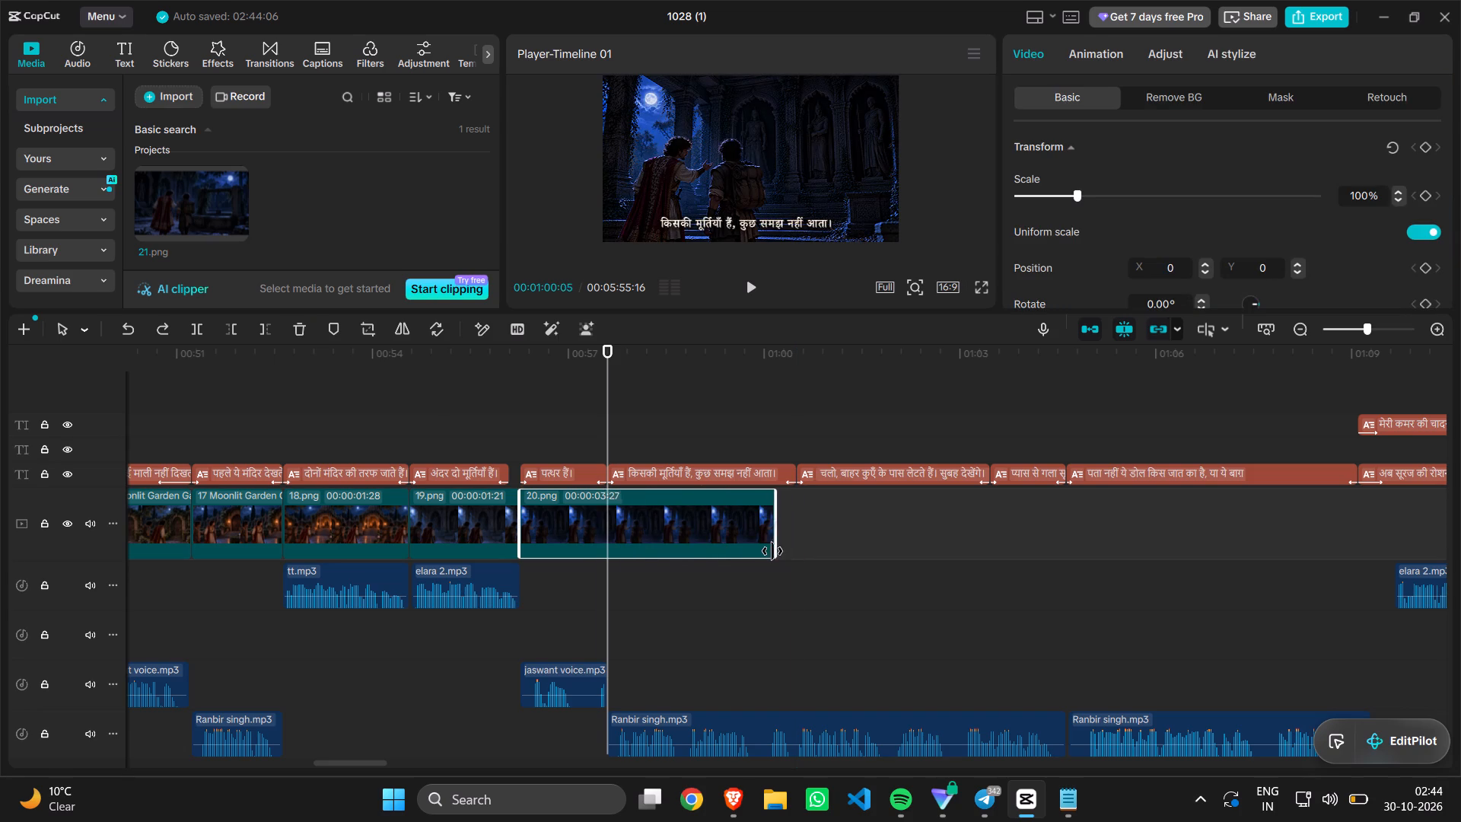
pyautogui.moveTo(772, 551); pyautogui.dragTo(790, 550)
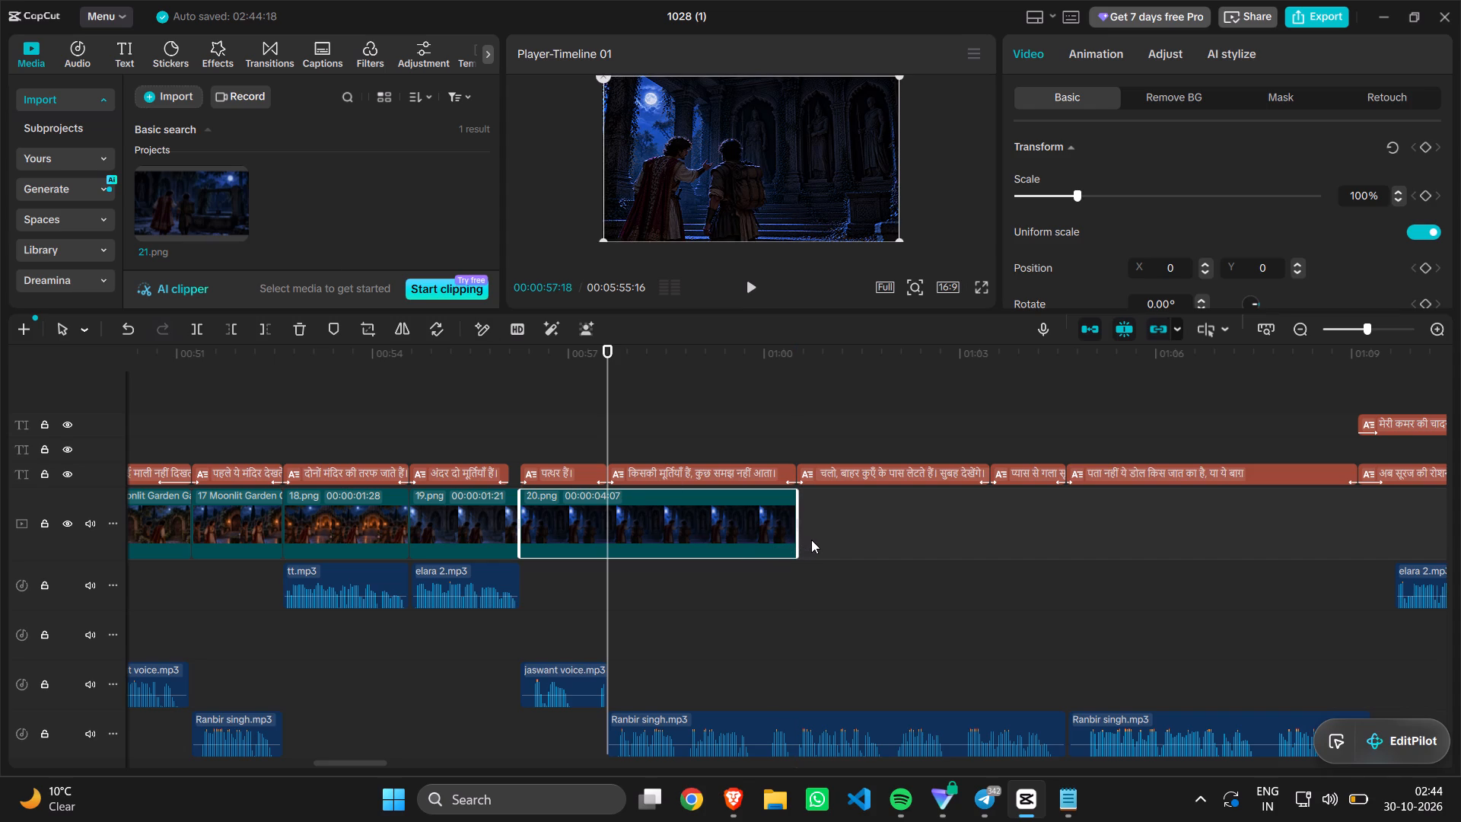
pyautogui.moveTo(800, 534); pyautogui.dragTo(897, 542)
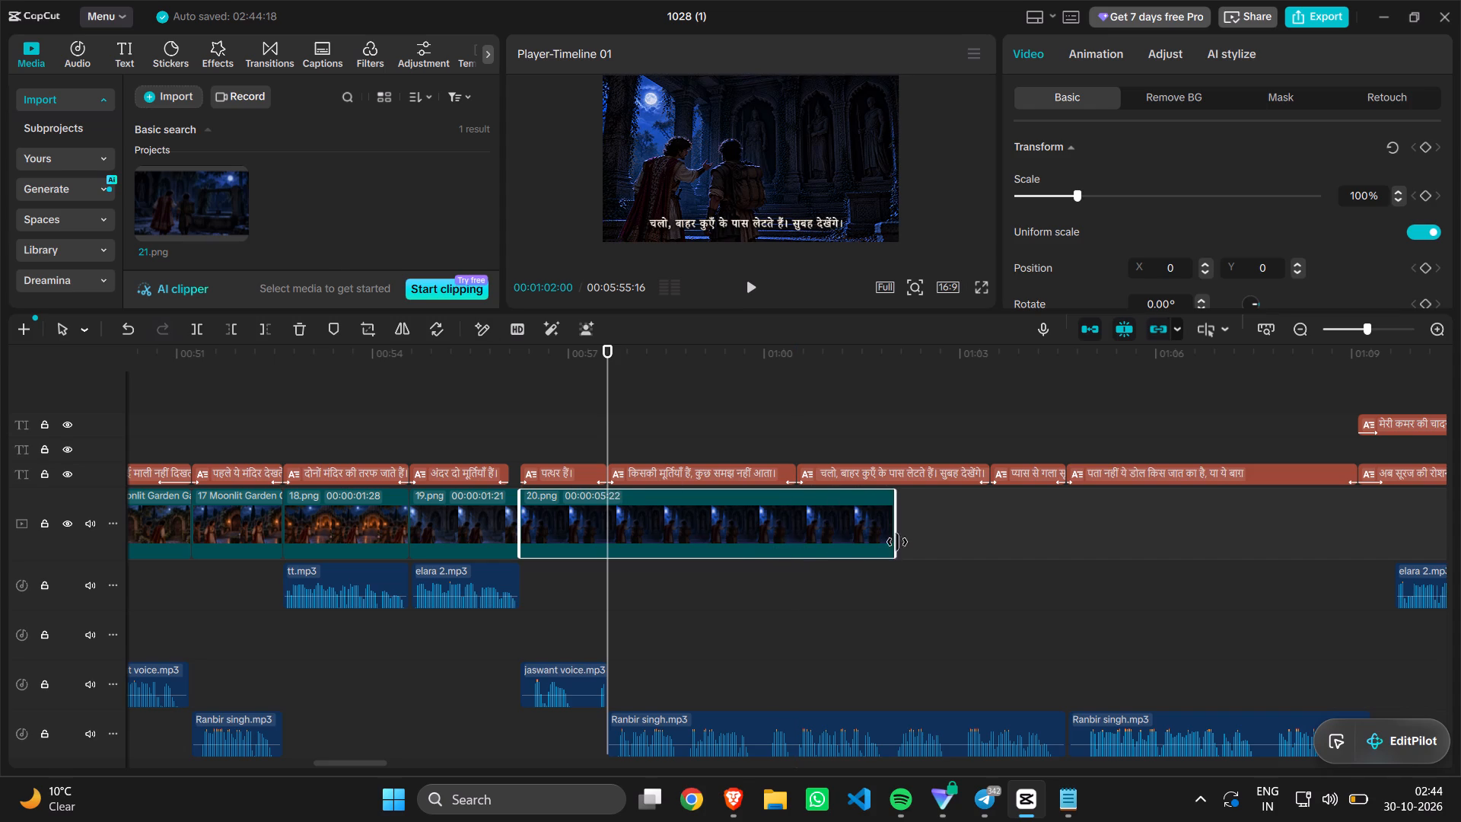
pyautogui.moveTo(897, 542); pyautogui.dragTo(931, 540)
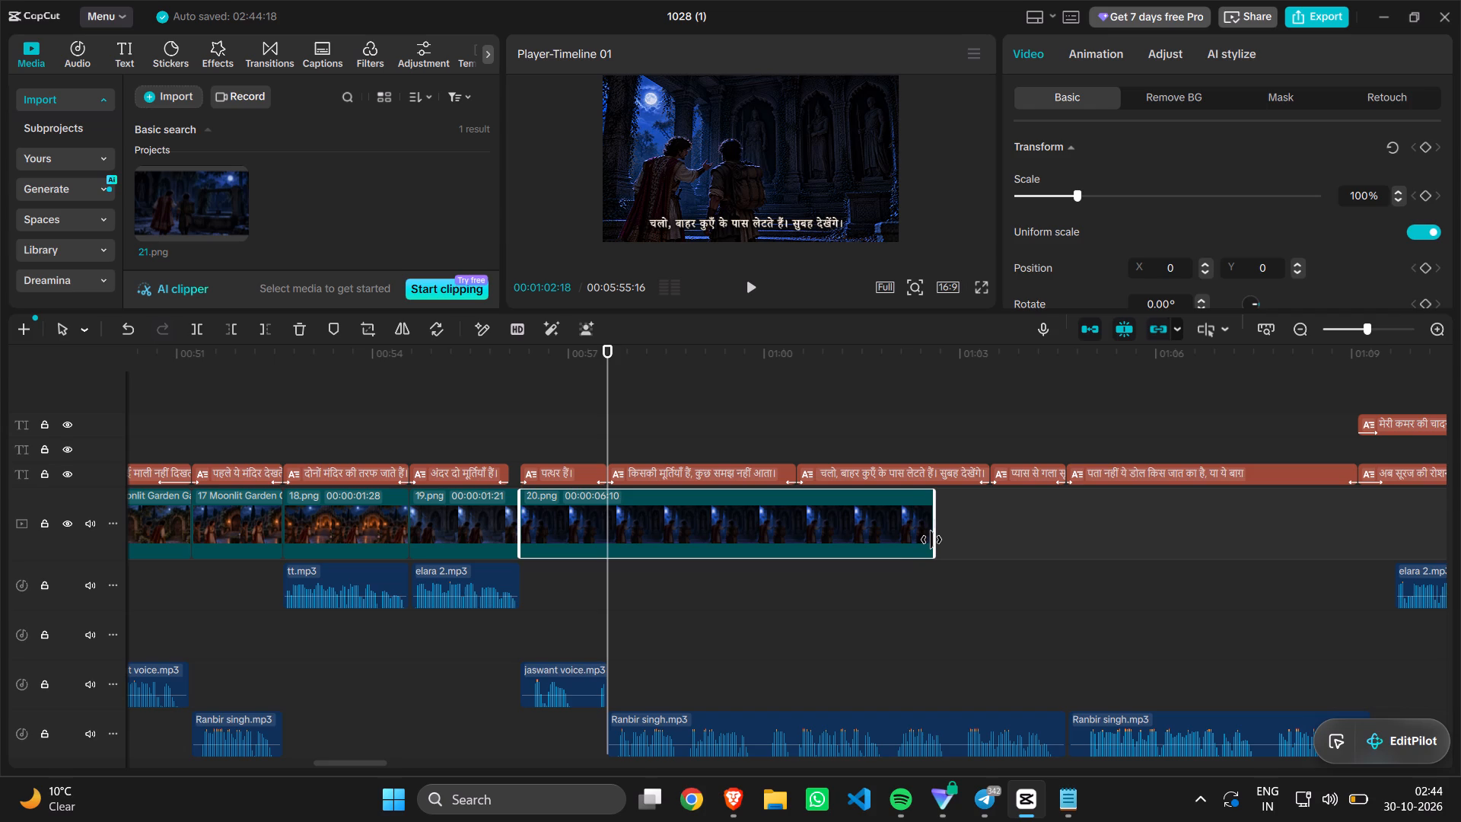
pyautogui.moveTo(931, 540); pyautogui.dragTo(951, 540)
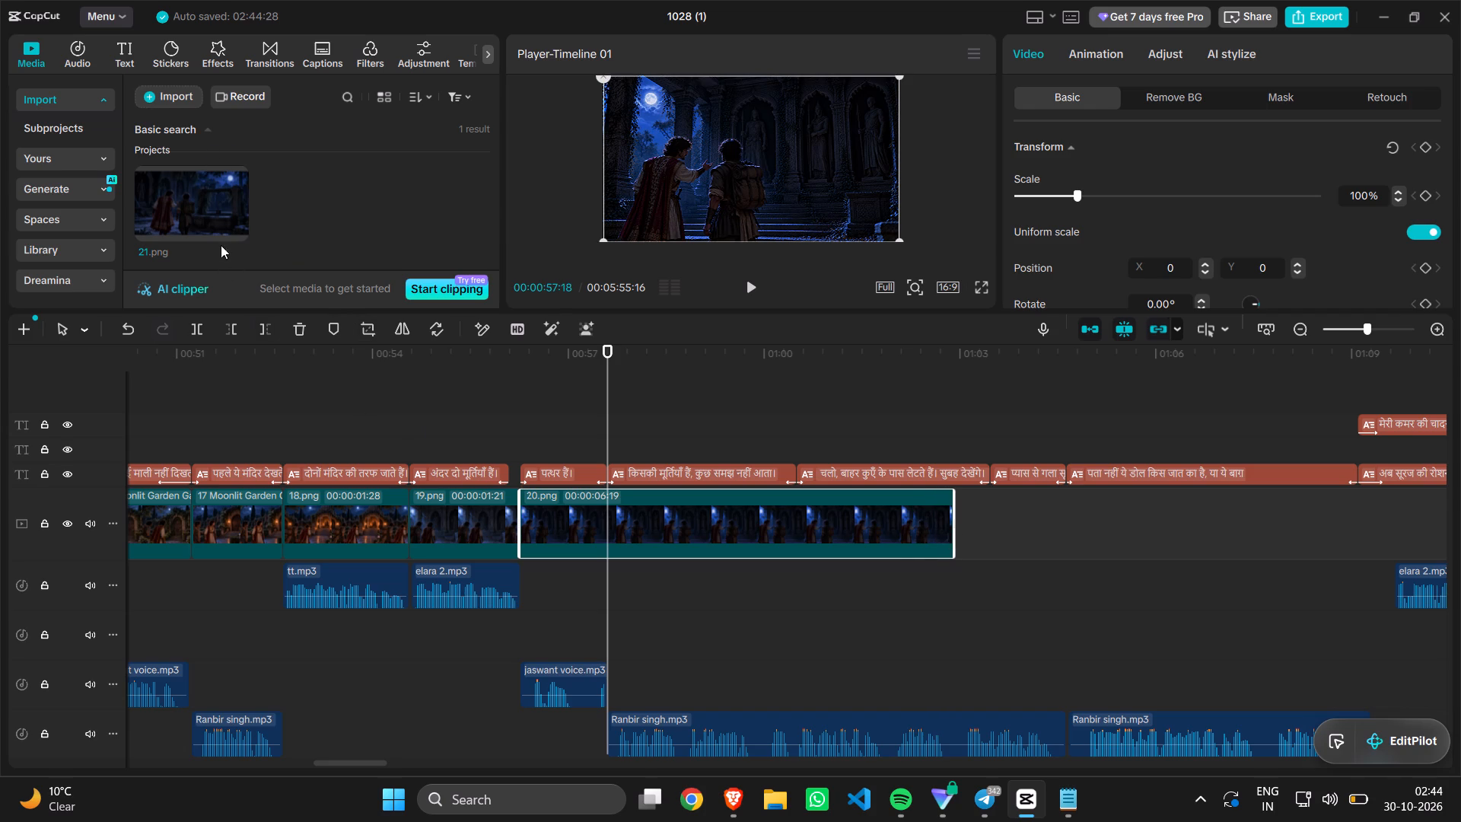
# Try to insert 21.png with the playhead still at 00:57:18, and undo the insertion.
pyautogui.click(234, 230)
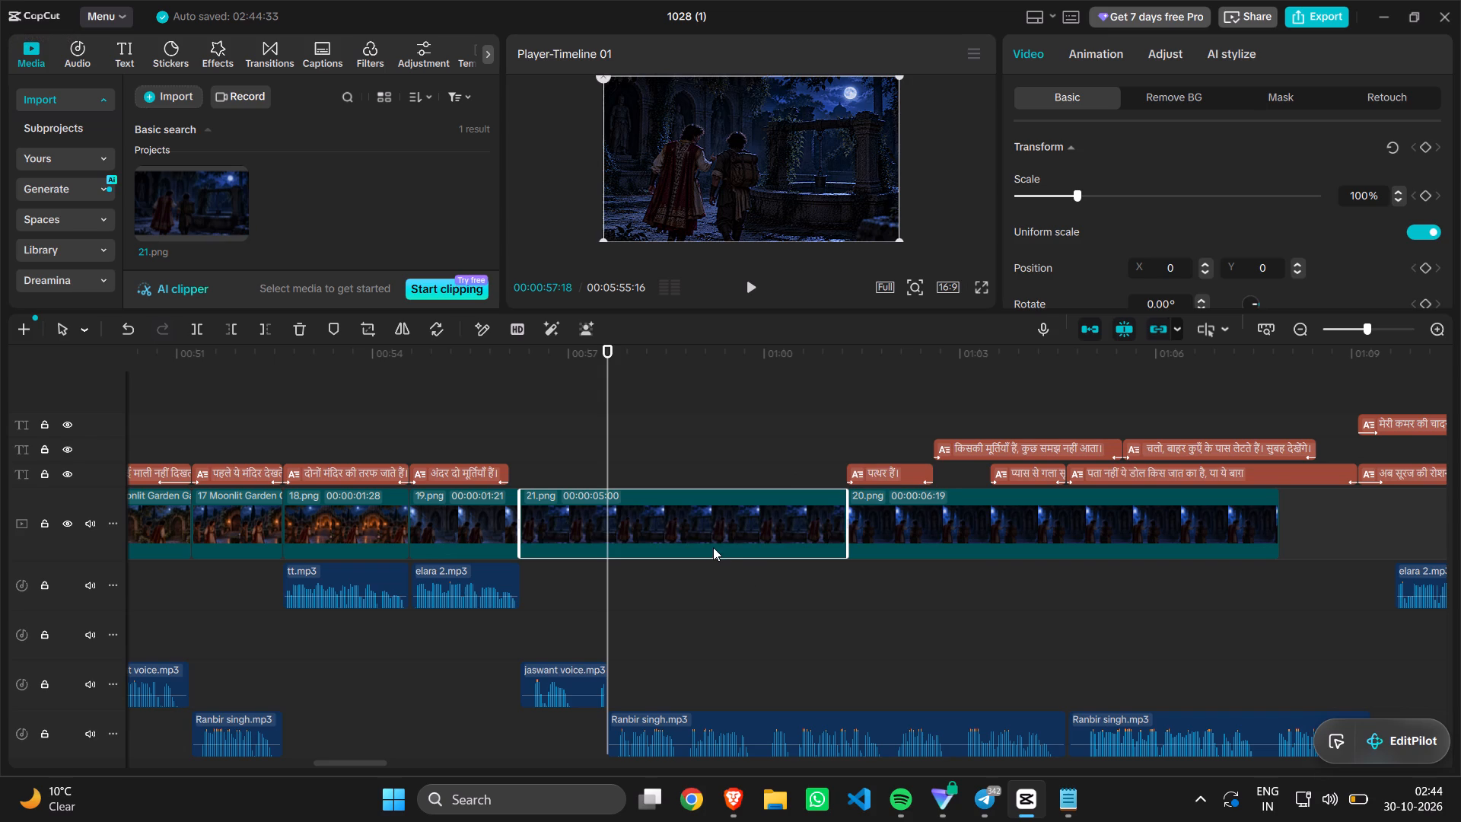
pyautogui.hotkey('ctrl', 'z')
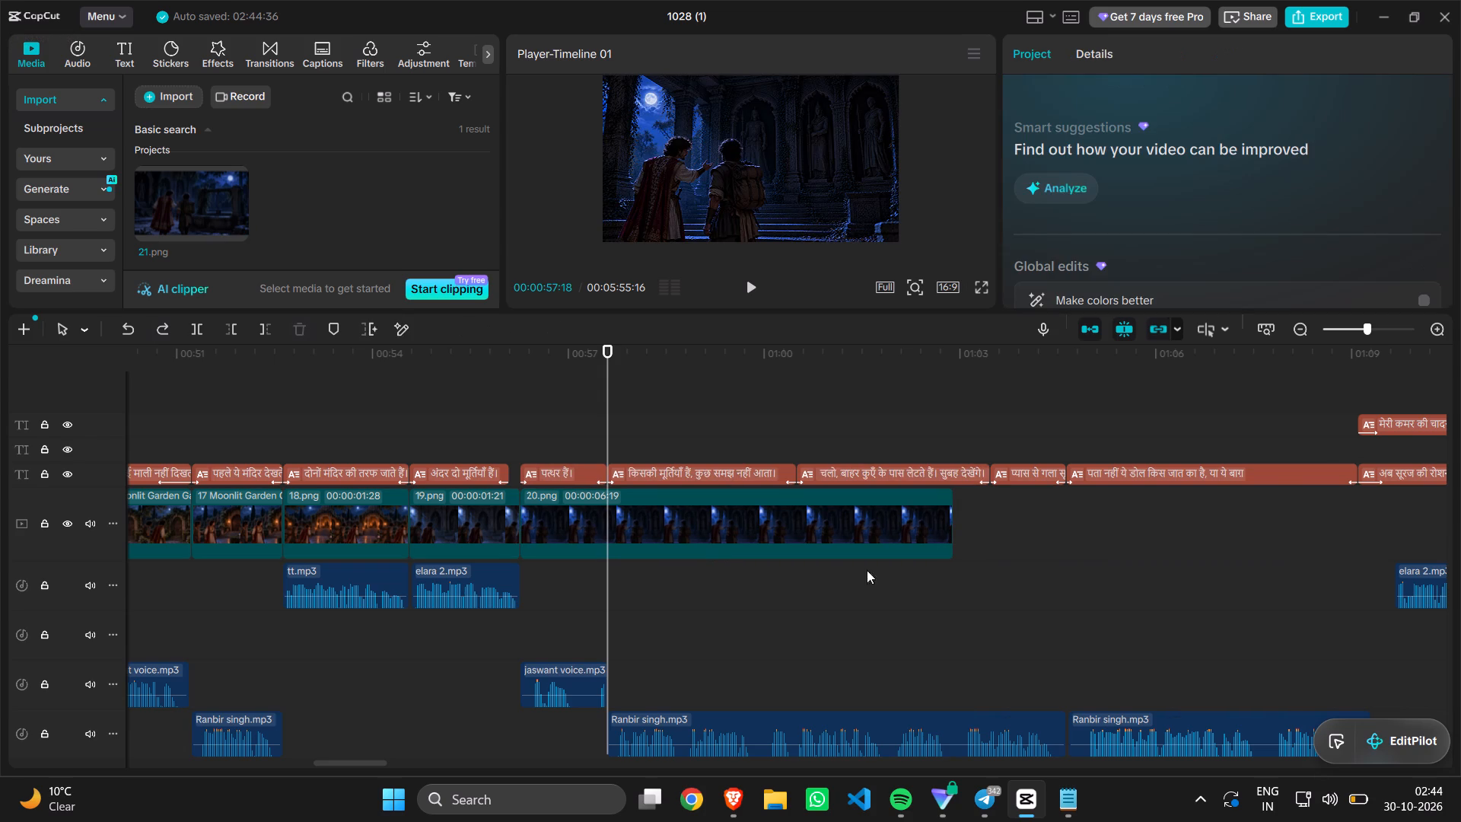
# Add 21.png to the main track right at the end of 20.png, at 01:02:27.
pyautogui.click(967, 599)
pyautogui.click(960, 603)
pyautogui.click(960, 603)
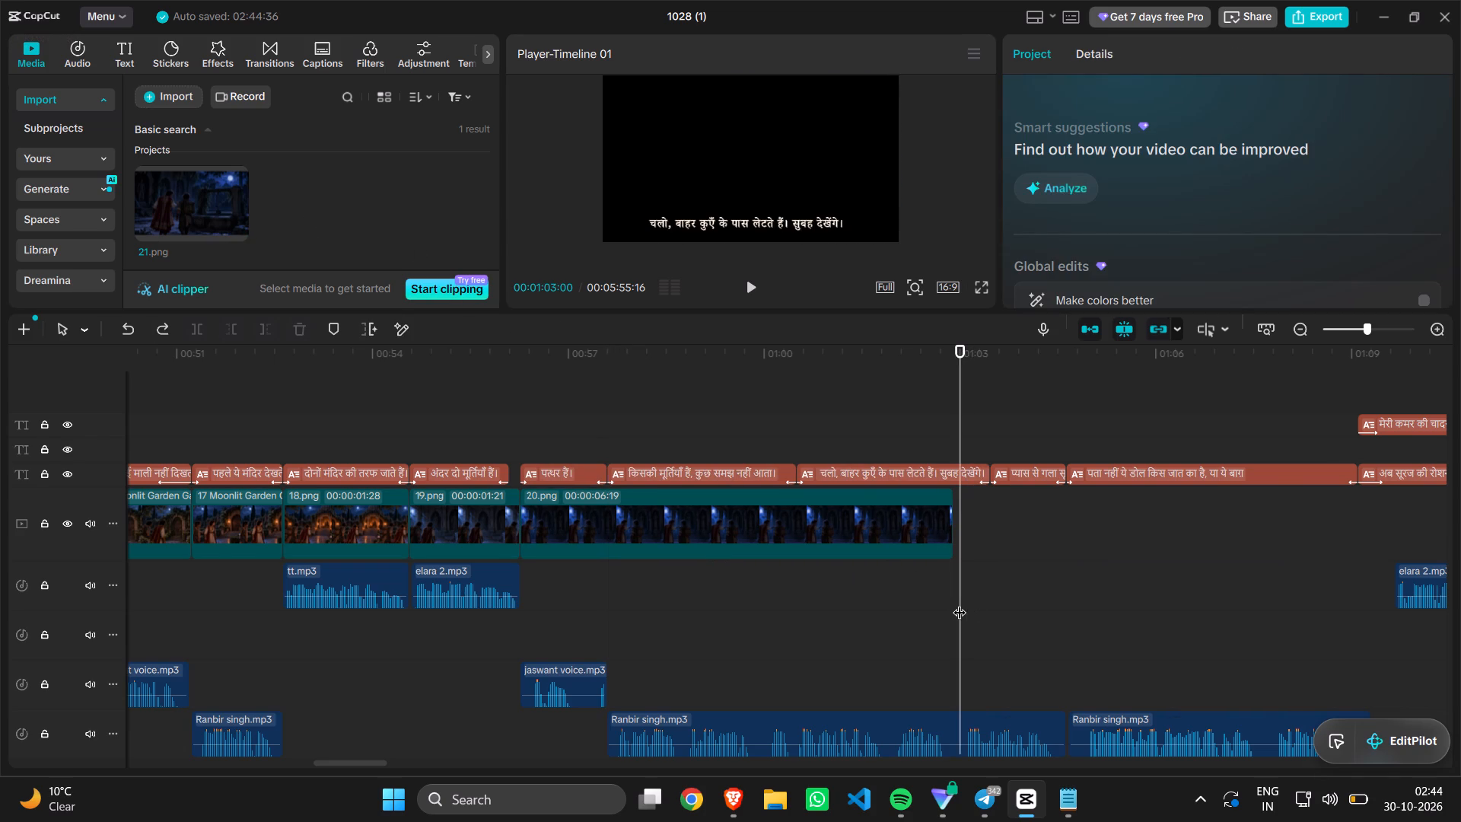
pyautogui.click(954, 607)
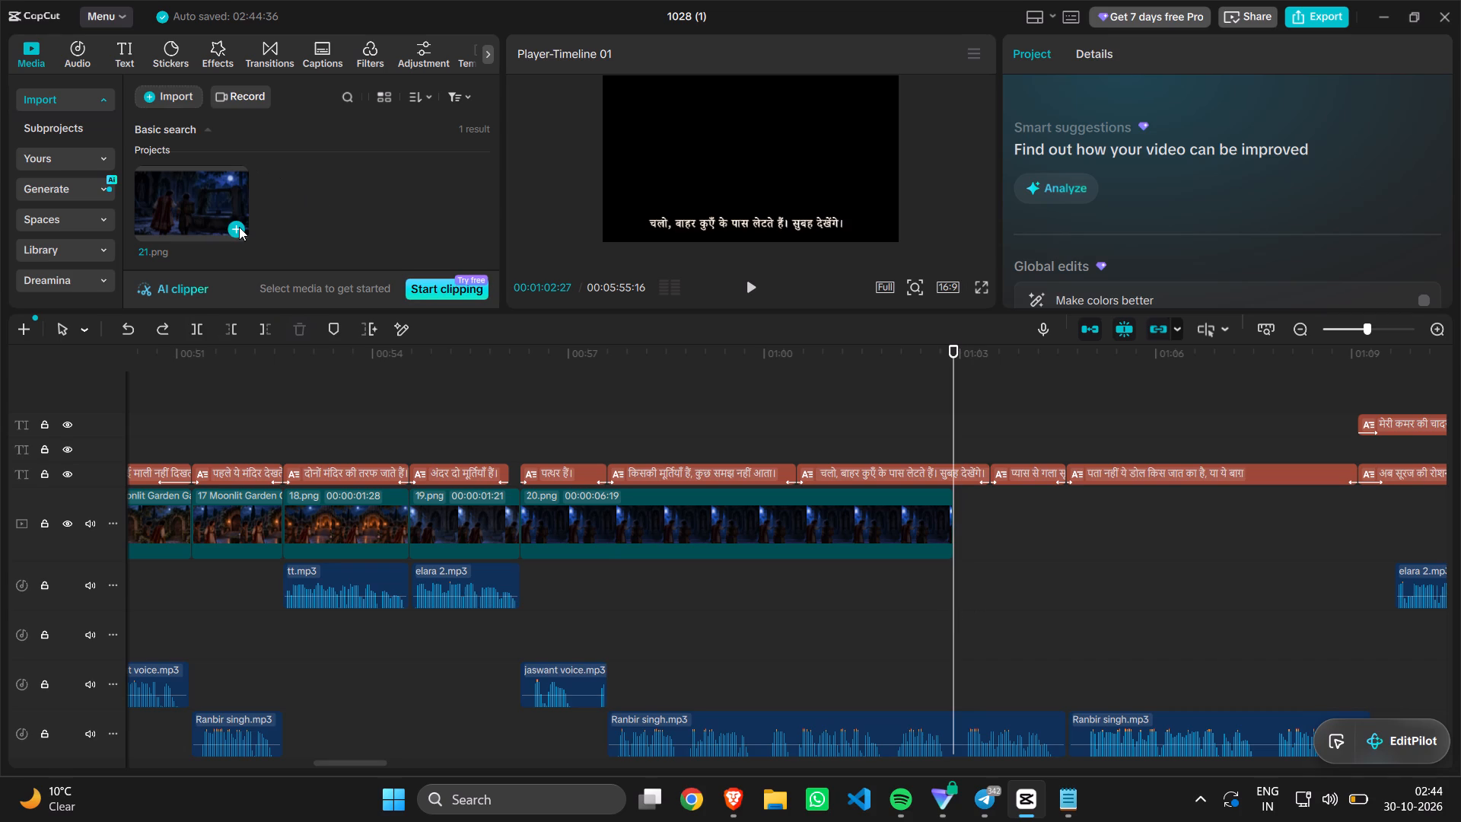
pyautogui.click(239, 227)
# Play back the timeline from about 01:00.7 to the end of the 21.png clip.
pyautogui.click(808, 618)
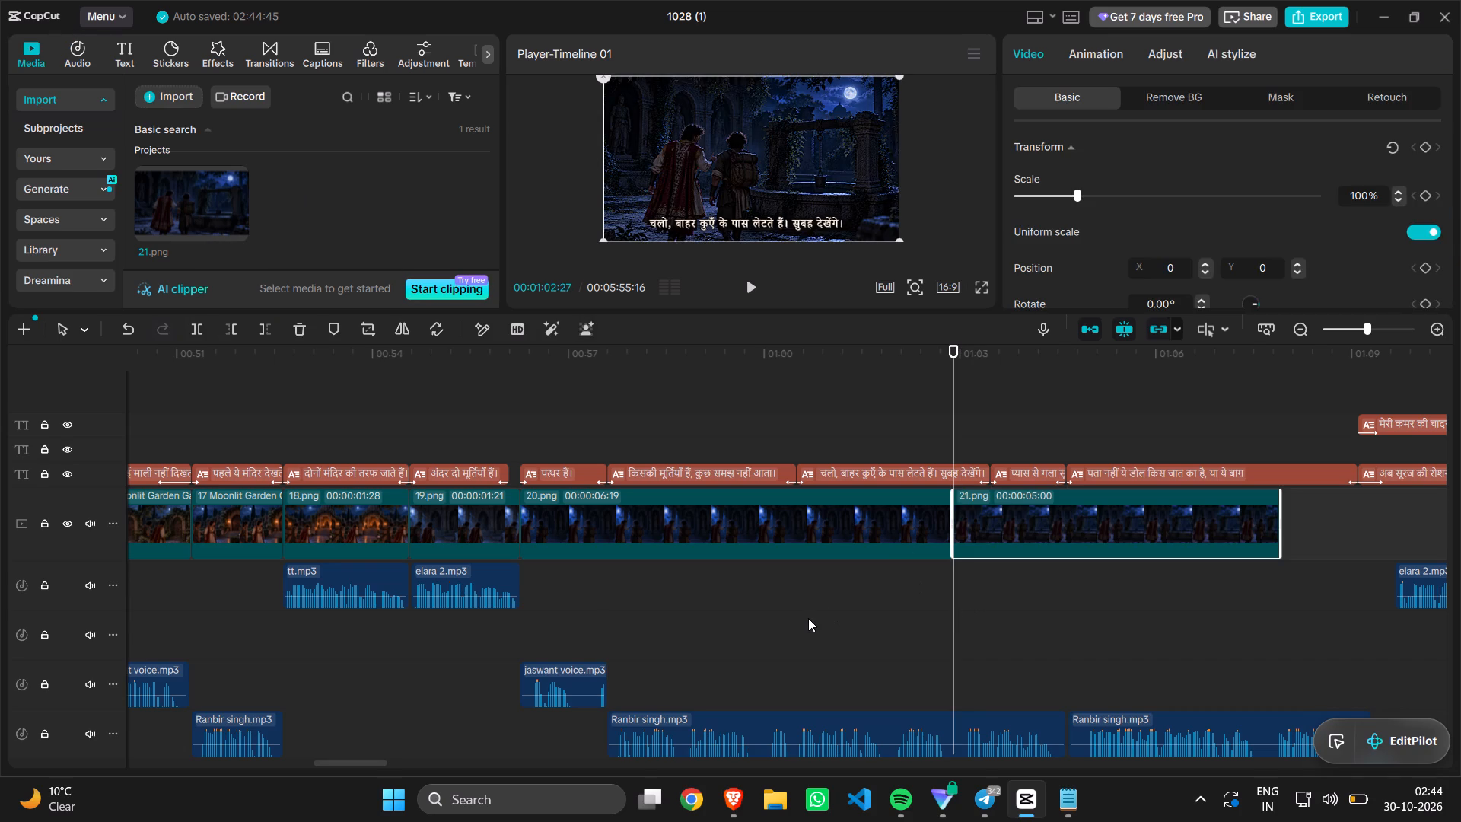
pyautogui.press('space')
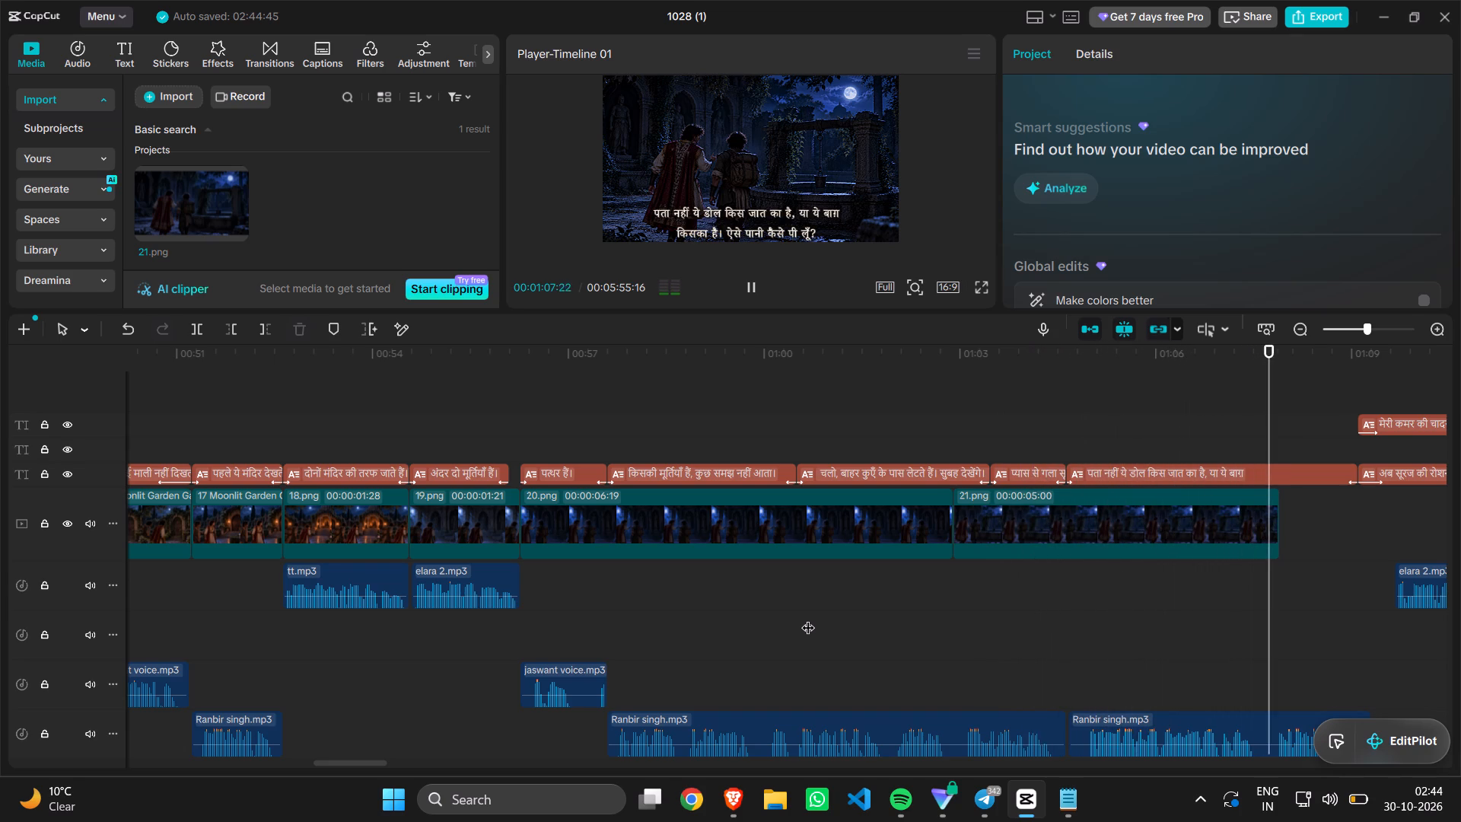
pyautogui.press('space')
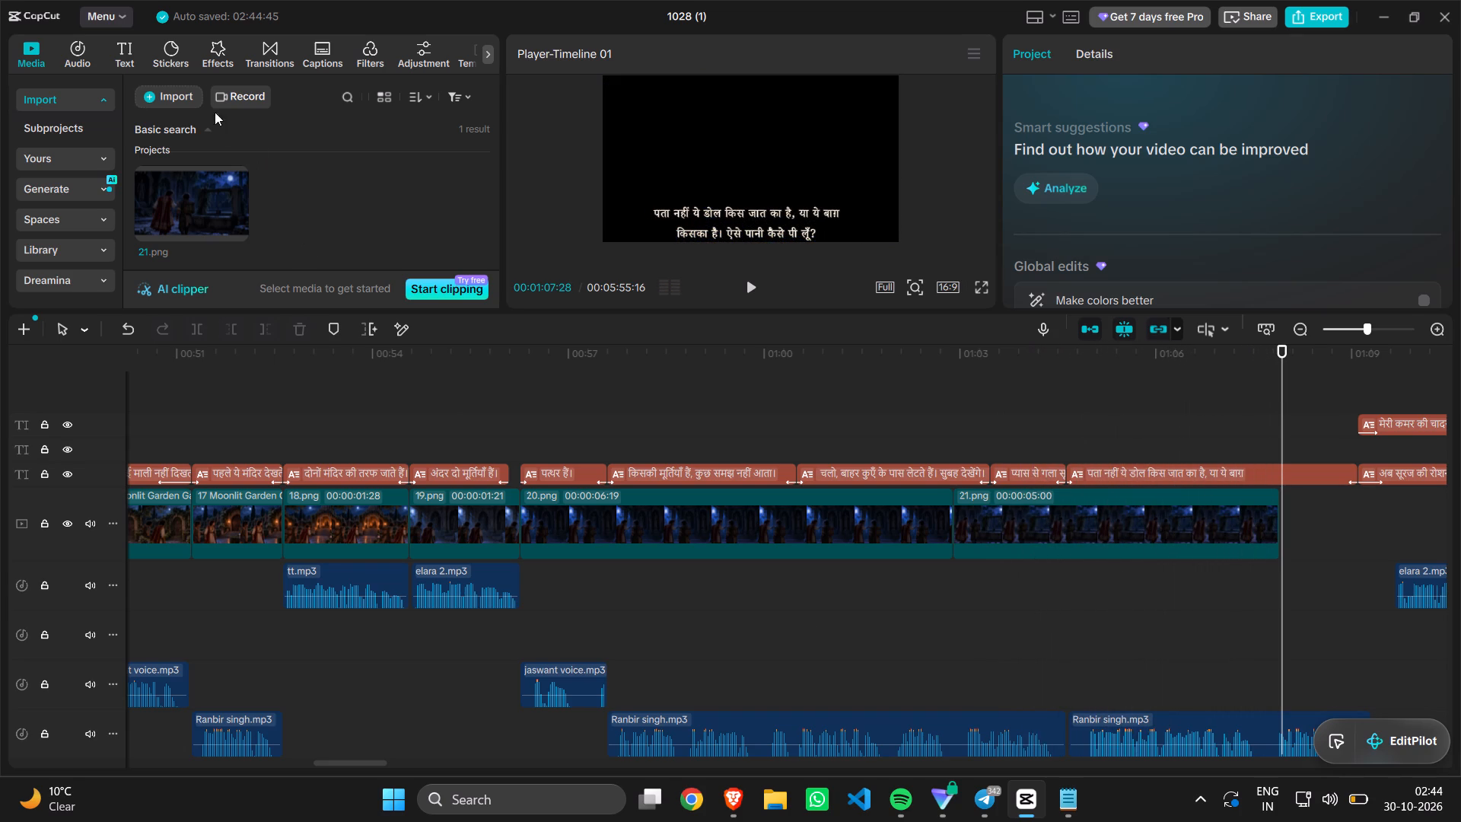
# Search the project media for 22 and add 22.png right after 21.png at 01:07:28.
pyautogui.click(356, 96)
pyautogui.press('BackSpace')
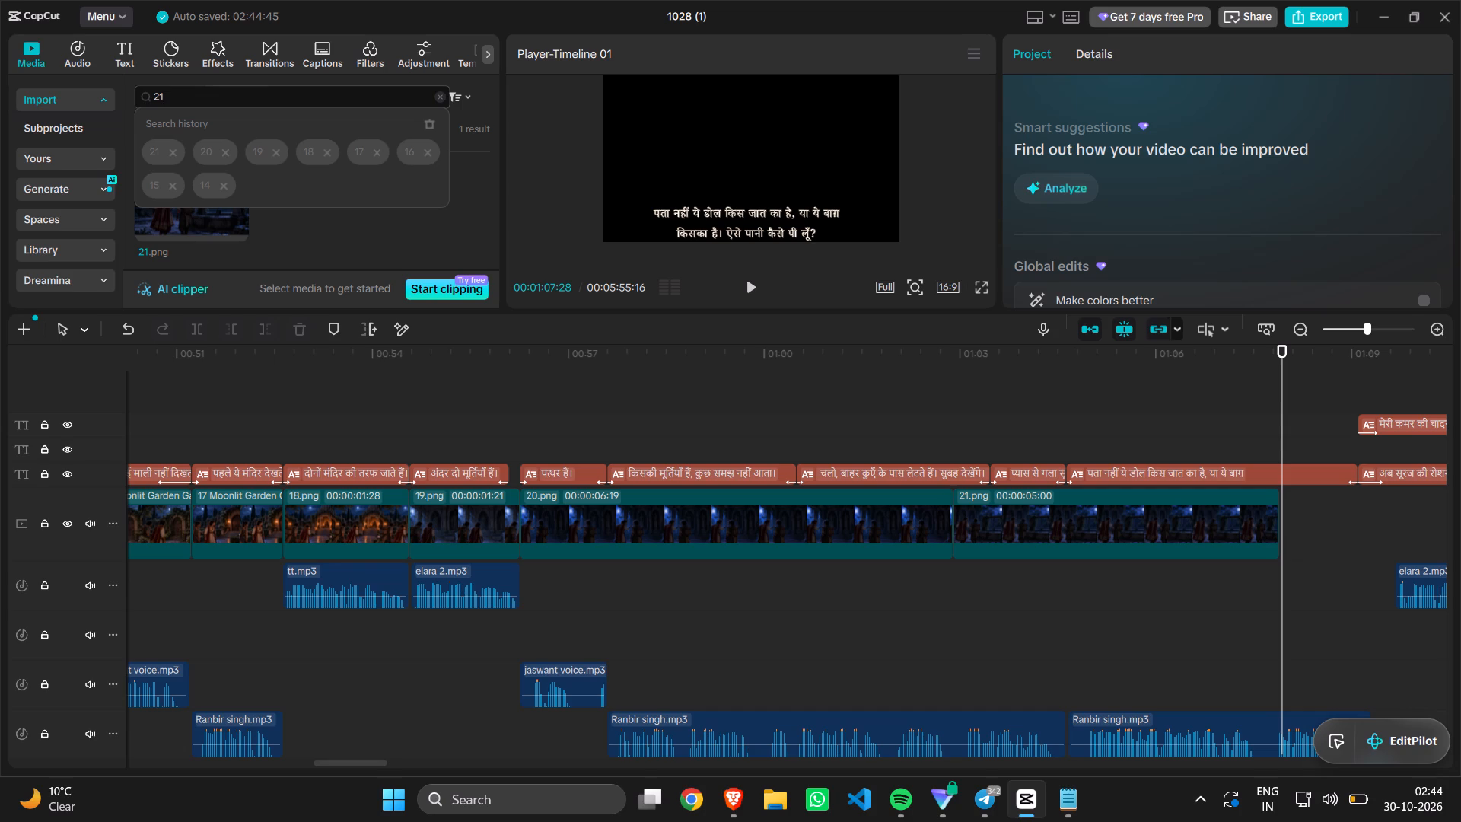
pyautogui.press('2')
pyautogui.press('Return')
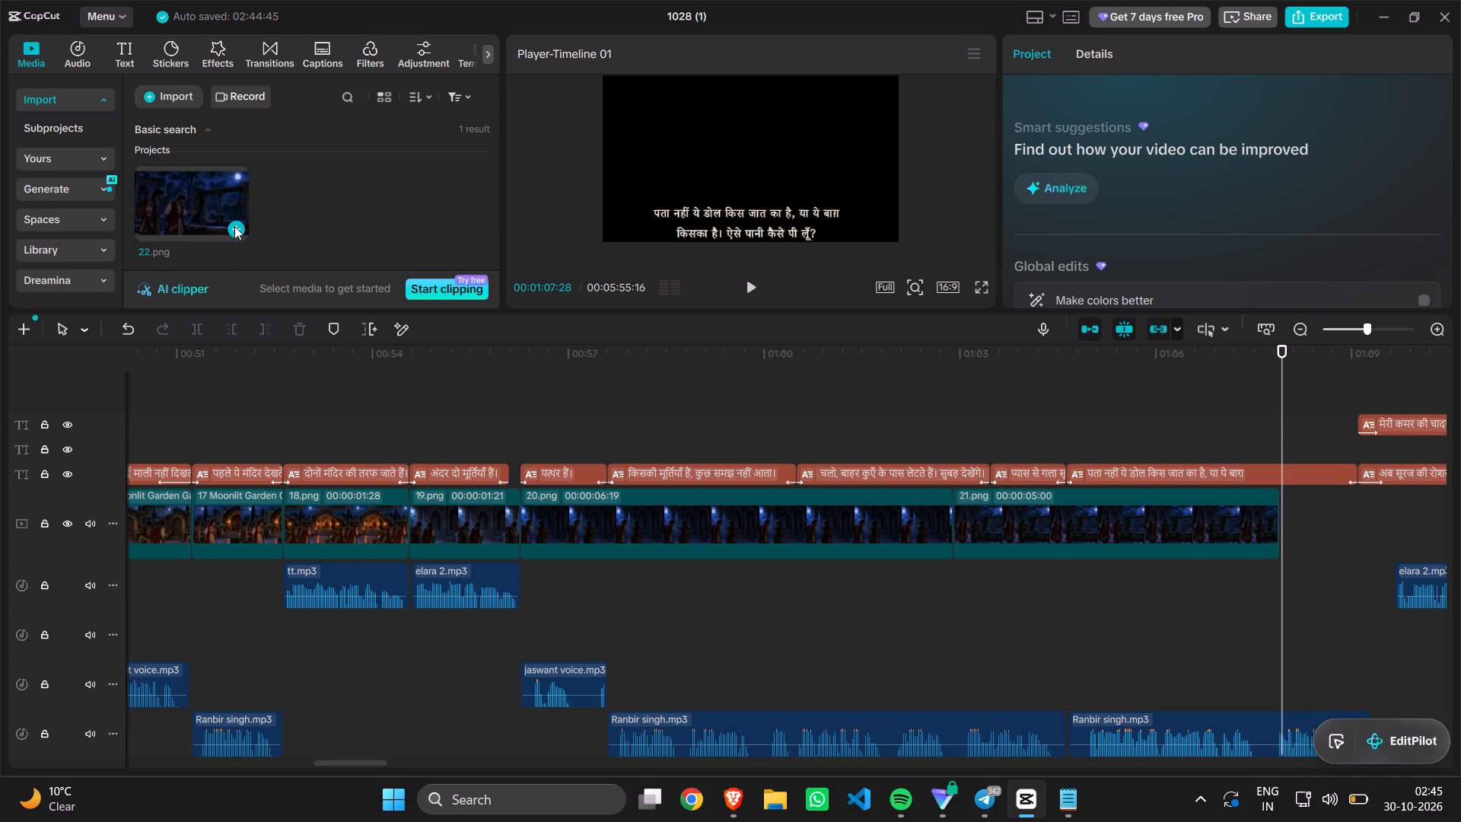
pyautogui.click(234, 226)
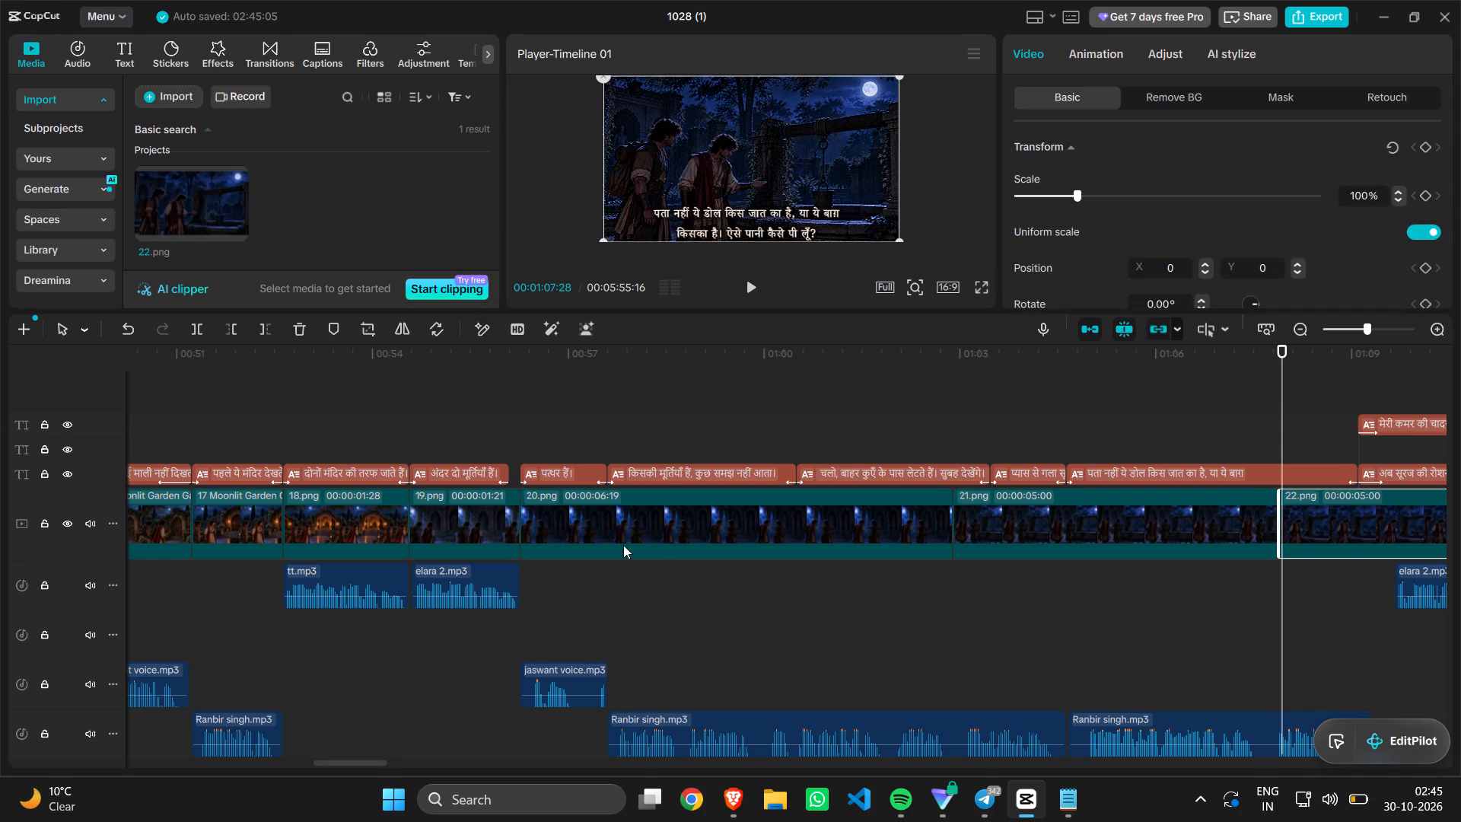
# Shorten the 21.png clip to a duration of 3:22 by trimming its end, closing 22.png up to it.
pyautogui.hscroll(-1, 791, 645)
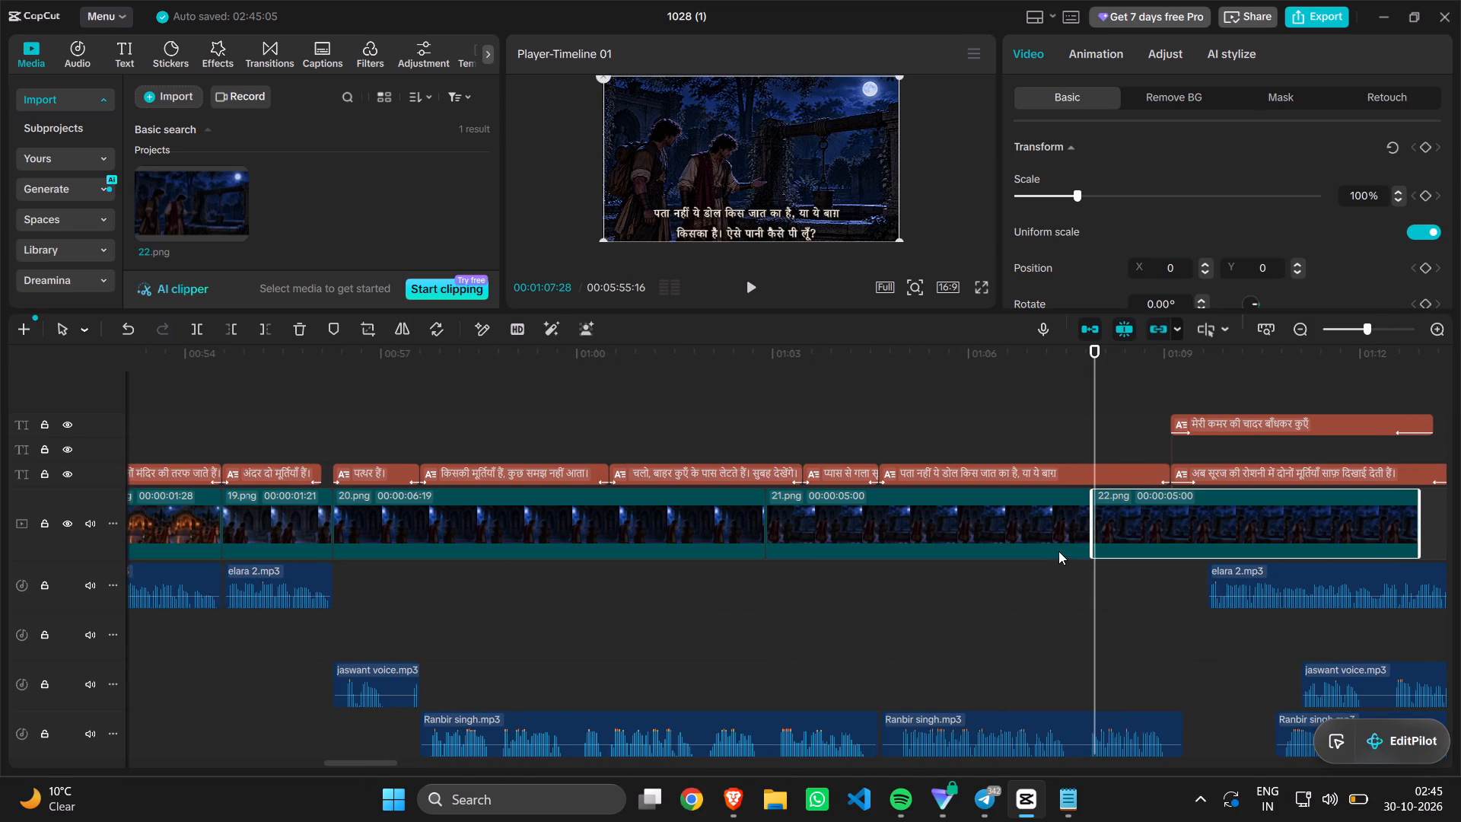
pyautogui.click(1073, 548)
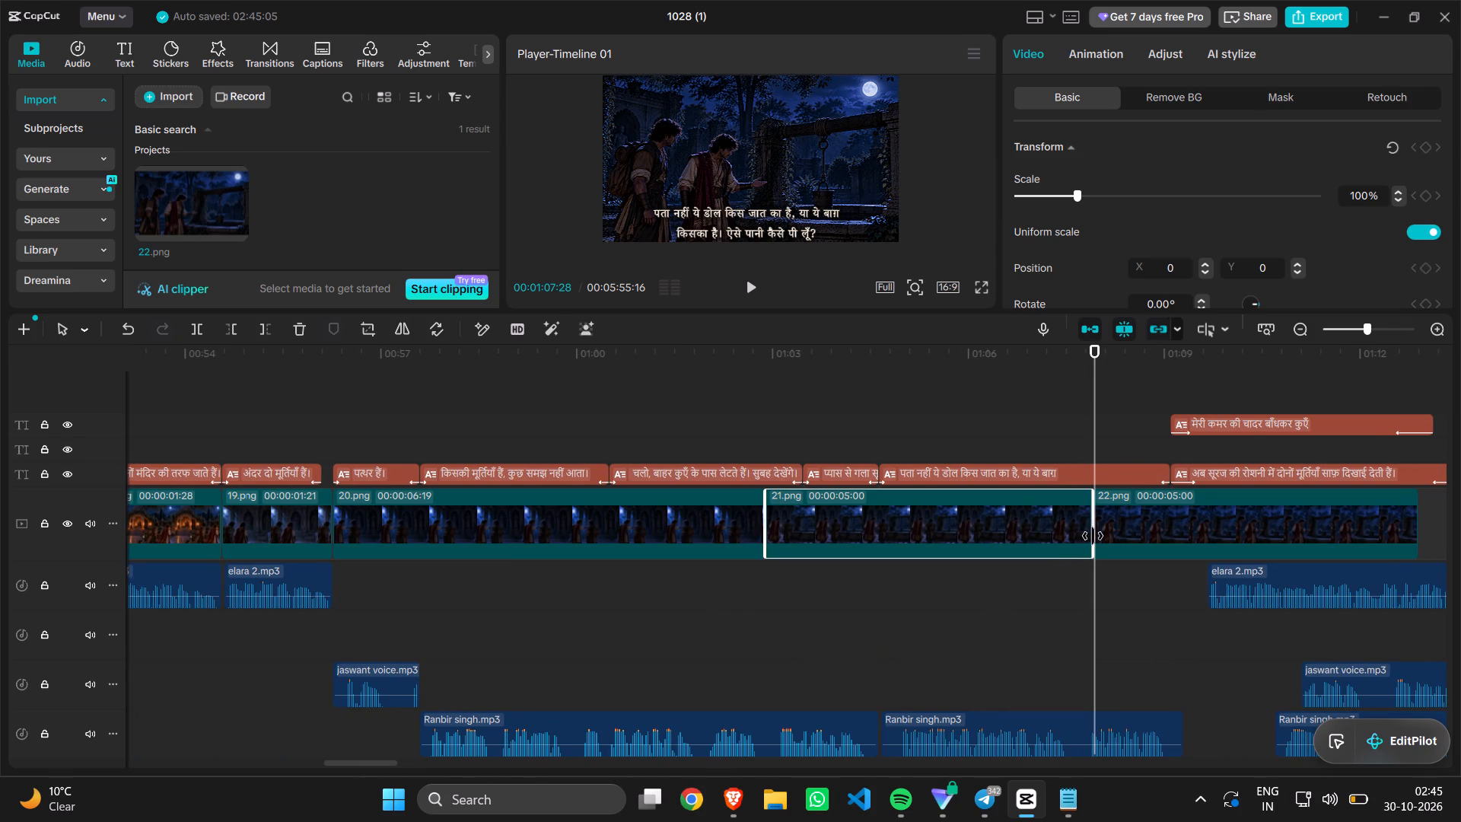
pyautogui.moveTo(1093, 536); pyautogui.dragTo(1005, 540)
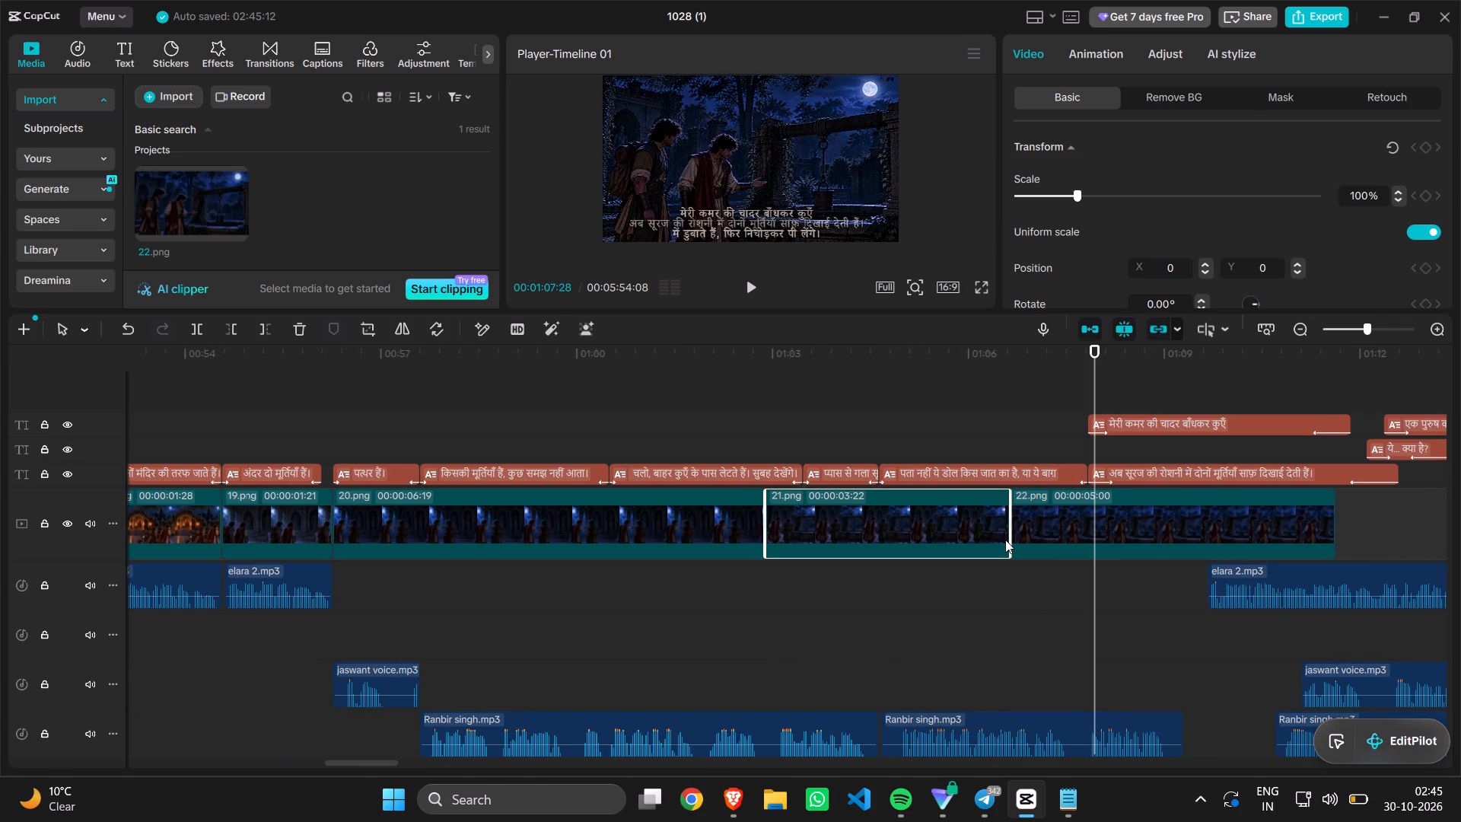
# Play back the timeline from about 01:03 to 01:09:06 to check the switch to 22.png against Ranbir's line.
pyautogui.click(784, 646)
pyautogui.press('space')
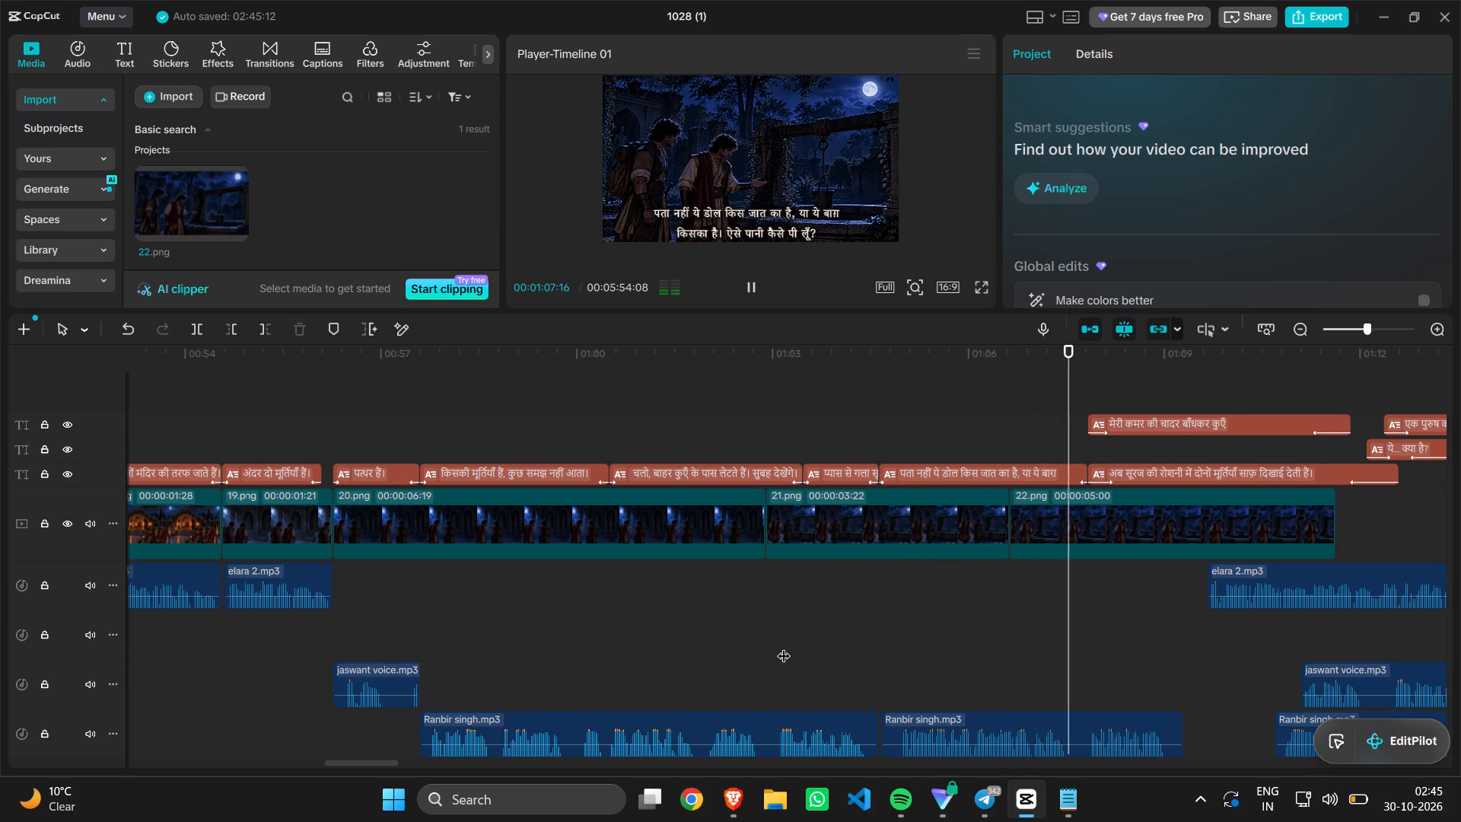
pyautogui.press('space')
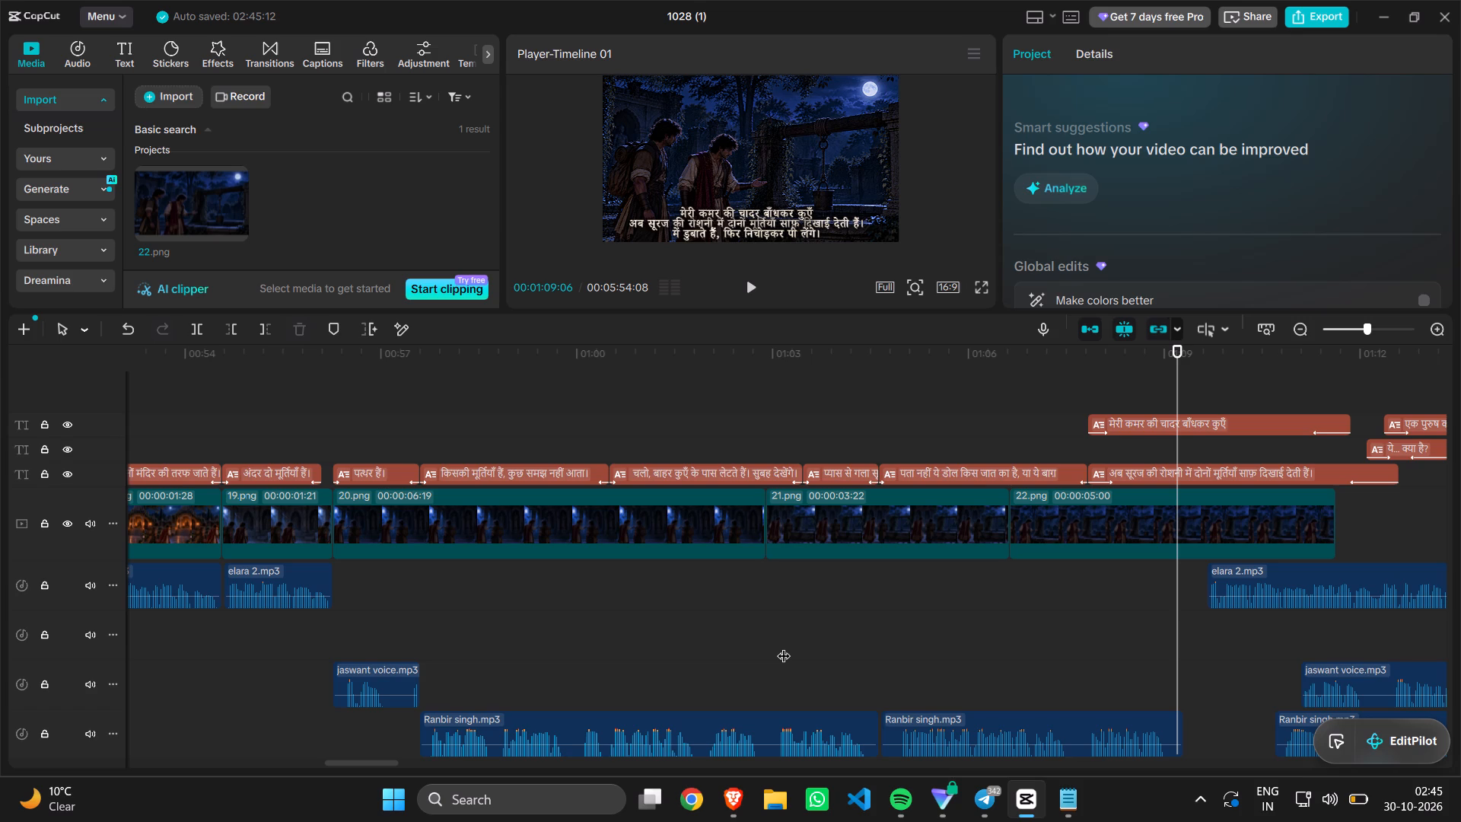
pyautogui.hscroll(-1, 784, 646)
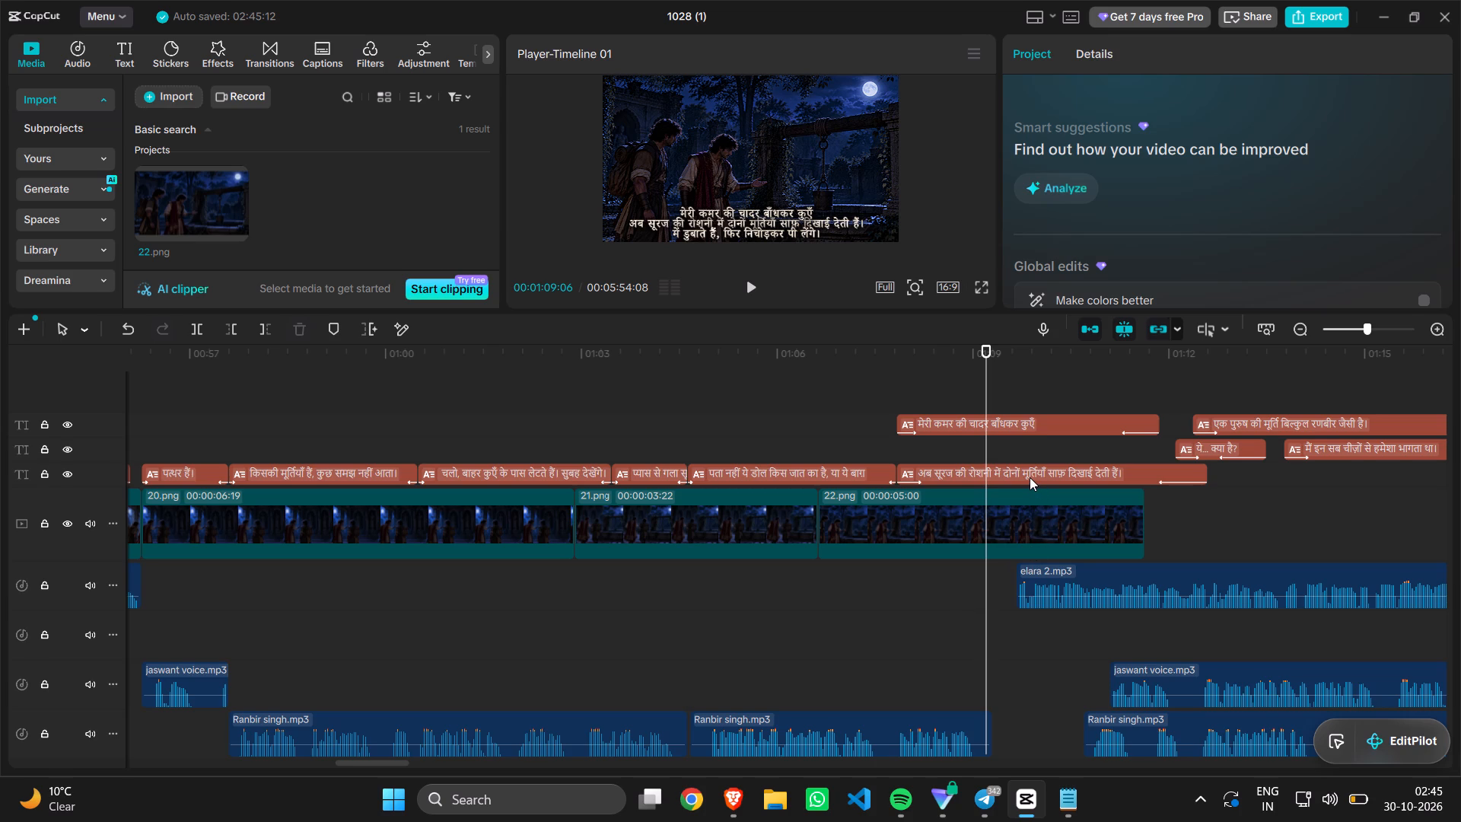
# Move the captions starting अब सूरज की रोशनी and मेरी कमर की चादर to start at about 01:12, on separate tracks.
pyautogui.moveTo(1030, 477); pyautogui.dragTo(1319, 489)
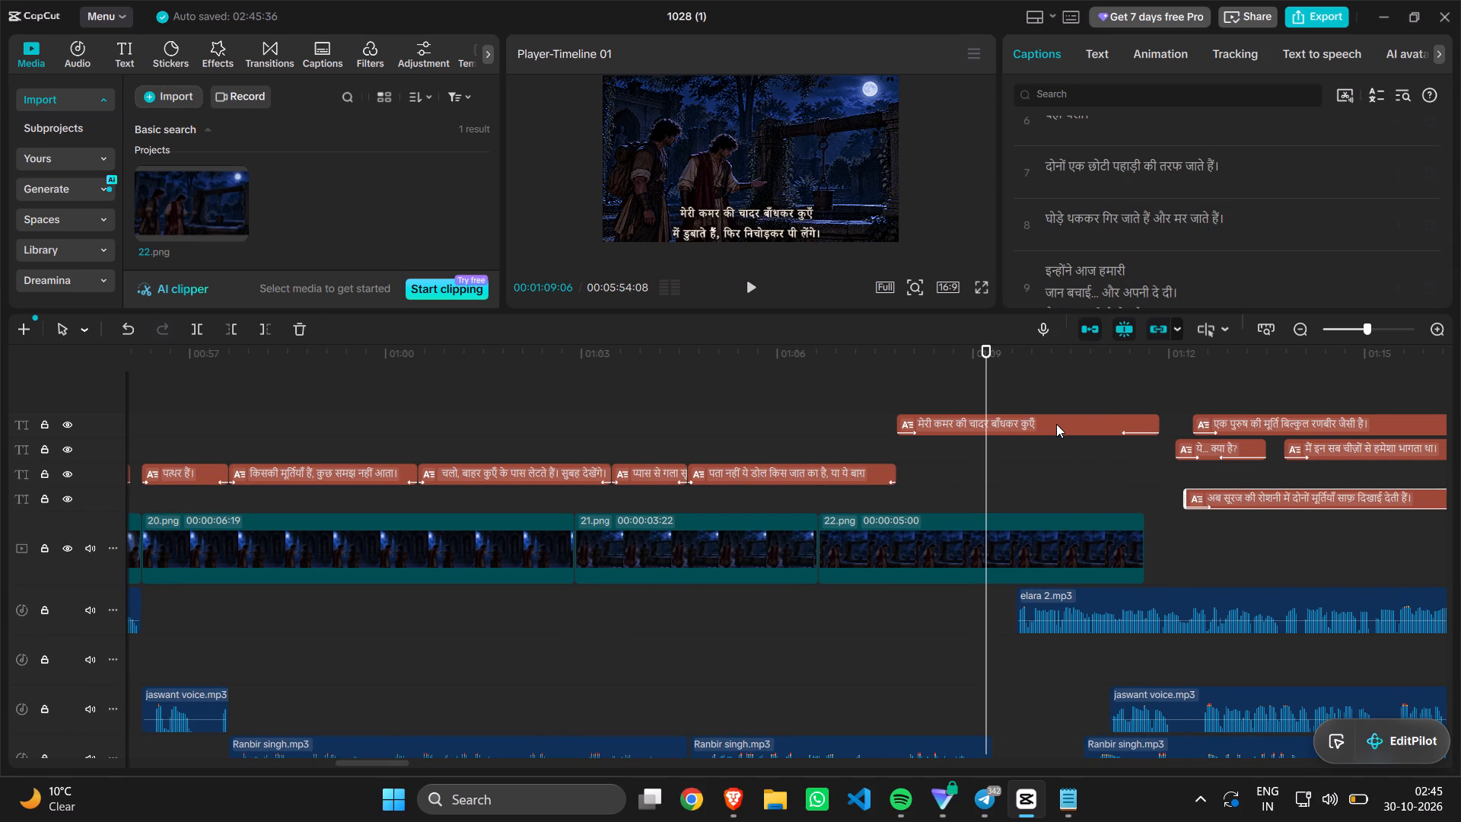
pyautogui.moveTo(1056, 424); pyautogui.dragTo(1332, 475)
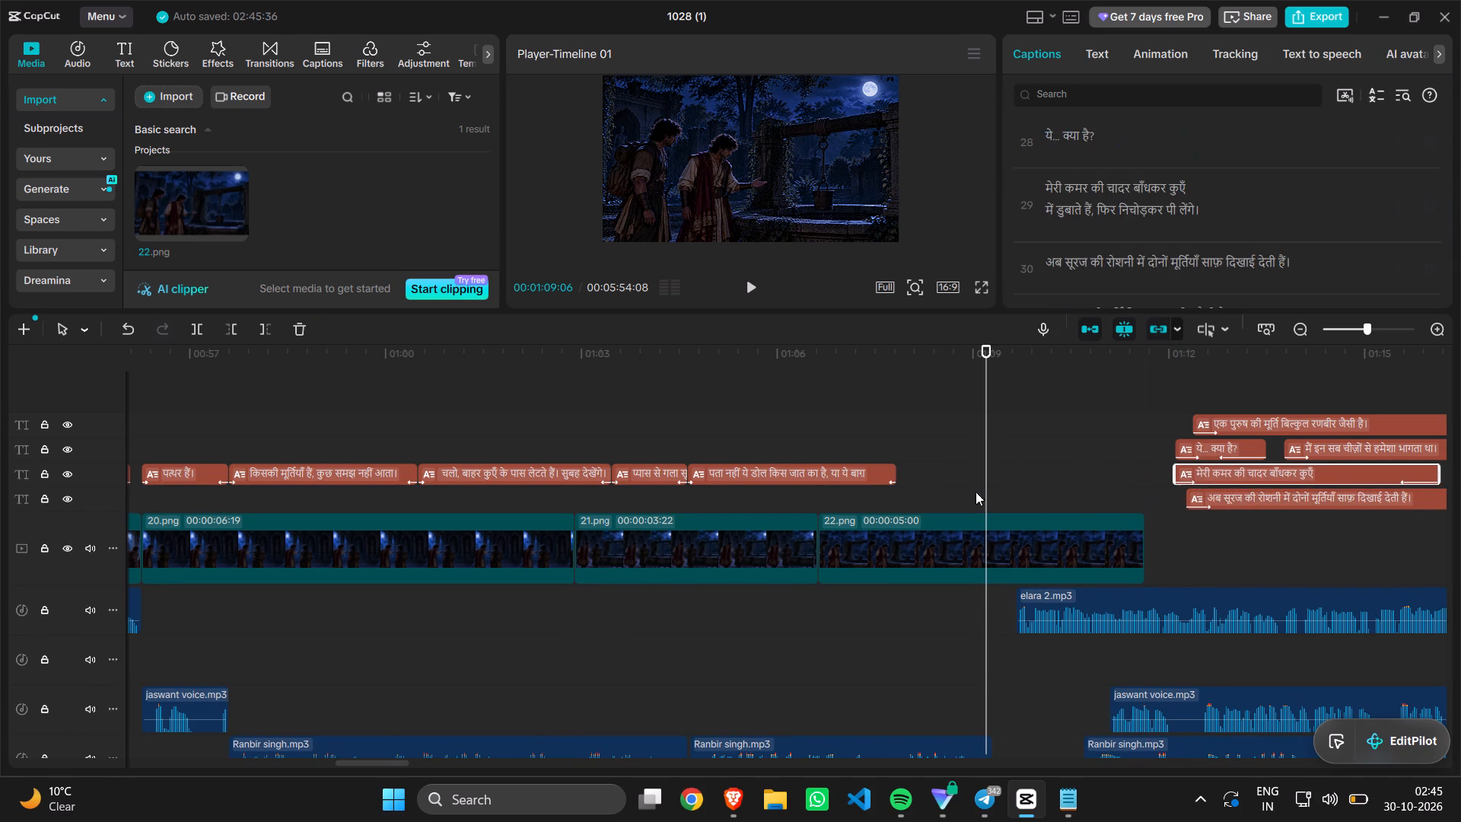
# Extend the end of the पता नहीं ये डोल caption to about 01:09:05, near the end of Ranbir's voice clip.
pyautogui.click(783, 477)
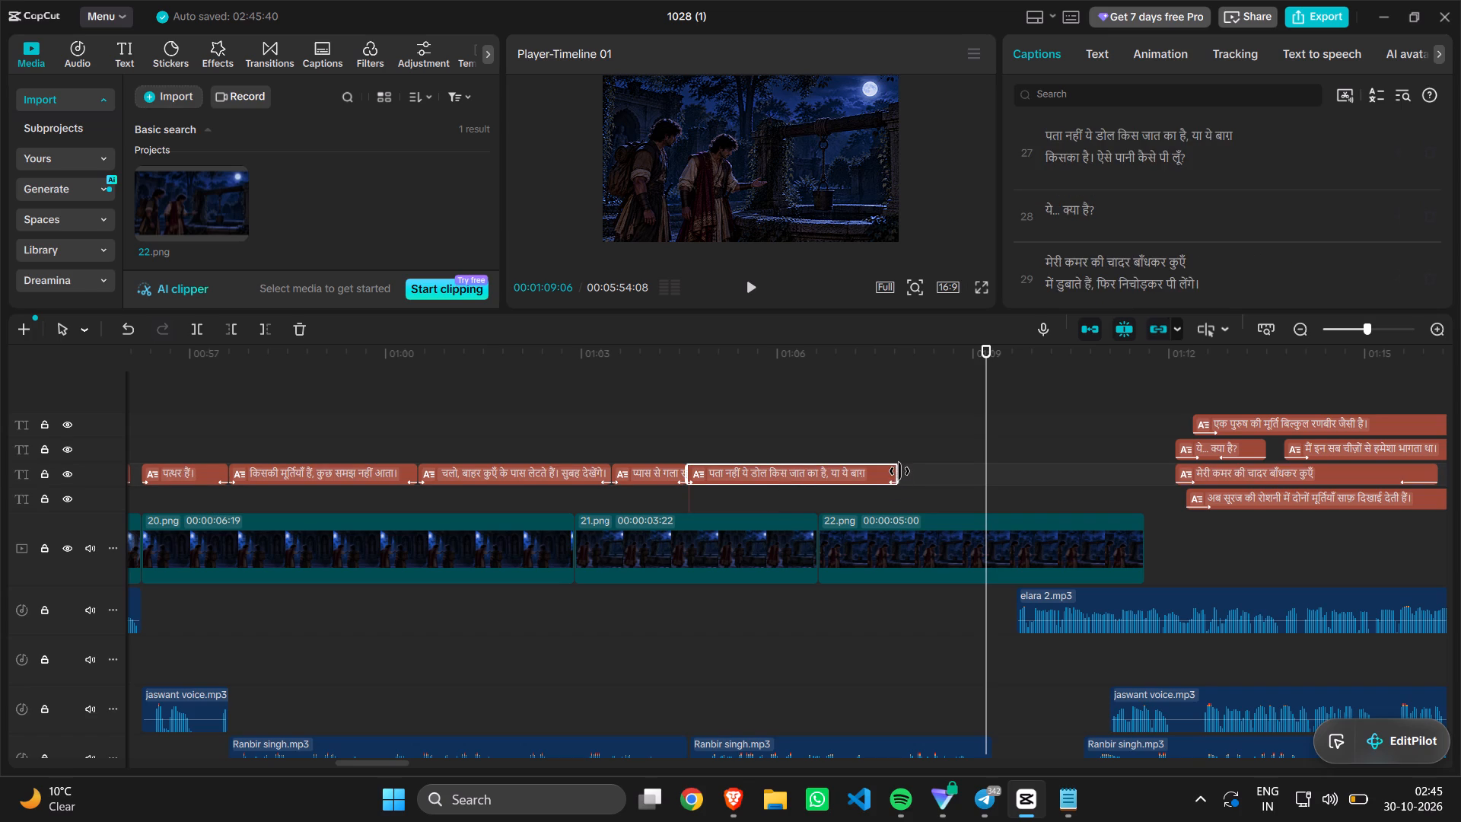
pyautogui.moveTo(899, 471); pyautogui.dragTo(923, 478)
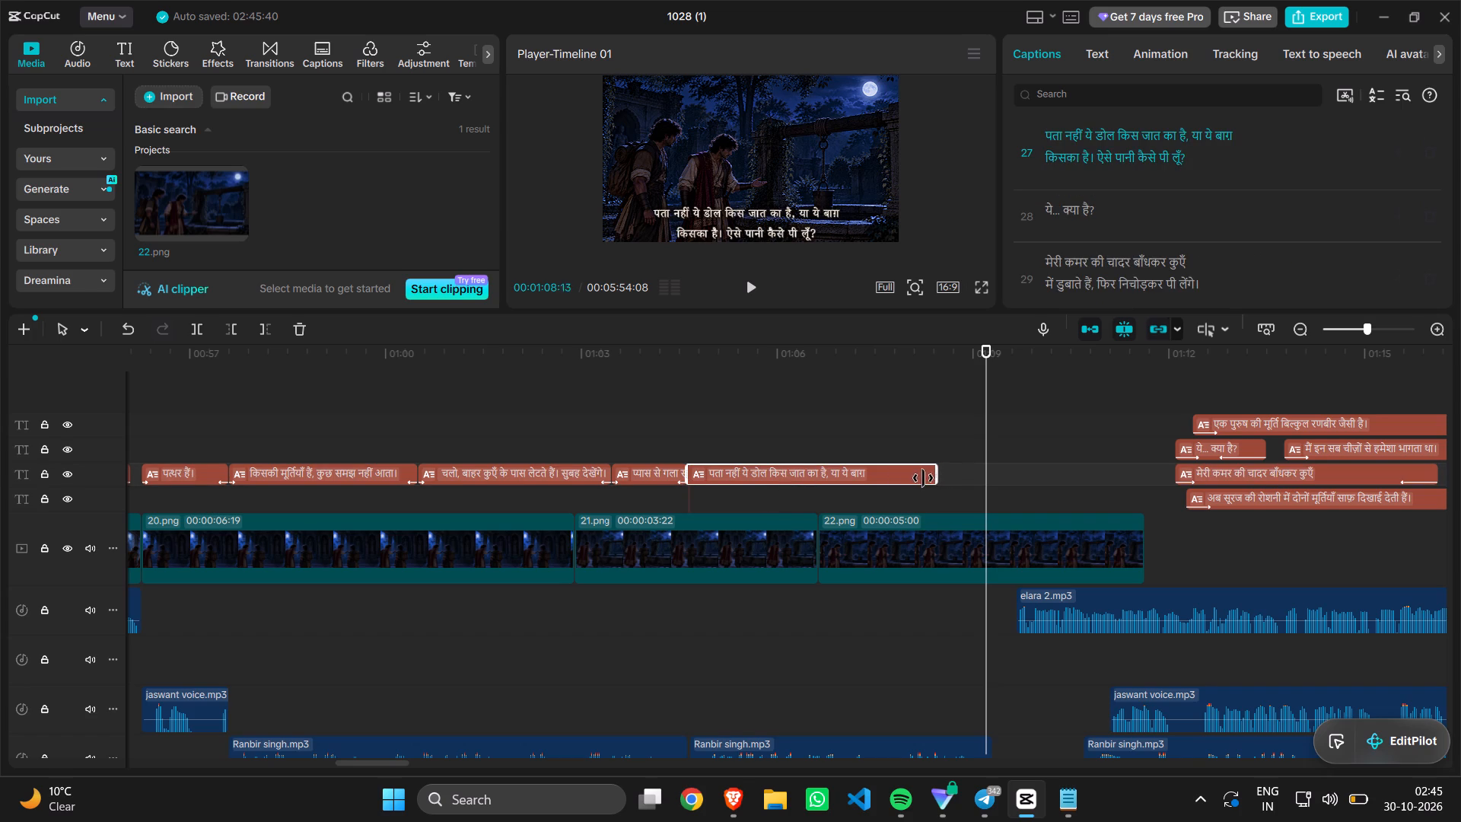
pyautogui.moveTo(923, 478); pyautogui.dragTo(972, 485)
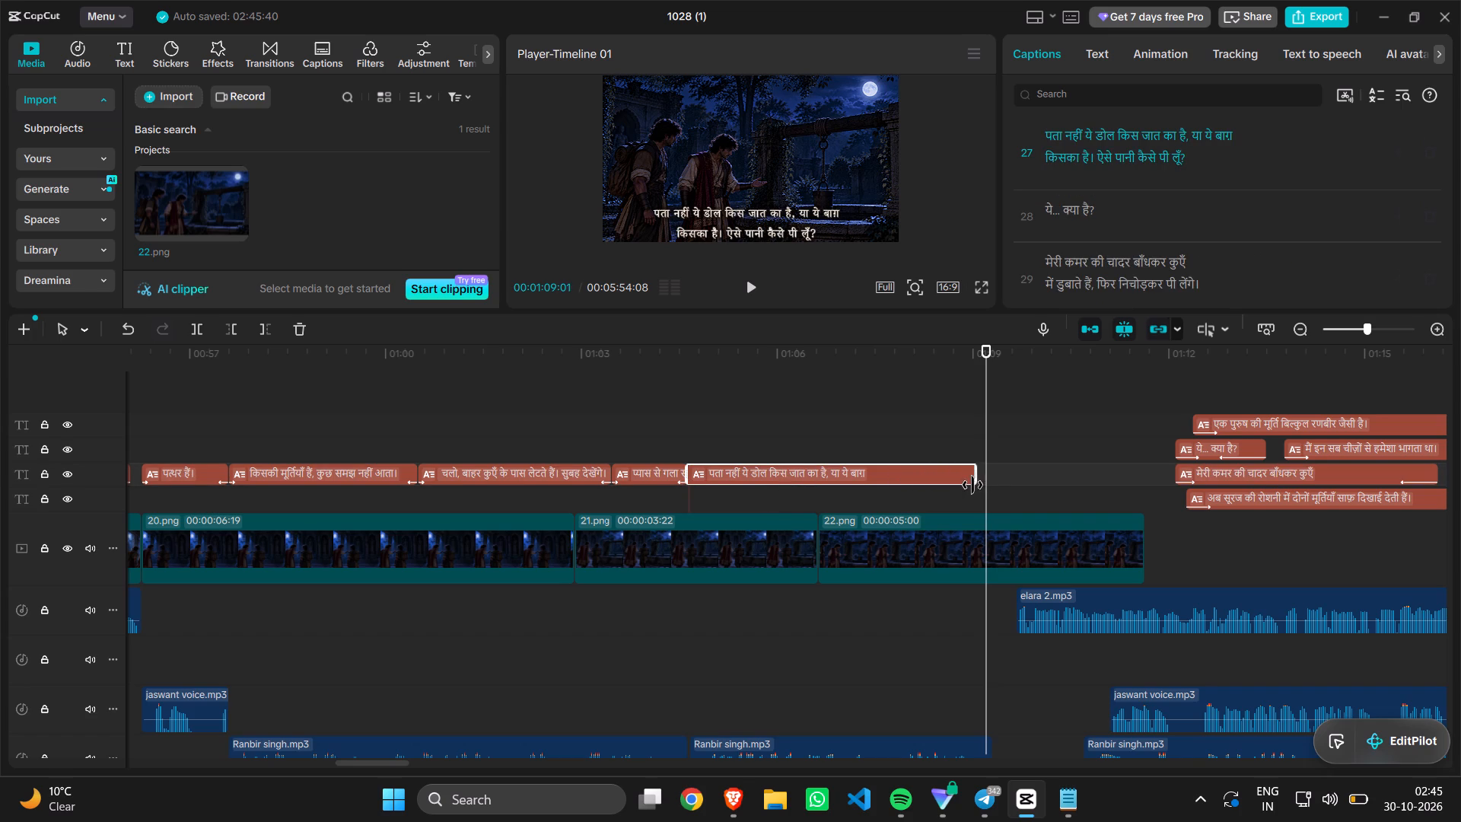
pyautogui.moveTo(972, 485); pyautogui.dragTo(985, 483)
# Play back the timeline from 01:05:00 to 01:09:09 to check the extended caption against Ranbir's voice.
pyautogui.click(712, 606)
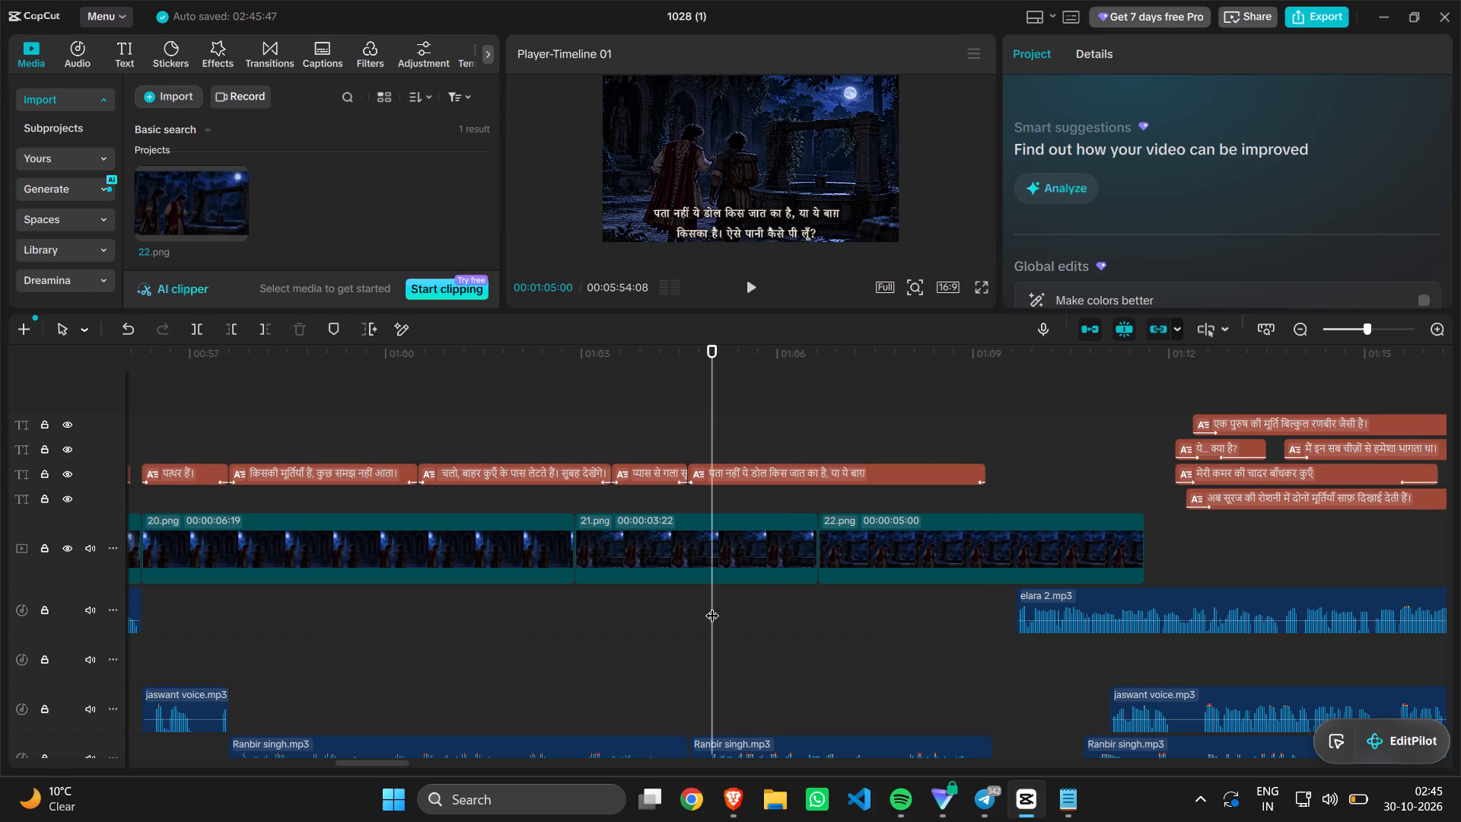
pyautogui.press('space')
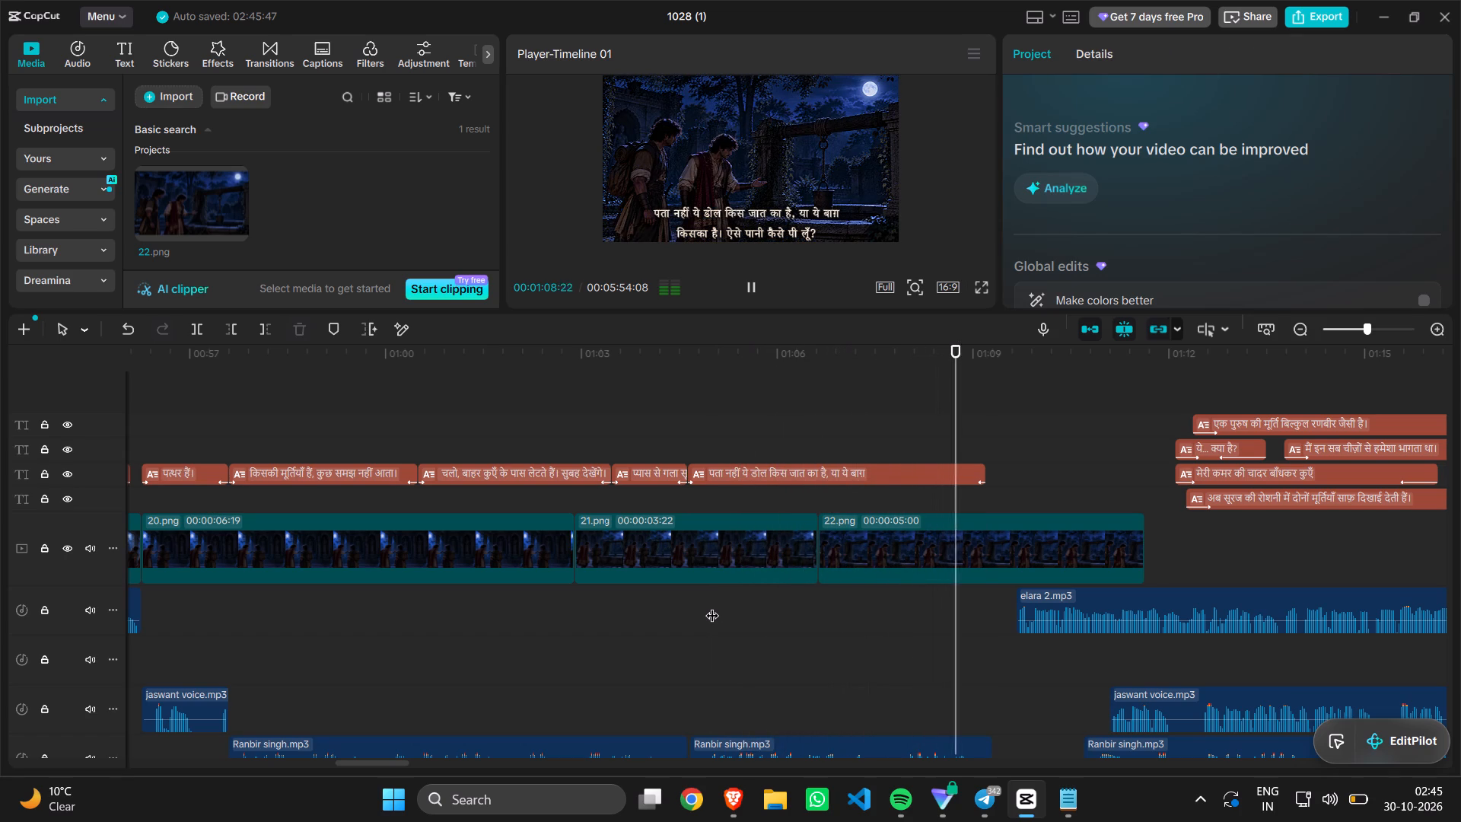
pyautogui.press('space')
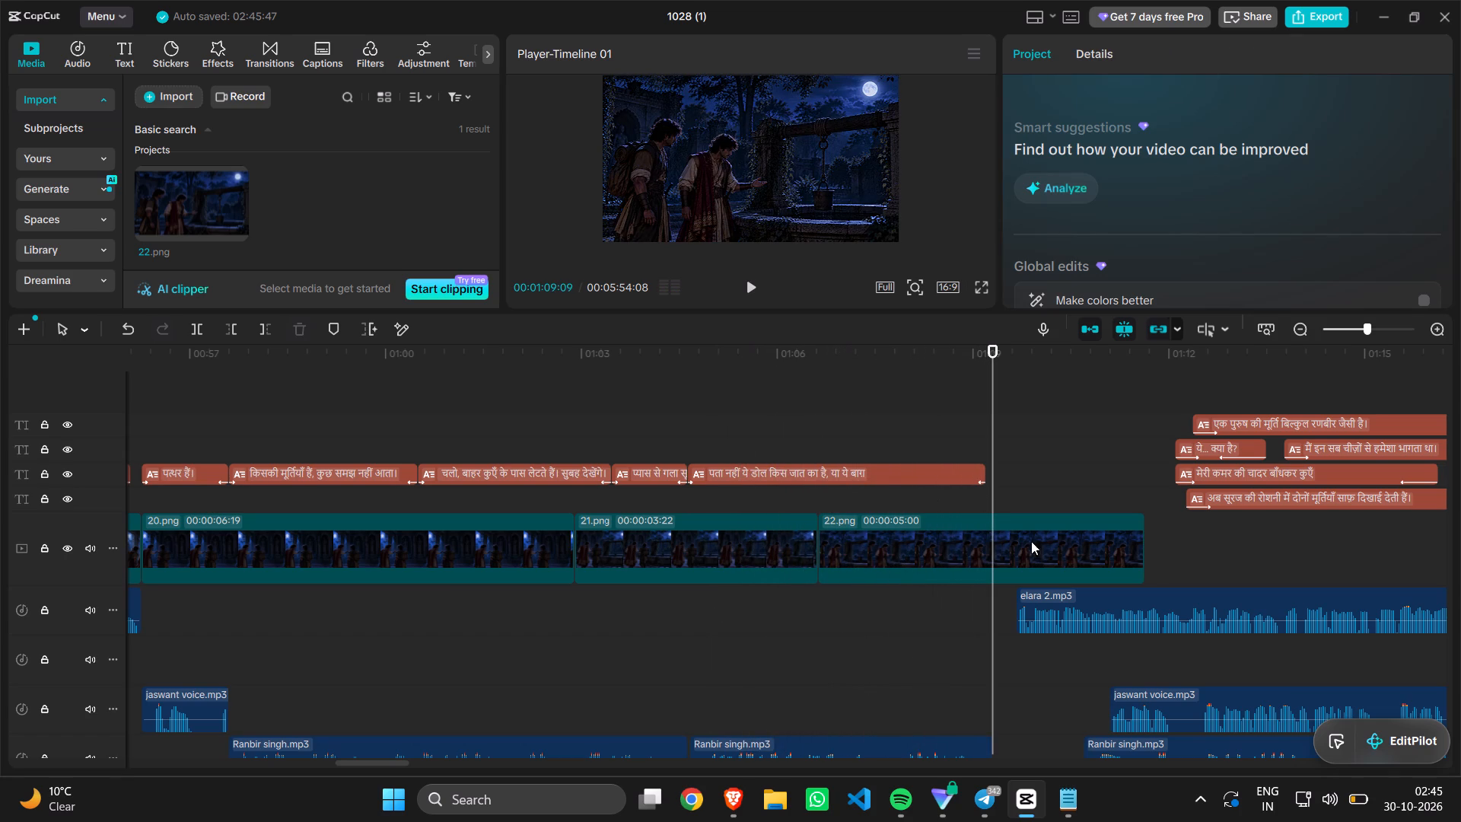
# Shorten the 22.png clip to a duration of 2:20 by trimming its end to 01:09:09.
pyautogui.click(1035, 546)
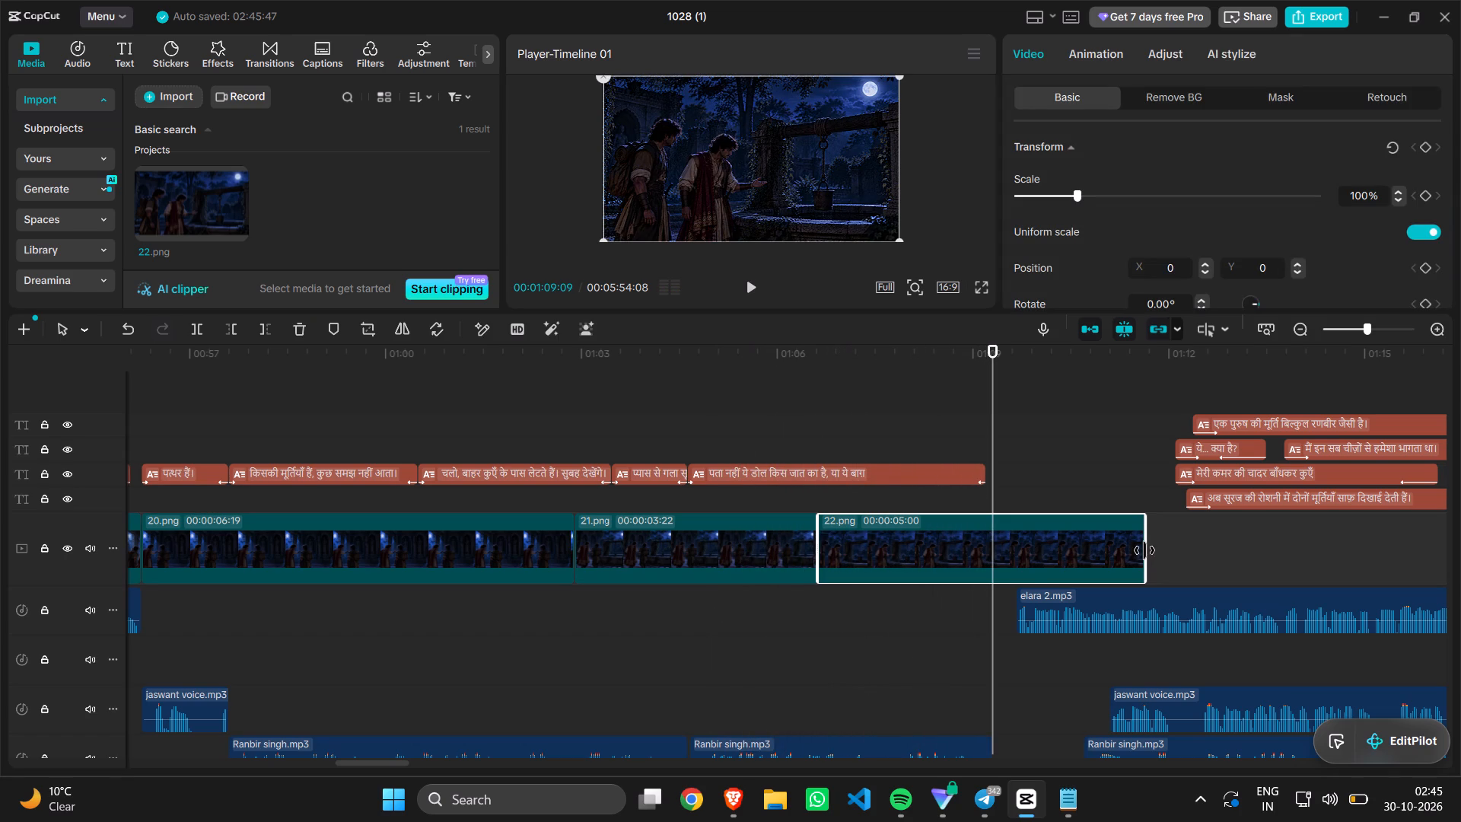
pyautogui.moveTo(1144, 550); pyautogui.dragTo(988, 566)
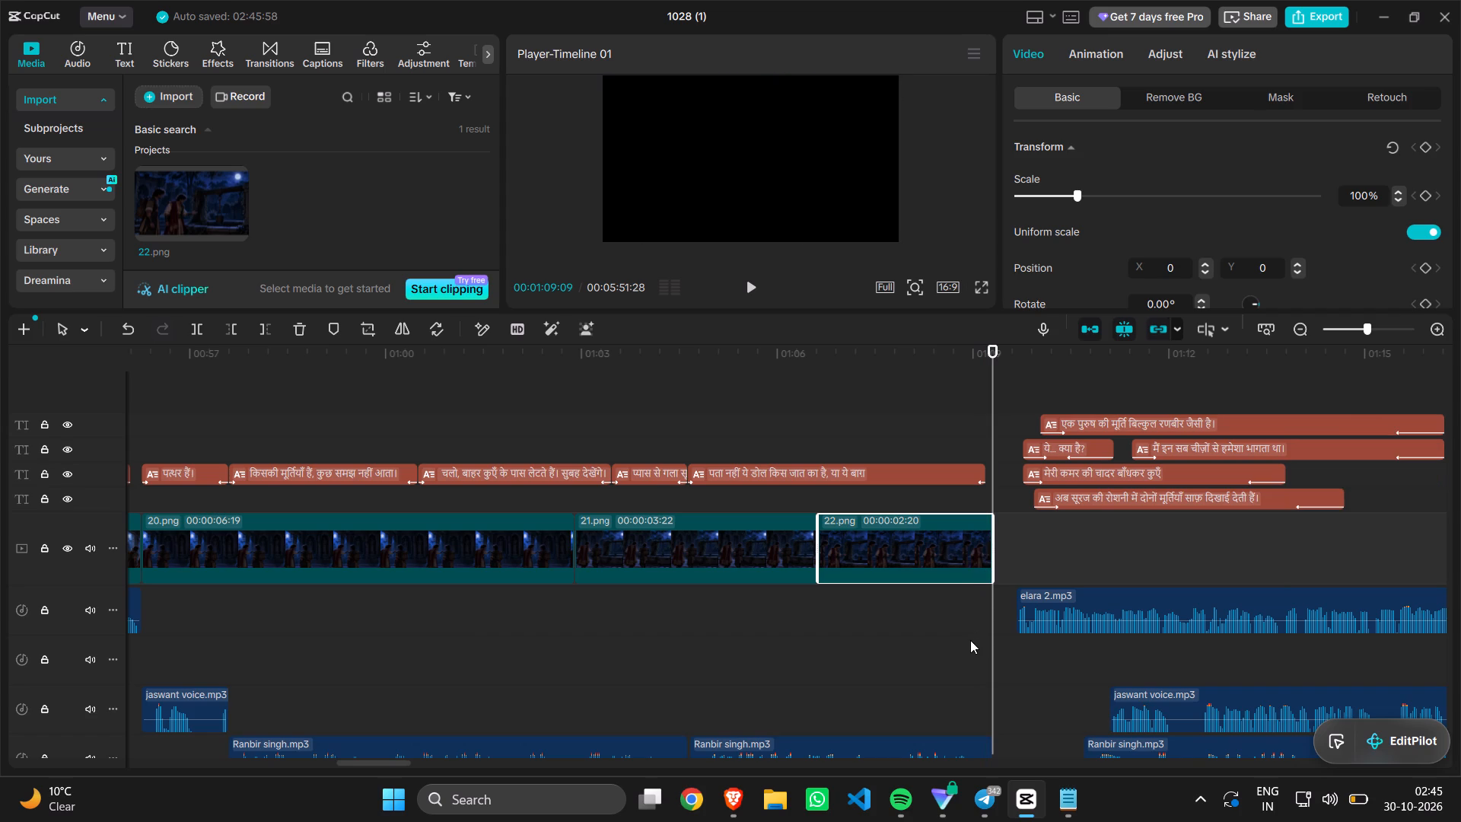
# Switch to the Episode 1 script in Notepad and read from Ranbir's Scene 5 line through Jasvant's reply to Scene 6.
pyautogui.click(1073, 784)
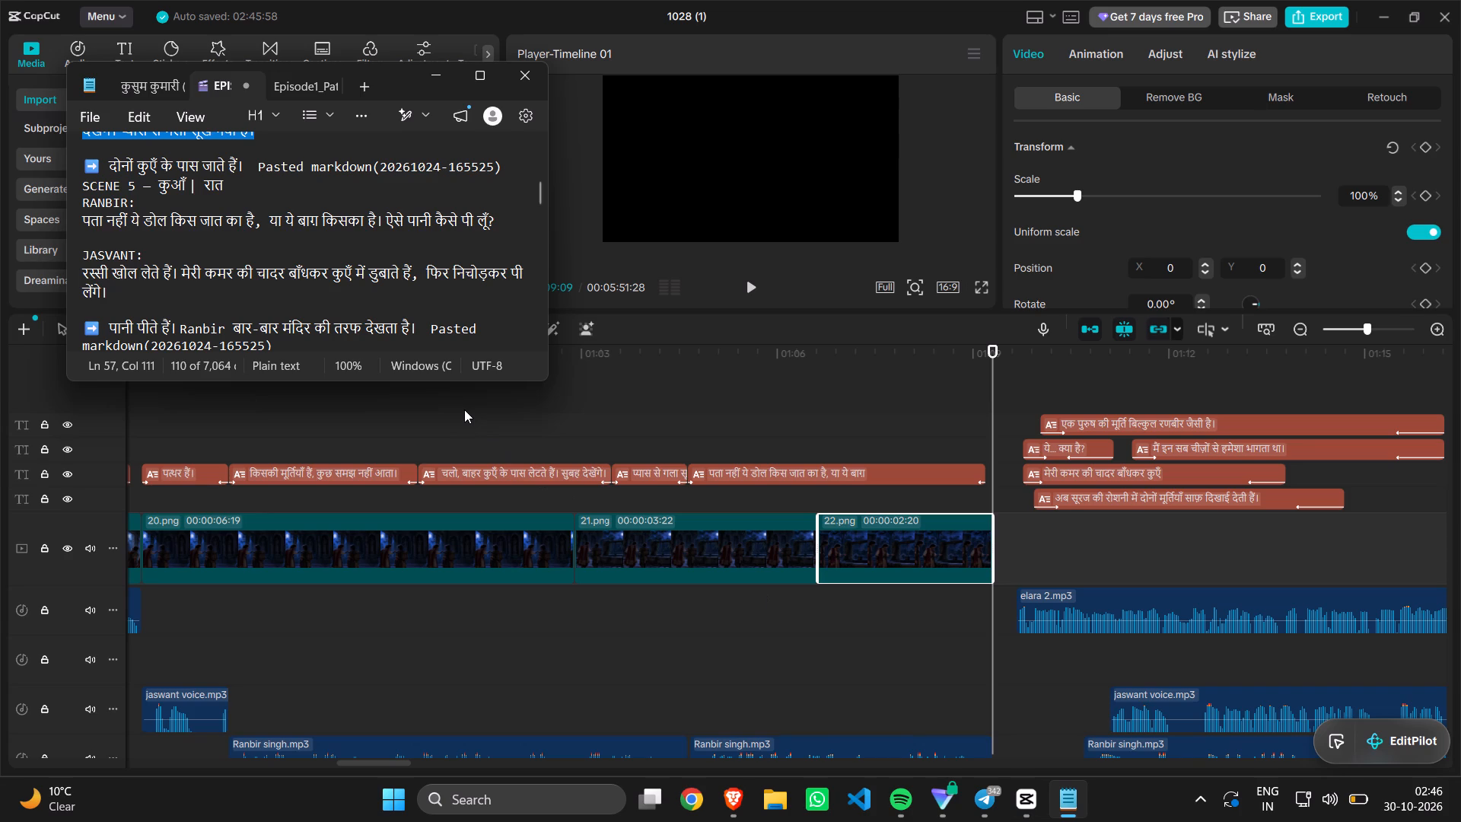
pyautogui.scroll(-2, 410, 261)
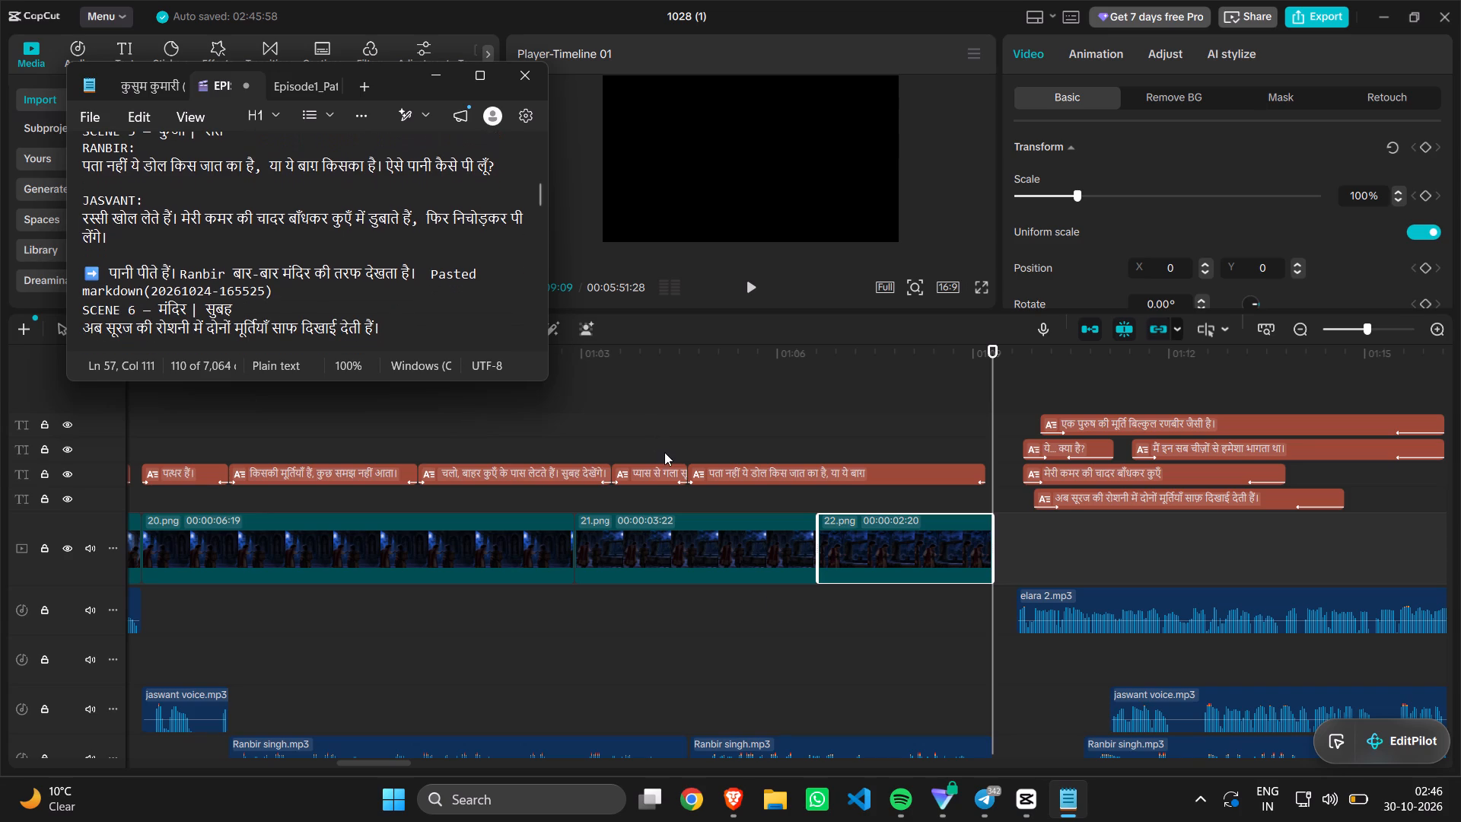